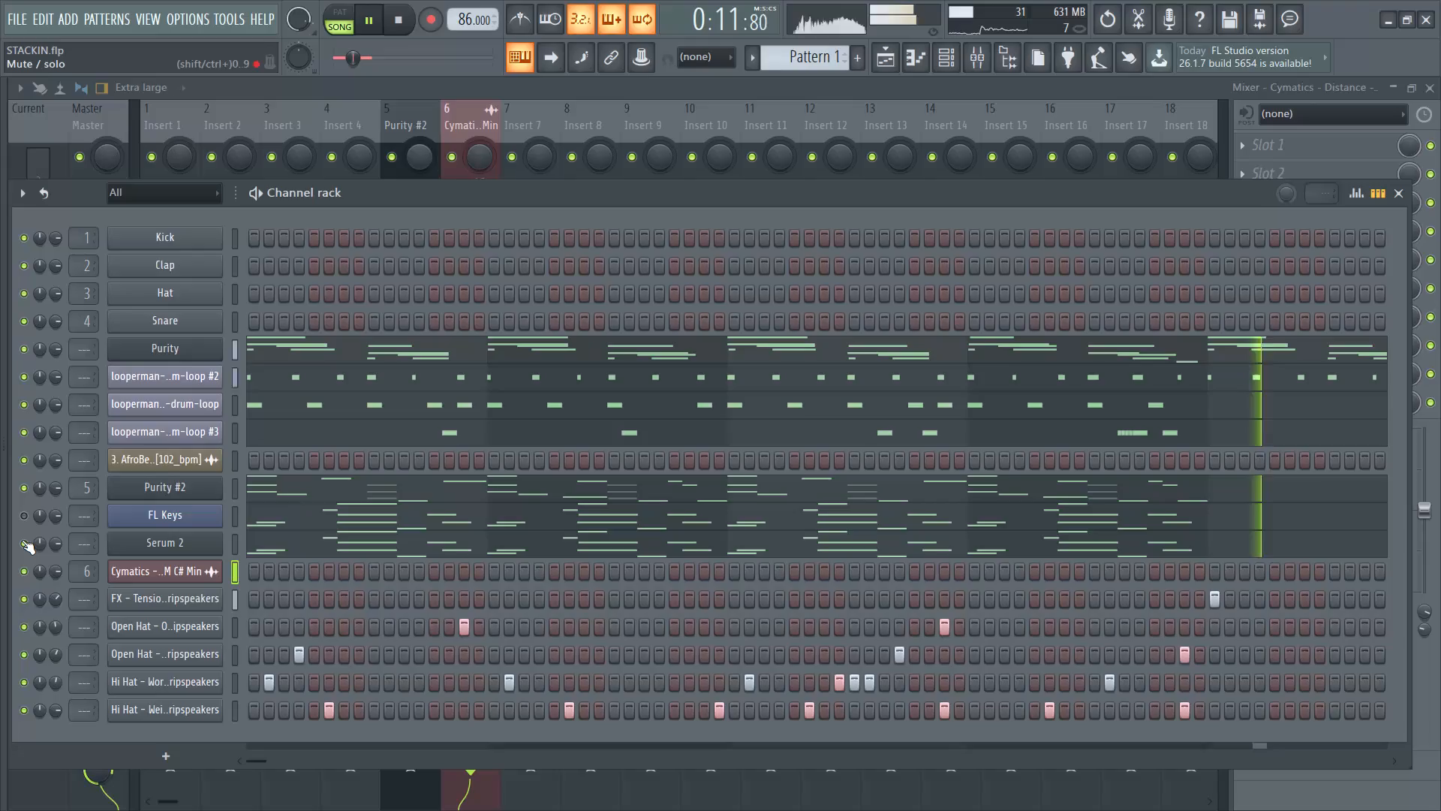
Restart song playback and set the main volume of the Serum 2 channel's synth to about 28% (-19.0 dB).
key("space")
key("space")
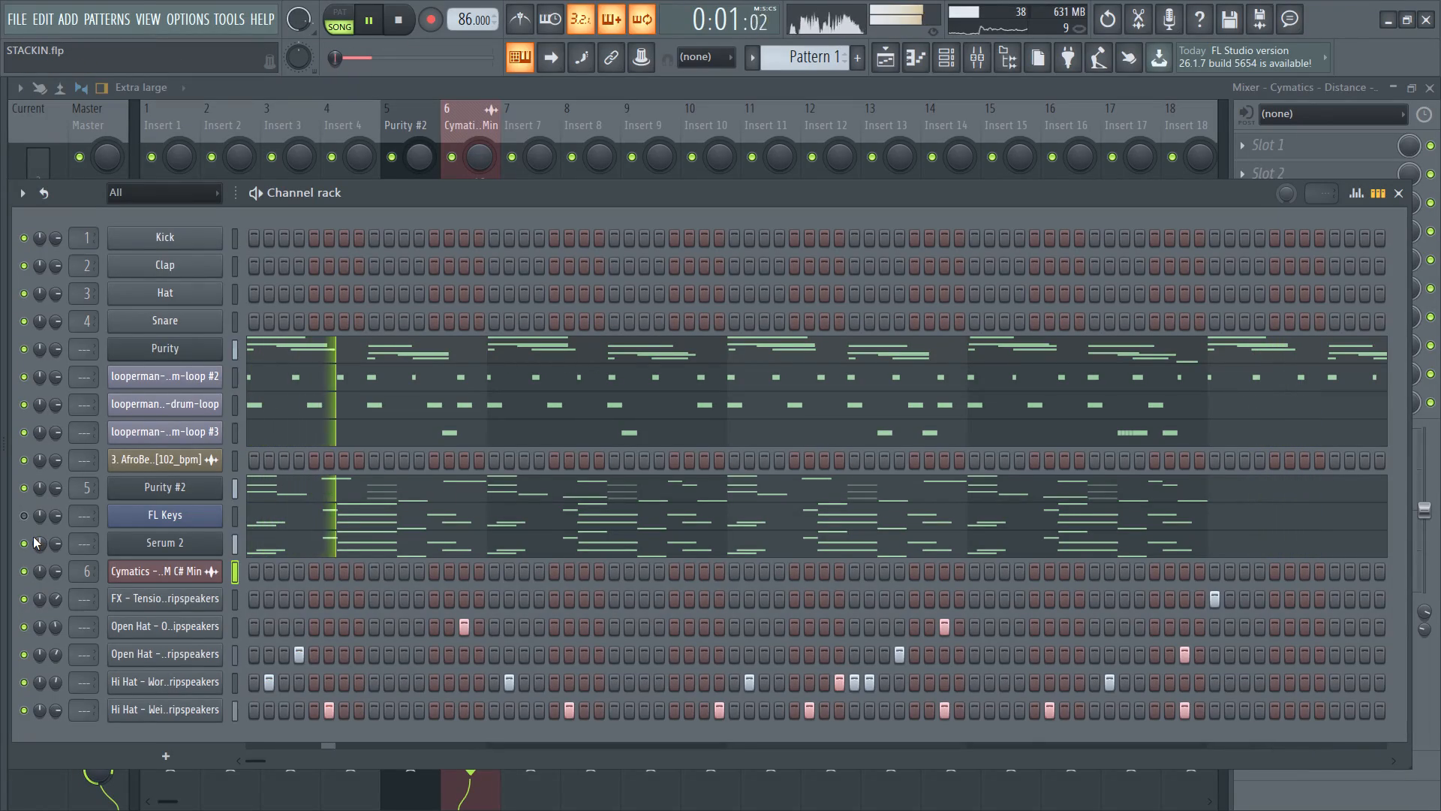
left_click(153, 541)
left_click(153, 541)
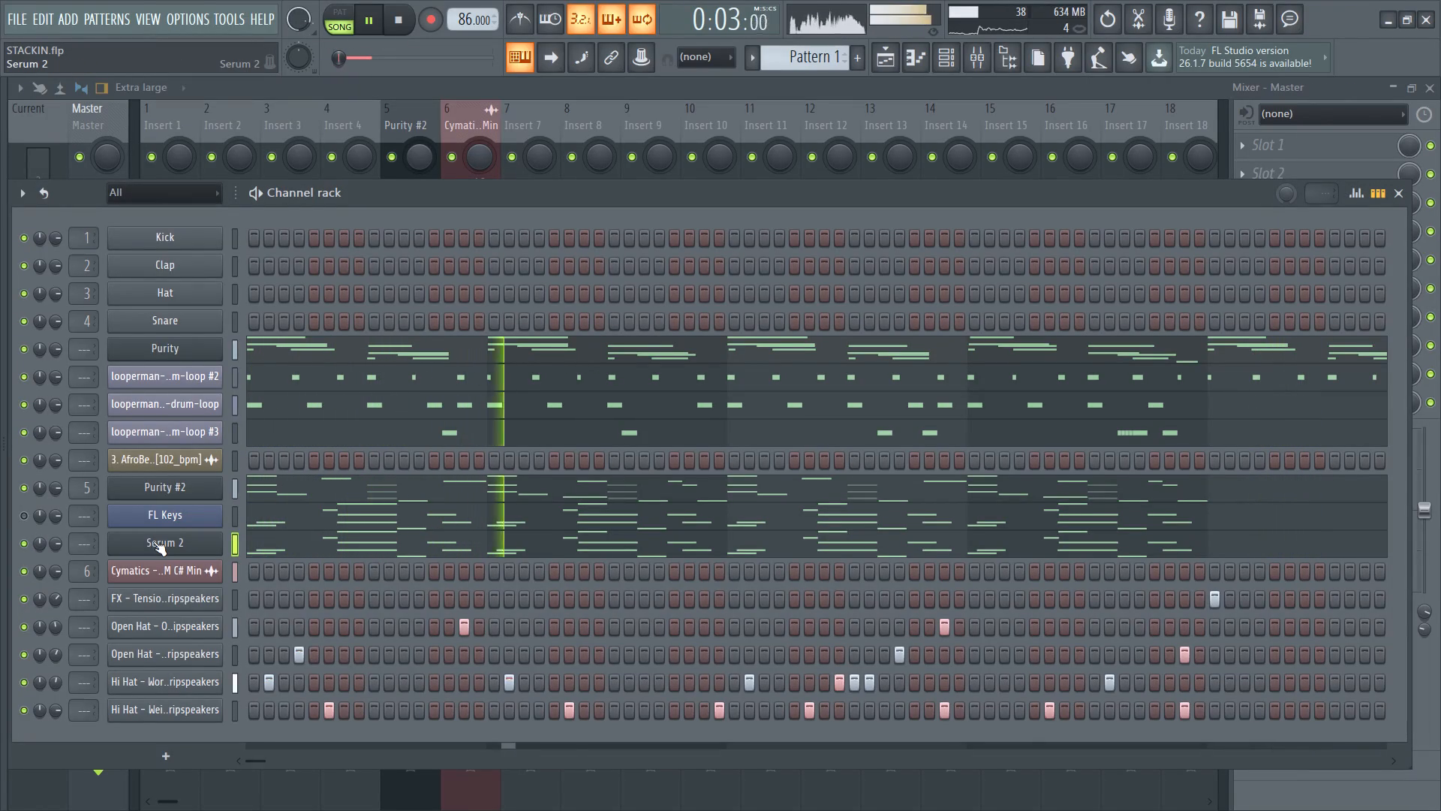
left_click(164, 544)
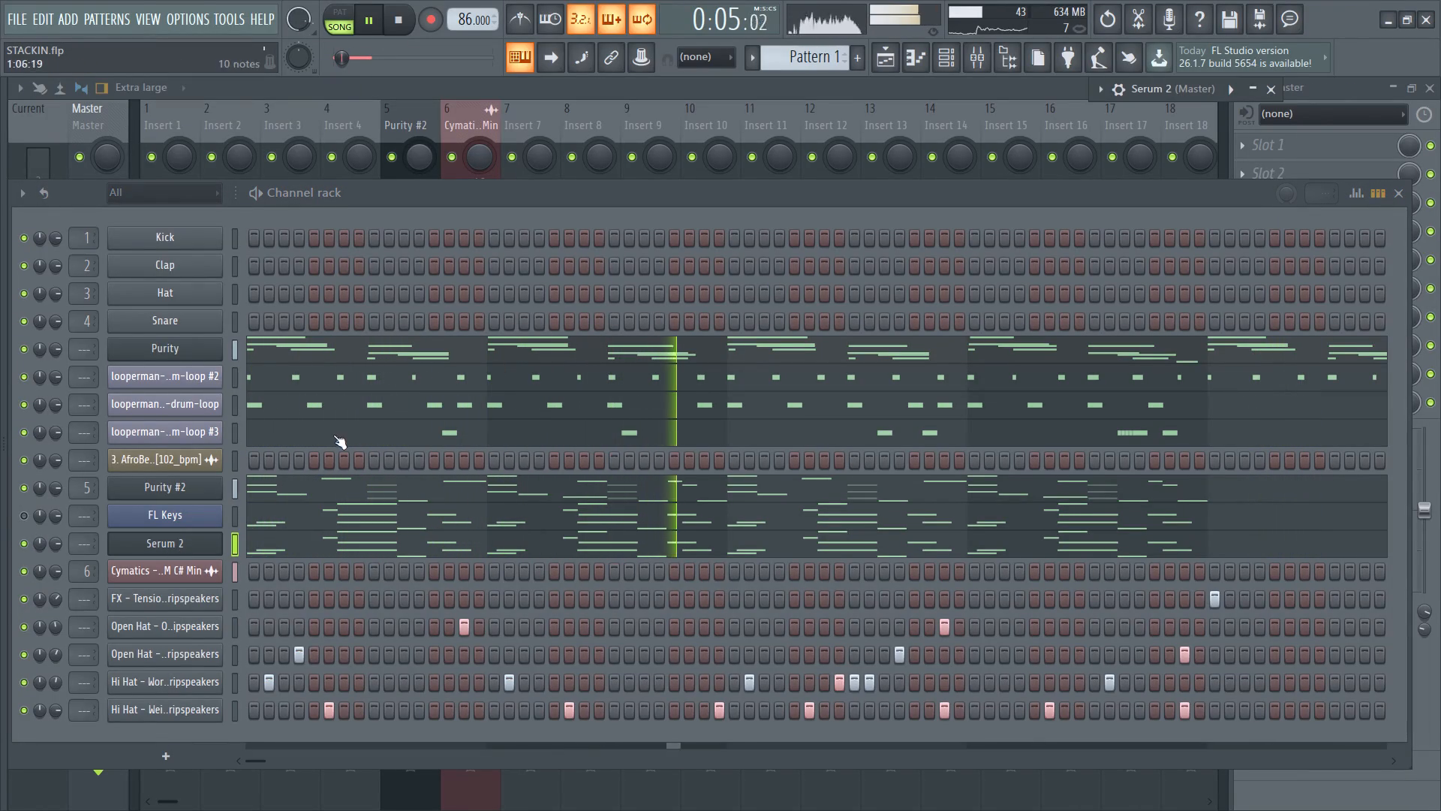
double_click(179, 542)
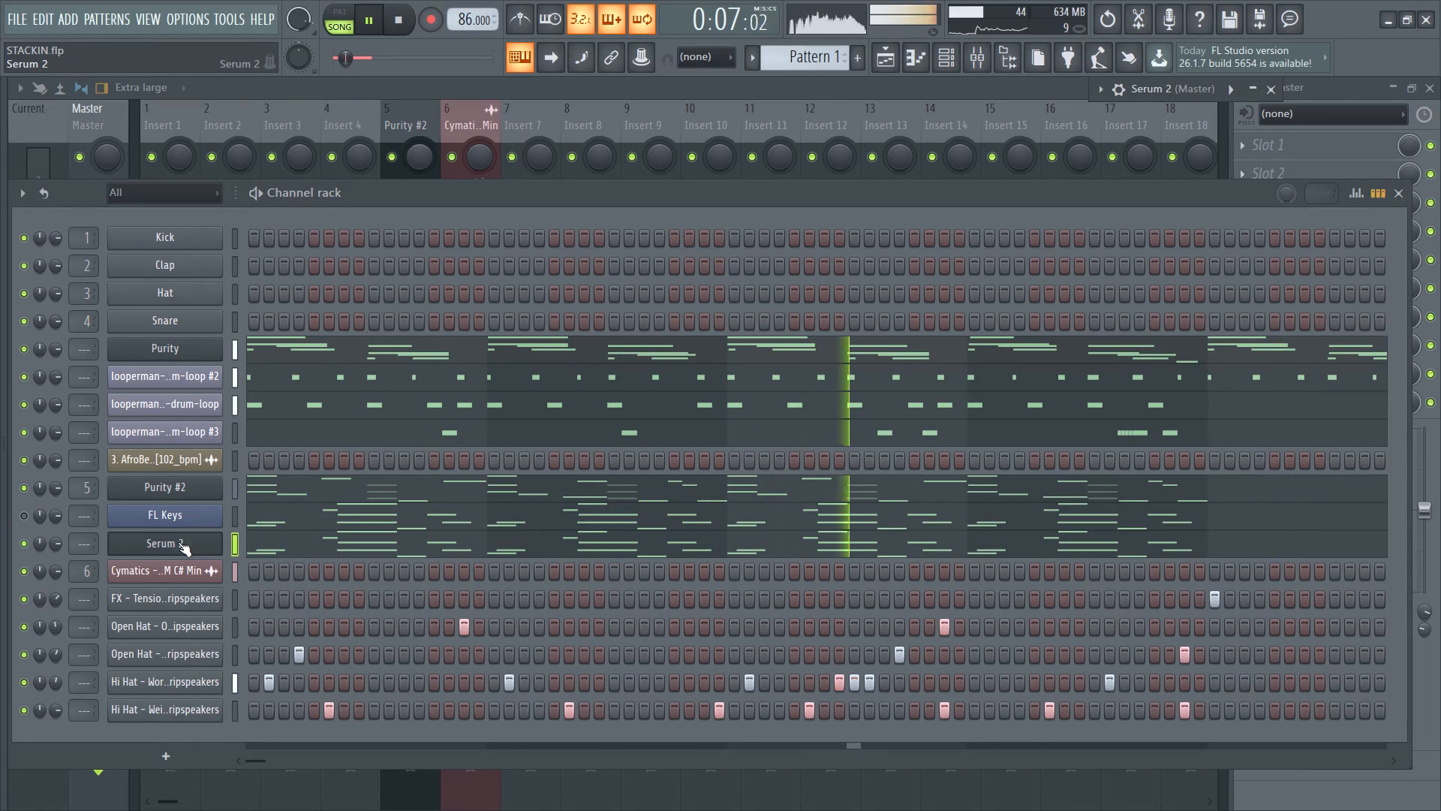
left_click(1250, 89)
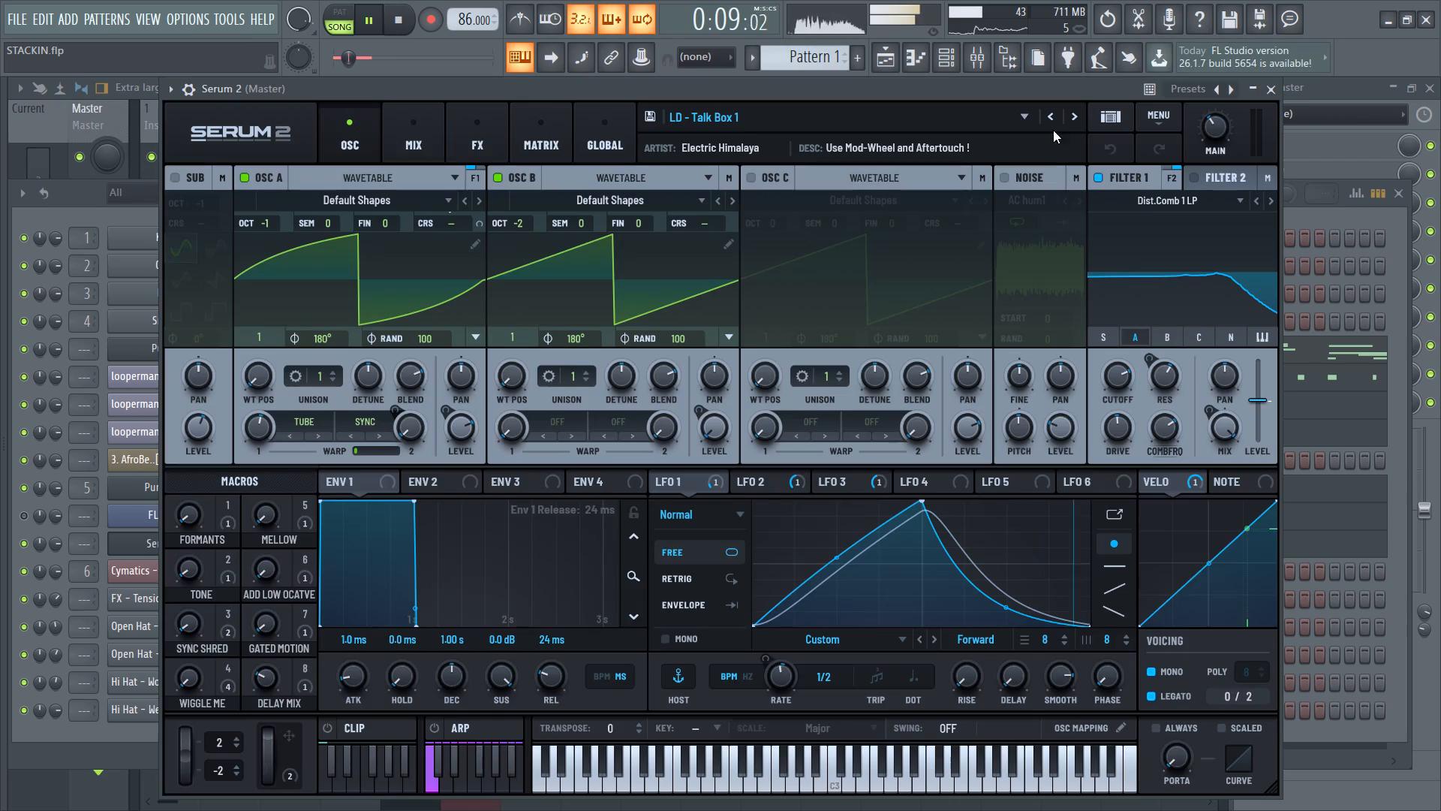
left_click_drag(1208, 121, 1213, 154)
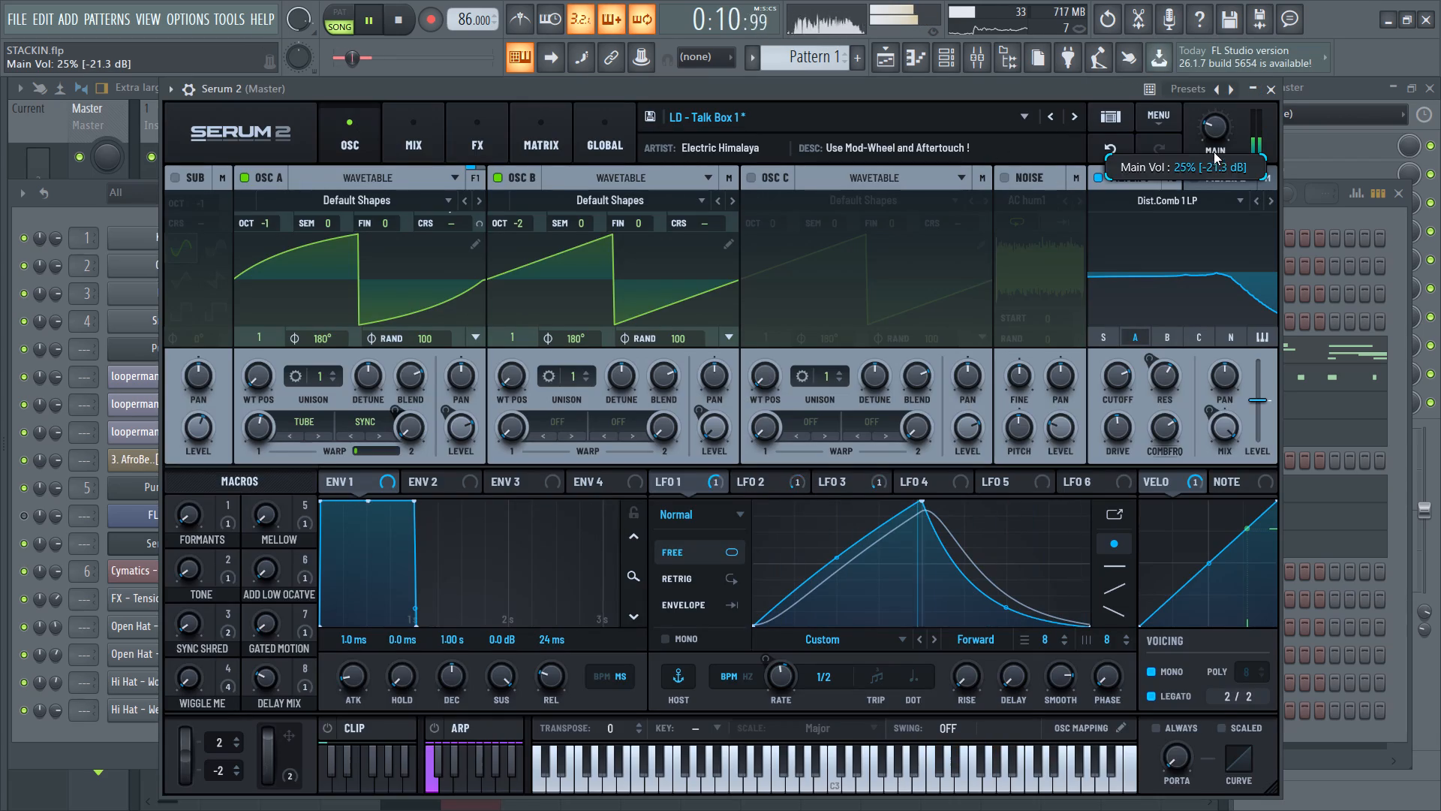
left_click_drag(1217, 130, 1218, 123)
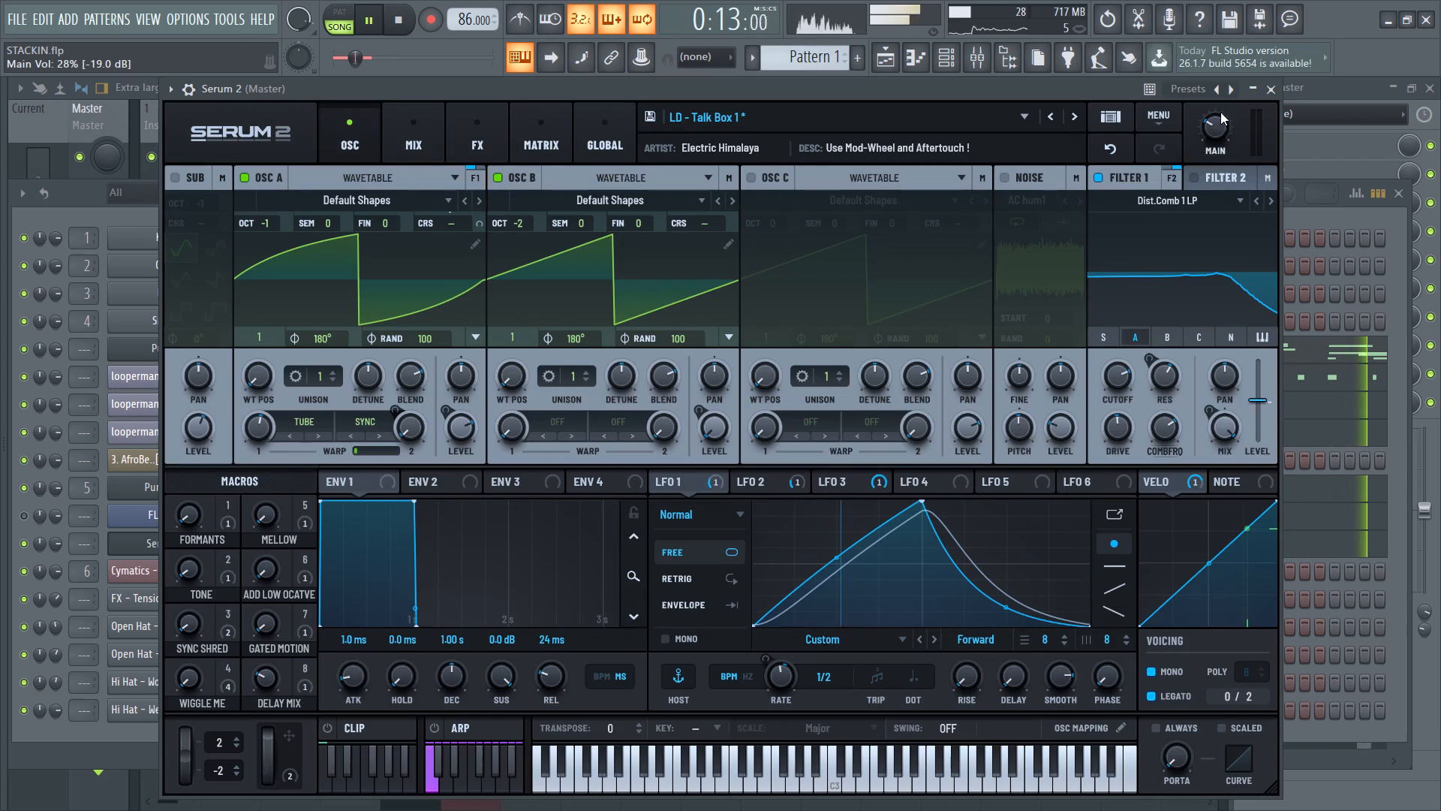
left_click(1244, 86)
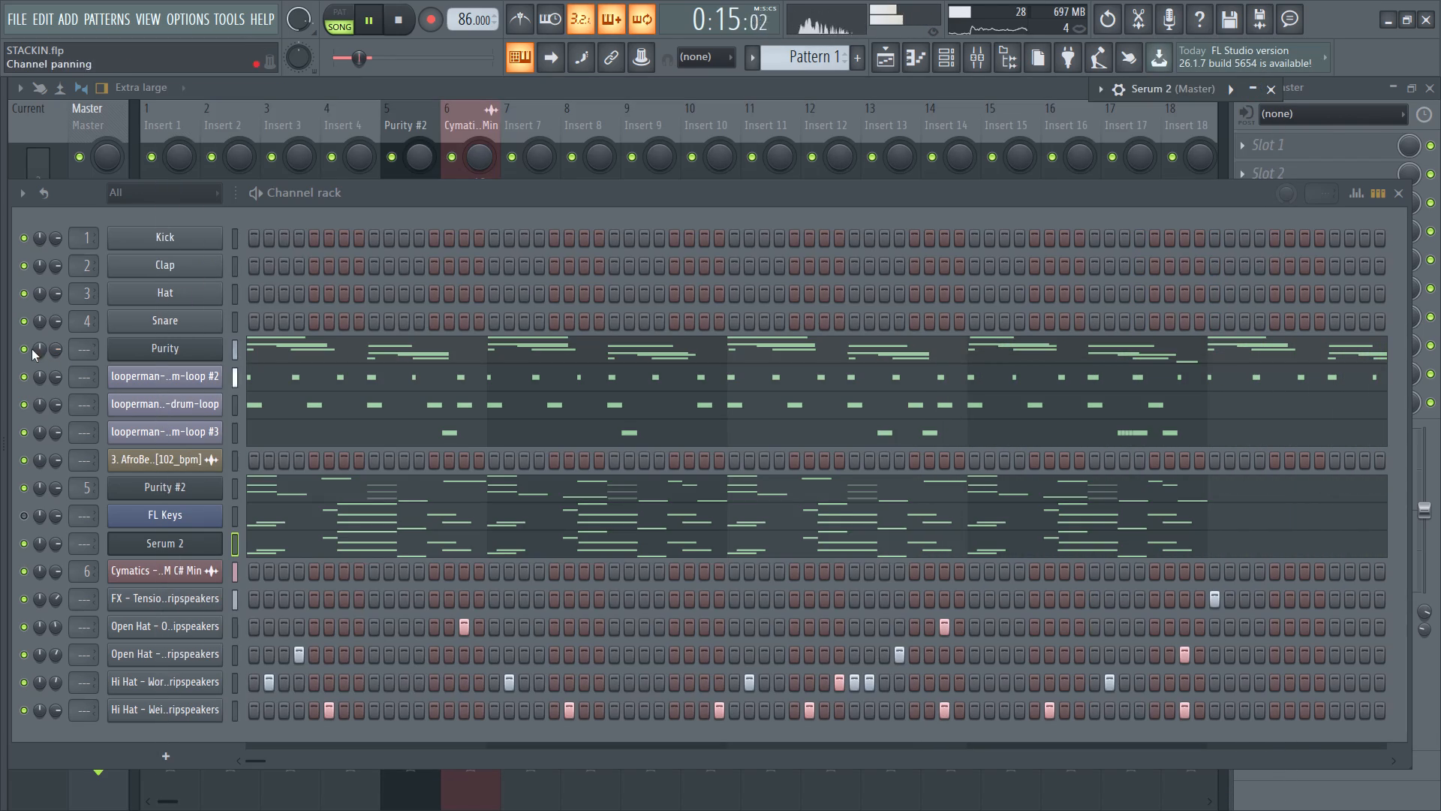
Mute the first Purity channel.
left_click(30, 348)
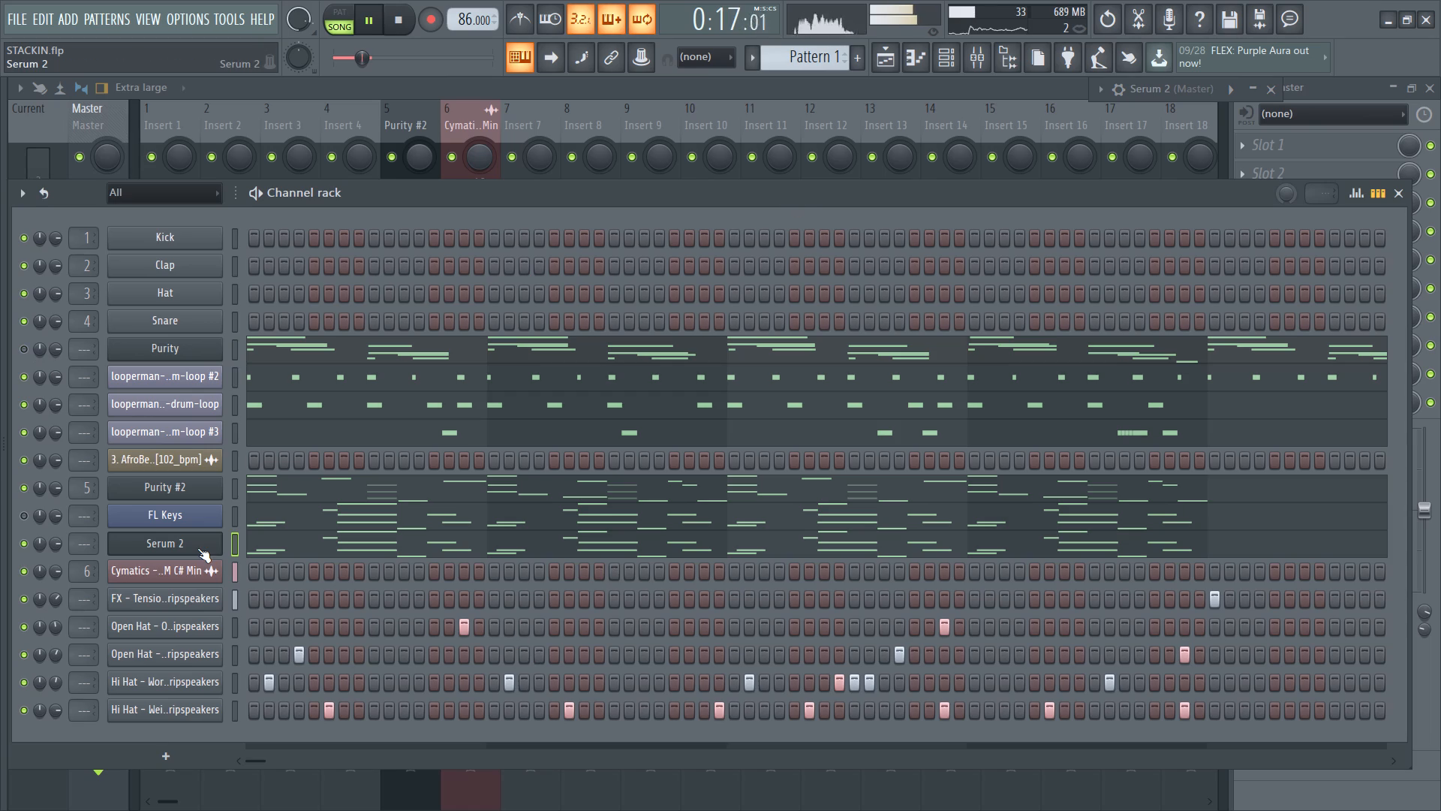
Fine-tune the Serum 2 synth's main volume by ear to about 23% (-22.8 dB).
left_click(197, 544)
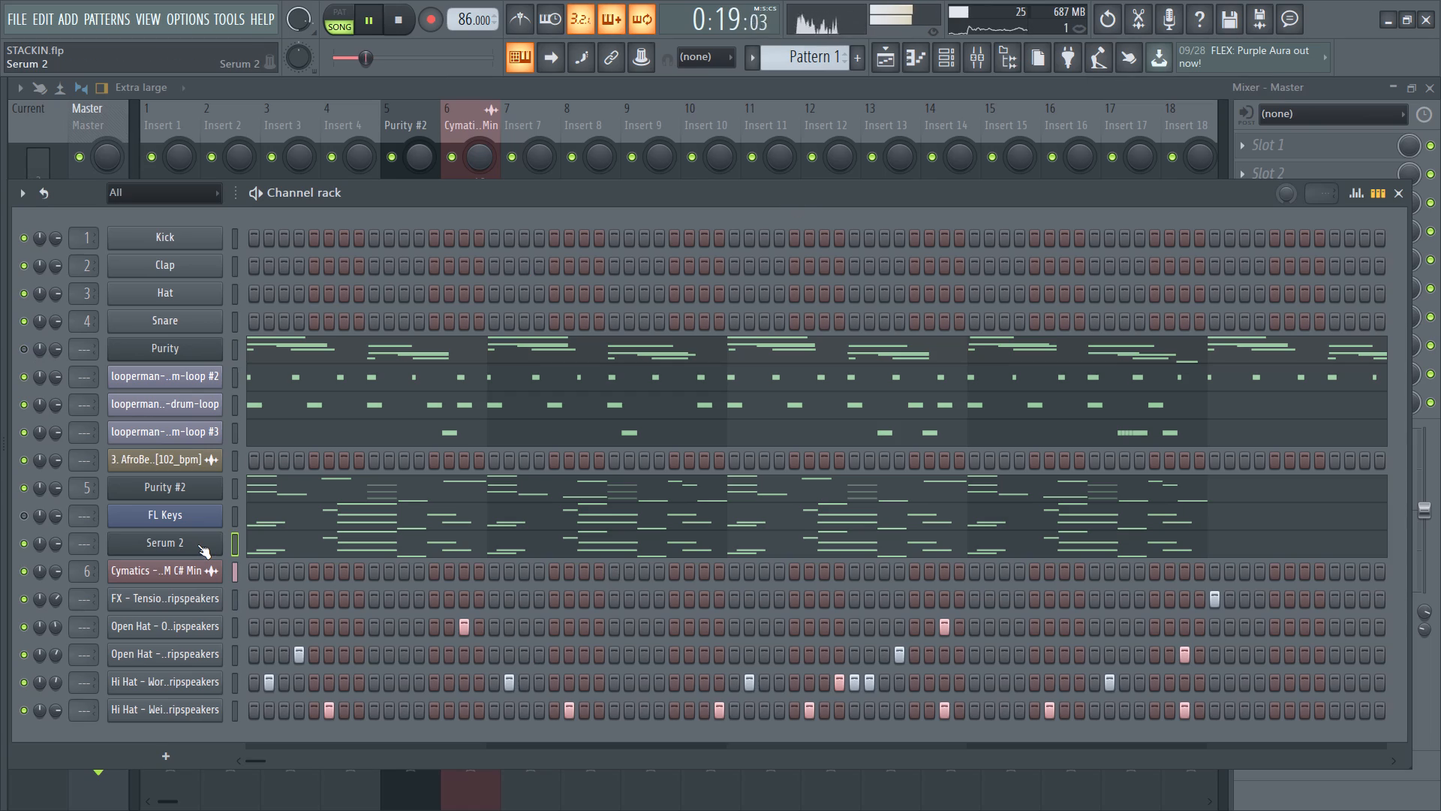
left_click(197, 544)
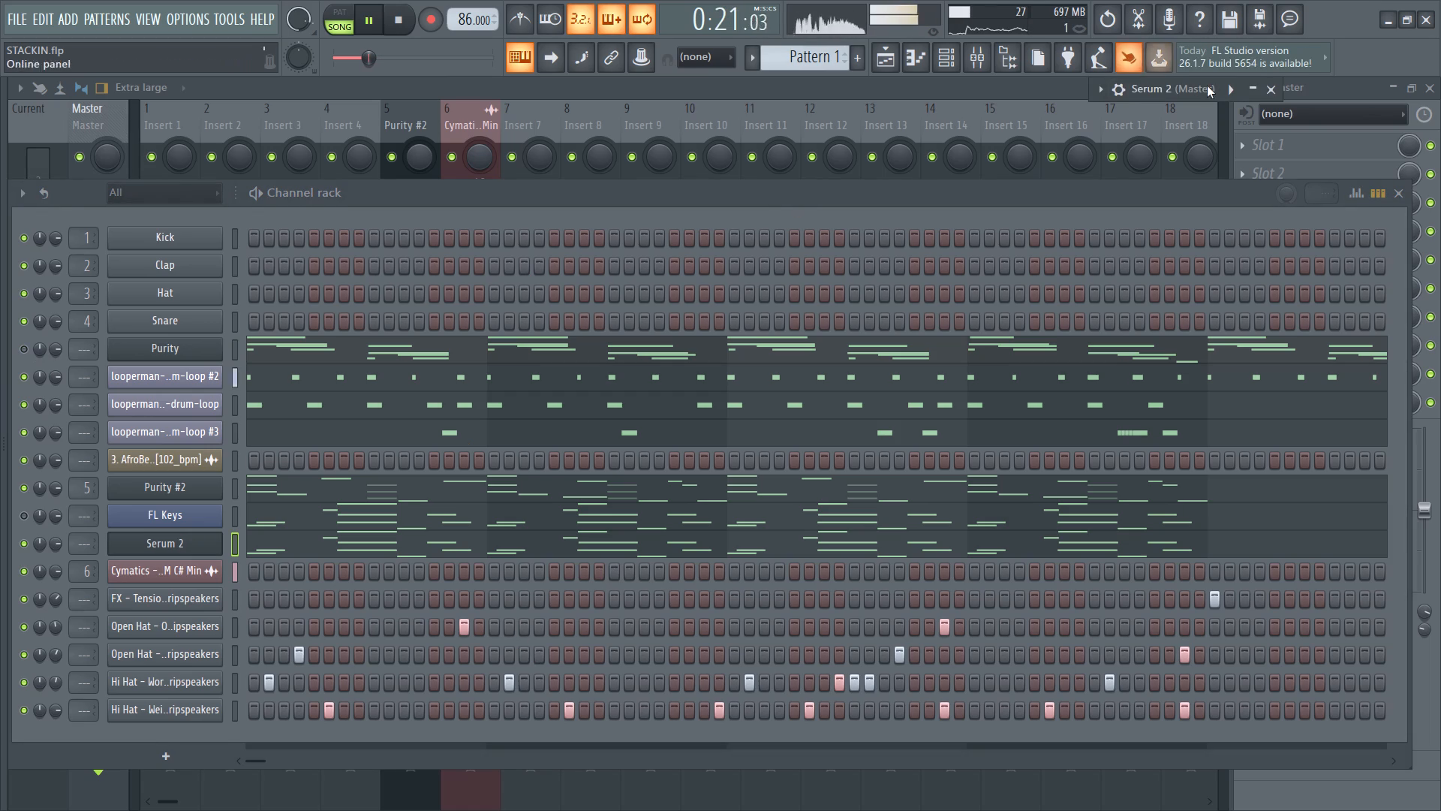
left_click(1255, 90)
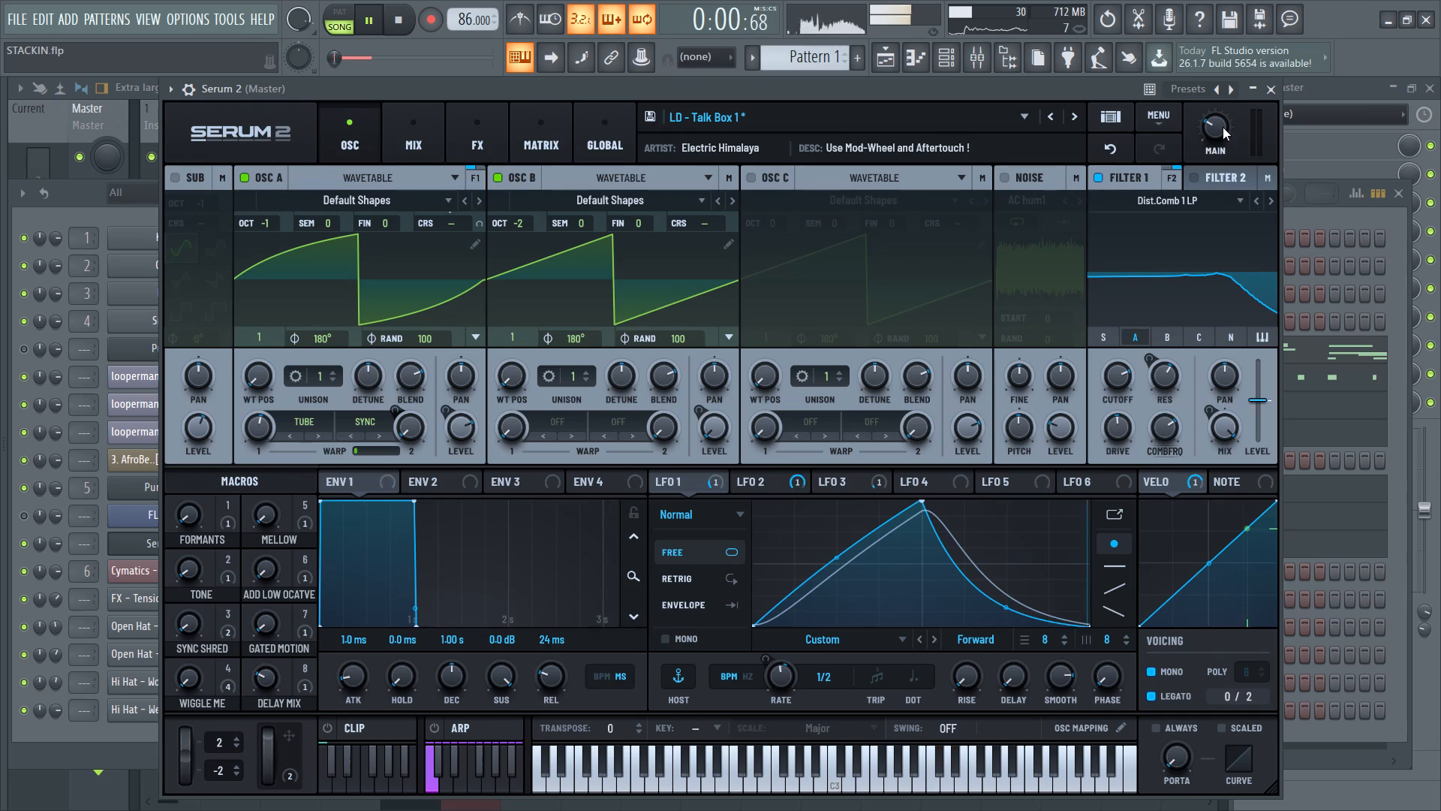
left_click(1223, 127)
left_click(1220, 130)
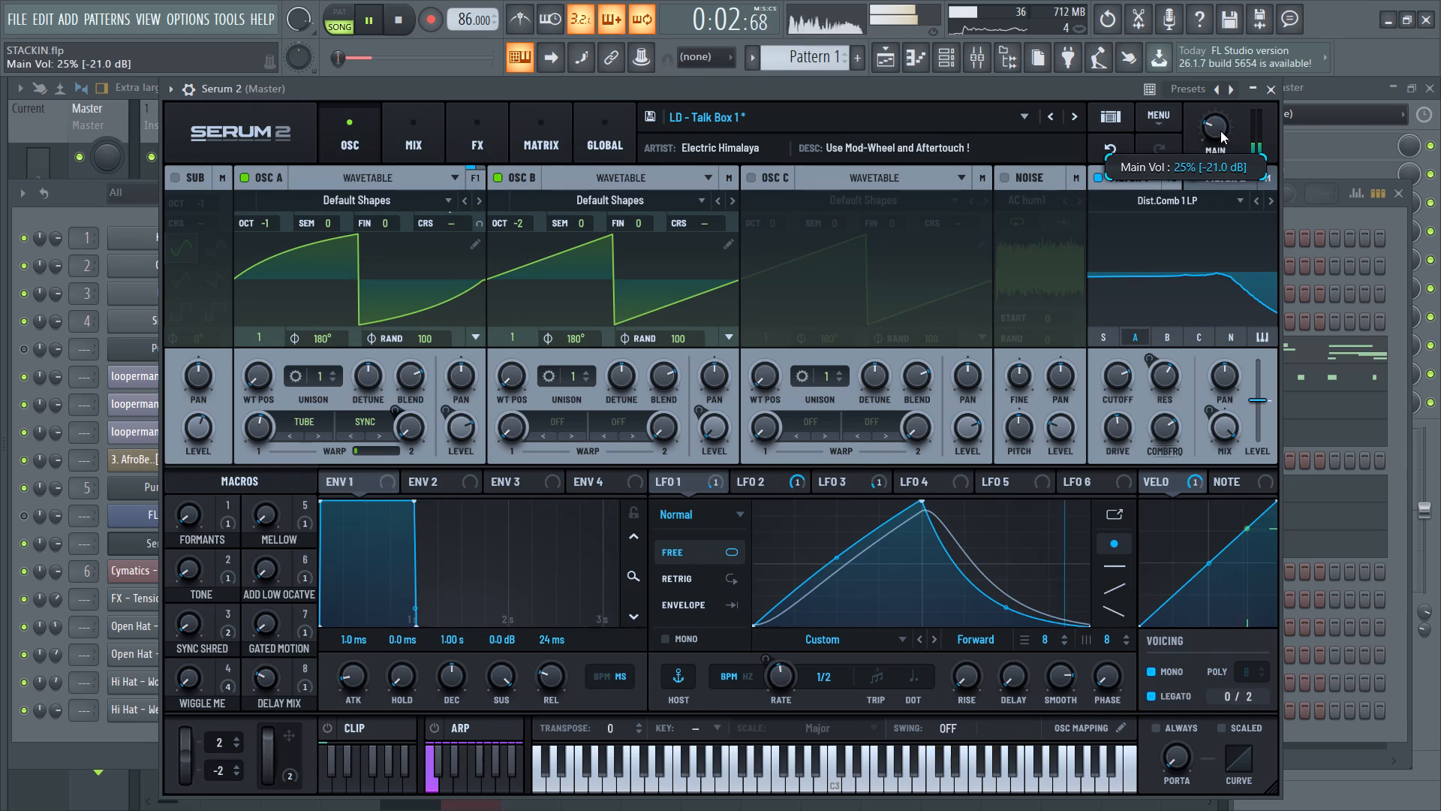
left_click(1220, 131)
left_click(1223, 131)
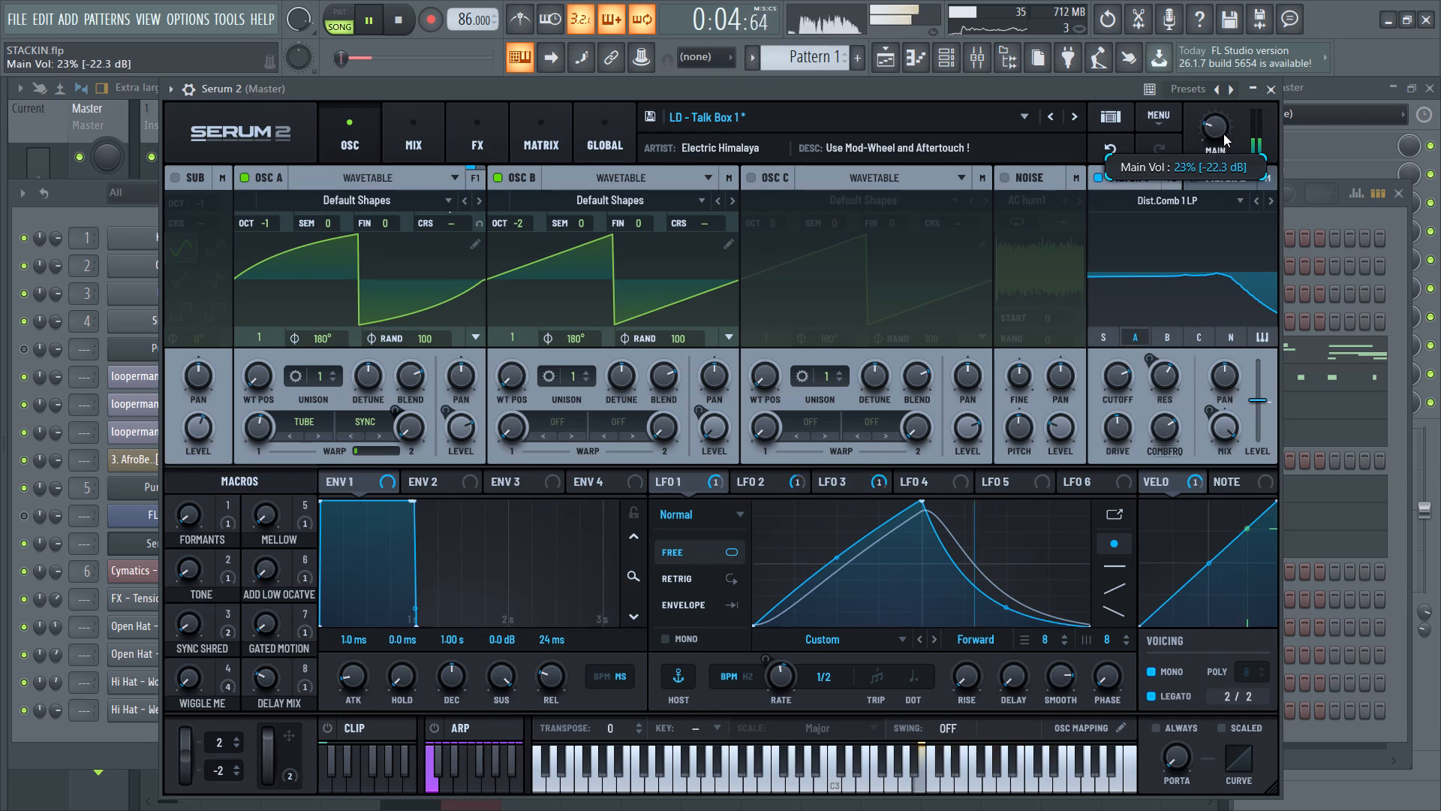
left_click(1224, 129)
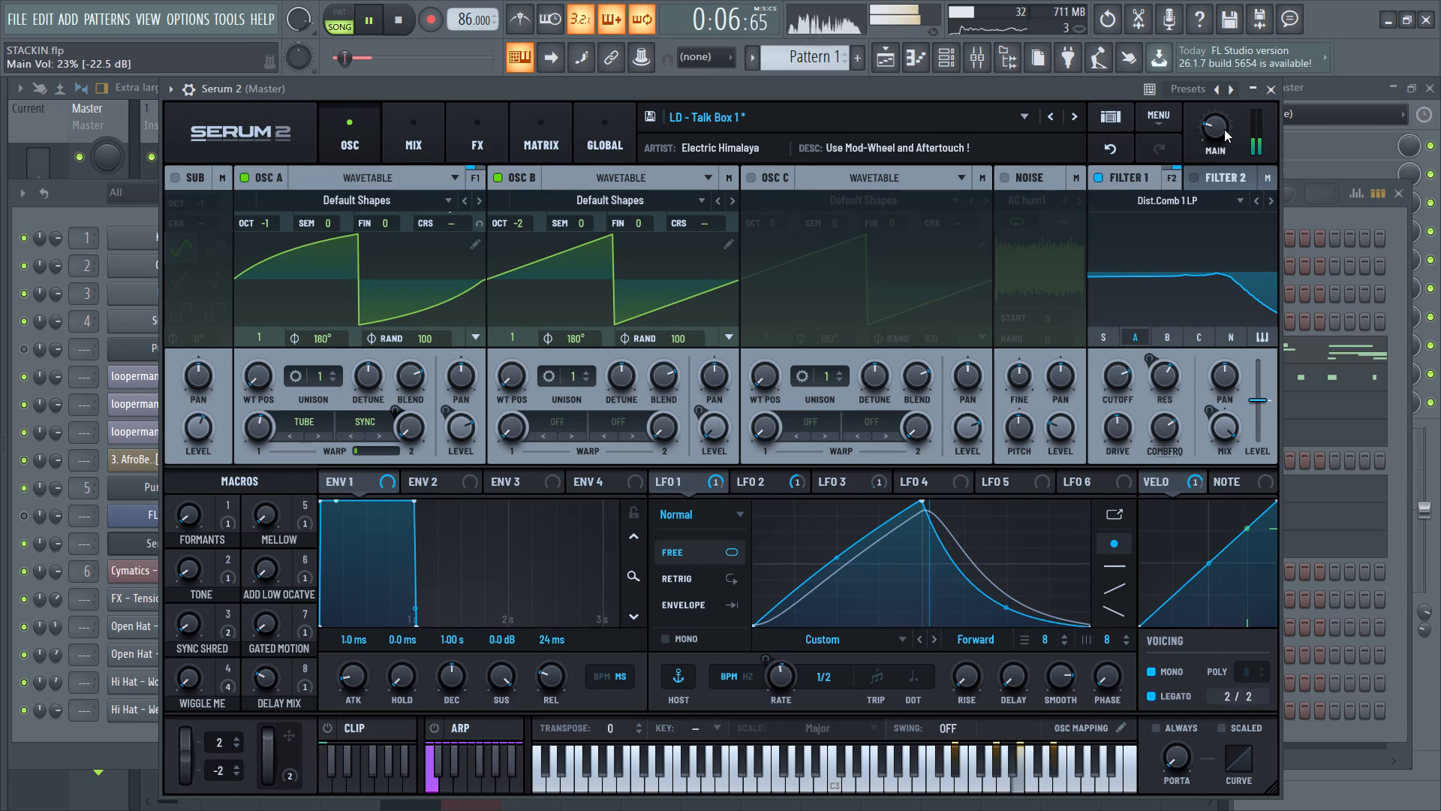
left_click(1224, 129)
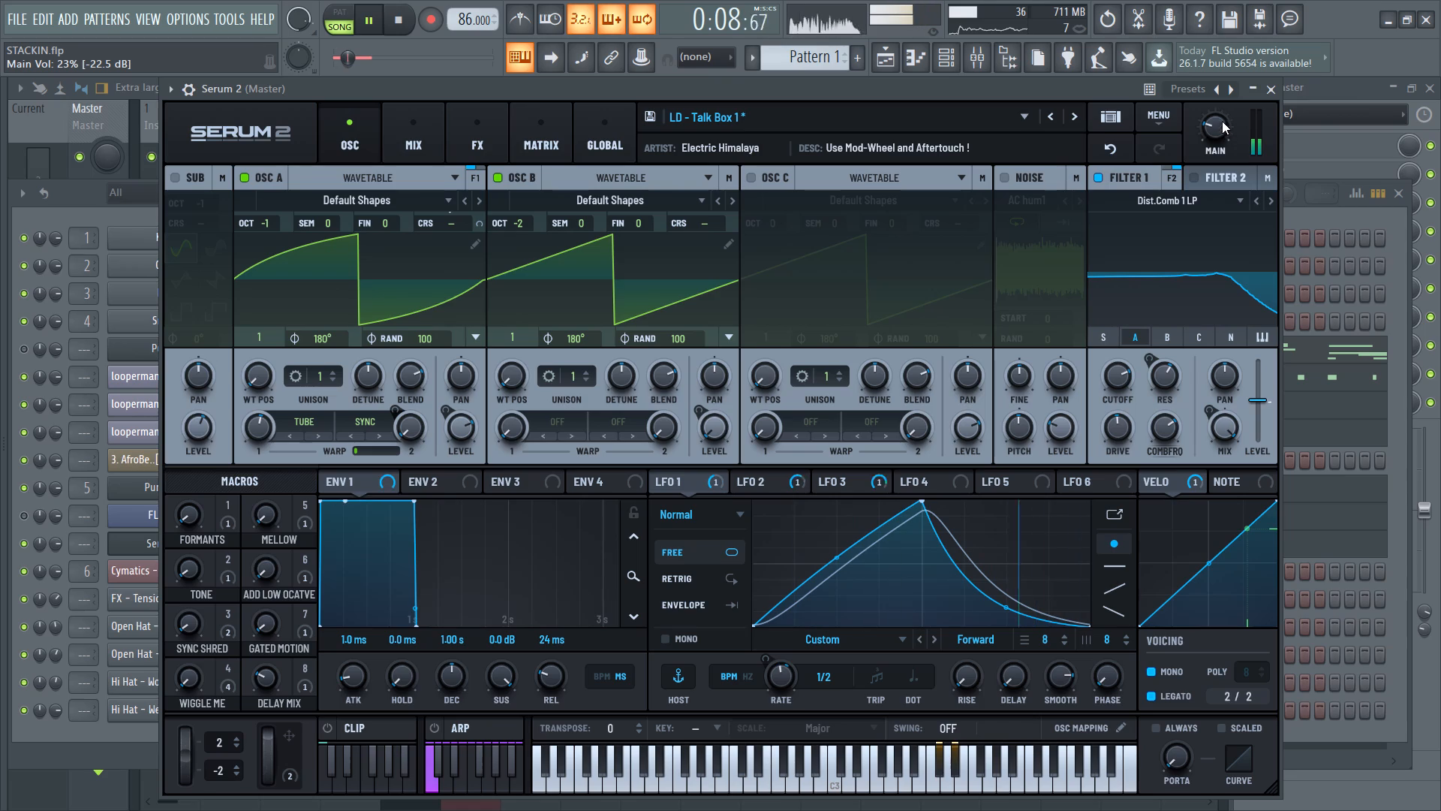
left_click(1213, 124)
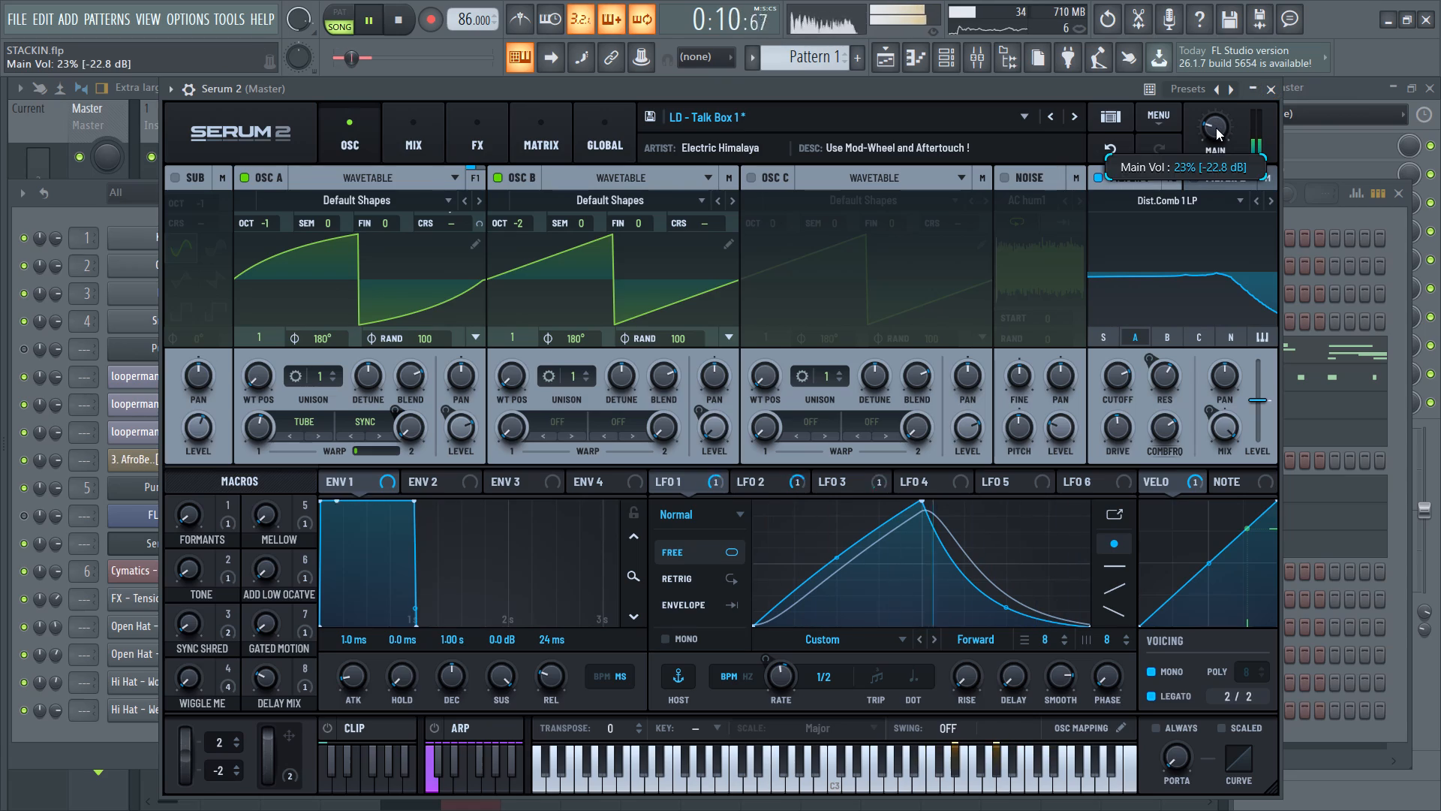
left_click(1247, 89)
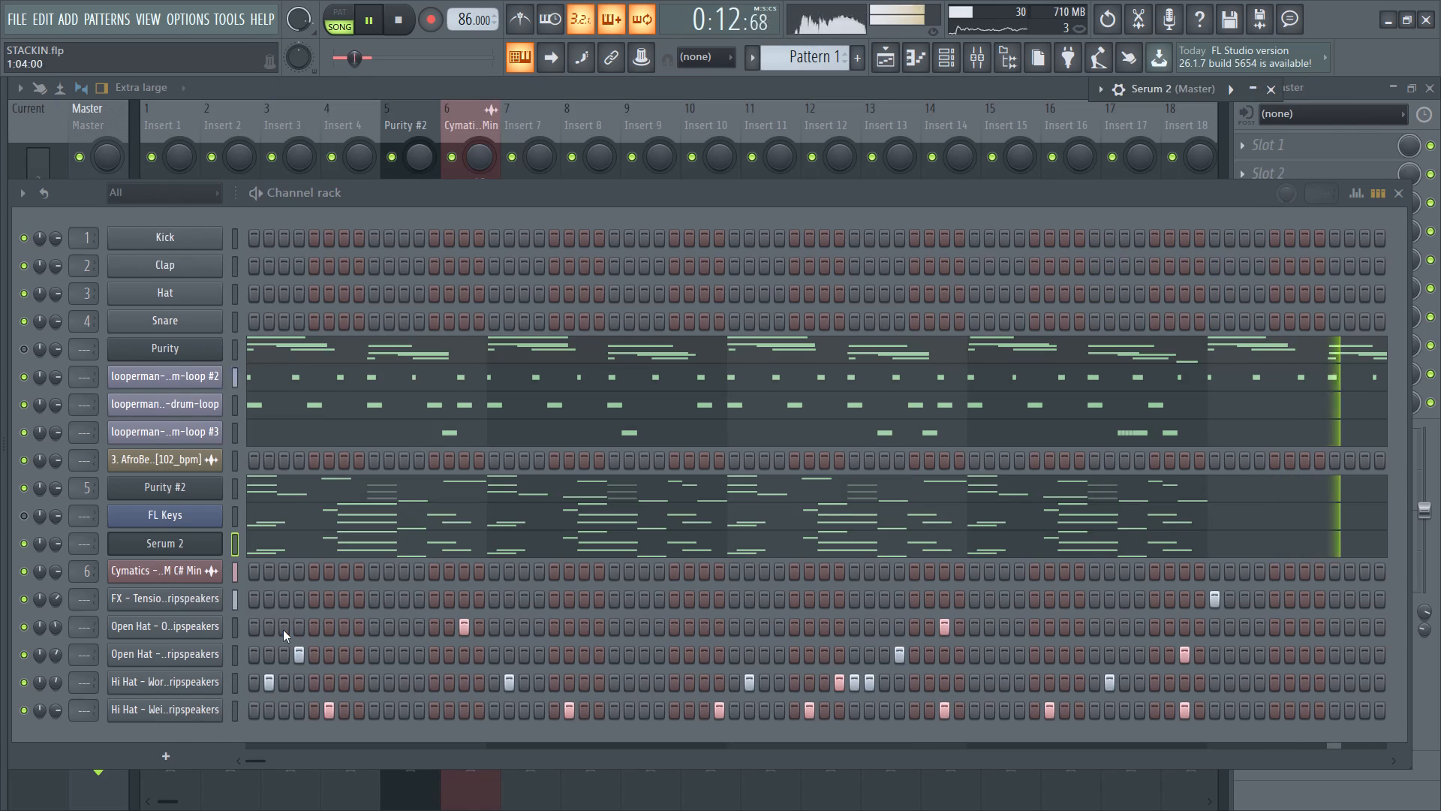
Add a new 3x Osc channel to the channel rack.
left_click(176, 748)
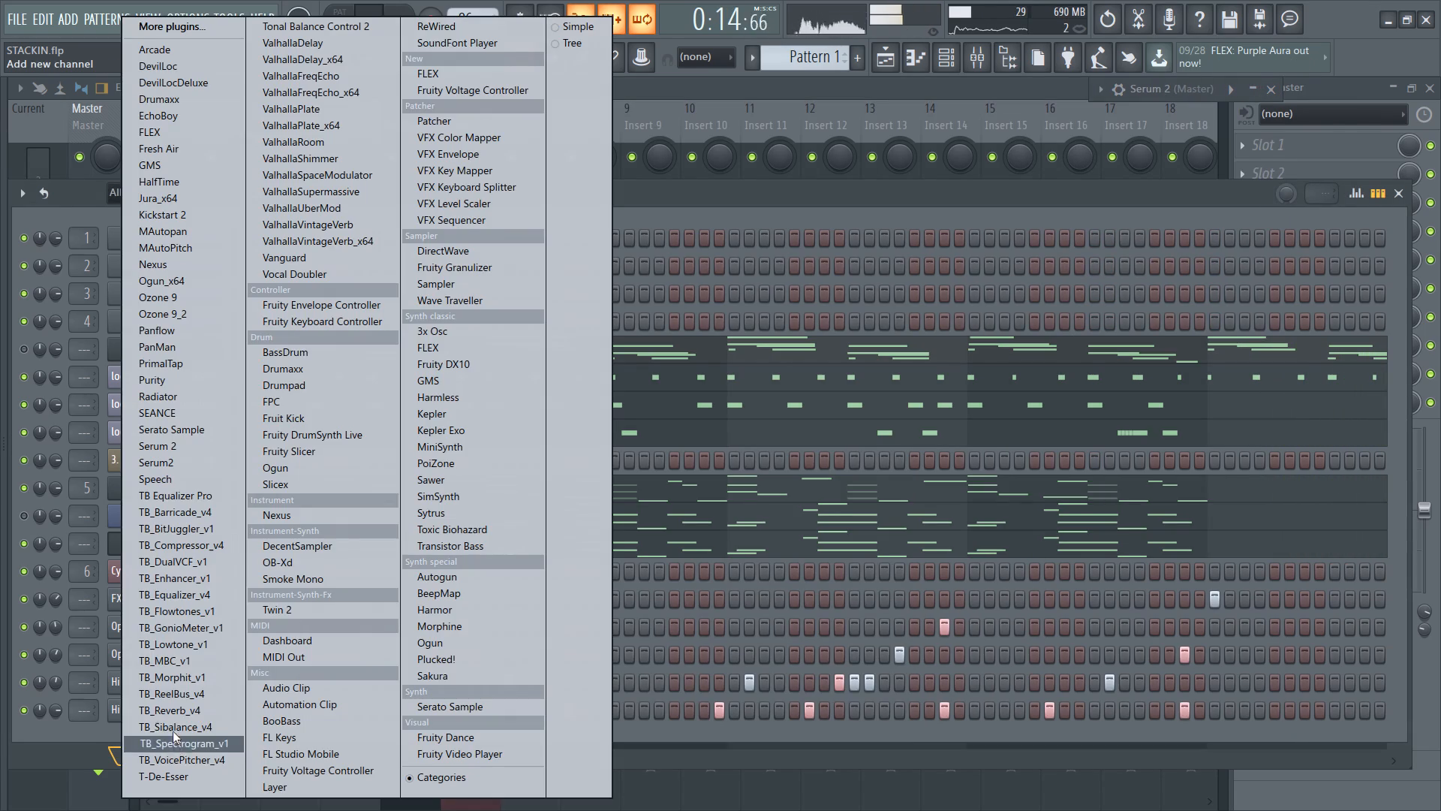
left_click(429, 333)
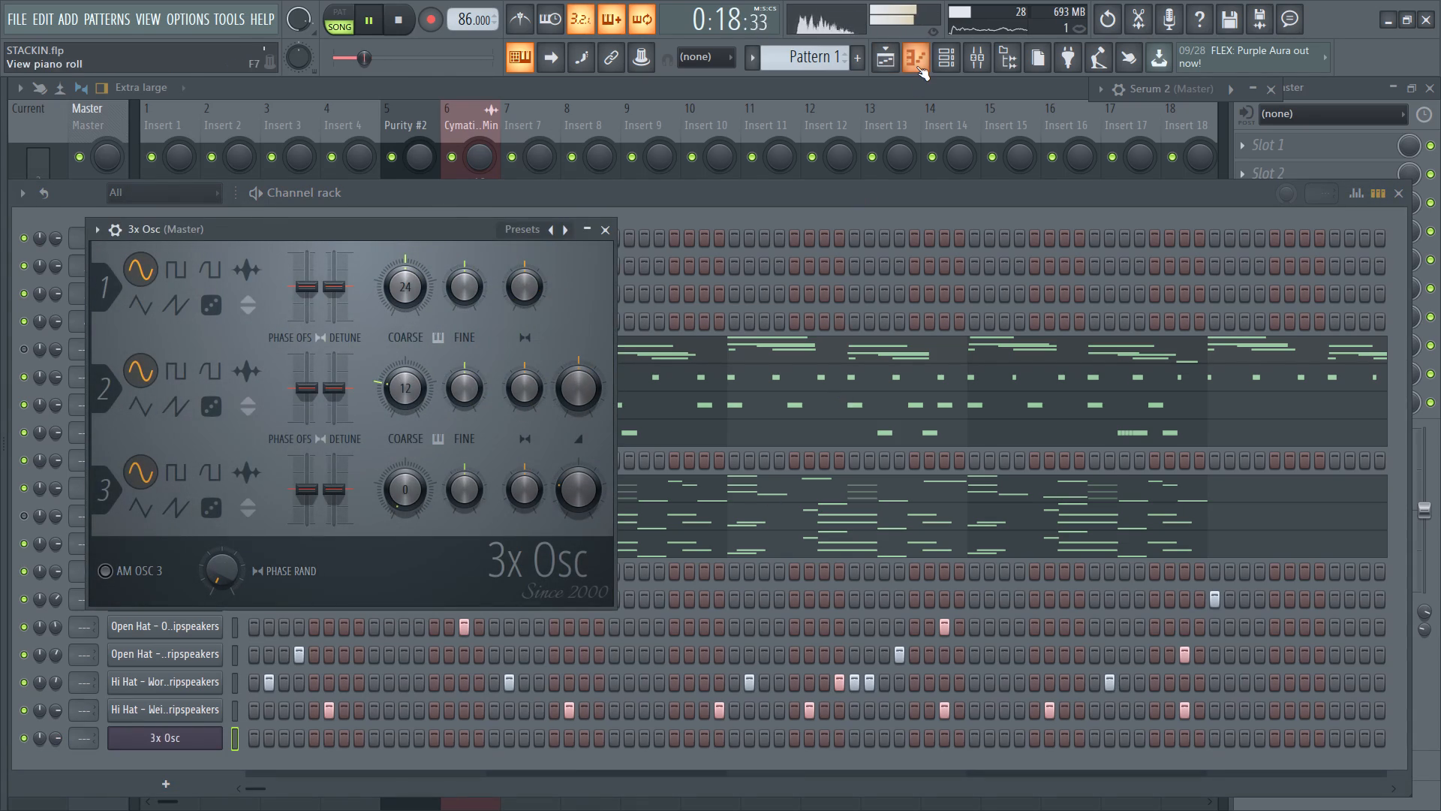
Open the piano roll of the 3x Osc channel and audition C#5 against the playing song.
left_click(916, 66)
left_click(884, 65)
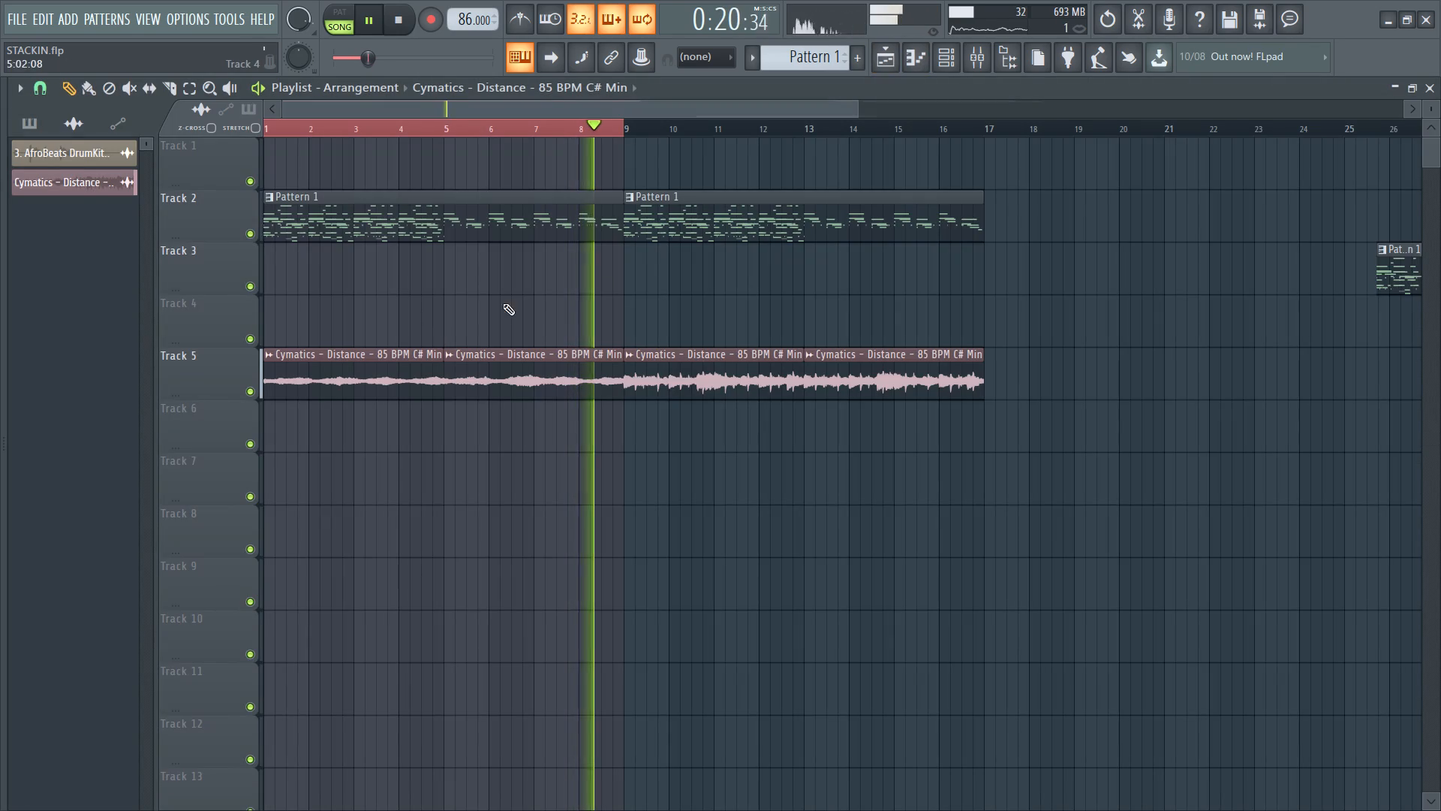
left_click(919, 53)
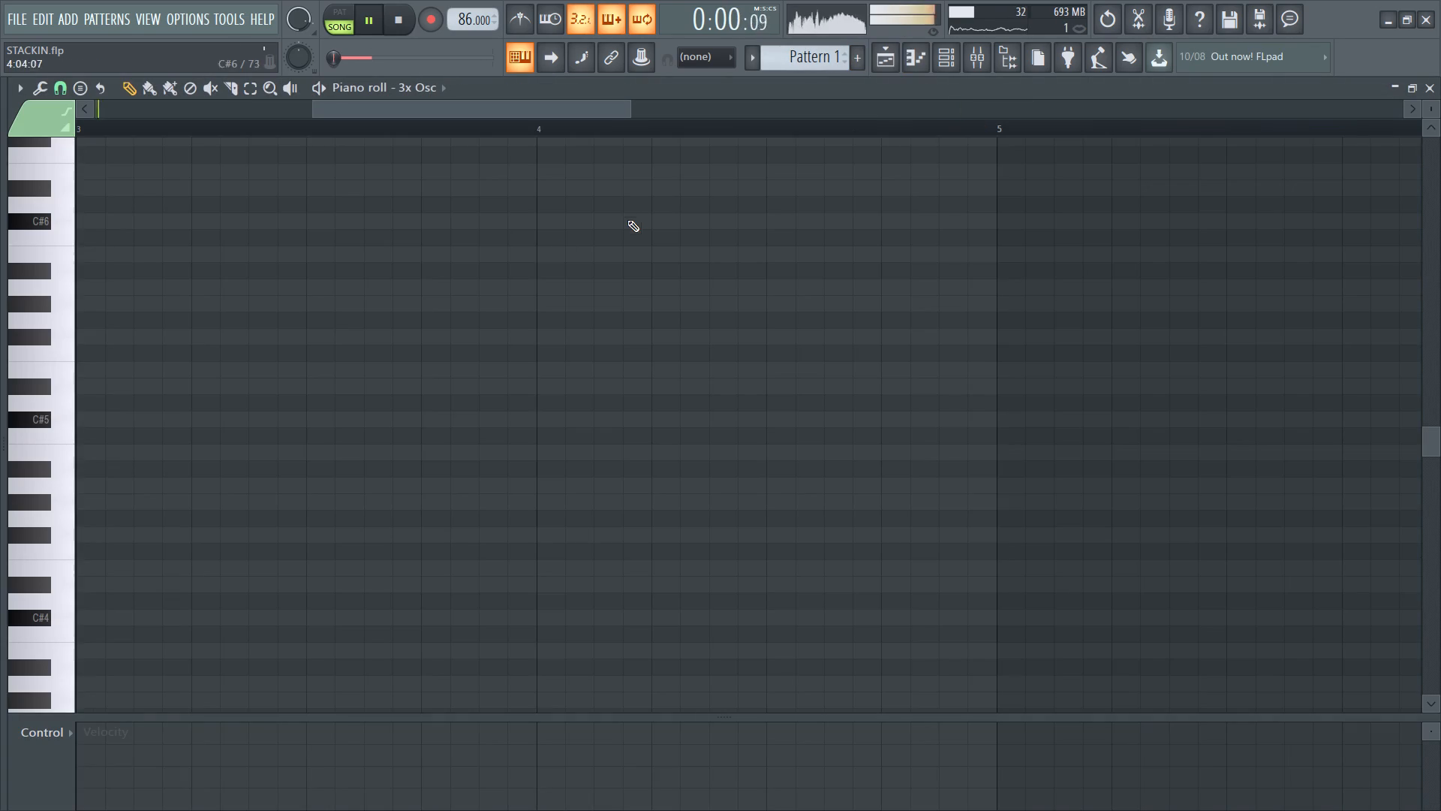
left_click(38, 421)
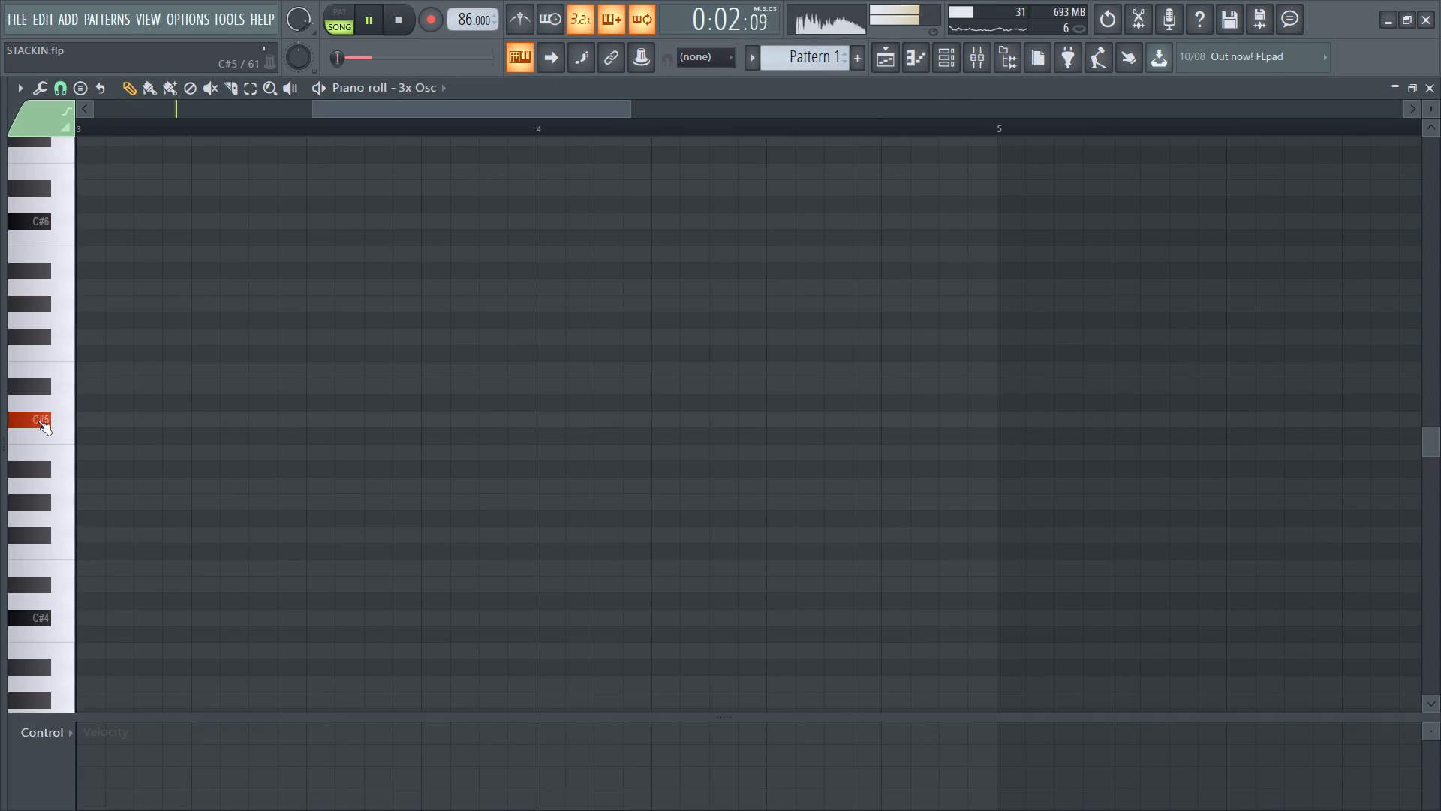
left_click(38, 421)
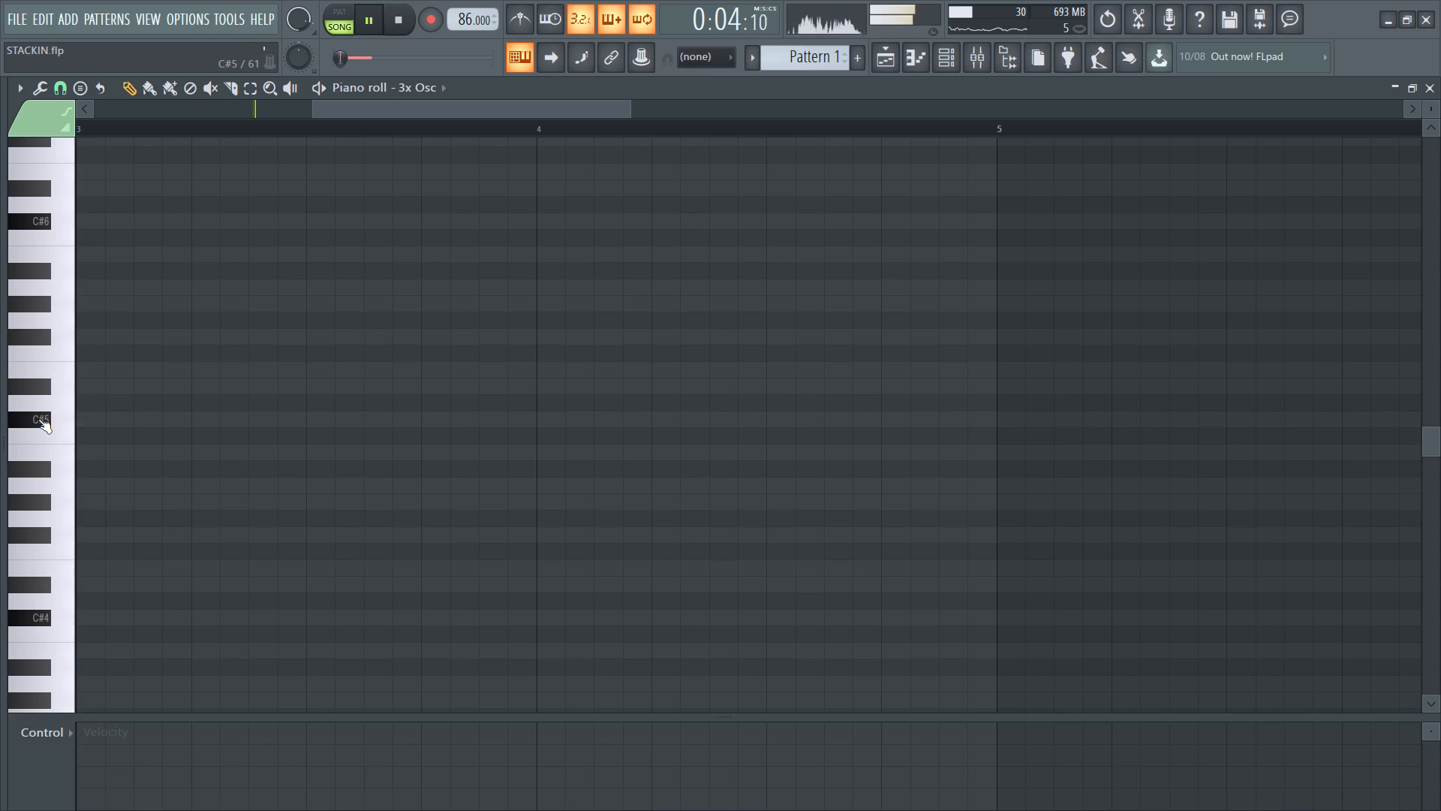
left_click(38, 419)
left_click(38, 419)
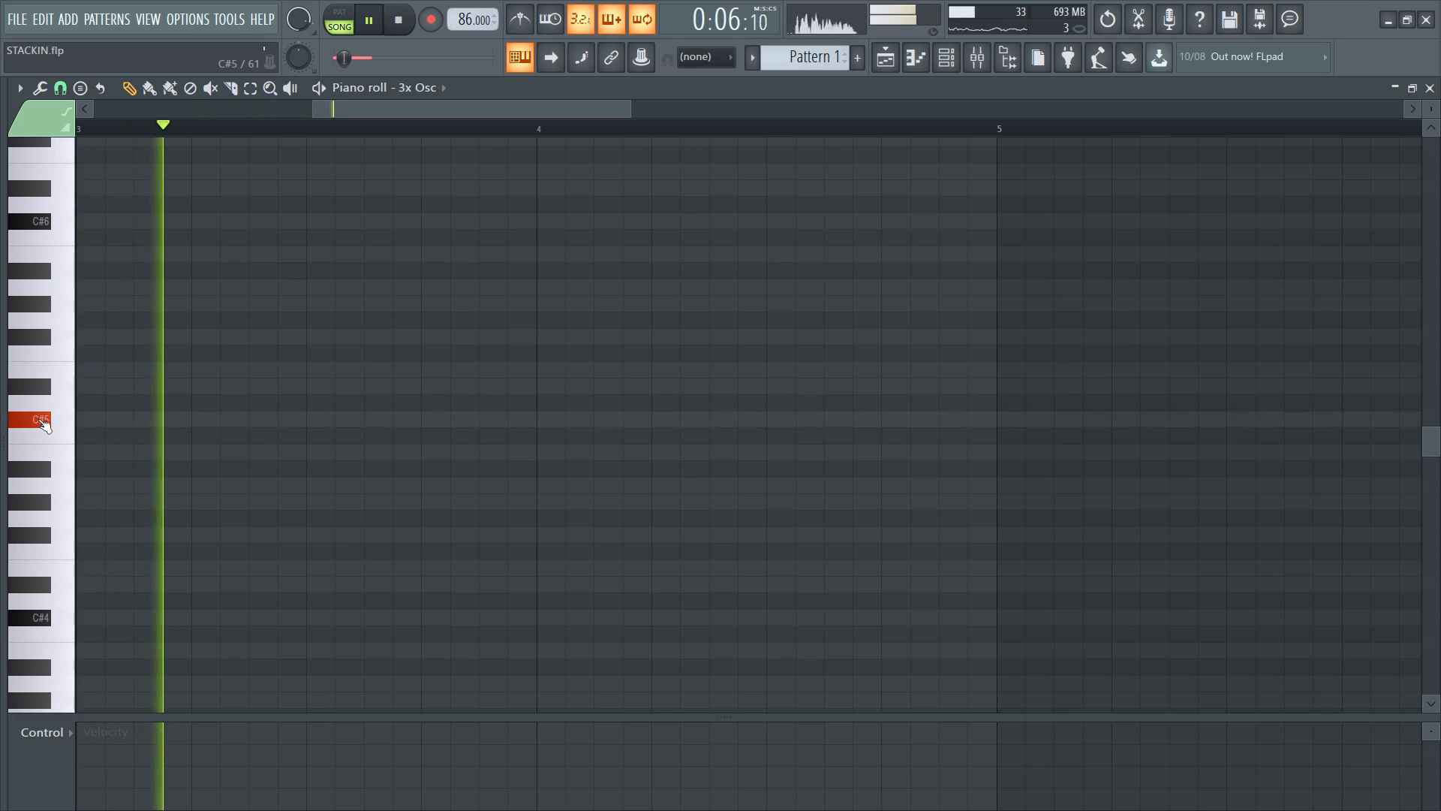
Audition the piano-roll keys around C#5, from about A4 up to E5, to find a melody.
left_click(48, 373)
left_click(52, 445)
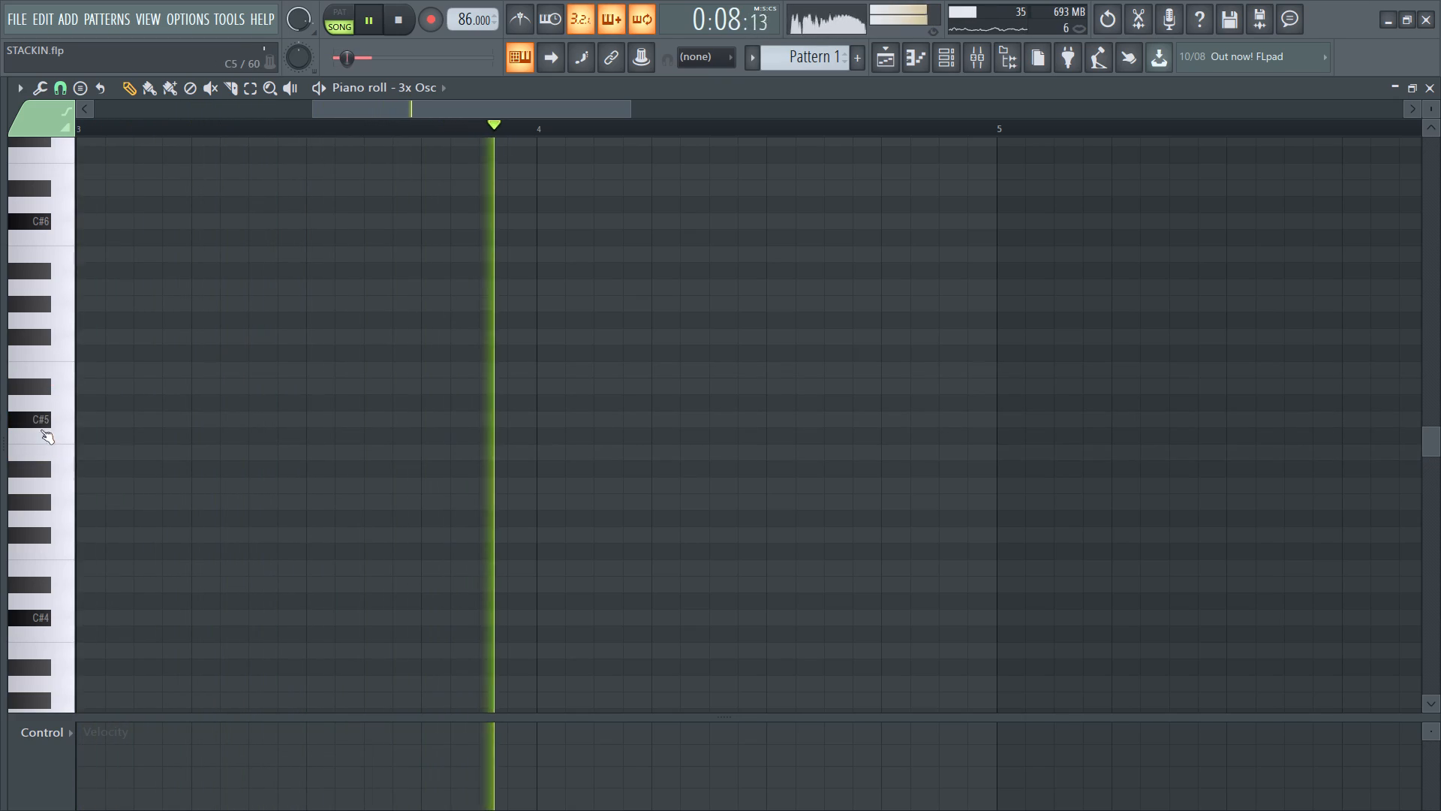
left_click(49, 456)
left_click(62, 430)
left_click(41, 421)
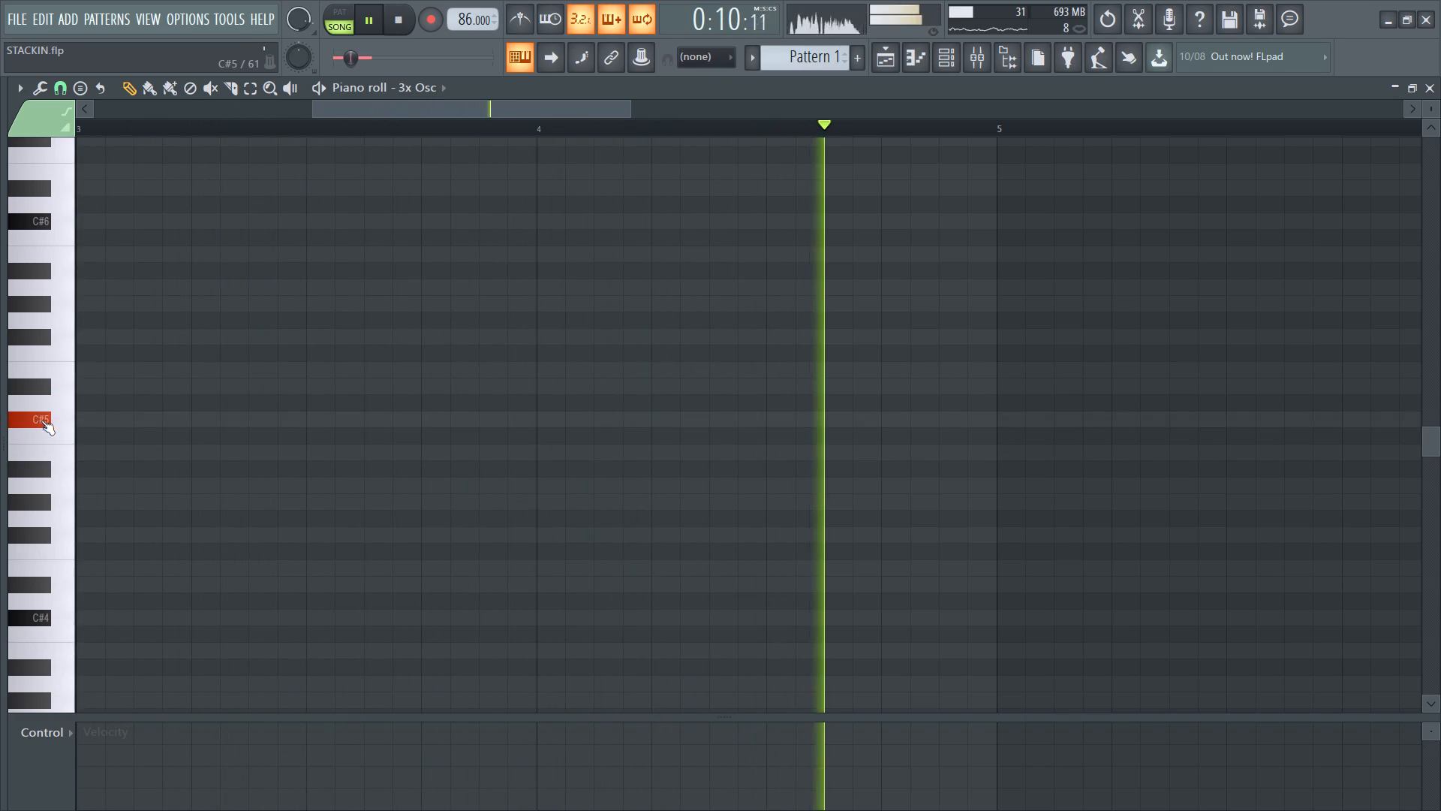
left_click(41, 421)
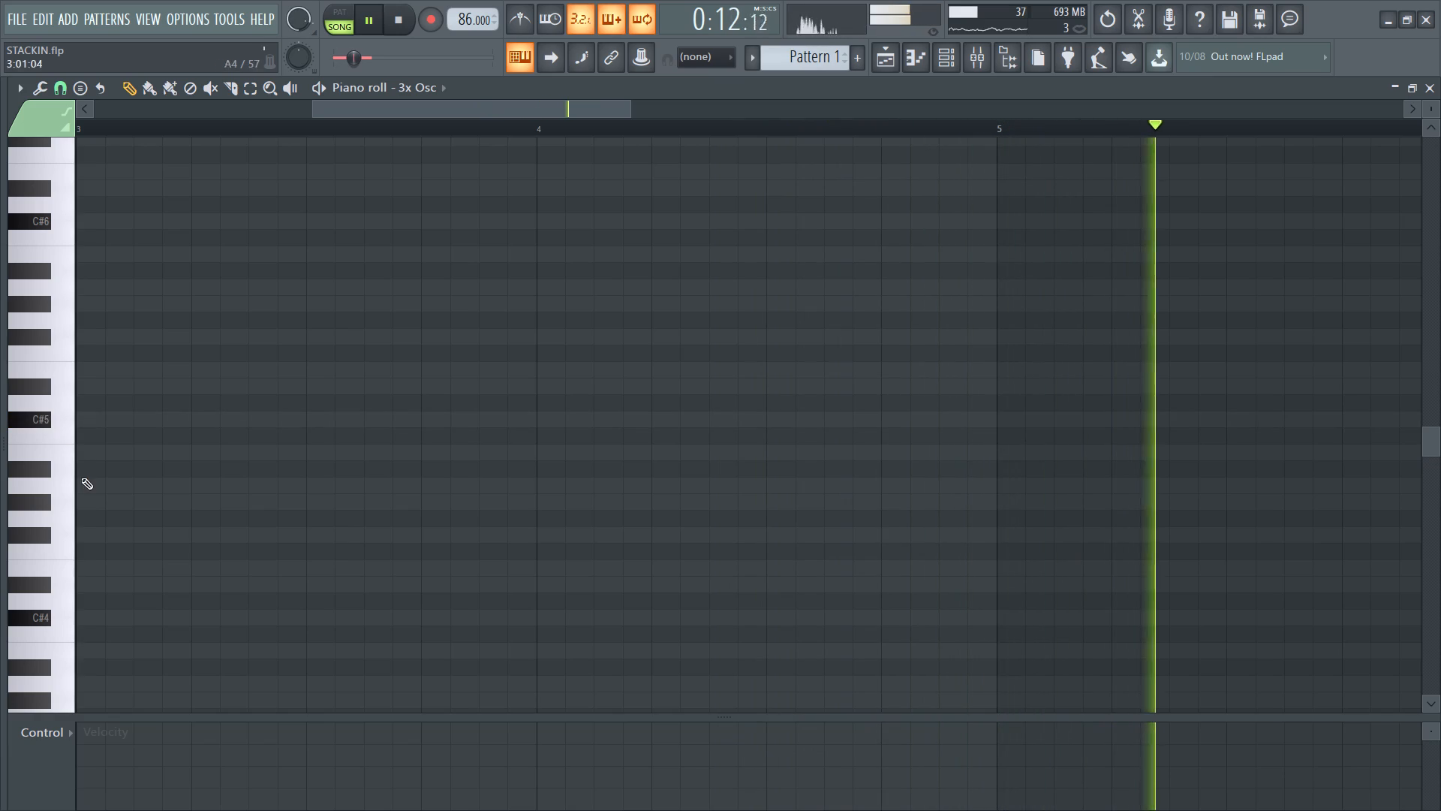
left_click(74, 474)
left_click(63, 453)
left_click(42, 426)
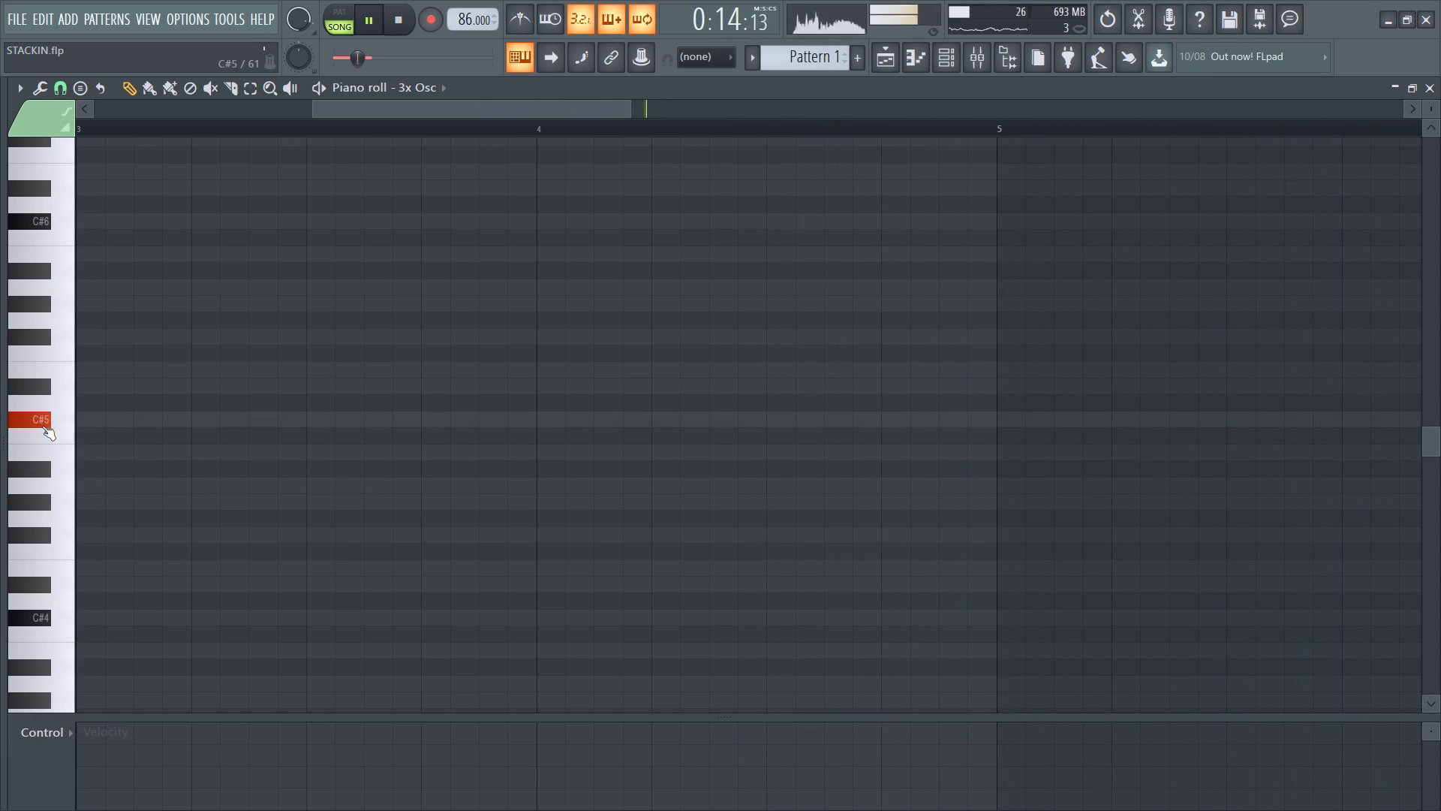
left_click(47, 387)
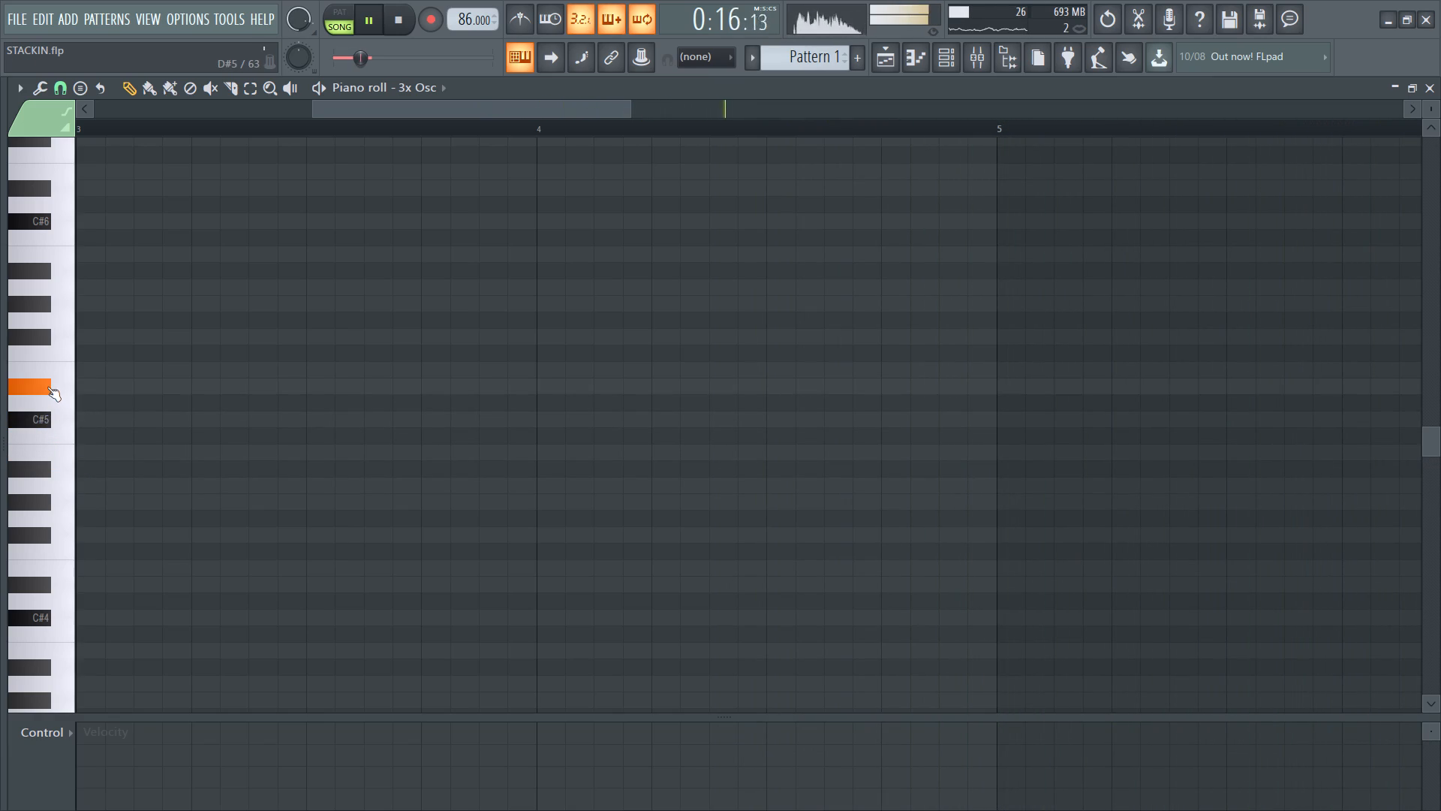
left_click(50, 424)
left_click(56, 451)
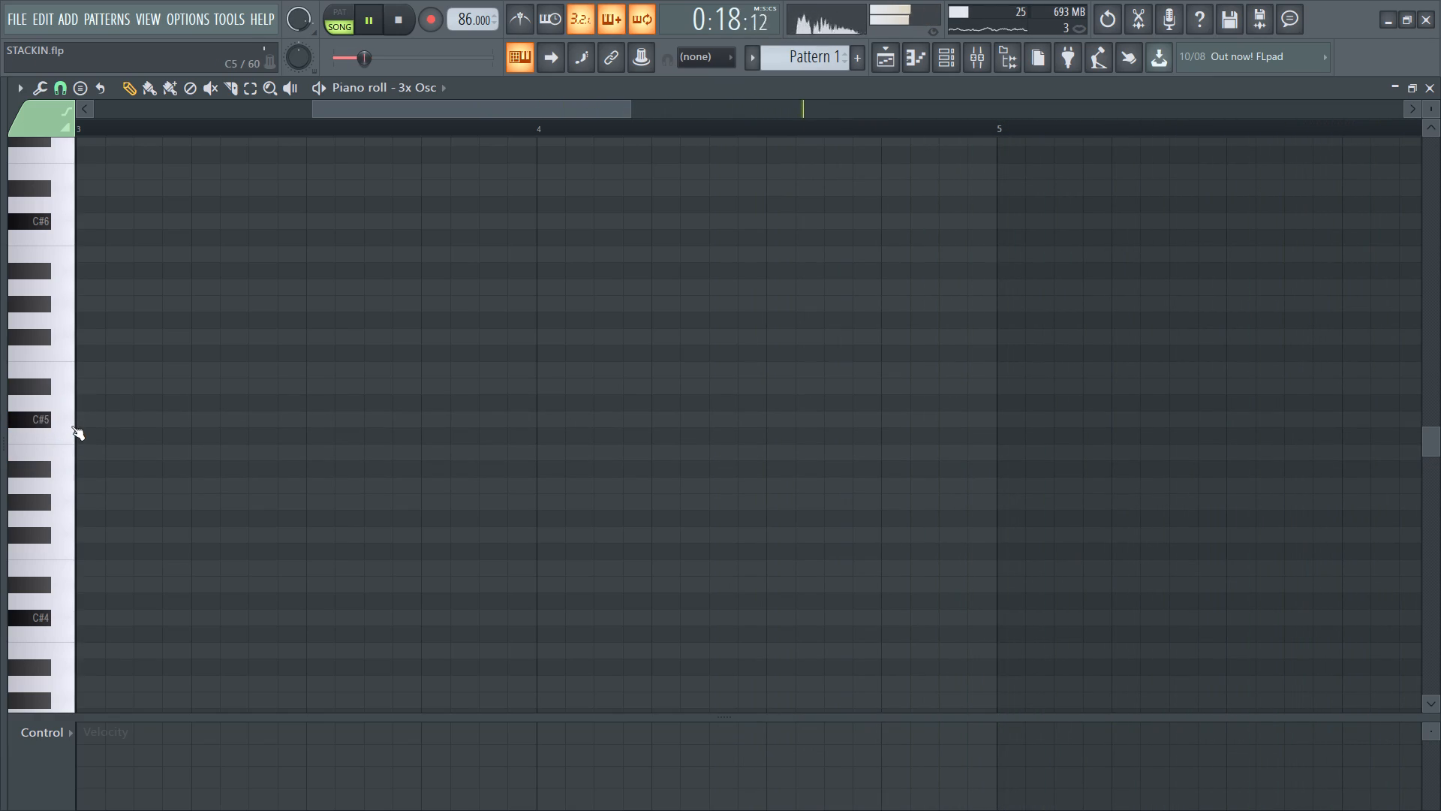
left_click(62, 454)
left_click(62, 454)
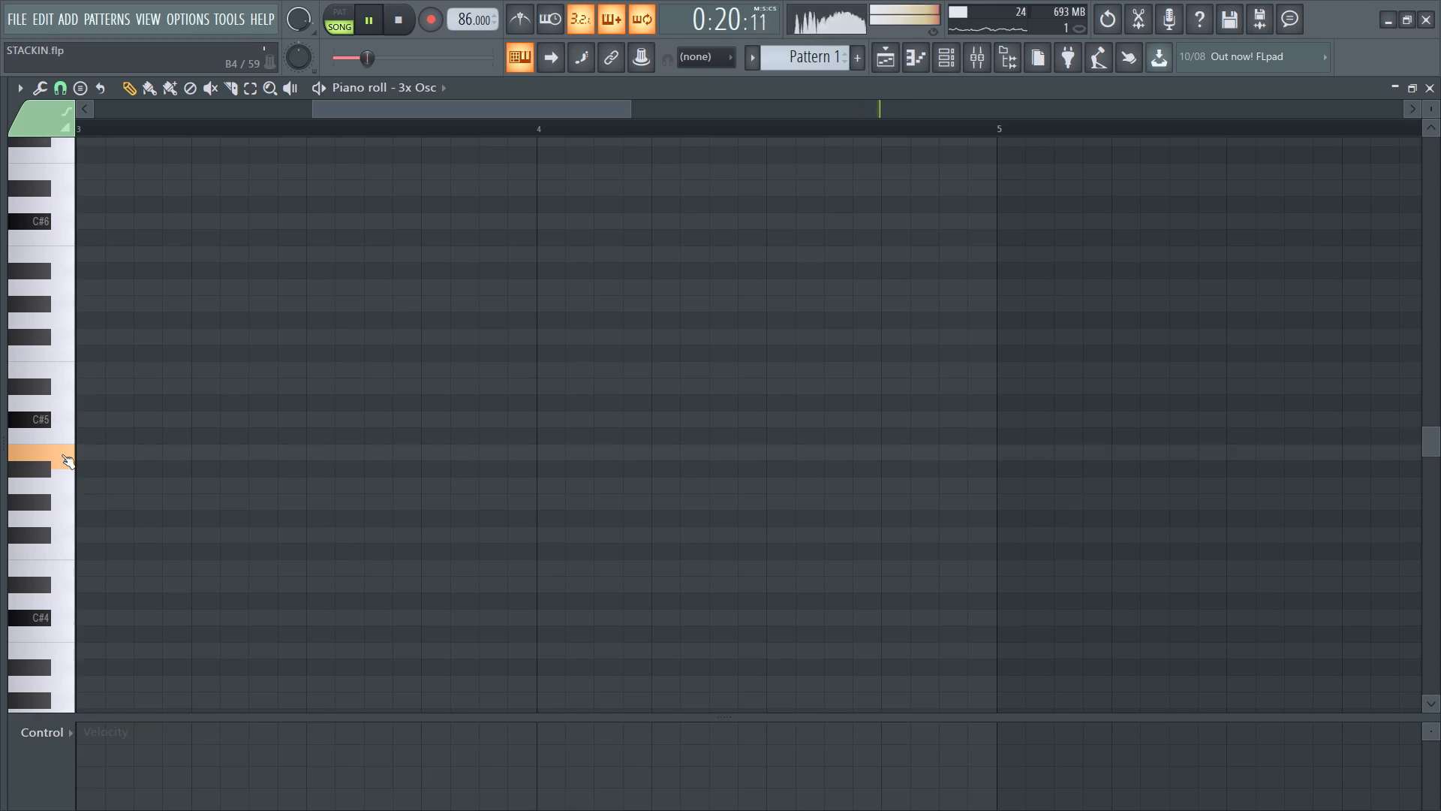
left_click(62, 454)
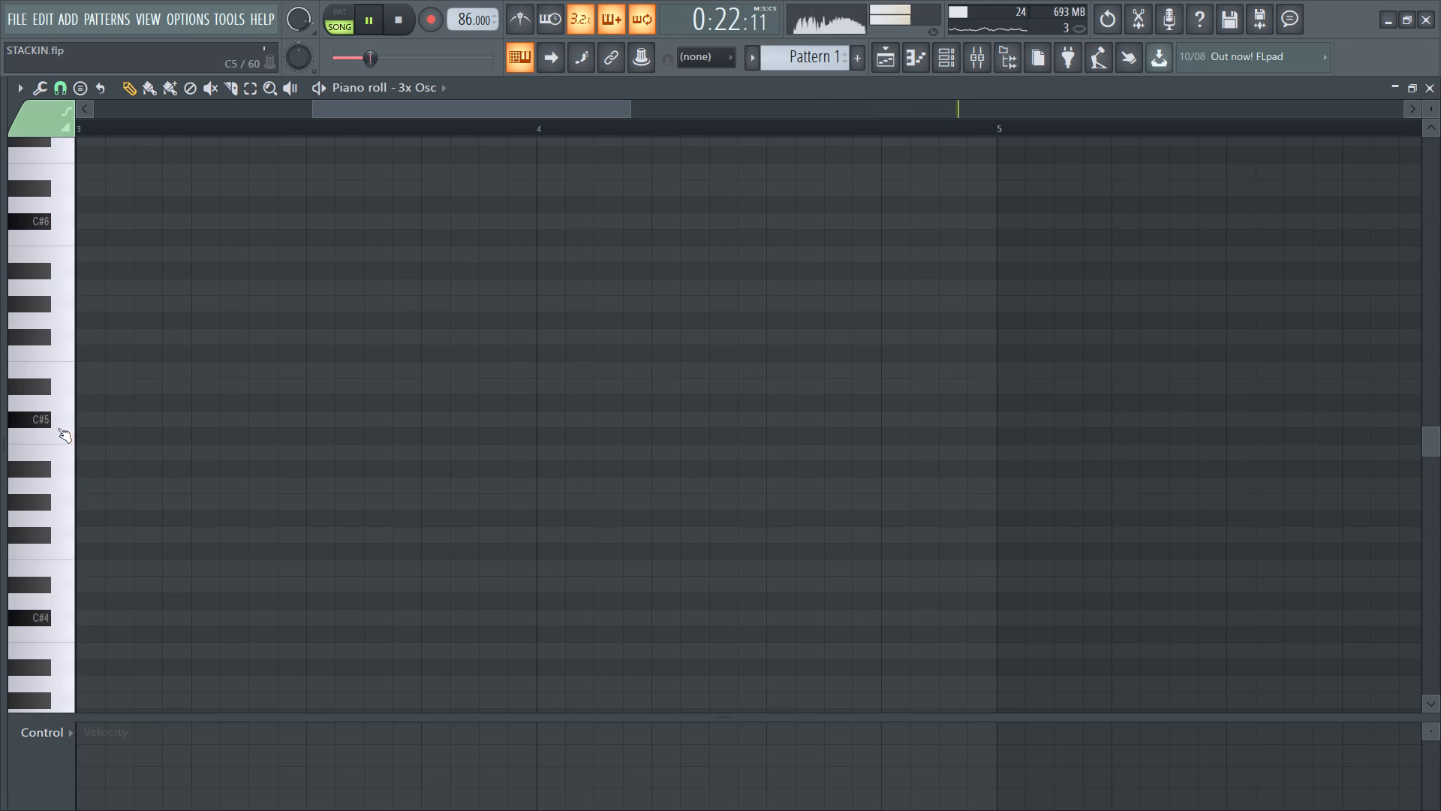
left_click(50, 429)
left_click(43, 421)
Place the first 3x Osc note at the start of bar 1 and tune it by ear from C#5 to D#5.
left_click_drag(96, 410, 52, 421)
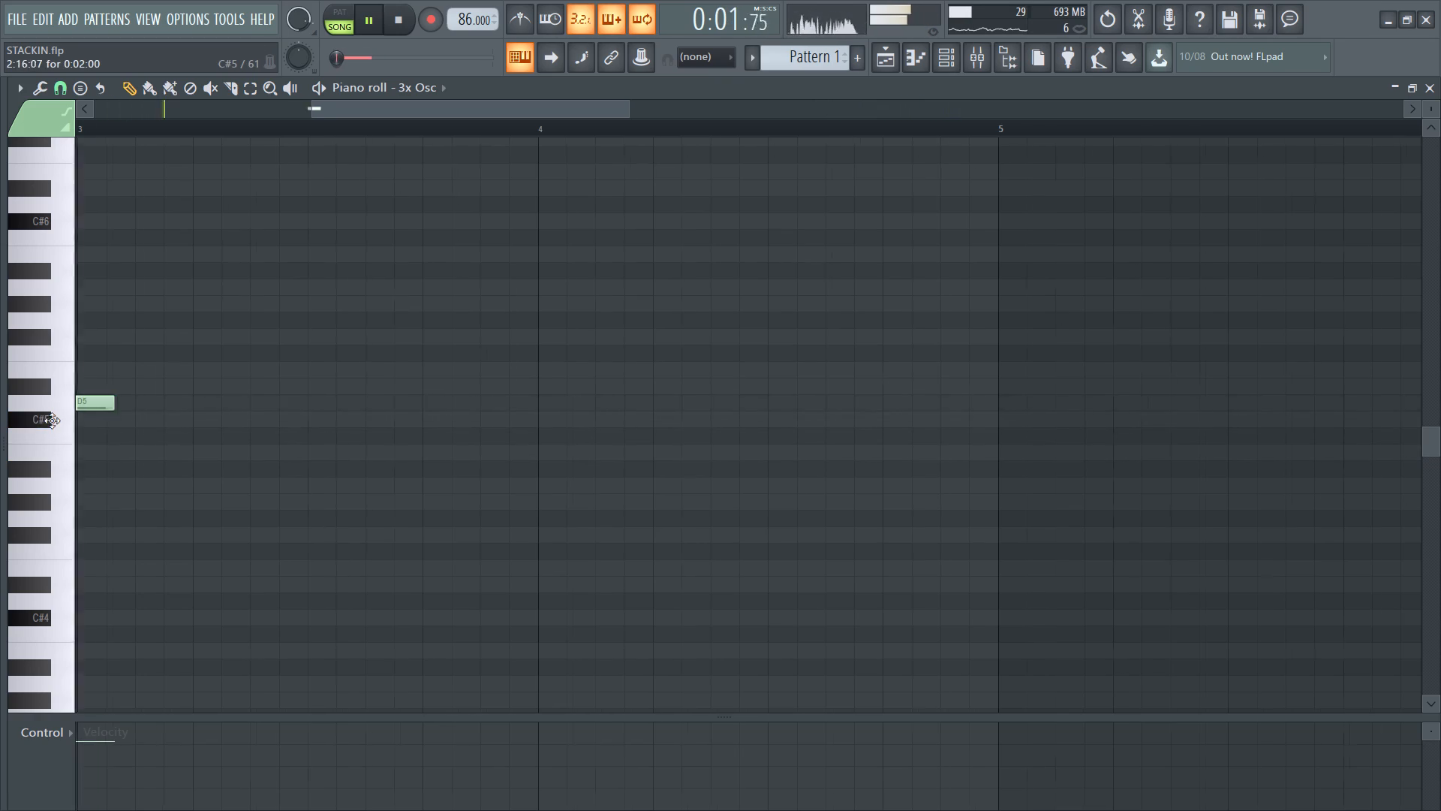
left_click_drag(52, 421, 43, 430)
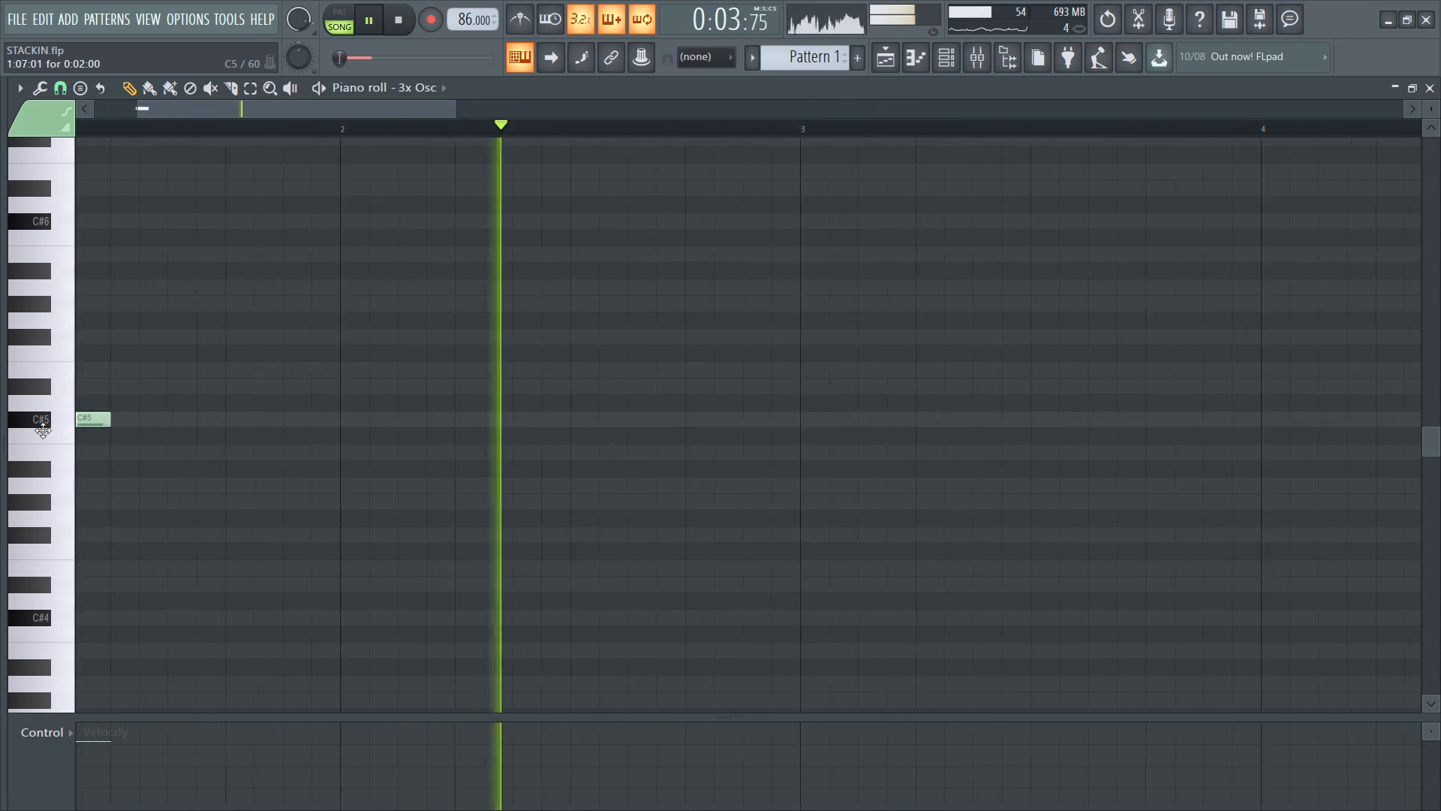
left_click_drag(43, 430, 35, 430)
key("space")
key("space")
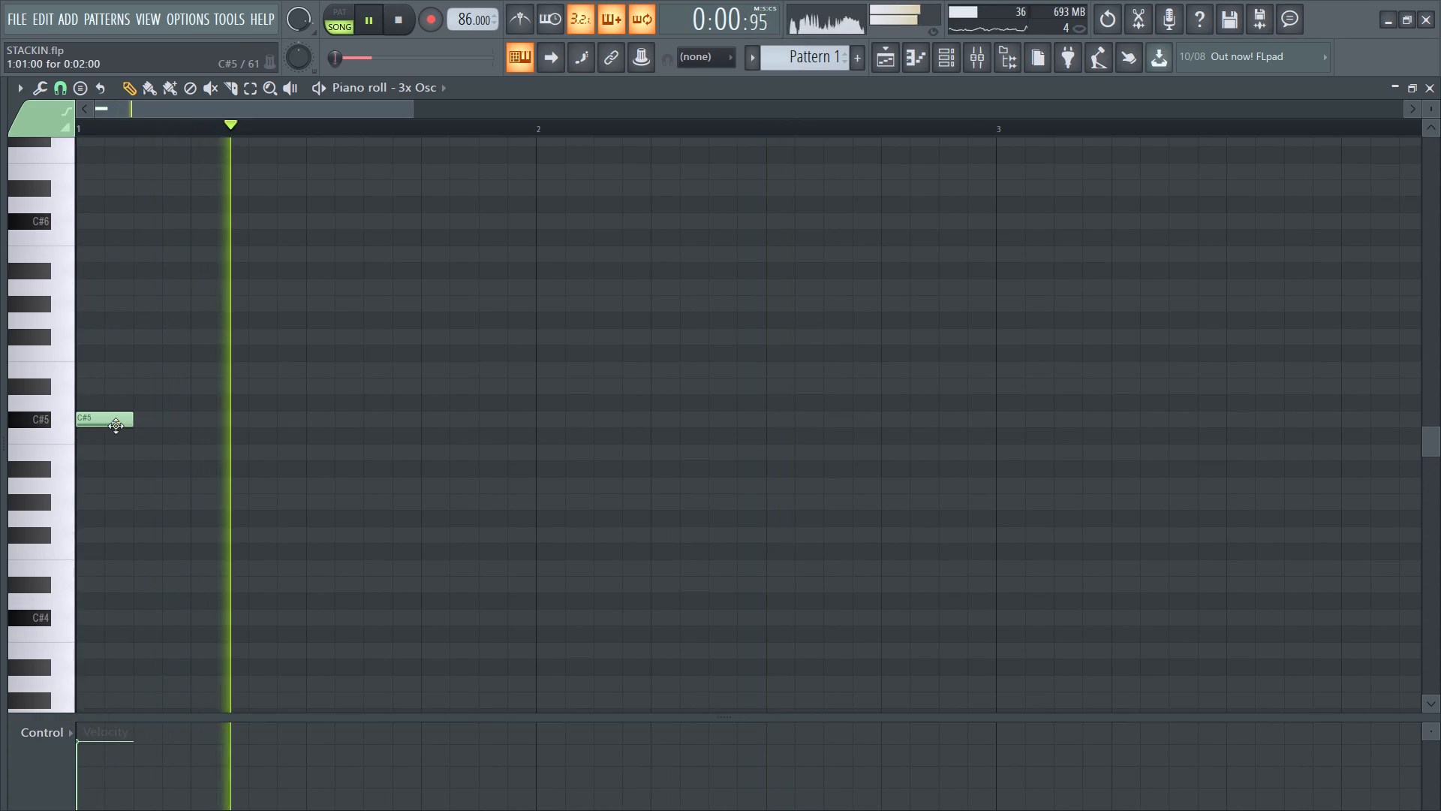
key("space")
left_click_drag(110, 424, 107, 399)
key("space")
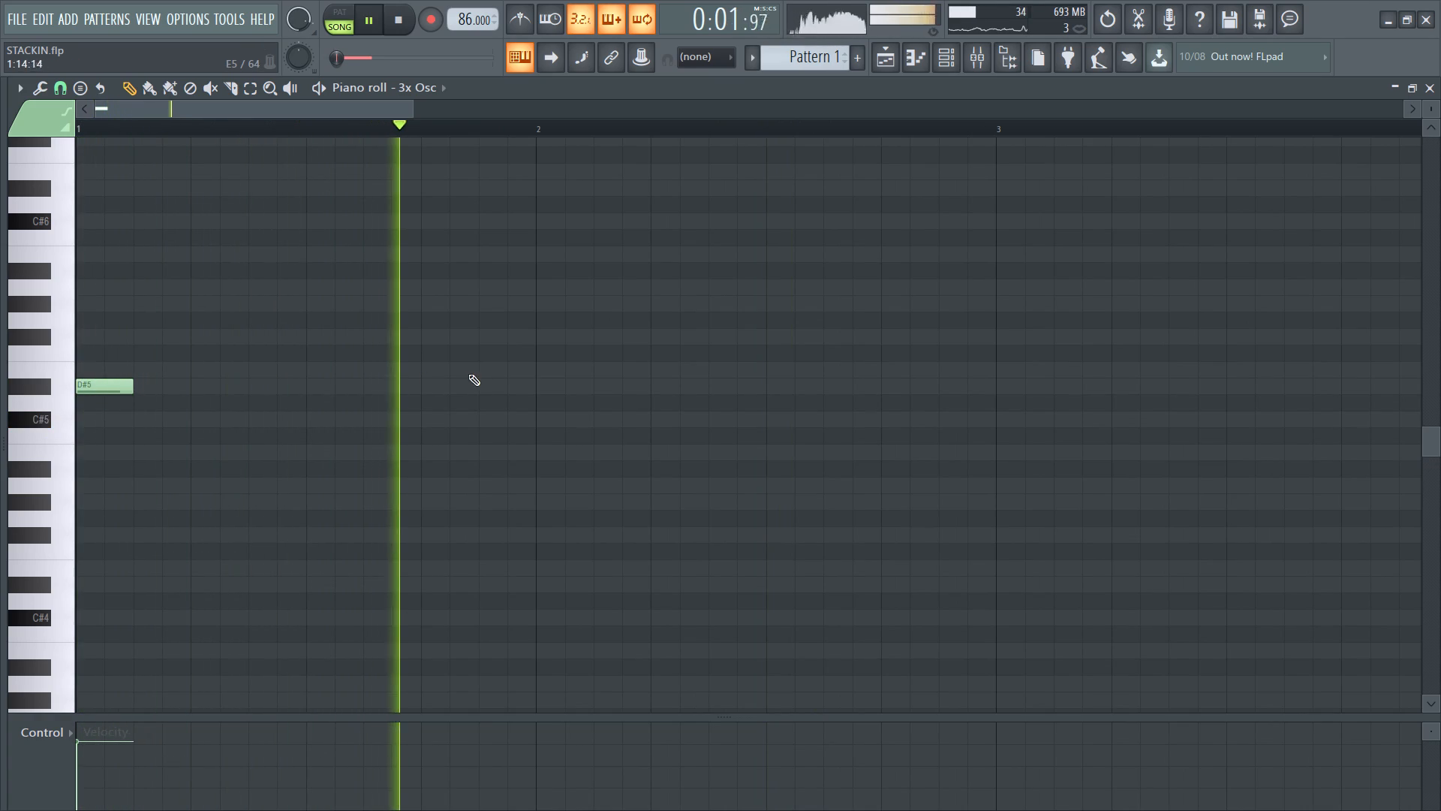
Add a D#5 note at the start of bar 2.
left_click(489, 384)
left_click_drag(507, 387, 554, 390)
key("space")
key("space")
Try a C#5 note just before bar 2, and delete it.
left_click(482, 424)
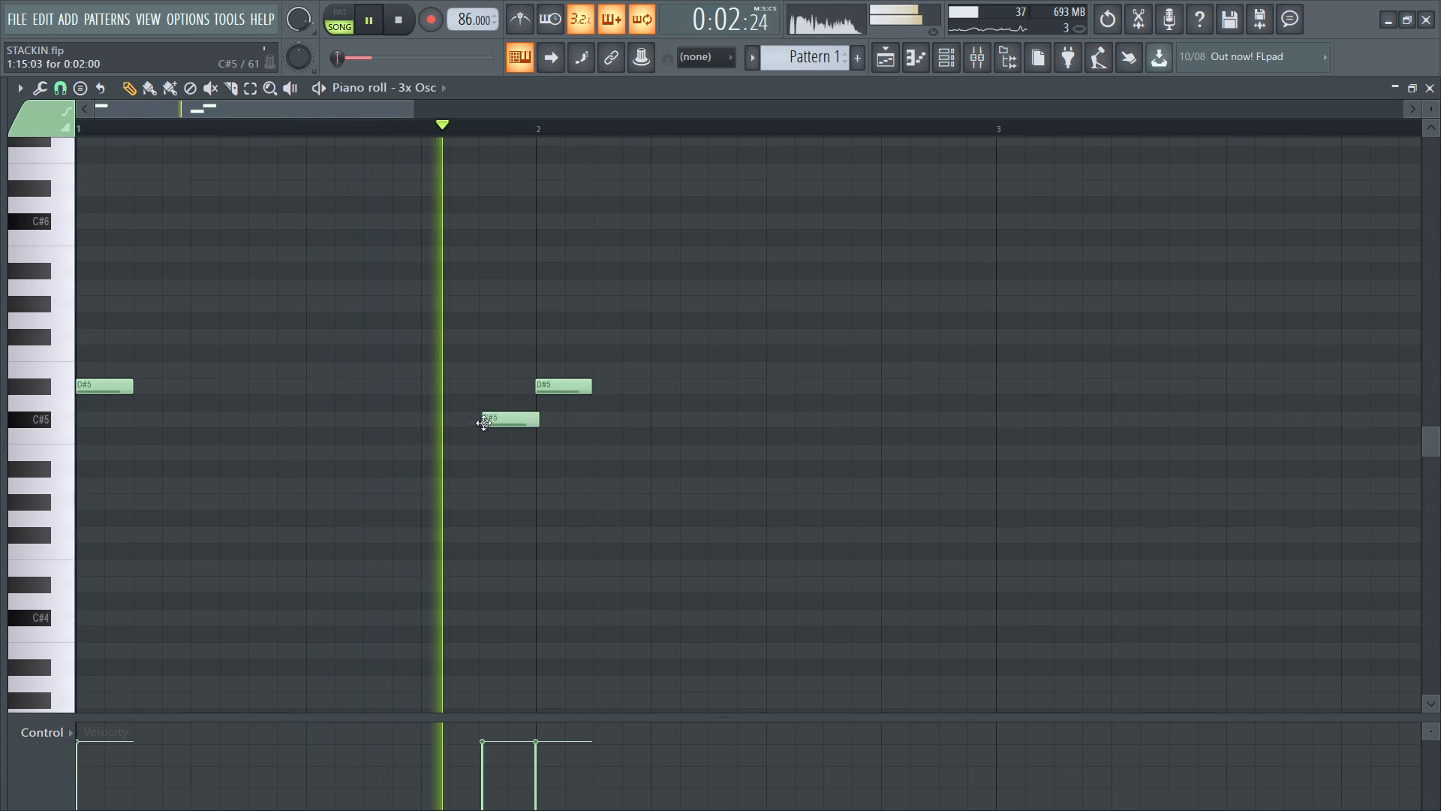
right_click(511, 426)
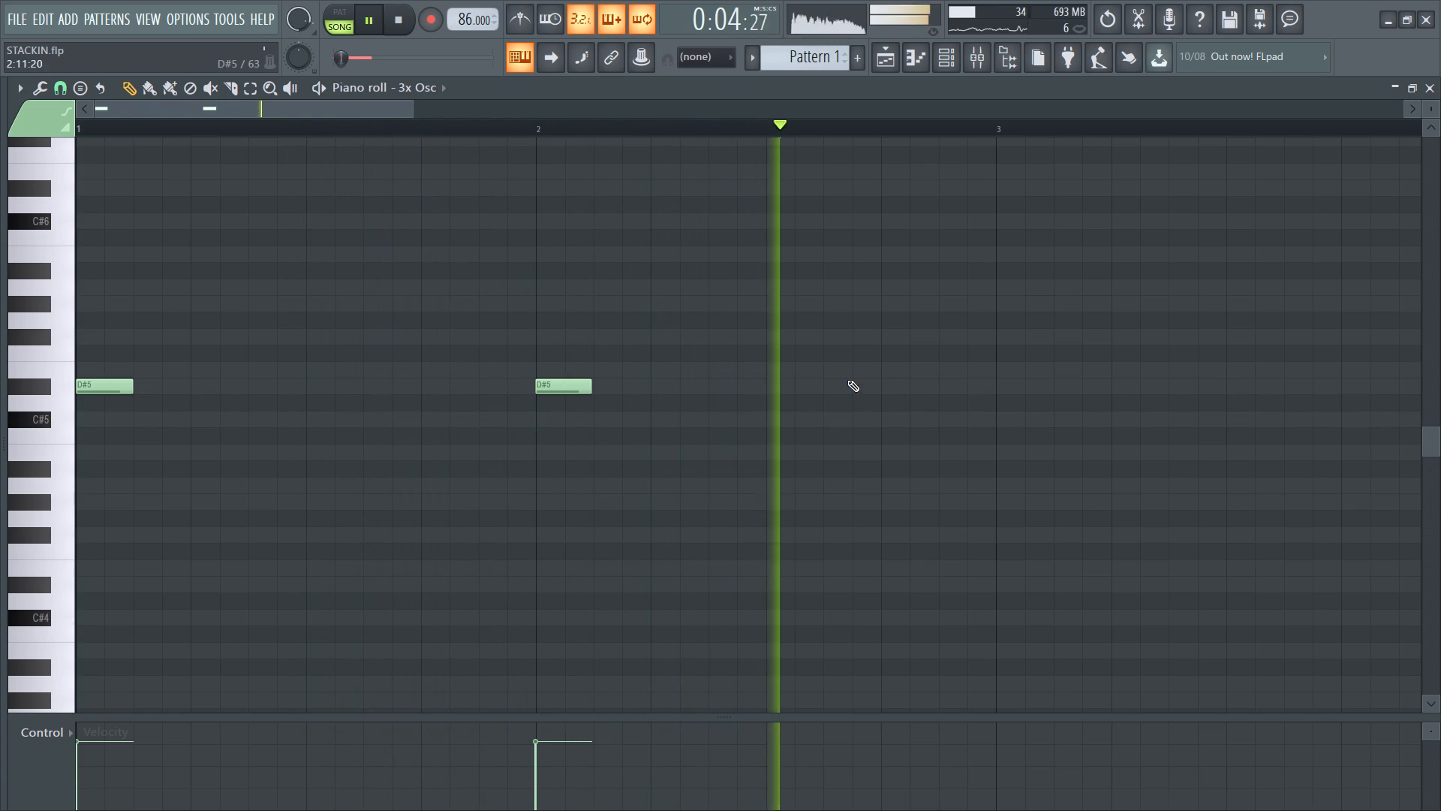
Add D#5 notes at 2:11 and at the start of bar 3, aligning the latter with the bar line.
key("space")
left_click_drag(825, 366, 824, 391)
key("space")
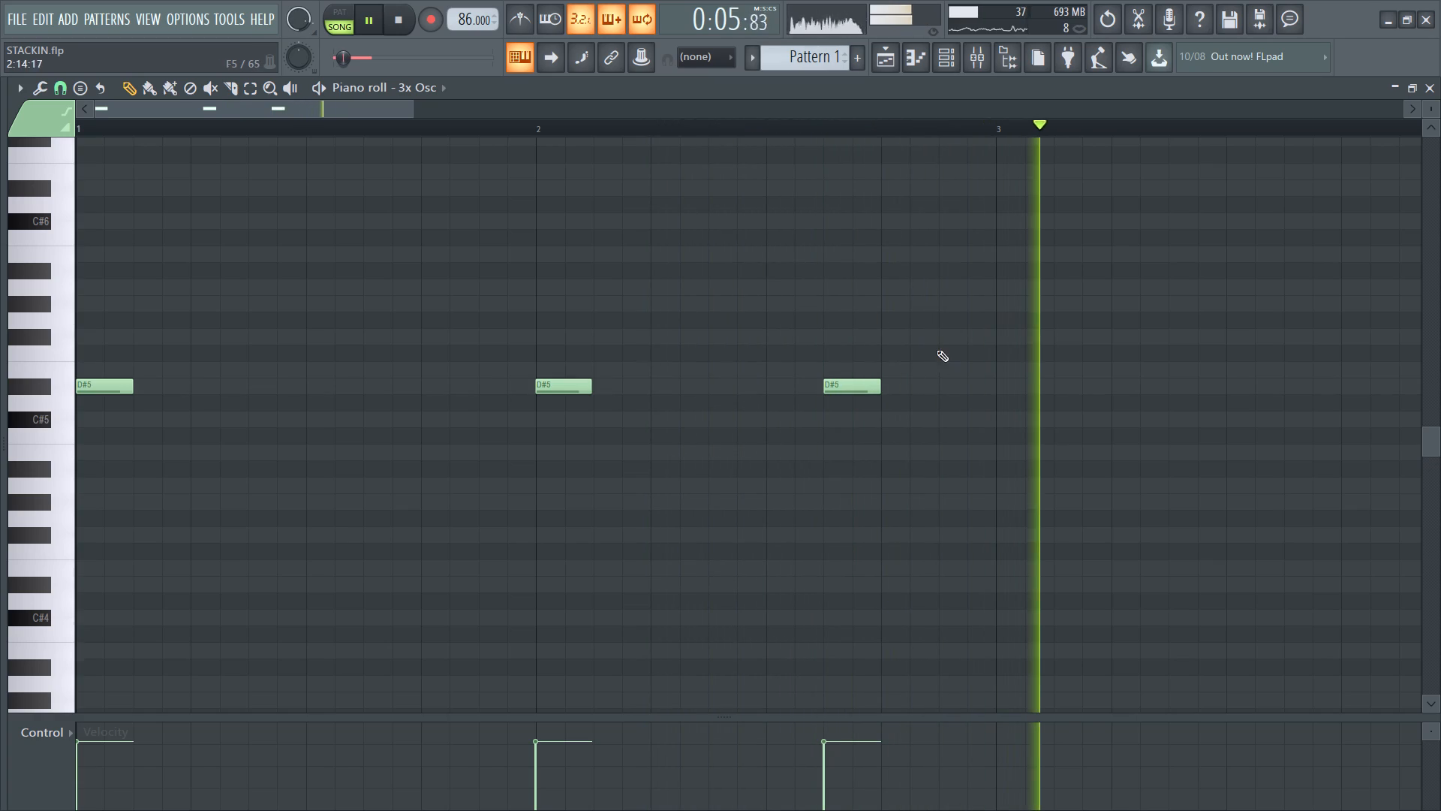
left_click_drag(1002, 382, 998, 389)
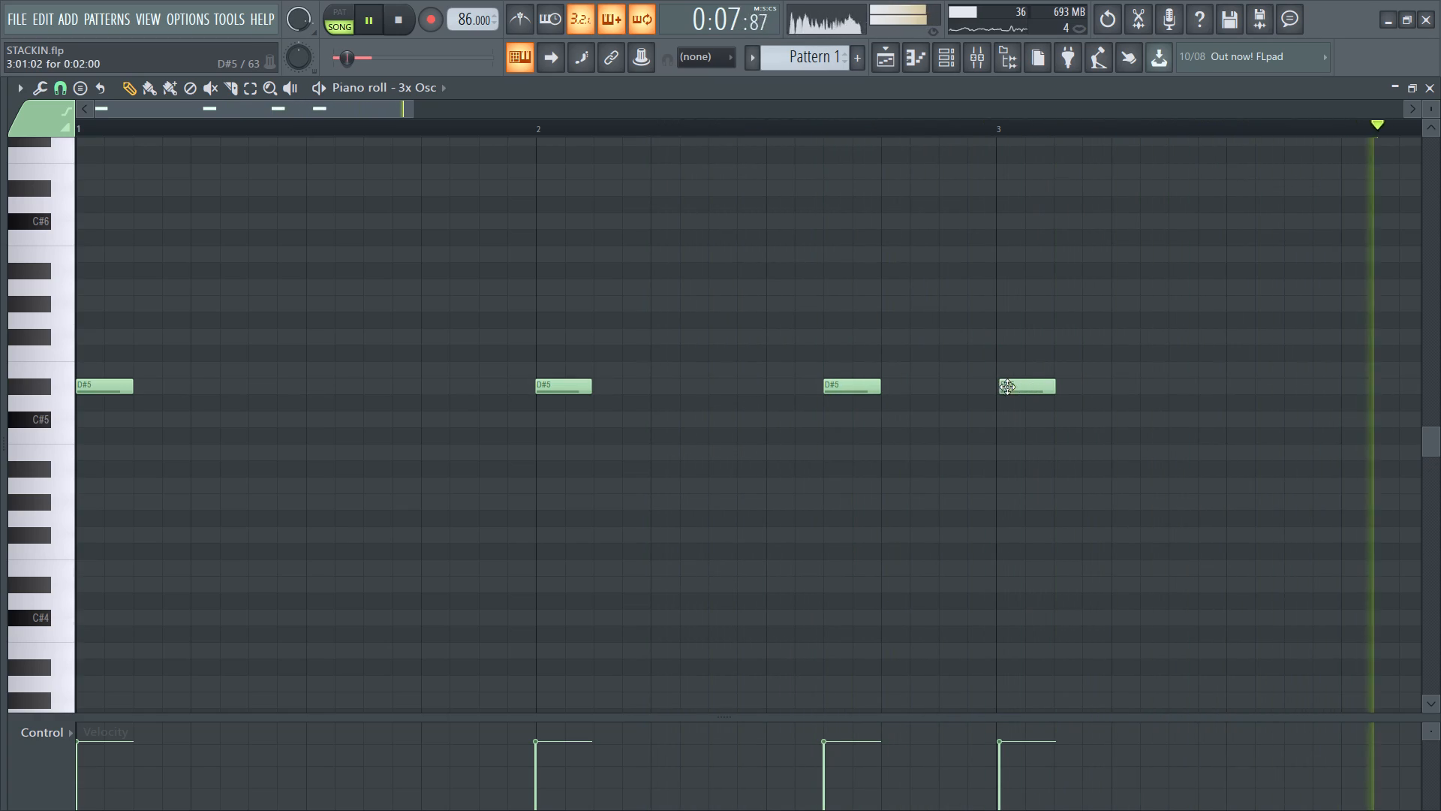
scroll(991, 386, "down", 2, "ctrl")
scroll(850, 402, "up", 4, "ctrl")
left_click(944, 393)
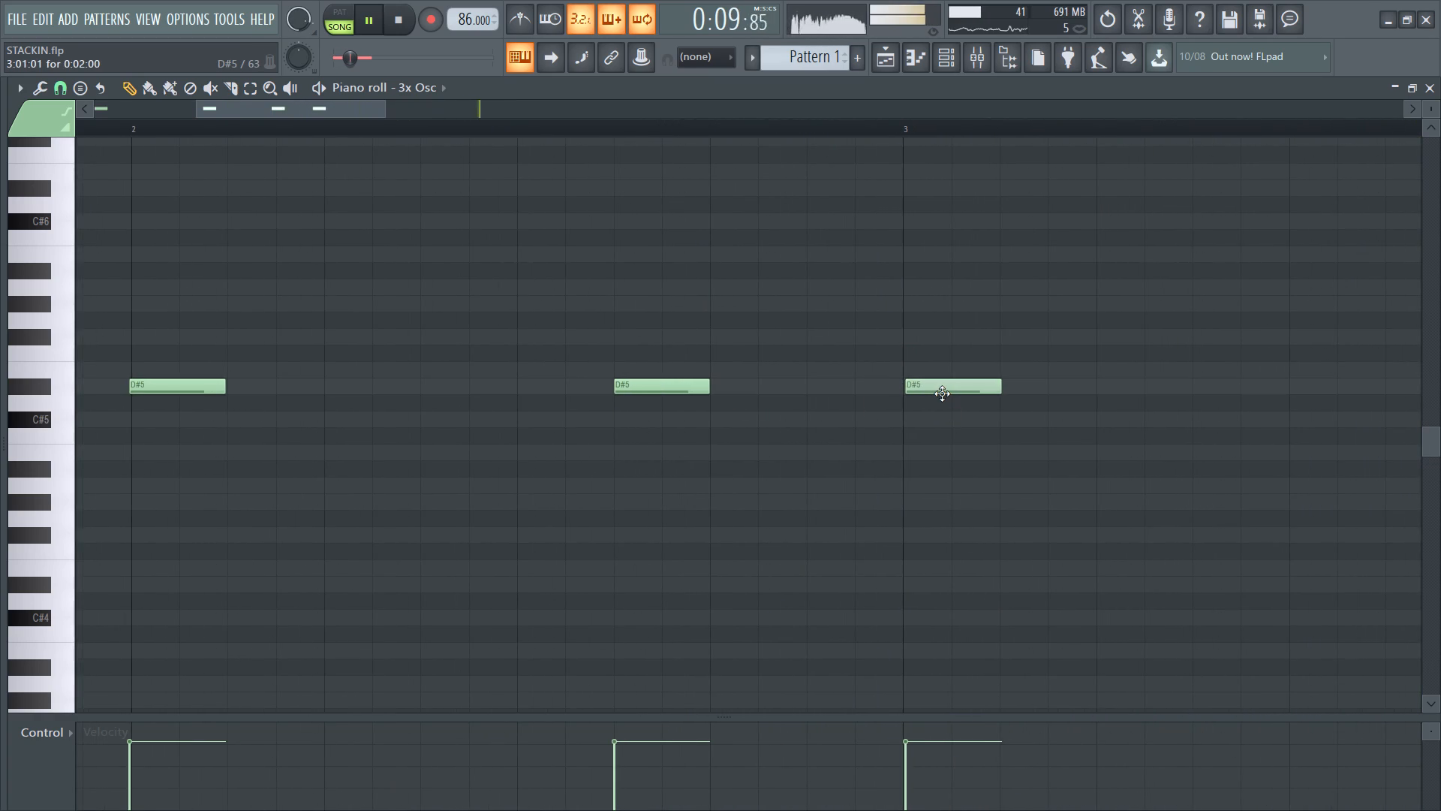
scroll(678, 387, "down", 4, "ctrl")
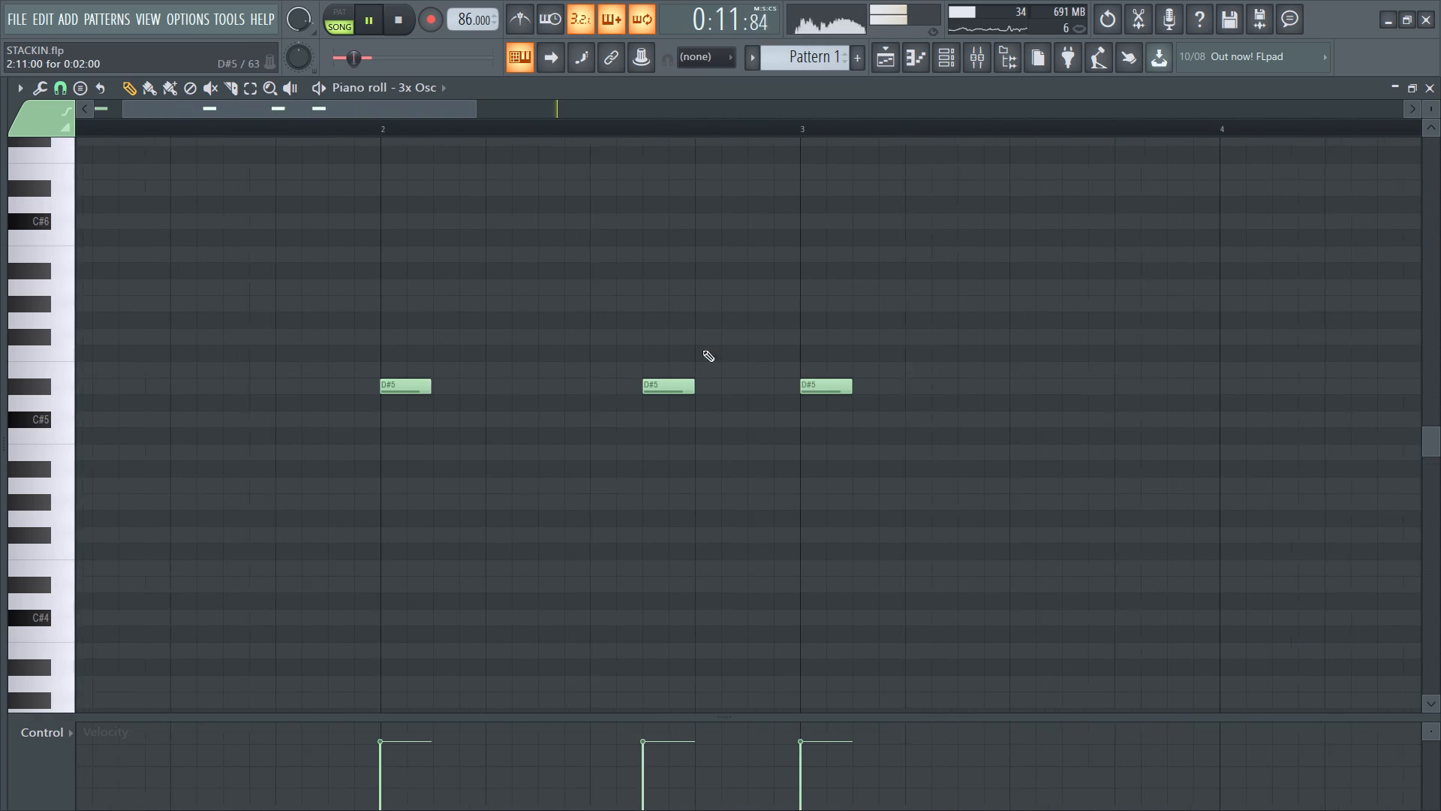
Delete the stray Pattern 1 clip on Track 3, past bar 25, in the playlist.
left_click(885, 65)
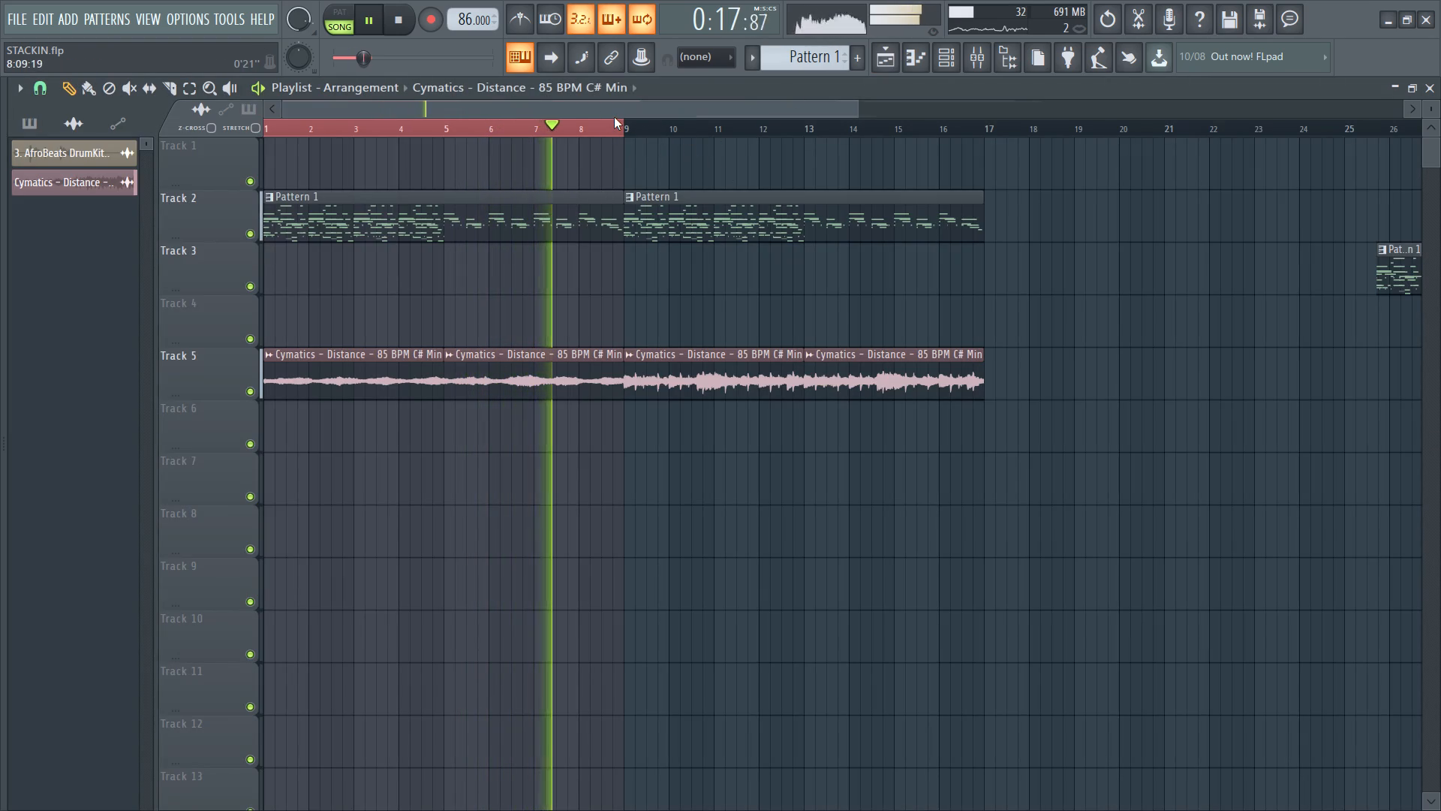
scroll(995, 258, "down", 4, "ctrl")
right_click_drag(1245, 267, 1238, 267)
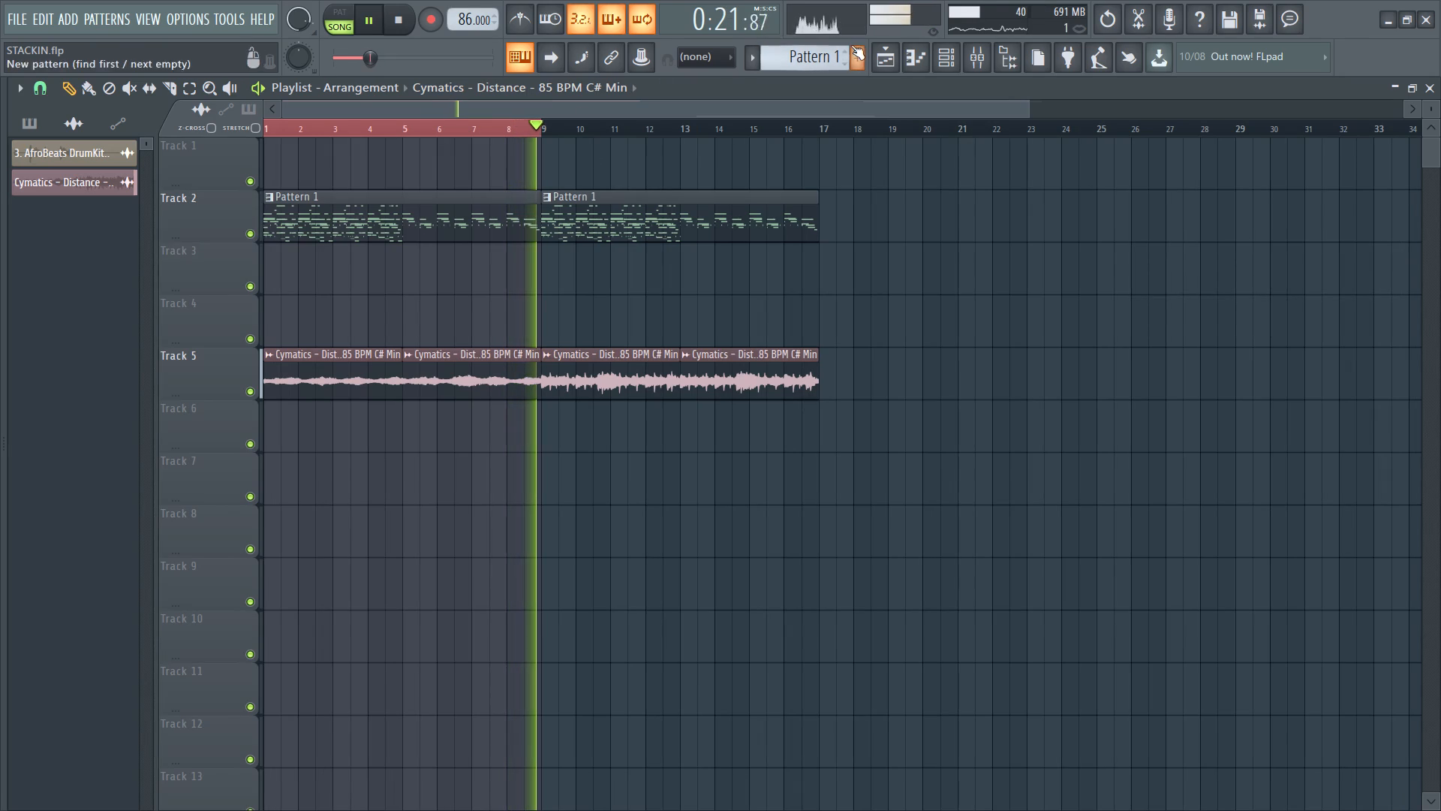
Reopen the 3x Osc piano roll and add a C#5 note at about 1:11, trying F#5 and D#5 first.
left_click(958, 59)
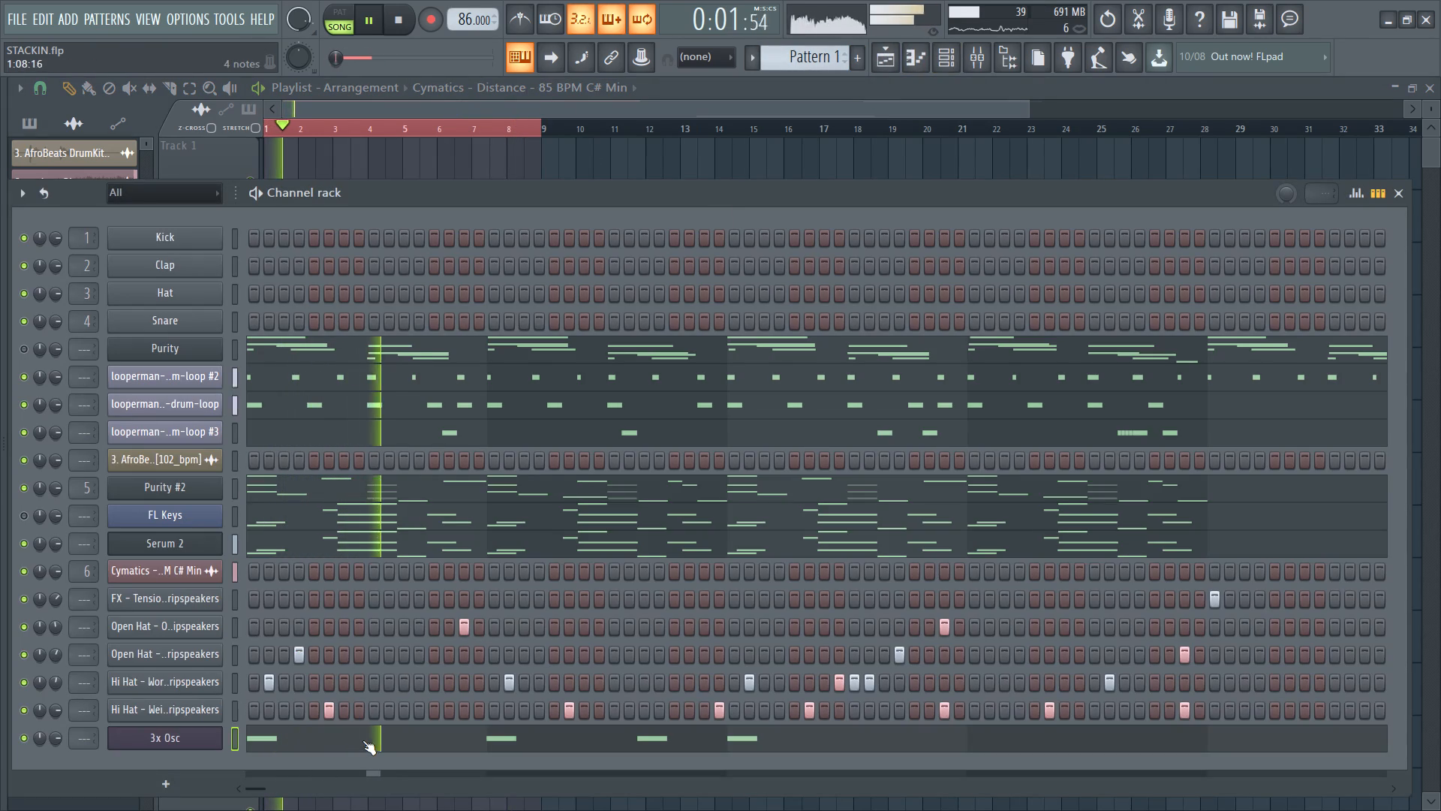
left_click(363, 740)
left_click(363, 739)
key("space")
key("space")
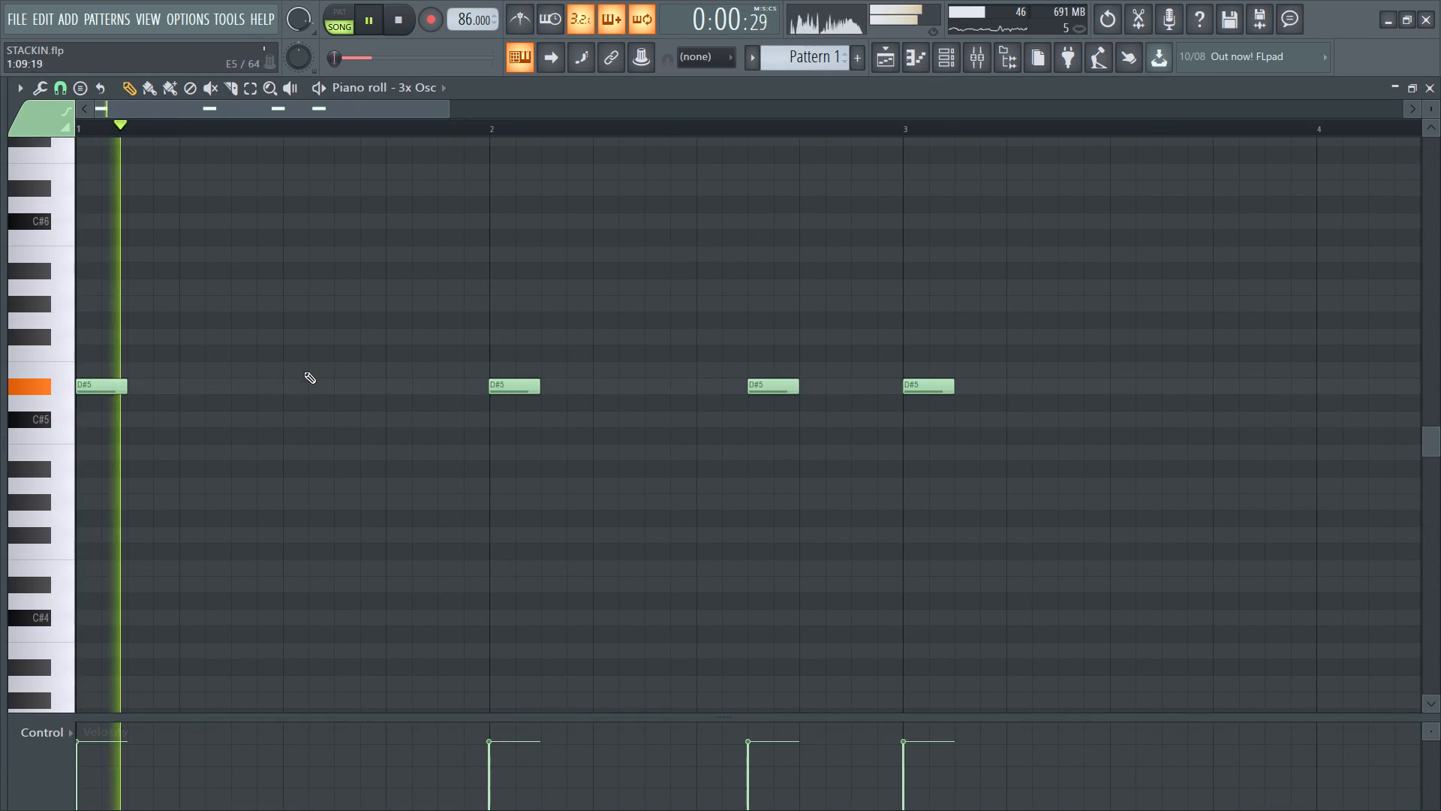
left_click(334, 338)
key("space")
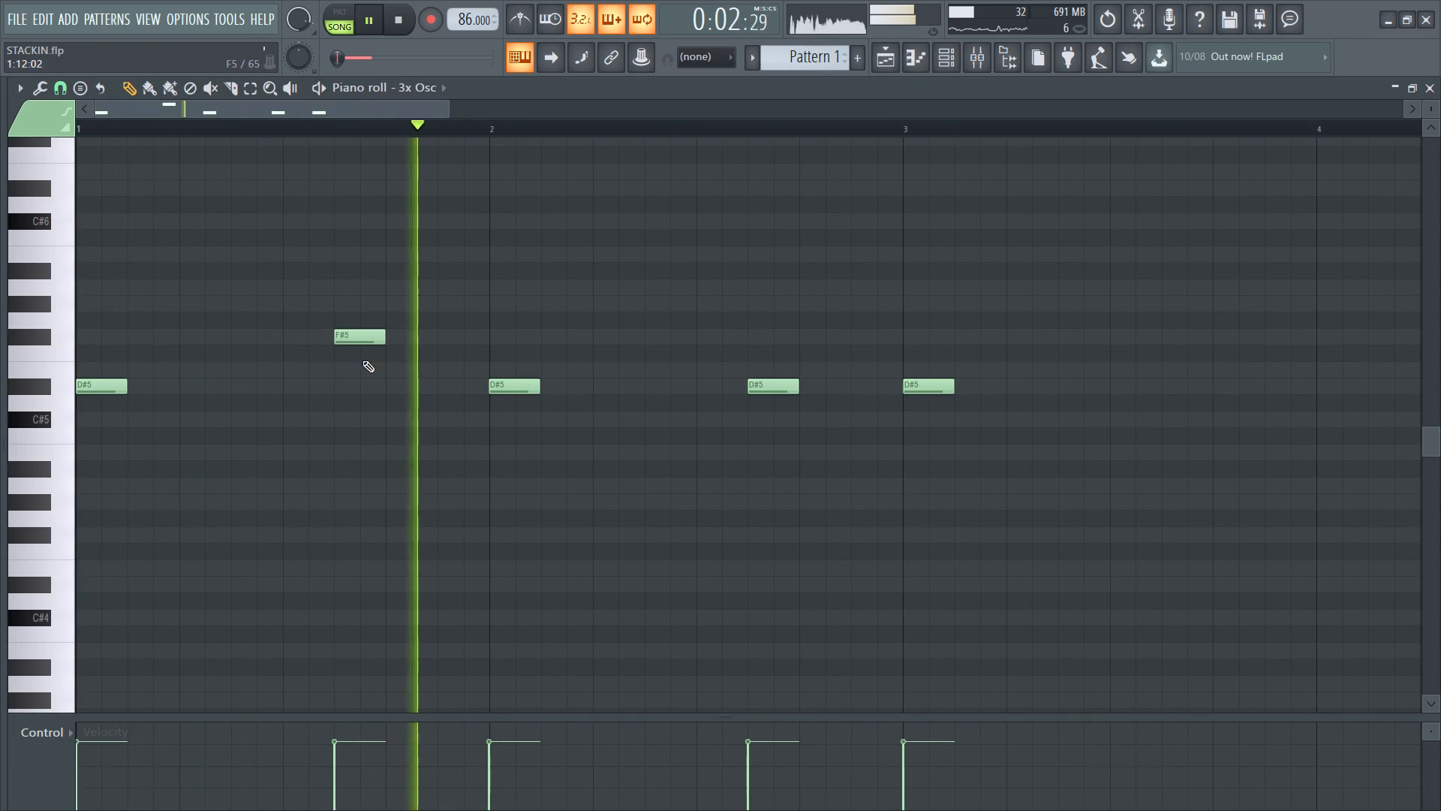
key("space")
left_click_drag(356, 335, 355, 393)
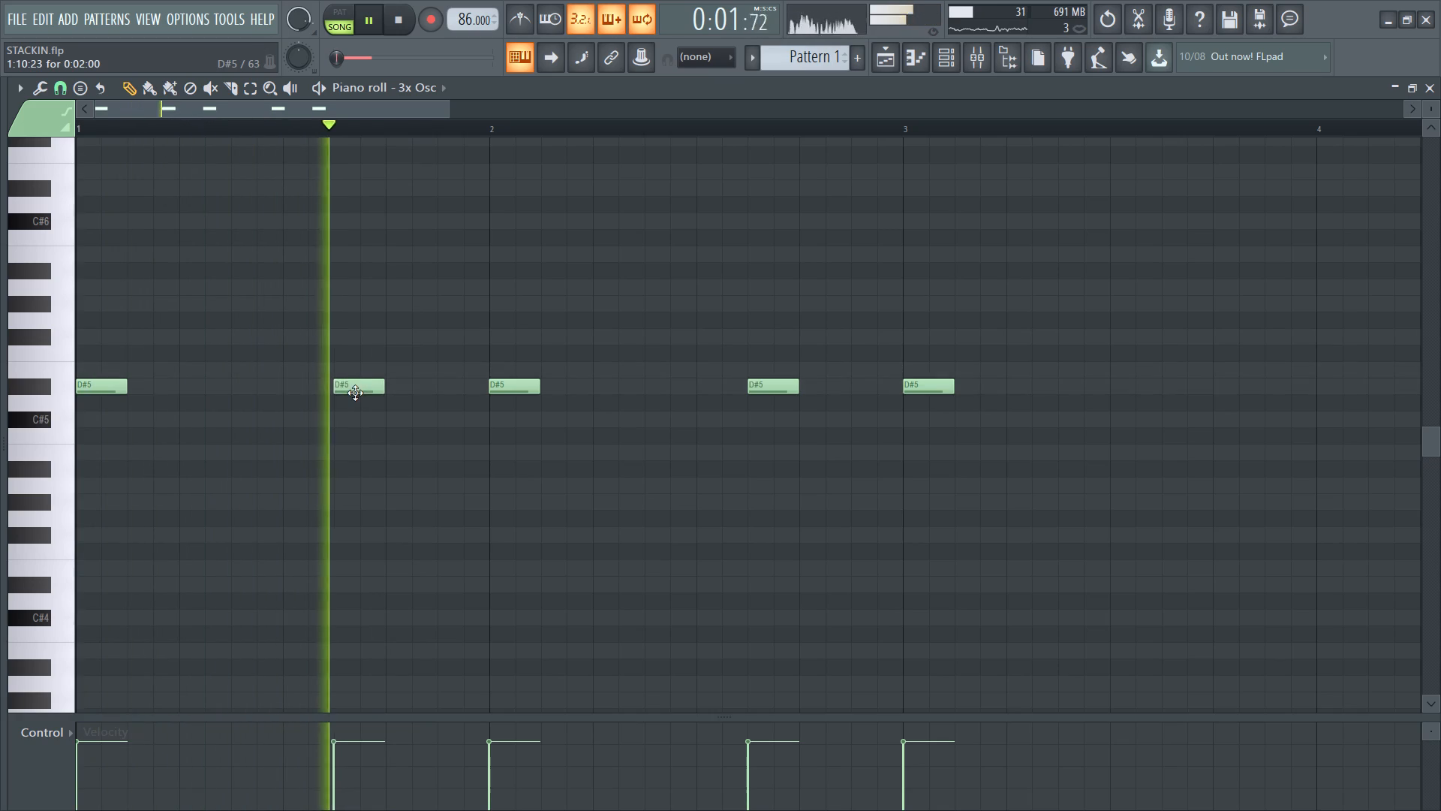
key("space")
left_click_drag(356, 382, 356, 422)
key("space")
left_click(357, 421)
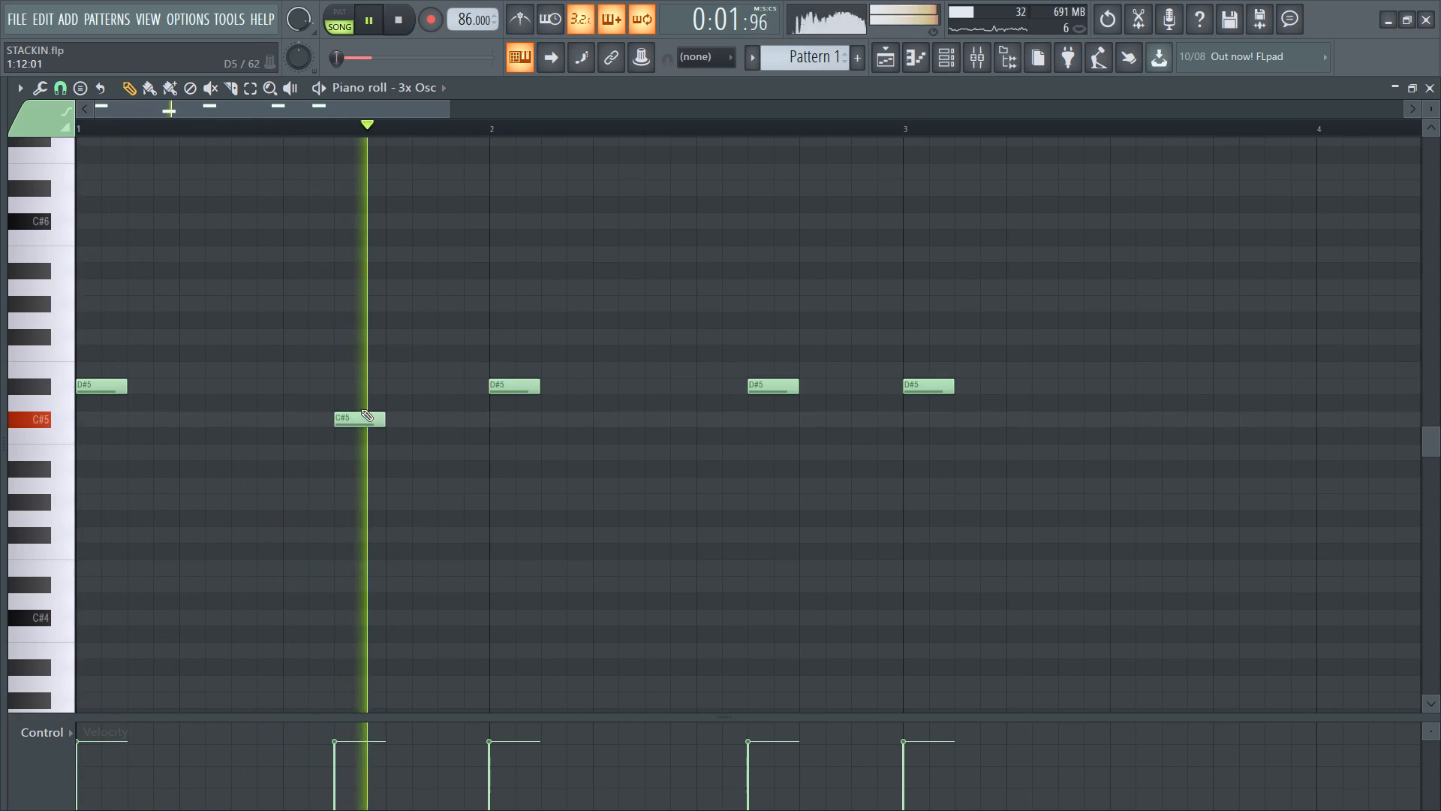
Add a D#5 note at about 1:14, comparing E5 and C5 by ear before settling its pitch.
key("space")
left_click_drag(383, 396, 387, 367)
key("space")
left_click_drag(402, 388, 402, 374)
key("space")
left_click_drag(405, 385, 433, 381)
key("space")
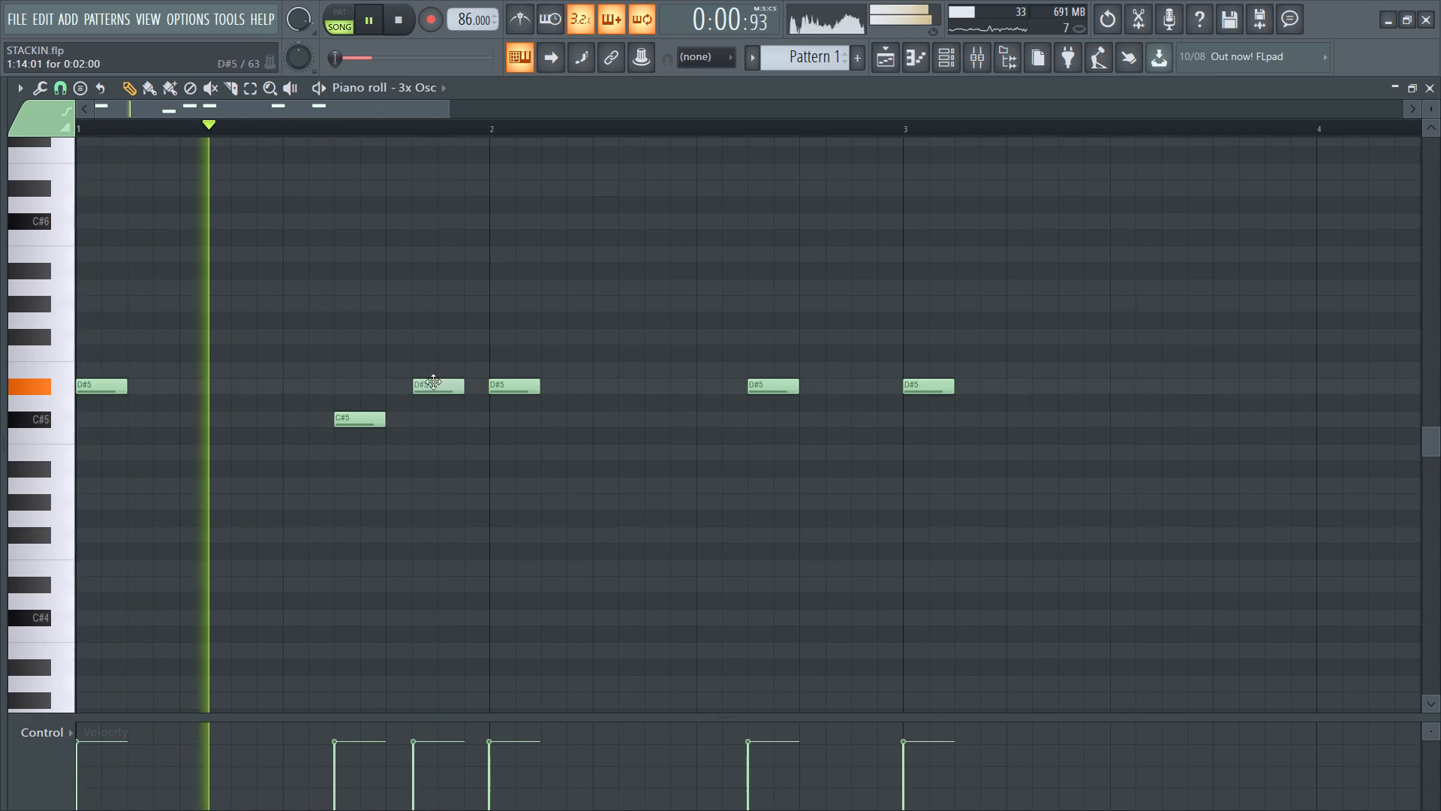
left_click_drag(433, 381, 434, 367)
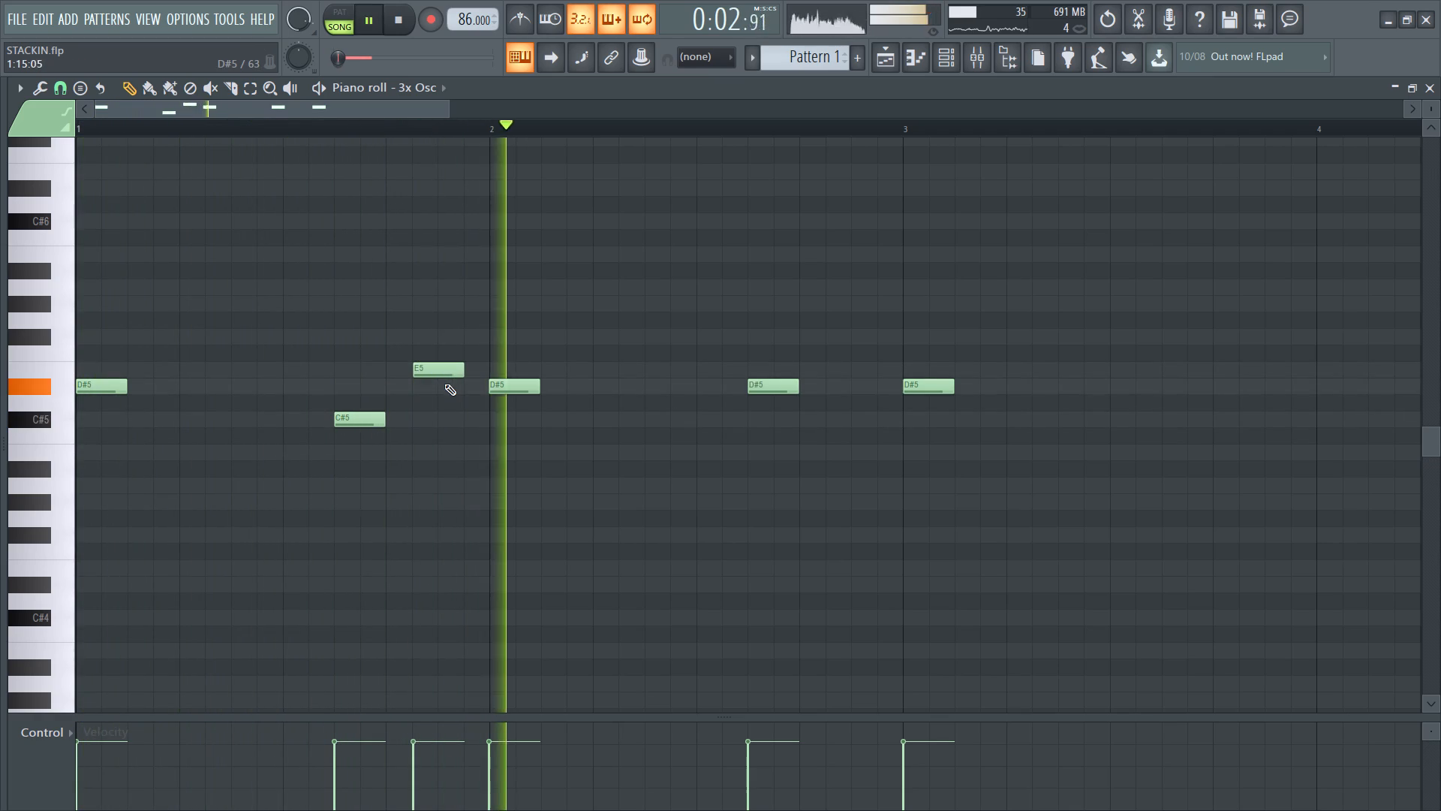
key("space")
left_click_drag(445, 375, 447, 442)
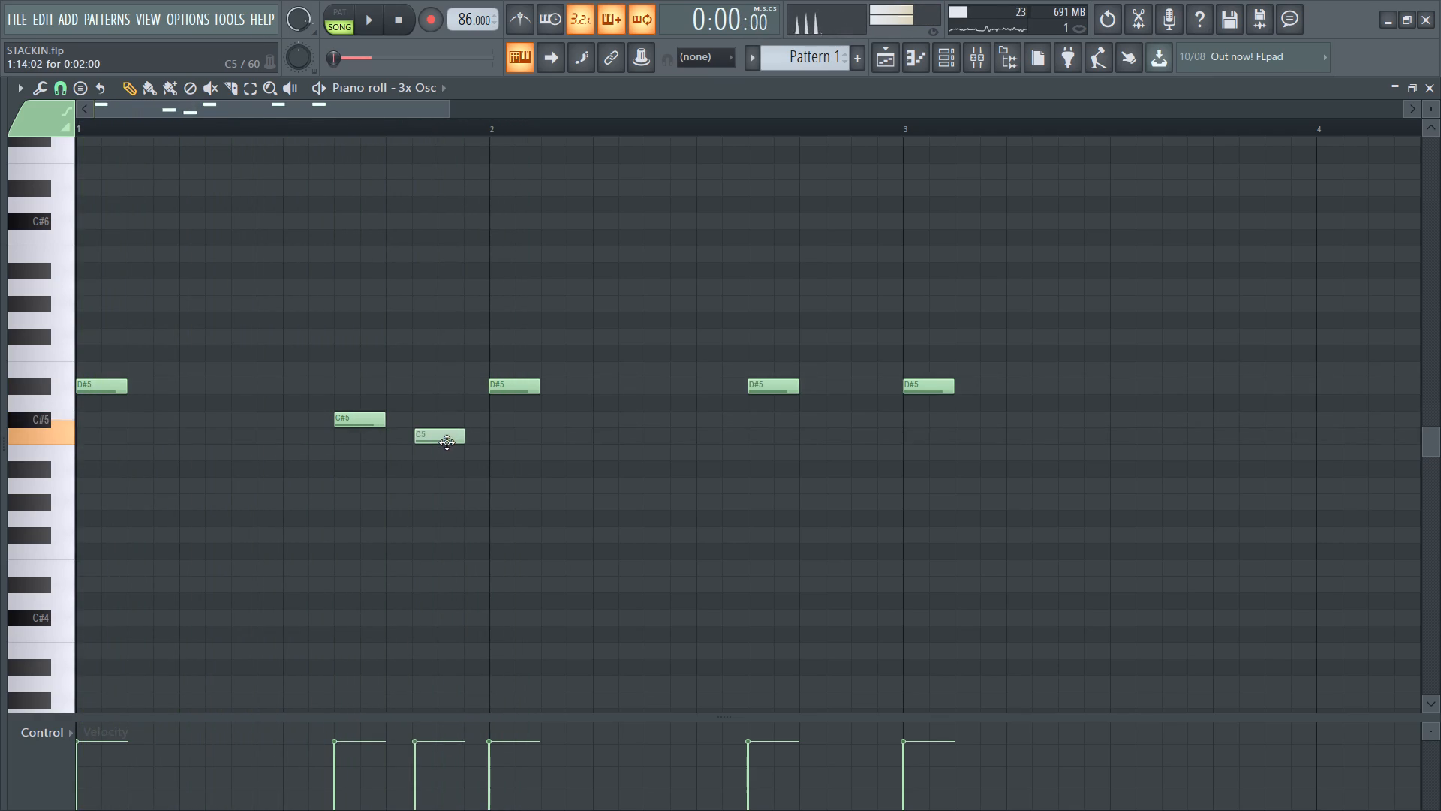
left_click_drag(447, 442, 445, 383)
key("space")
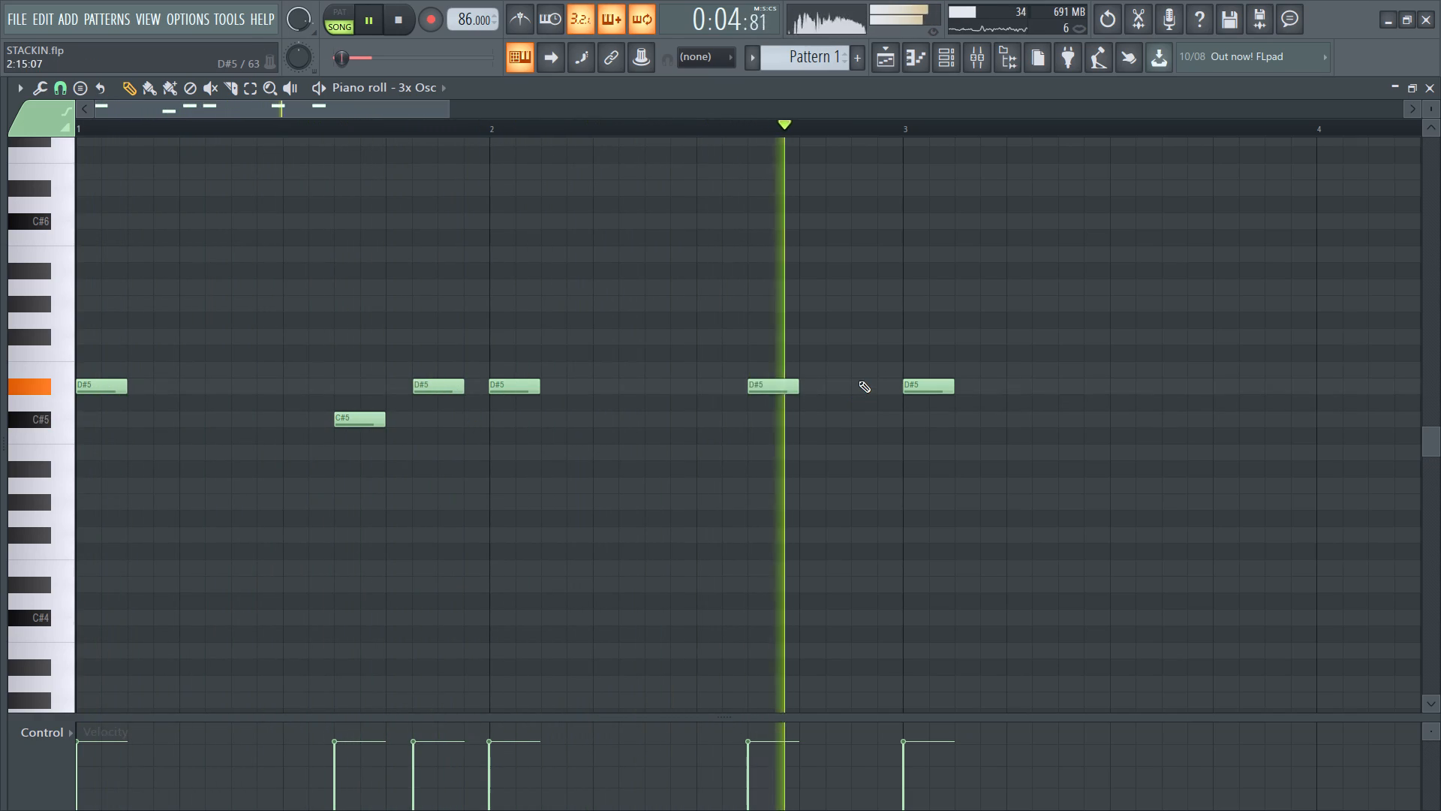
Add a D#5 note at about 3:11.
left_click(1166, 385)
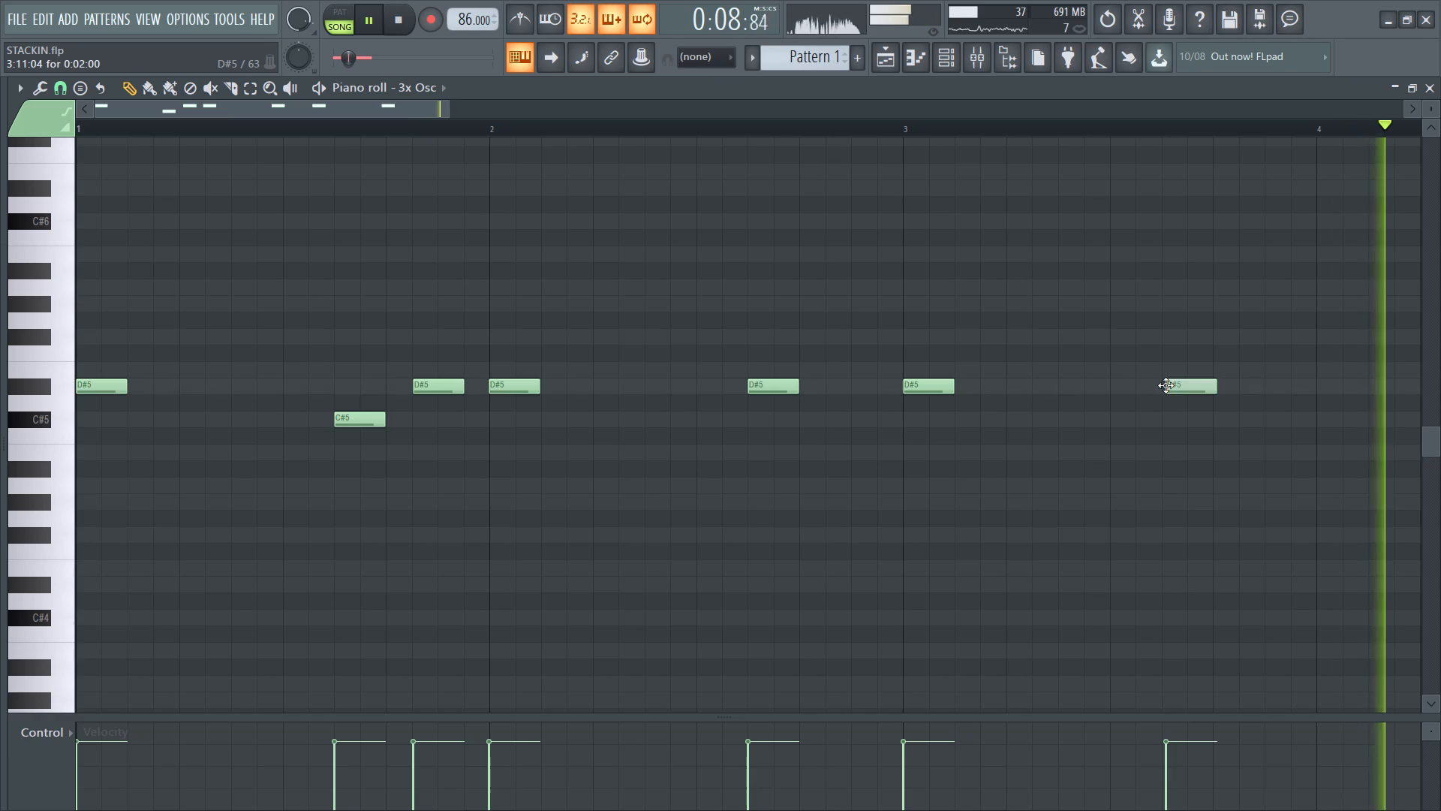
left_click(1192, 387)
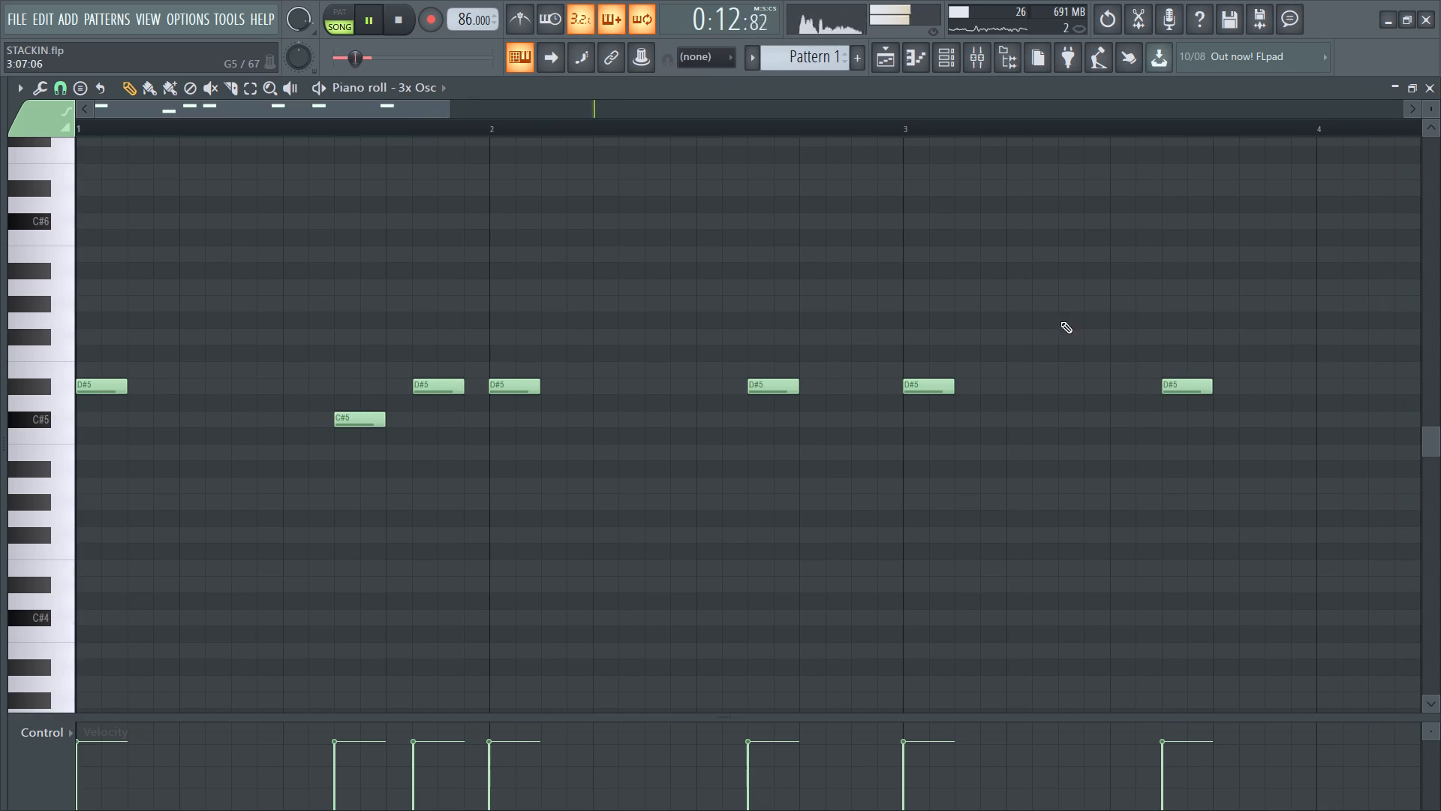
Lower the note at 3:11 to C#5 and add a D#5 note at about 3:14, mirroring the bar 1 phrase.
scroll(986, 334, "down", 4, "ctrl")
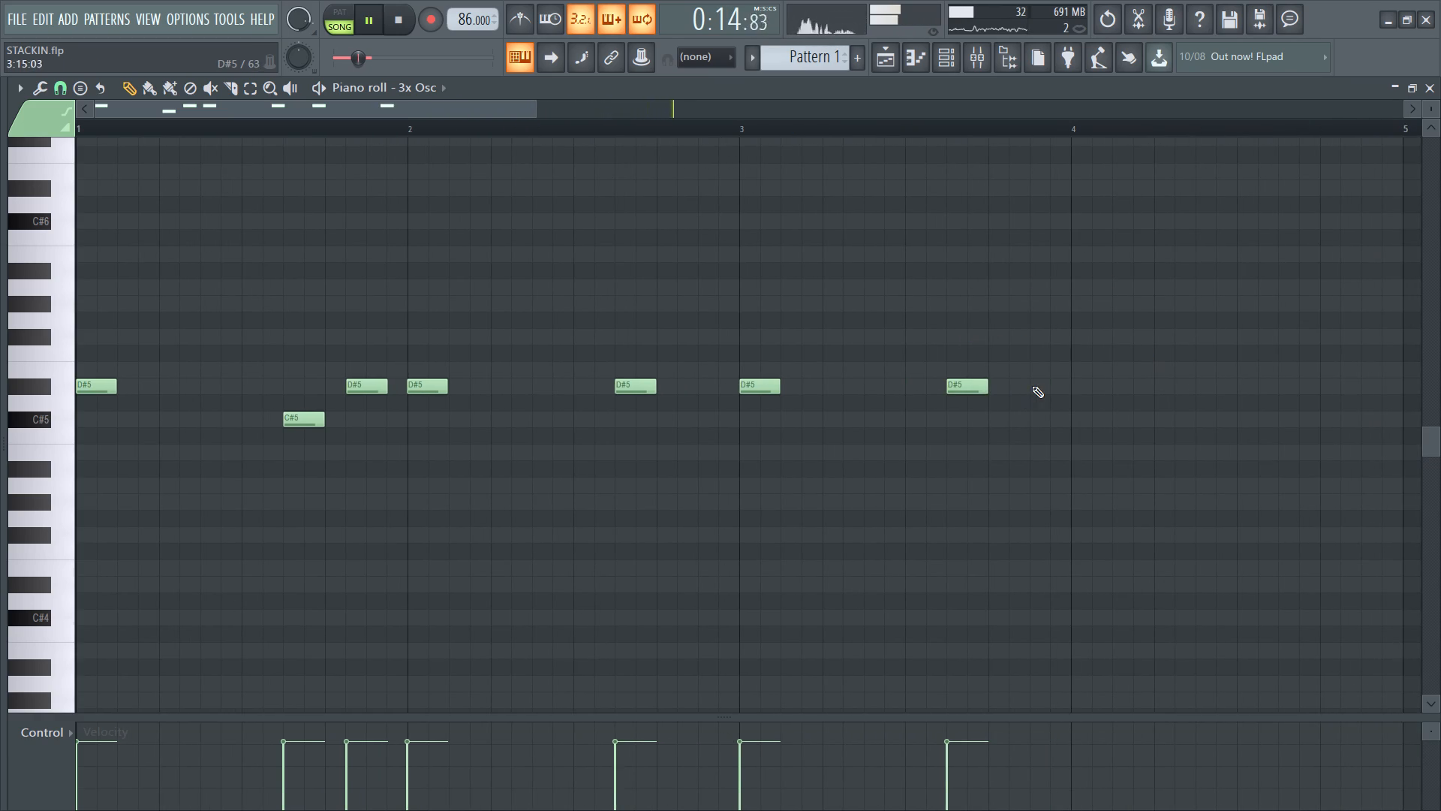
scroll(927, 412, "down", 1, "ctrl")
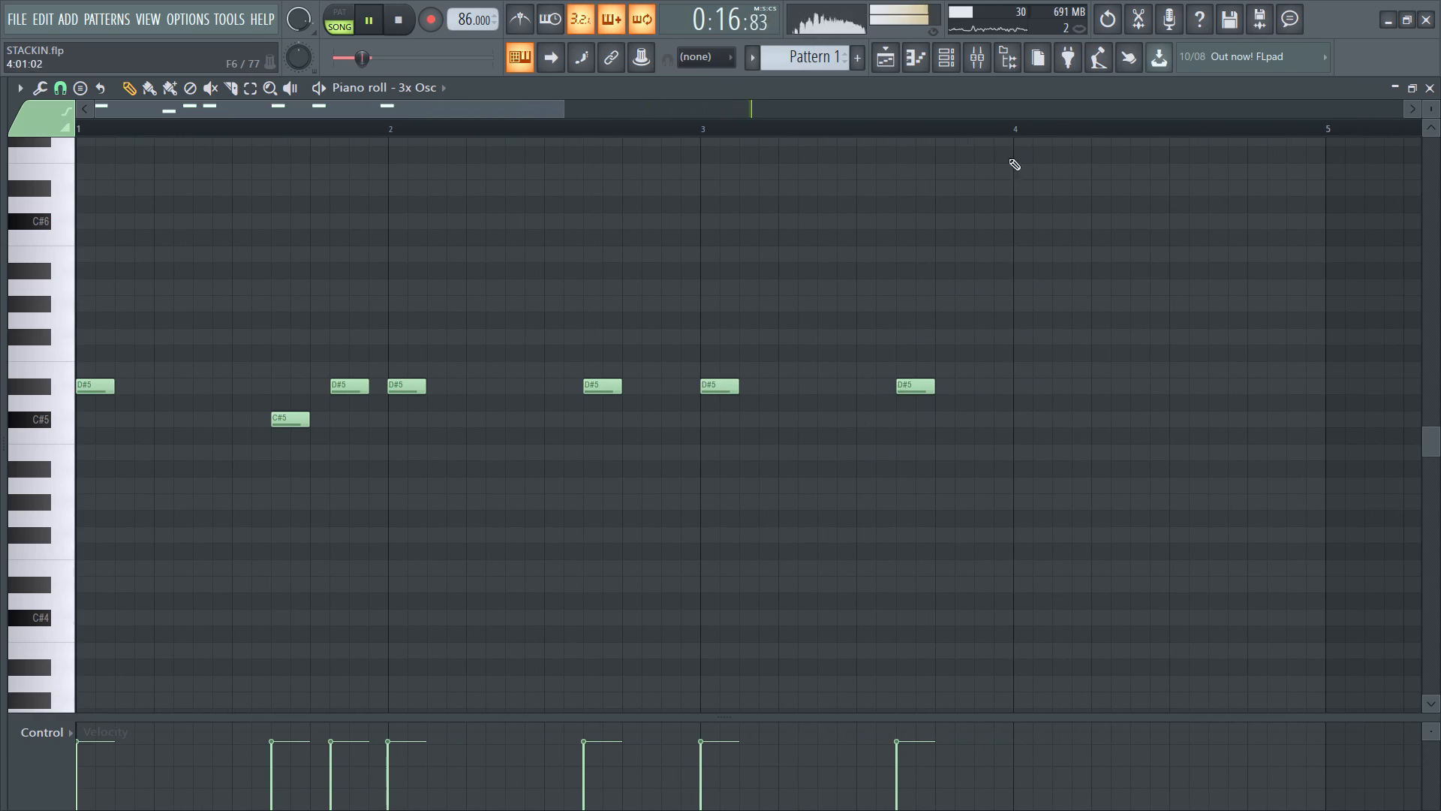
scroll(727, 424, "down", 3, "ctrl")
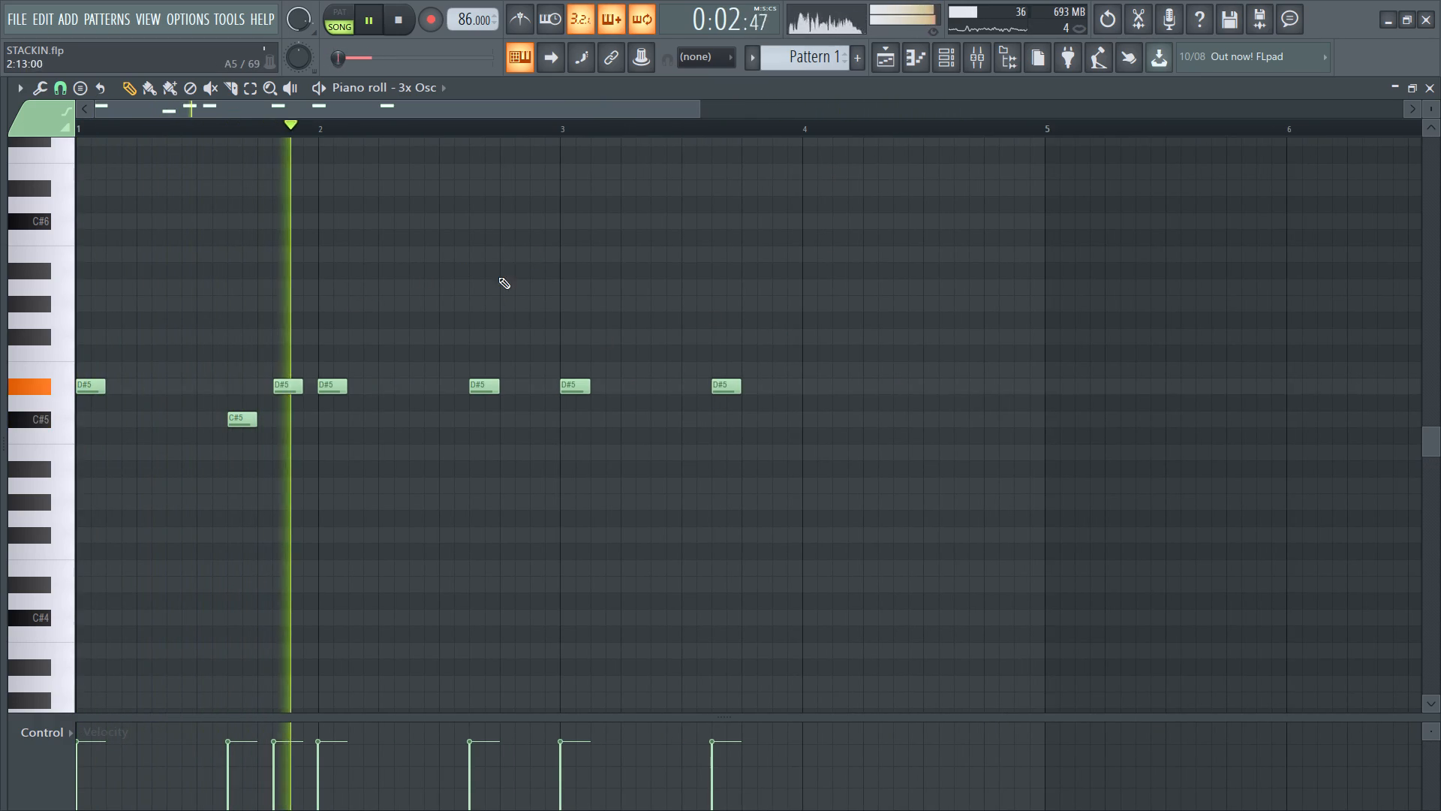
scroll(614, 291, "up", 2, "ctrl")
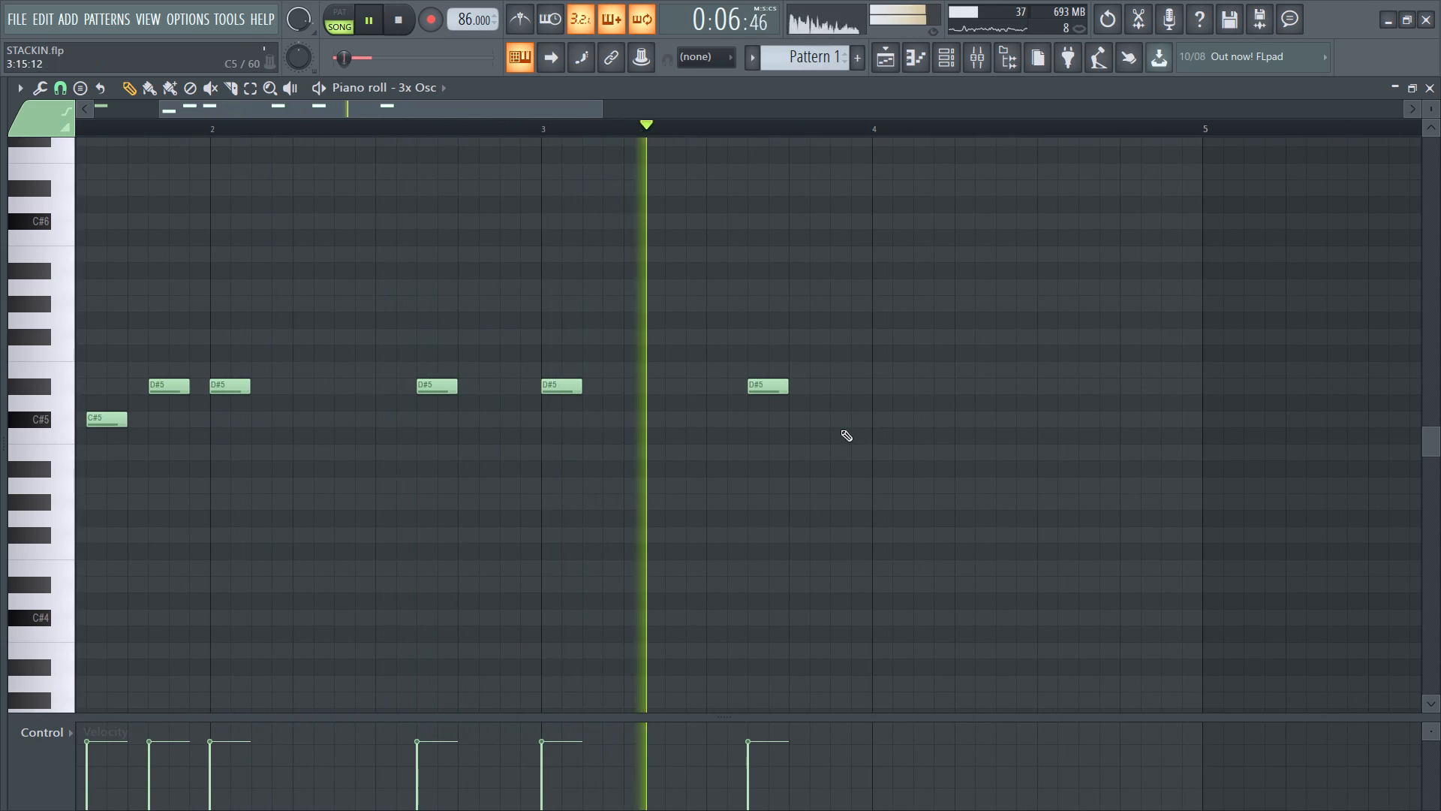
scroll(836, 431, "up", 2, "ctrl")
left_click(823, 387)
left_click_drag(741, 389, 740, 427)
scroll(728, 431, "down", 3, "ctrl")
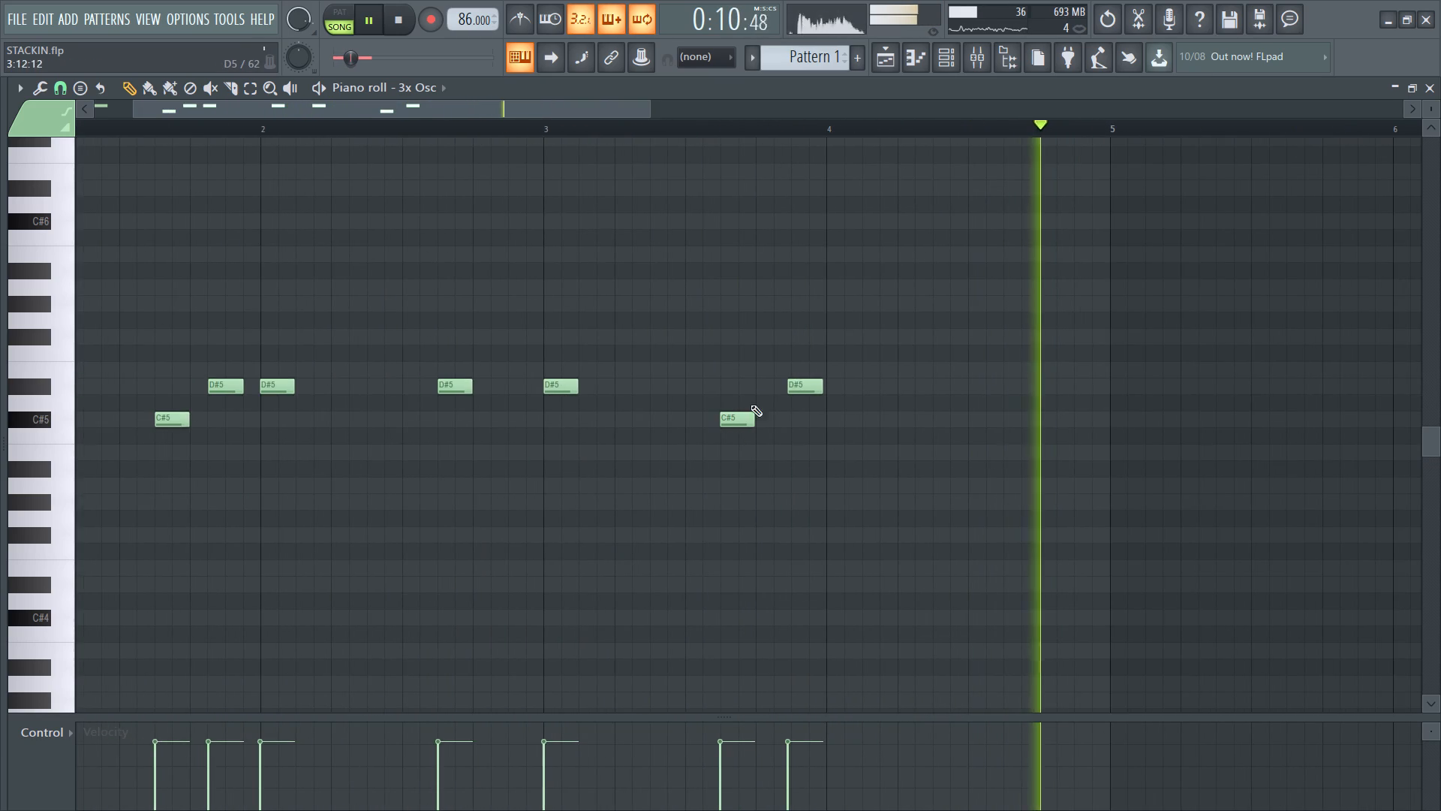
left_click_drag(802, 386, 788, 382)
Add a D#5 note at the start of bar 4 and align it with the bar line.
left_click(825, 388)
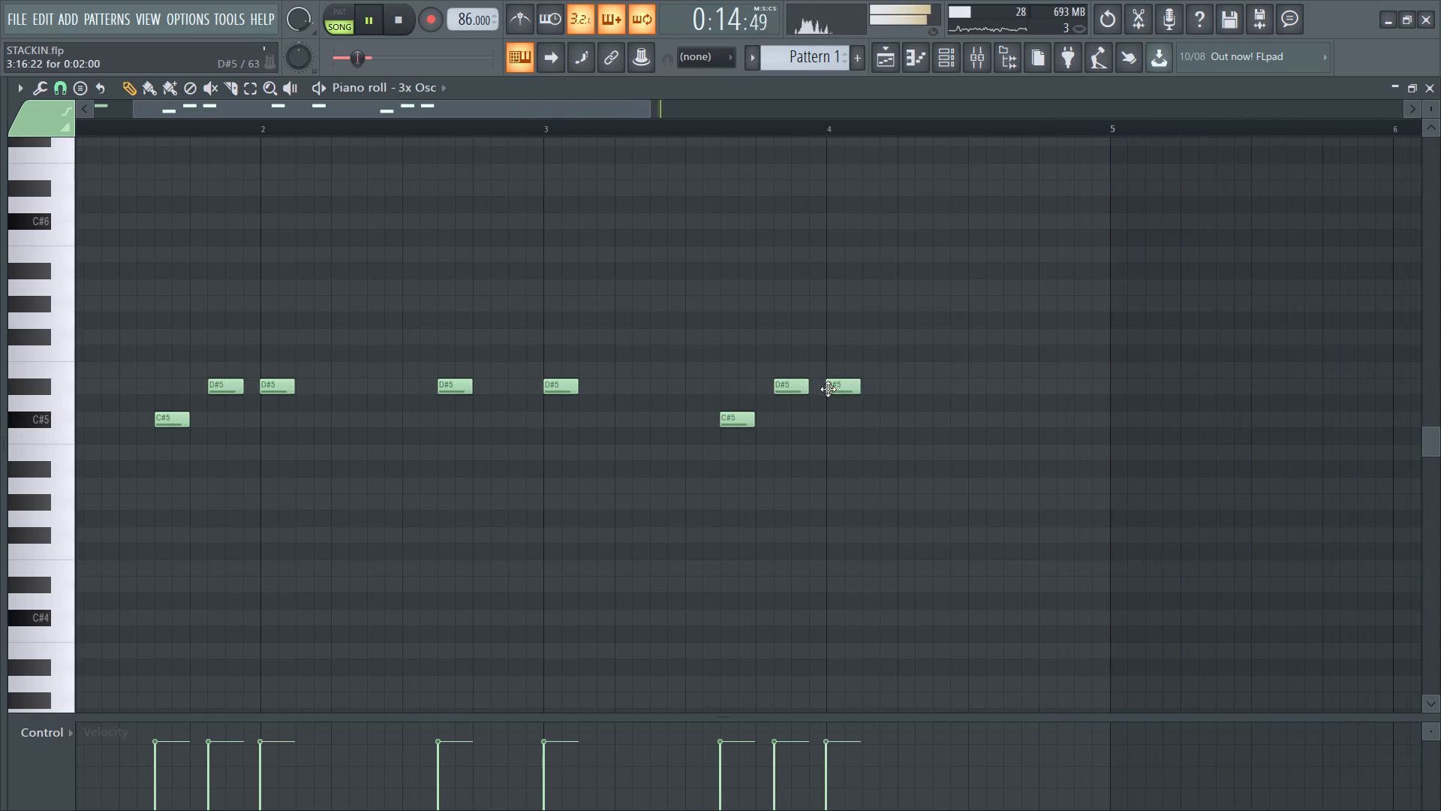
scroll(848, 395, "up", 2, "ctrl")
scroll(847, 388, "down", 3, "ctrl")
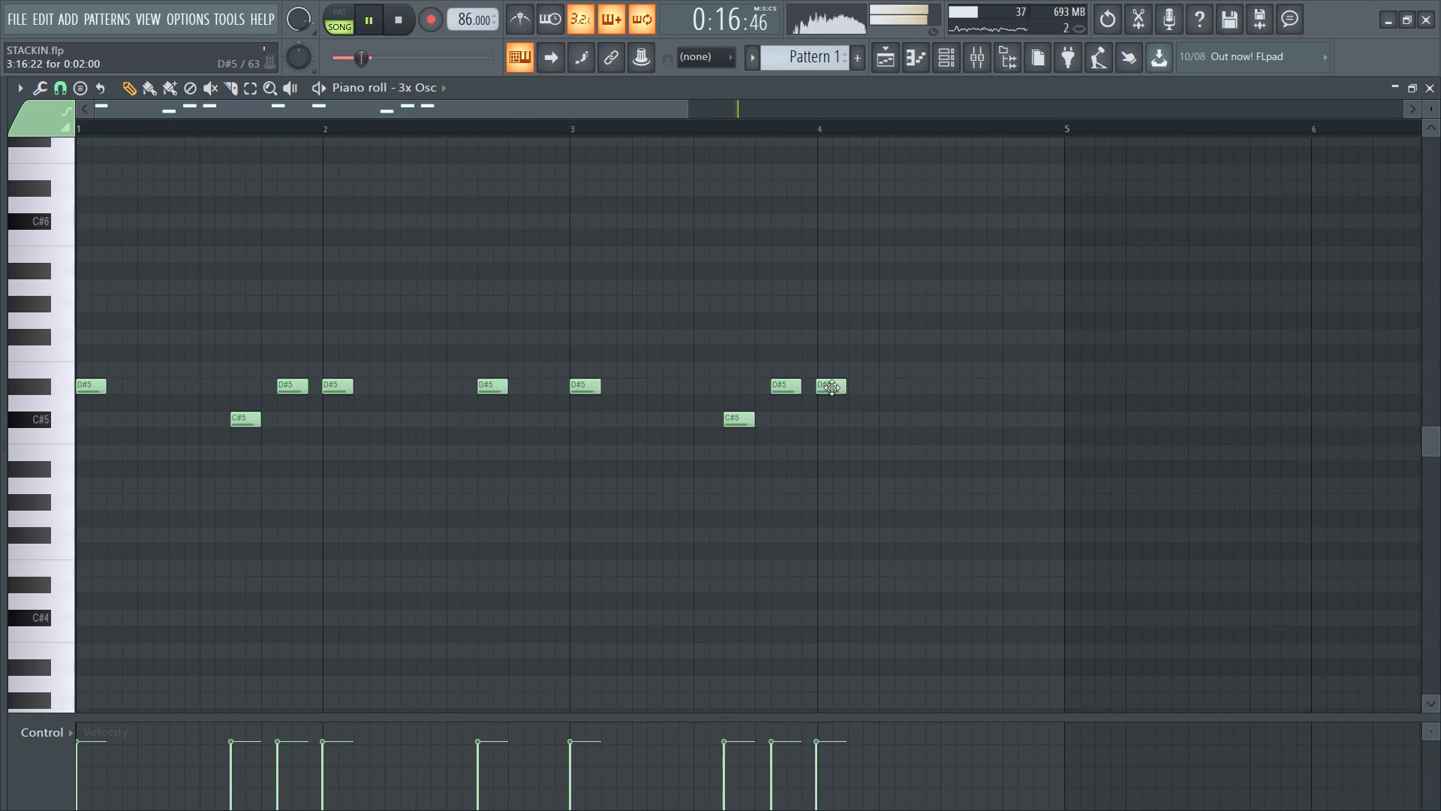
left_click(823, 390)
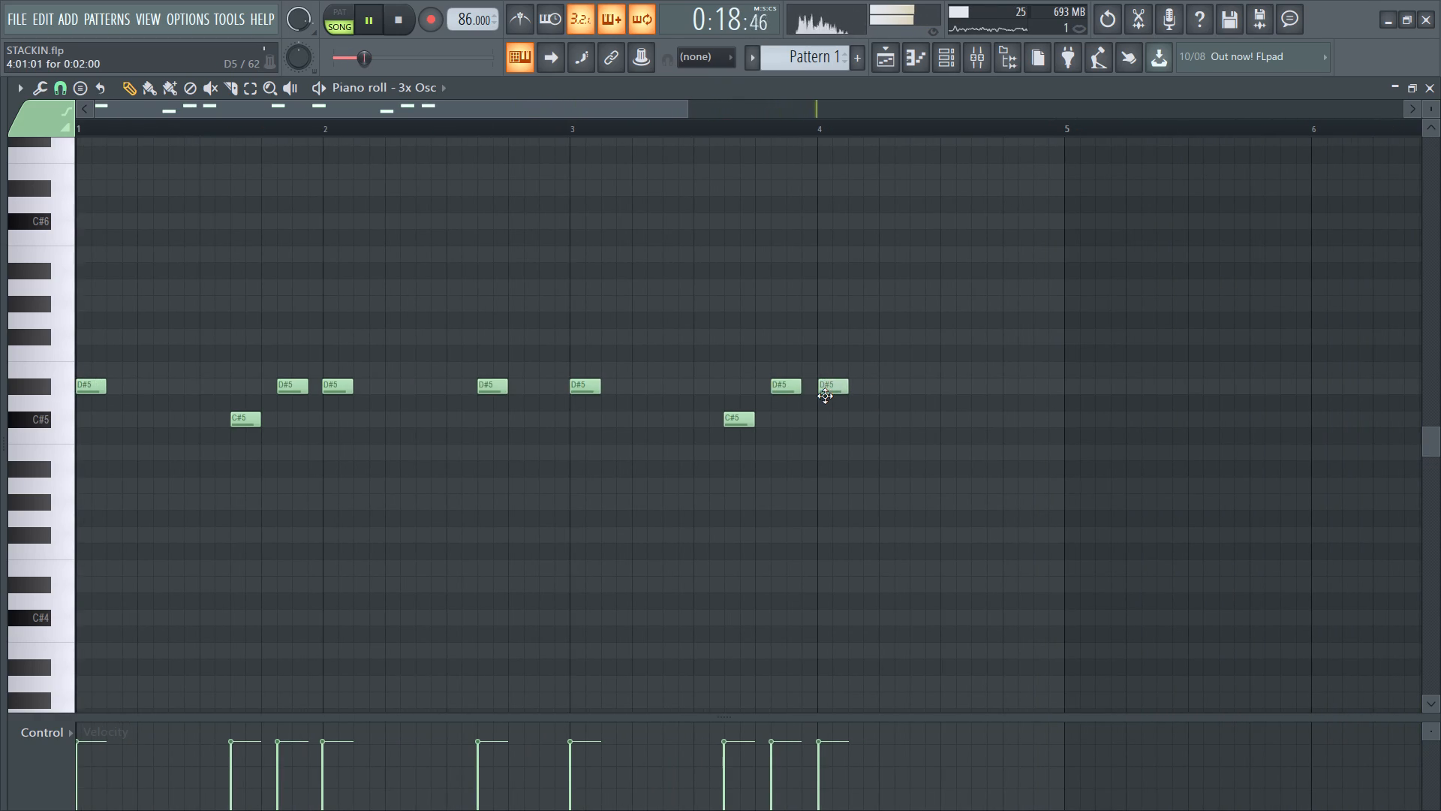
scroll(827, 396, "up", 8, "ctrl")
left_click(827, 387)
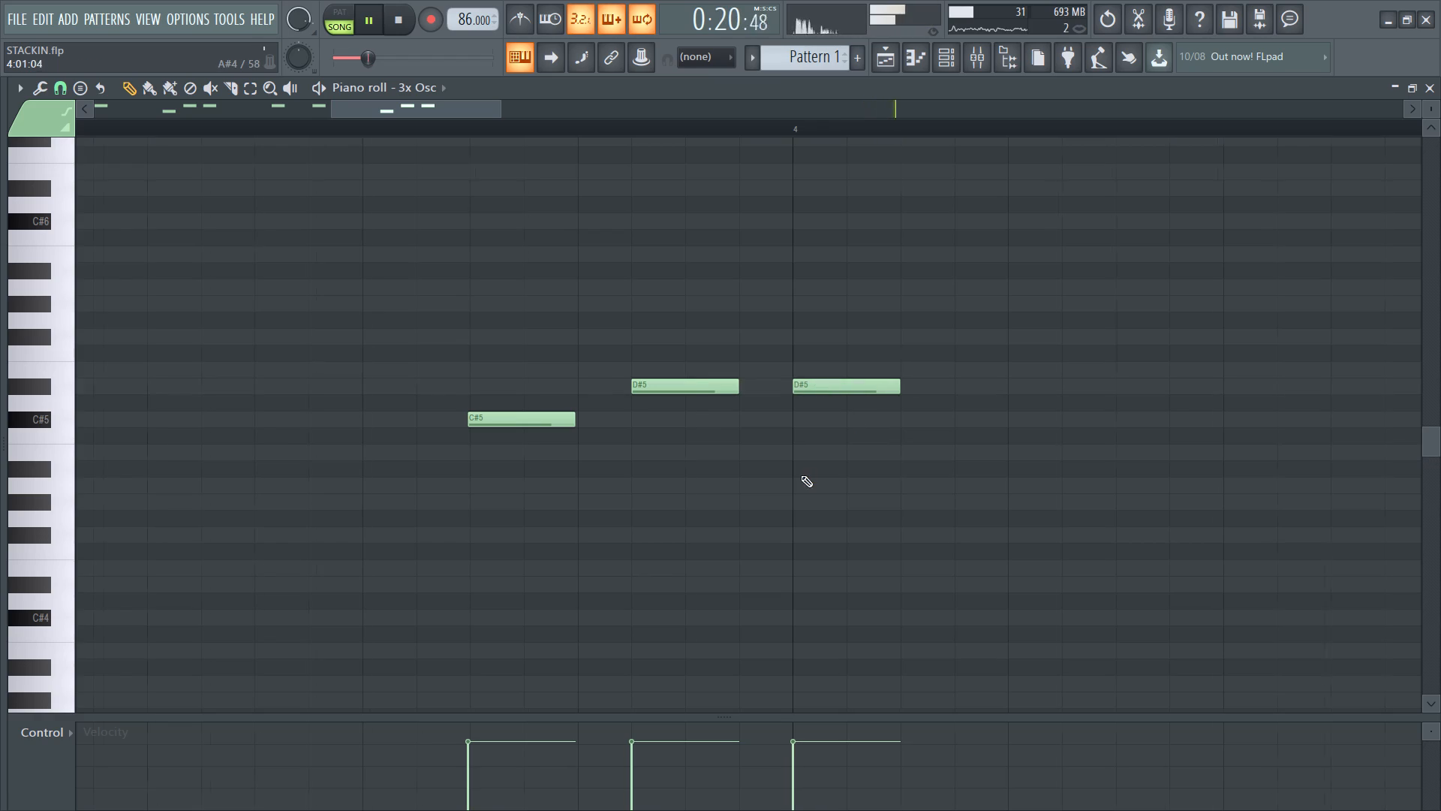
Add a D#5 note at 4:11 and nudge it onto the grid.
scroll(801, 475, "down", 8, "ctrl")
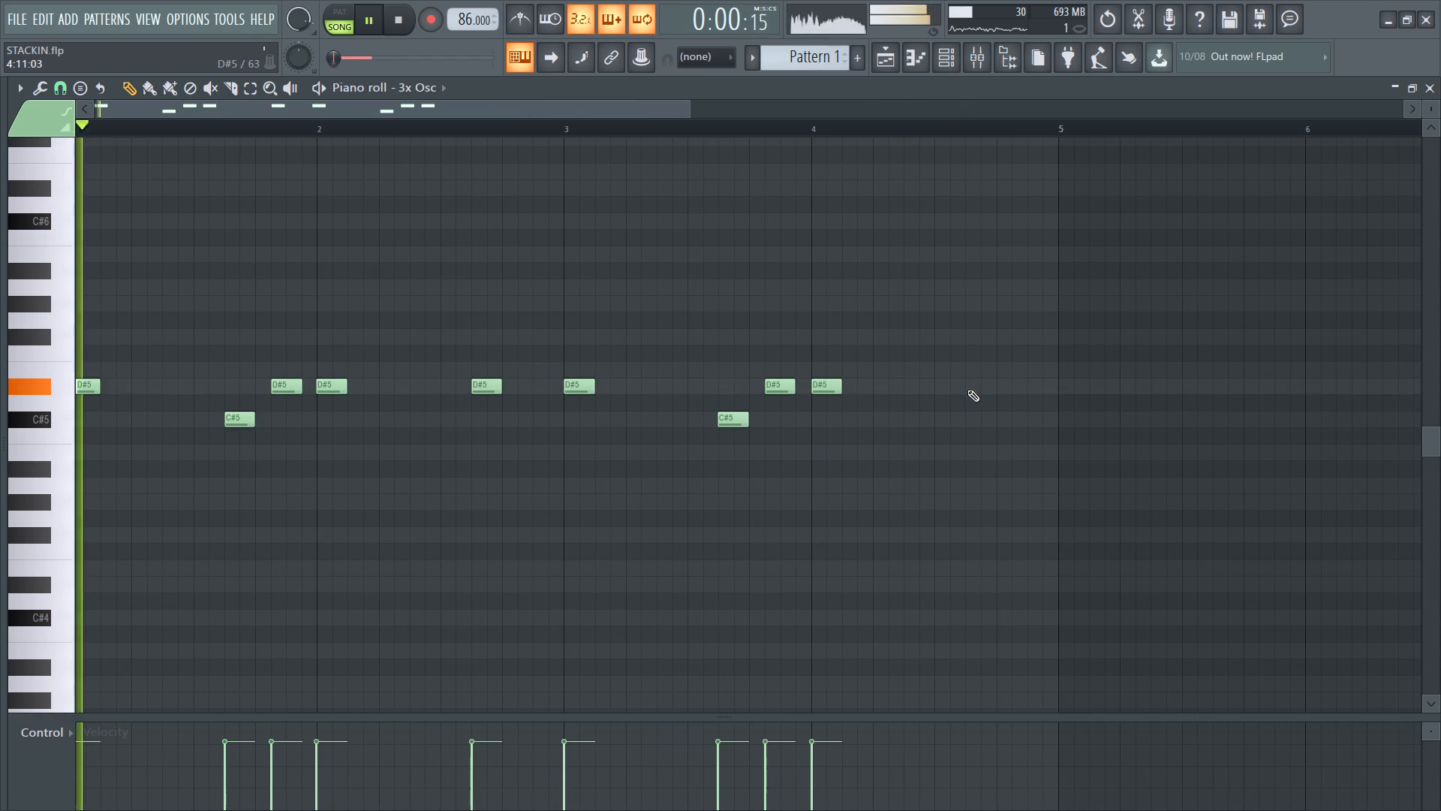
left_click(963, 387)
left_click(972, 389)
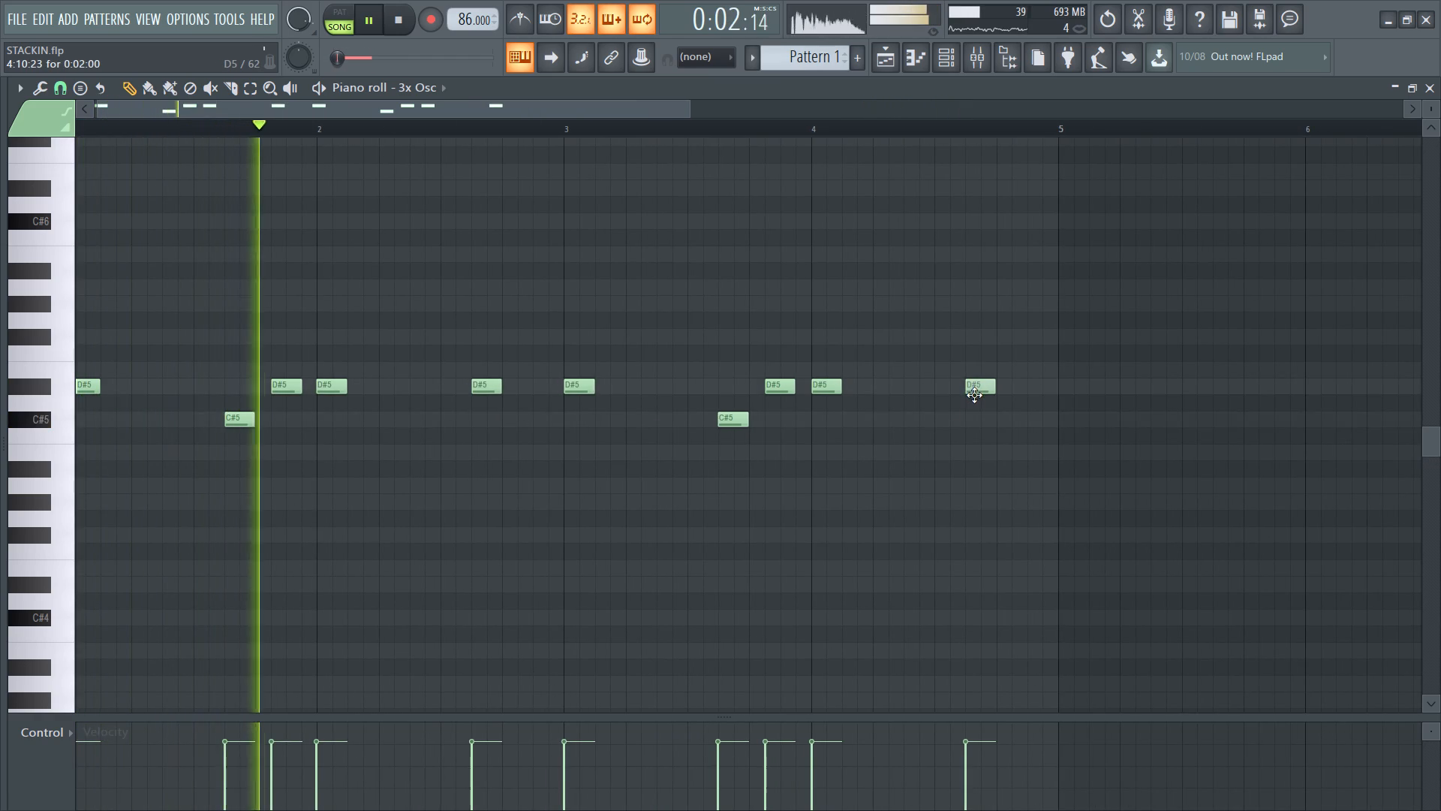
scroll(979, 396, "up", 7, "ctrl")
left_click(975, 386)
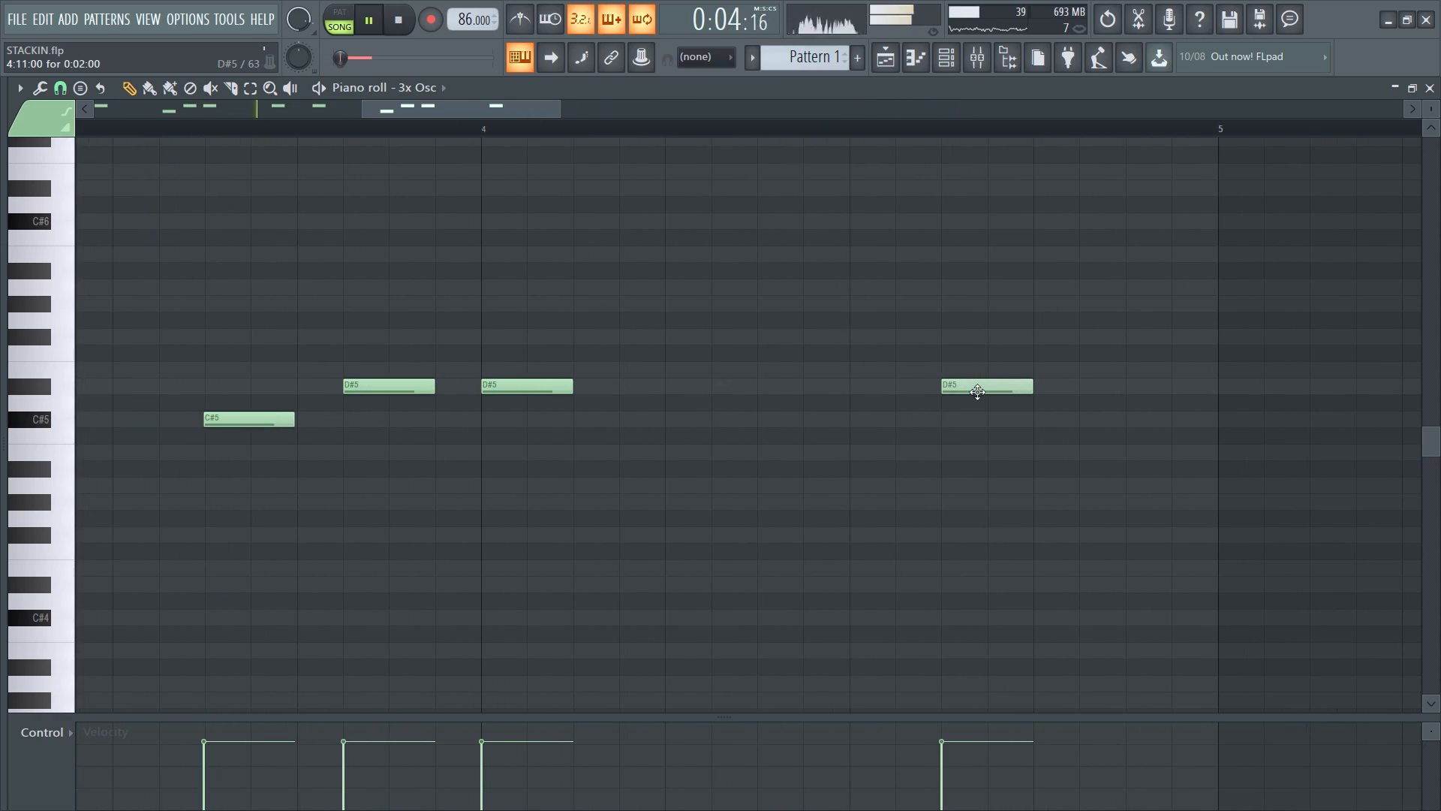
Transpose the whole melody down three octaves to D#2 and C#2 and play it from the start.
key("ctrl+Down")
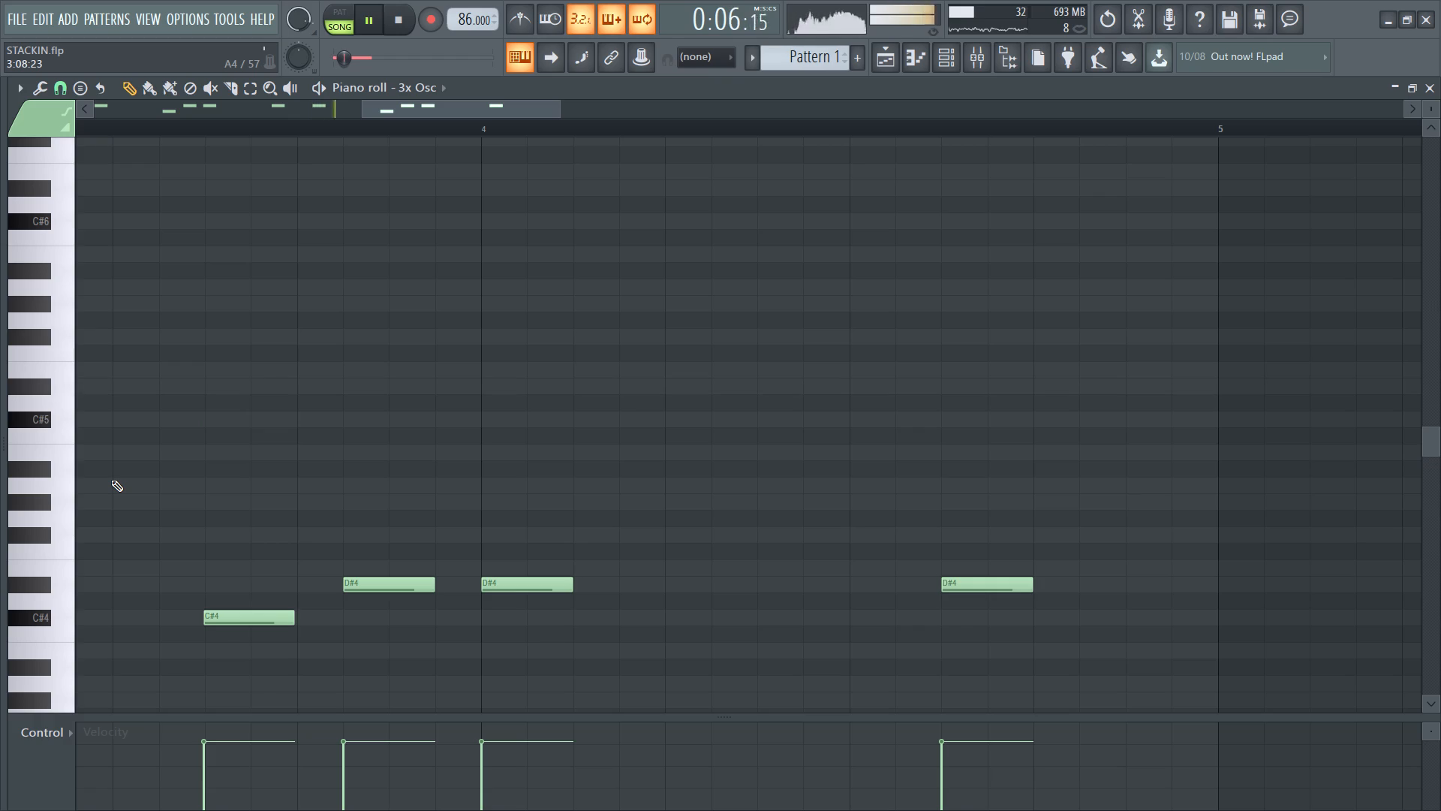
key("ctrl+Down")
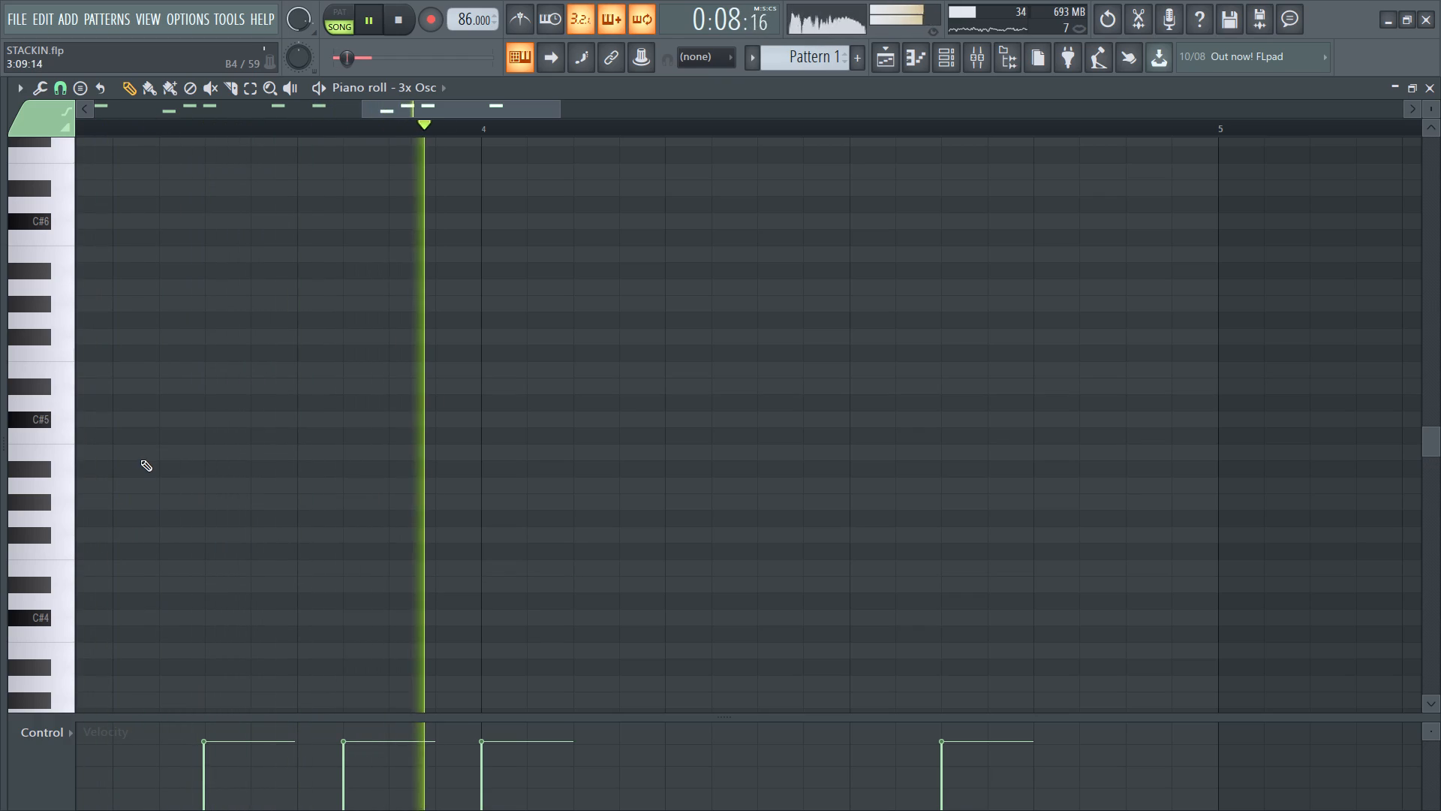
key("ctrl+Down")
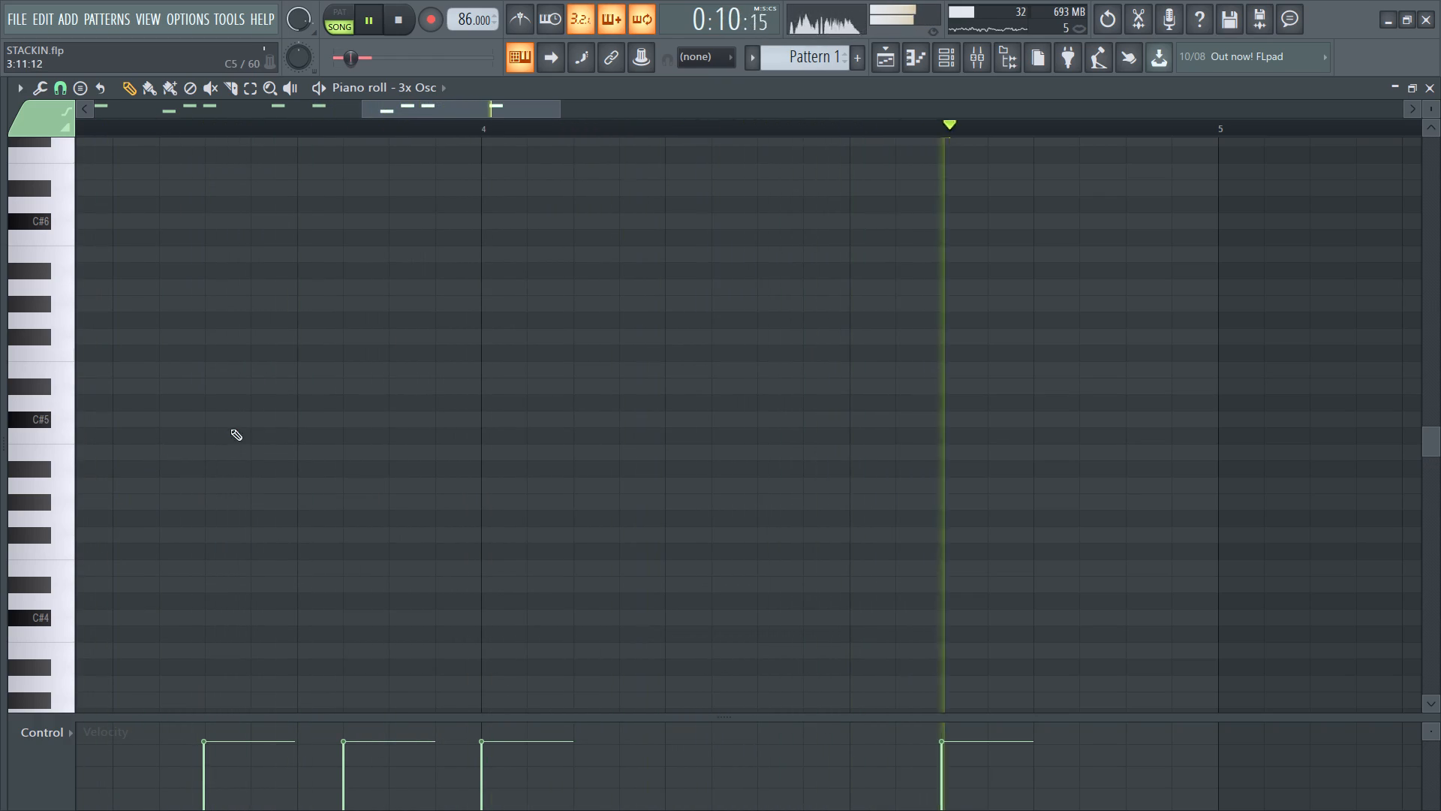
scroll(232, 427, "down", 5)
key("space")
key("space")
scroll(191, 400, "down", 1)
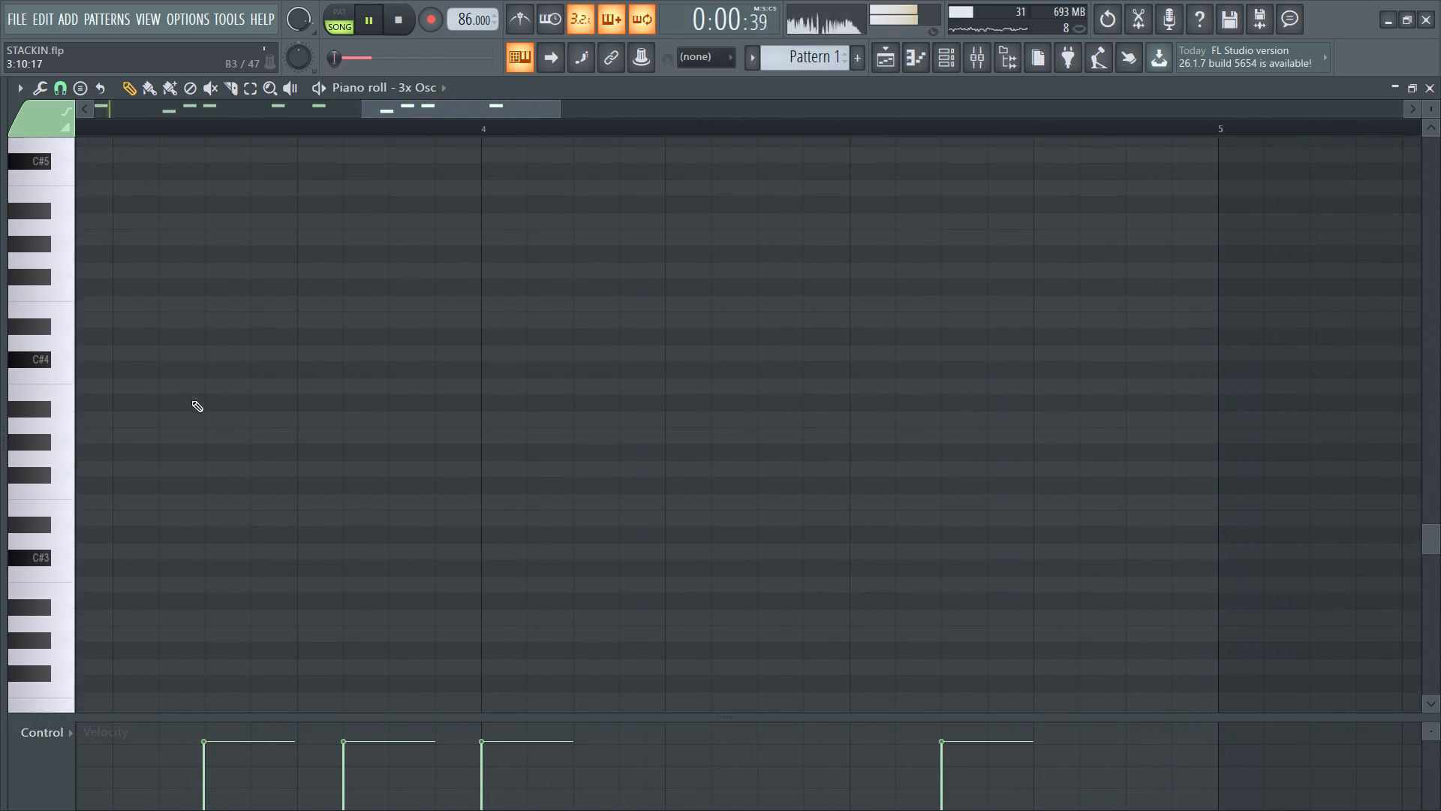
scroll(191, 400, "down", 4)
left_click_drag(366, 110, 48, 143)
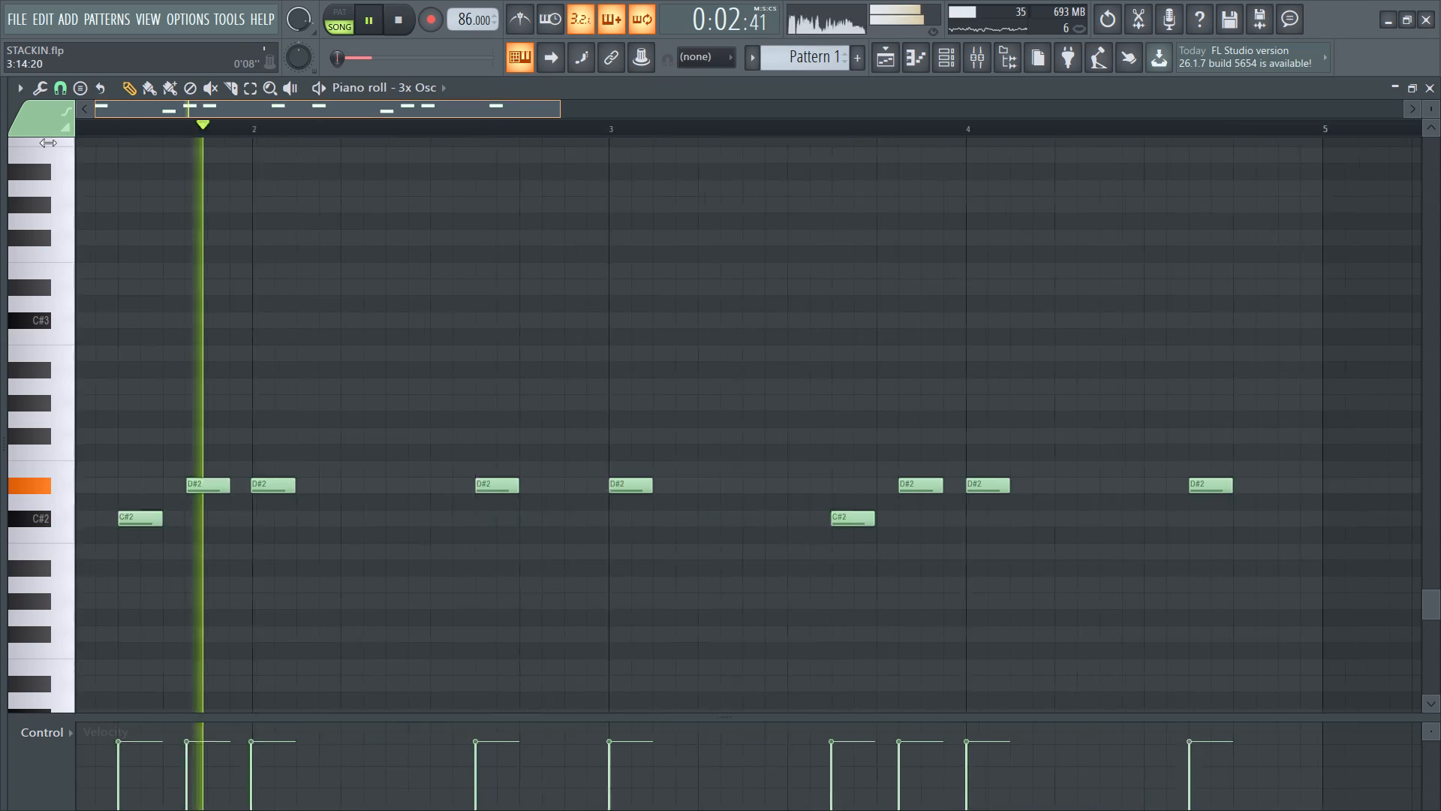
left_click_drag(48, 143, 0, 143)
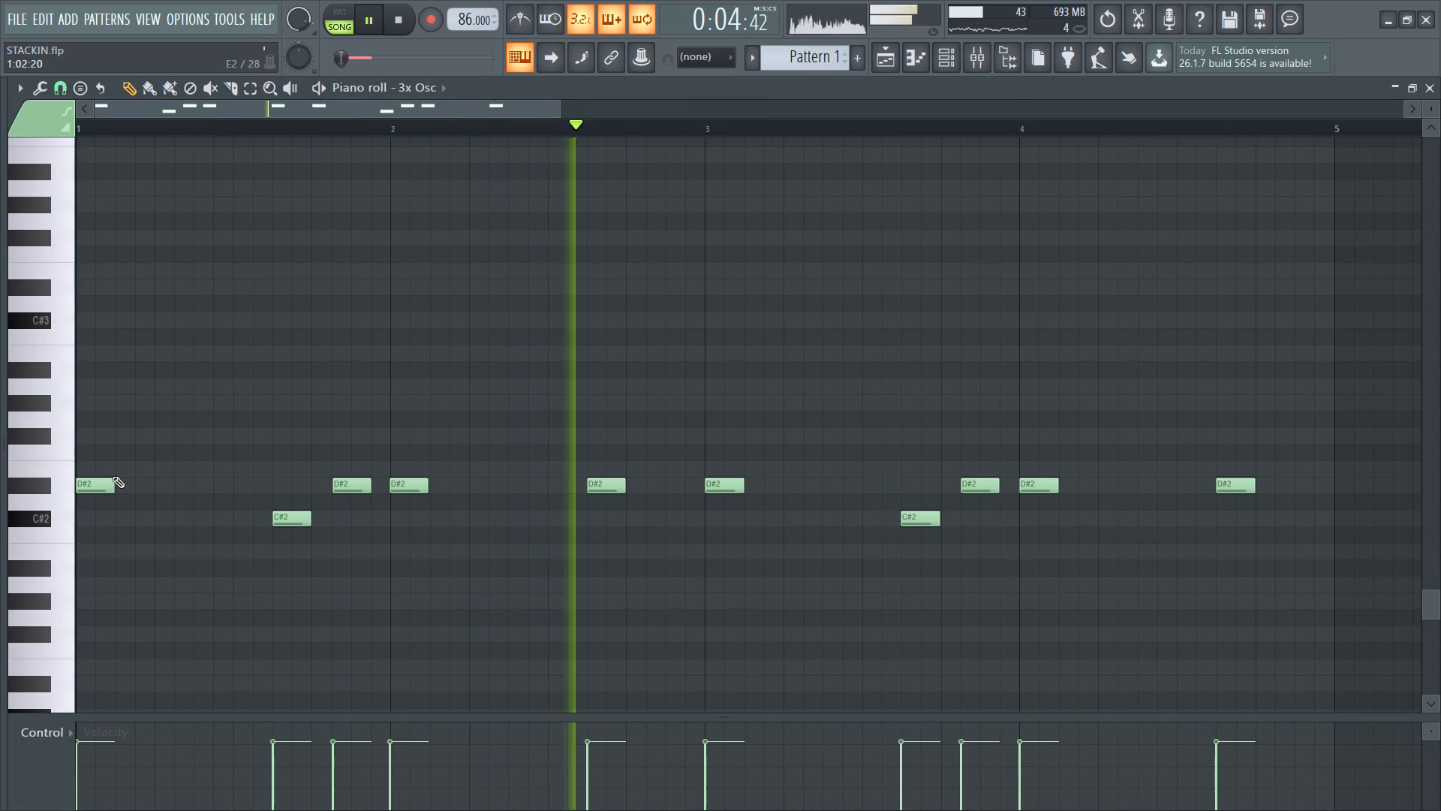
Select all the D#2 notes and lengthen them together to about 0:02:23.
scroll(191, 470, "down", 2, "ctrl")
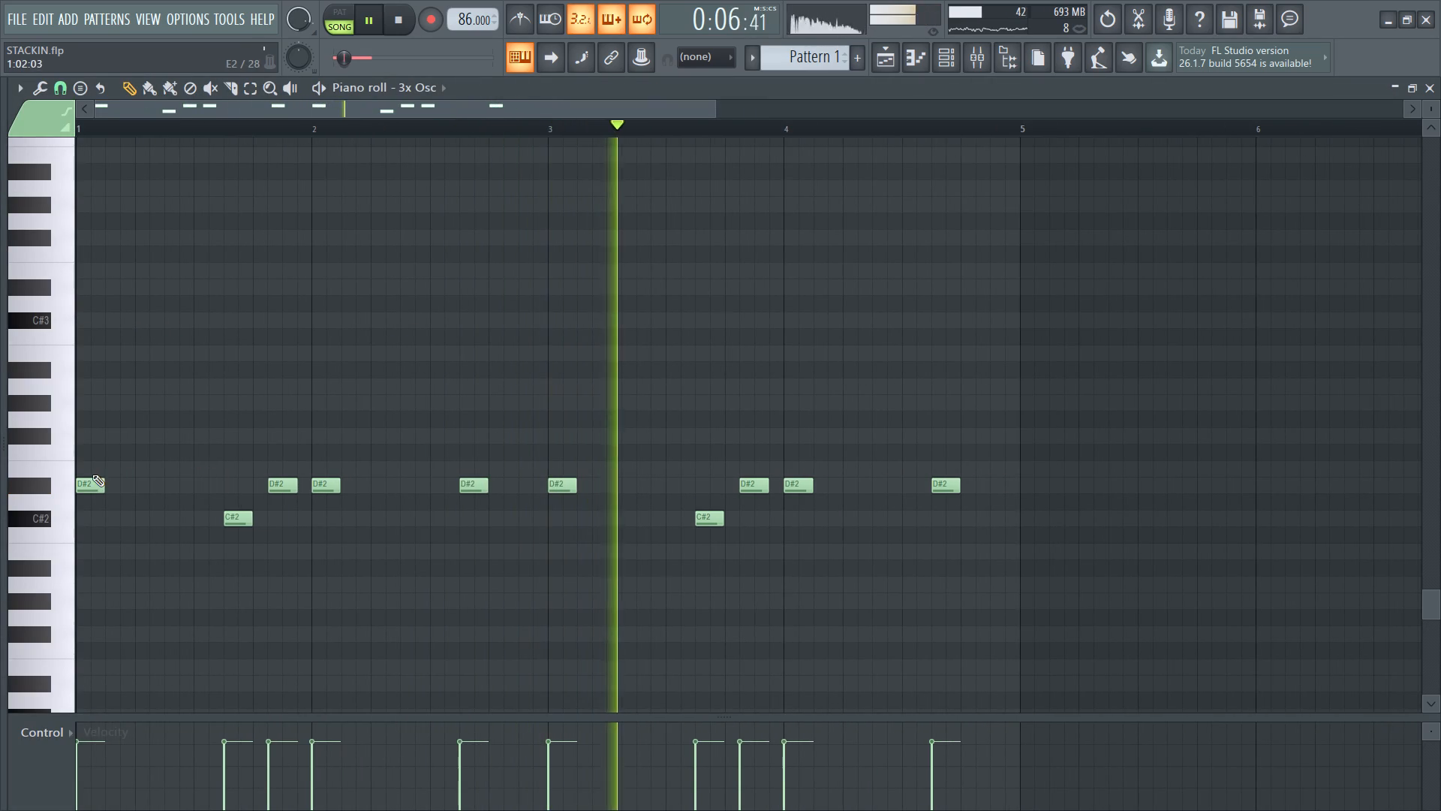
left_click_drag(90, 473, 988, 486, "ctrl")
left_click_drag(101, 486, 113, 507)
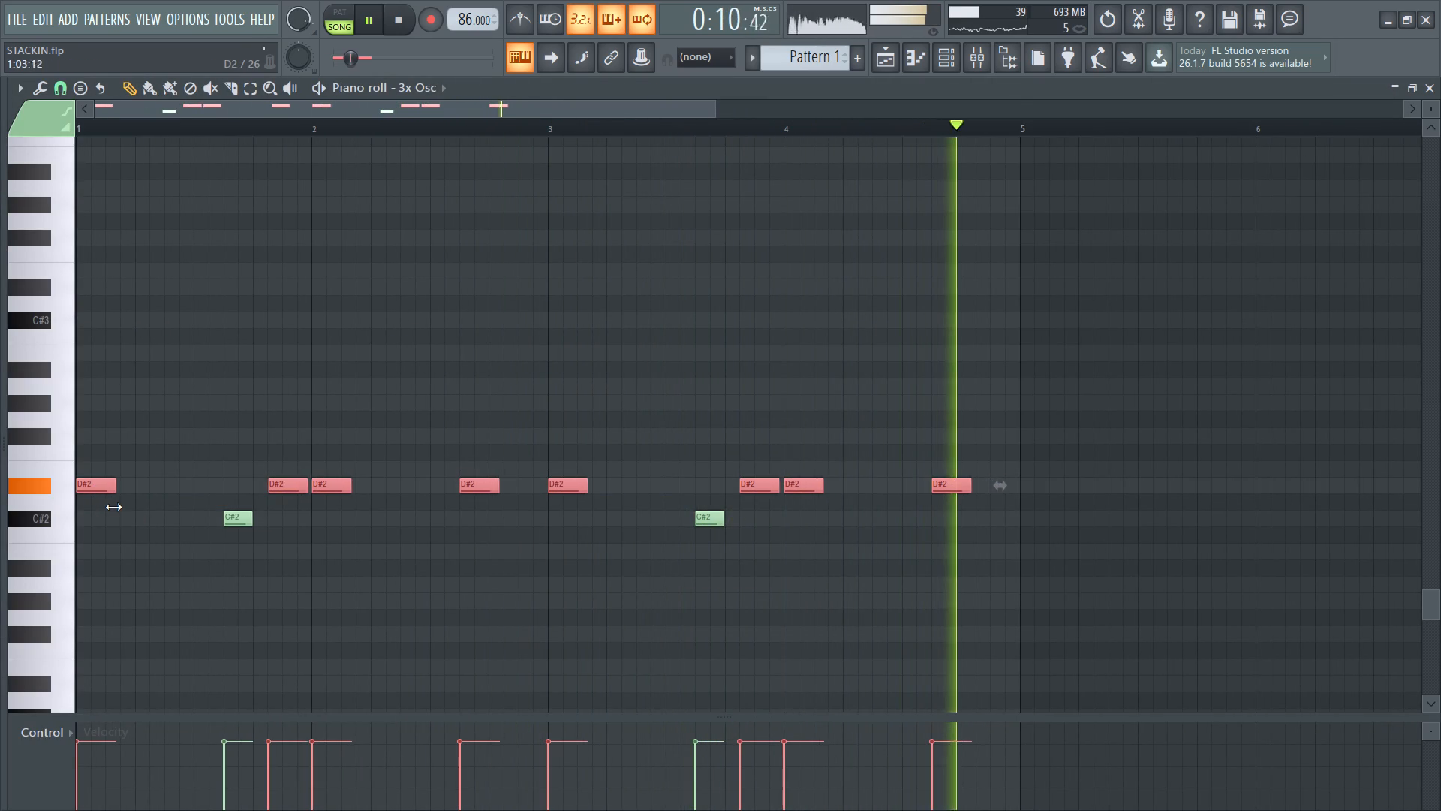
left_click_drag(113, 507, 114, 508)
key("space")
key("space")
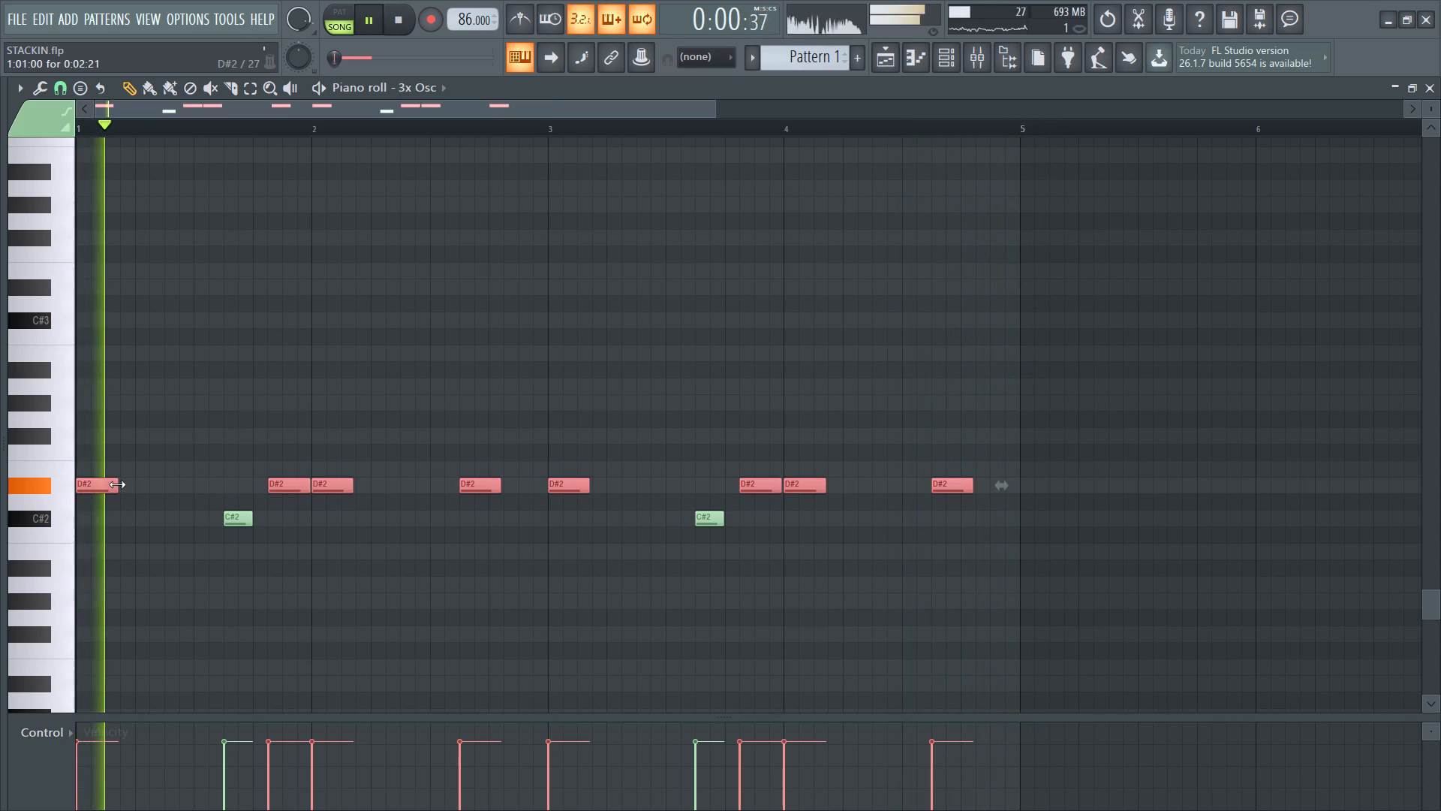
left_click_drag(117, 484, 117, 496)
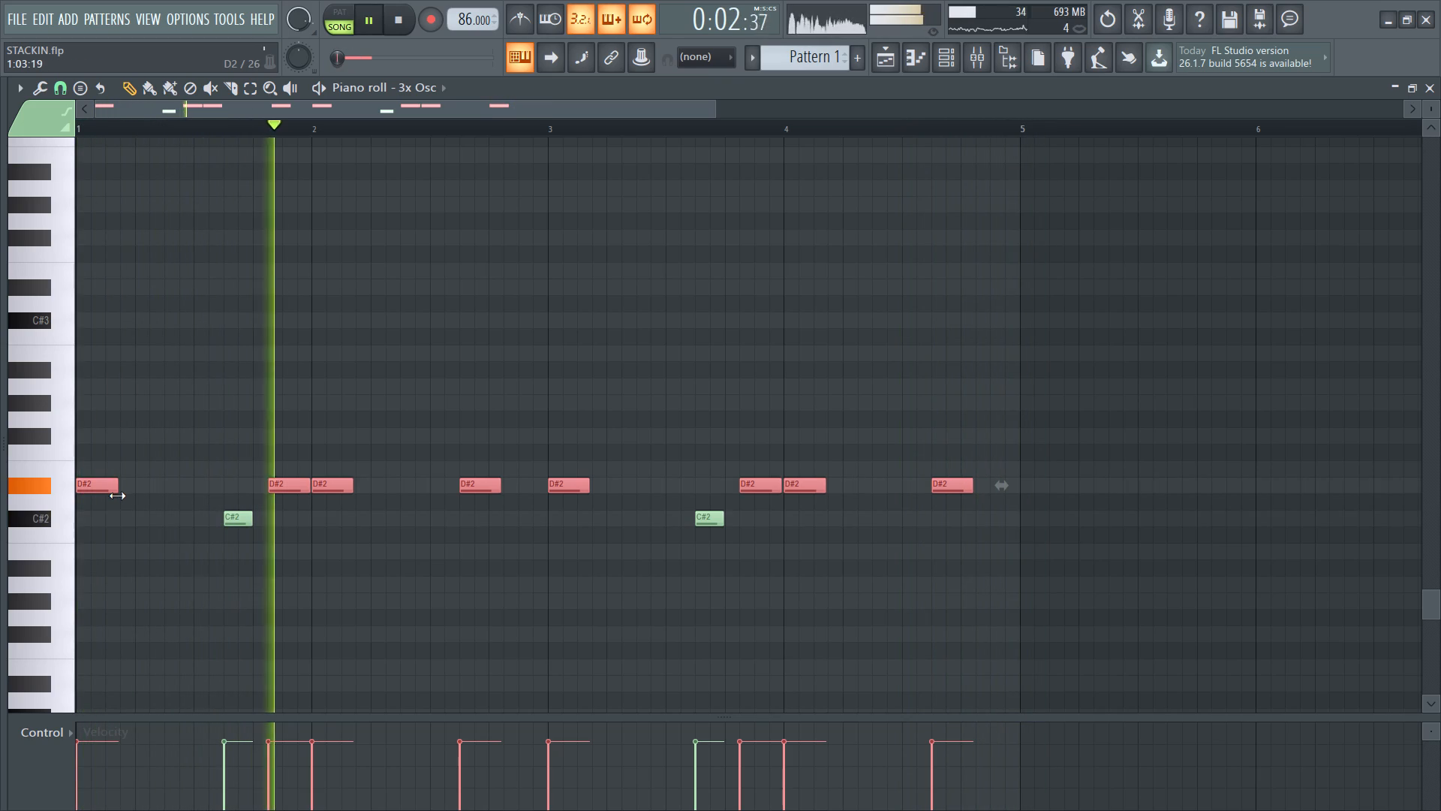
left_click_drag(117, 496, 119, 499)
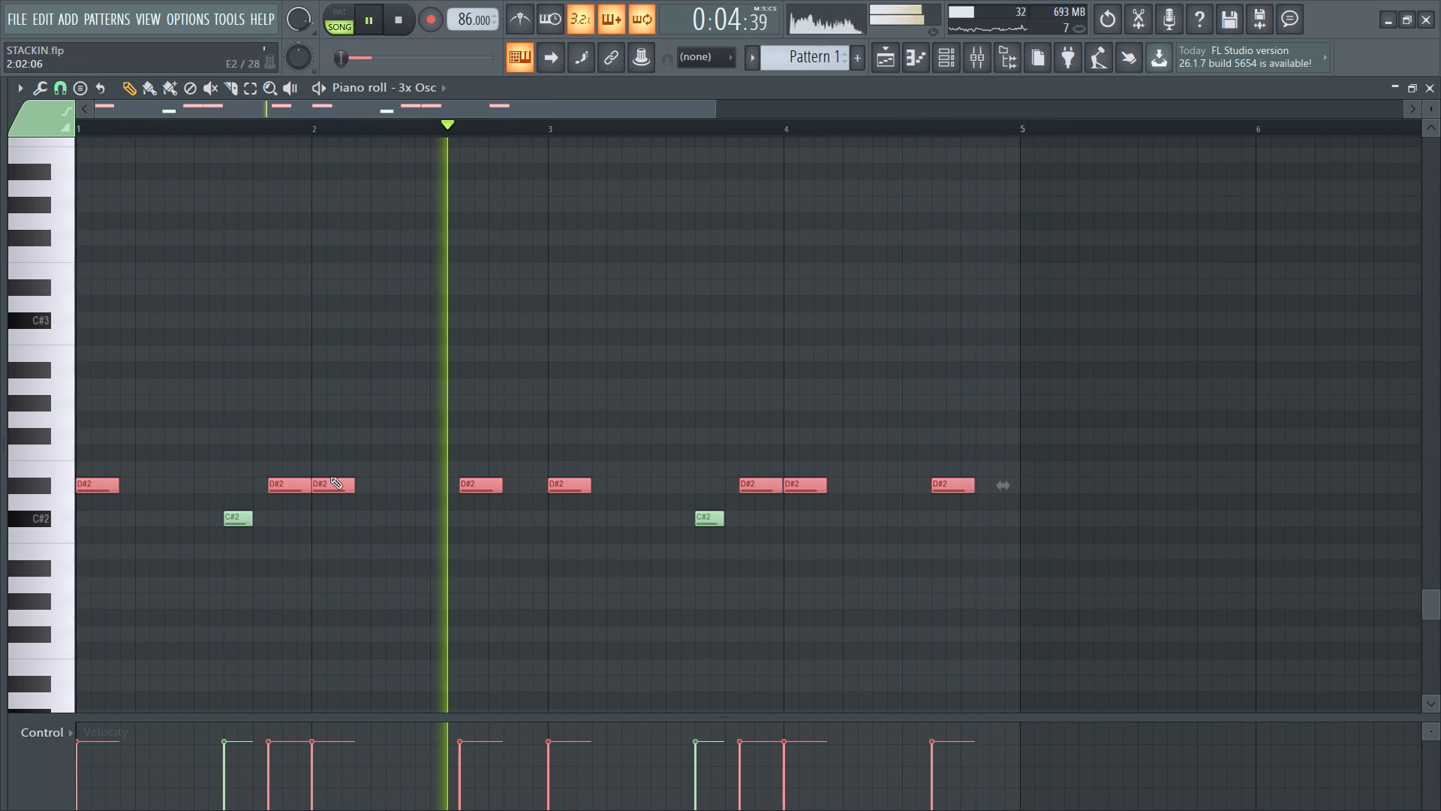
Shorten the D#2 notes just before bars 2 and 4 to about 0:01:19, leaving a gap before each bar line.
left_click(289, 488, "ctrl")
left_click_drag(305, 491, 295, 505)
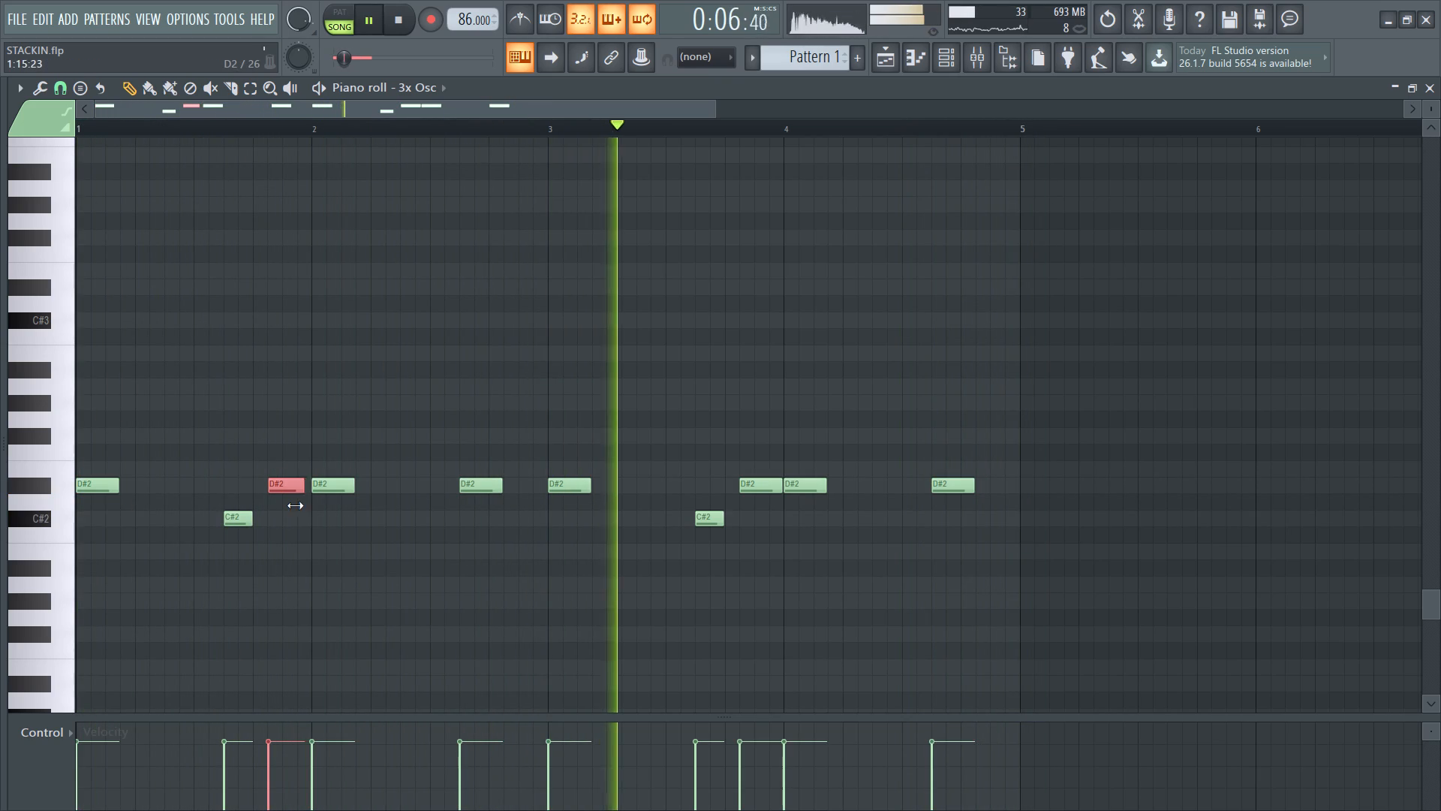
left_click_drag(295, 505, 289, 515)
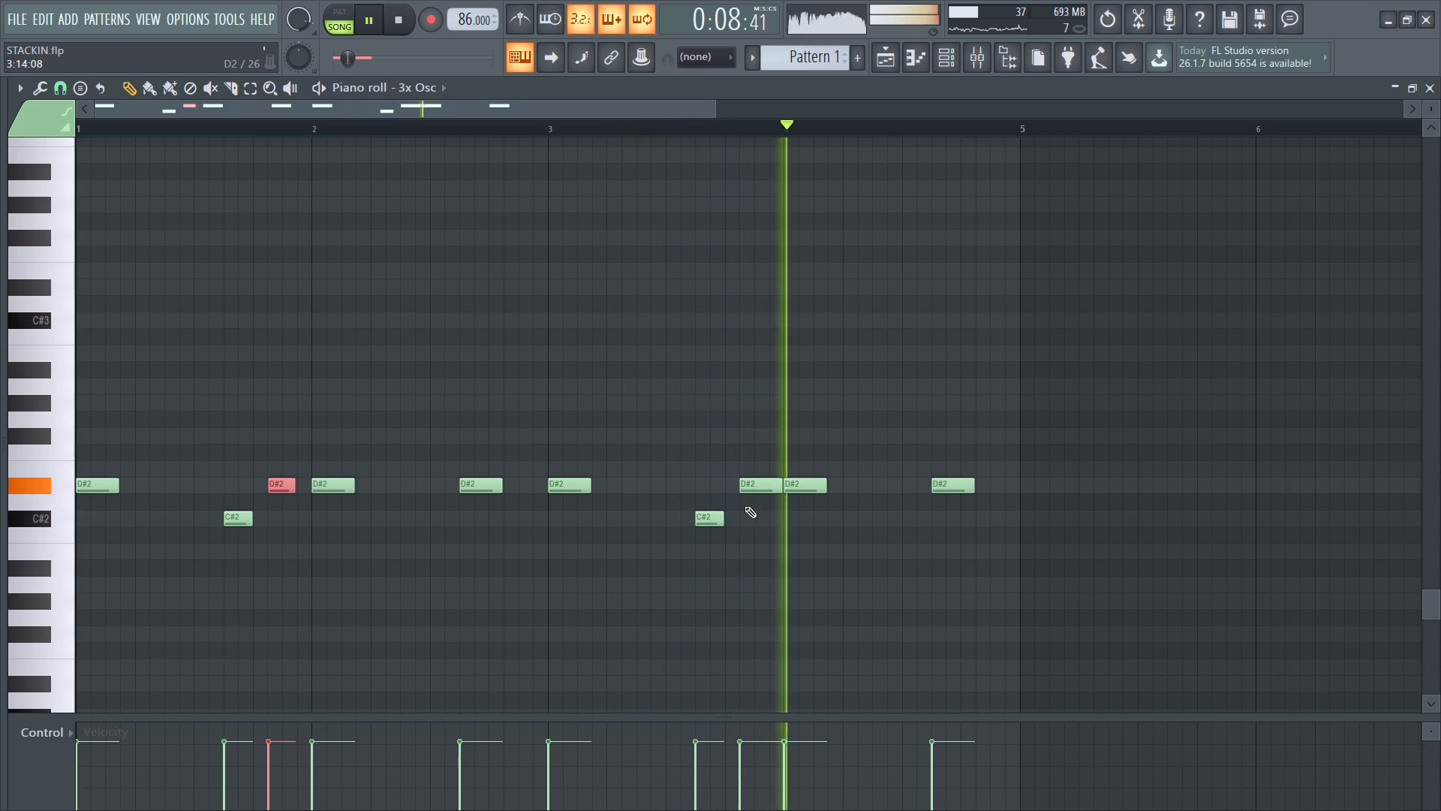
left_click_drag(778, 489, 761, 521)
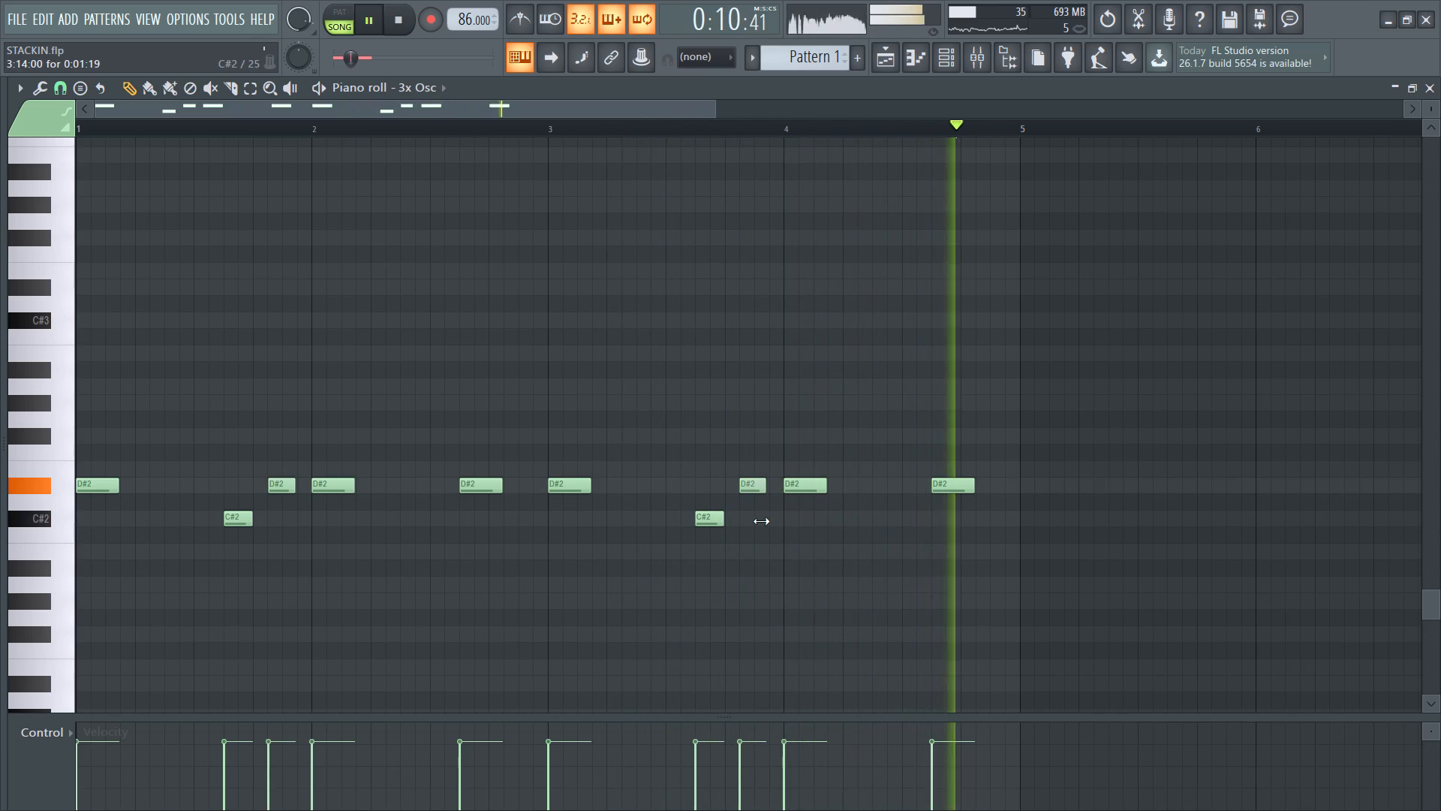
left_click_drag(761, 521, 764, 518)
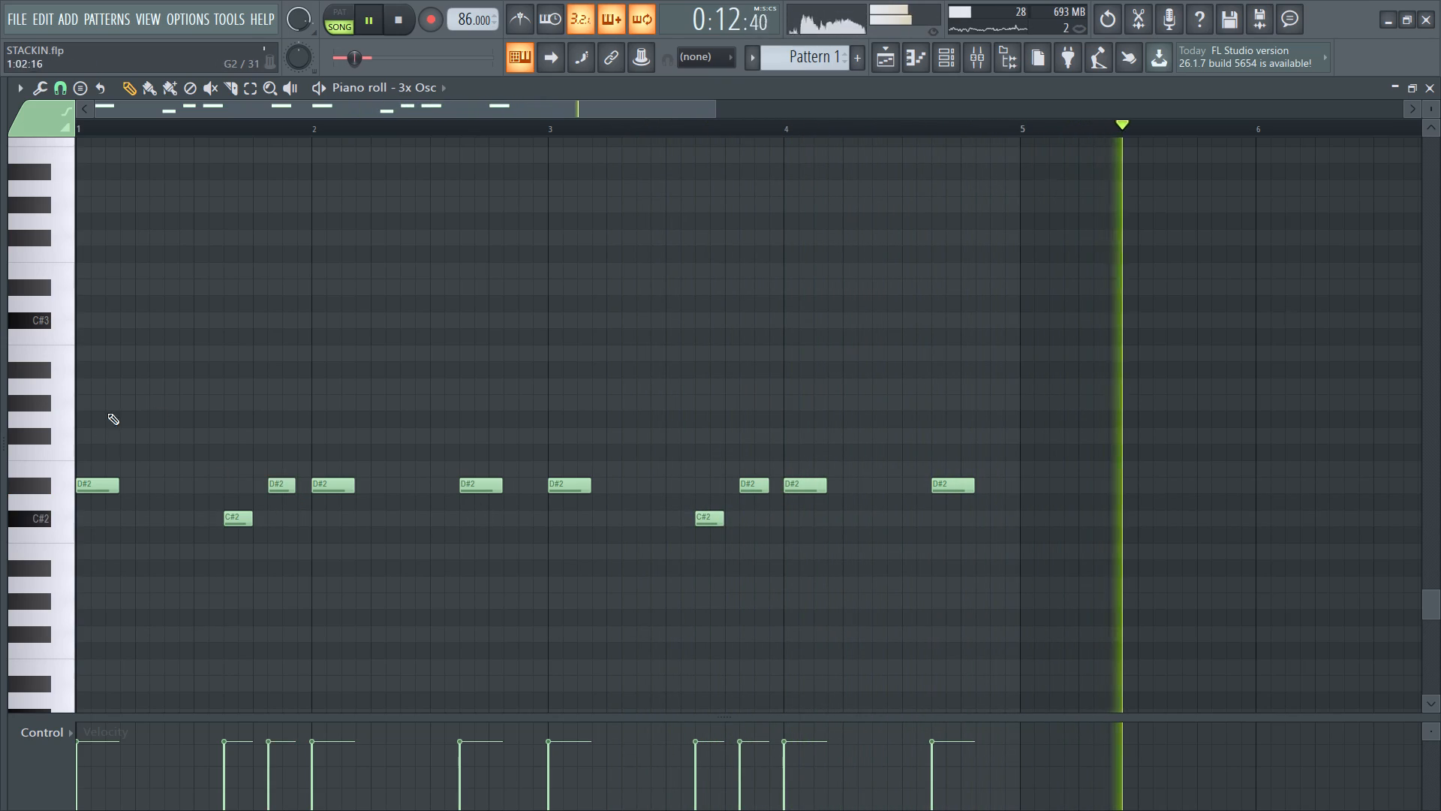
scroll(368, 514, "up", 3, "ctrl")
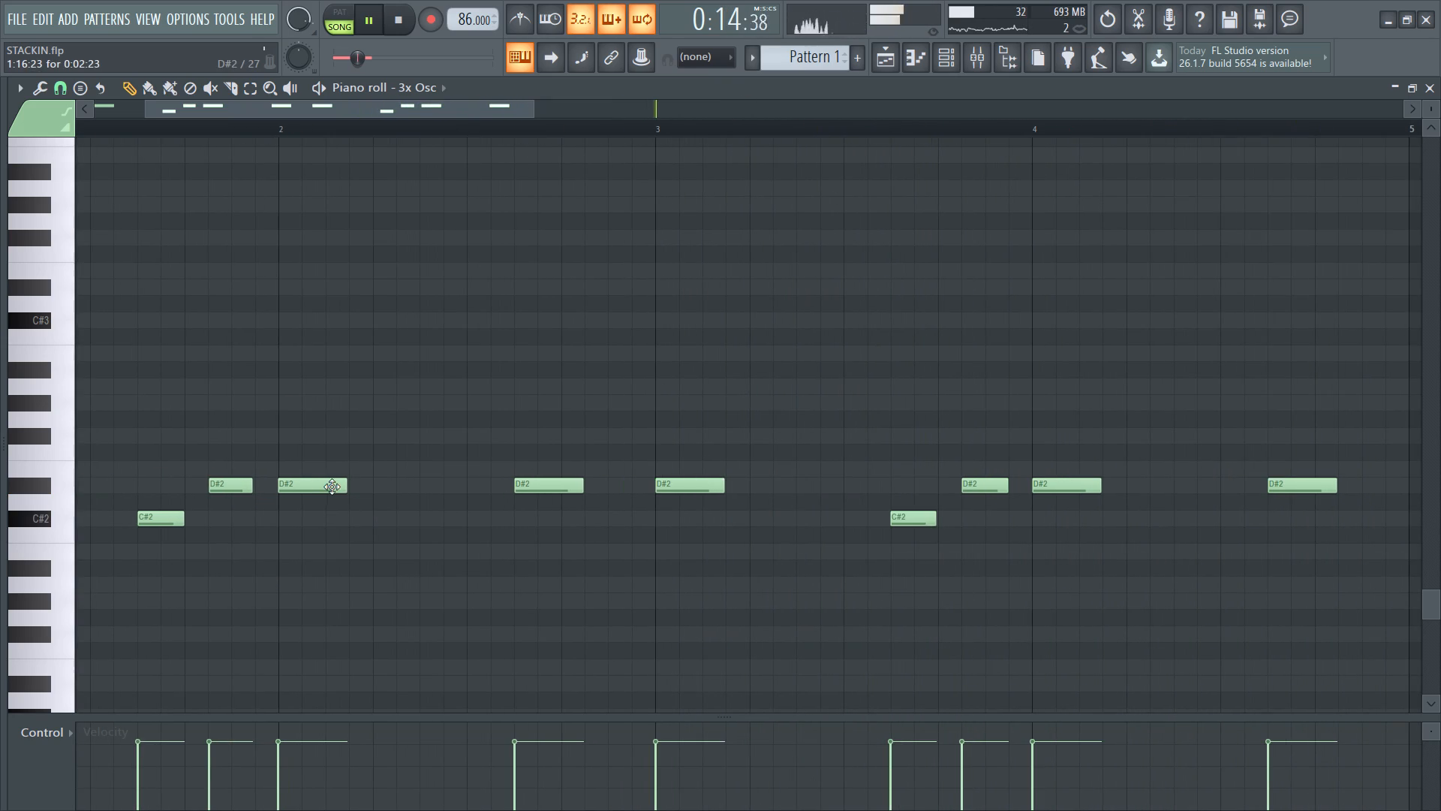
left_click_drag(344, 491, 346, 500)
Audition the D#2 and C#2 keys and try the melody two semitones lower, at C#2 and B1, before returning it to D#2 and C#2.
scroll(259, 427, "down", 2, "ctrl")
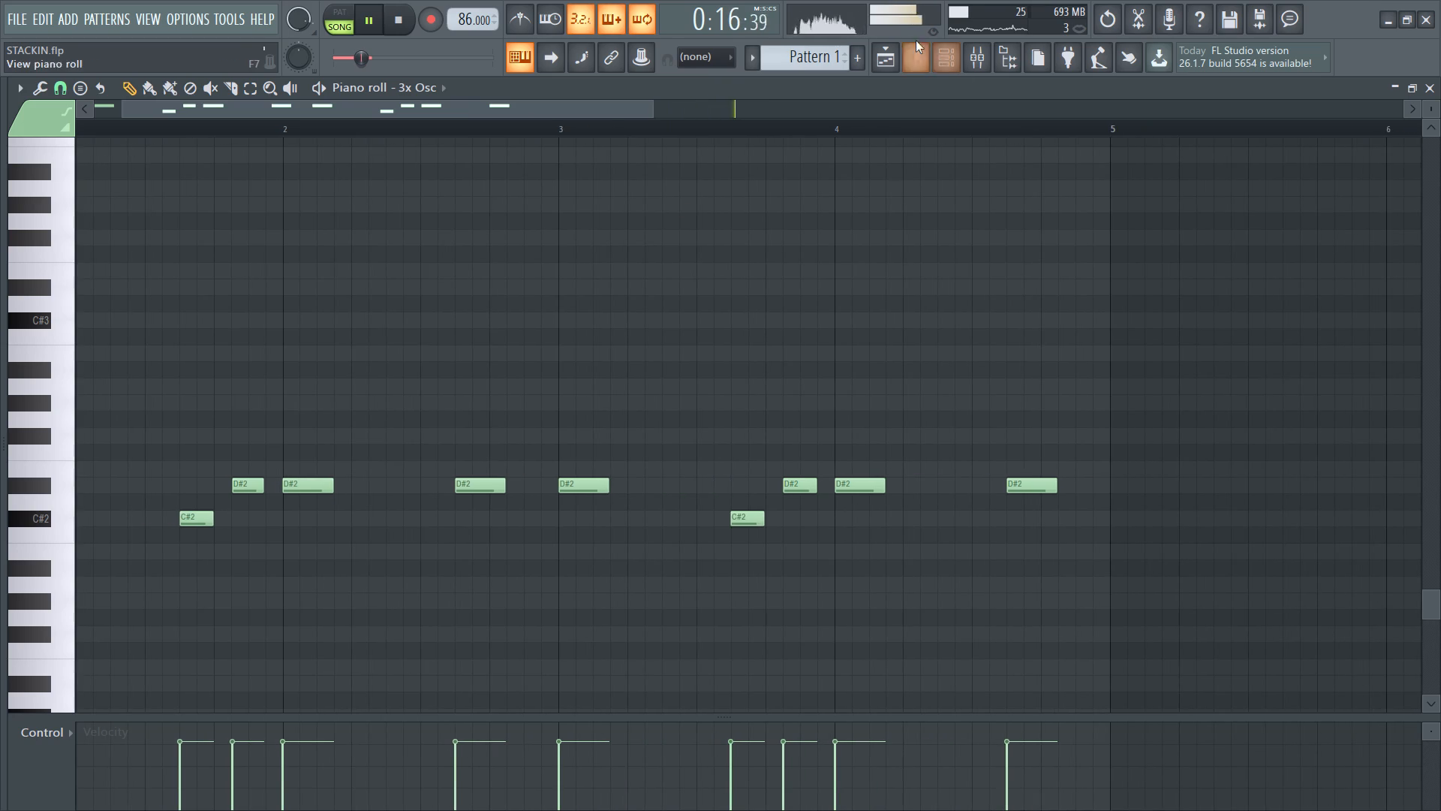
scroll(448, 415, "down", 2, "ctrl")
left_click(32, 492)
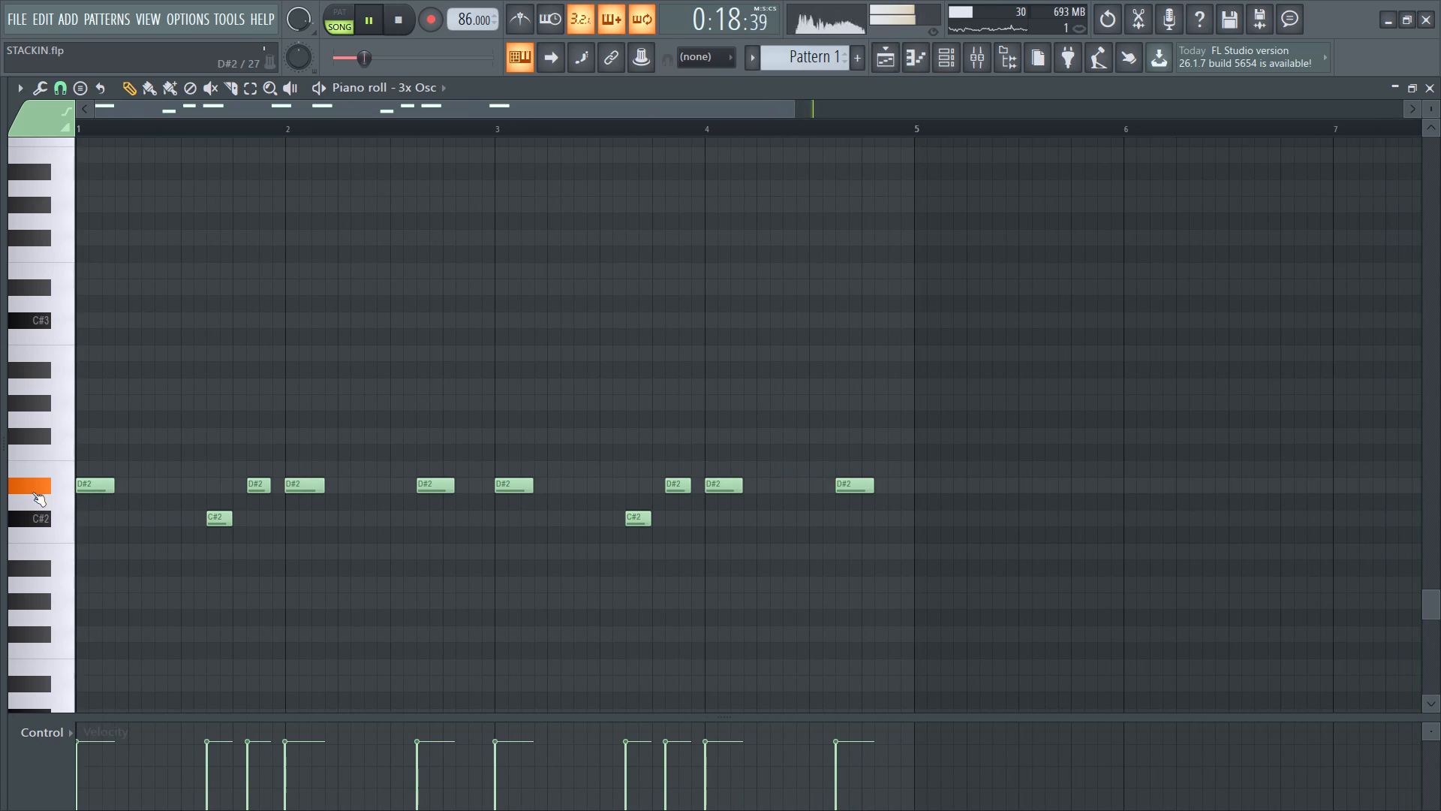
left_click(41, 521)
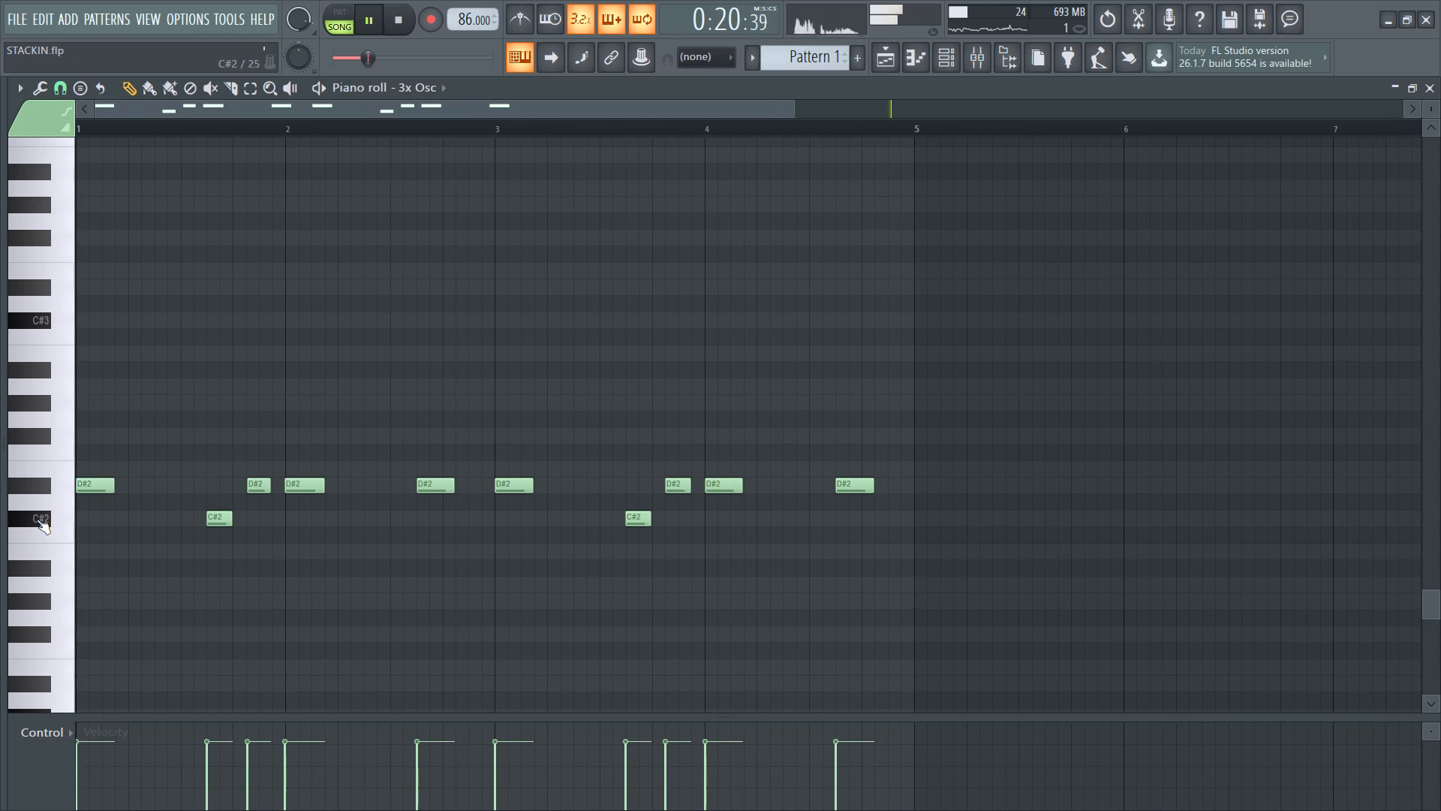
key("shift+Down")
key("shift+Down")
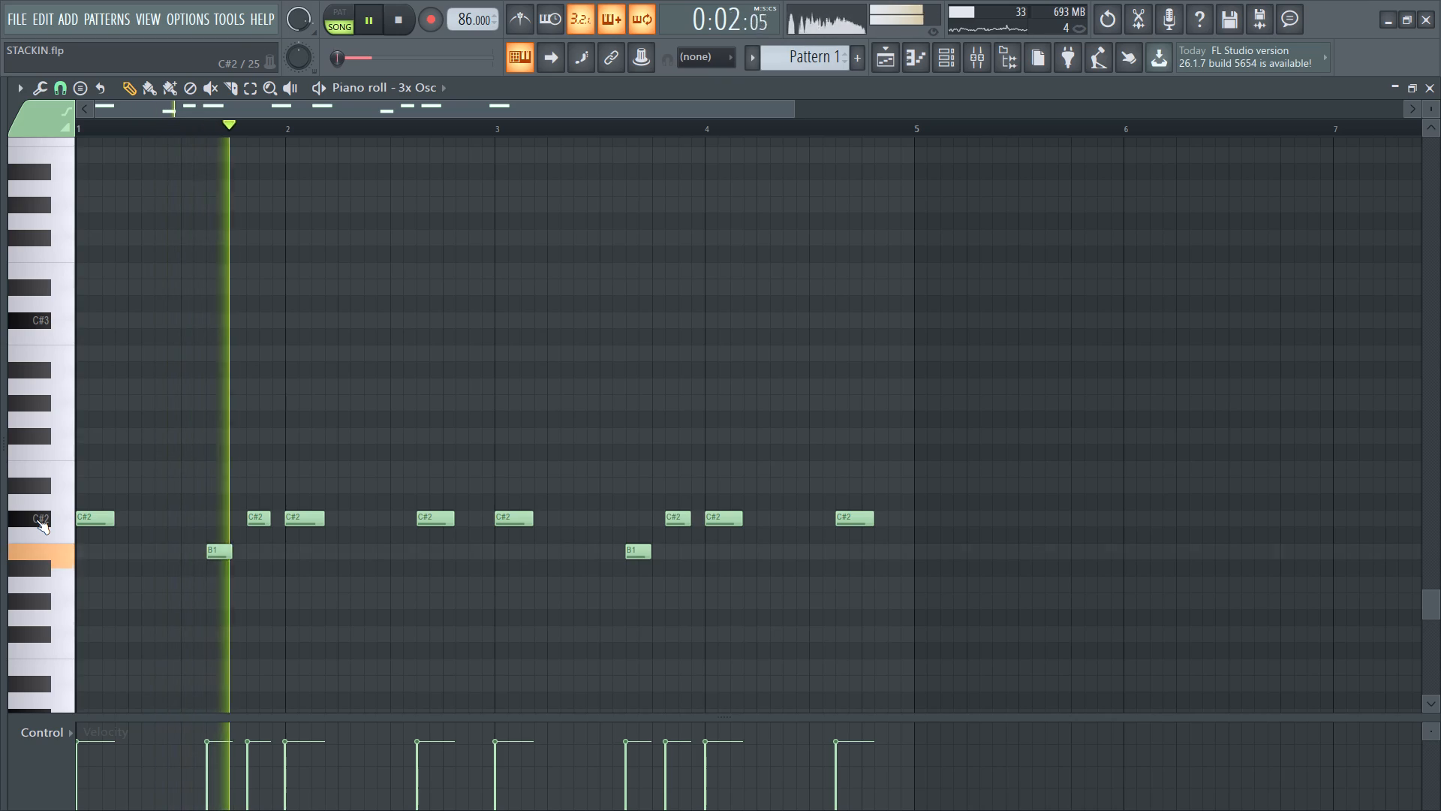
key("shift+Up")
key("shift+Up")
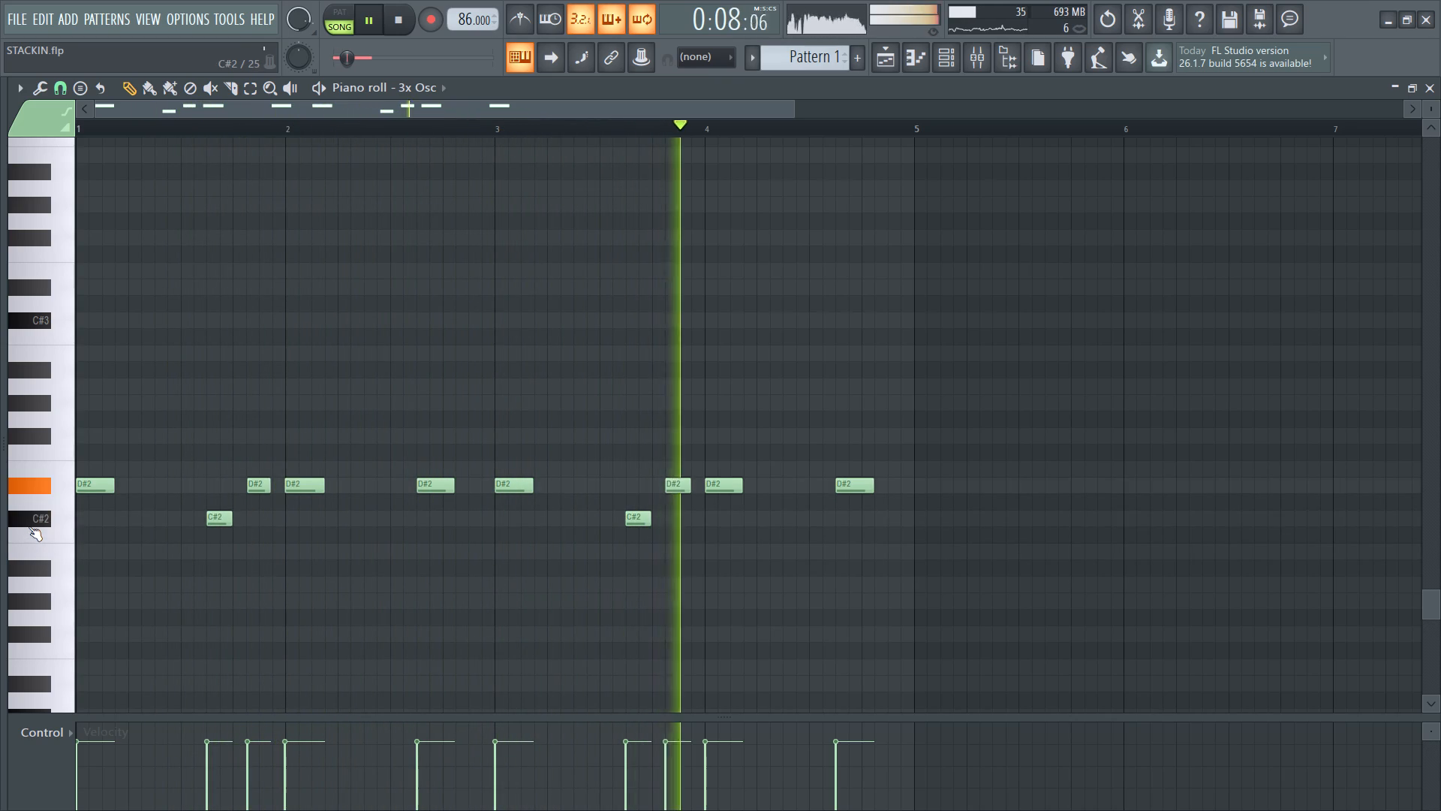
Add an E3 note at about 4:09 and a C#3 note just after it, before the last D#2.
scroll(851, 413, "up", 3, "ctrl")
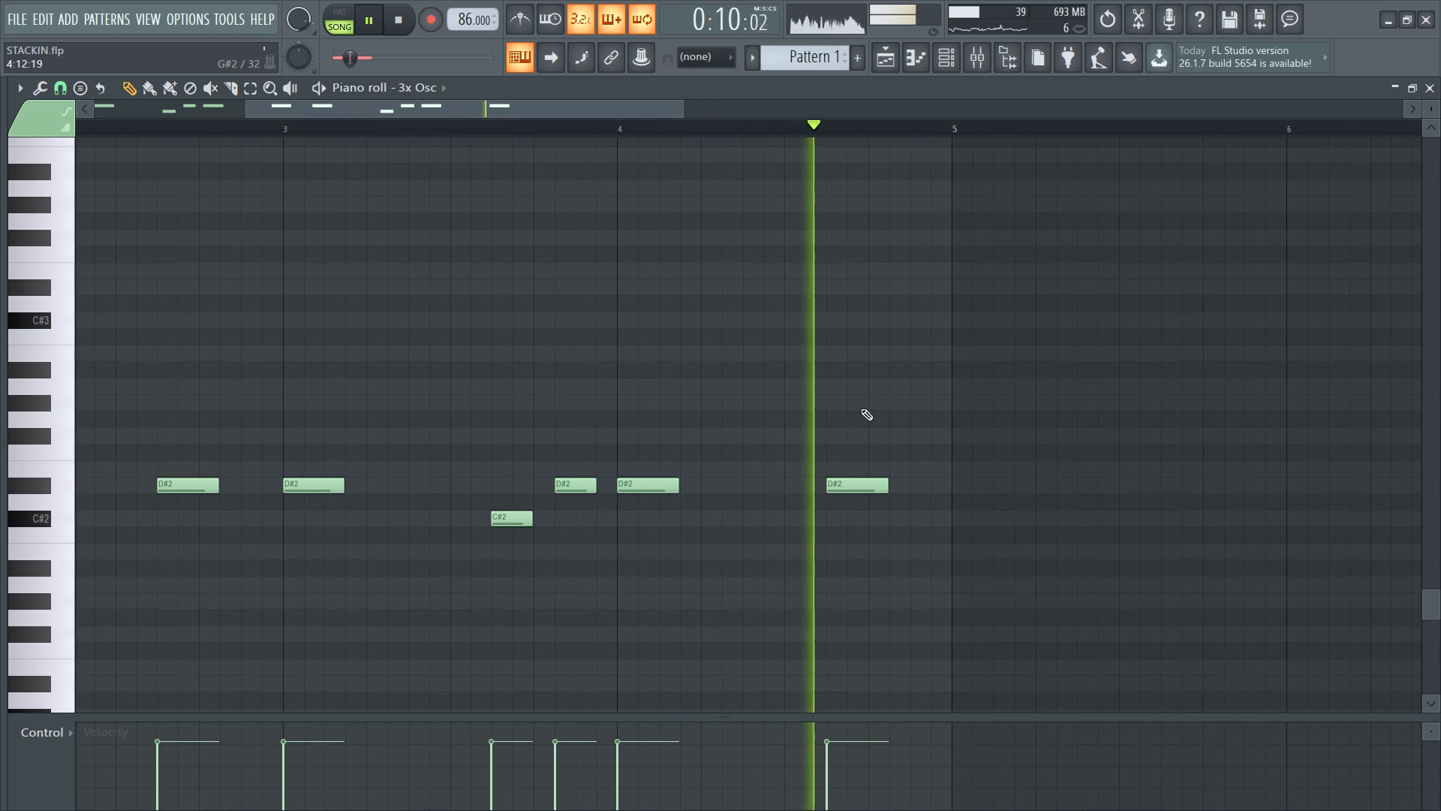
key("space")
left_click(786, 355)
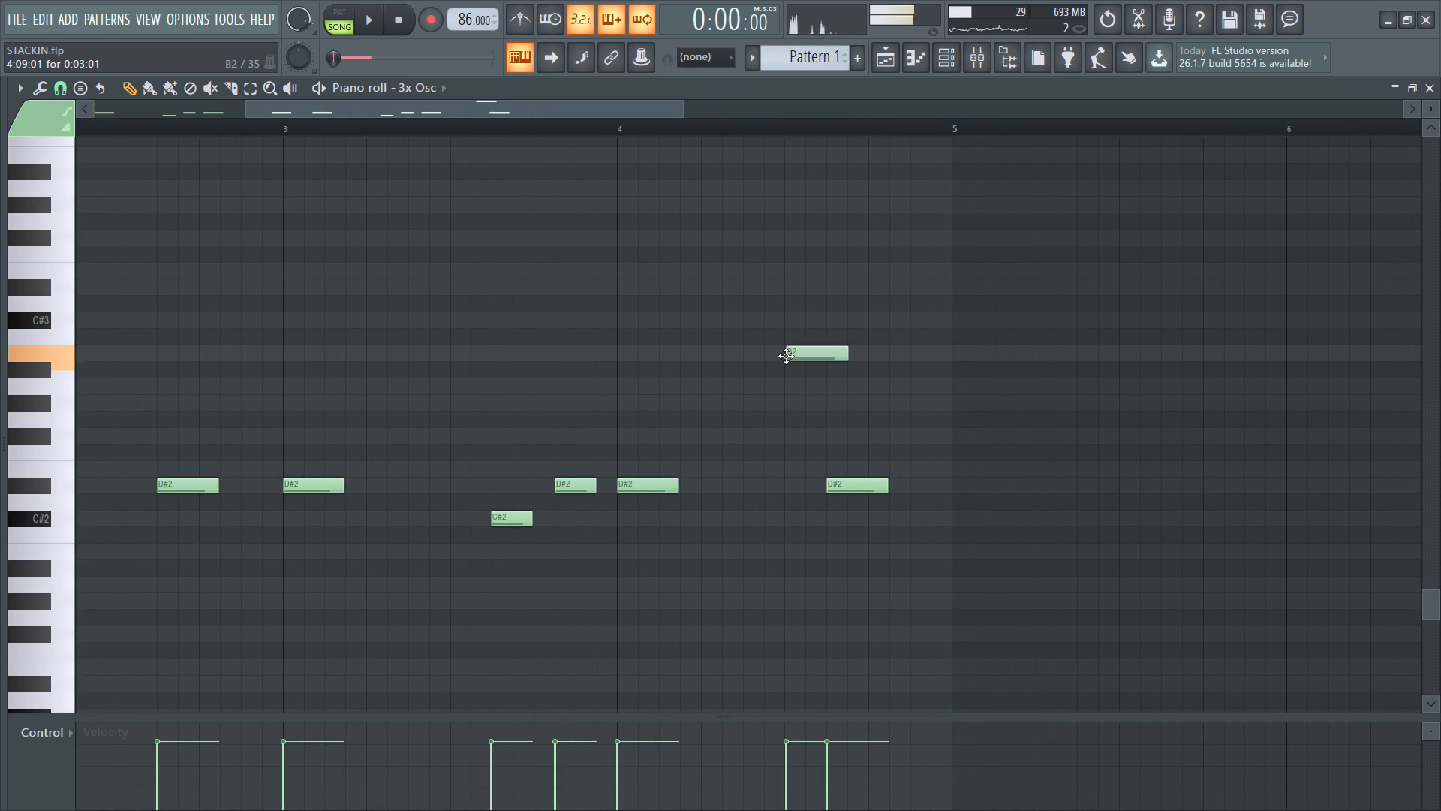
left_click_drag(792, 351, 792, 276)
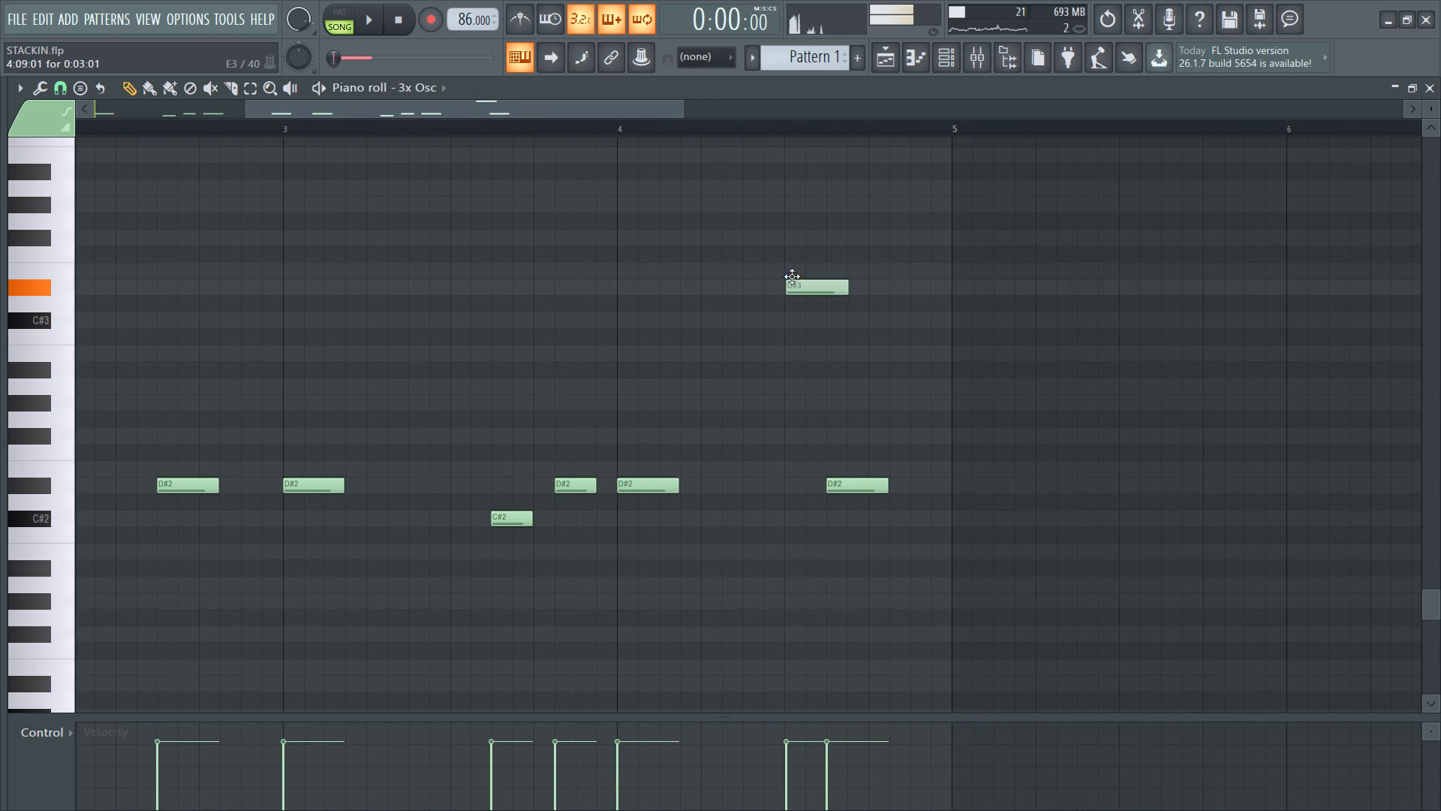
left_click_drag(792, 276, 790, 264)
left_click(803, 327)
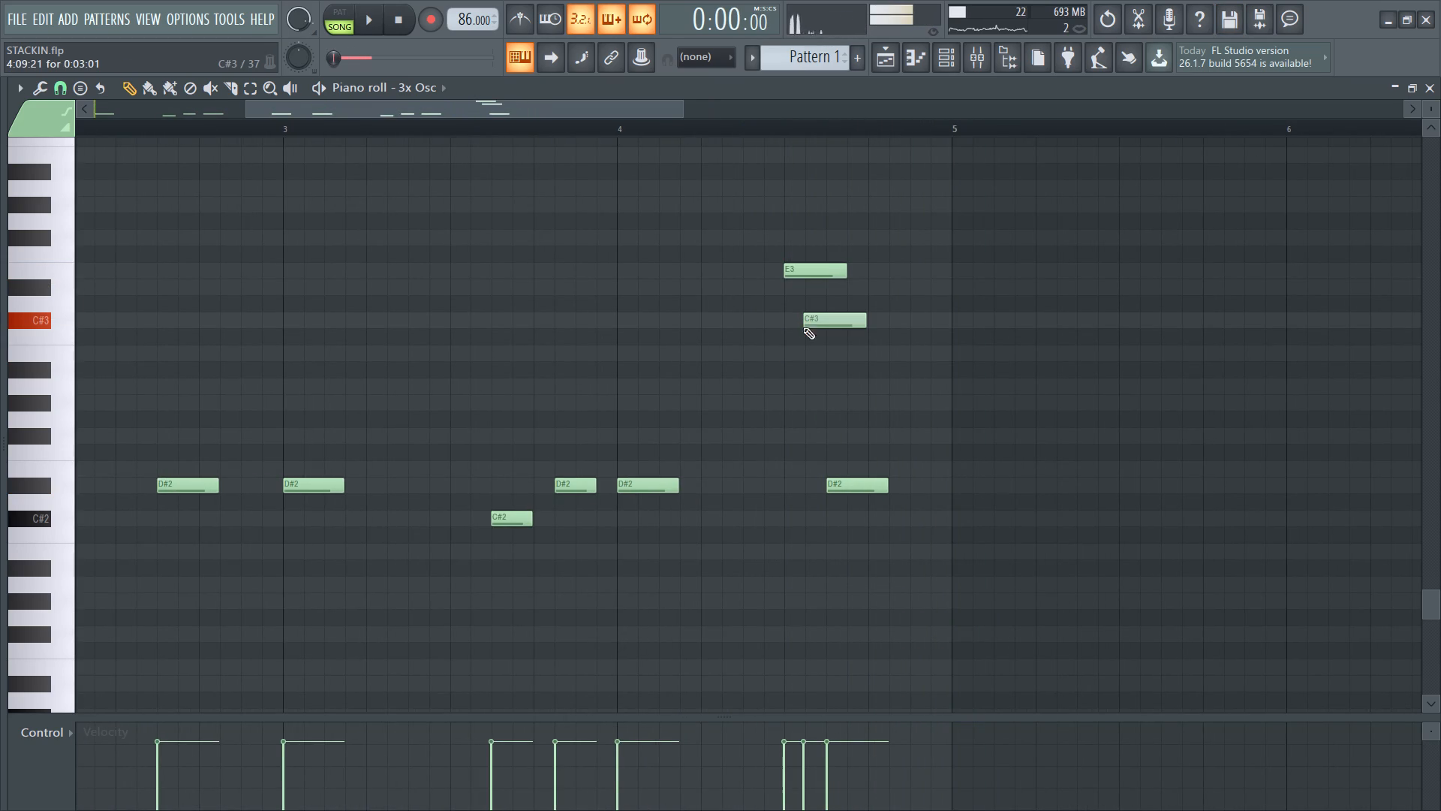
key("space")
Select the new E3 and C#3 notes and shorten both to about 0:01:03.
scroll(811, 286, "up", 3, "ctrl")
left_click_drag(810, 269, 841, 327, "ctrl")
left_click_drag(898, 326, 830, 363)
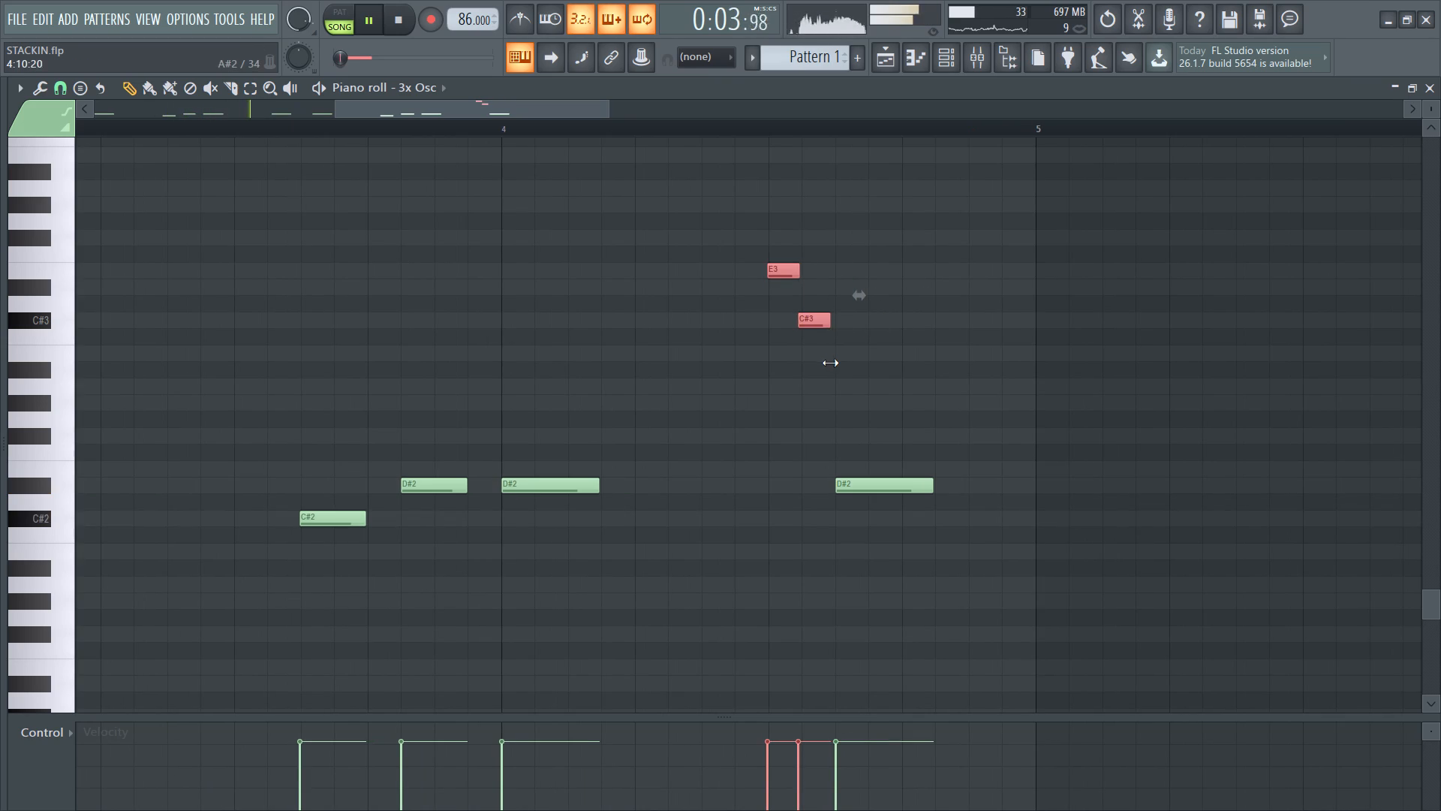
left_click_drag(830, 363, 834, 361)
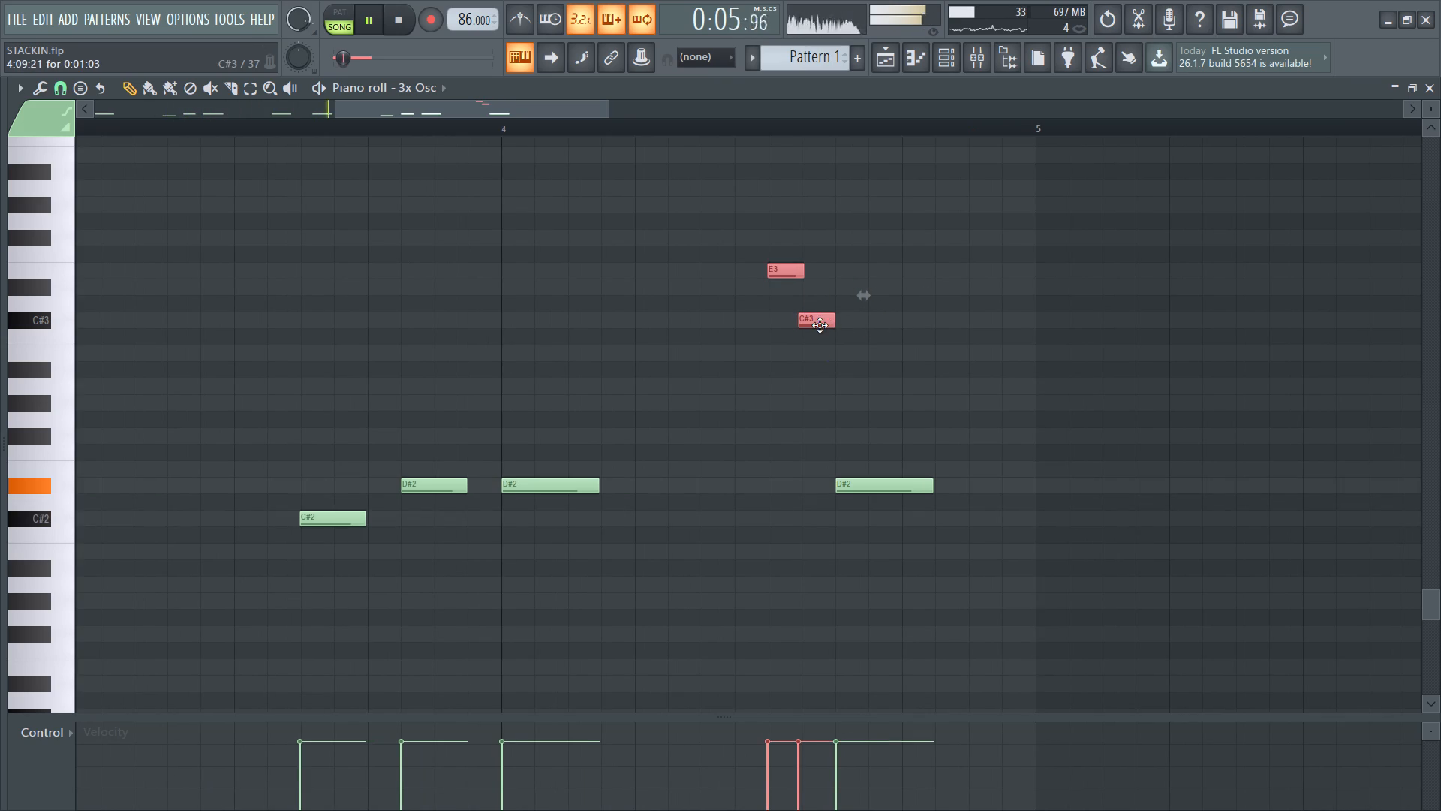
scroll(771, 356, "up", 2, "ctrl")
left_click(824, 321)
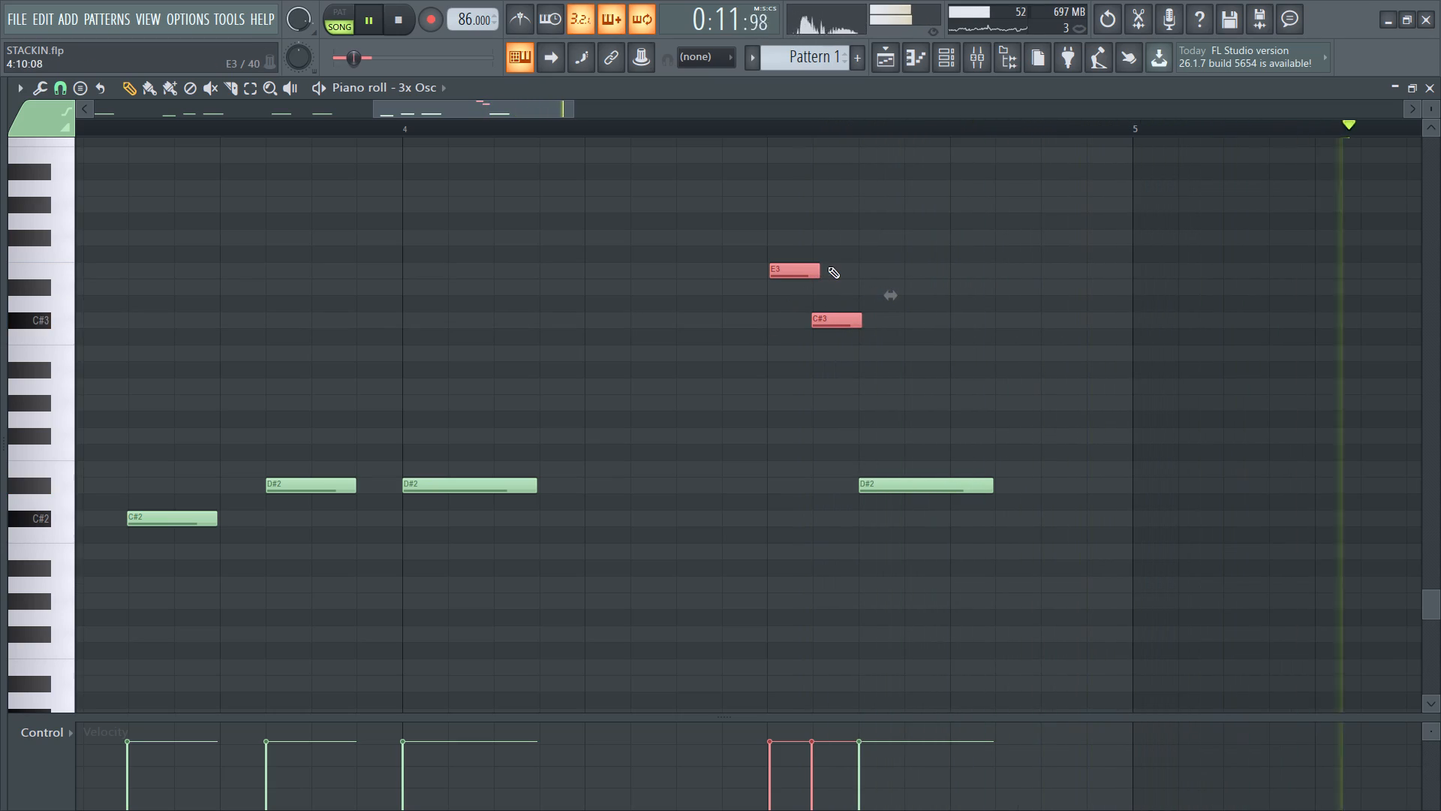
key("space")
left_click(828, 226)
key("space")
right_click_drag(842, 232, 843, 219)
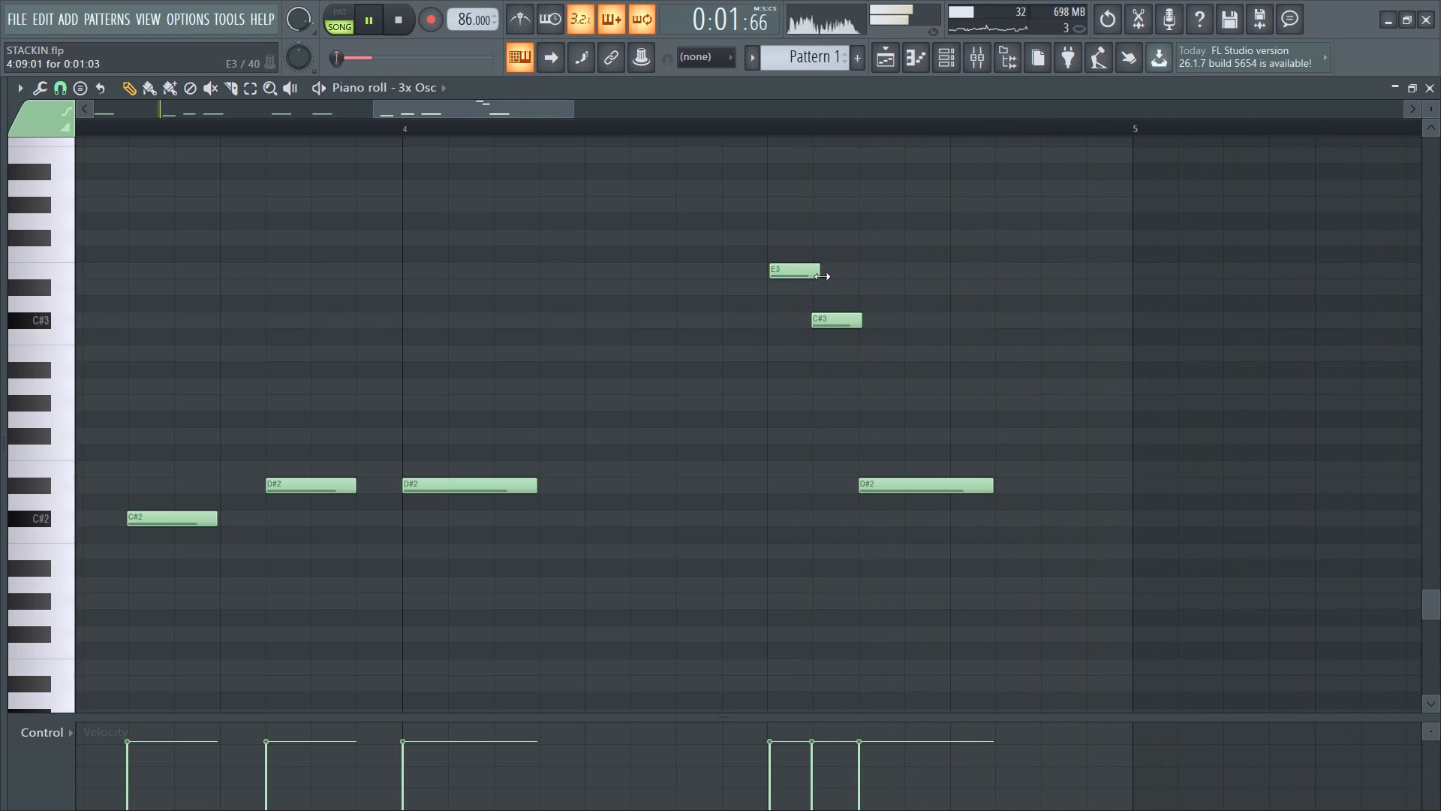
Shorten the E3 note to 0:00:23 so it ends where the C#3 note begins.
left_click_drag(822, 276, 815, 288)
left_click(797, 267)
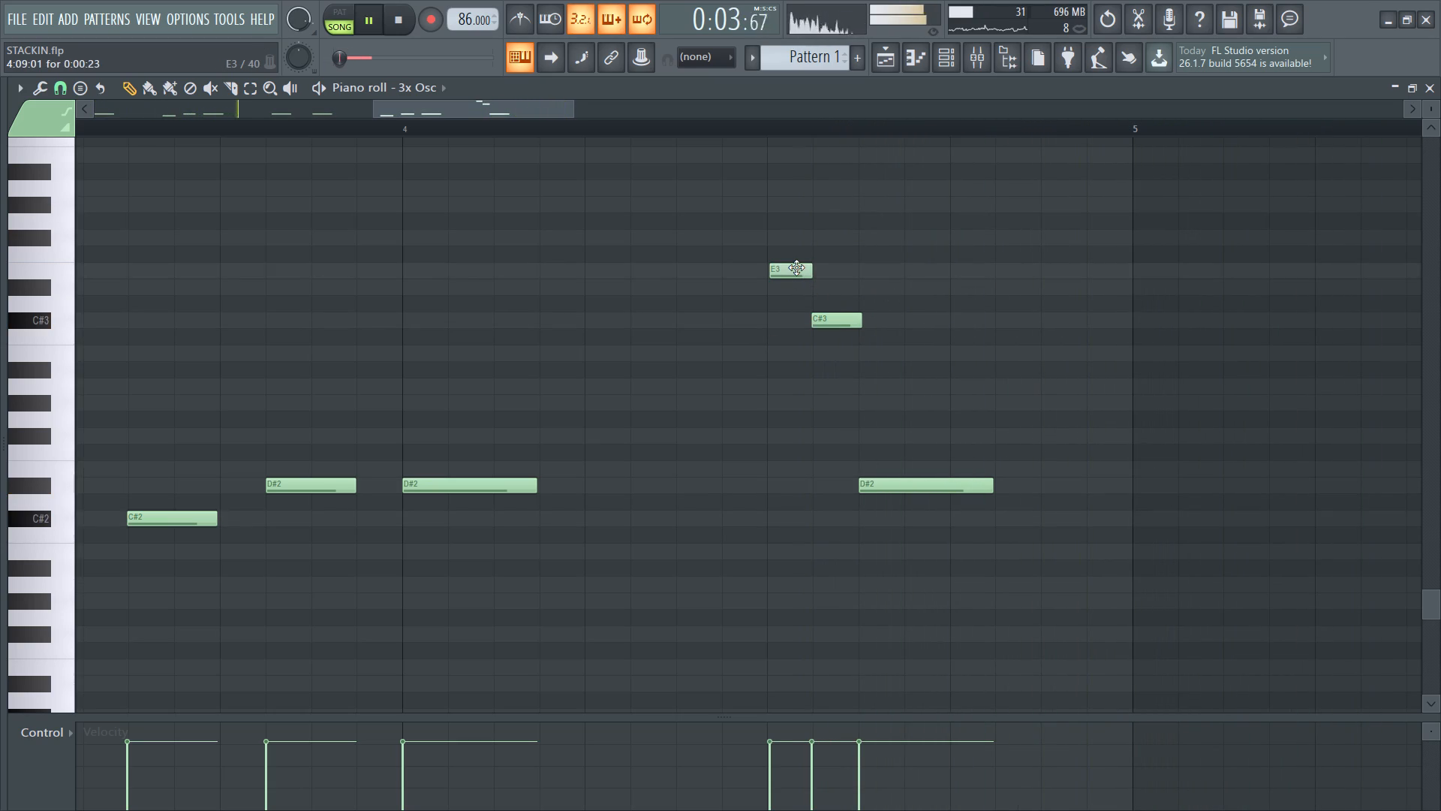
scroll(630, 311, "down", 3, "ctrl")
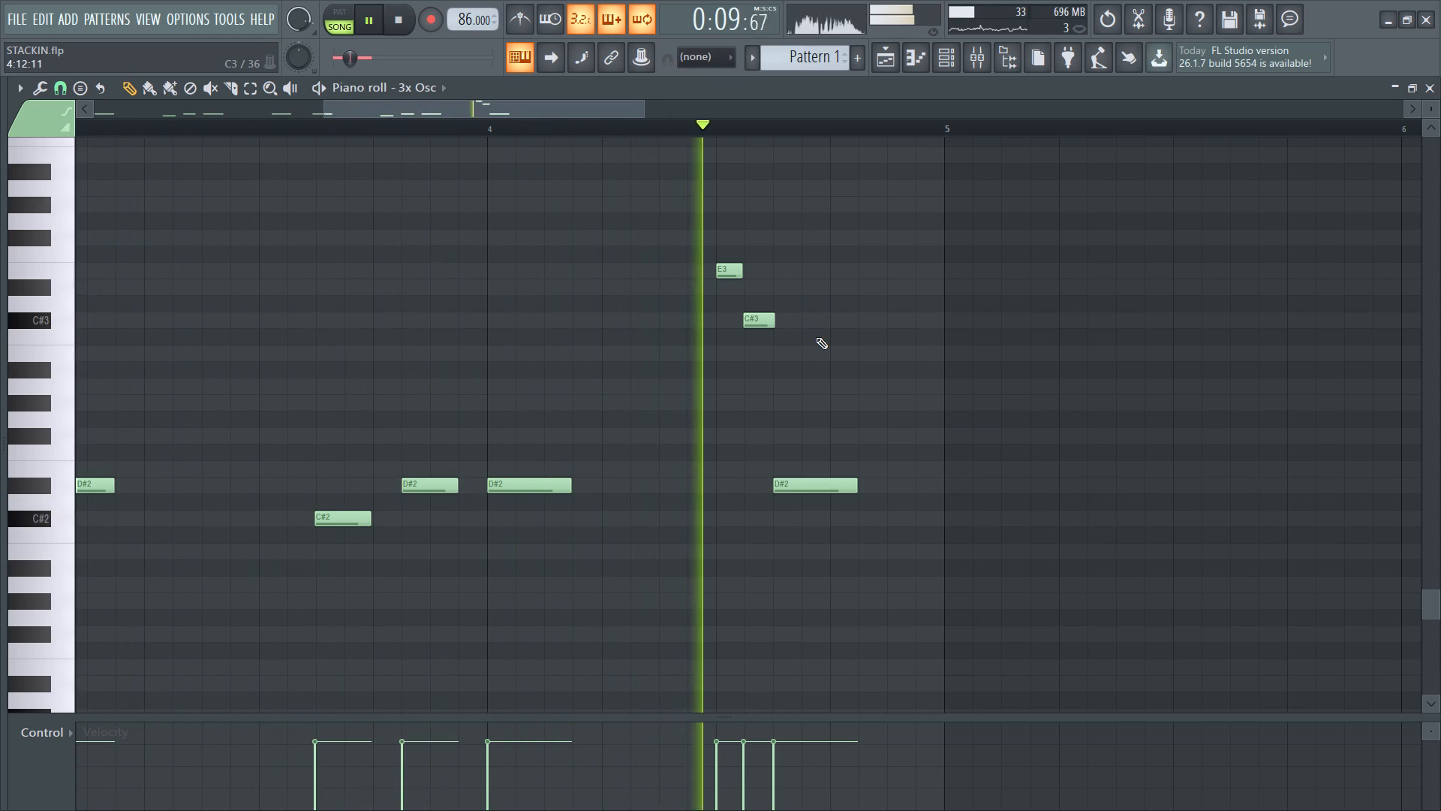
Add a 0:00:23 B1 note near the end of bar 4, move it to about 4:14, and replay the ending.
scroll(816, 337, "up", 2, "ctrl")
scroll(895, 372, "up", 4, "ctrl")
key("space")
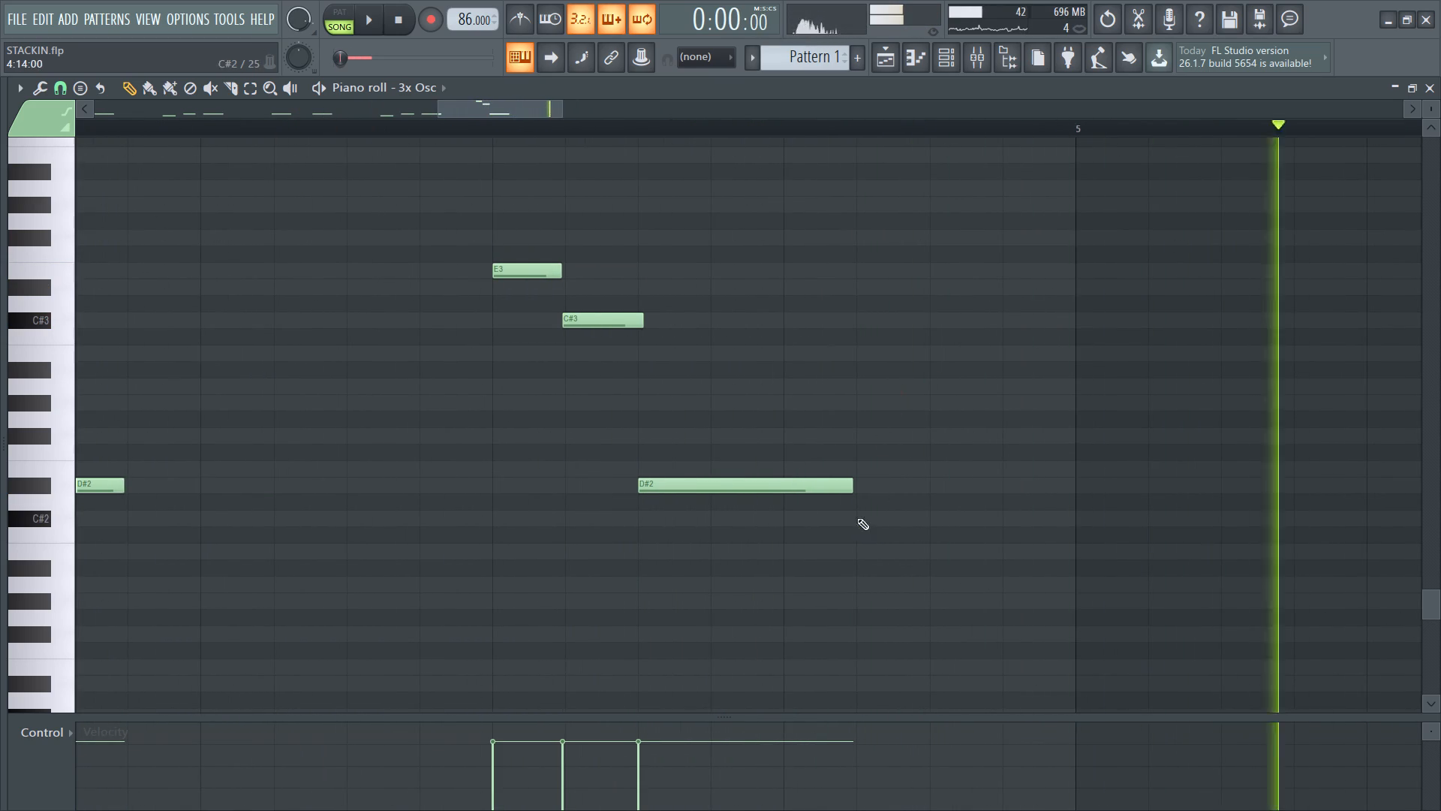
key("space")
left_click(432, 126)
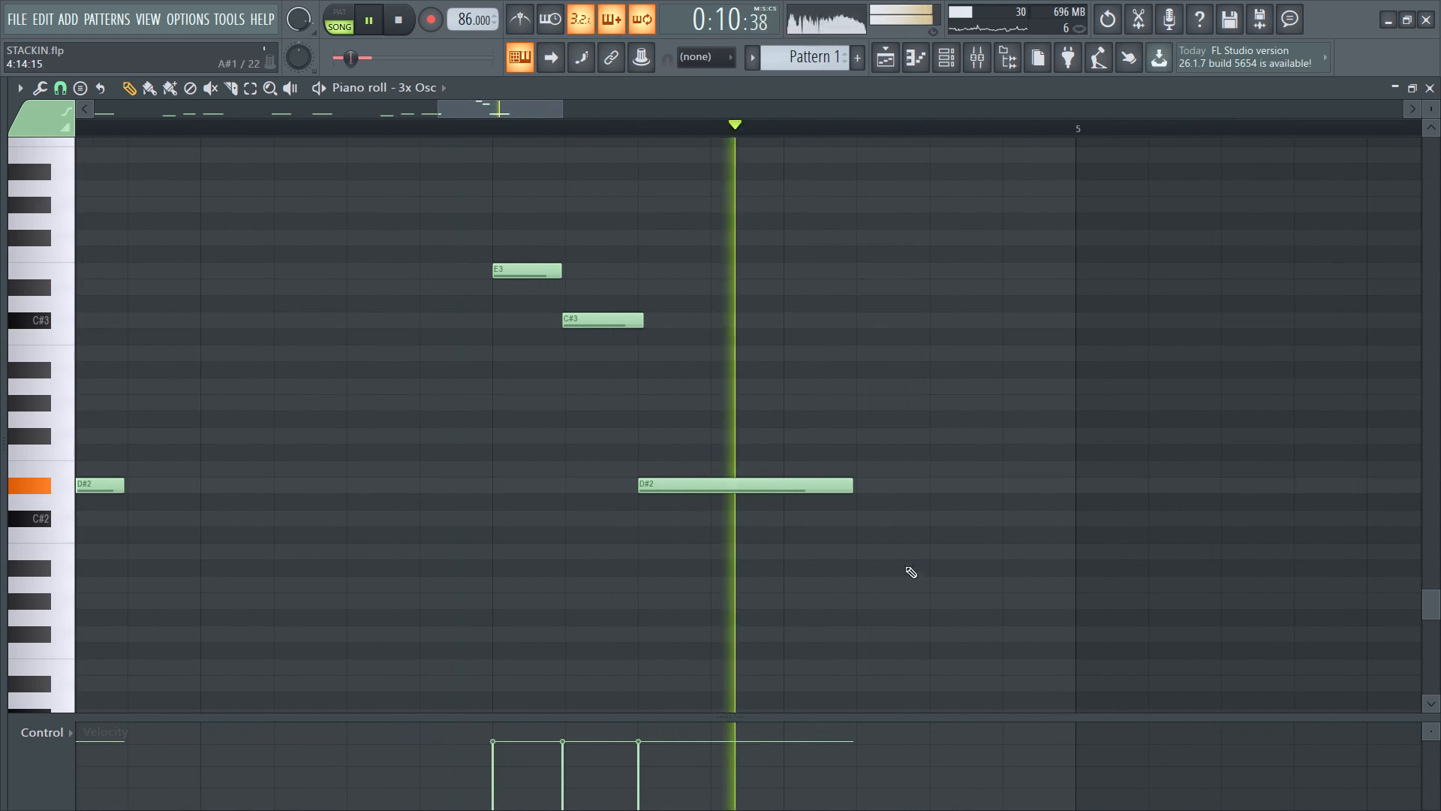
key("space")
left_click(934, 550)
key("space")
left_click(961, 553)
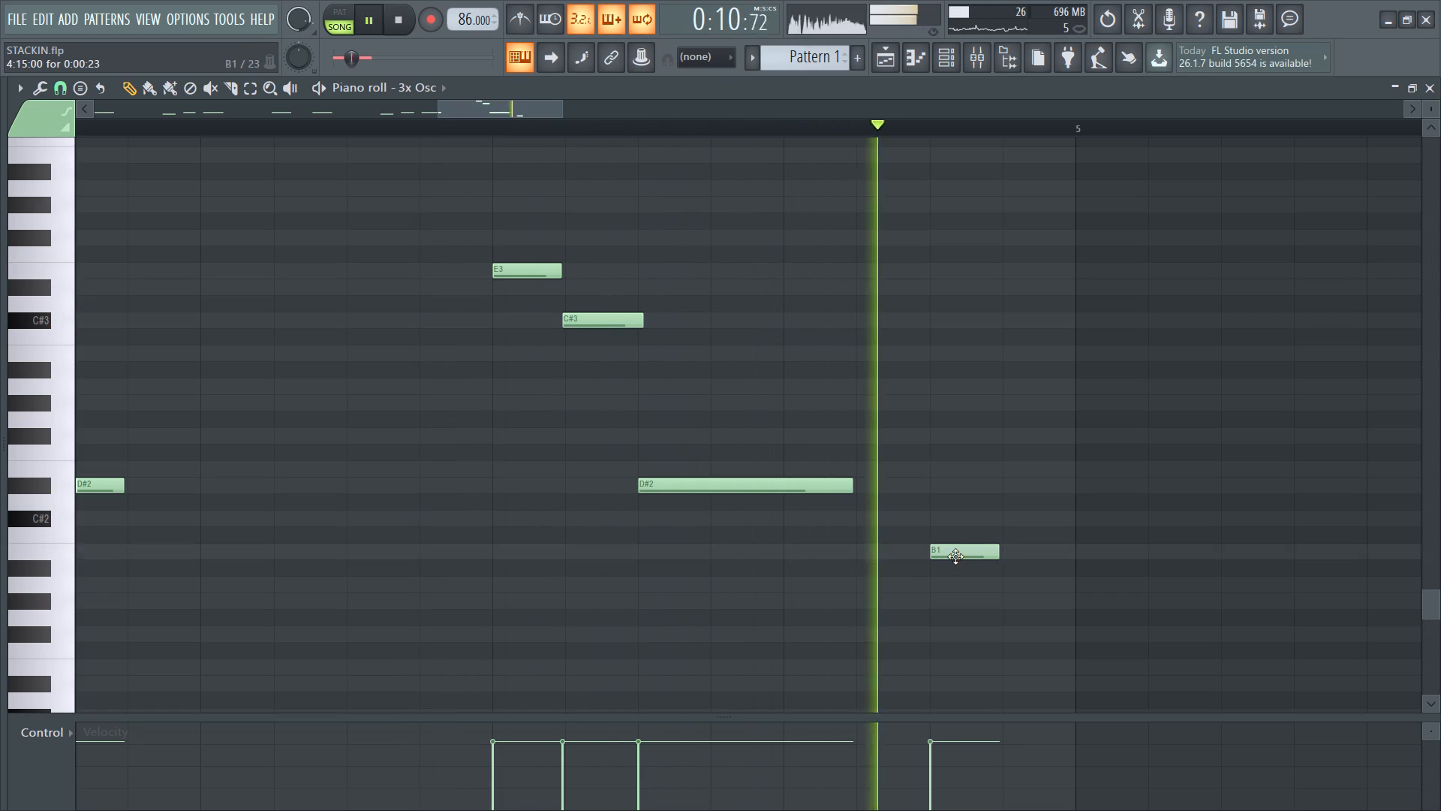
left_click_drag(955, 556, 883, 556)
key("space")
key("space")
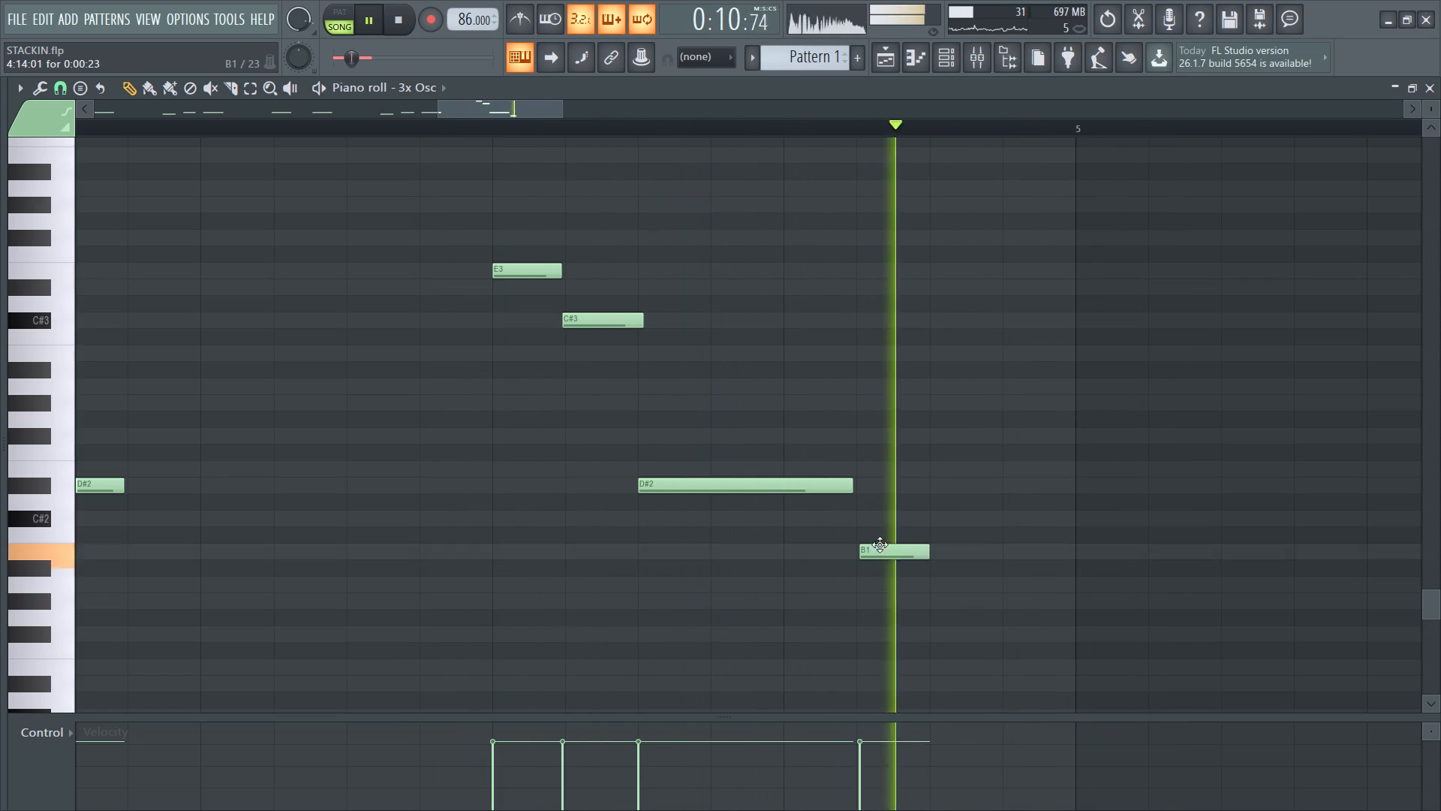
Replay the part and shorten the last D#2 note in bar 4 to about 0:02:00.
key("space")
key("space")
left_click_drag(845, 487, 781, 539)
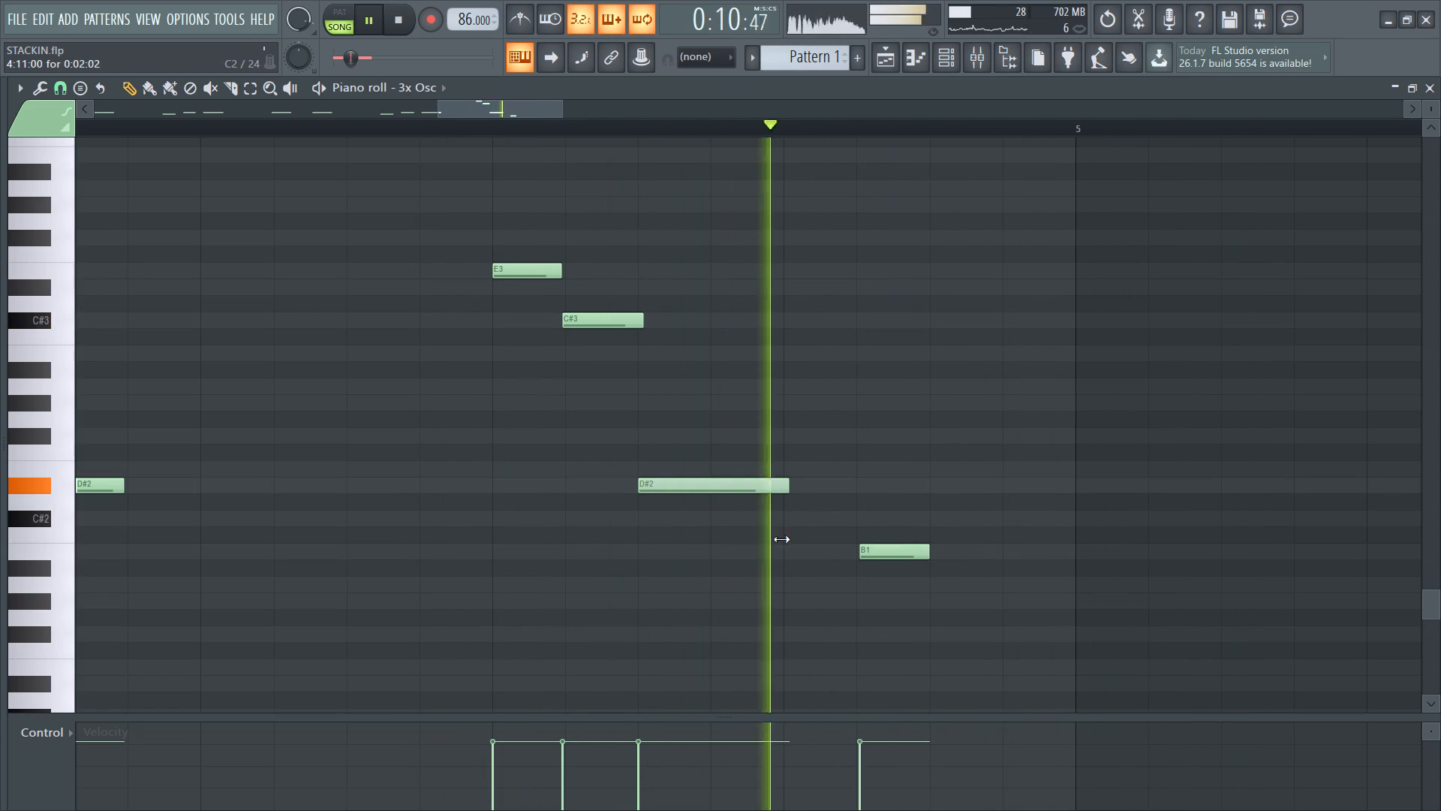
left_click_drag(781, 539, 776, 579)
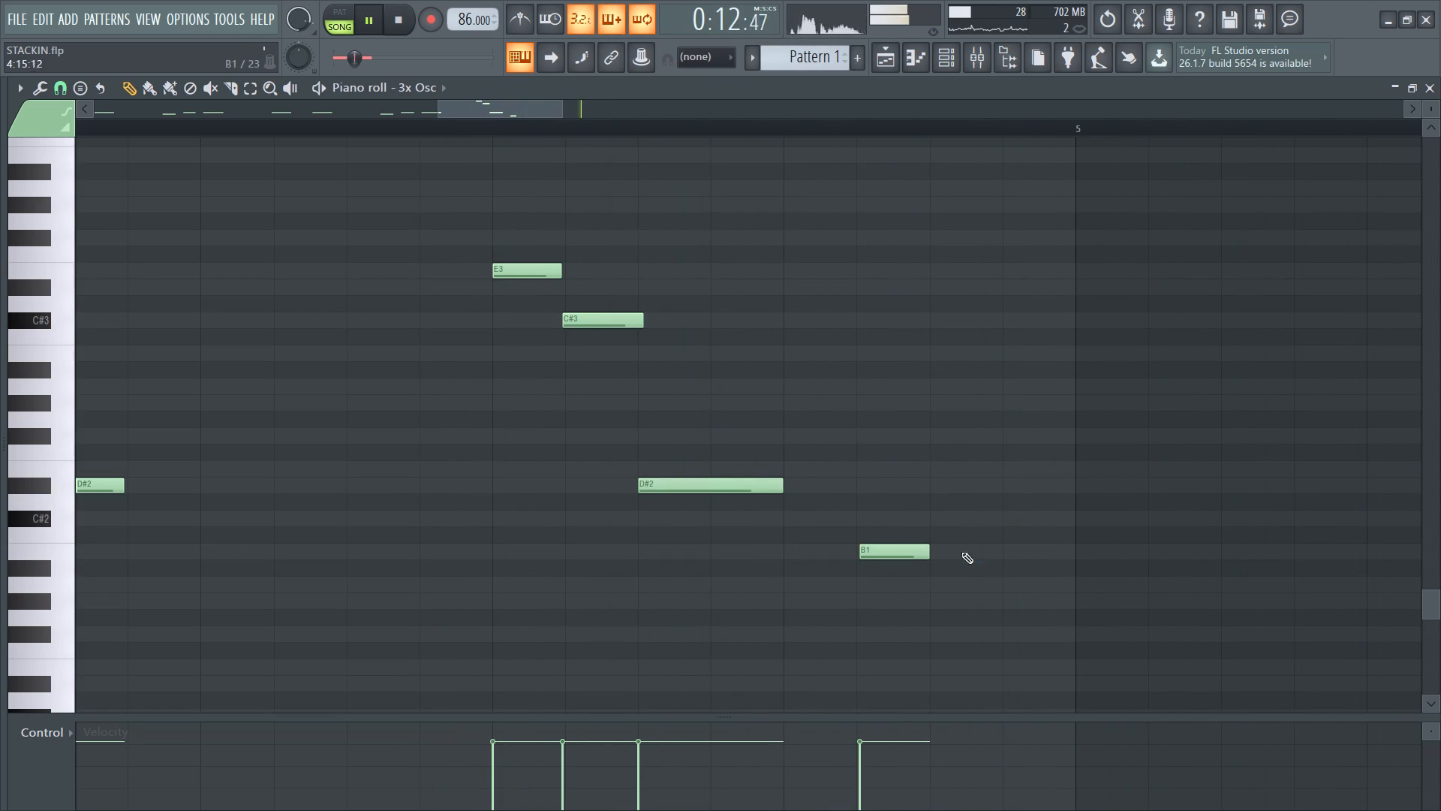
Lengthen the closing B1 note at 4:14 to 0:01:23.
left_click_drag(925, 554, 997, 589)
scroll(612, 585, "down", 15, "ctrl")
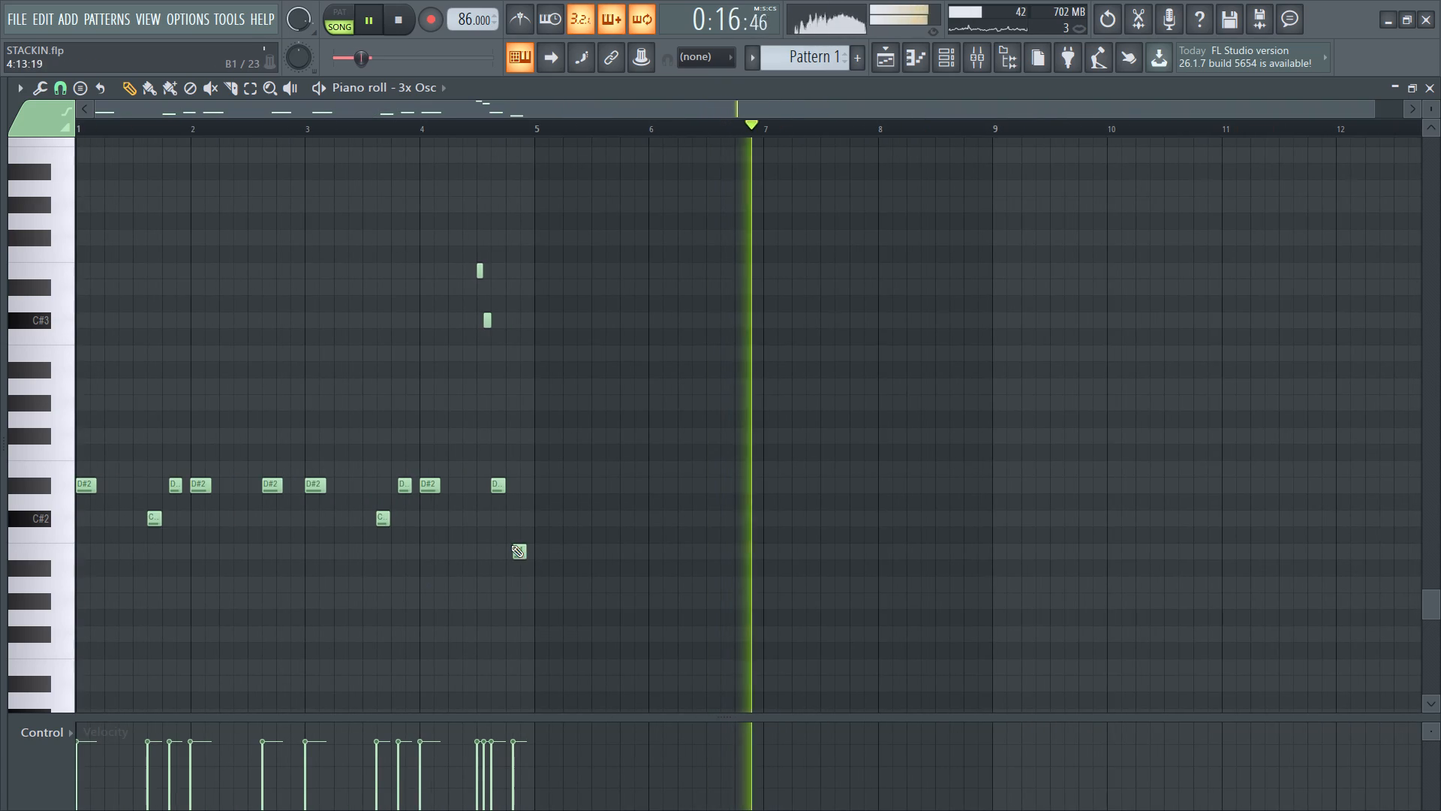
left_click(515, 557)
scroll(426, 622, "up", 5, "ctrl")
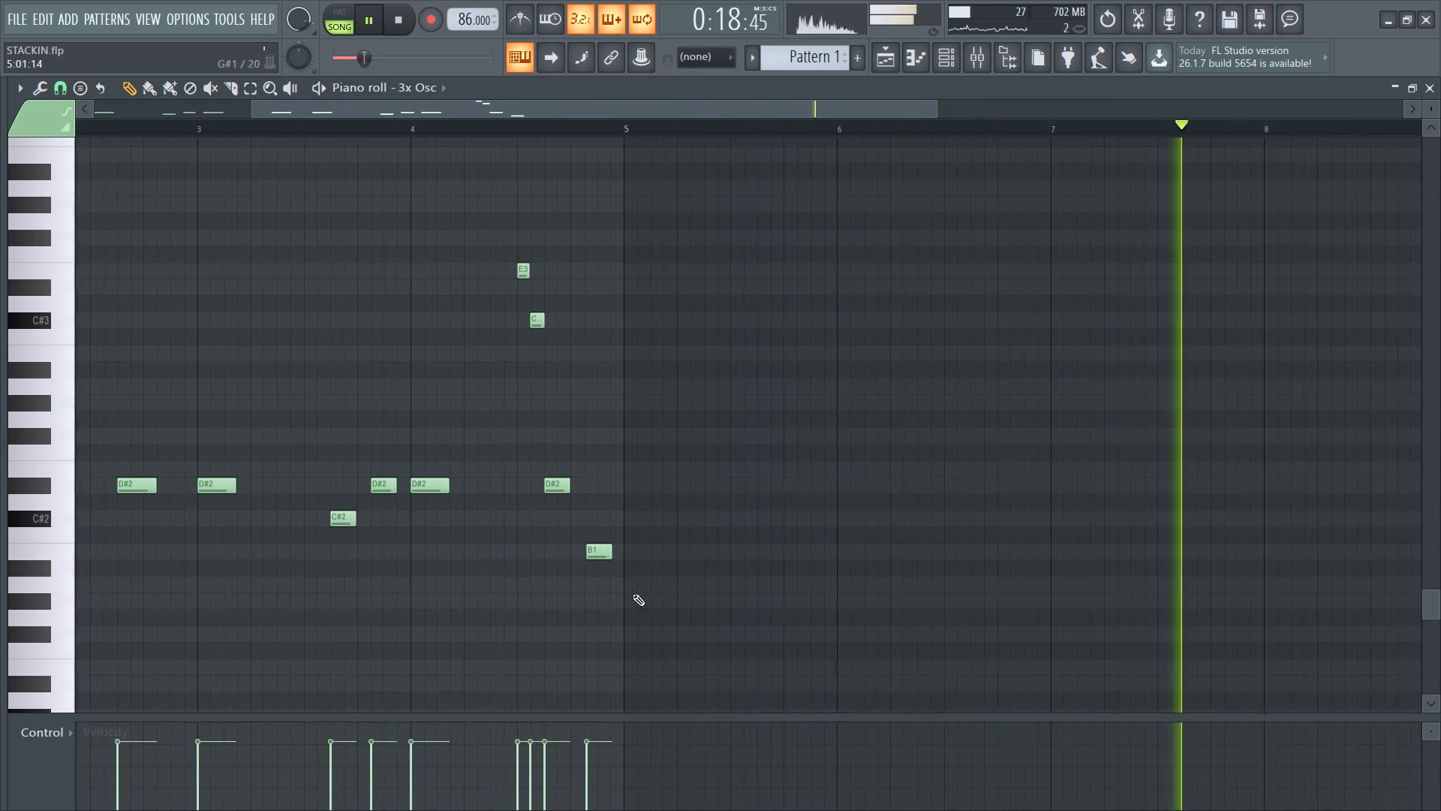
scroll(633, 594, "up", 6, "ctrl")
scroll(566, 563, "up", 4, "ctrl")
left_click_drag(562, 548, 551, 545)
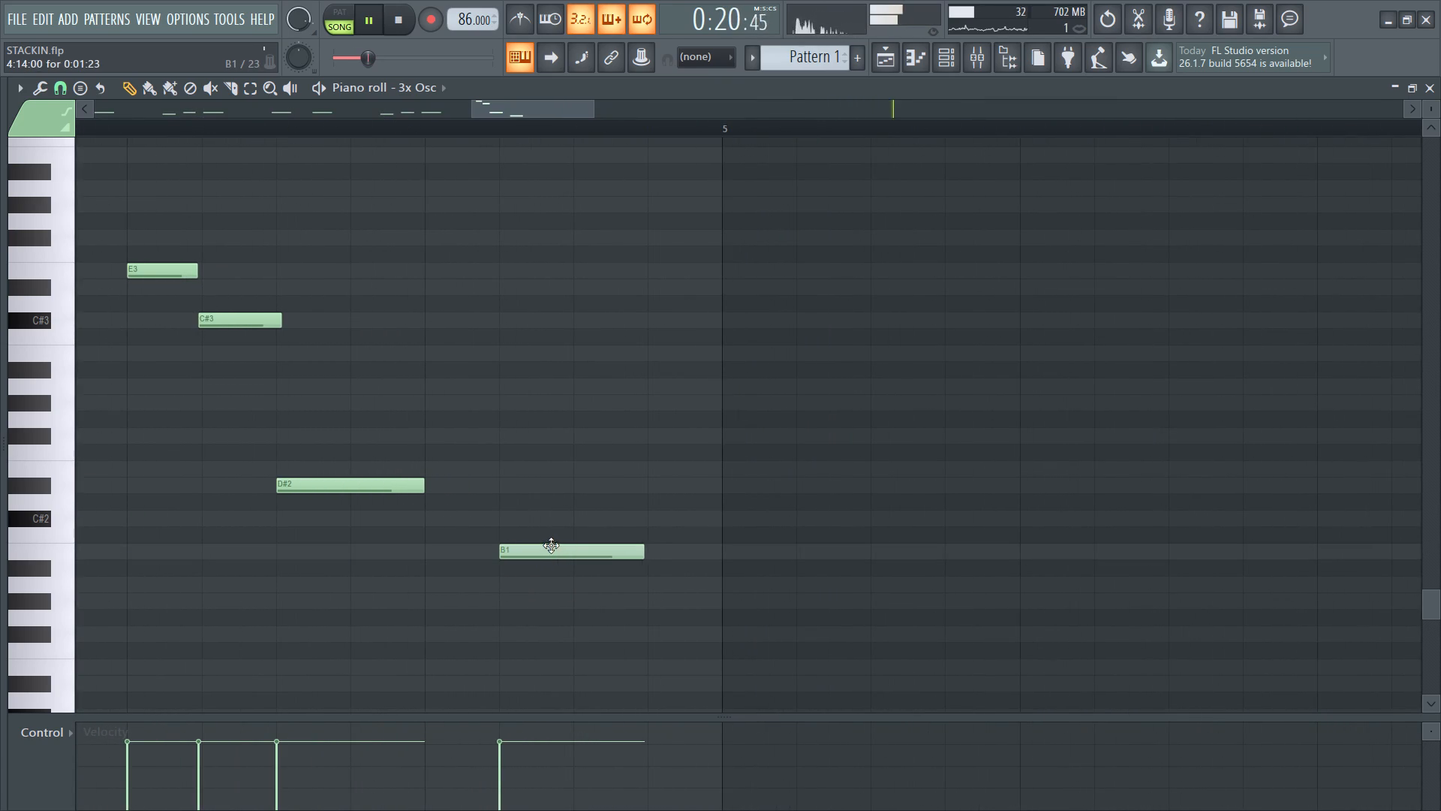
left_click_drag(551, 545, 551, 544)
Add matching 0:01:23 B1 notes at about 1:07, 2:07, 3:07 and 4:07.
scroll(411, 557, "down", 16, "ctrl")
scroll(135, 559, "up", 2, "ctrl")
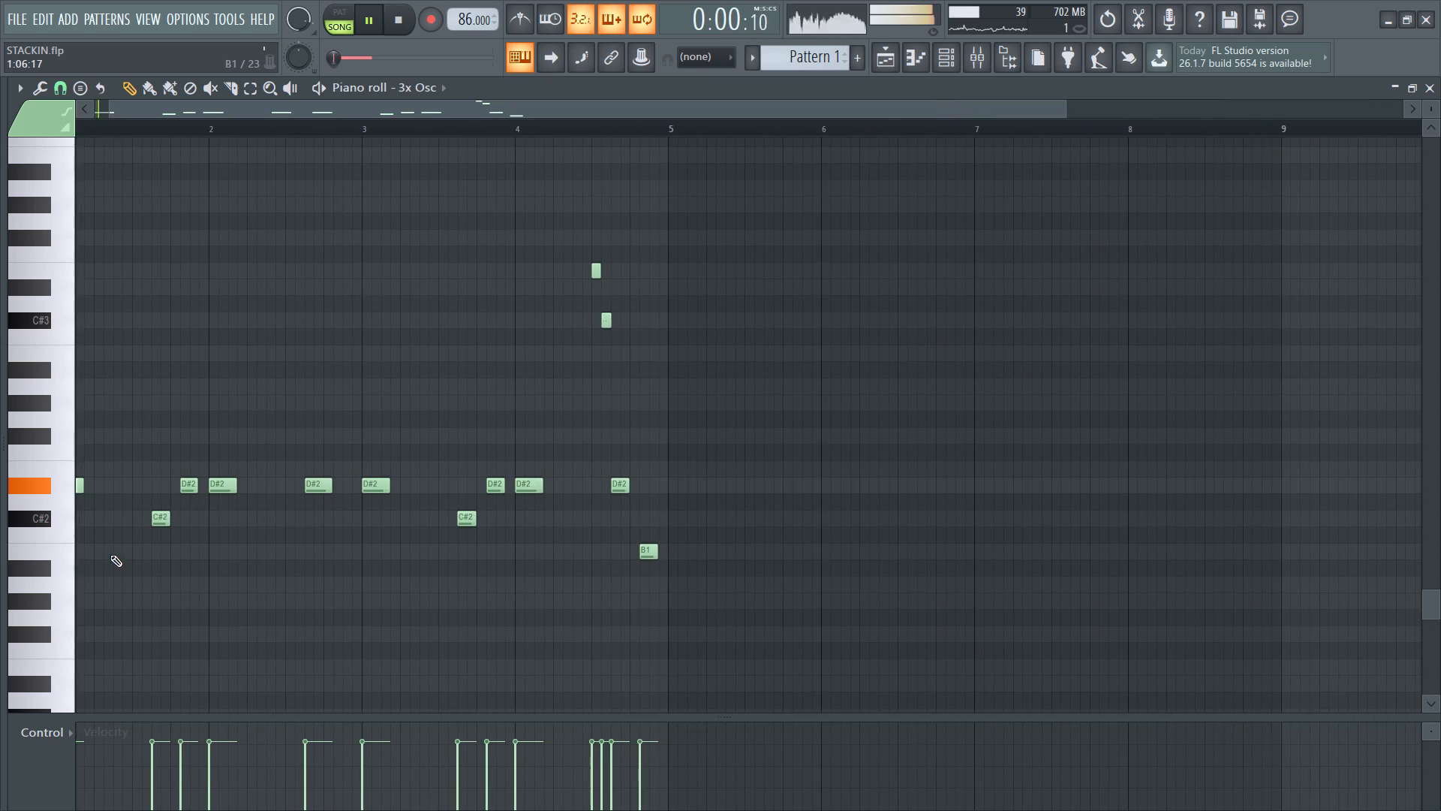
left_click(113, 550)
scroll(113, 570, "up", 4, "ctrl")
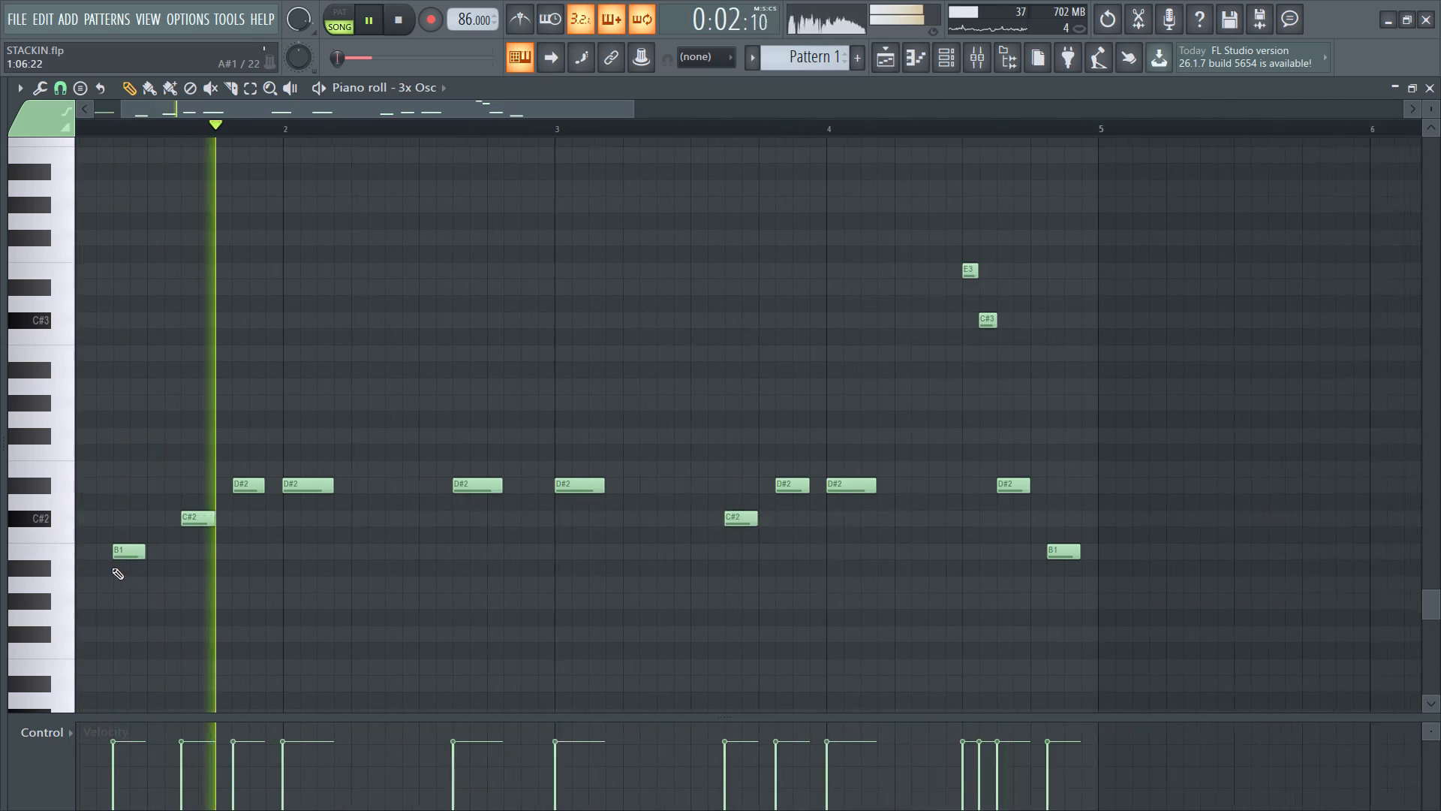
left_click(402, 556)
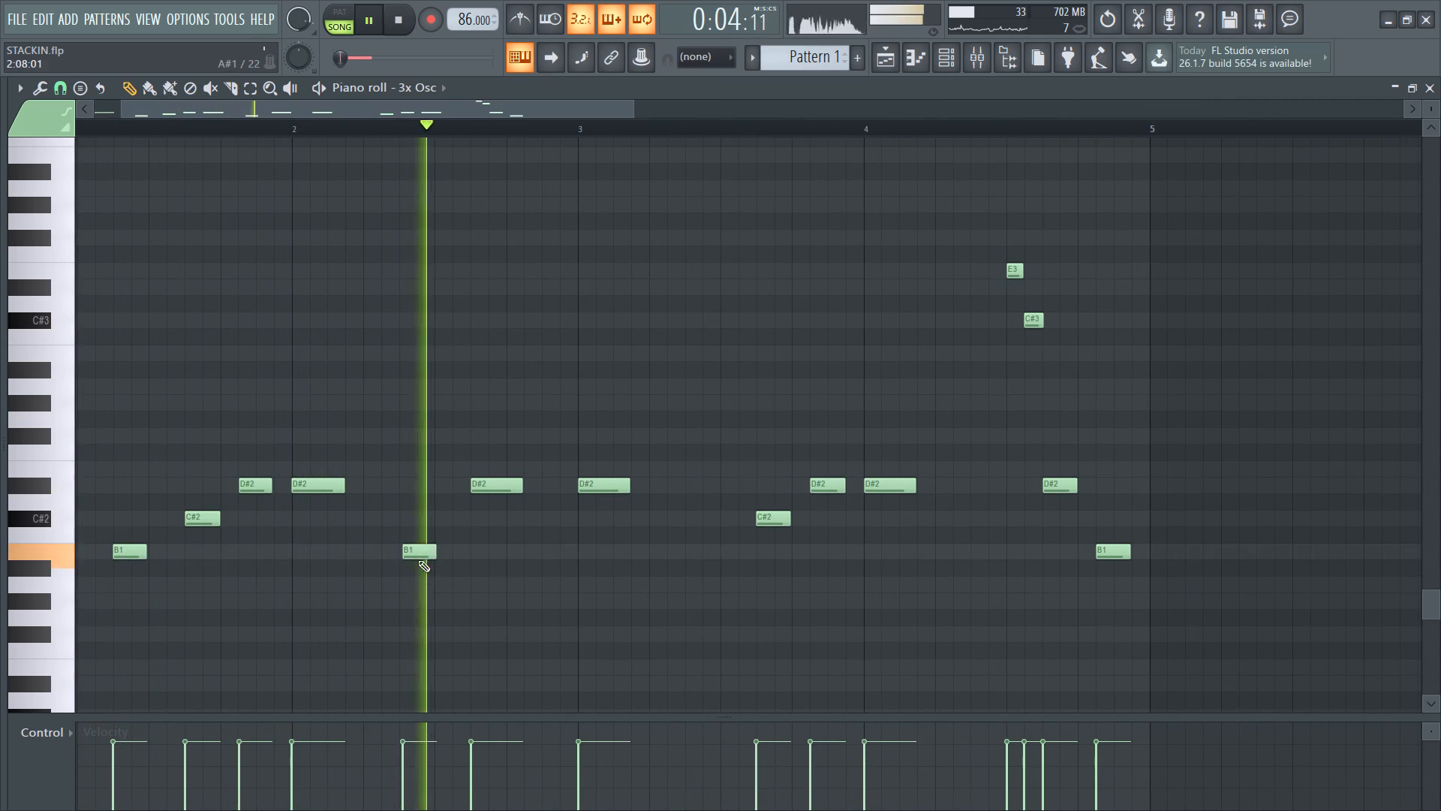
left_click(419, 556)
scroll(747, 577, "up", 2, "ctrl")
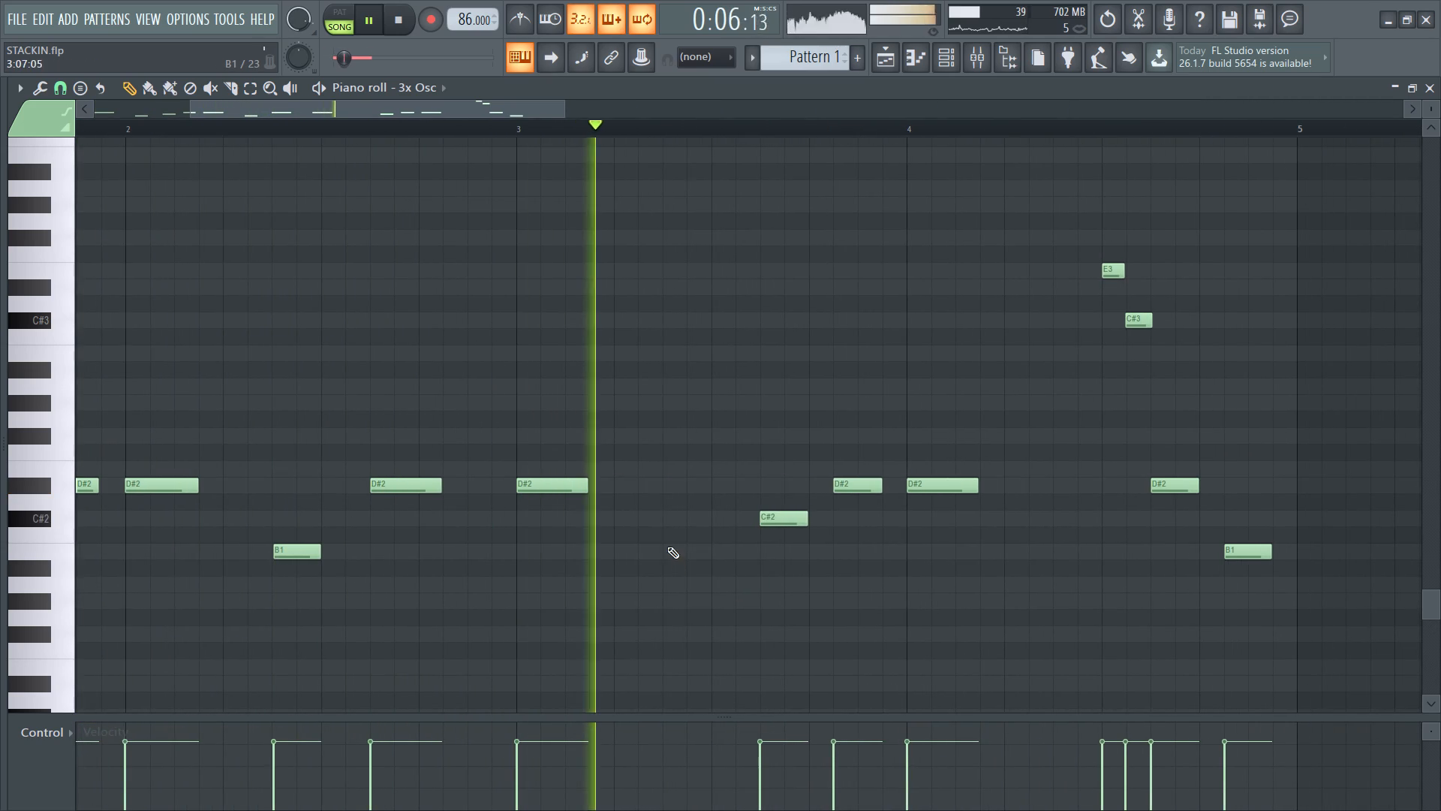
left_click(666, 551)
left_click(699, 553)
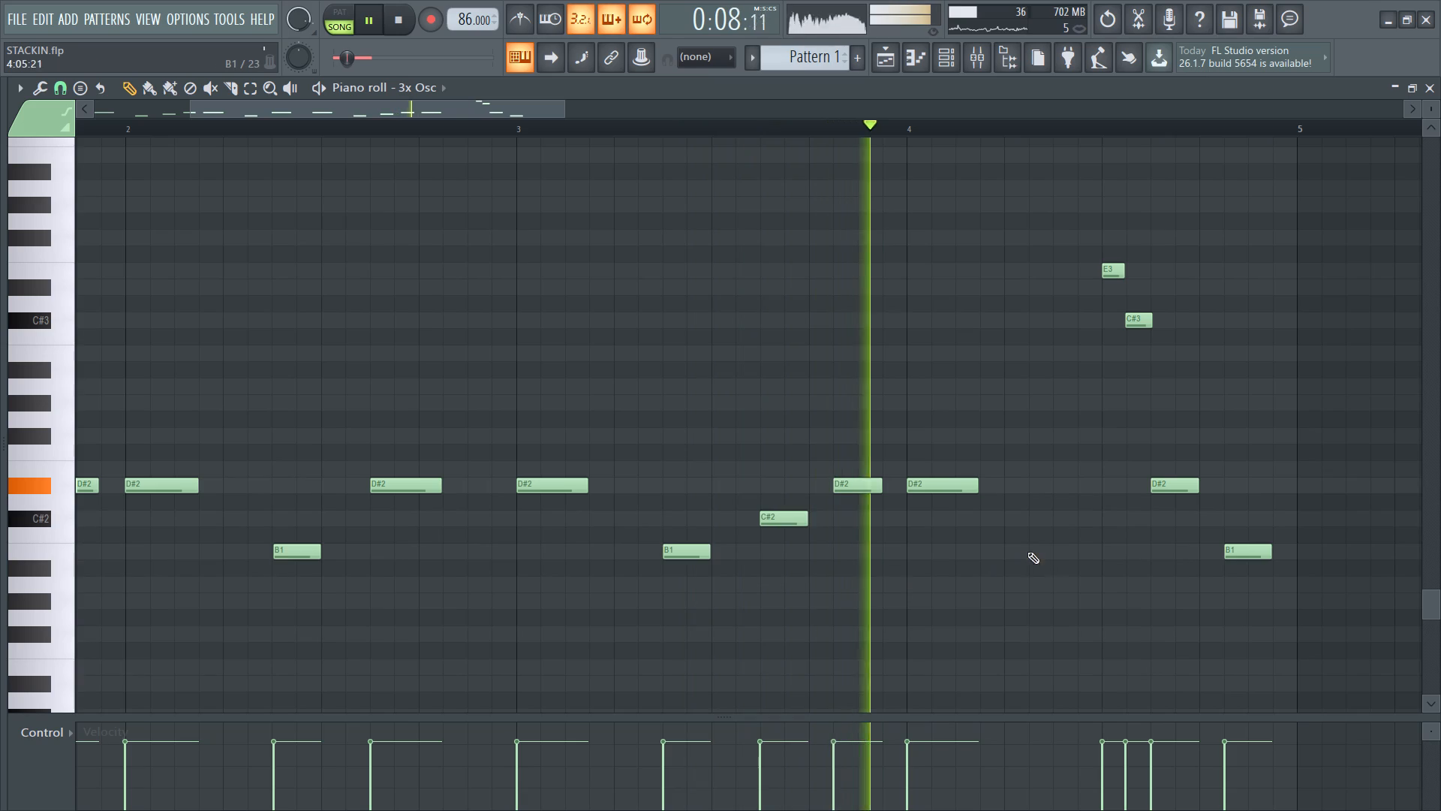
left_click(1057, 550)
left_click(1079, 550)
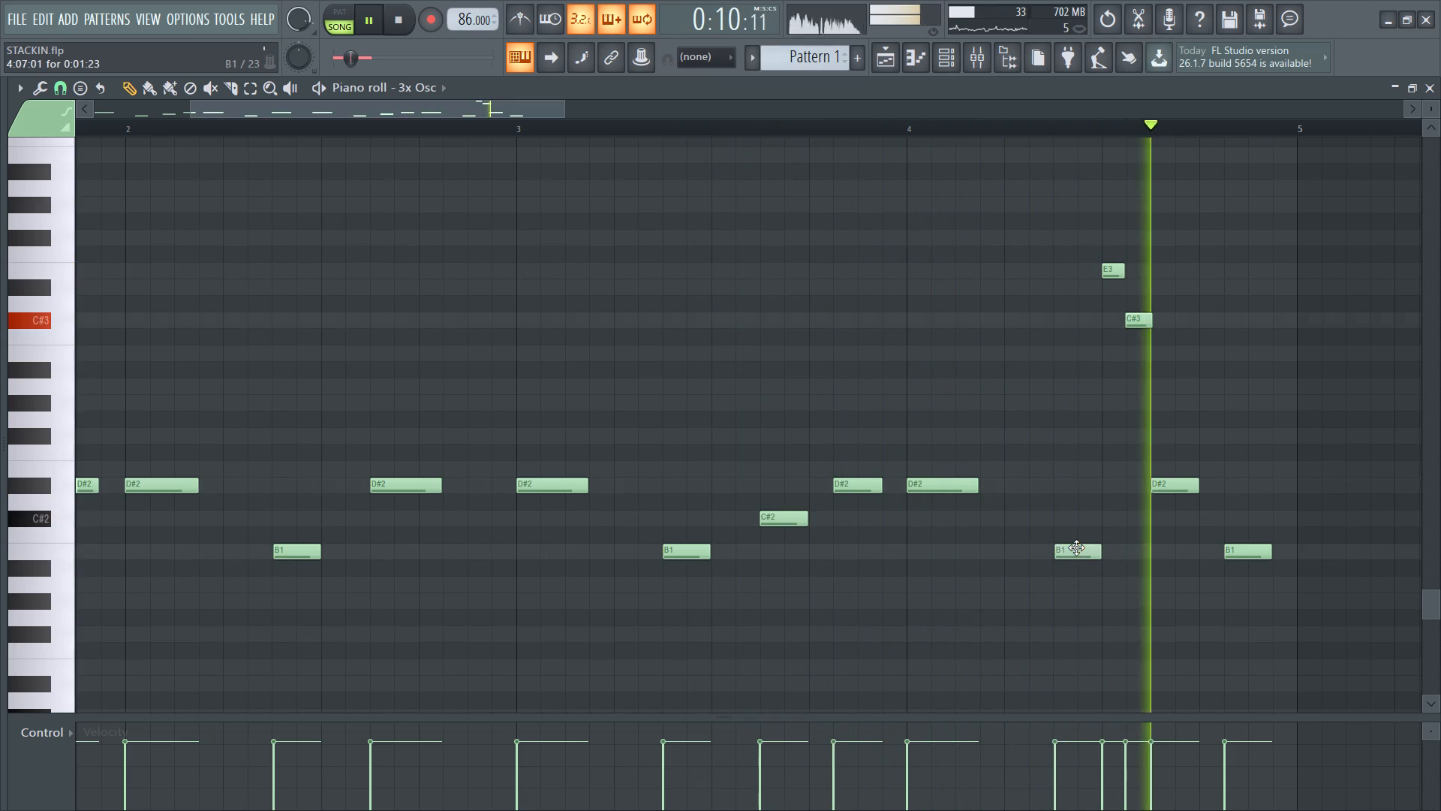
Select all the D#2 notes in the four bars and raise them one semitone to E2.
scroll(657, 563, "down", 3, "ctrl")
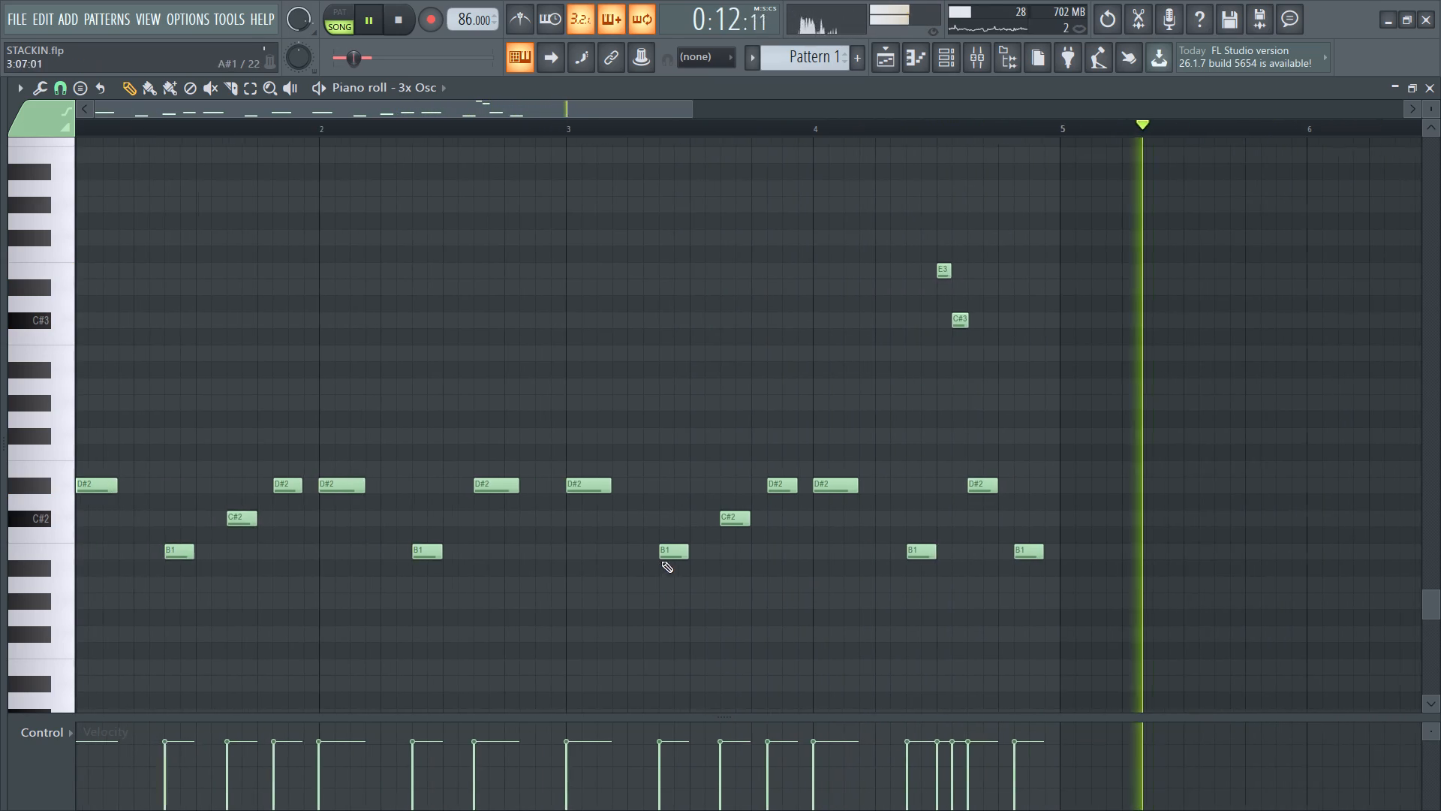
scroll(438, 492, "down", 3, "ctrl")
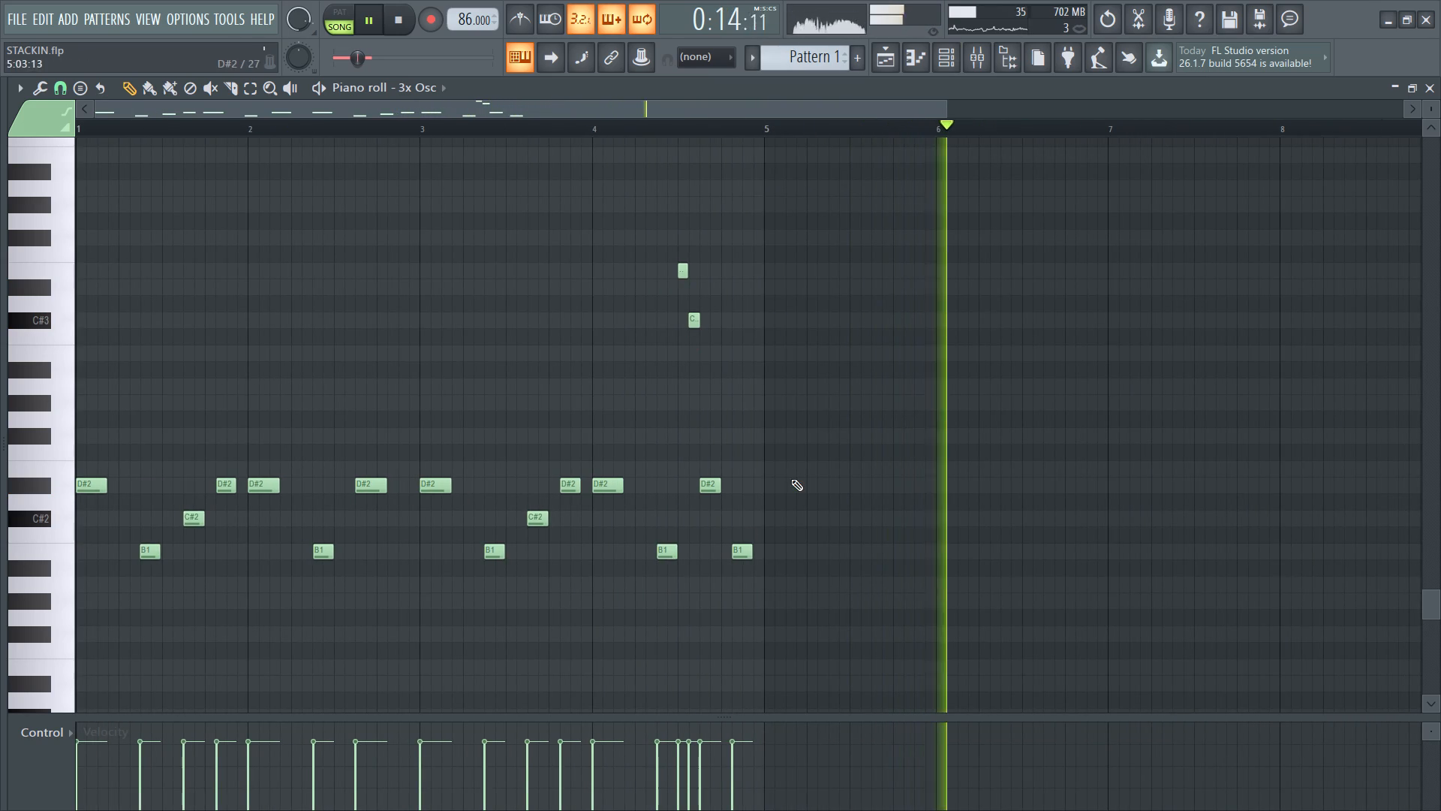
left_click_drag(748, 478, 69, 485, "ctrl")
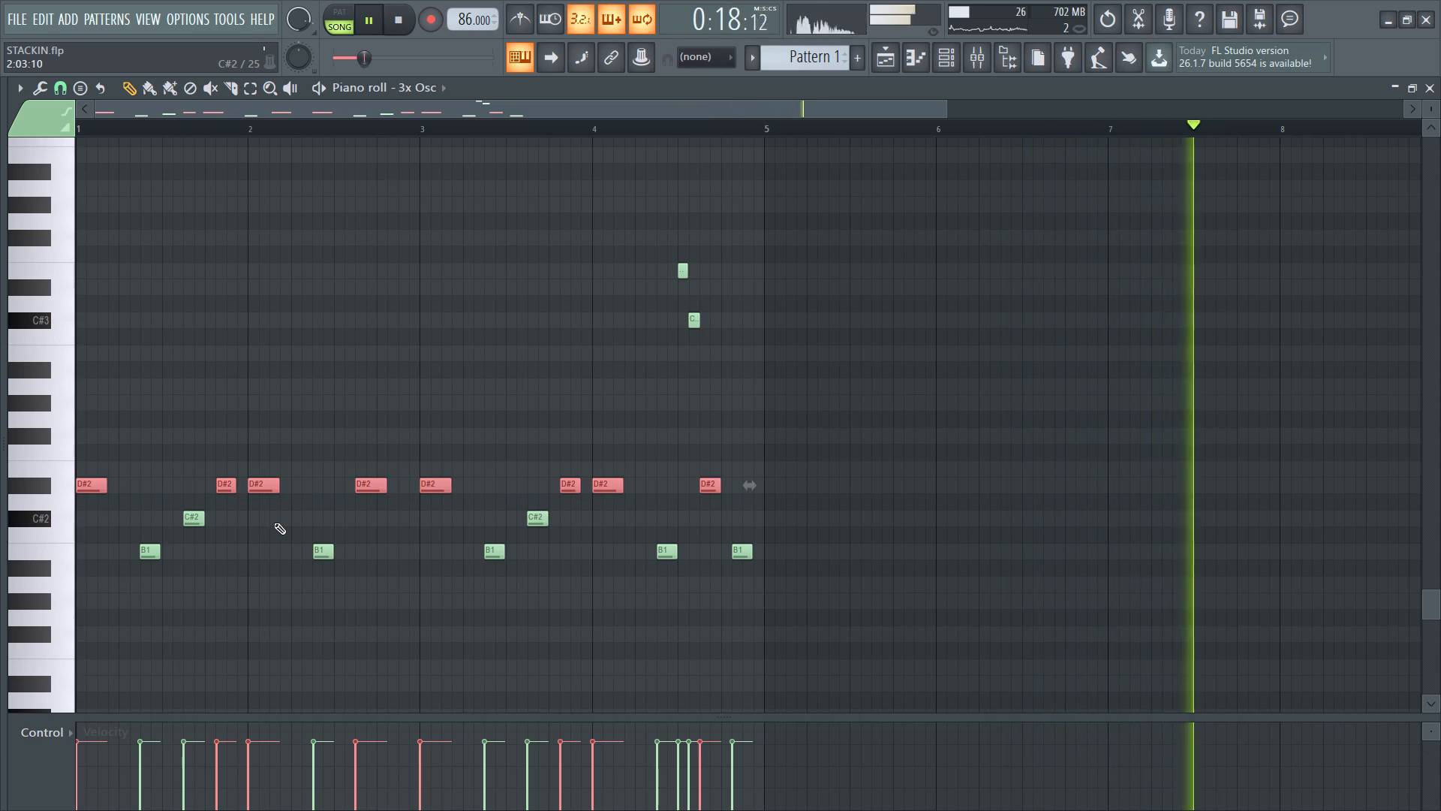
key("shift+Up")
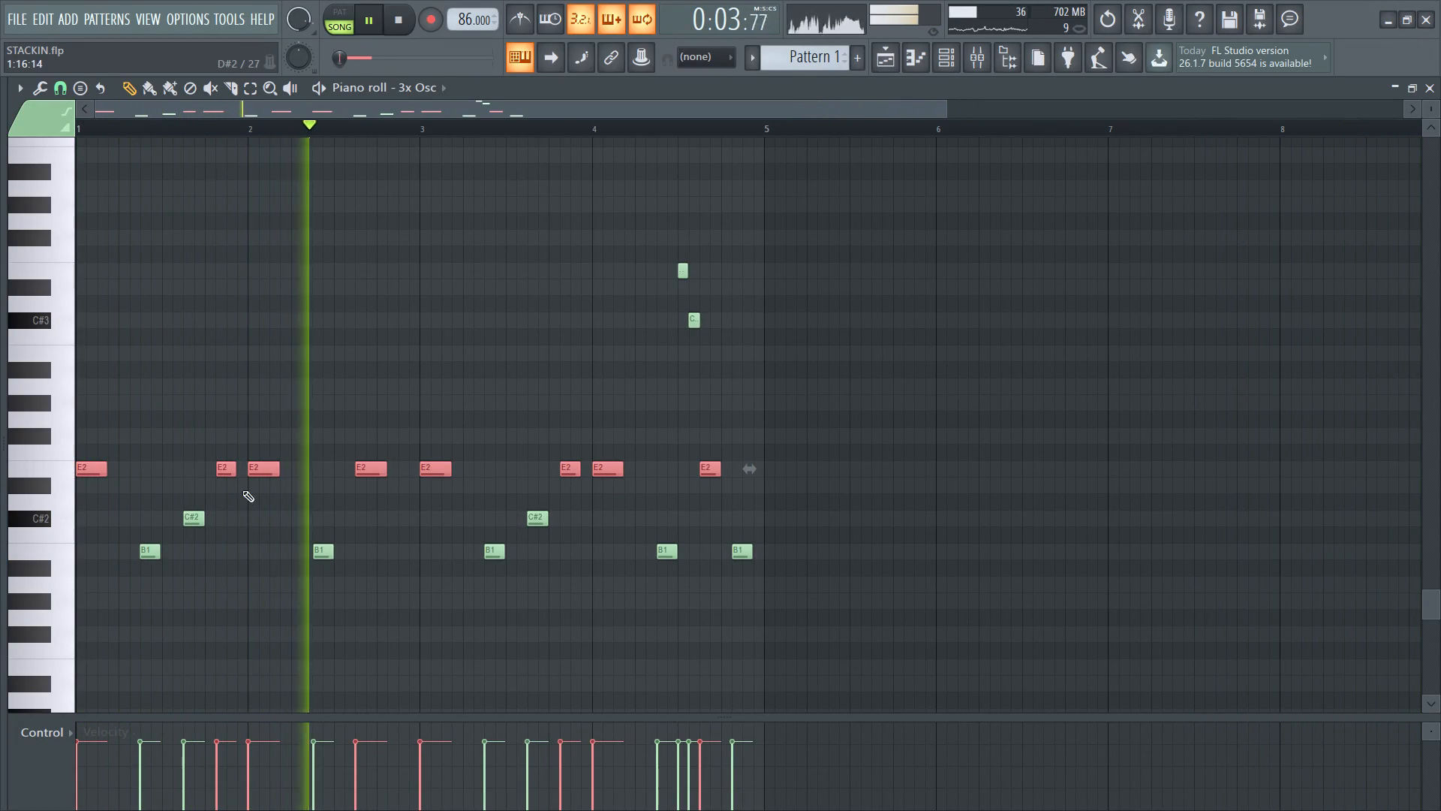
Lower the short E2 notes near the ends of bars 1 and 3 back to D#2.
left_click(219, 467, "ctrl")
key("shift+Down")
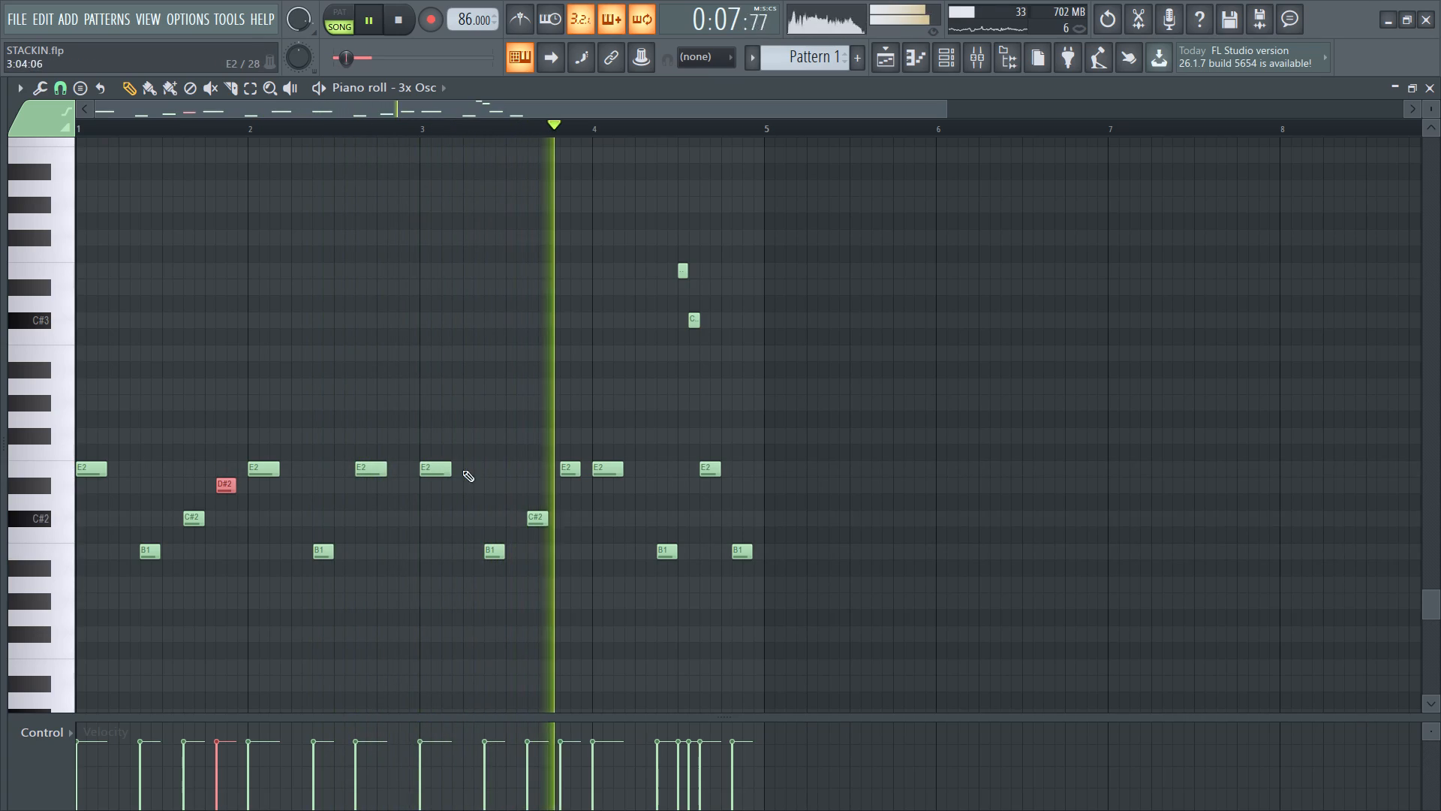
left_click(568, 466, "ctrl")
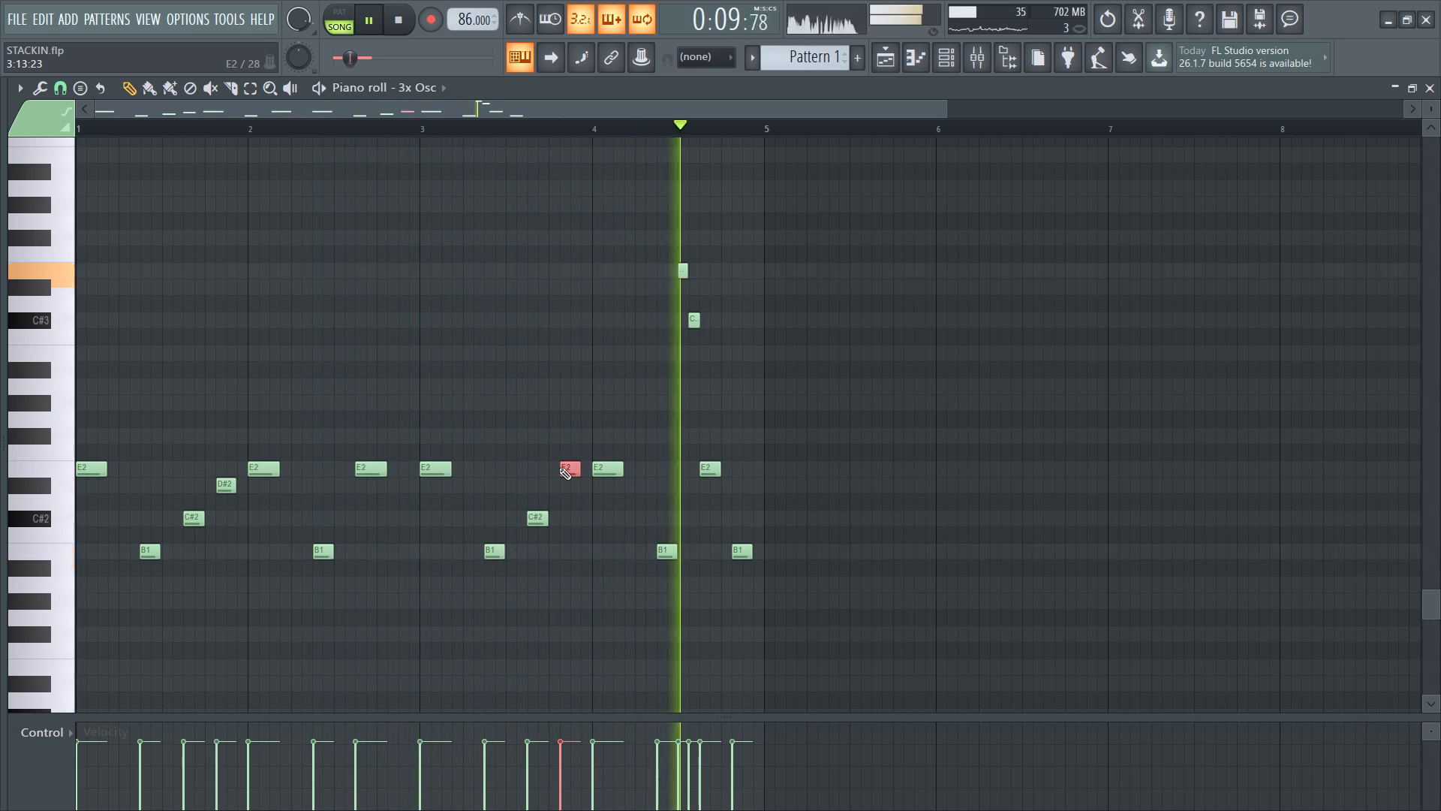
key("shift+Down")
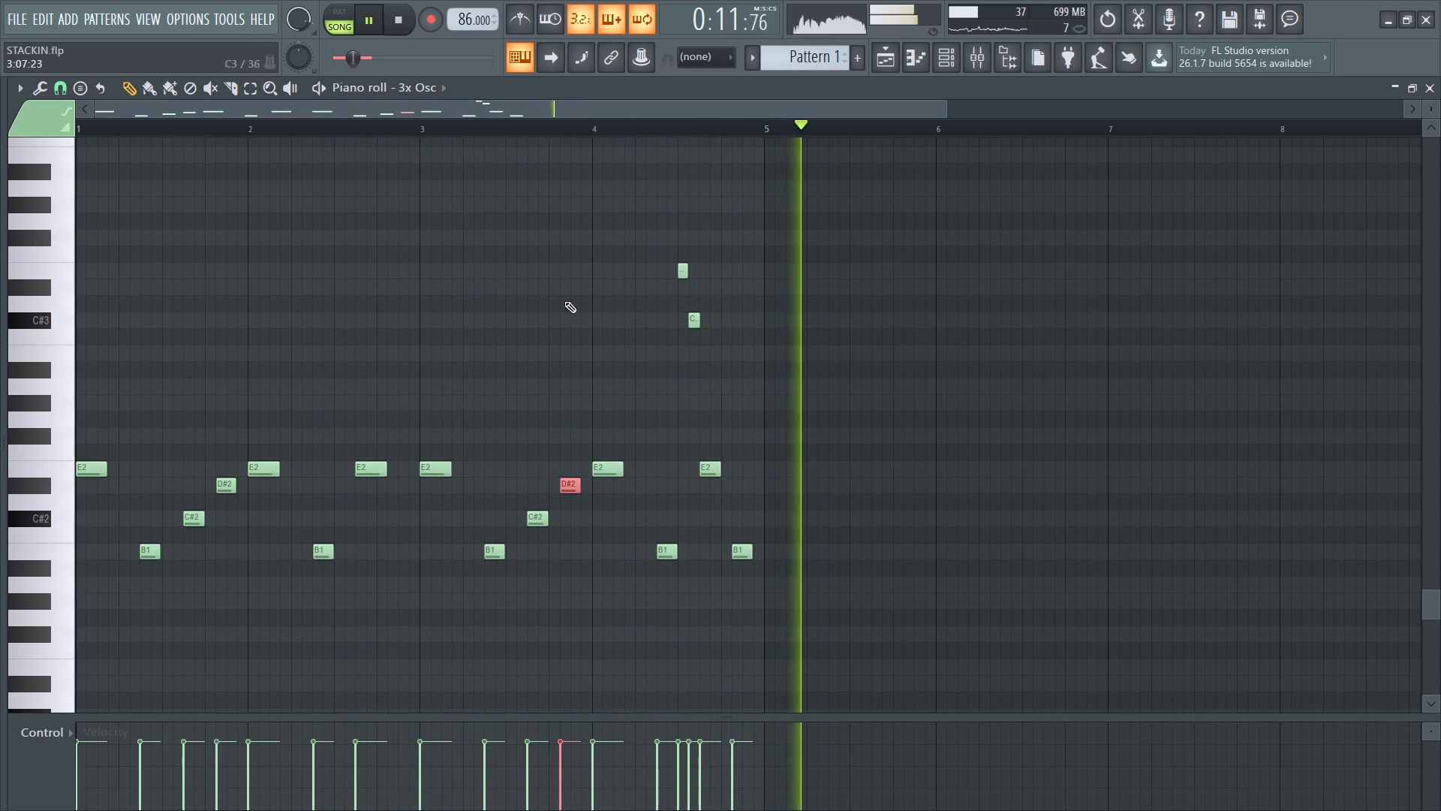
Go to the playlist and clear the time selection over bars 1 to 8.
left_click(948, 62, "ctrl")
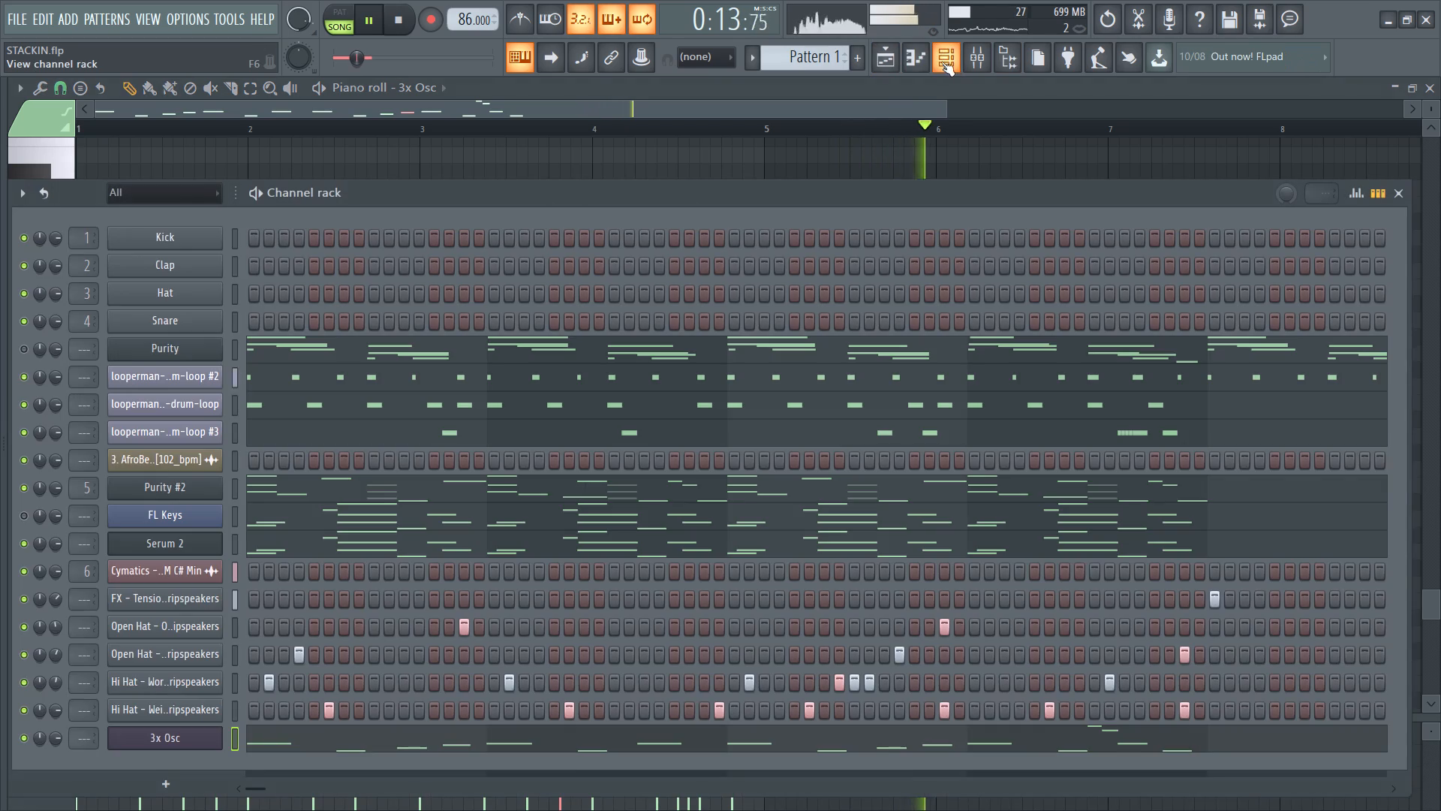
left_click(887, 55)
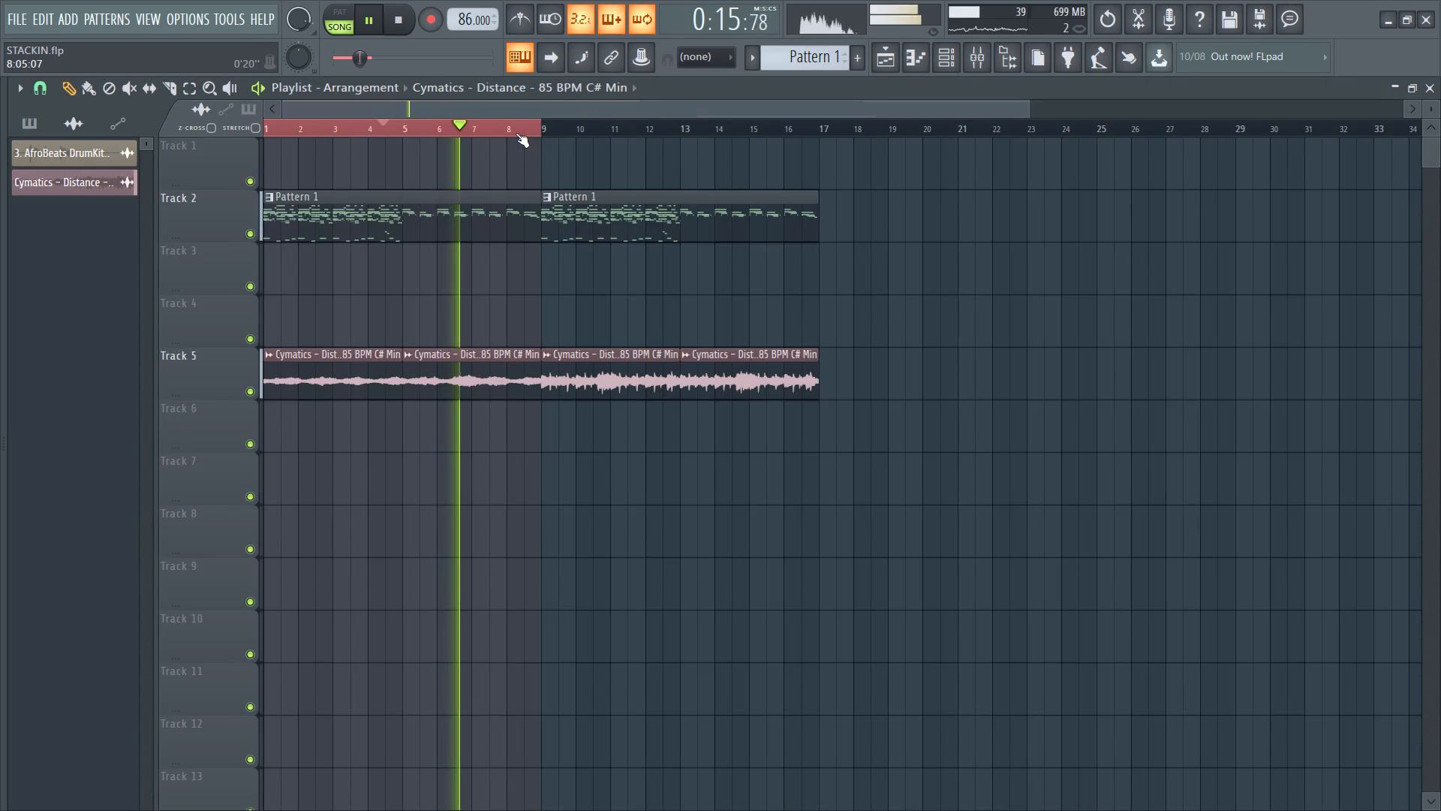
left_click(516, 133, "ctrl")
scroll(627, 300, "up", 2)
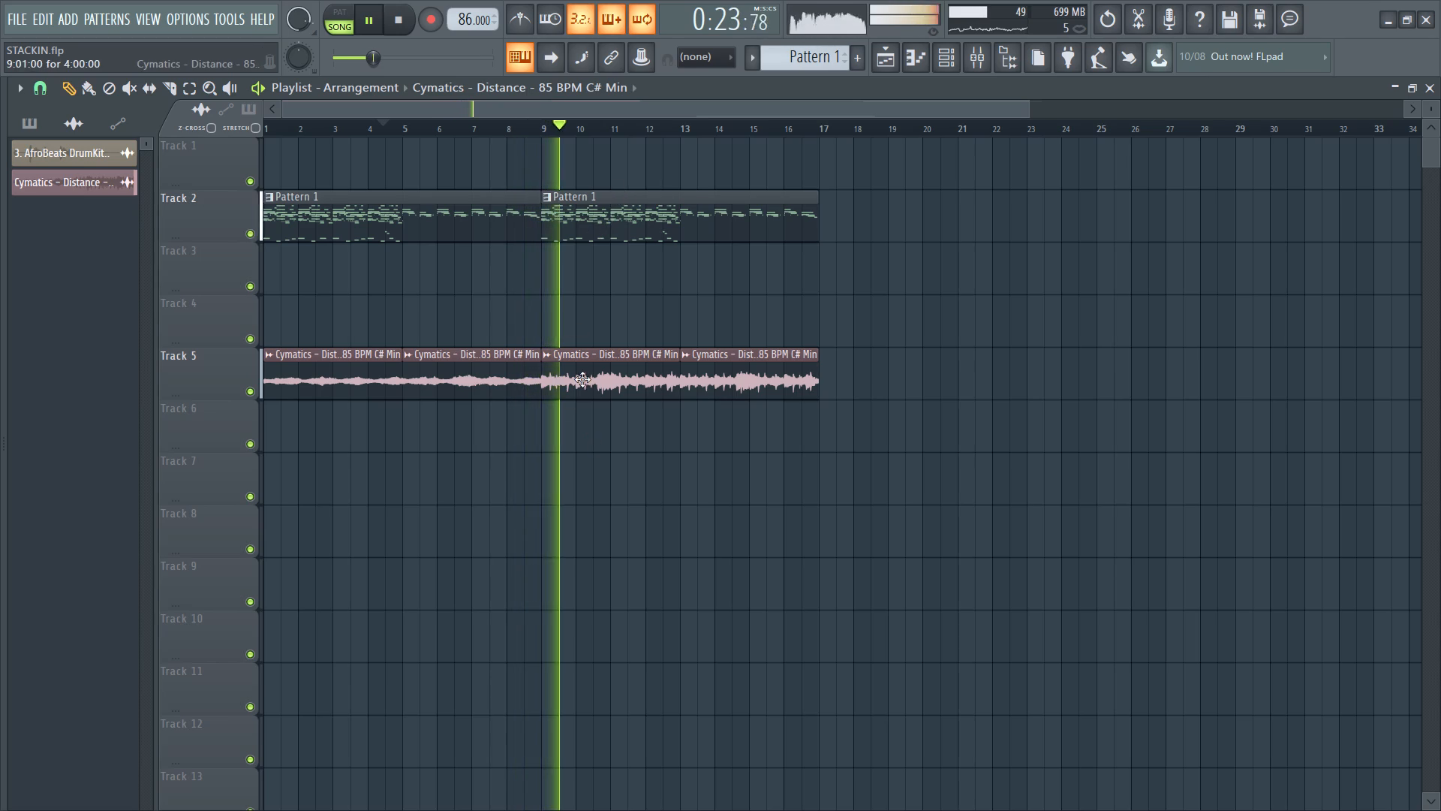
Mute the 3x Osc channel in the channel rack.
left_click(940, 50)
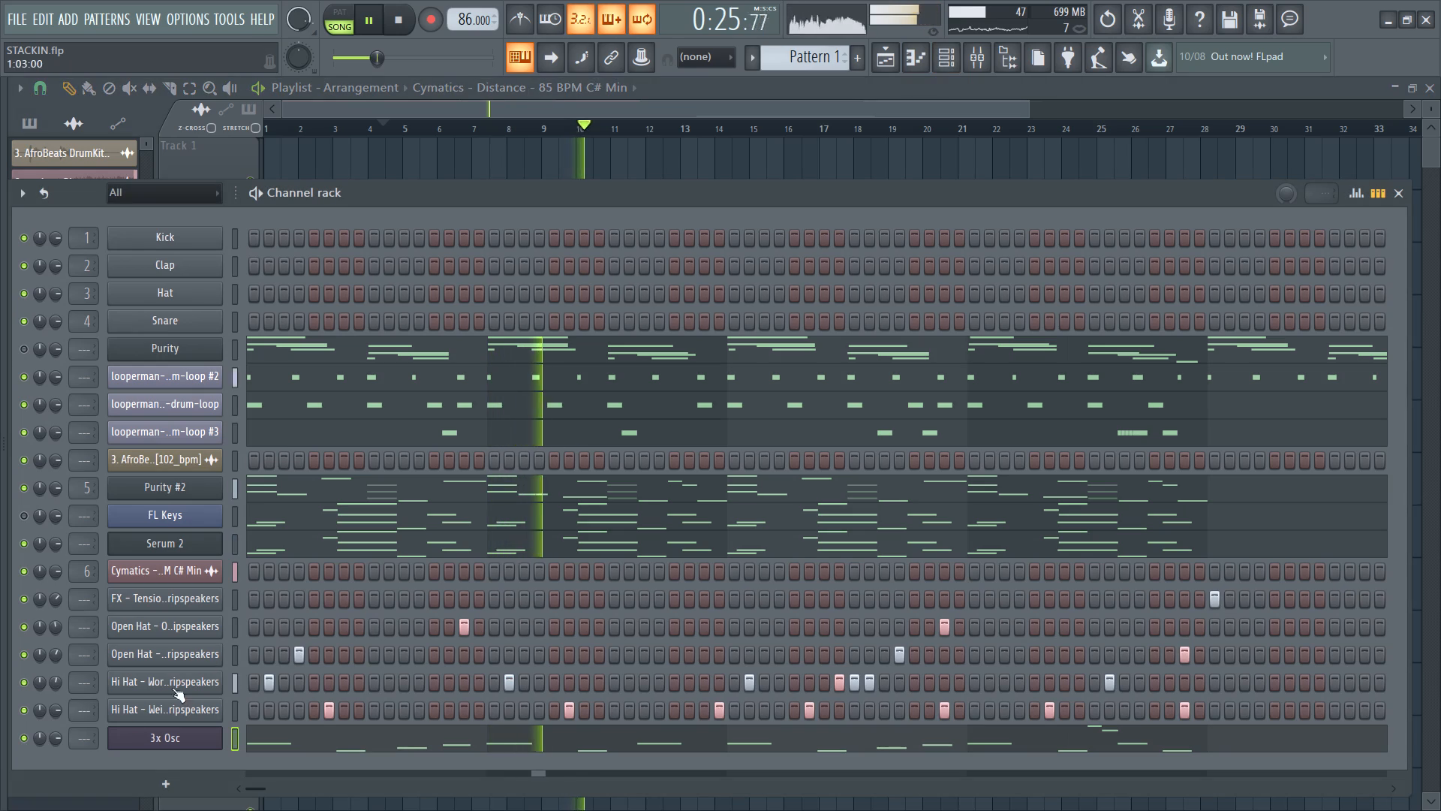
left_click(26, 726)
left_click(24, 733)
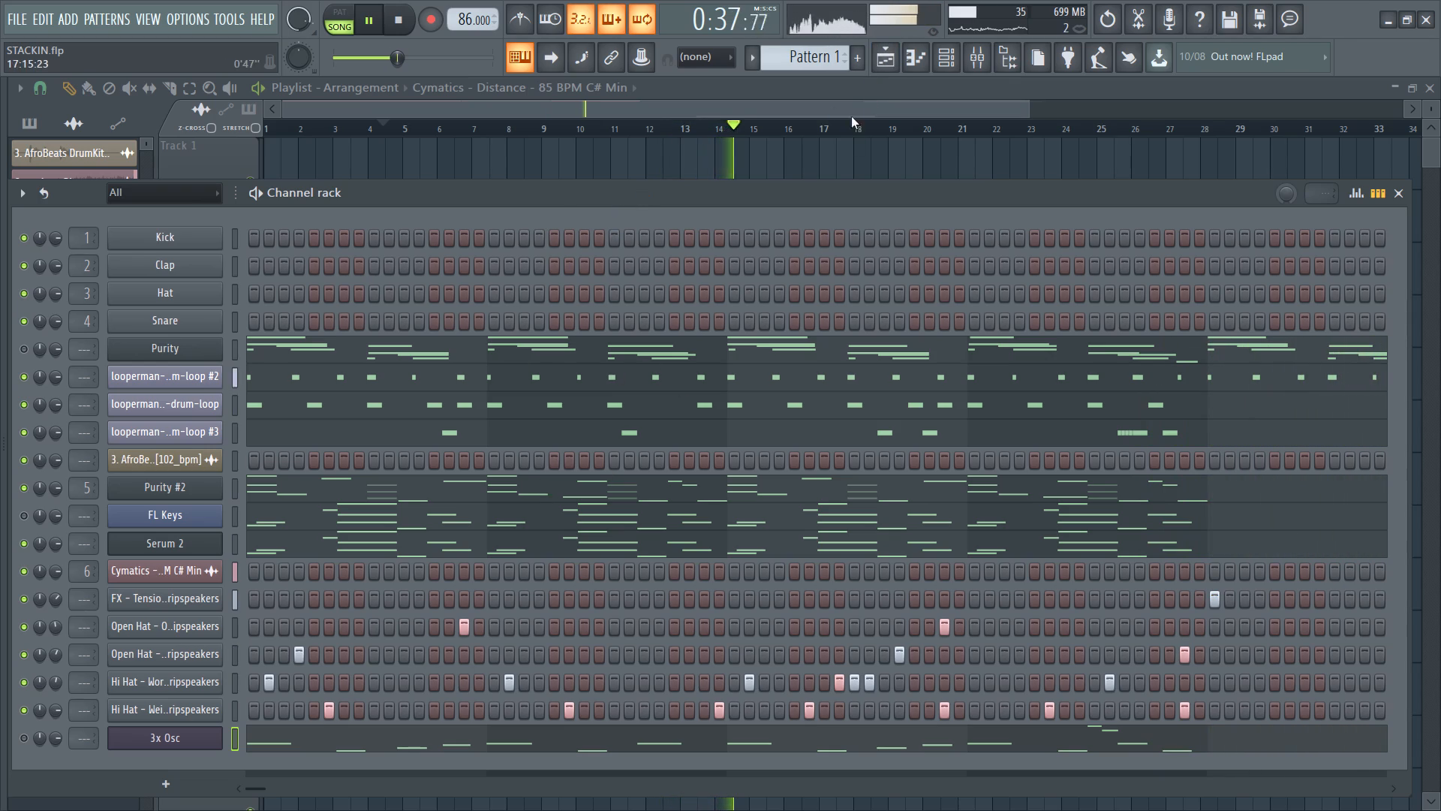
Play the song from the start and review its channels and playlist arrangement with the 3x Osc muted.
left_click(875, 61)
left_click(703, 225)
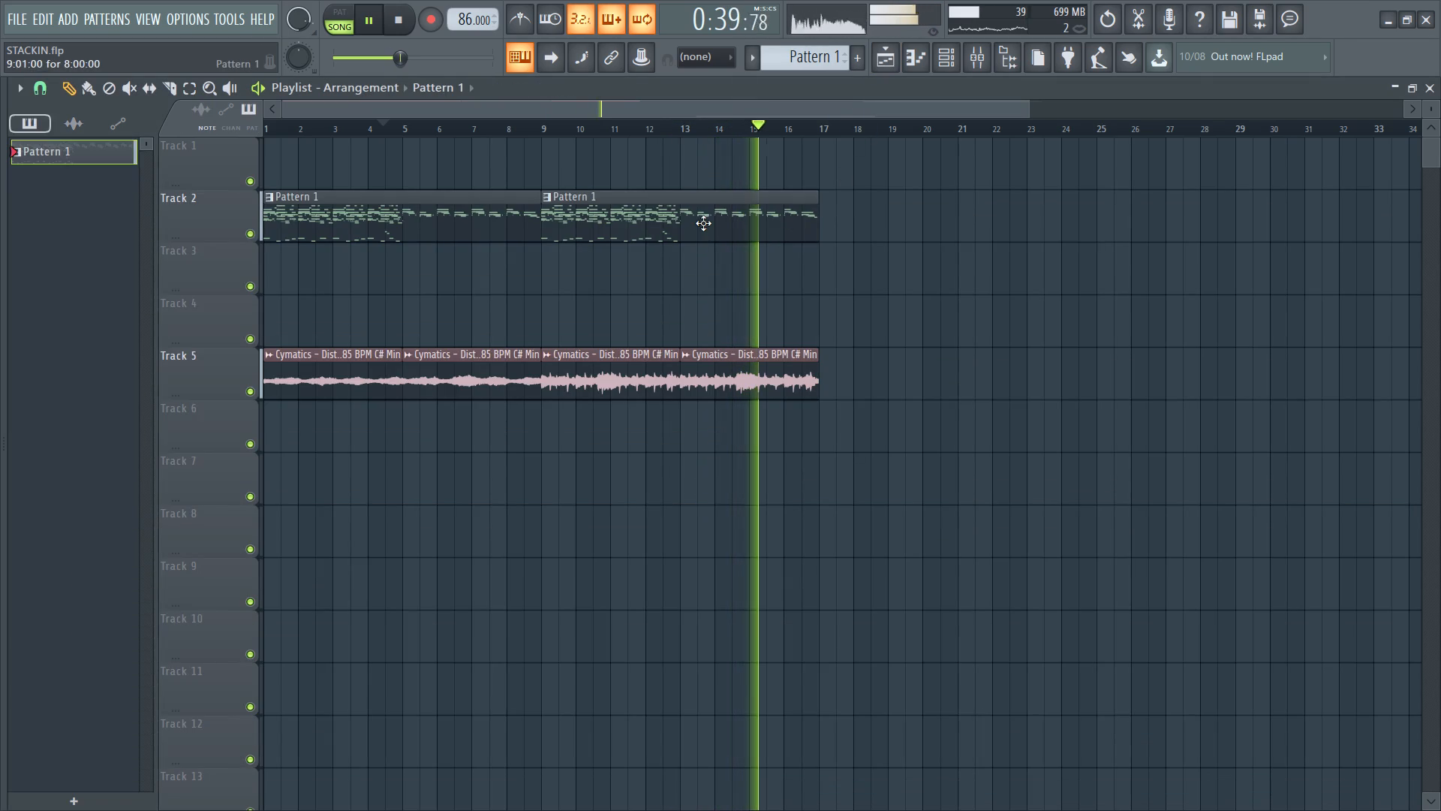
left_click(960, 55)
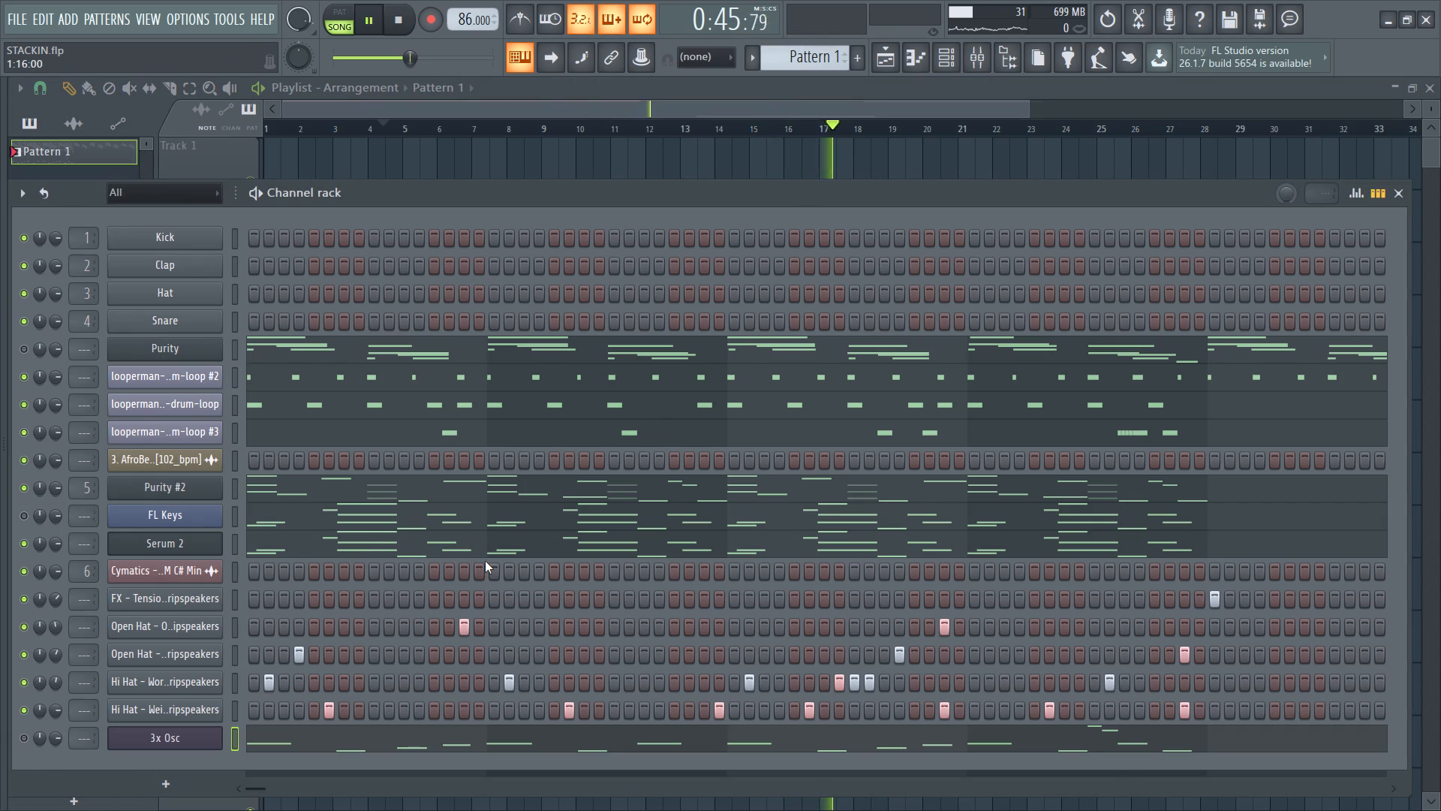
key("space")
key("space")
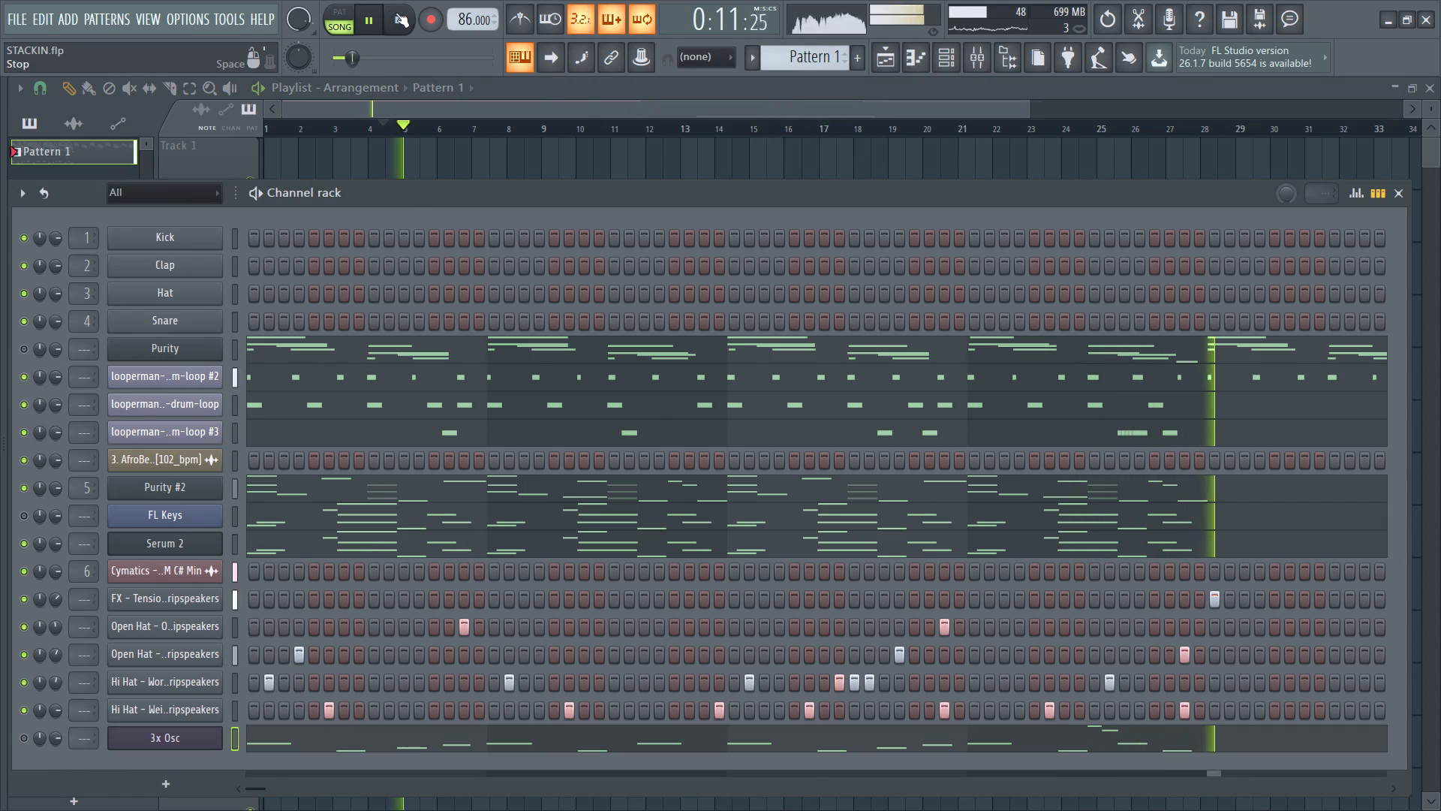
double_click(396, 13)
key("space")
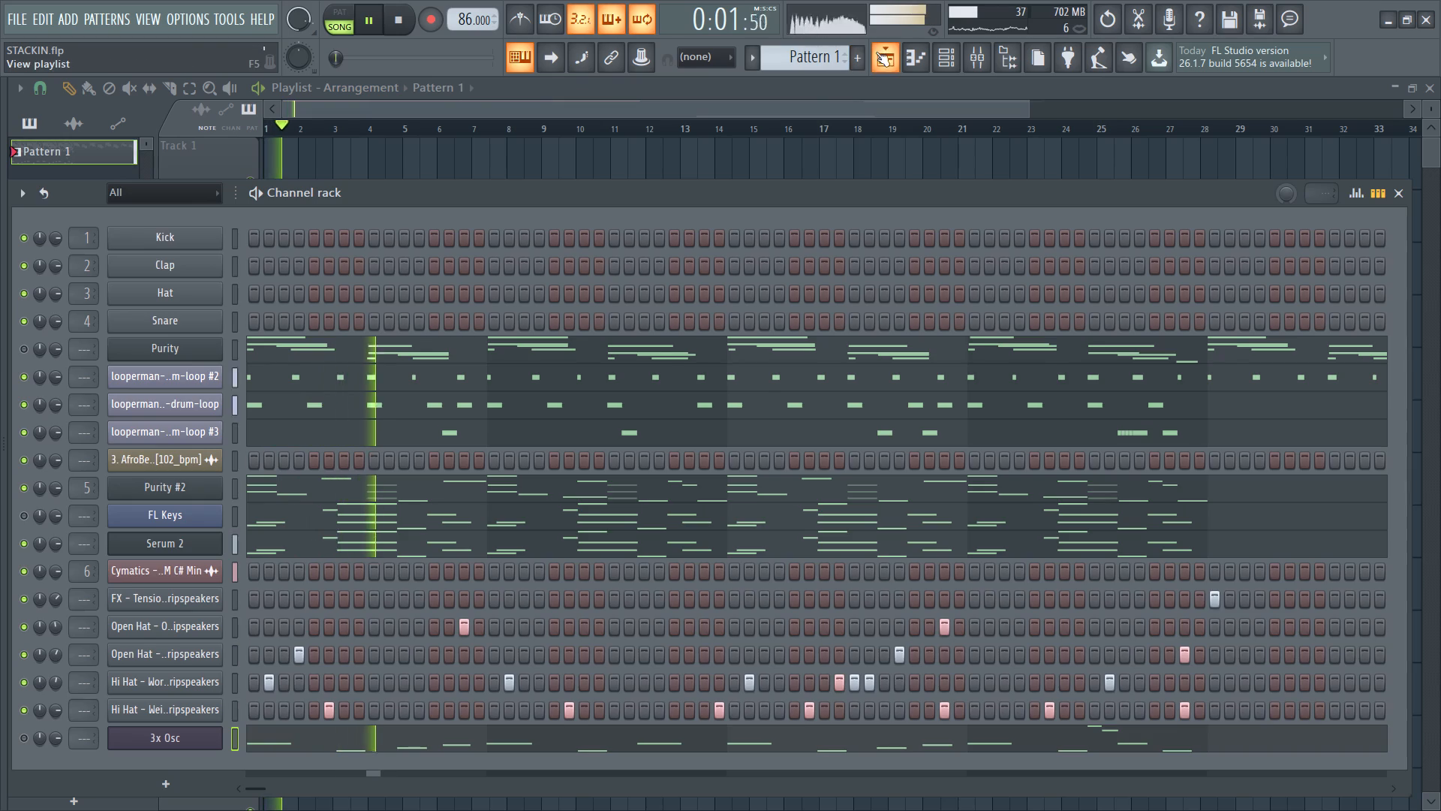
left_click(877, 52)
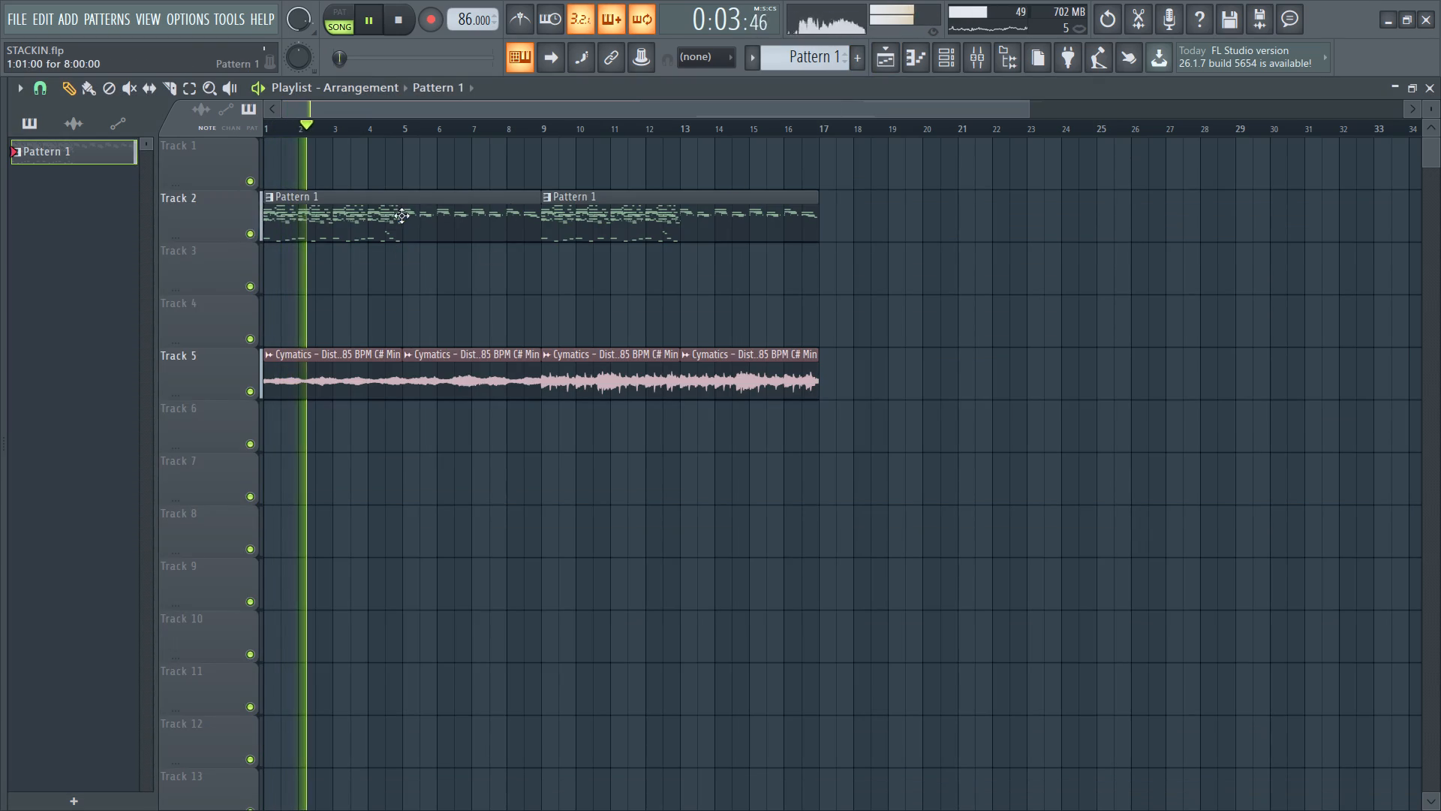
key("space")
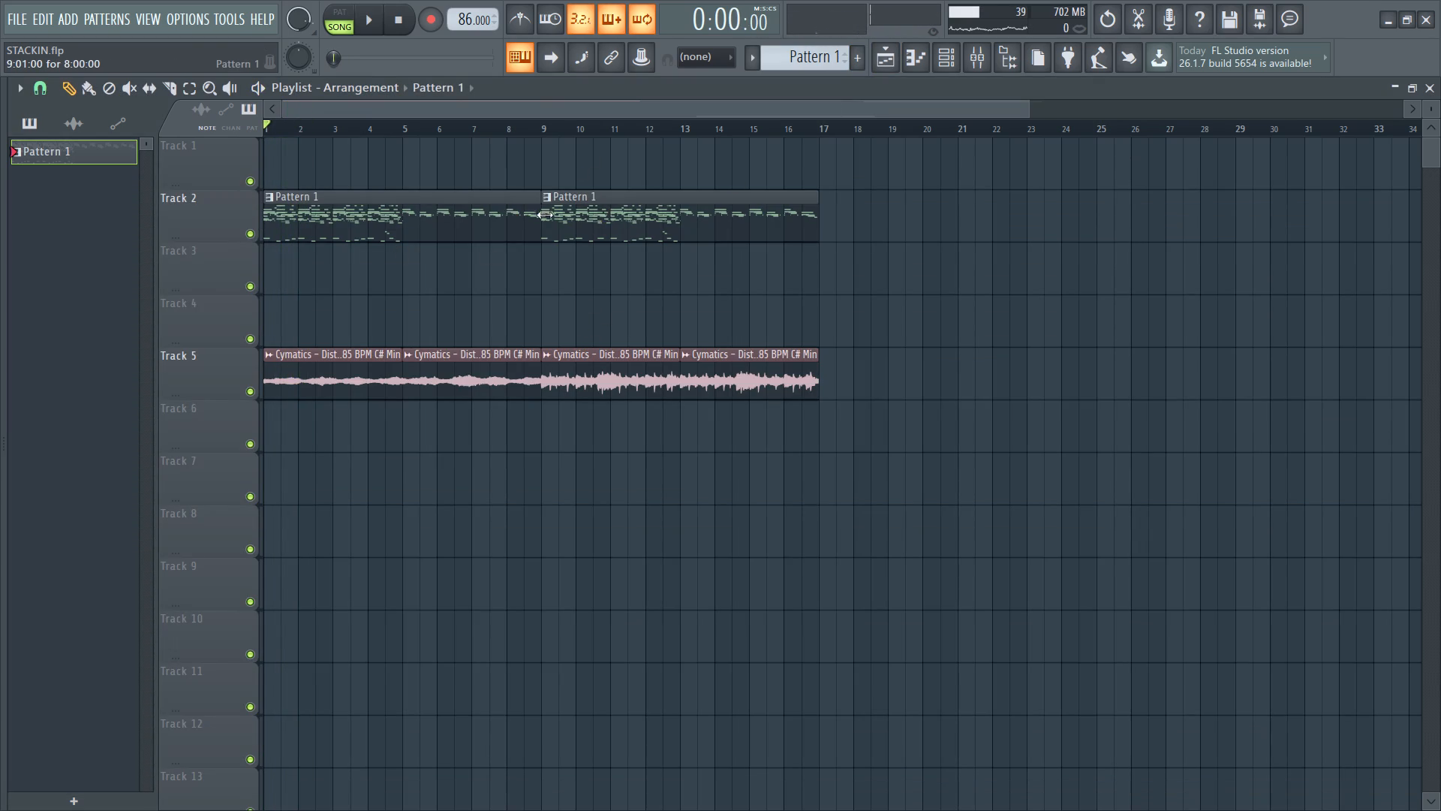
Delete both Pattern 1 clips from Track 2 in the playlist.
right_click(609, 214)
right_click(444, 213)
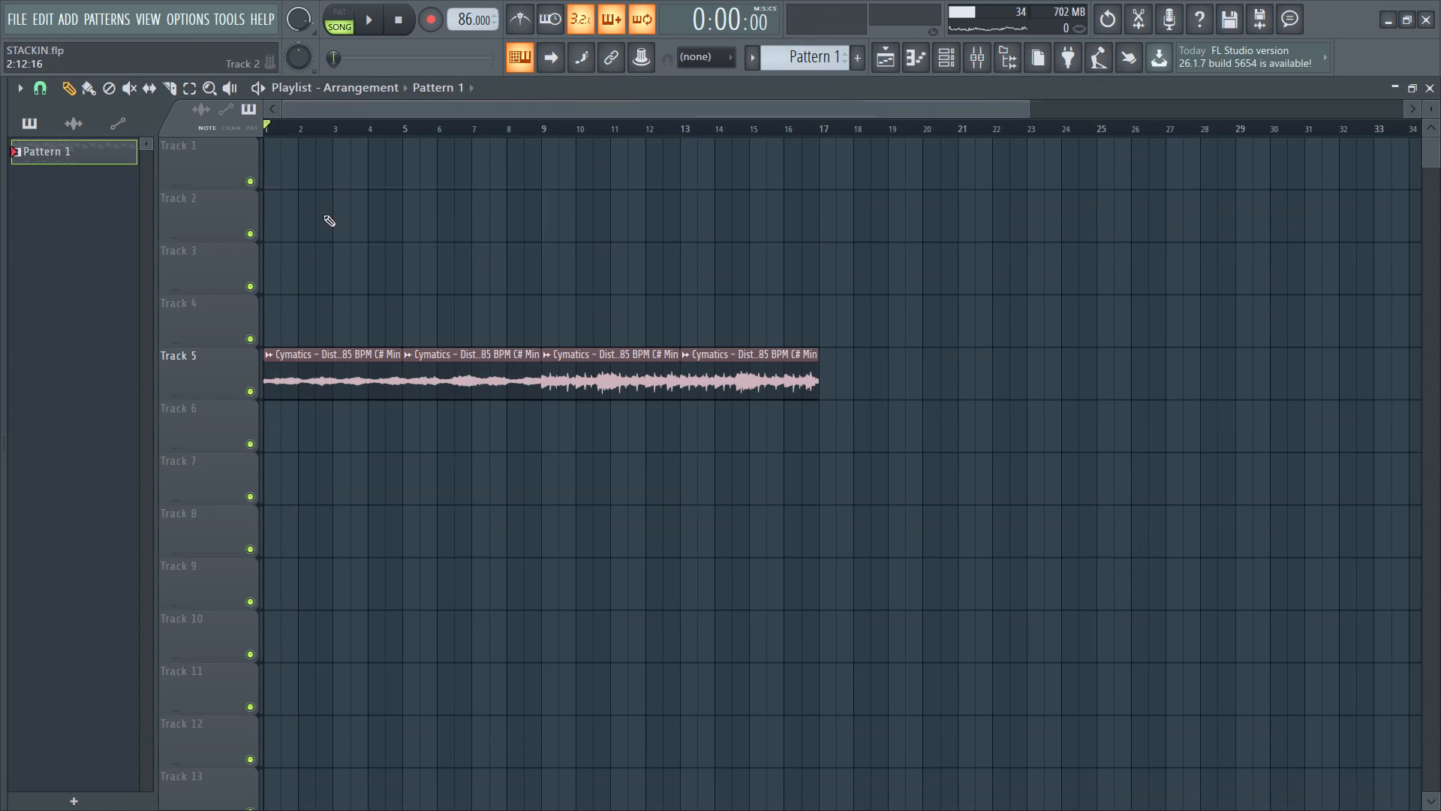
Split Pattern 1 by channel into separate patterns.
right_click(60, 155)
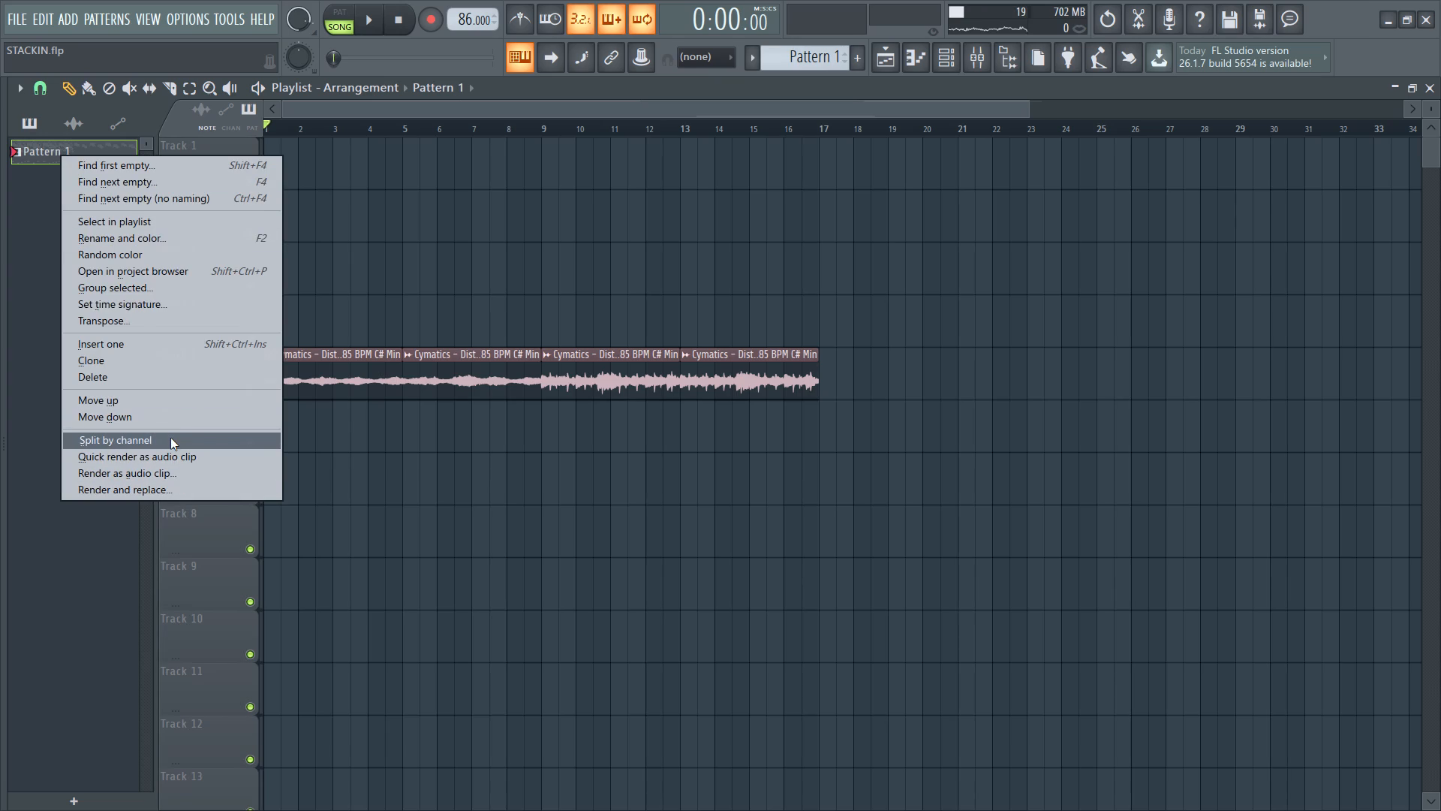
left_click(170, 438)
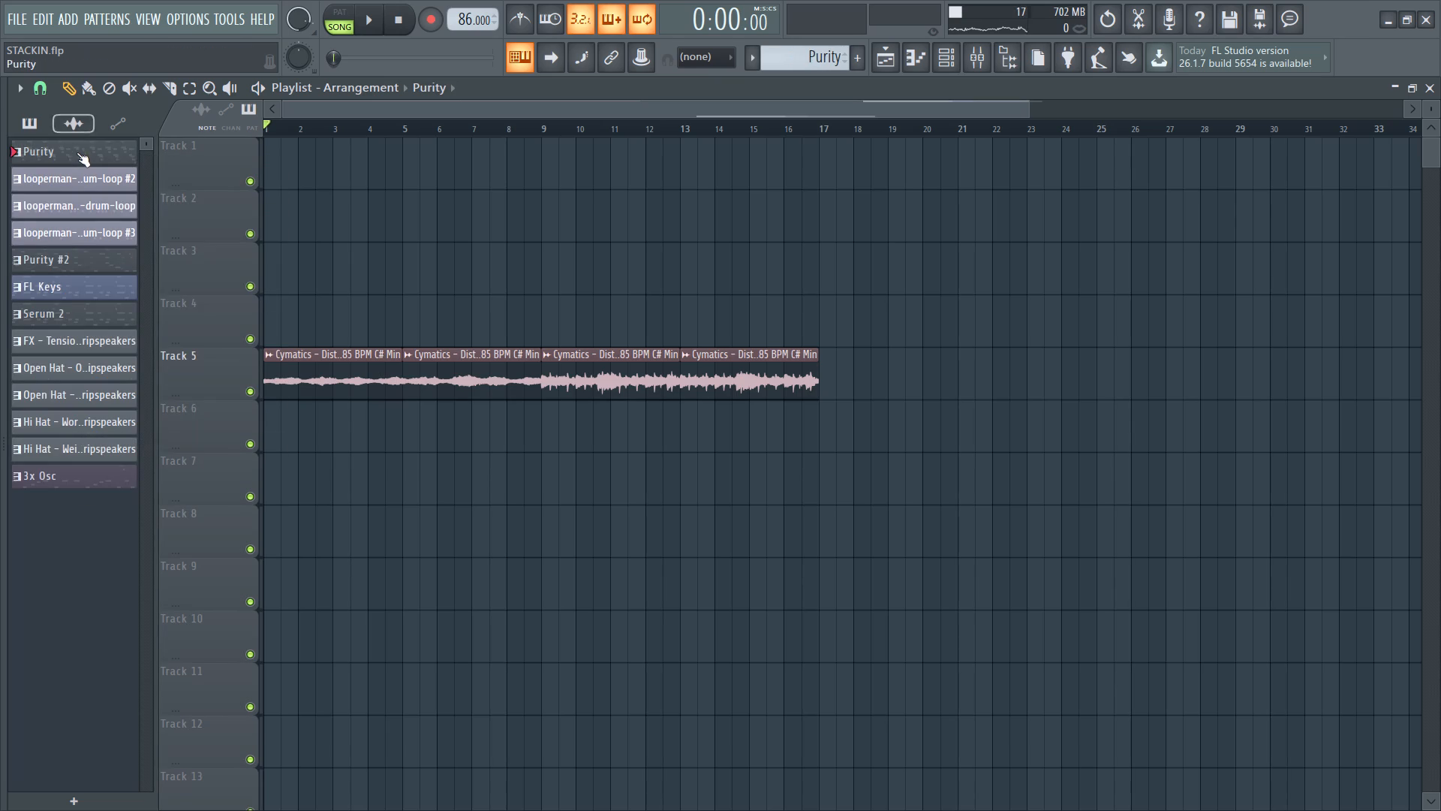
Select all split patterns from Purity to 3x Osc, place them from Track 6 downward starting at bar 1, and play them back.
left_click(76, 156)
left_click(83, 476, "shift")
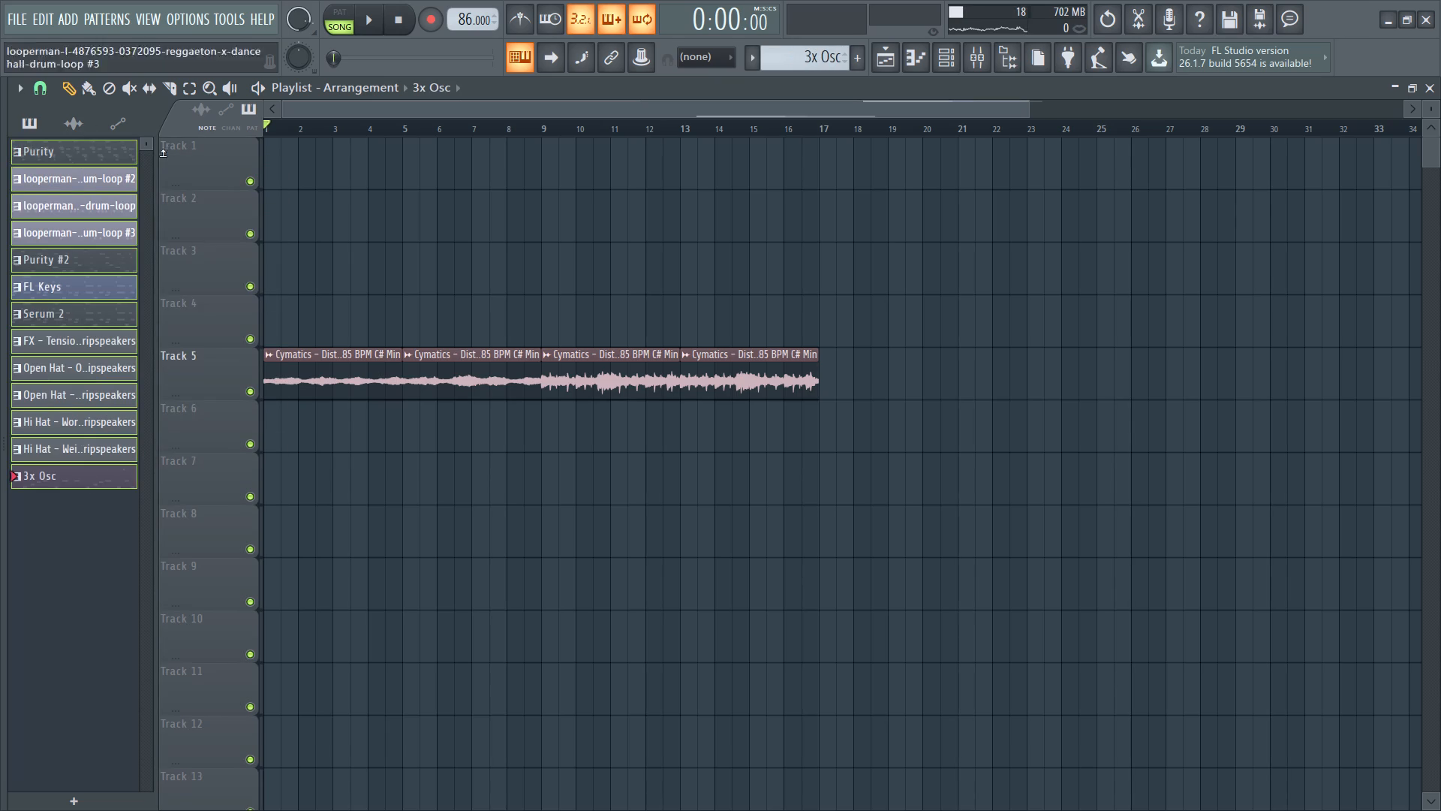
left_click_drag(122, 152, 294, 423)
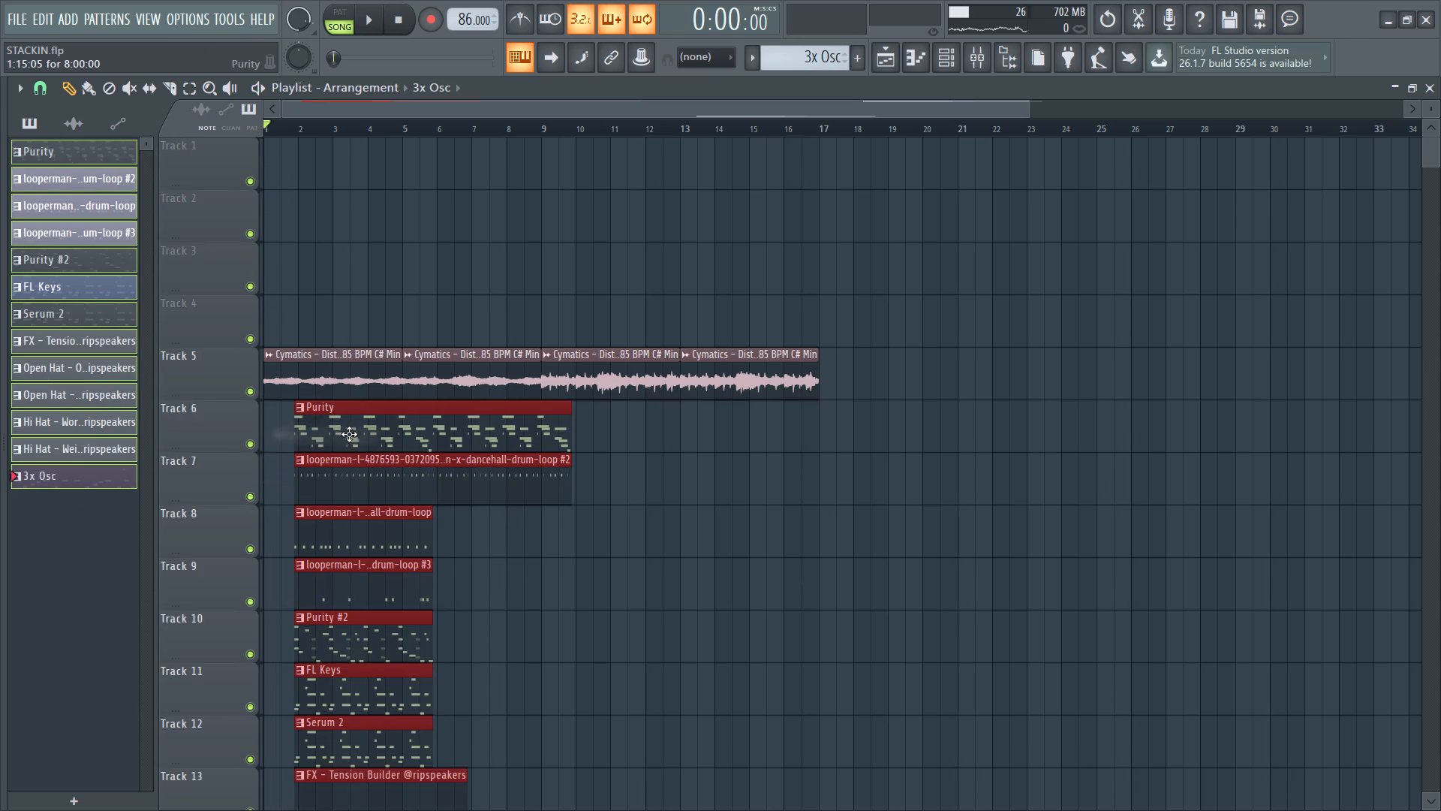
left_click_drag(352, 434, 257, 430)
key("space")
scroll(436, 427, "down", 3)
scroll(314, 469, "down", 2)
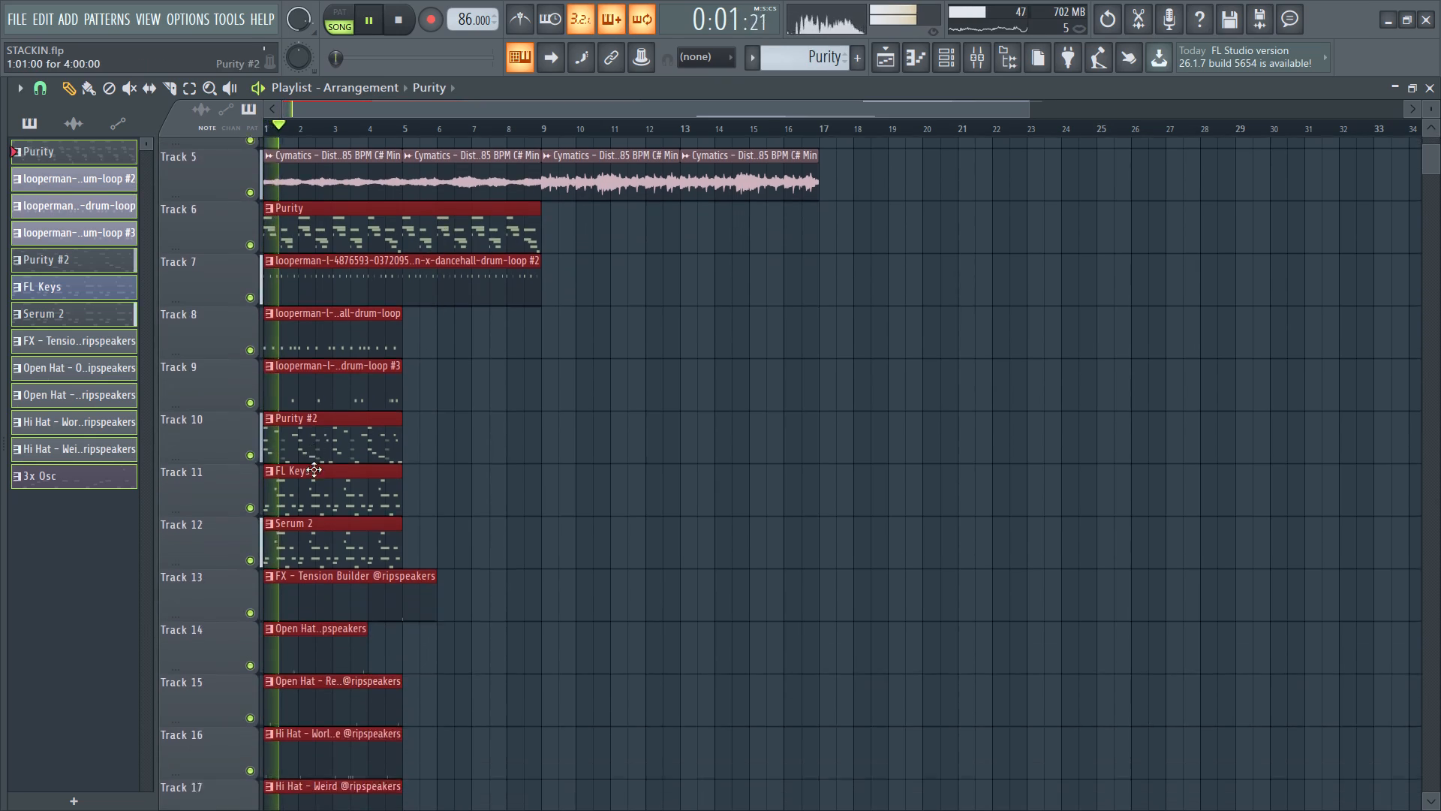
Delete the stray stack of overlapping pattern clips on Track 18 around bar 27.
scroll(314, 469, "down", 1)
scroll(351, 439, "up", 3, "ctrl")
scroll(579, 396, "down", 1)
scroll(522, 428, "down", 2, "ctrl")
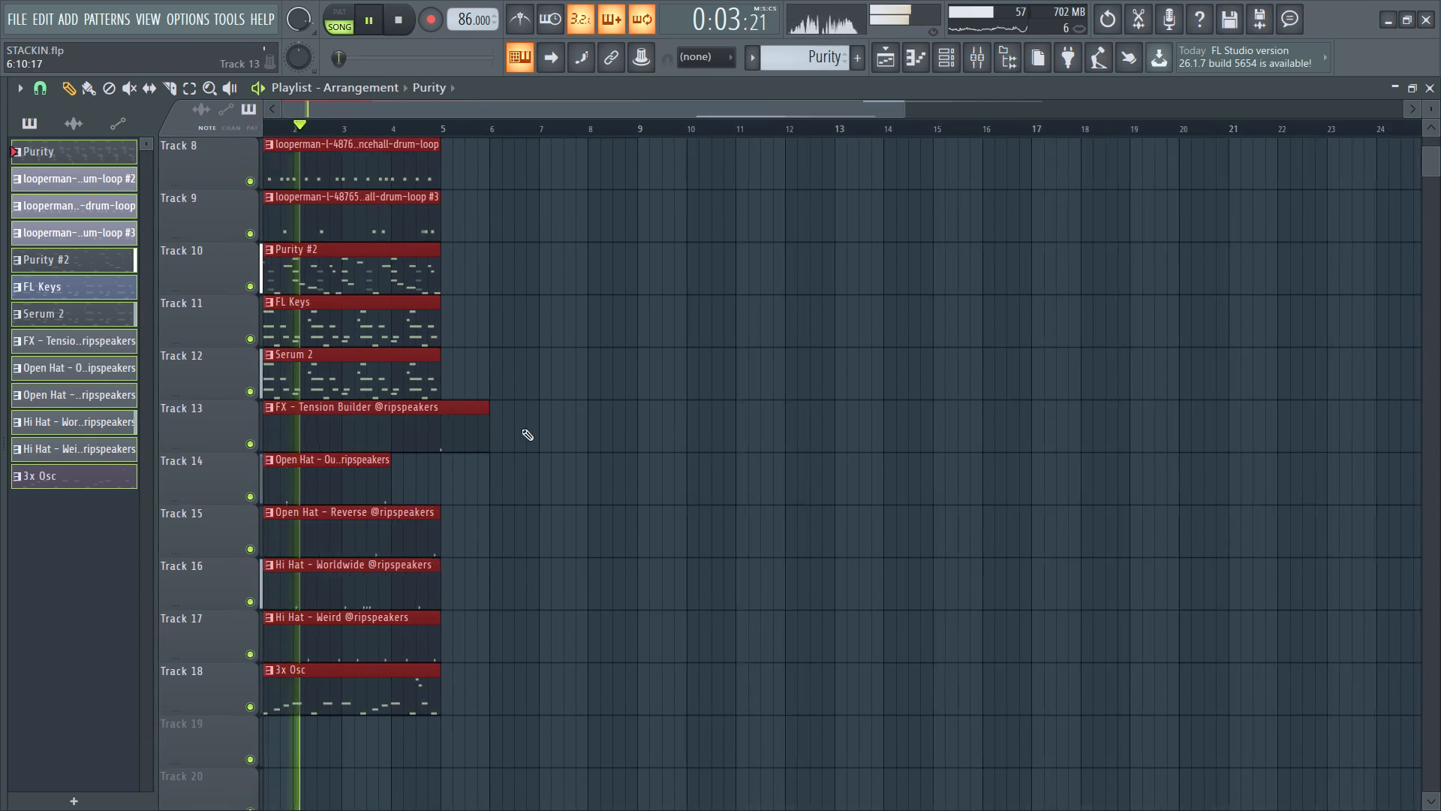
scroll(522, 429, "down", 1, "ctrl")
scroll(513, 437, "down", 3)
right_click(1051, 615)
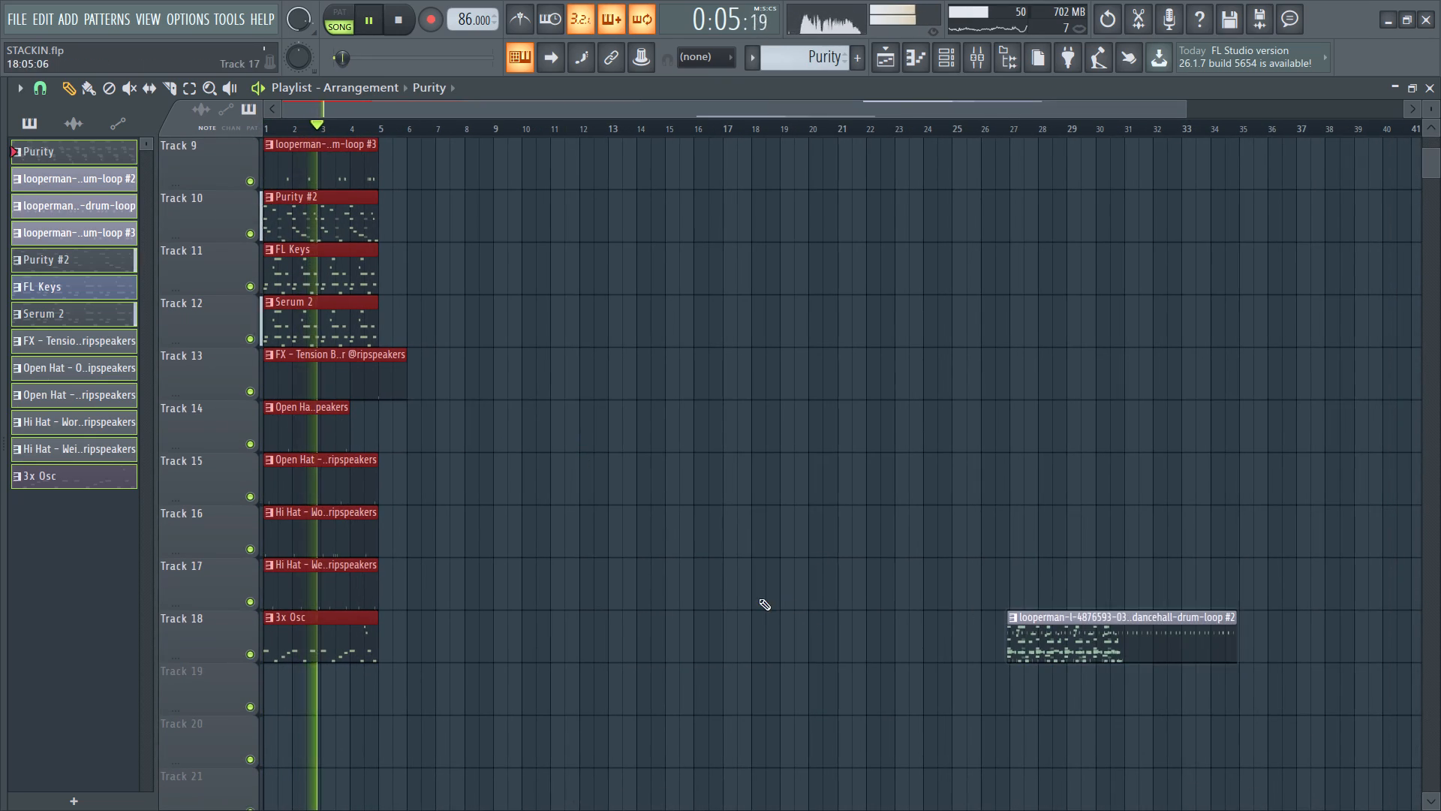
right_click_drag(1078, 623, 1048, 633)
right_click(1048, 633)
right_click(1051, 631)
right_click(1049, 633)
right_click(1049, 633)
right_click(1050, 632)
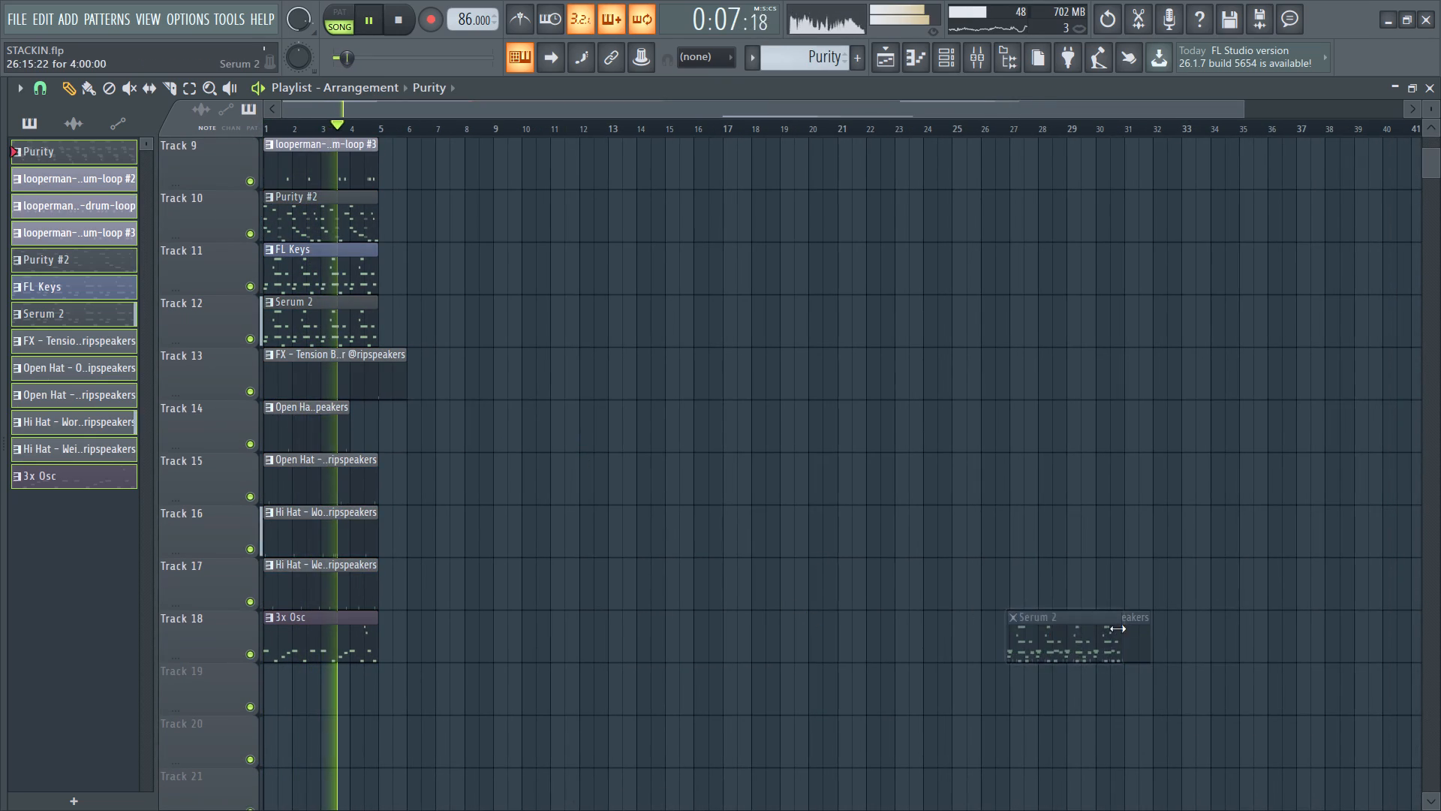
right_click(1118, 629)
right_click_drag(1130, 627, 1119, 631)
right_click_drag(1109, 633, 1097, 637)
right_click_drag(1097, 637, 1066, 637)
right_click_drag(1051, 638, 1034, 639)
right_click(1034, 638)
Examine the split pattern clips on Tracks 7 to 18 while the song plays.
scroll(756, 539, "up", 3)
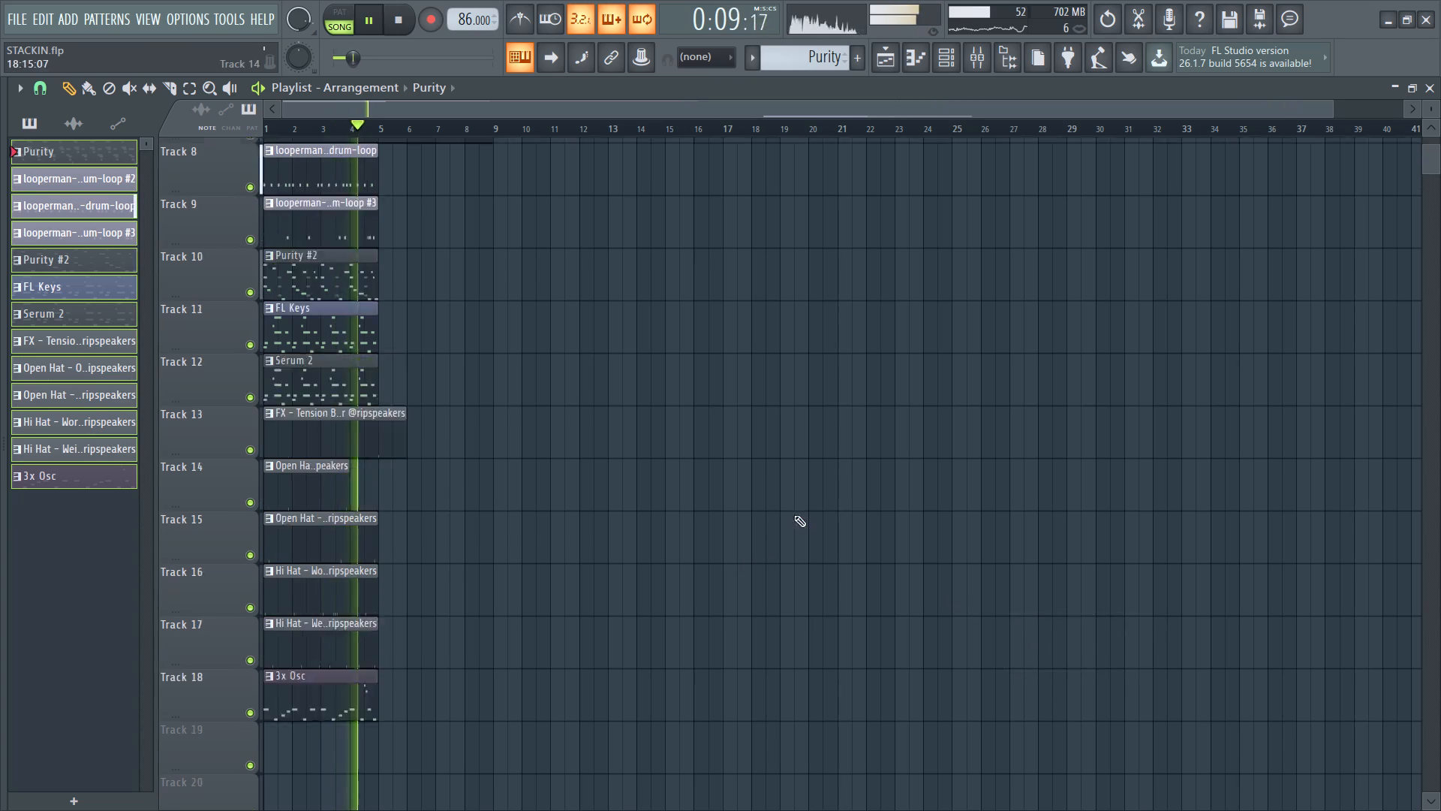
scroll(794, 515, "up", 5)
scroll(657, 415, "down", 4)
scroll(308, 294, "down", 2)
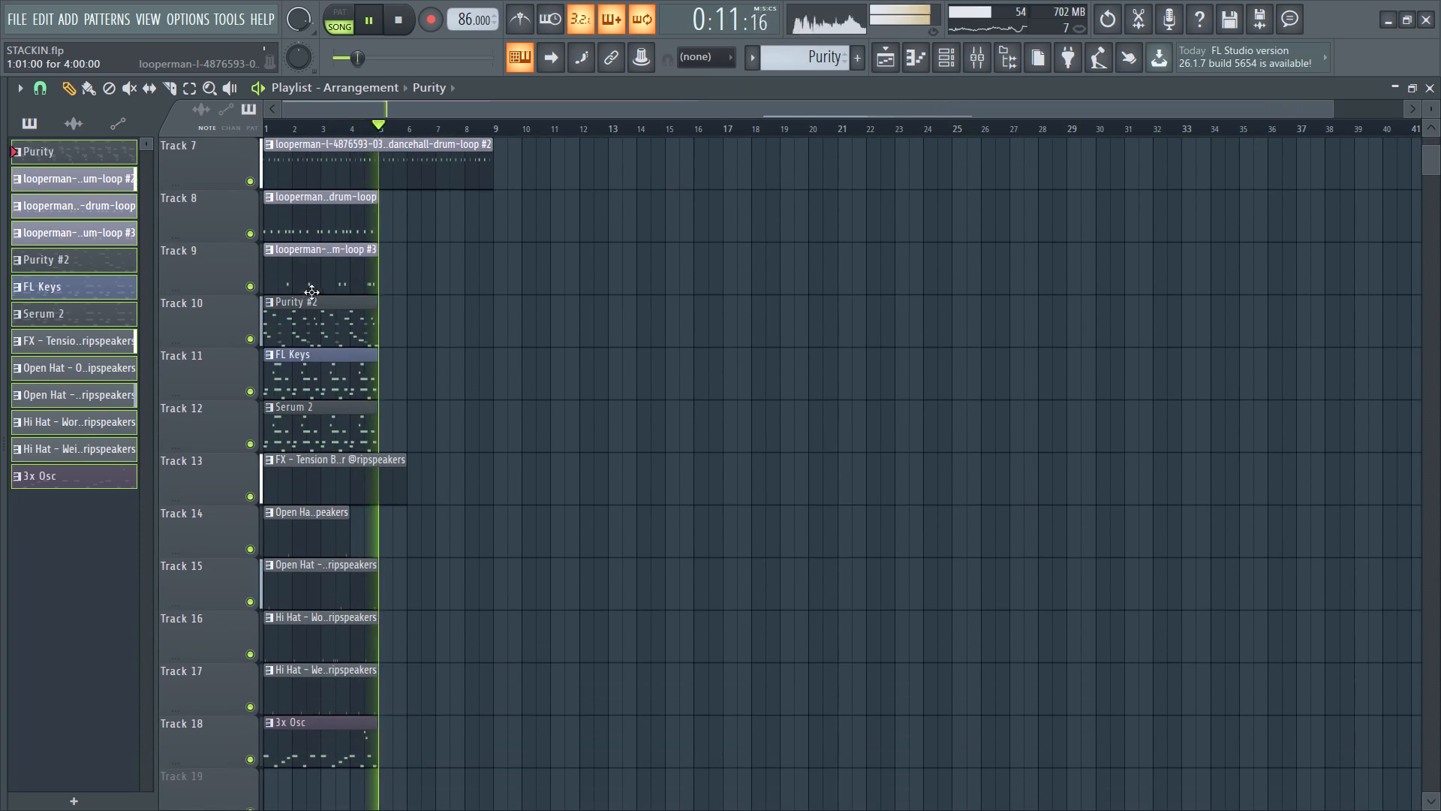
scroll(330, 287, "up", 3, "ctrl")
scroll(368, 319, "down", 3)
scroll(421, 350, "up", 4, "ctrl")
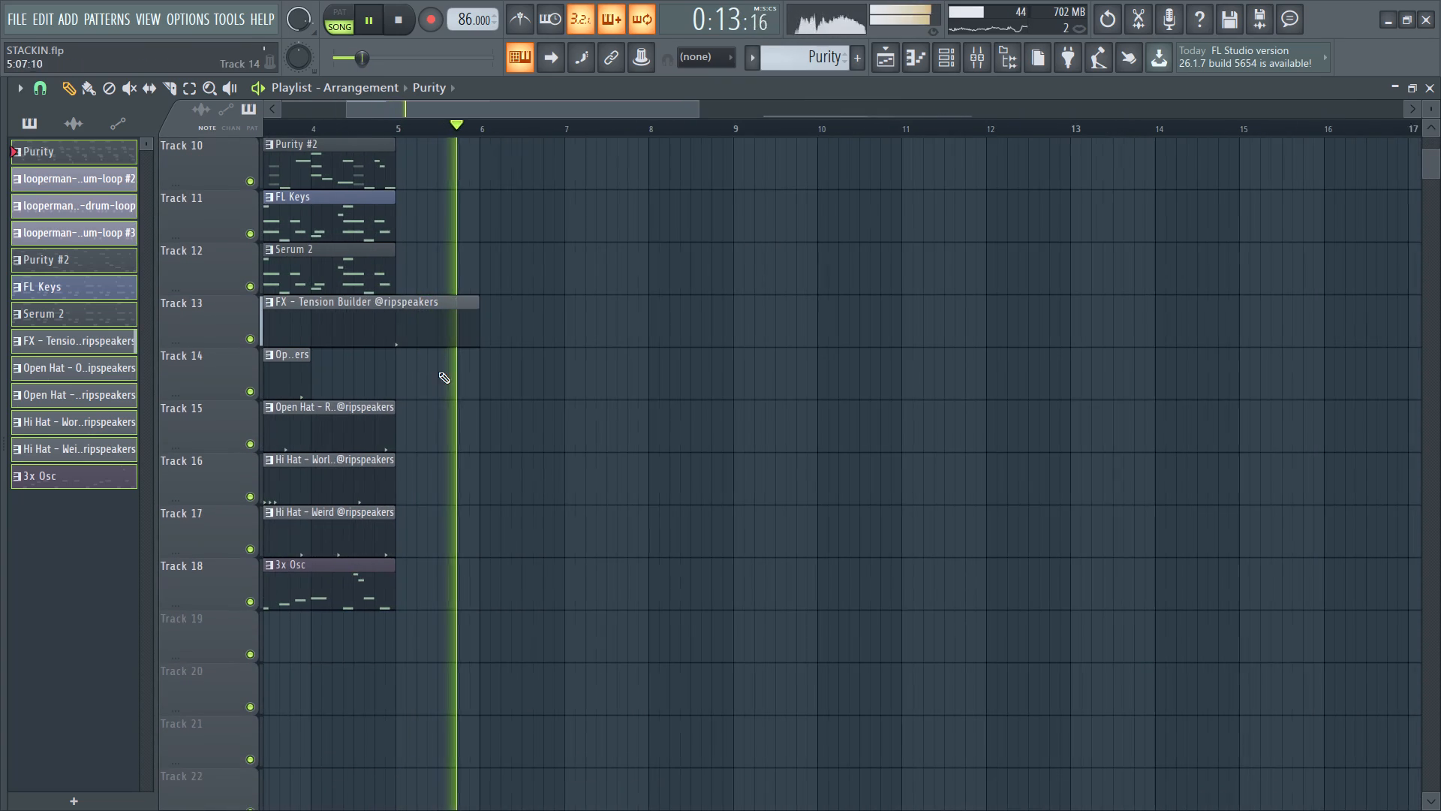
scroll(423, 355, "down", 4, "ctrl")
scroll(379, 568, "down", 4, "ctrl")
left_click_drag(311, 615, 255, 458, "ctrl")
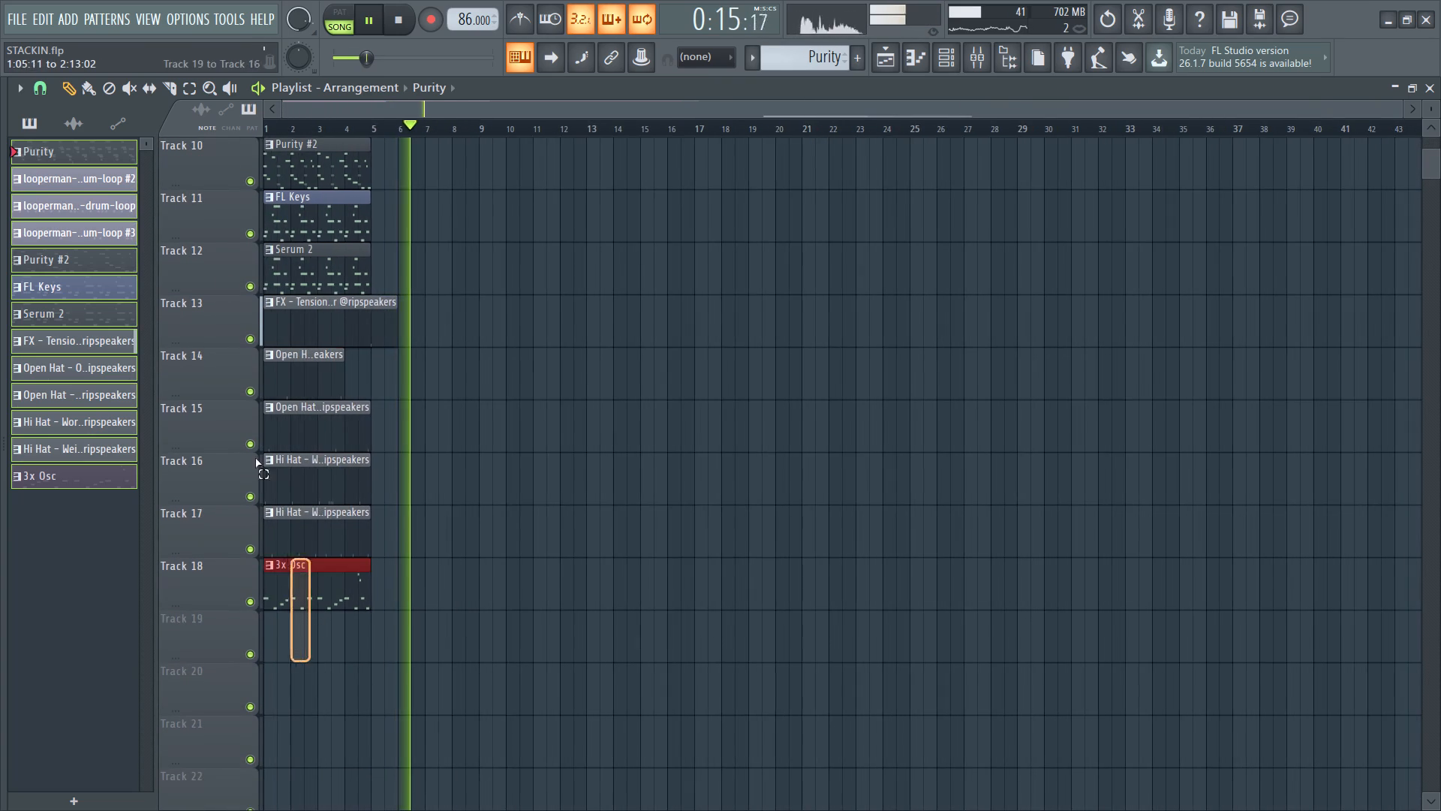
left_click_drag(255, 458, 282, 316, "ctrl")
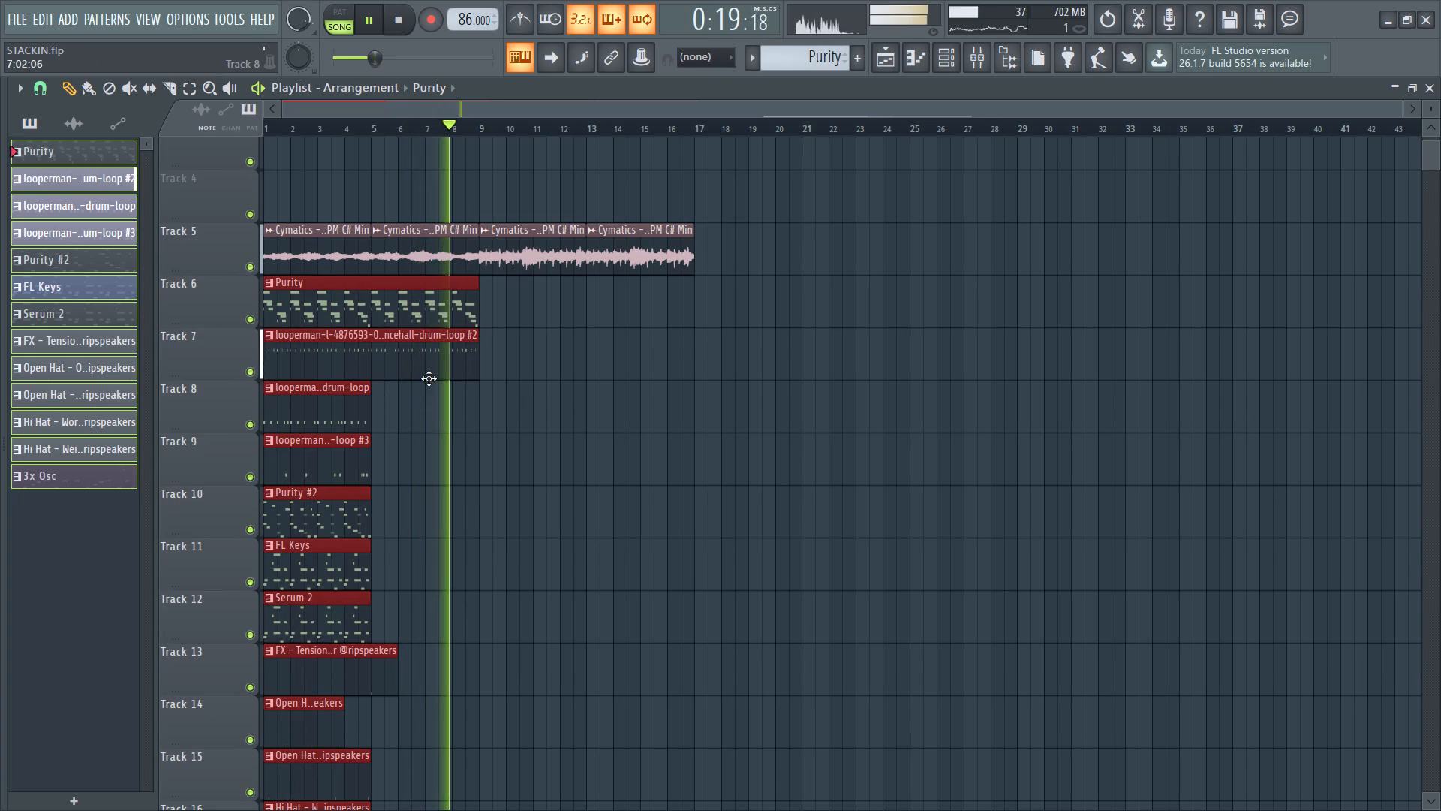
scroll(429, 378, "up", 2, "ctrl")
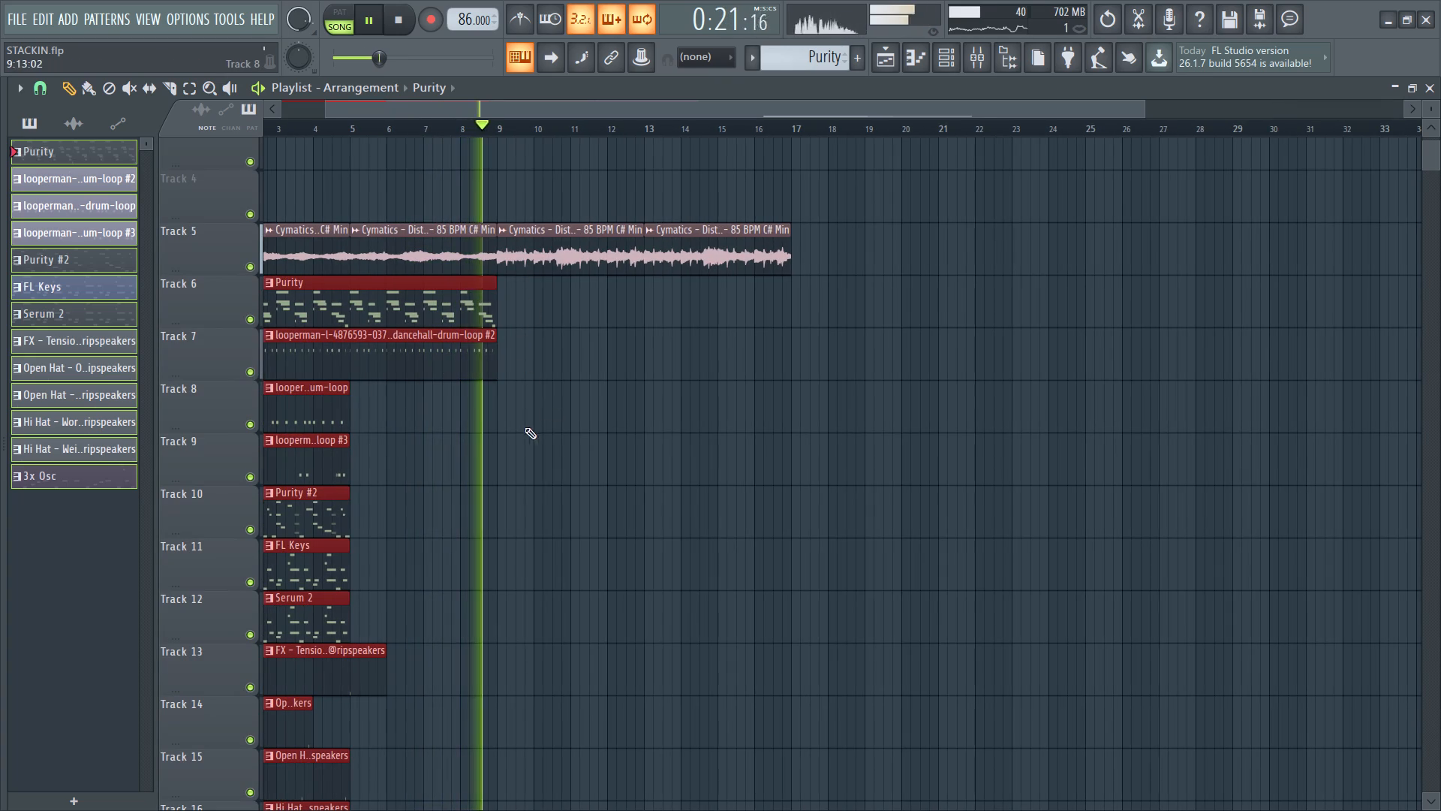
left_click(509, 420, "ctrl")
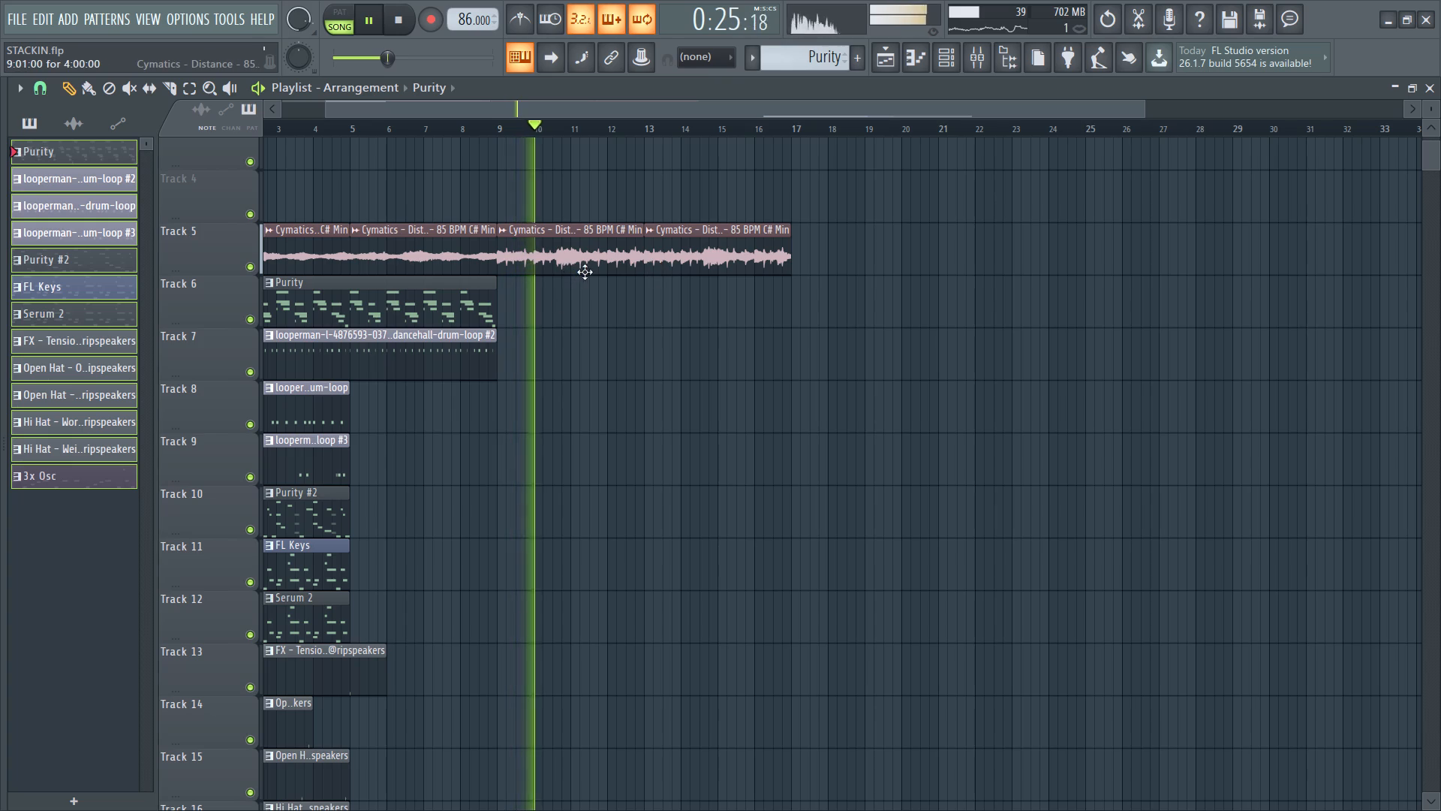
Replace the Cymatics - Distance clip at bar 9 on Track 5 with a duplicate of the clip at bar 5.
right_click_drag(615, 254, 614, 254)
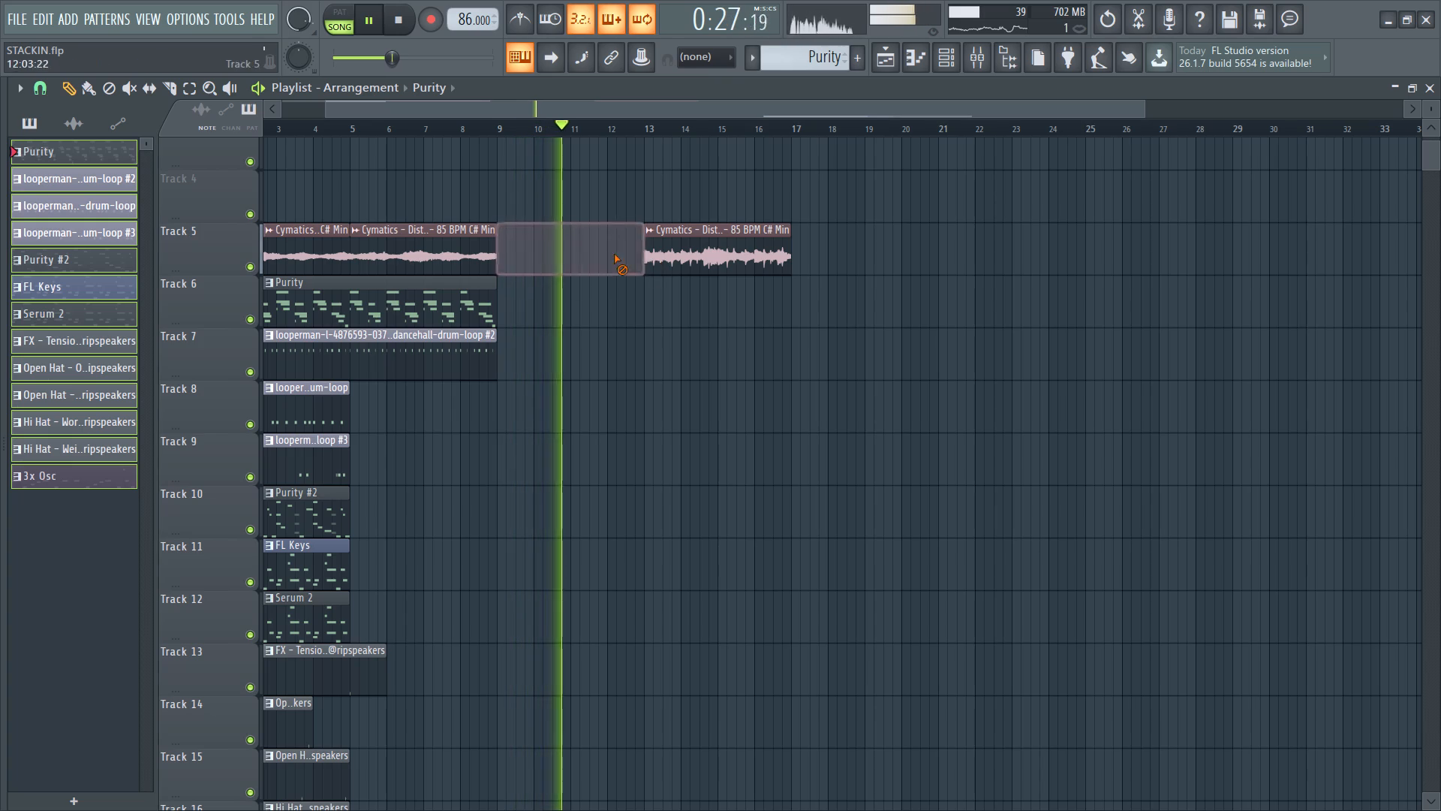
right_click_drag(614, 254, 608, 255)
left_click(447, 263, "ctrl")
key("ctrl+b")
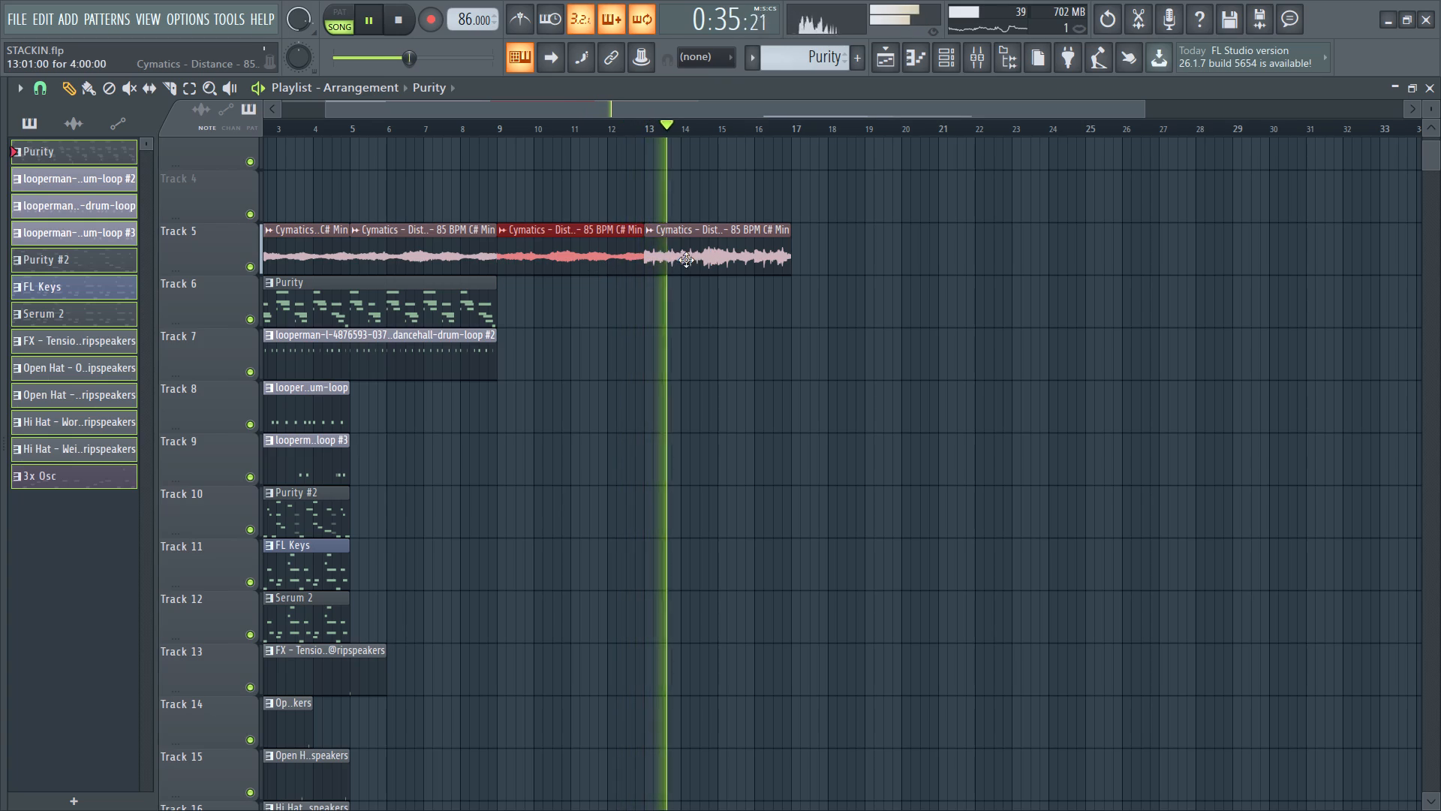
Copy the clips on Tracks 6 to 12, place the copies at bar 13, and restart playback while checking their alignment.
scroll(351, 353, "down", 5, "ctrl")
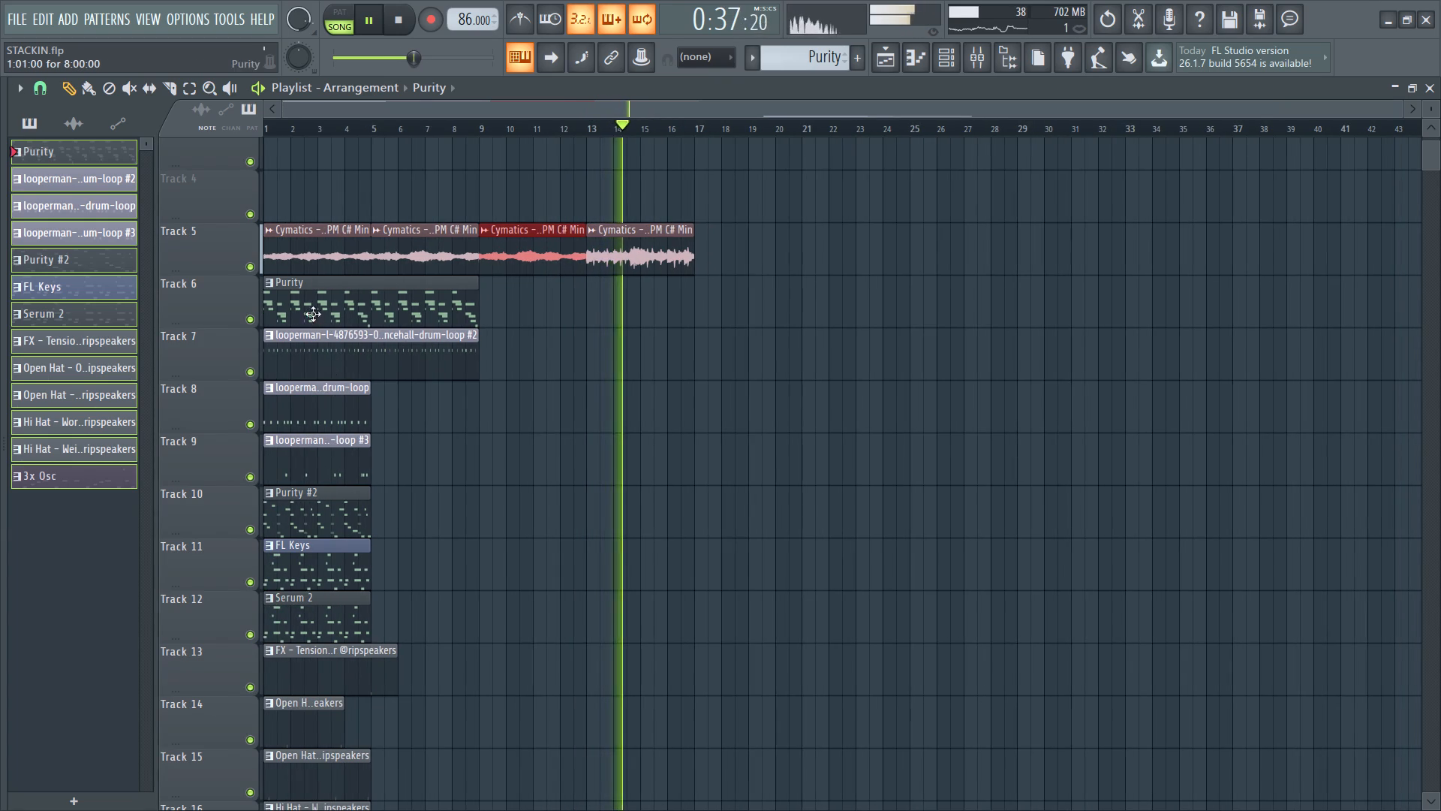
left_click_drag(311, 301, 299, 803, "ctrl")
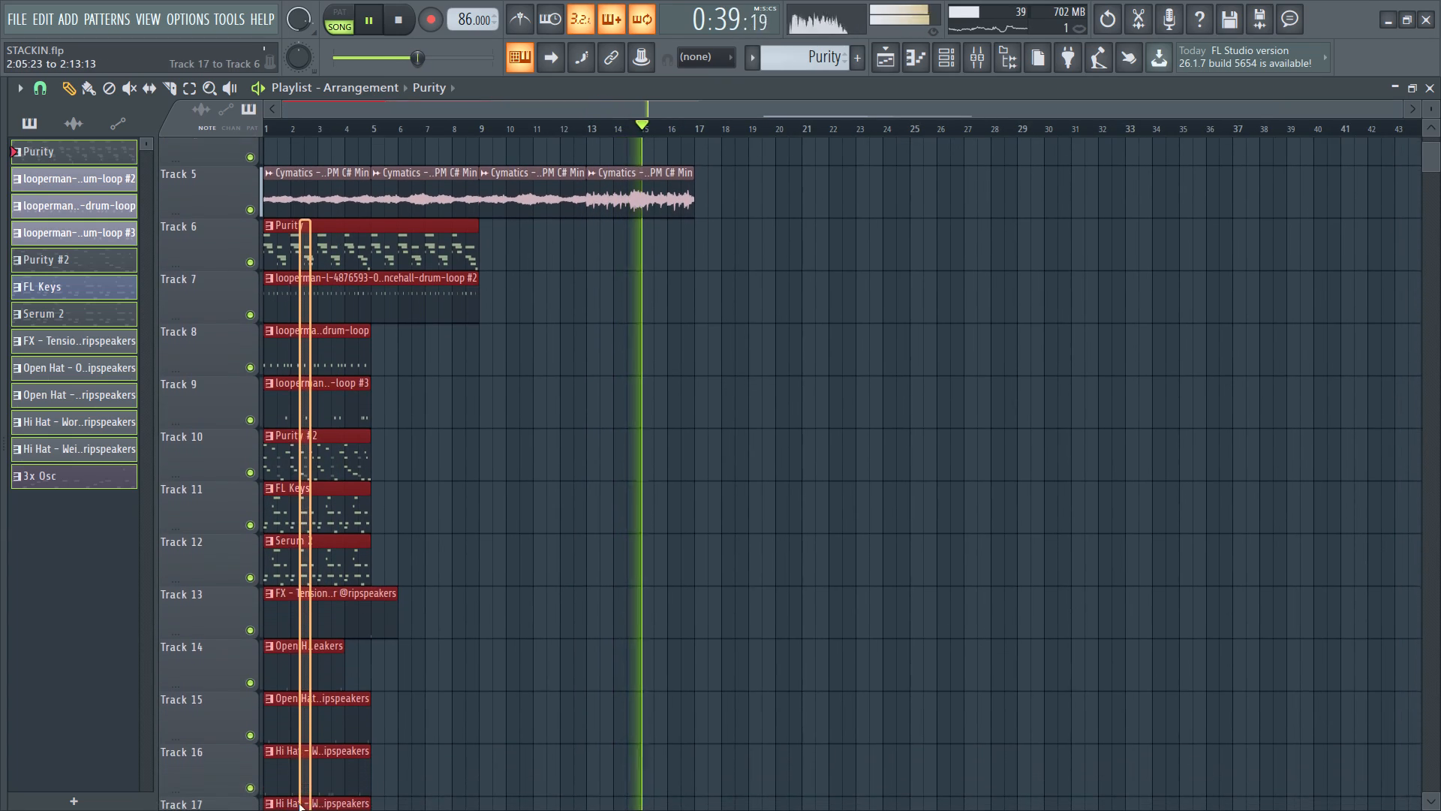
left_click_drag(299, 803, 301, 560, "ctrl")
key("ctrl+c")
key("ctrl+v")
left_click_drag(390, 256, 689, 248)
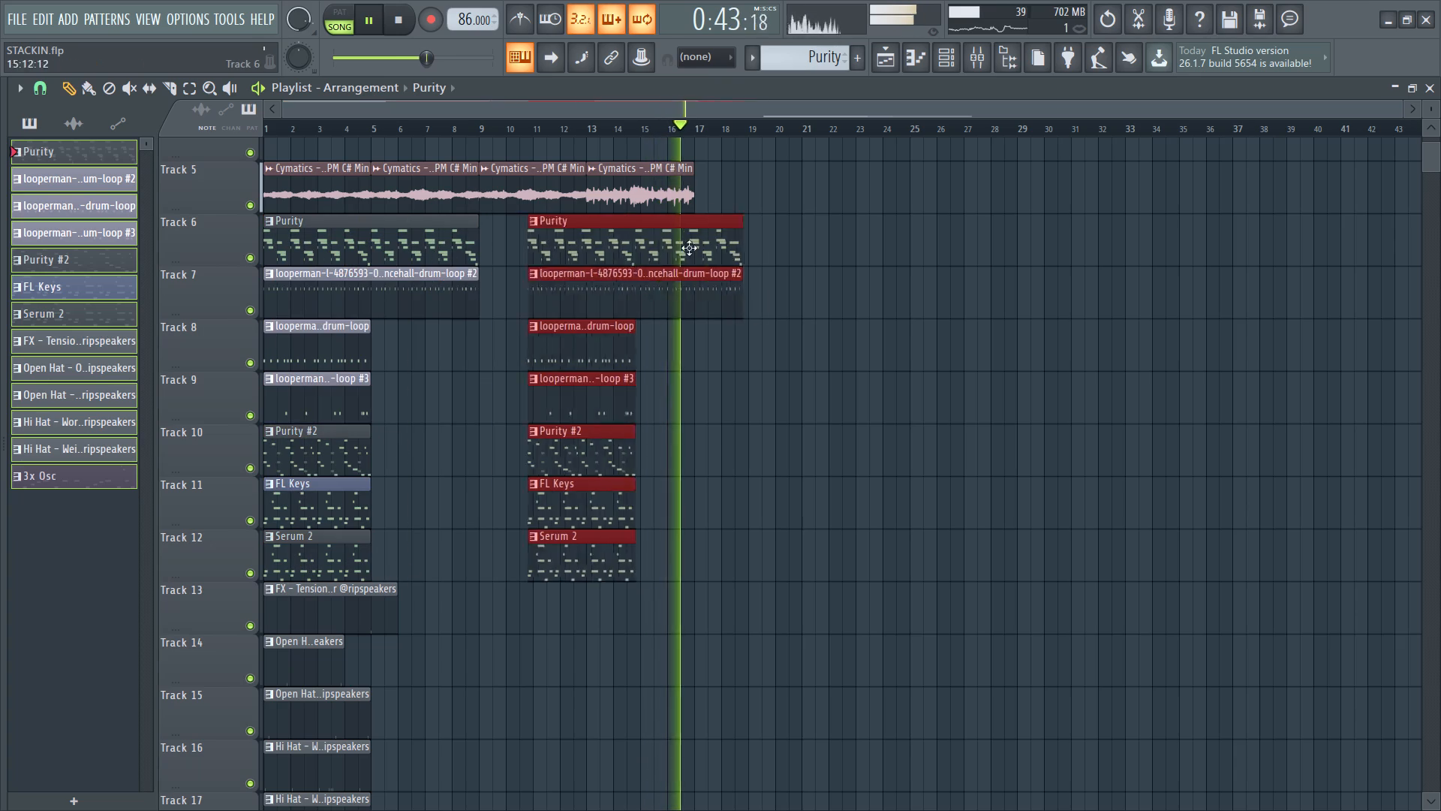
left_click_drag(689, 248, 712, 256)
scroll(703, 276, "up", 3, "ctrl")
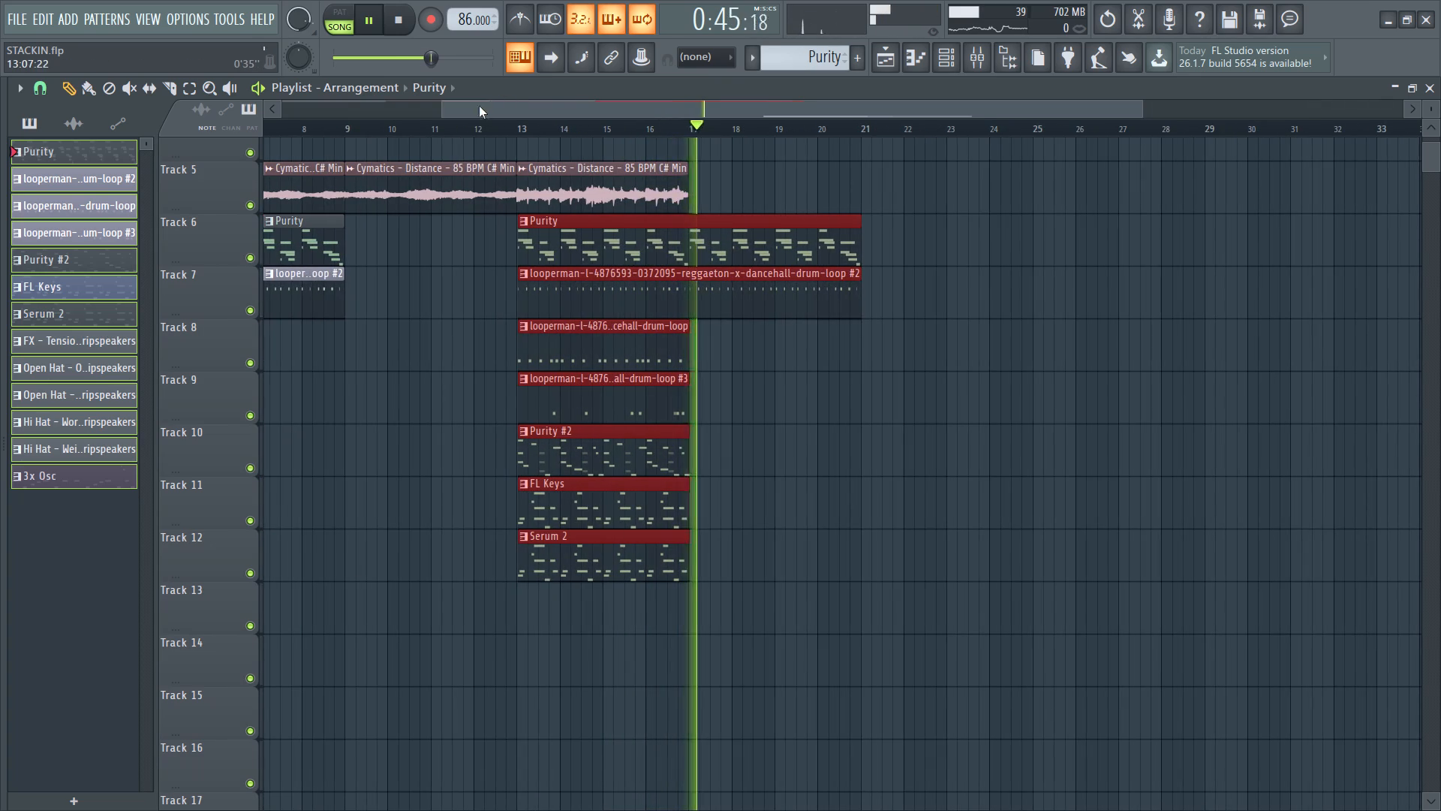
key("space")
key("space")
scroll(477, 211, "up", 10, "ctrl")
left_click(592, 256)
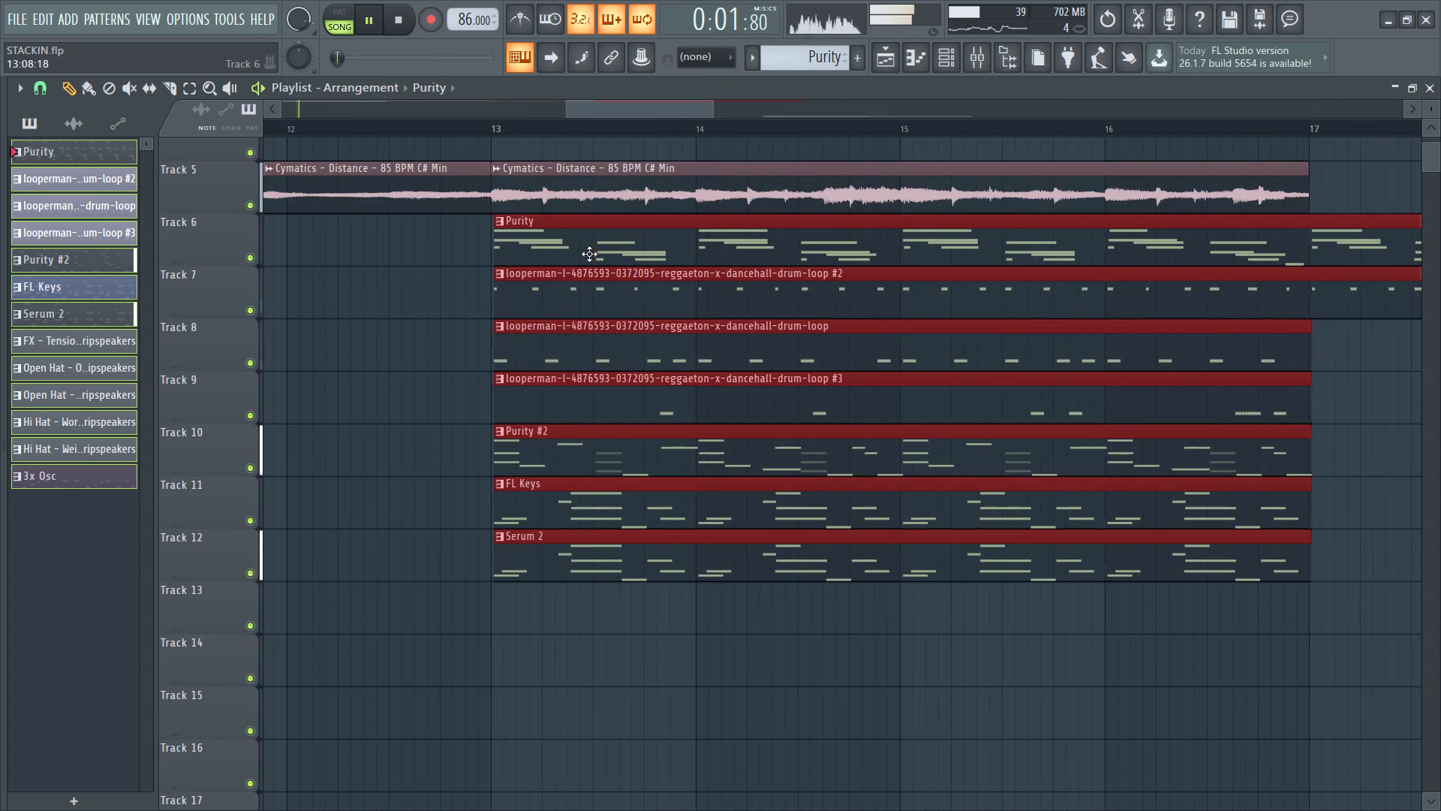
scroll(483, 269, "up", 16, "ctrl")
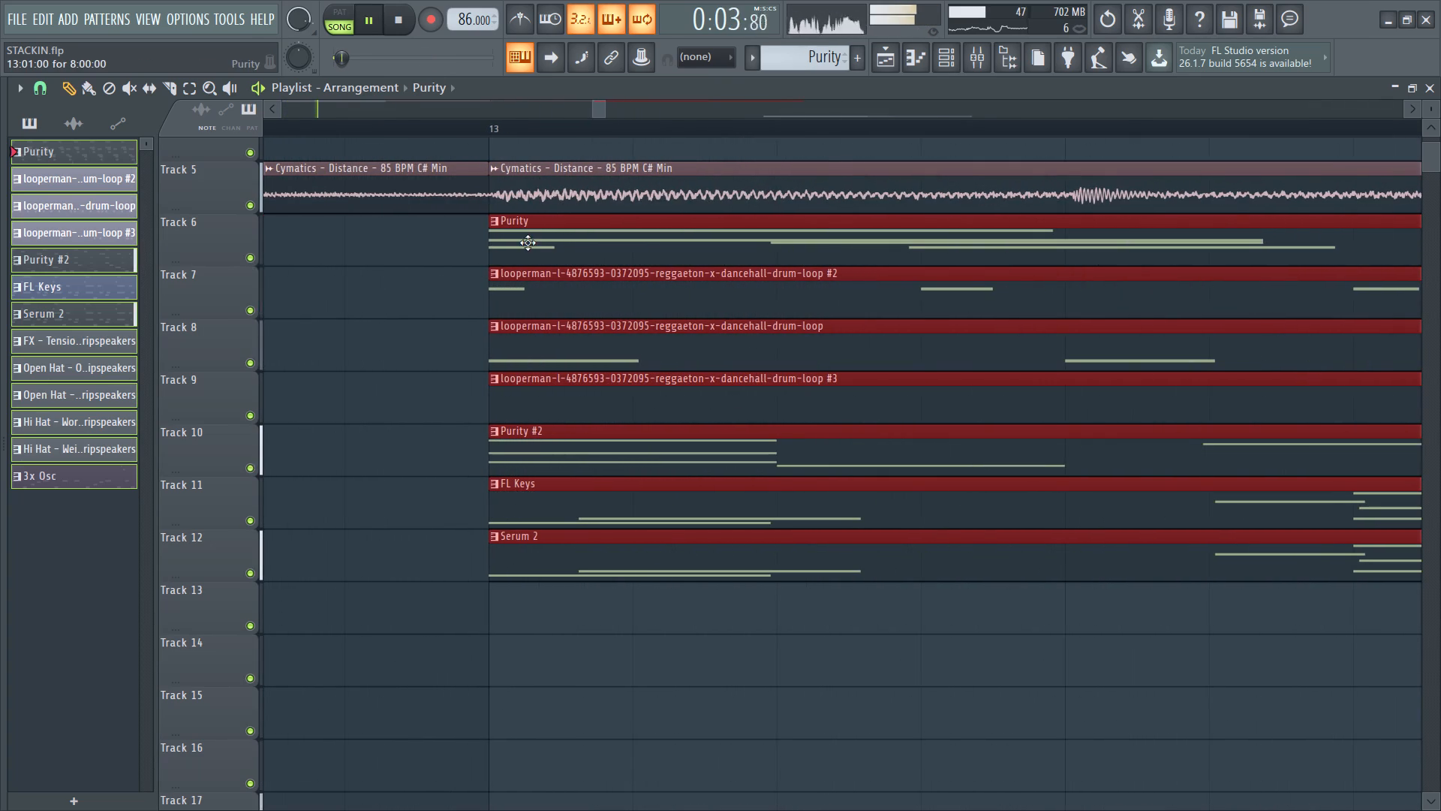
Copy the clips on Tracks 13 to 18 and place the copies at about bar 13 on the same tracks.
scroll(488, 312, "down", 20, "ctrl")
scroll(488, 312, "down", 3, "ctrl")
scroll(503, 614, "down", 4, "ctrl")
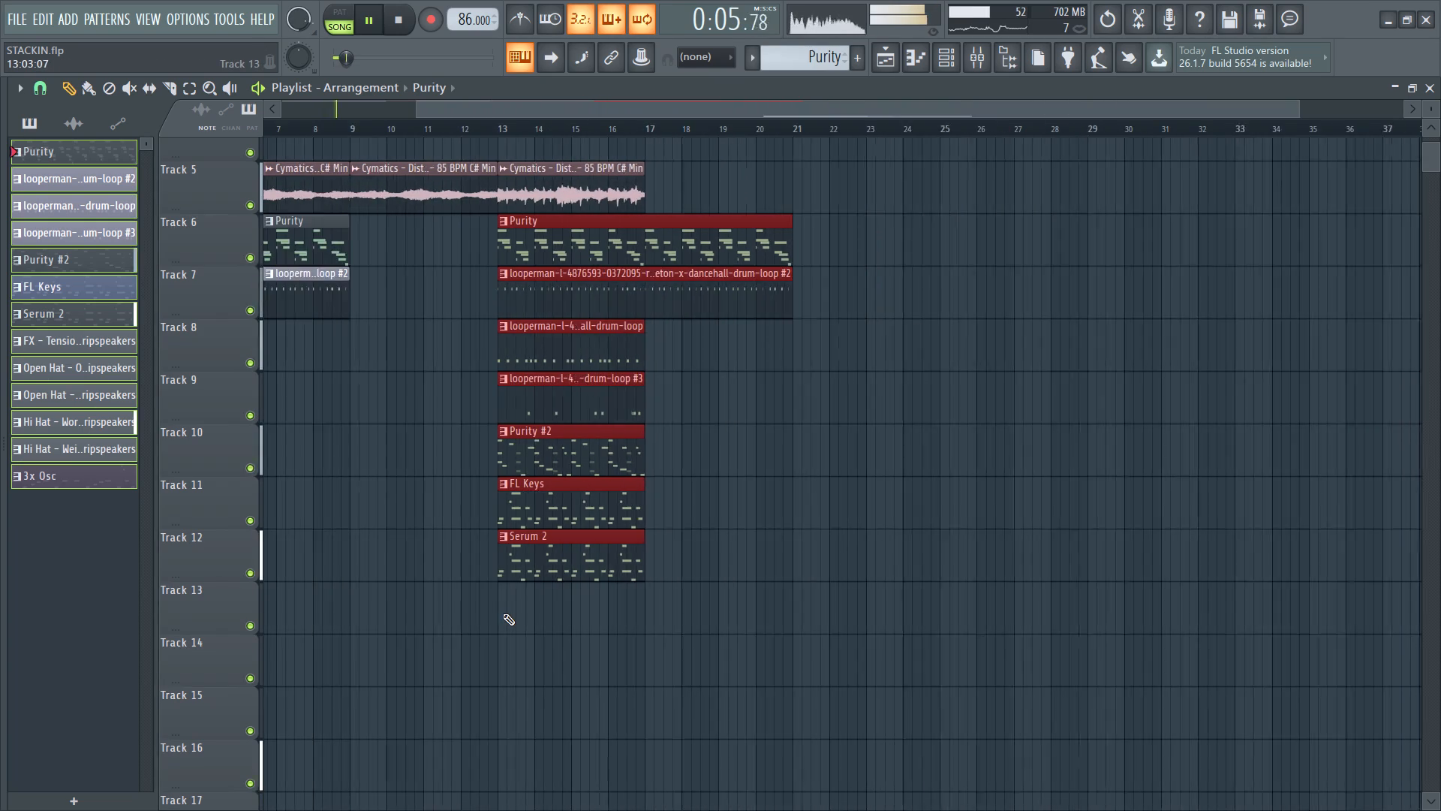
scroll(501, 607, "down", 5)
scroll(438, 540, "down", 6, "ctrl")
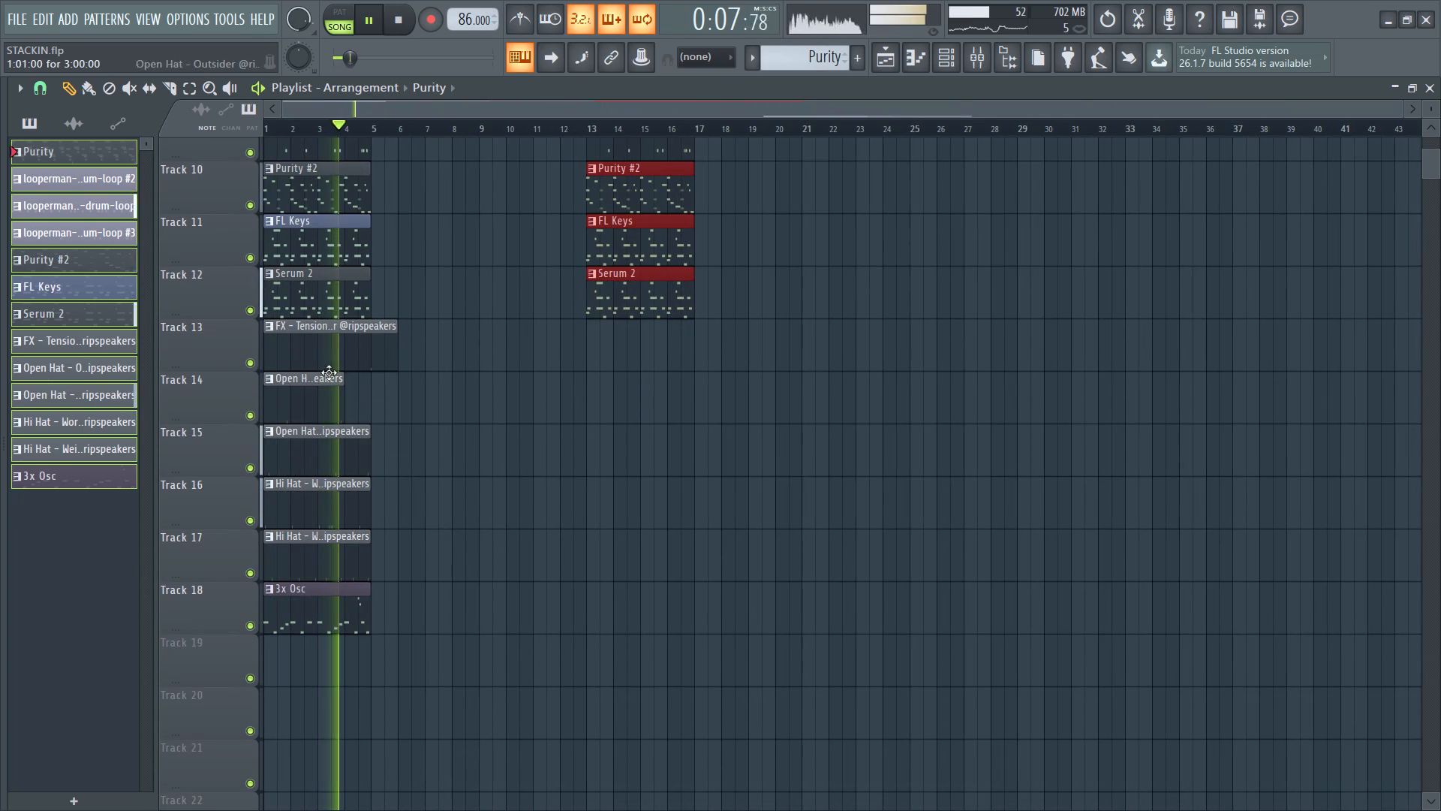
left_click_drag(320, 344, 282, 644, "ctrl")
key("ctrl+c")
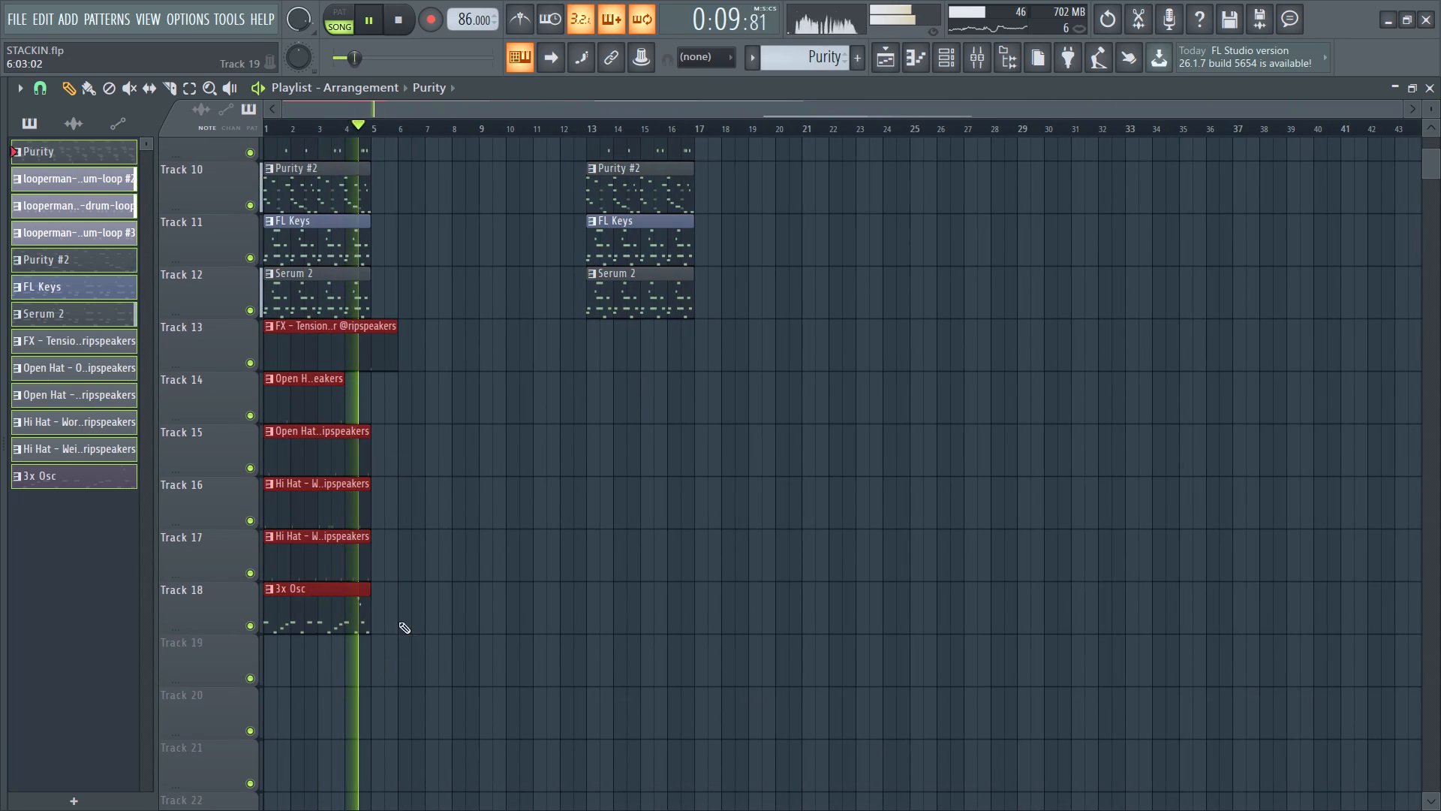
key("ctrl+v")
left_click_drag(347, 339, 657, 320)
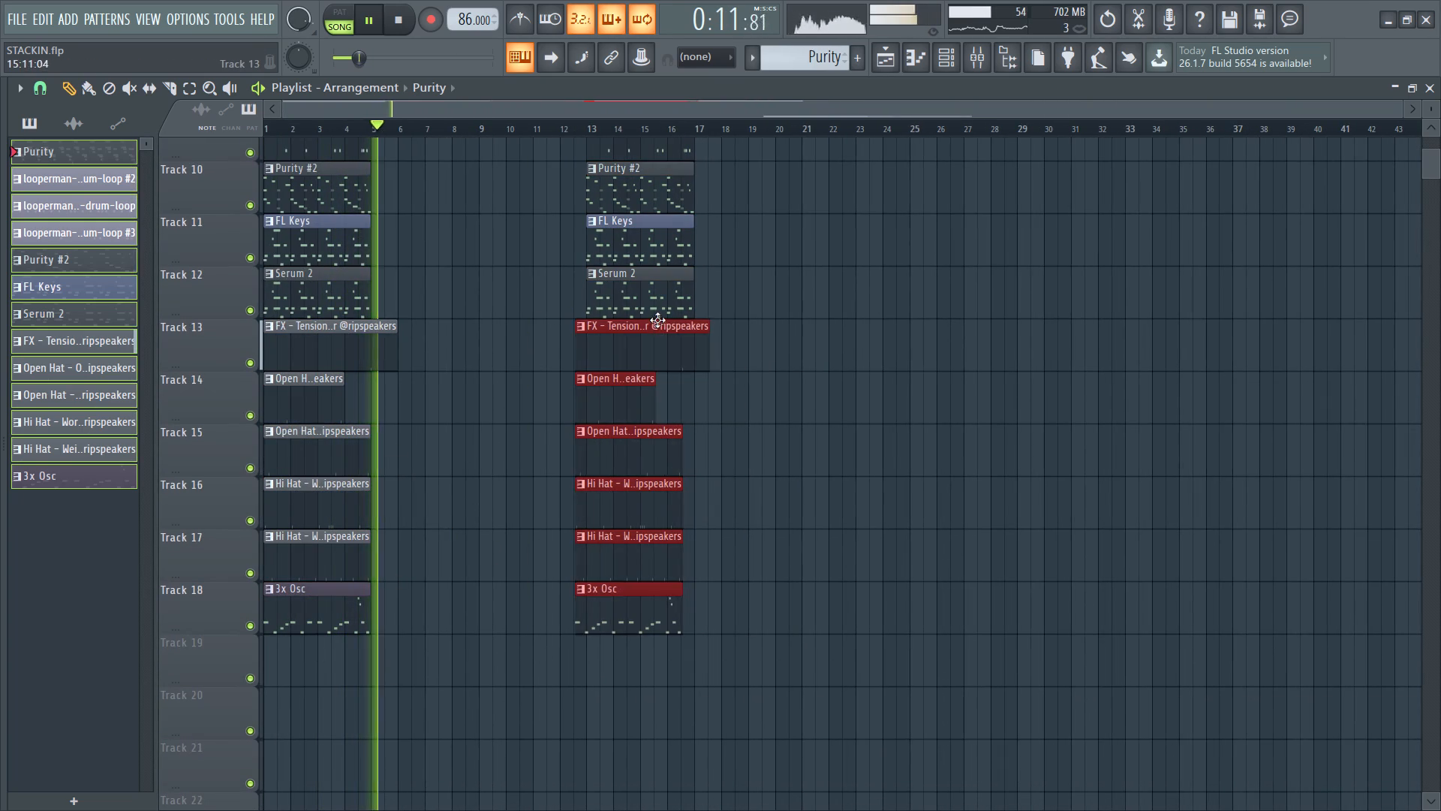
left_click_drag(657, 320, 669, 328)
Nudge the copied clips on Tracks 13 to 18 to start exactly at bar 13, in line with the clips above.
scroll(642, 387, "up", 4, "ctrl")
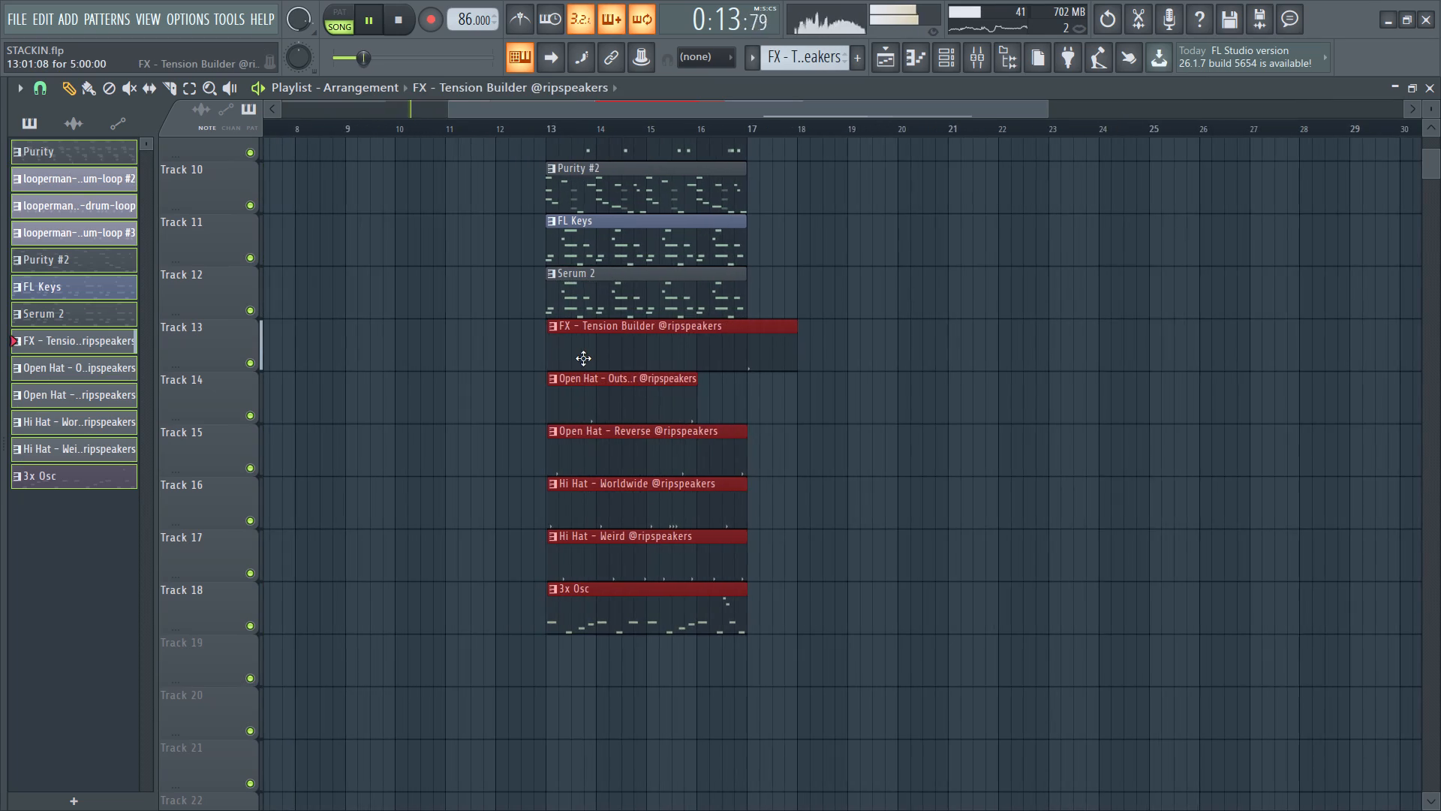
scroll(583, 358, "up", 5, "ctrl")
left_click(578, 353)
scroll(571, 351, "up", 6, "ctrl")
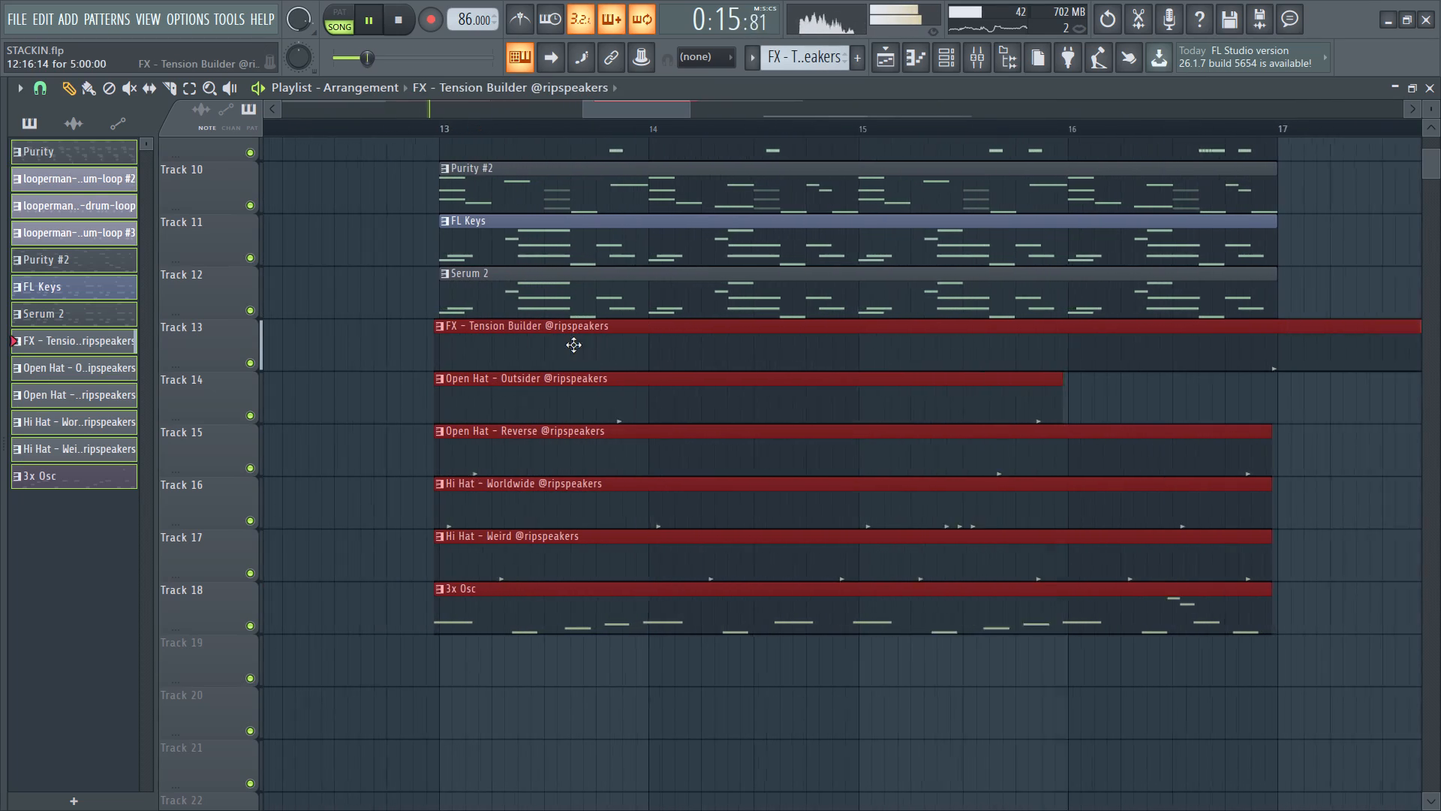
left_click_drag(563, 344, 570, 344)
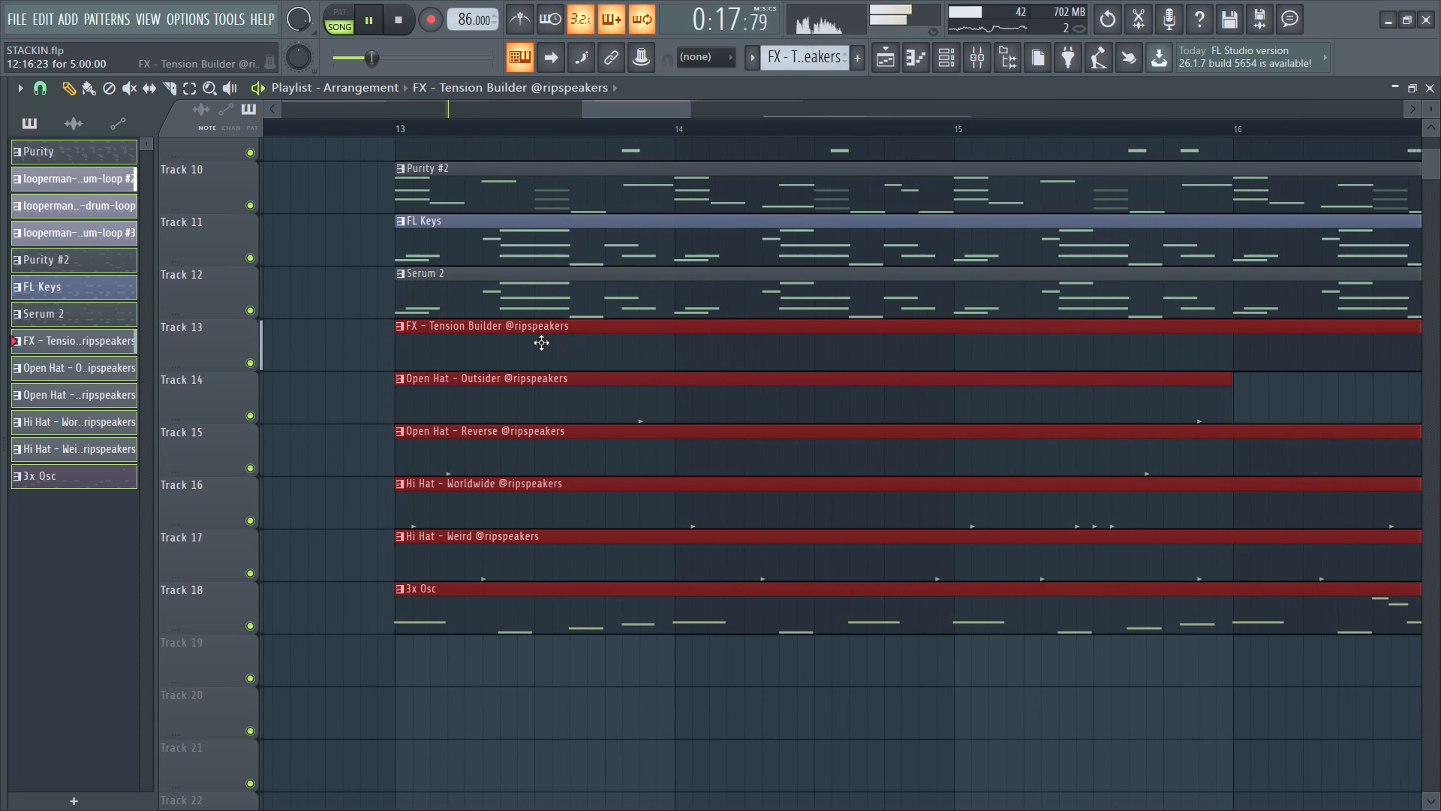
scroll(540, 342, "up", 6, "ctrl")
scroll(414, 393, "down", 4, "ctrl")
scroll(284, 366, "up", 5, "ctrl")
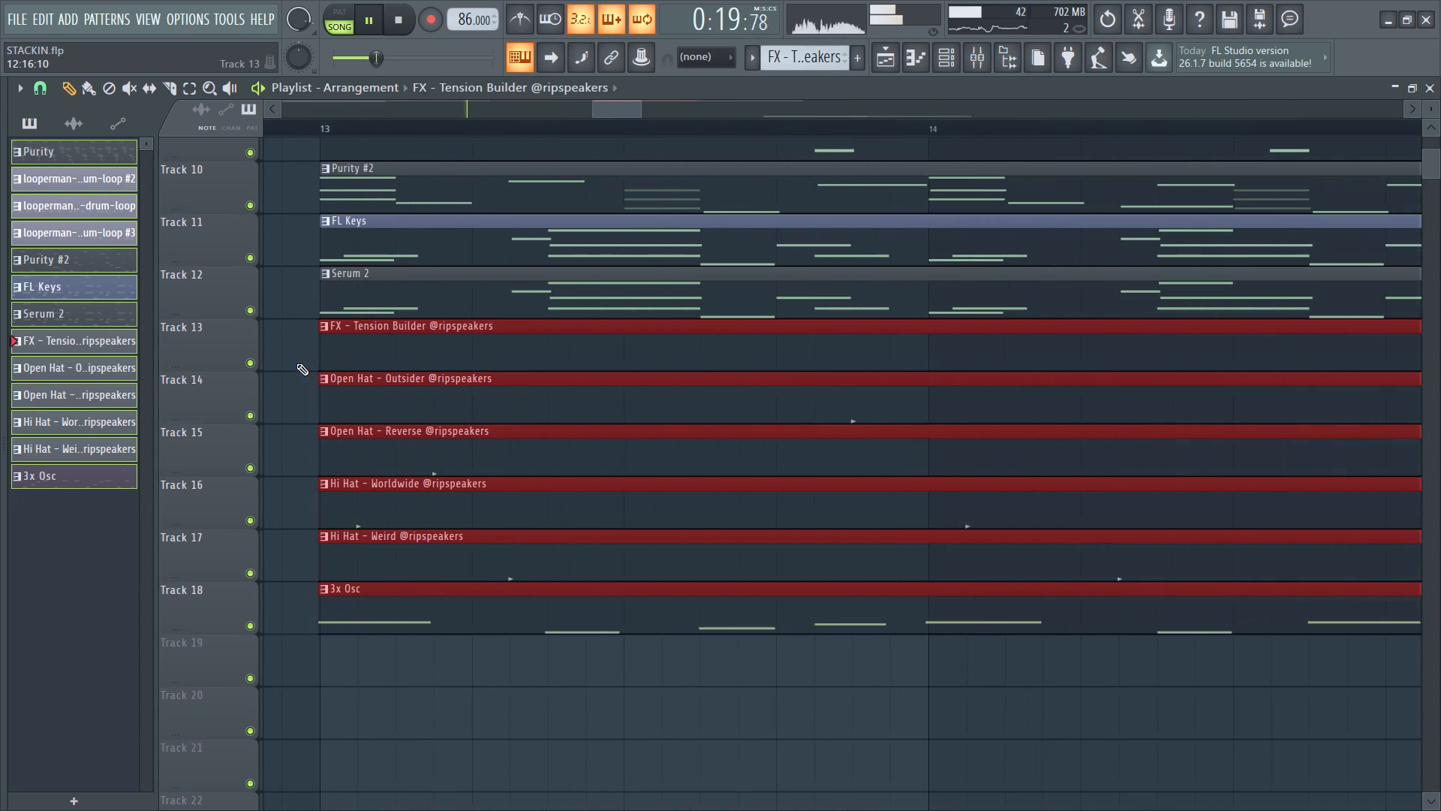
scroll(296, 363, "up", 9, "ctrl")
left_click_drag(359, 353, 367, 356)
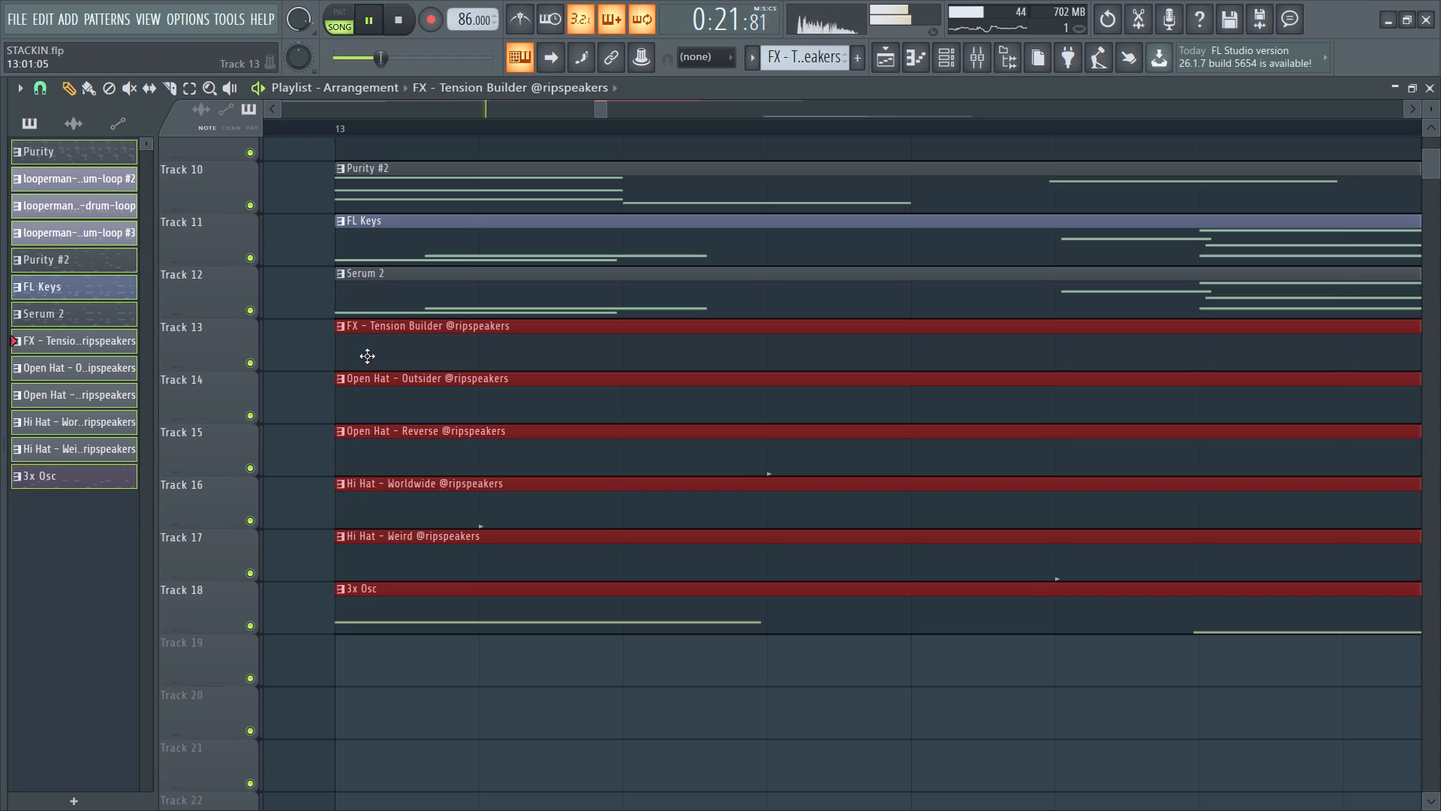
left_click_drag(367, 356, 367, 355)
scroll(366, 364, "up", 6)
scroll(350, 476, "up", 7, "ctrl")
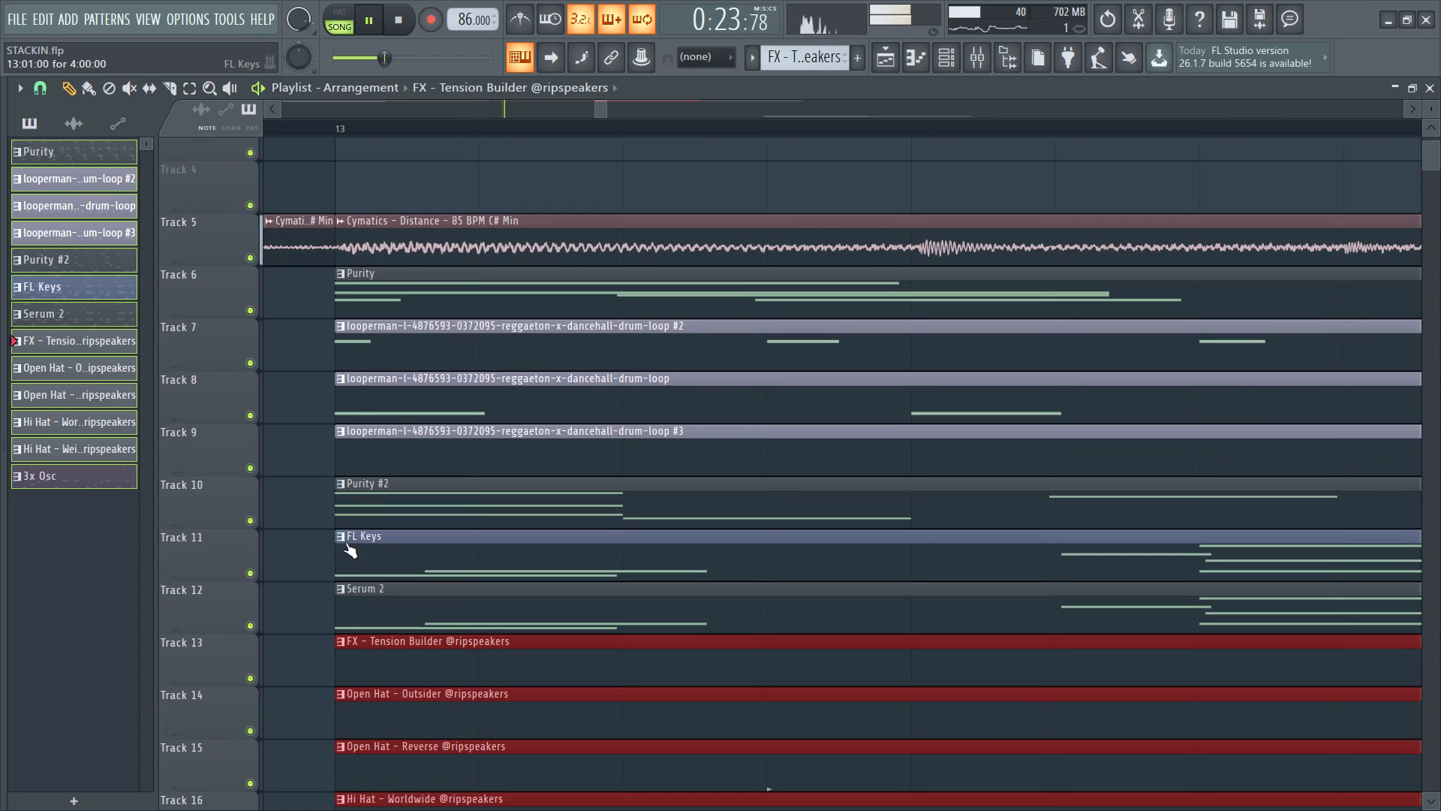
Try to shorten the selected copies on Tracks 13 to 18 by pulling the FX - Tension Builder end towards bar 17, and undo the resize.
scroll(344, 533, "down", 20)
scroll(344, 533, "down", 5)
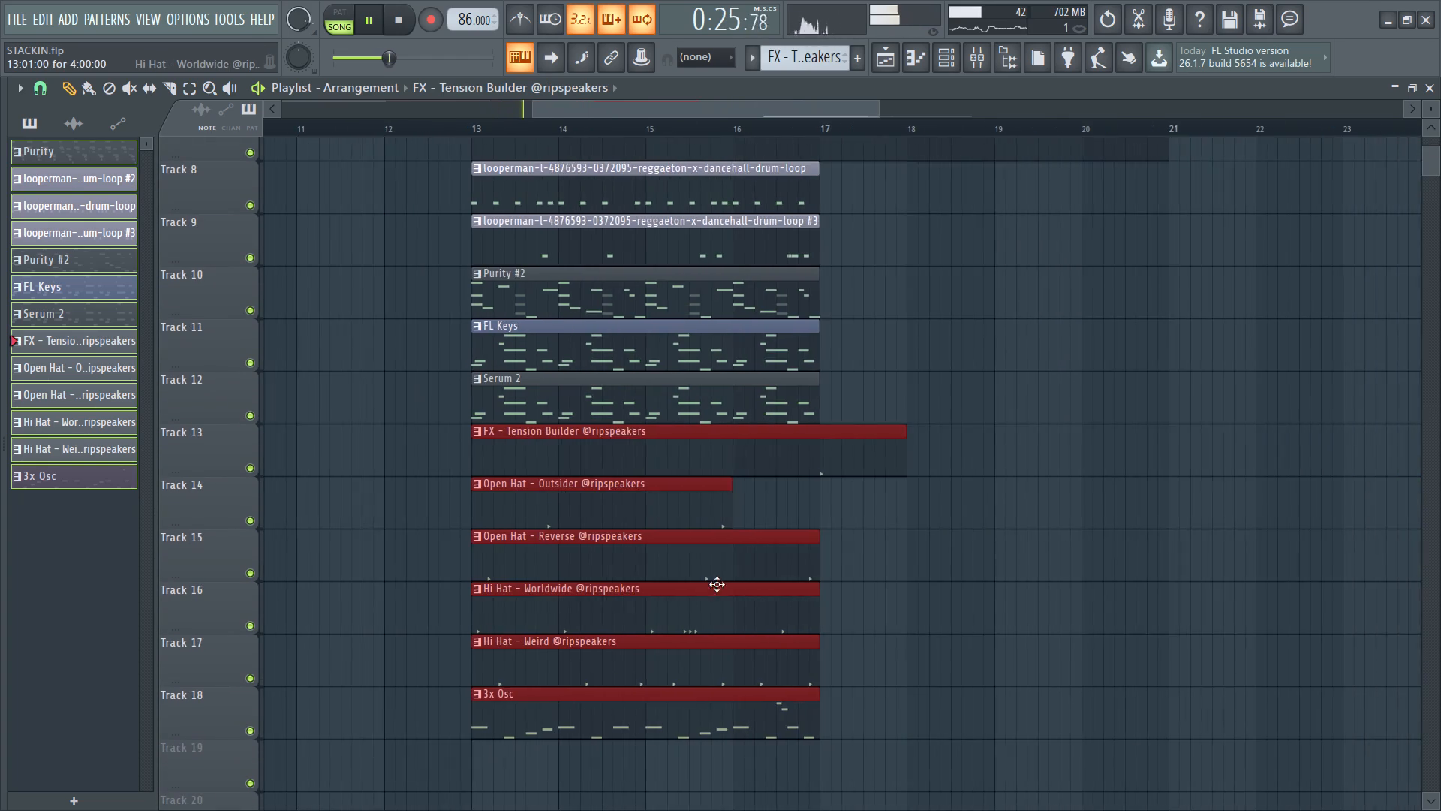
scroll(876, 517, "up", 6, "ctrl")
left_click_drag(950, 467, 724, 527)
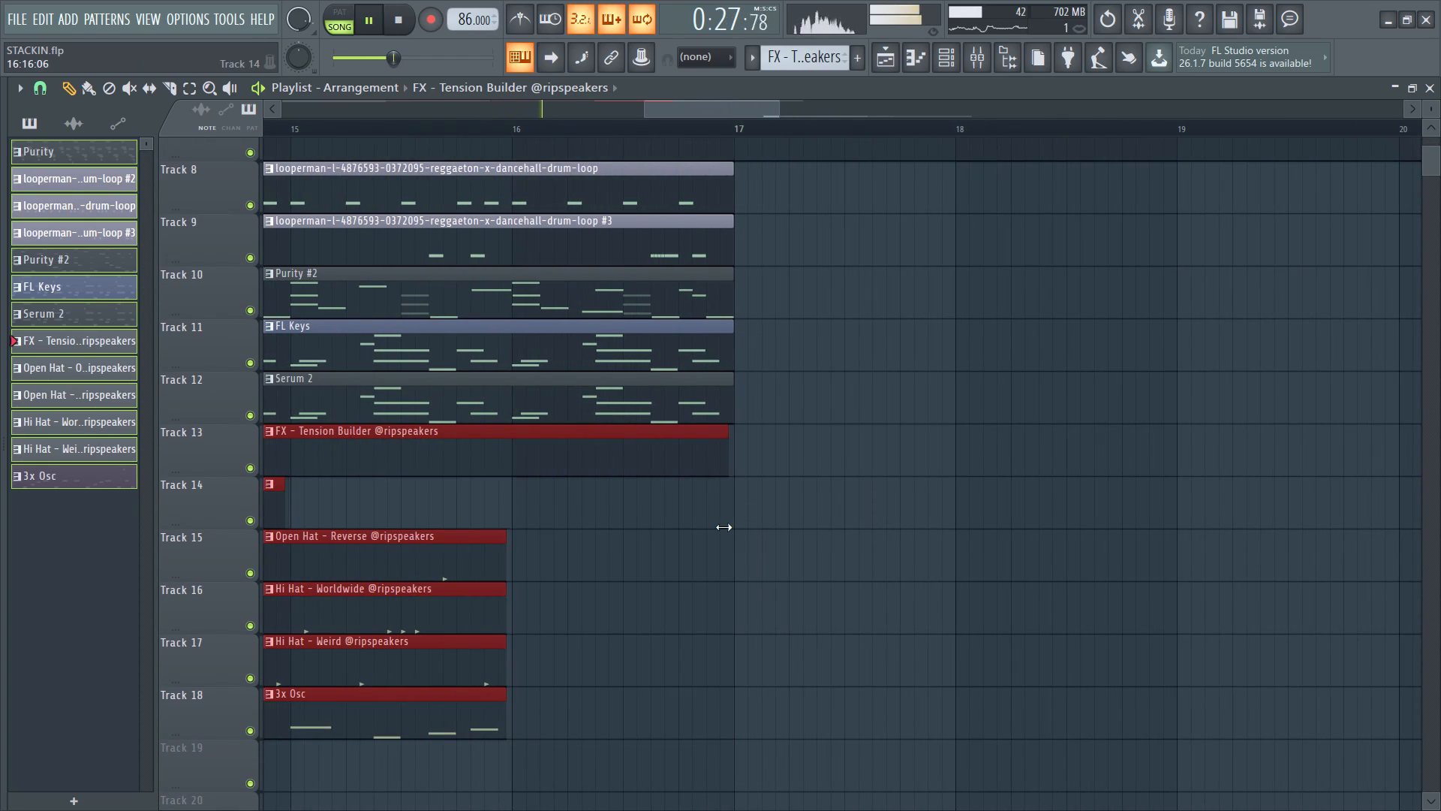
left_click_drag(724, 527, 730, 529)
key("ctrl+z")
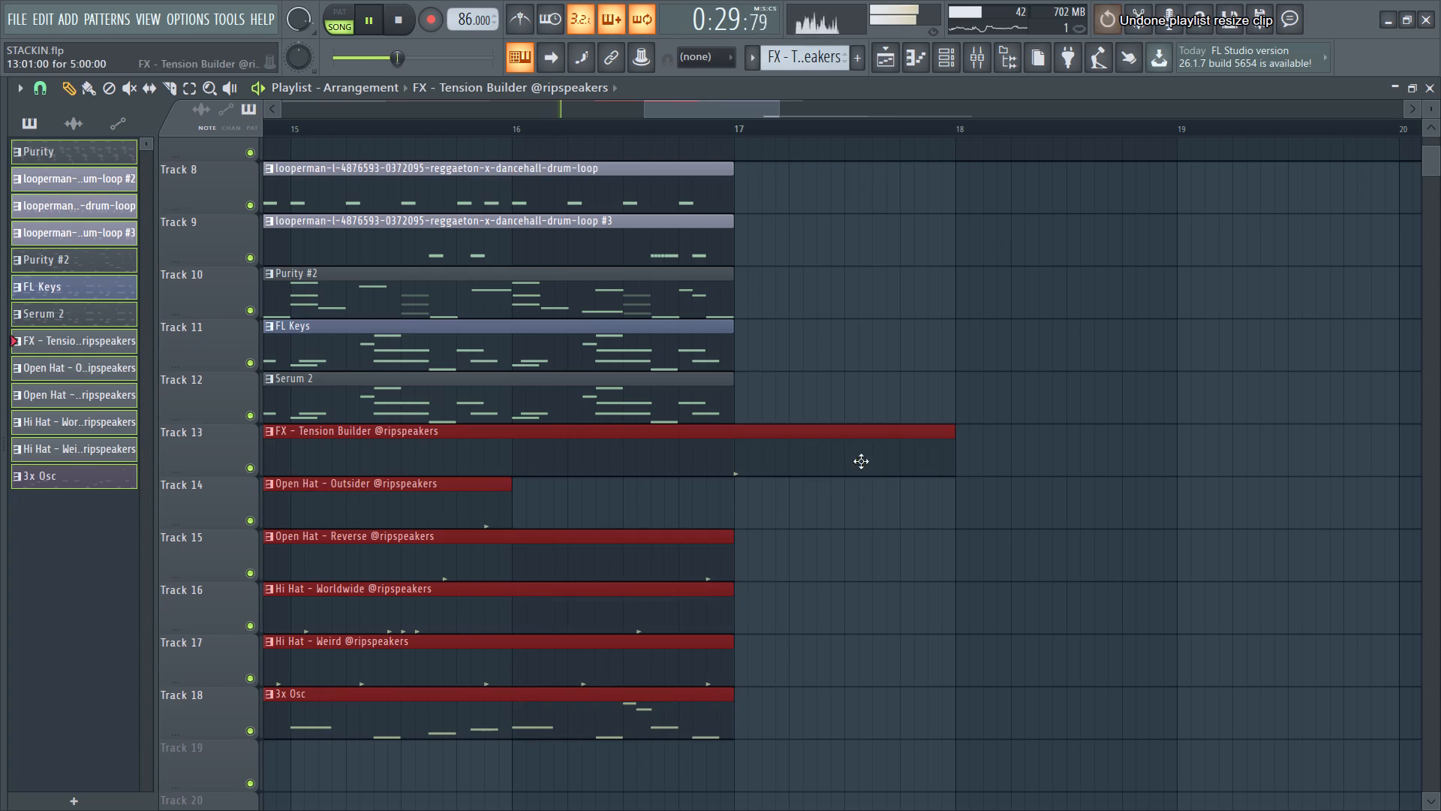
Deselect the copies and trim only the FX - Tension Builder clip on Track 13 to four bars, ending at bar 17.
left_click(807, 517, "ctrl")
left_click_drag(952, 465, 721, 547)
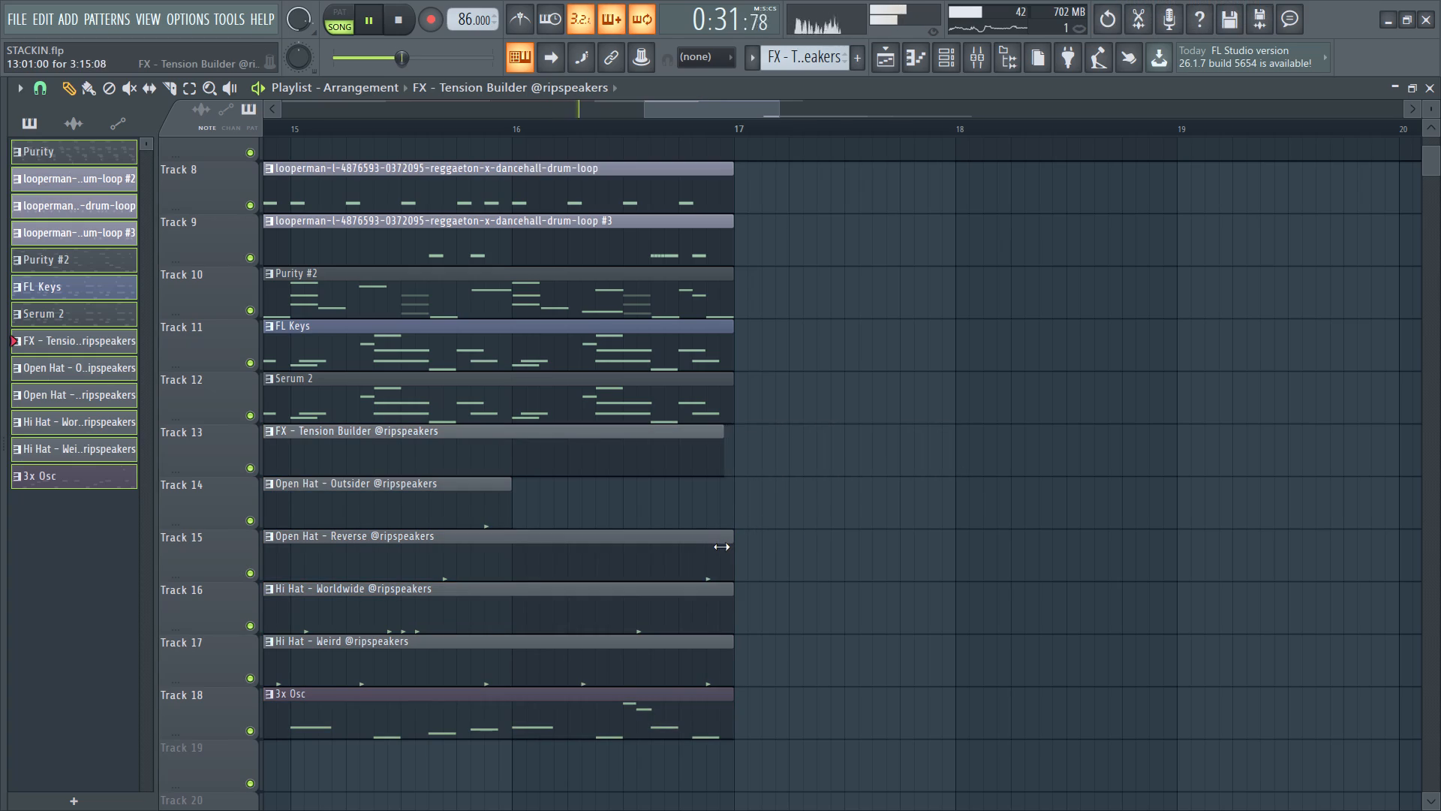
left_click_drag(721, 547, 730, 545)
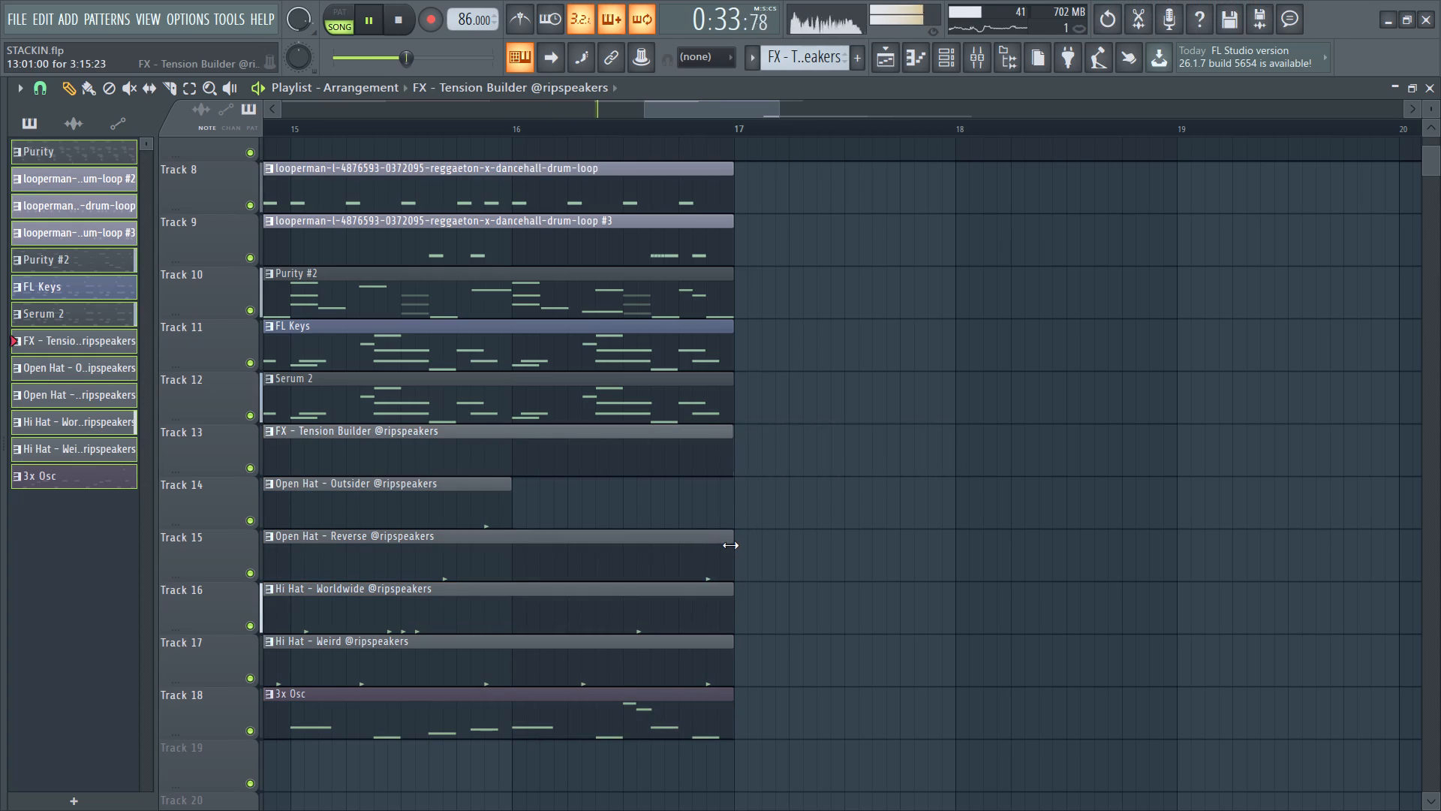
left_click_drag(730, 545, 732, 544)
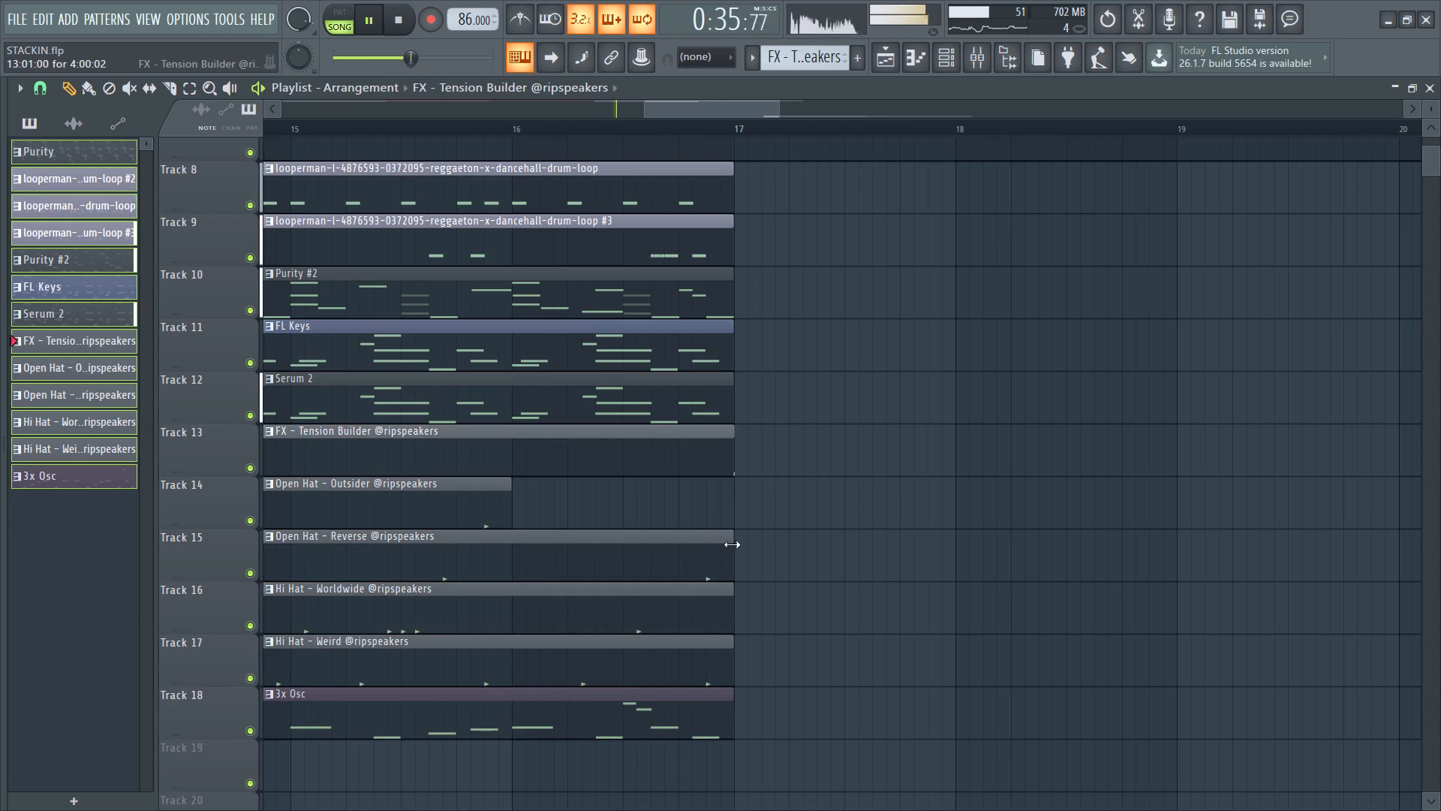
left_click_drag(732, 544, 730, 544)
scroll(655, 571, "down", 9, "ctrl")
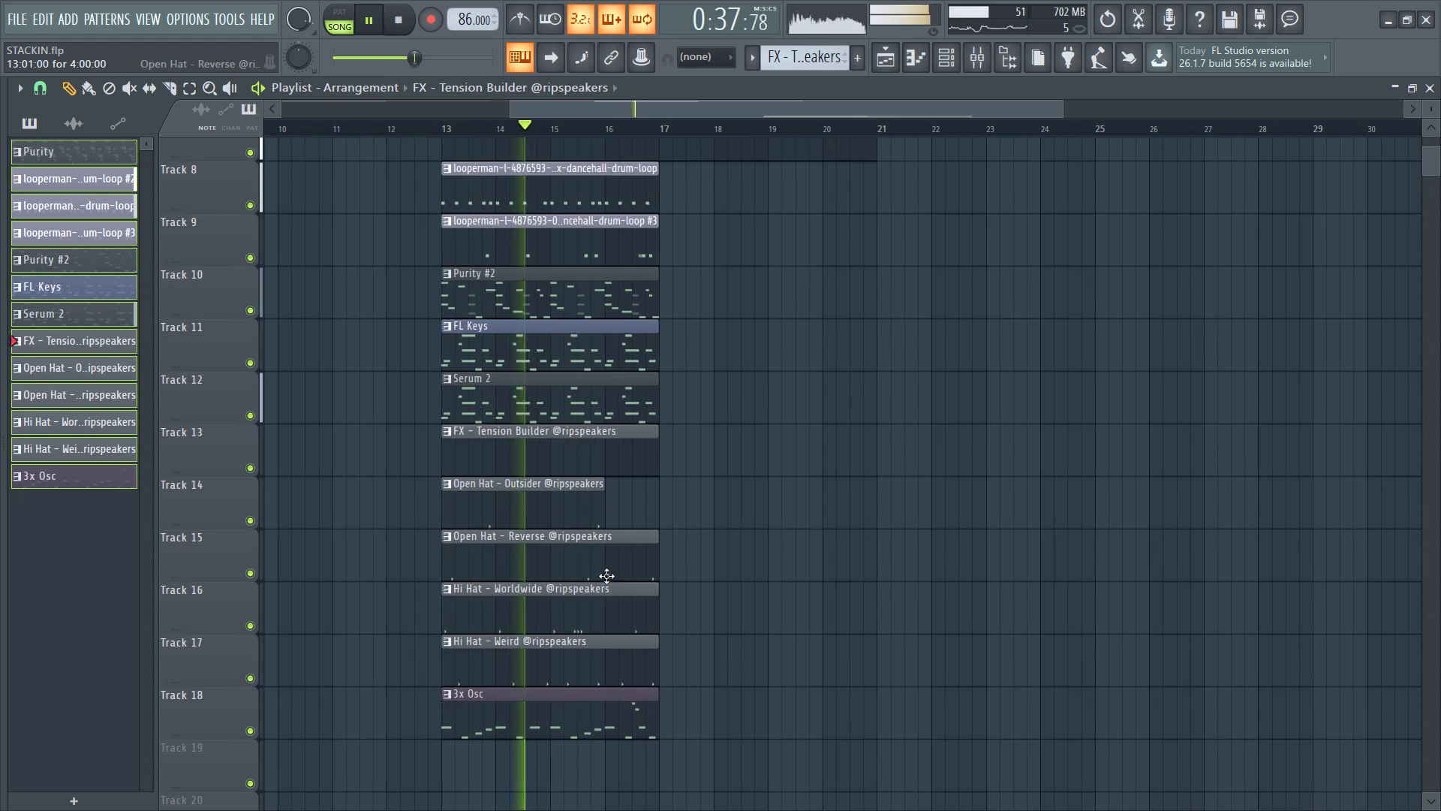
Duplicate the four-bar clips on Tracks 8 to 18 from bar 13 so the copies start at bar 17.
scroll(606, 576, "up", 3)
scroll(561, 620, "down", 3)
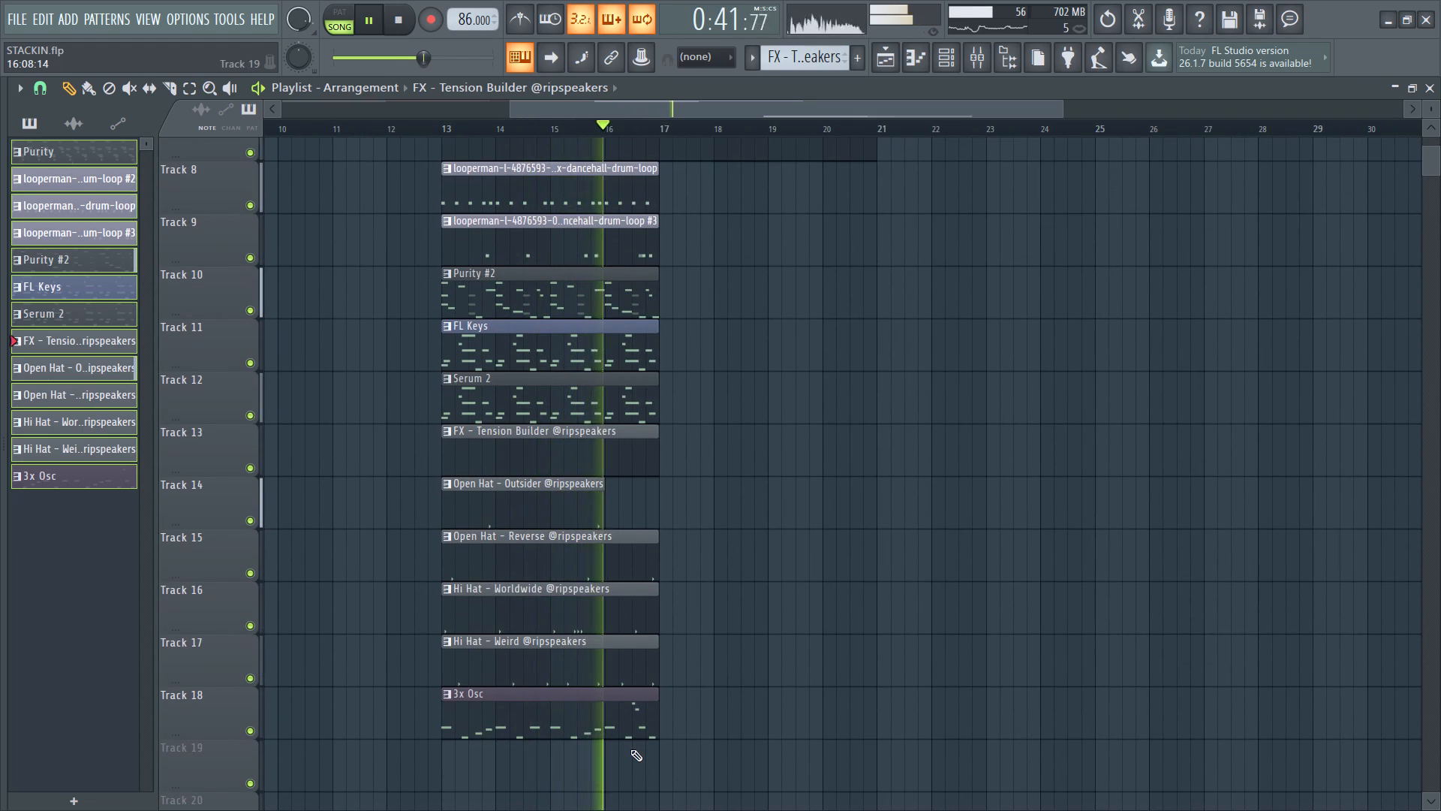
scroll(630, 752, "up", 3)
scroll(603, 629, "down", 3)
left_click_drag(588, 176, 555, 725, "ctrl")
key("ctrl+b")
Duplicate the Cymatics - Distance loop at bar 13 on Track 5 so the copy starts at bar 17.
scroll(724, 718, "up", 3)
scroll(717, 641, "up", 2)
left_click(594, 282, "ctrl")
key("ctrl+b")
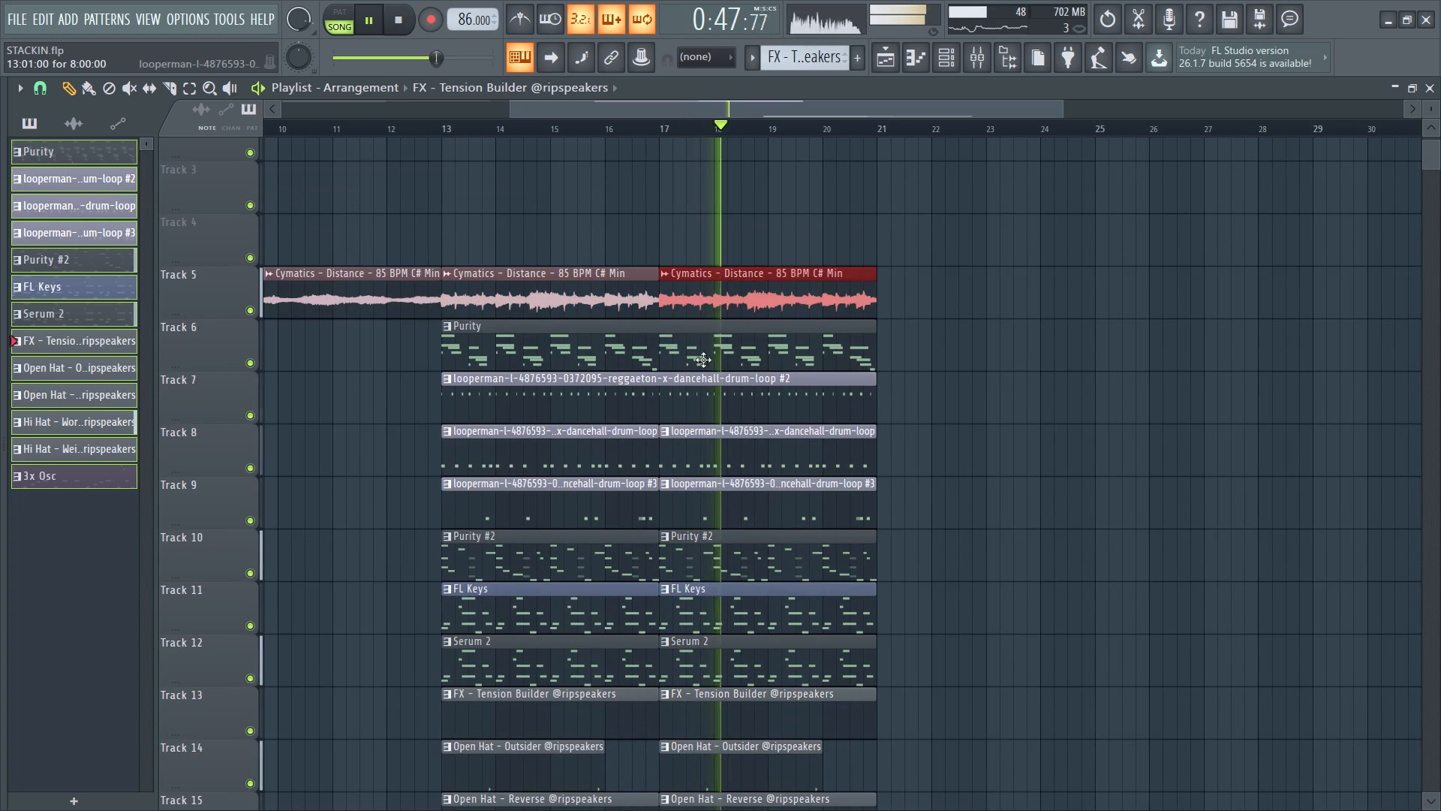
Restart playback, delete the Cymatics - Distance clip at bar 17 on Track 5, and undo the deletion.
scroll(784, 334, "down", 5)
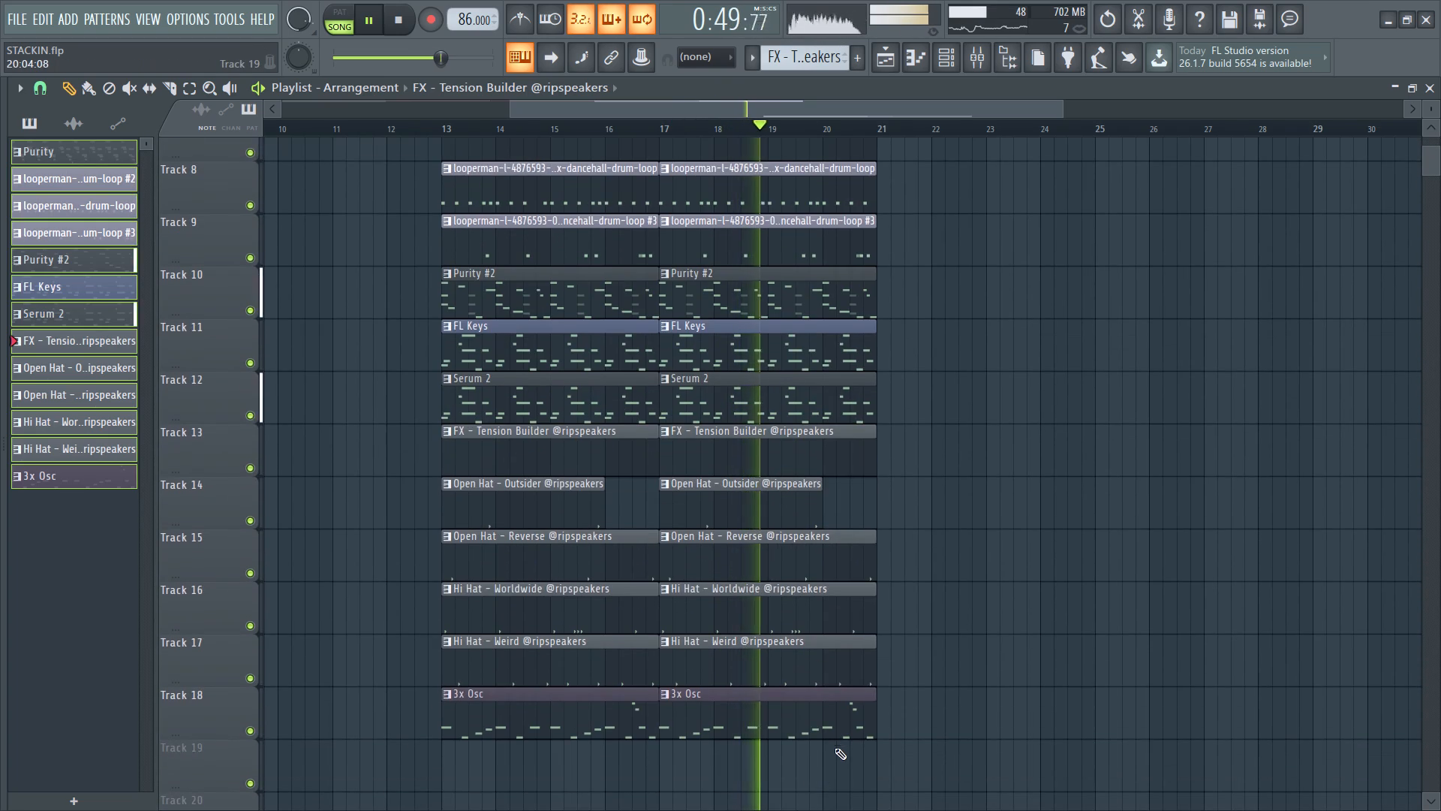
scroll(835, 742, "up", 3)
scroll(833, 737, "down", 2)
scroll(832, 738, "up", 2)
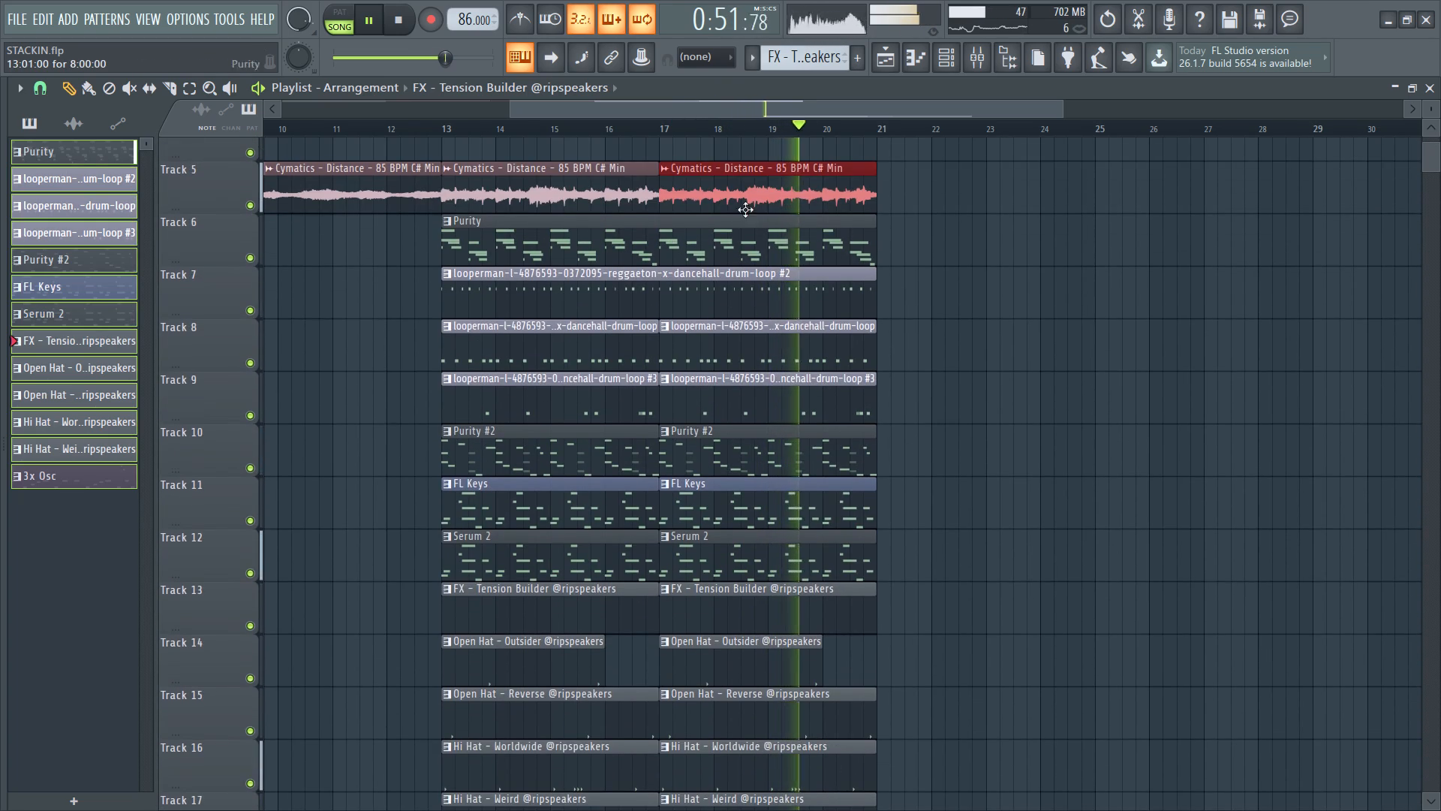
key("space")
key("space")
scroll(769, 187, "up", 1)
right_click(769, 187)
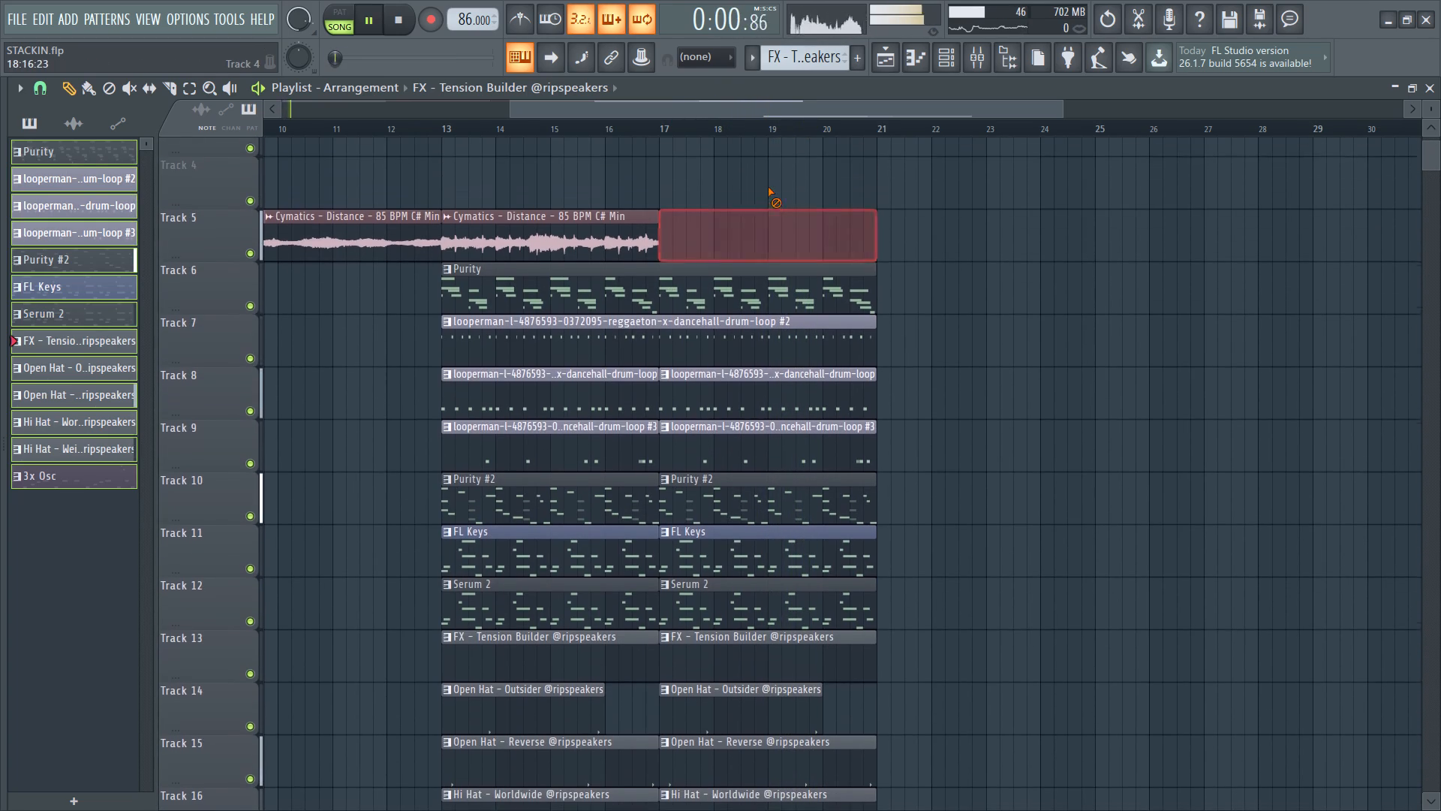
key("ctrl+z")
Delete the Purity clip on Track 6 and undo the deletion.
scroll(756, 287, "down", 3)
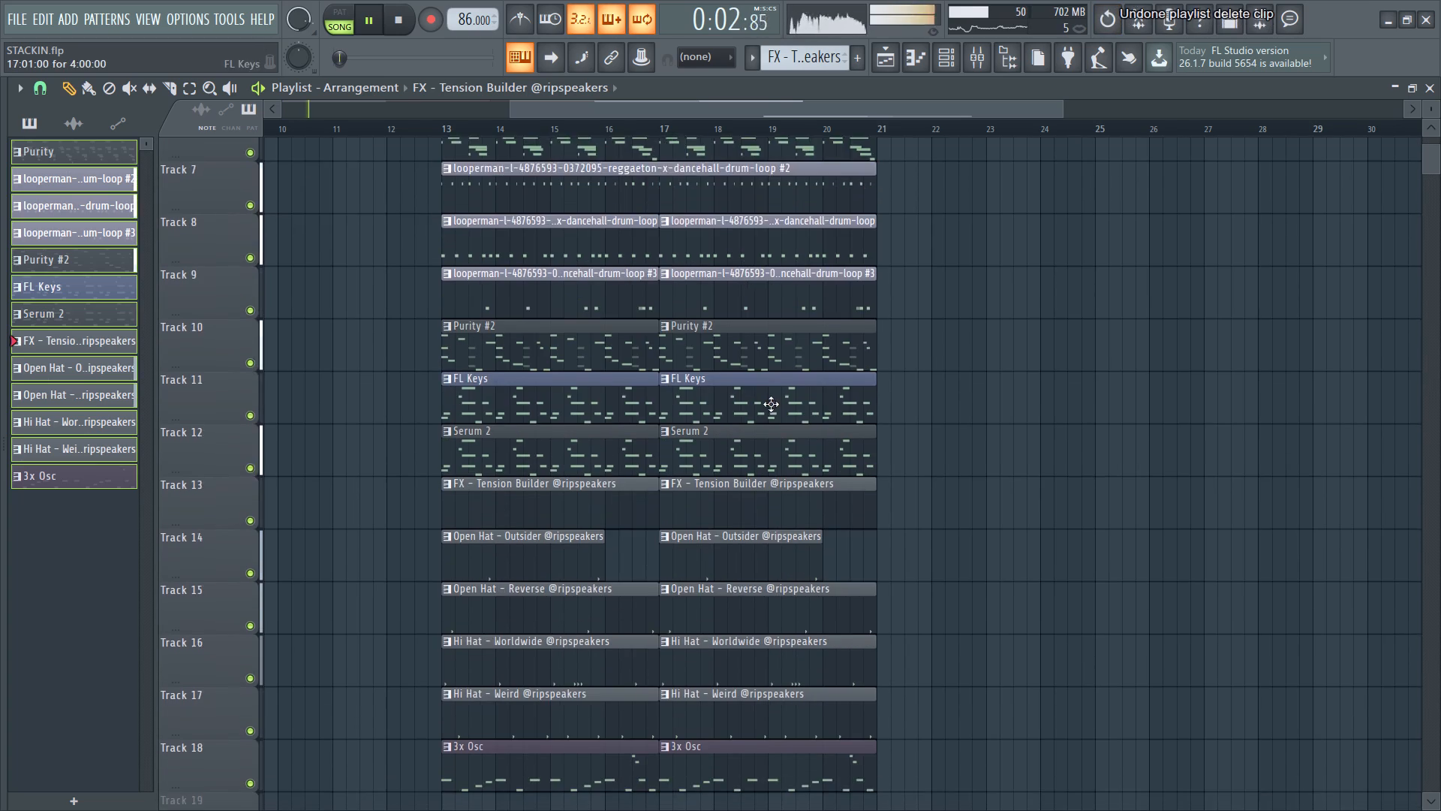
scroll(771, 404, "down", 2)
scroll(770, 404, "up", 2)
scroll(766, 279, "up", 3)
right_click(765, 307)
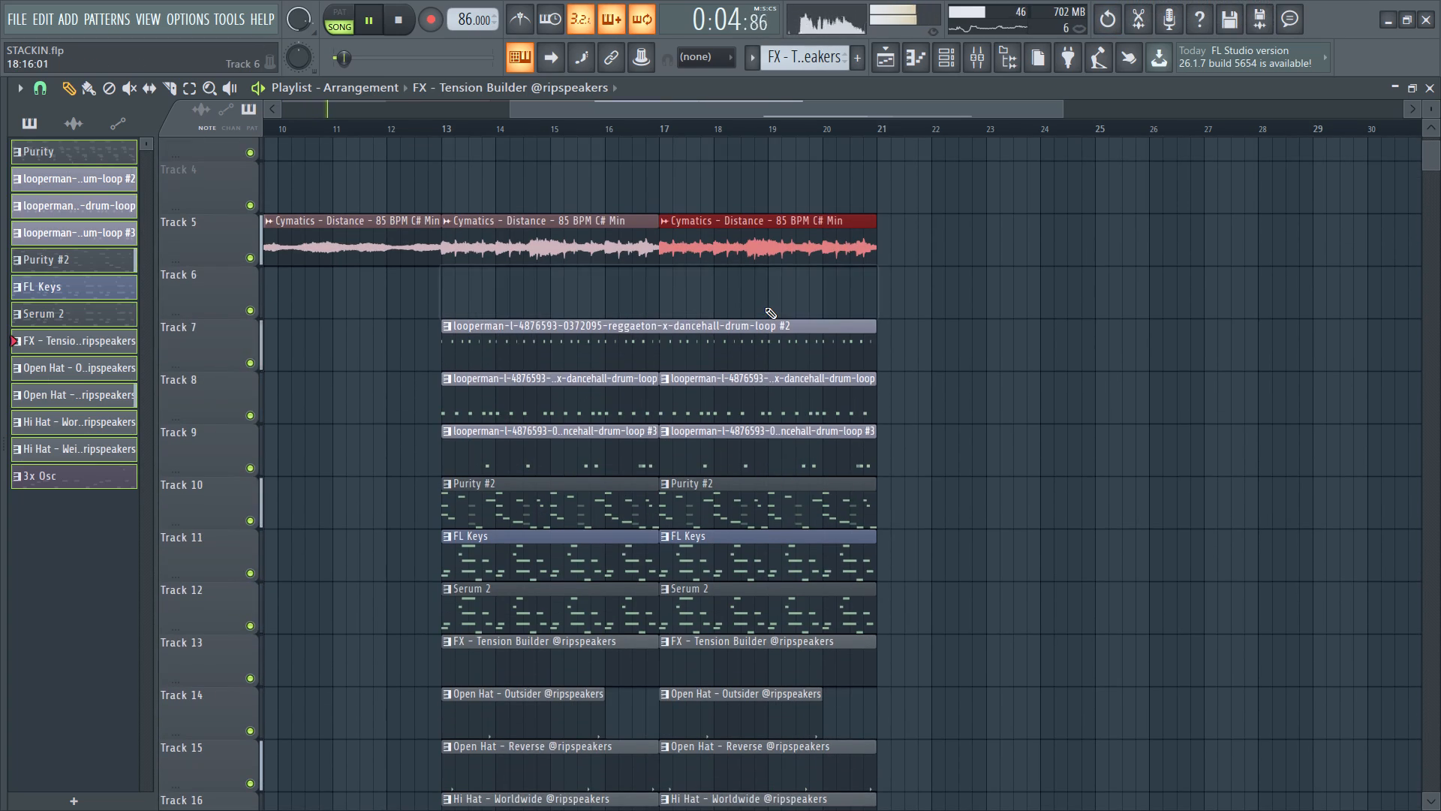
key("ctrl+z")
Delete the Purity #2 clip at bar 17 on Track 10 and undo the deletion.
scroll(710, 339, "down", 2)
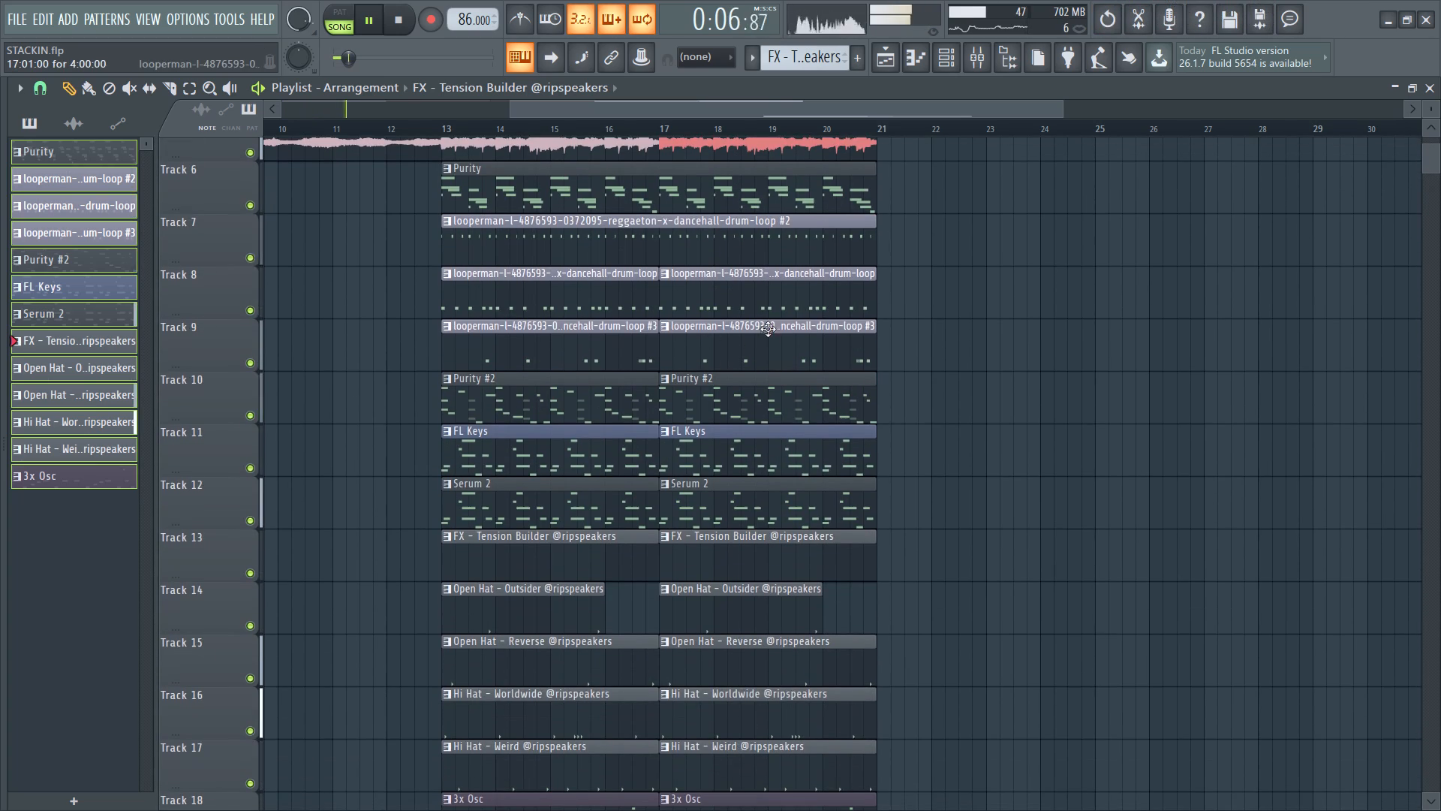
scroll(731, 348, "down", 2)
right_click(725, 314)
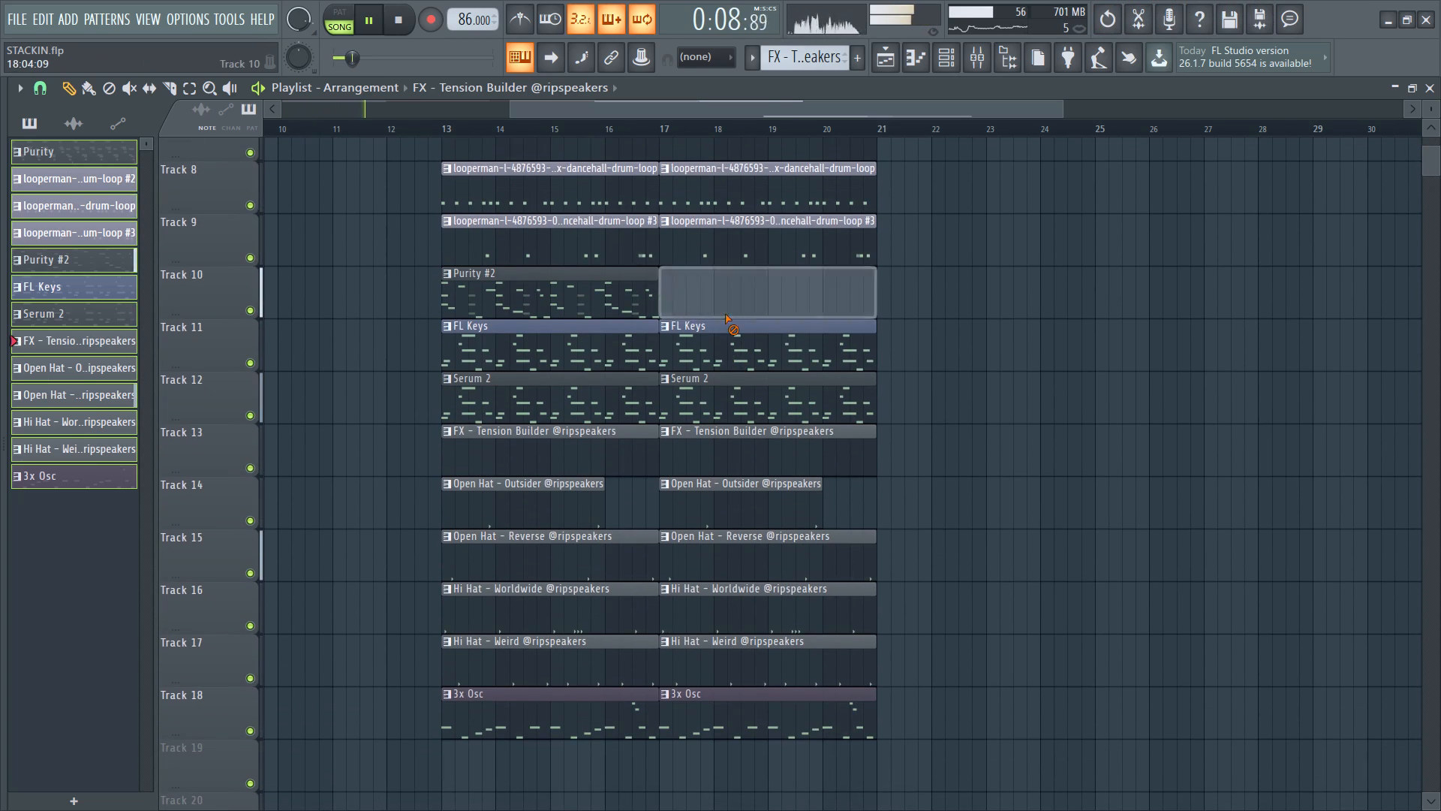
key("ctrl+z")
Unmute the 3x Osc channel in the Channel rack and restart playback.
scroll(710, 427, "down", 3)
scroll(632, 601, "down", 5, "ctrl")
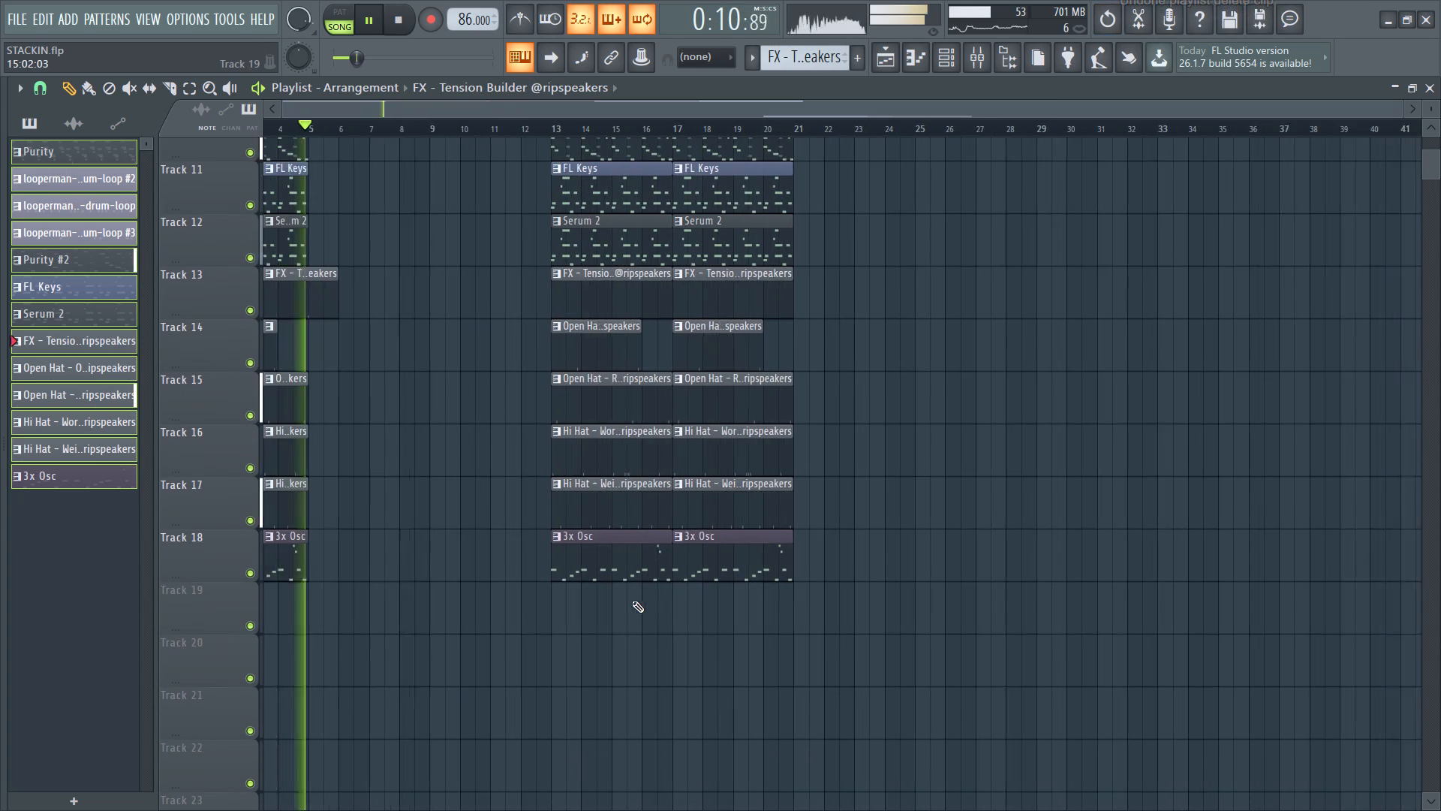
left_click(932, 47)
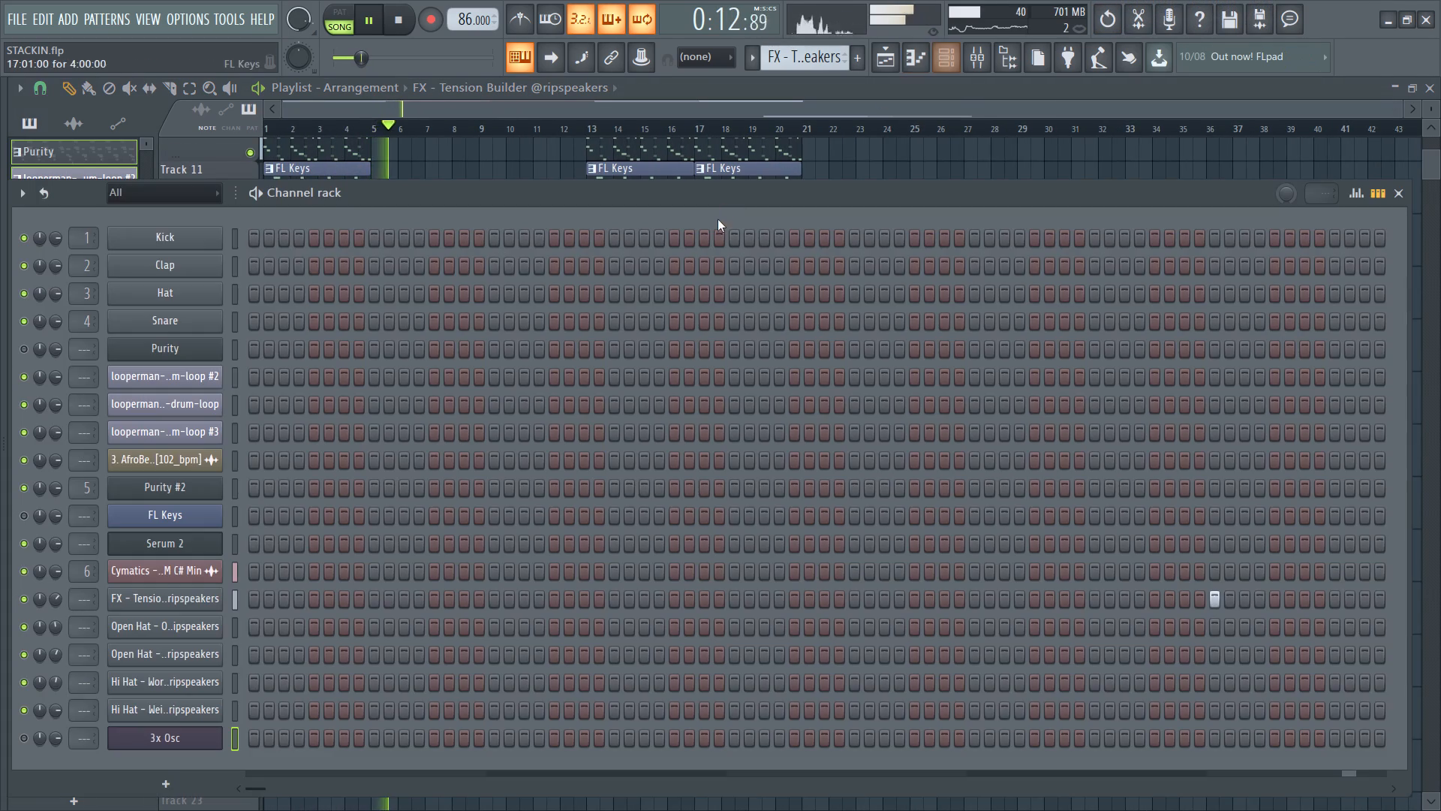
left_click(19, 743)
key("space")
key("space")
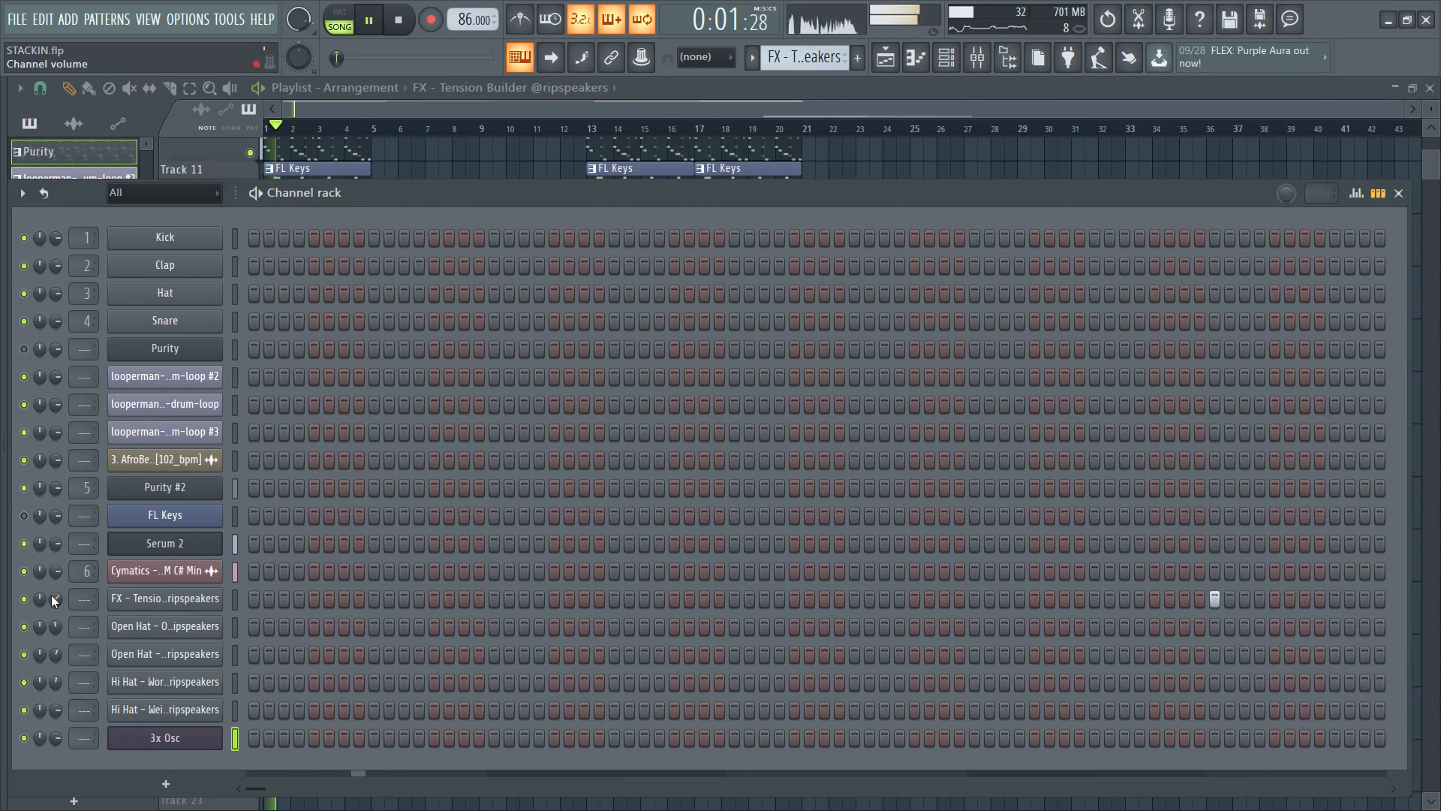
Open the first 3x Osc clip on Track 18 in the Piano roll and restart playback.
left_click(907, 53)
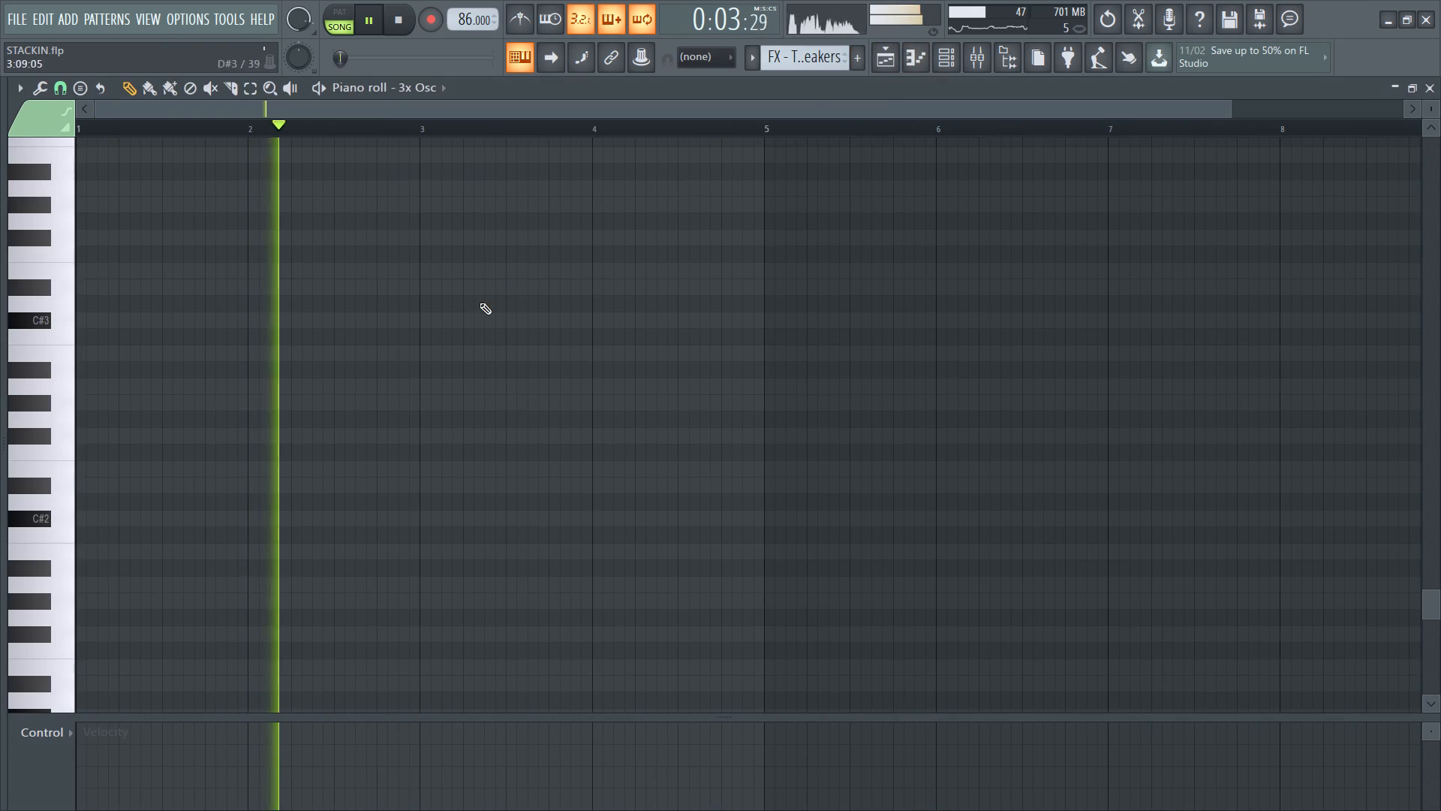
left_click(916, 65)
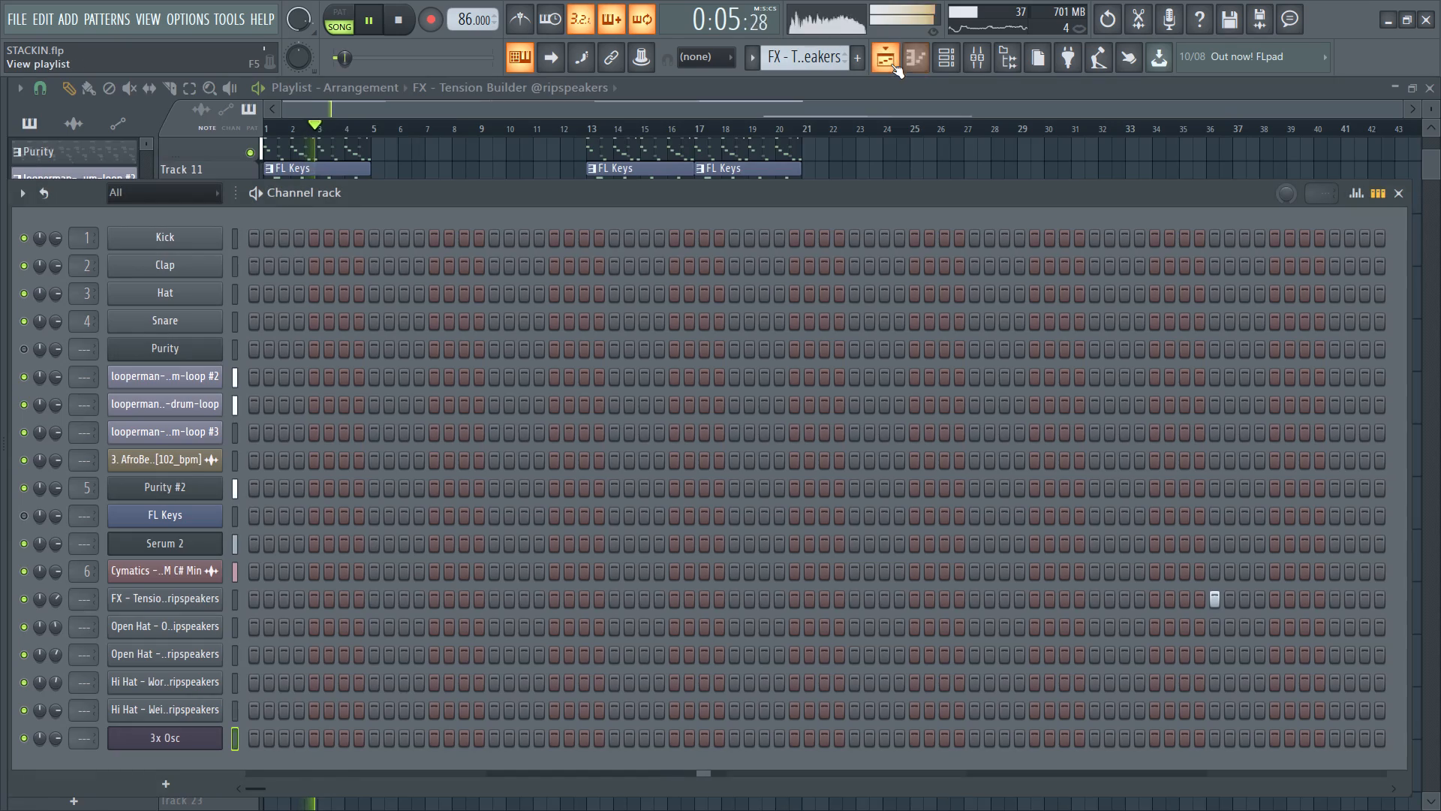
left_click(891, 64)
double_click(316, 557)
key("space")
key("space")
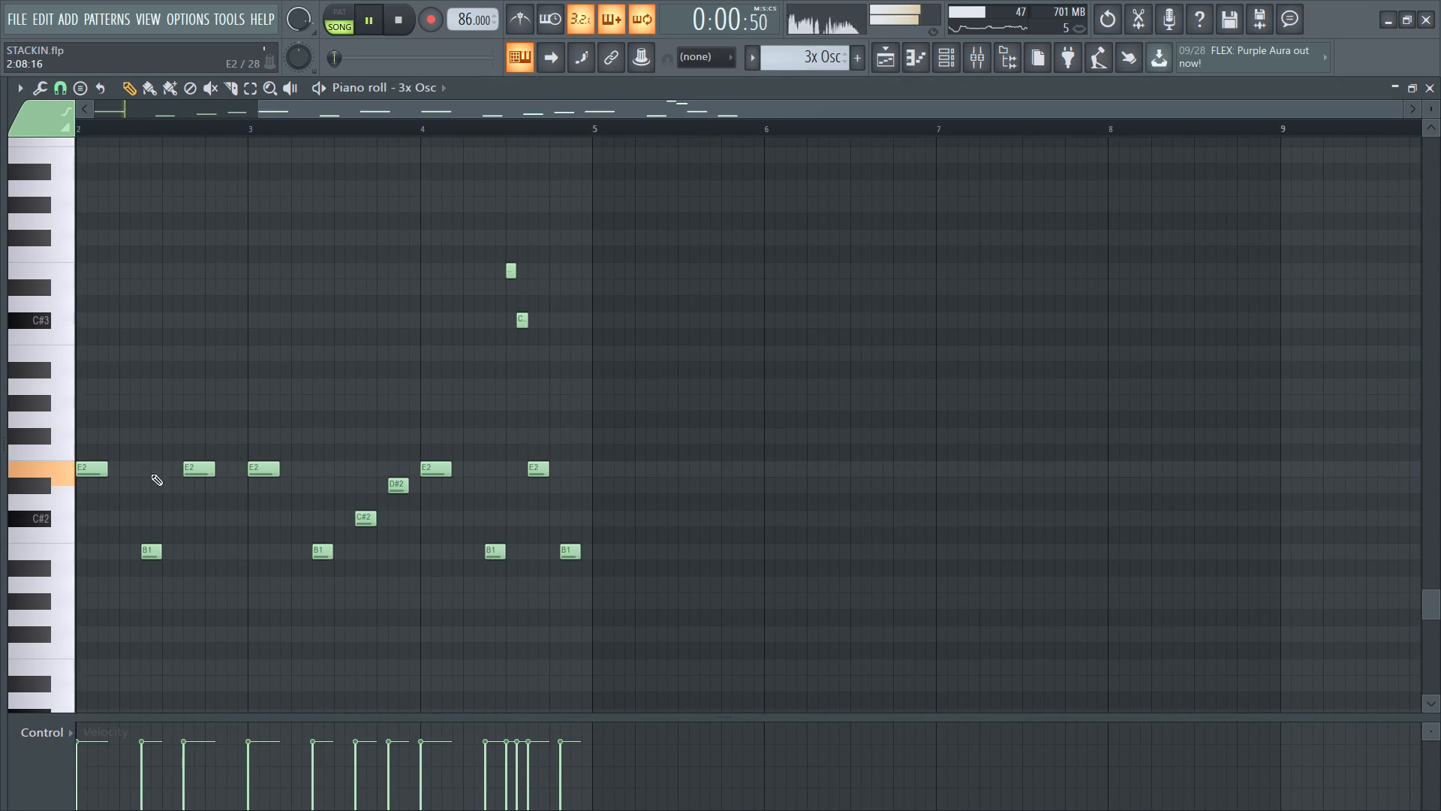
Lower all the E2 notes of the 3x Osc bassline by one semitone to D#2, including the first note in bar 1.
left_click_drag(86, 475, 580, 472, "ctrl")
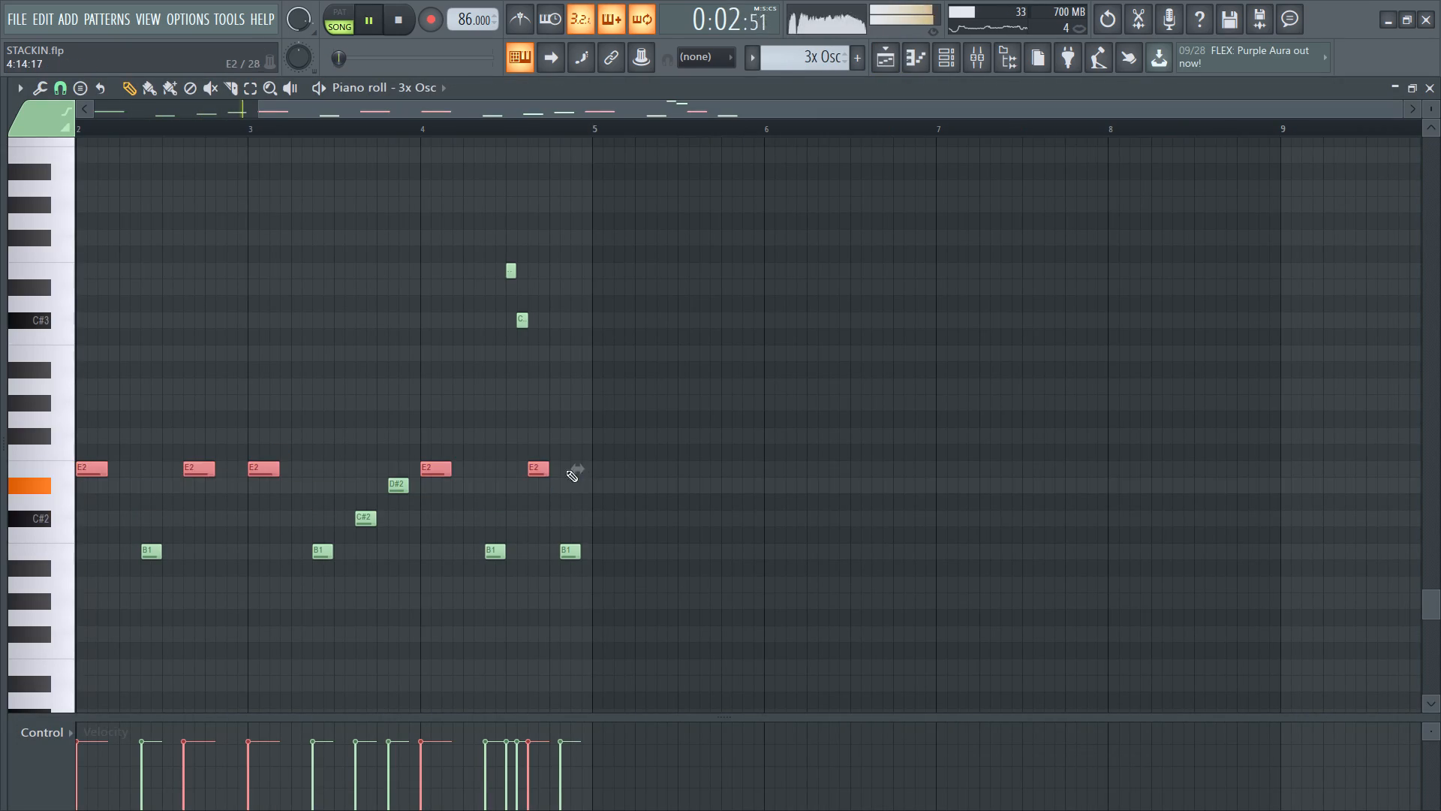
key("shift+Down")
key("space")
key("space")
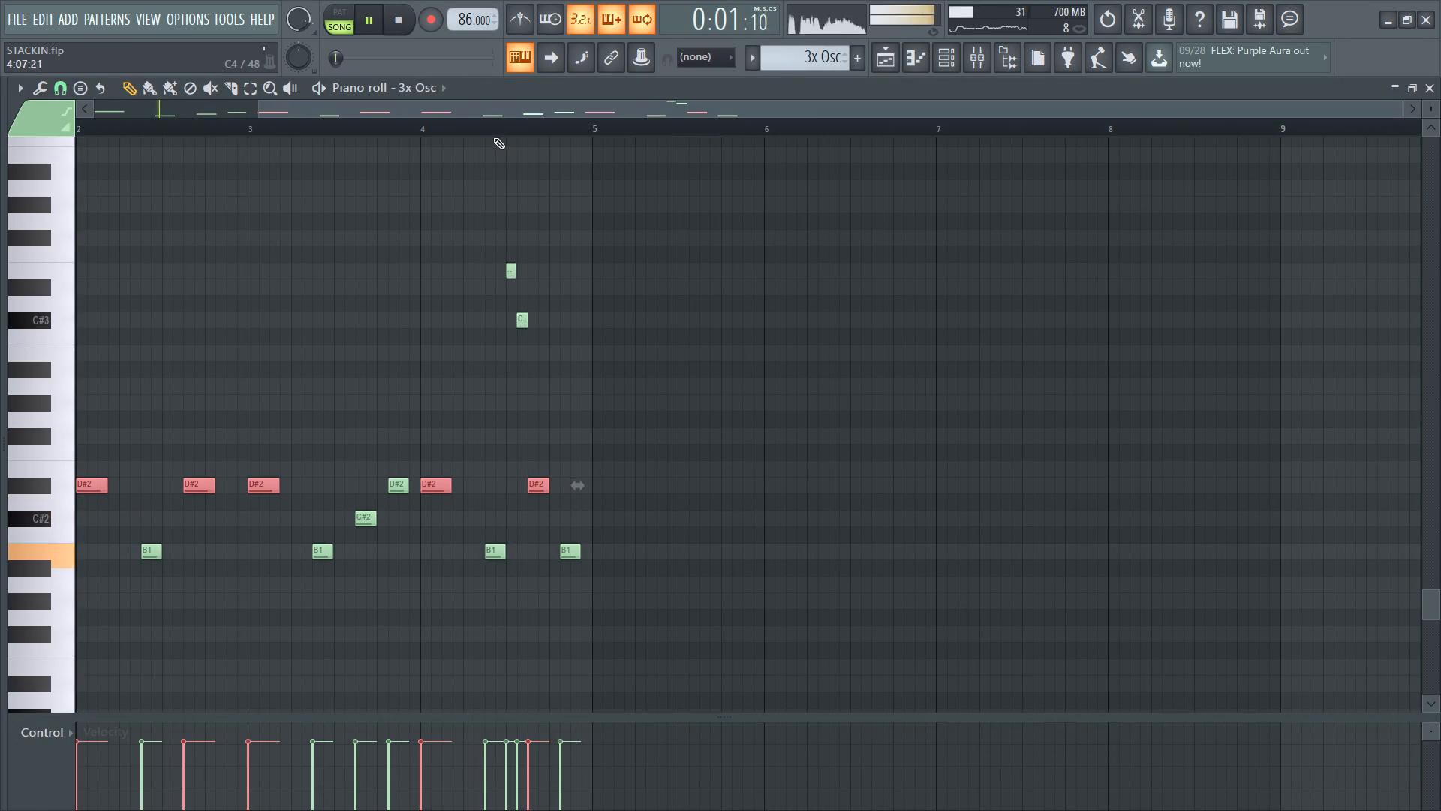
left_click_drag(489, 101, 278, 122)
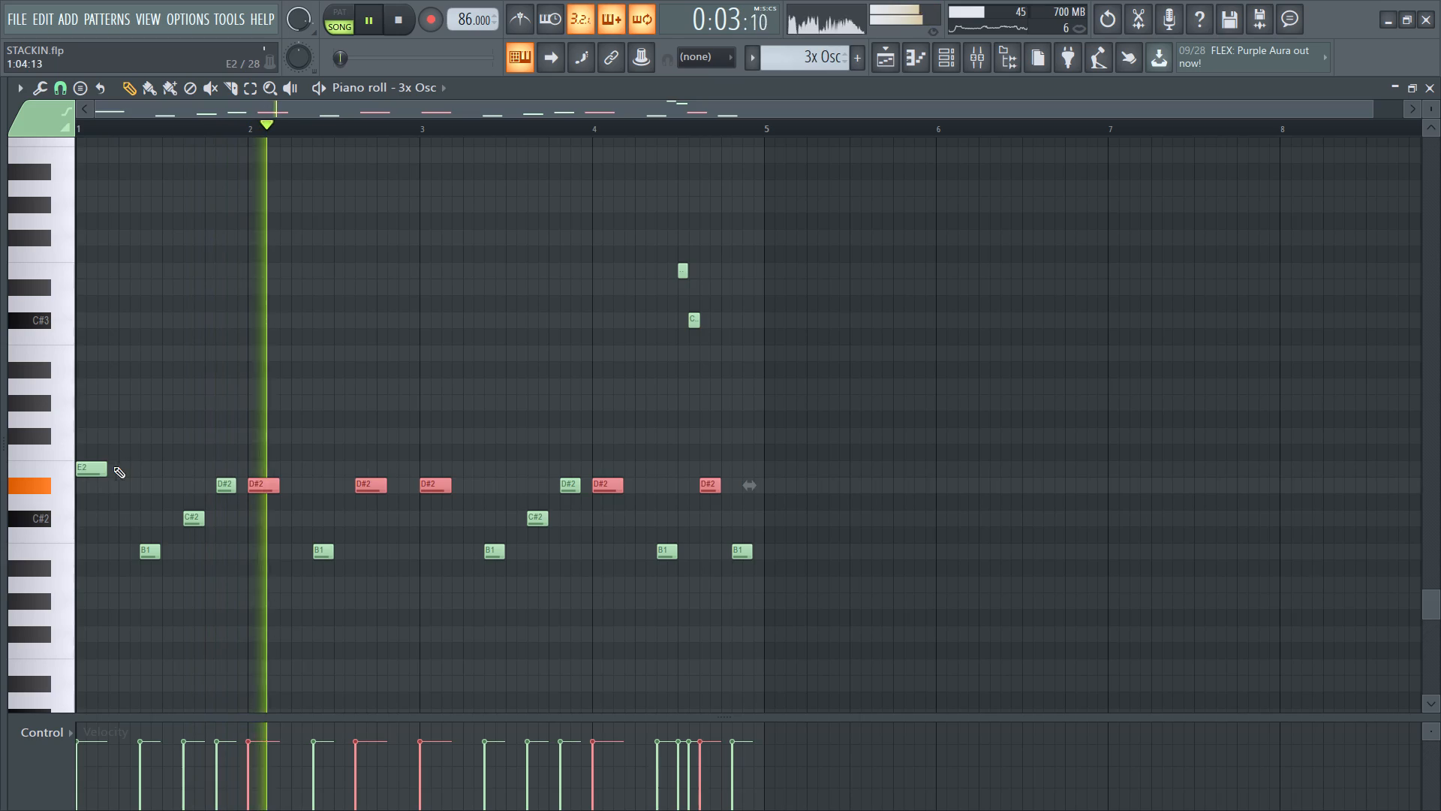
left_click(98, 468, "ctrl")
key("shift+Down")
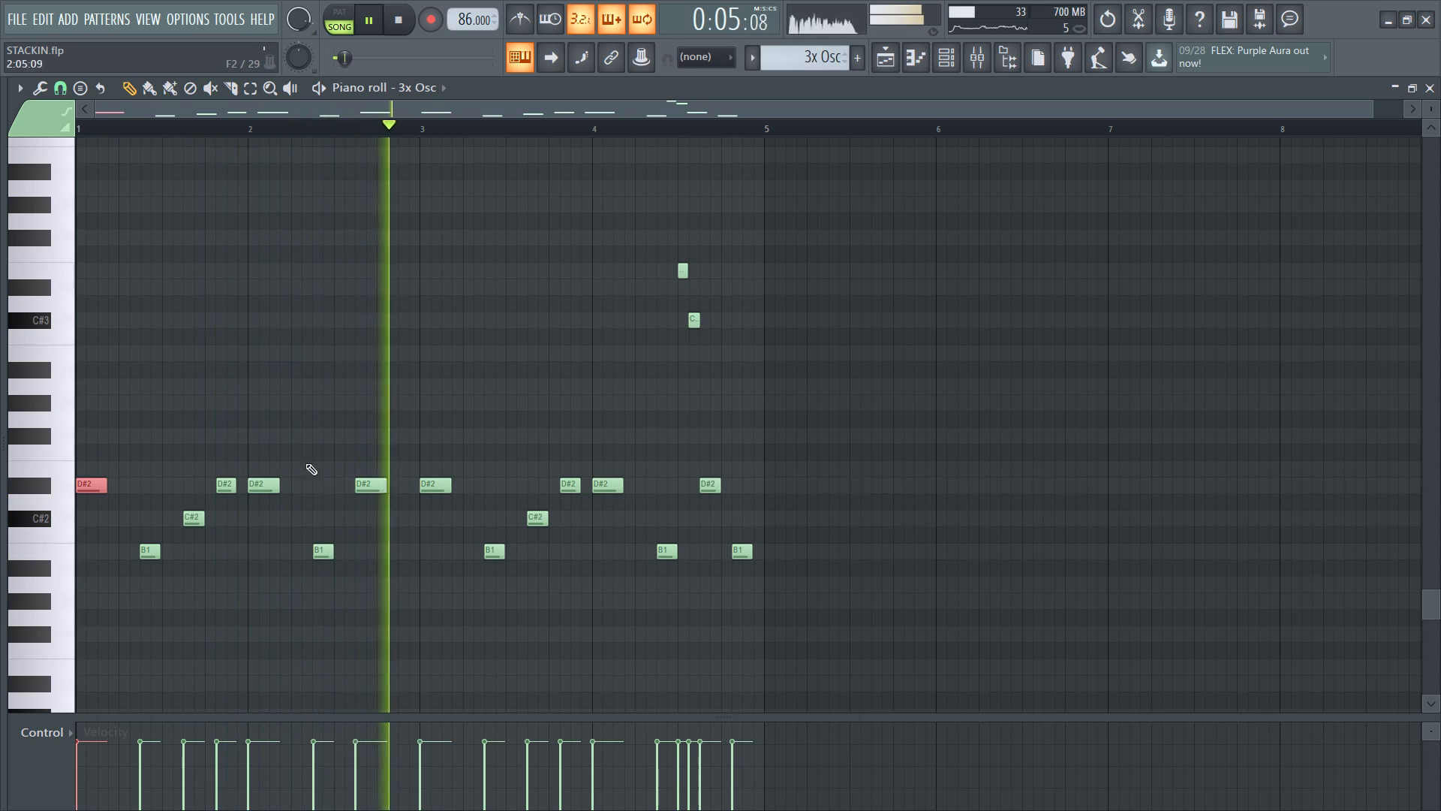
Transpose all the D#2 notes in bars 1 to 4 down one octave to D#1.
left_click_drag(81, 477, 563, 513, "ctrl")
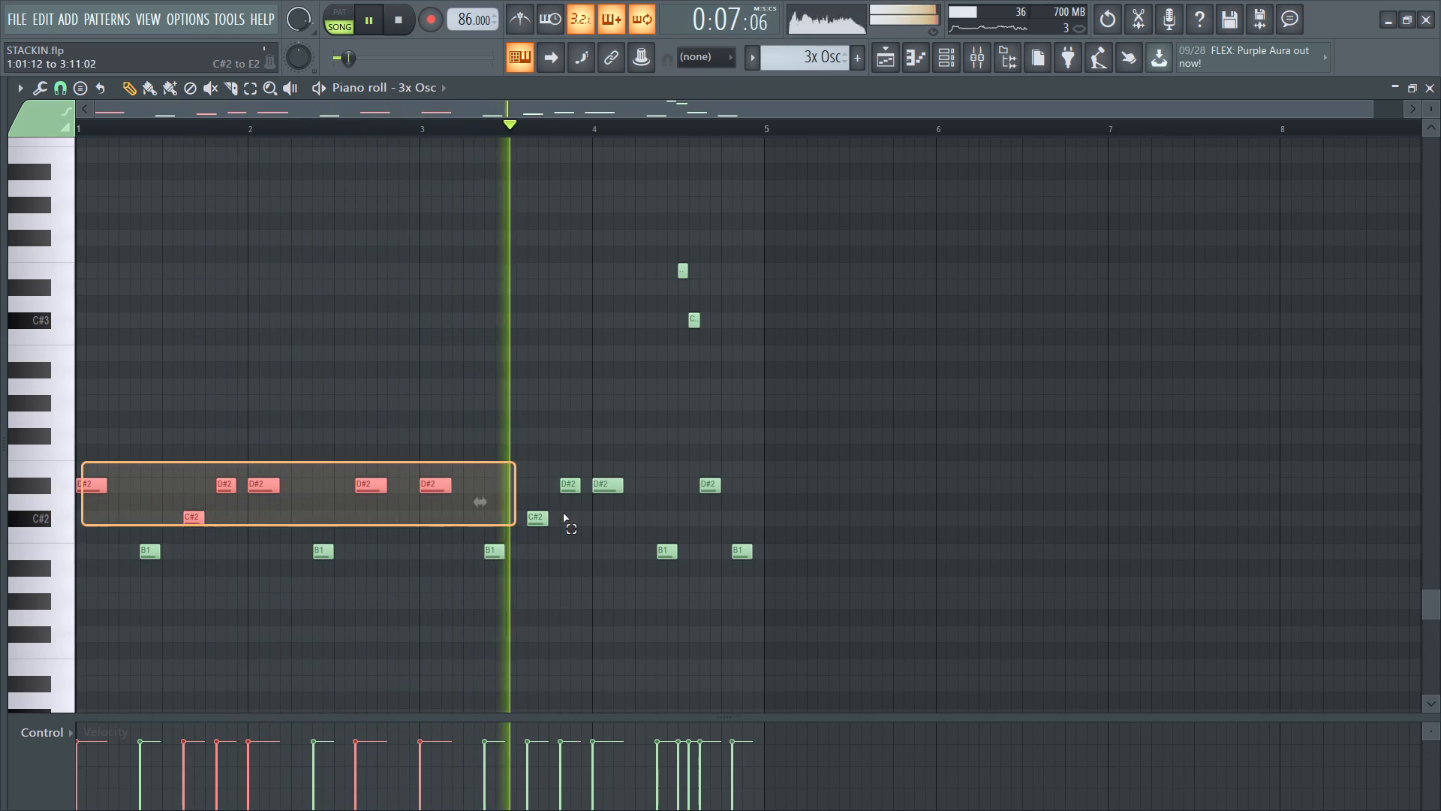
left_click_drag(563, 513, 778, 493, "ctrl")
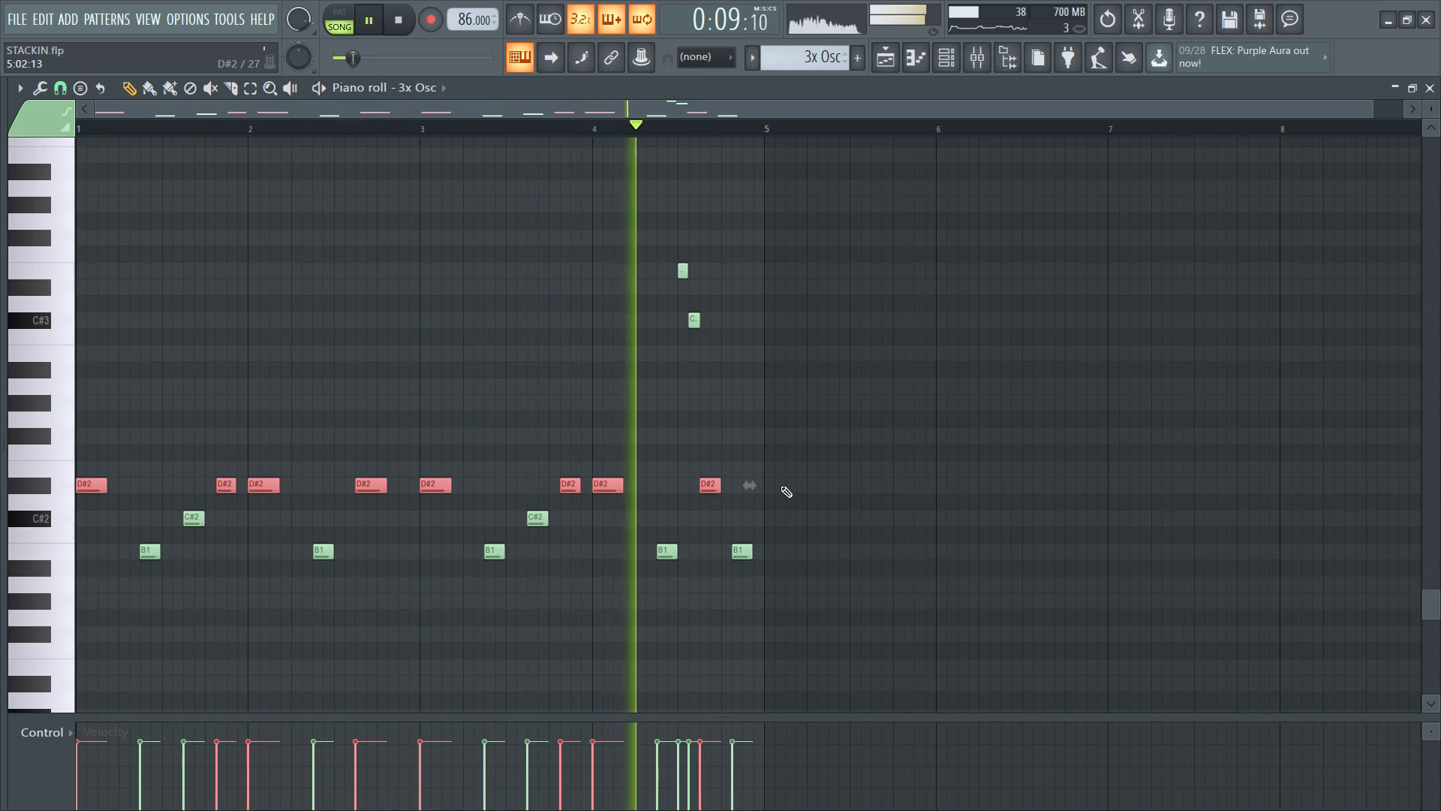
key("ctrl+Down")
key("space")
key("space")
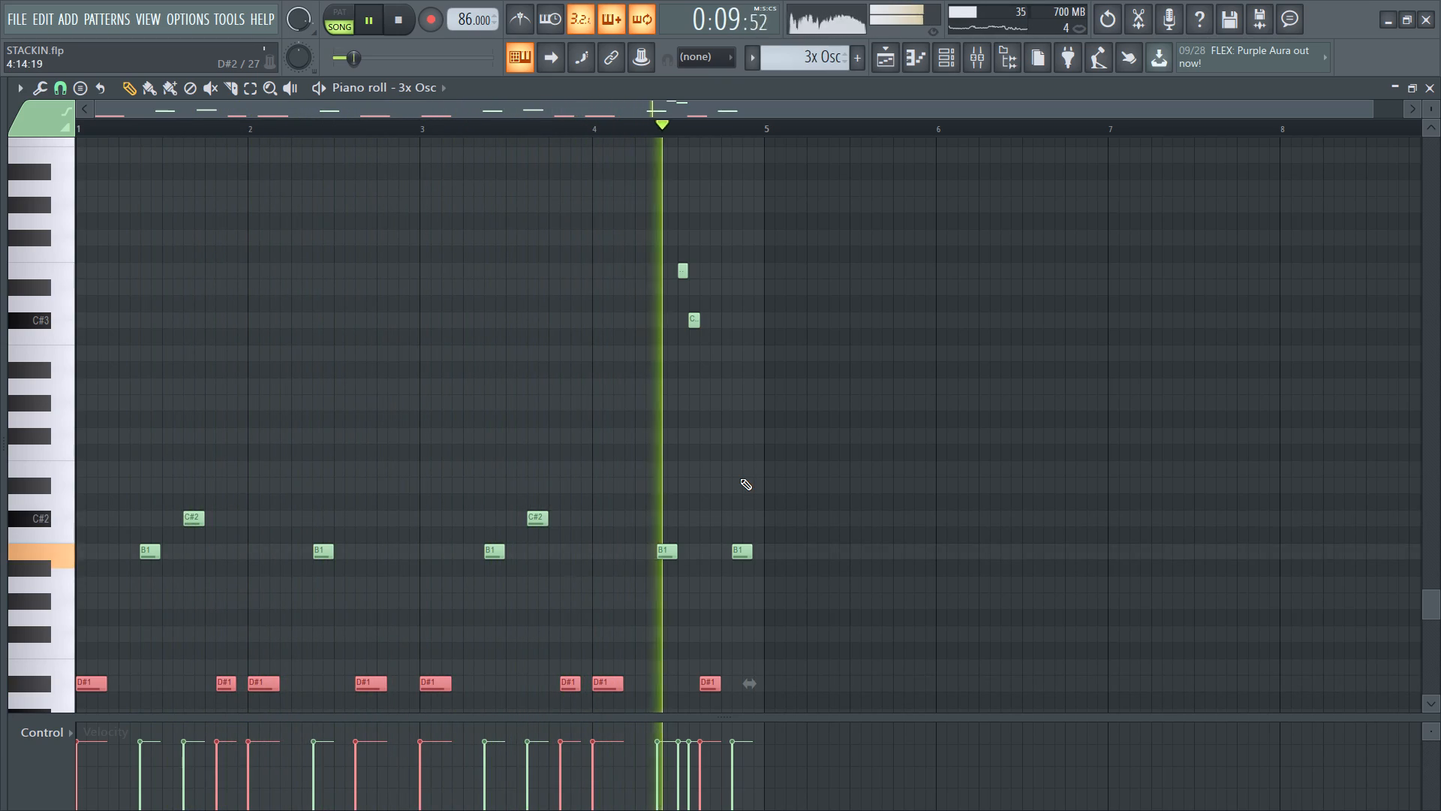
Add an A2 note after the C#3 in bar 4, trim it to about one step, and replay the passage.
scroll(711, 369, "up", 4, "ctrl")
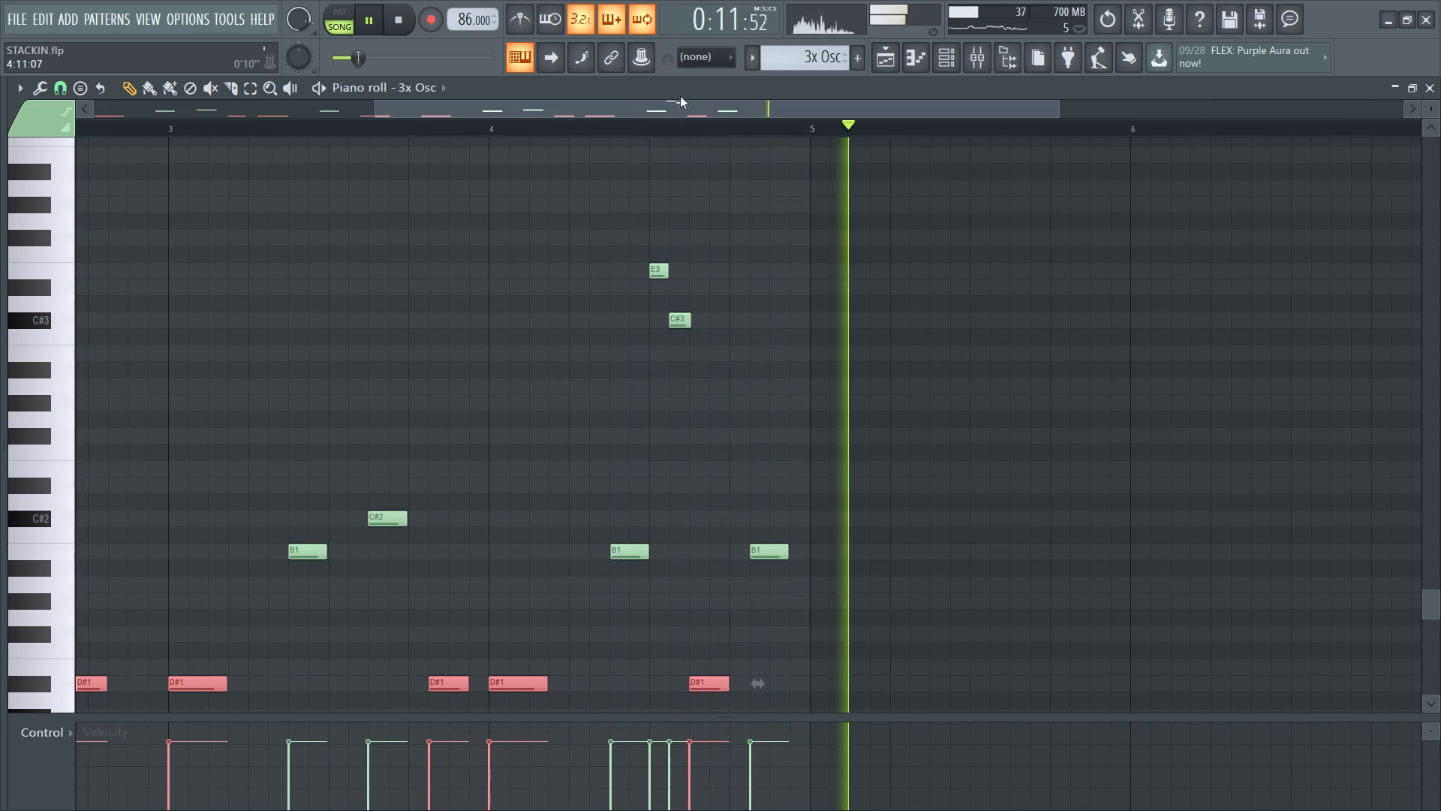
left_click(601, 131)
scroll(694, 375, "up", 4, "ctrl")
key("ctrl+space")
left_click_drag(708, 381, 723, 395)
key("space")
key("space")
key("space")
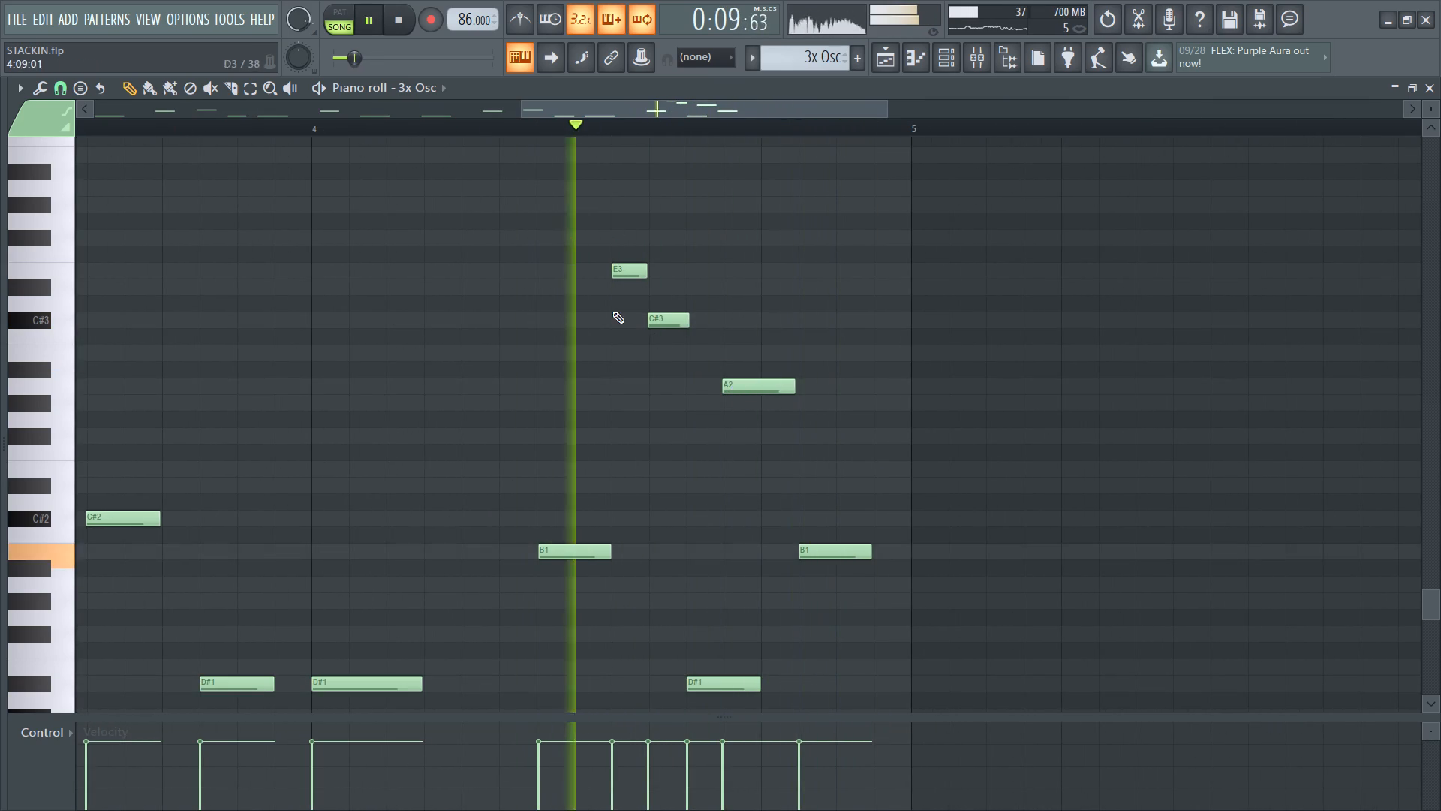
key("space")
key("space")
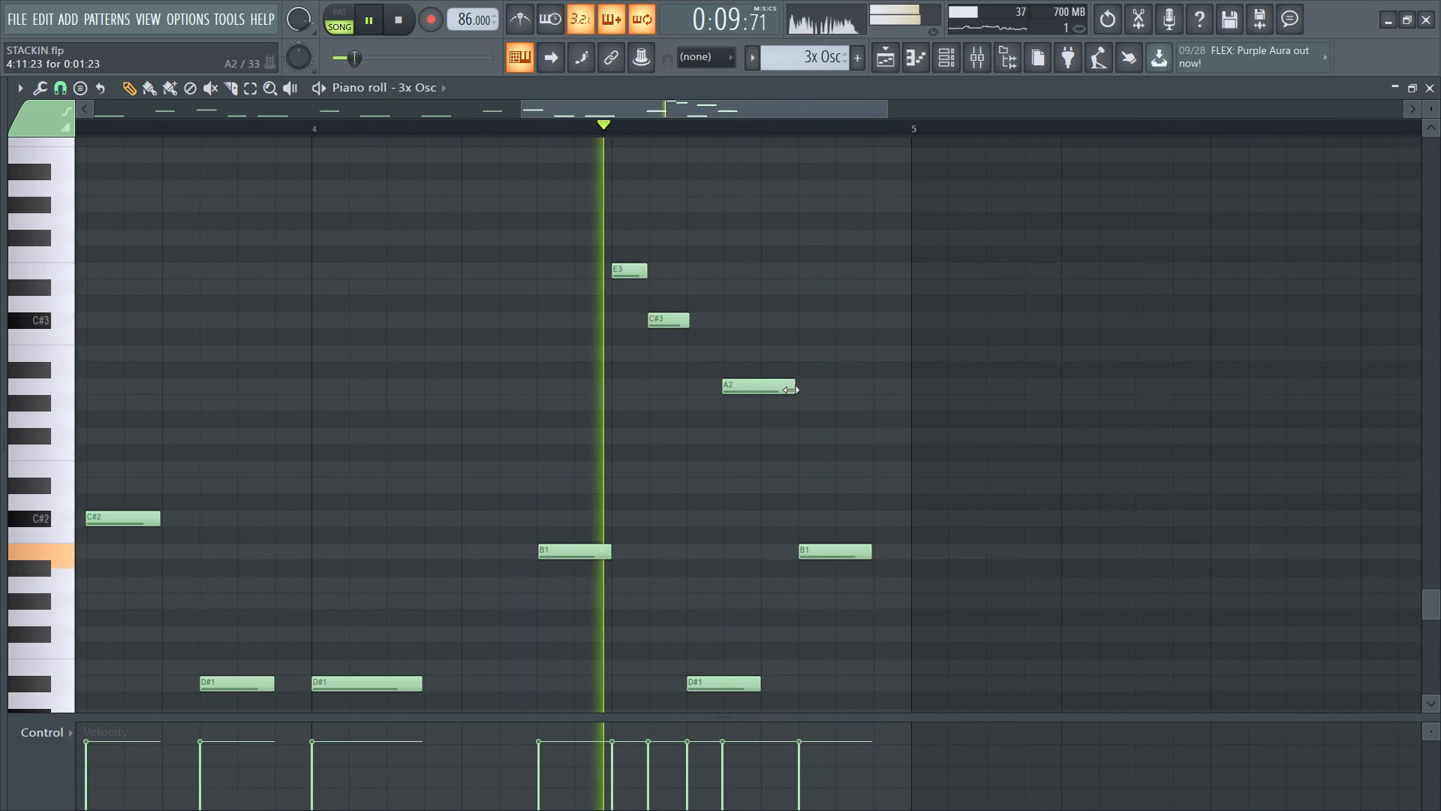
left_click_drag(791, 390, 755, 407)
key("space")
key("space")
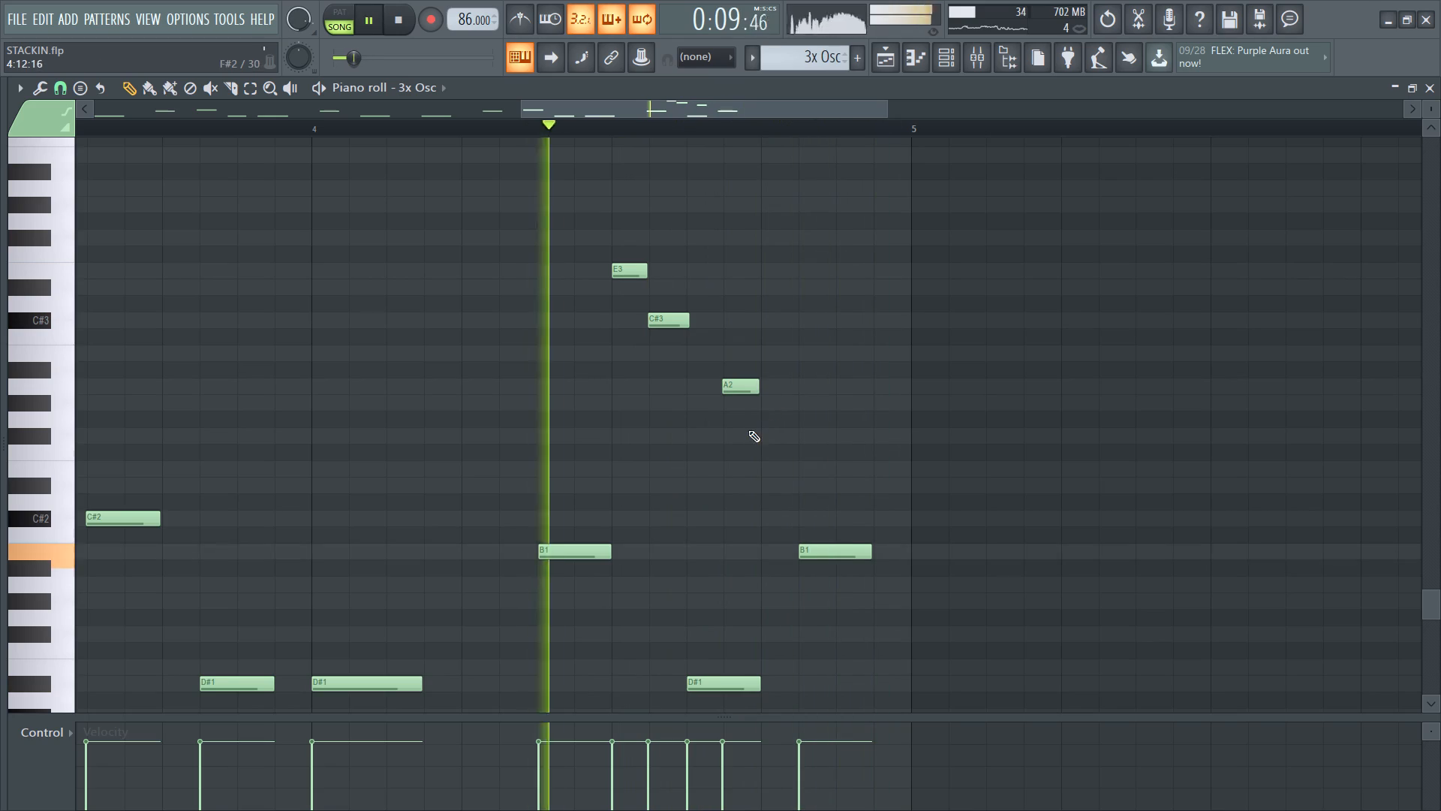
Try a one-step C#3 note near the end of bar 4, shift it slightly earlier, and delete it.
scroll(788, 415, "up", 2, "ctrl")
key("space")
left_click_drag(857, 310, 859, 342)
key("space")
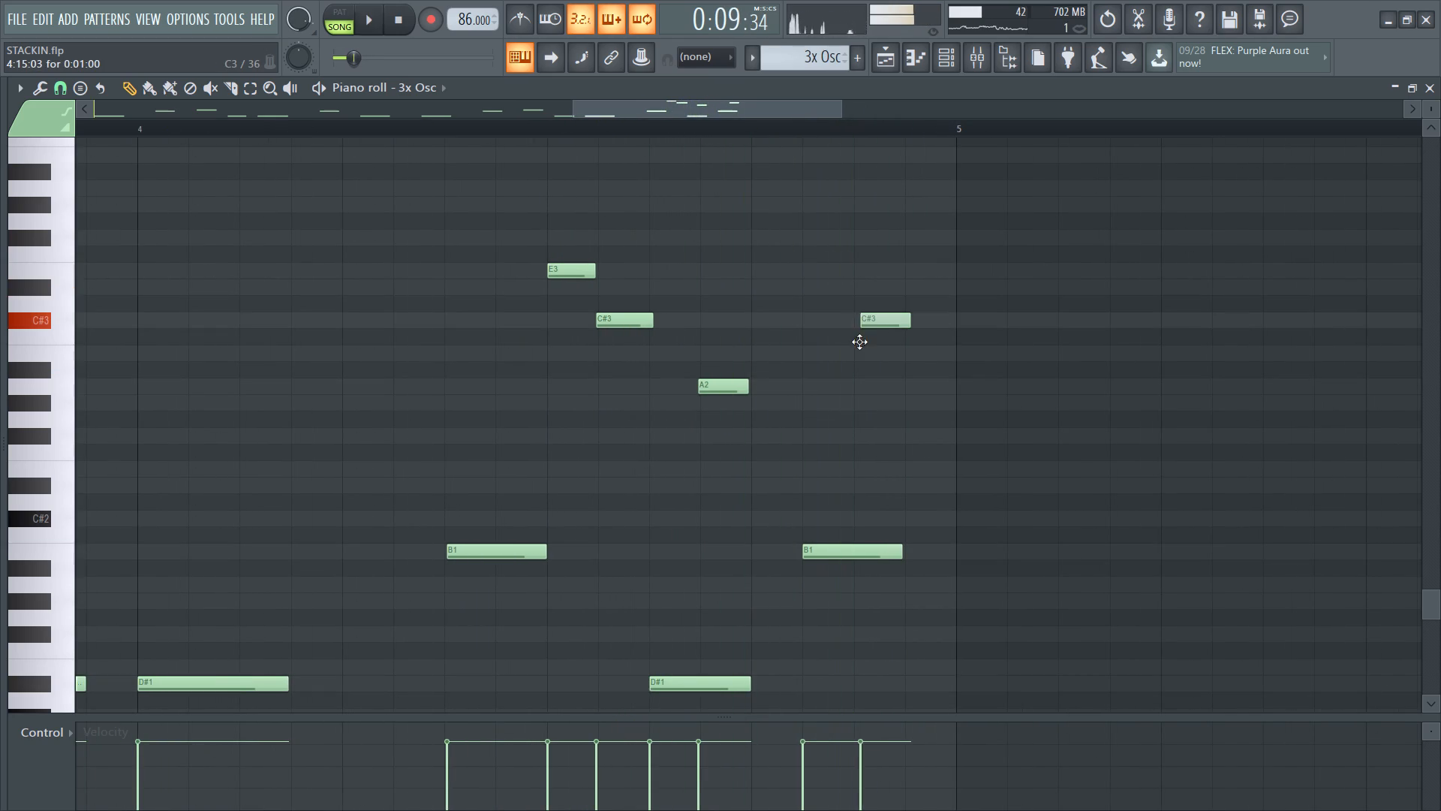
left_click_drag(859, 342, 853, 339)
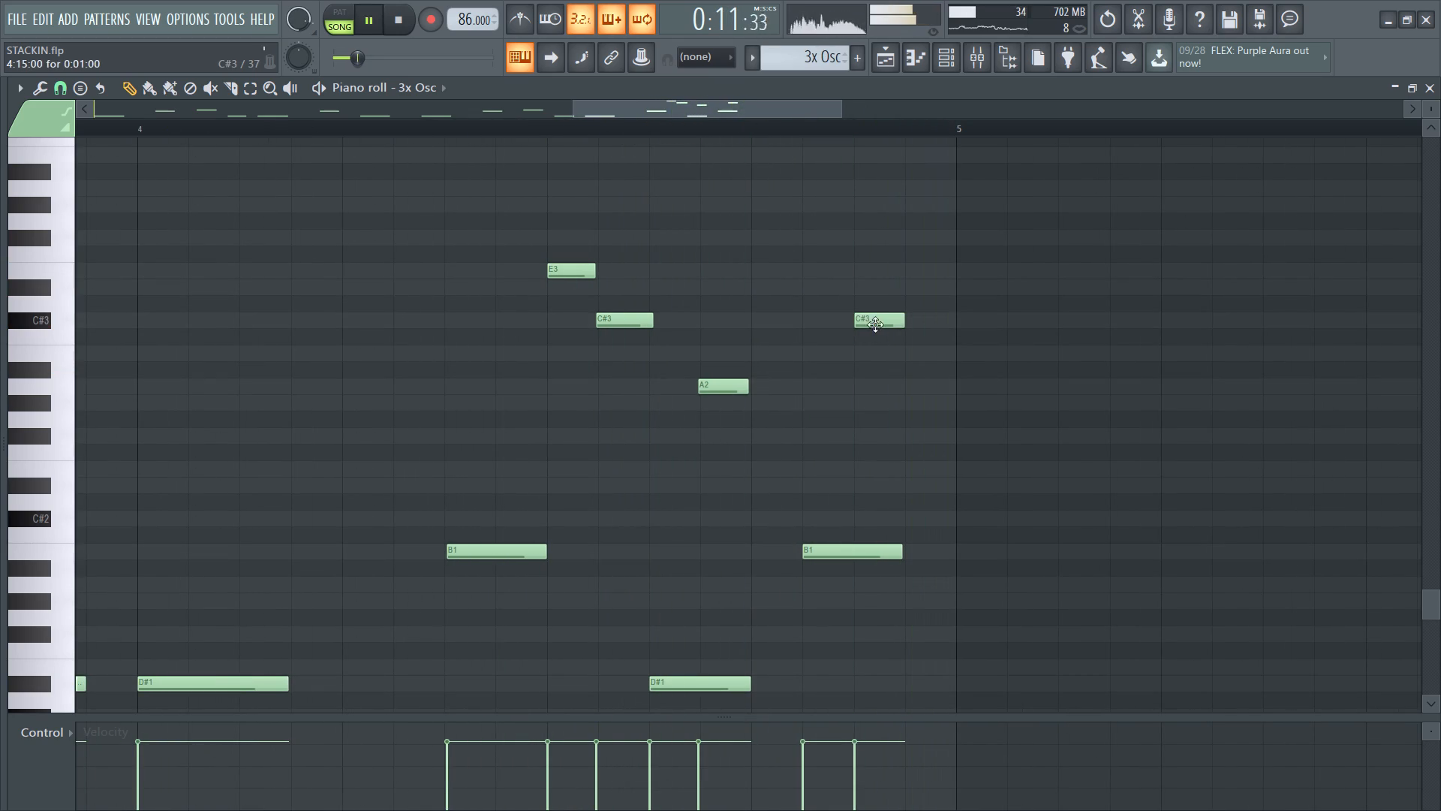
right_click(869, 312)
Replay the song from the start to check the edited 3x Osc bassline.
scroll(686, 502, "down", 8, "ctrl")
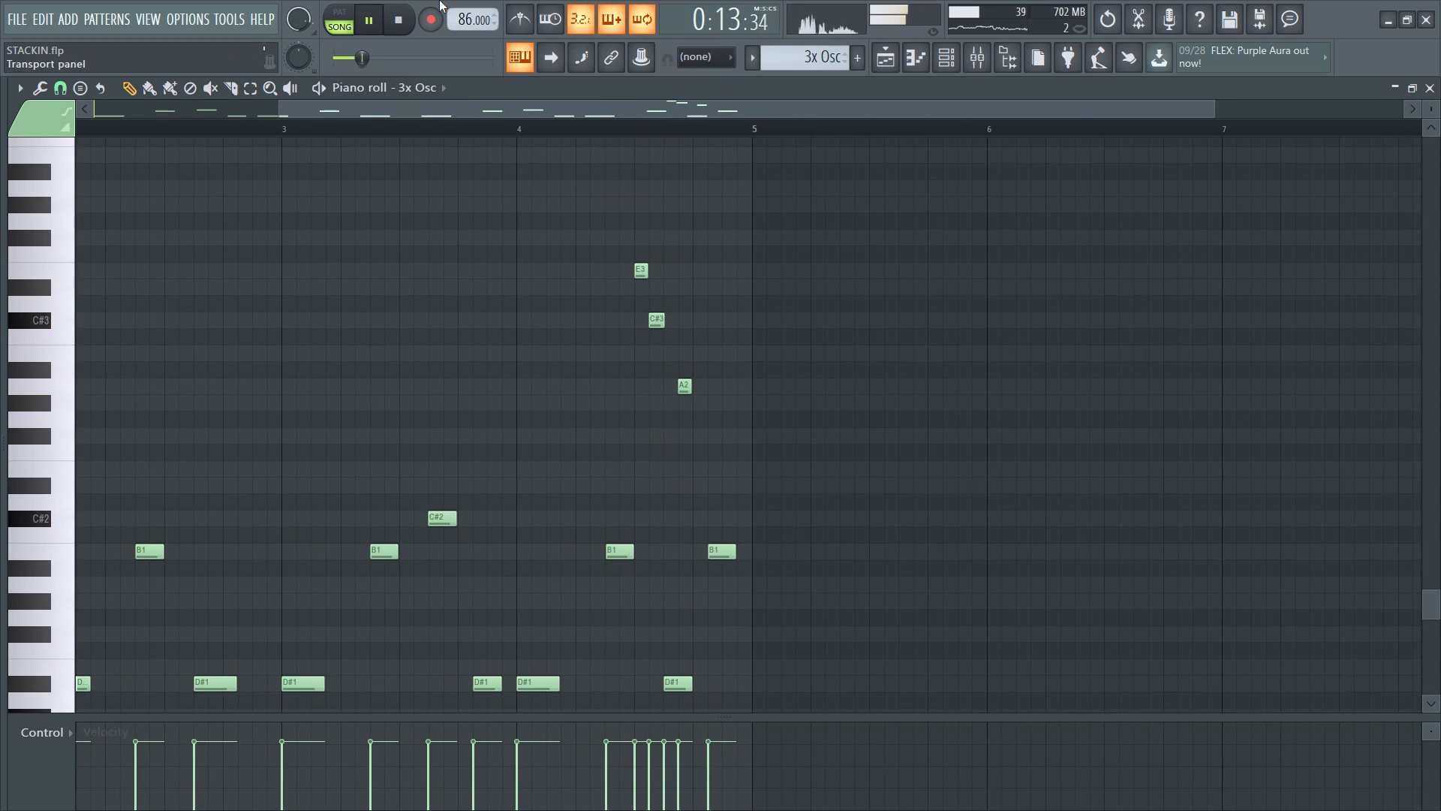
double_click(411, 22)
key("space")
key("space")
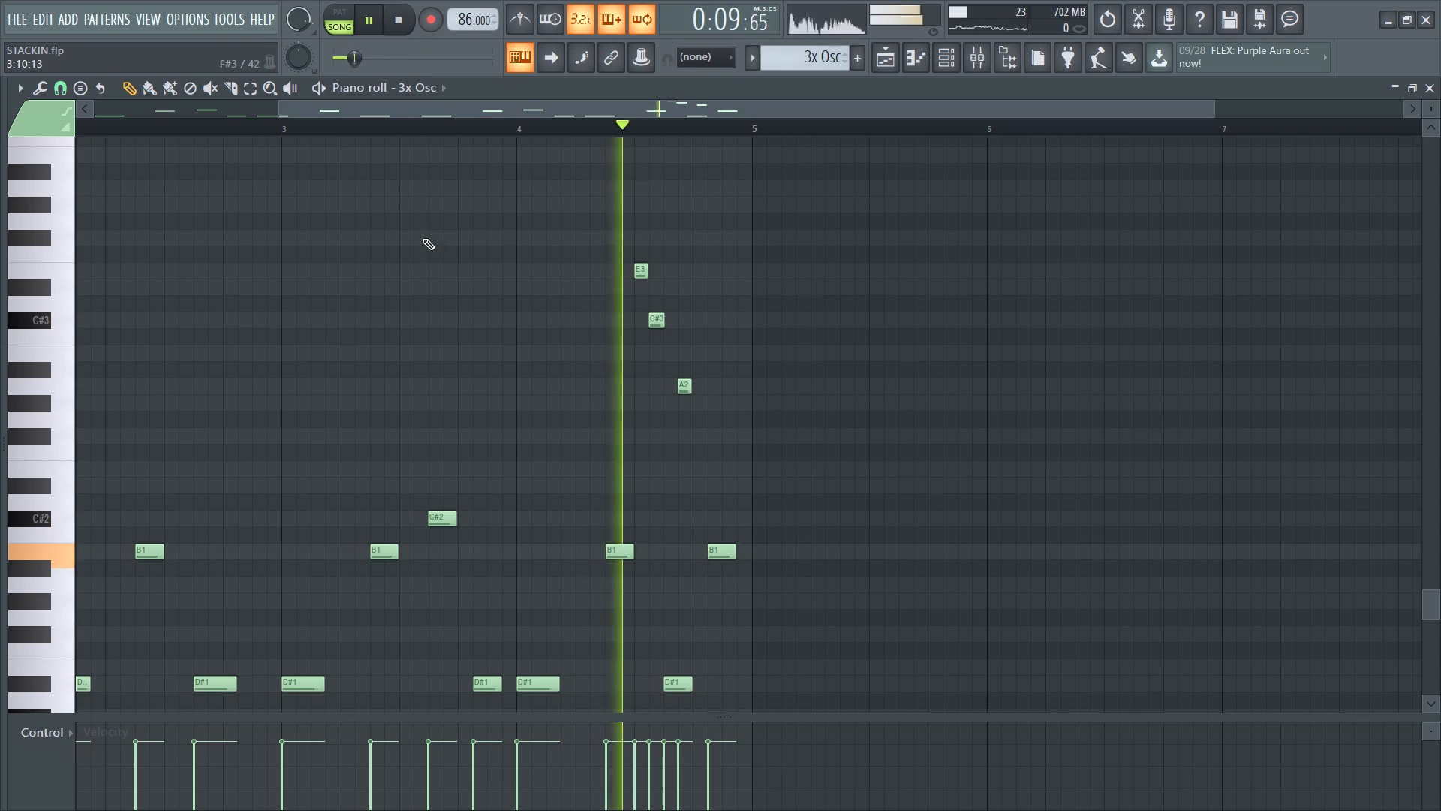
key("space")
double_click(399, 20)
key("space")
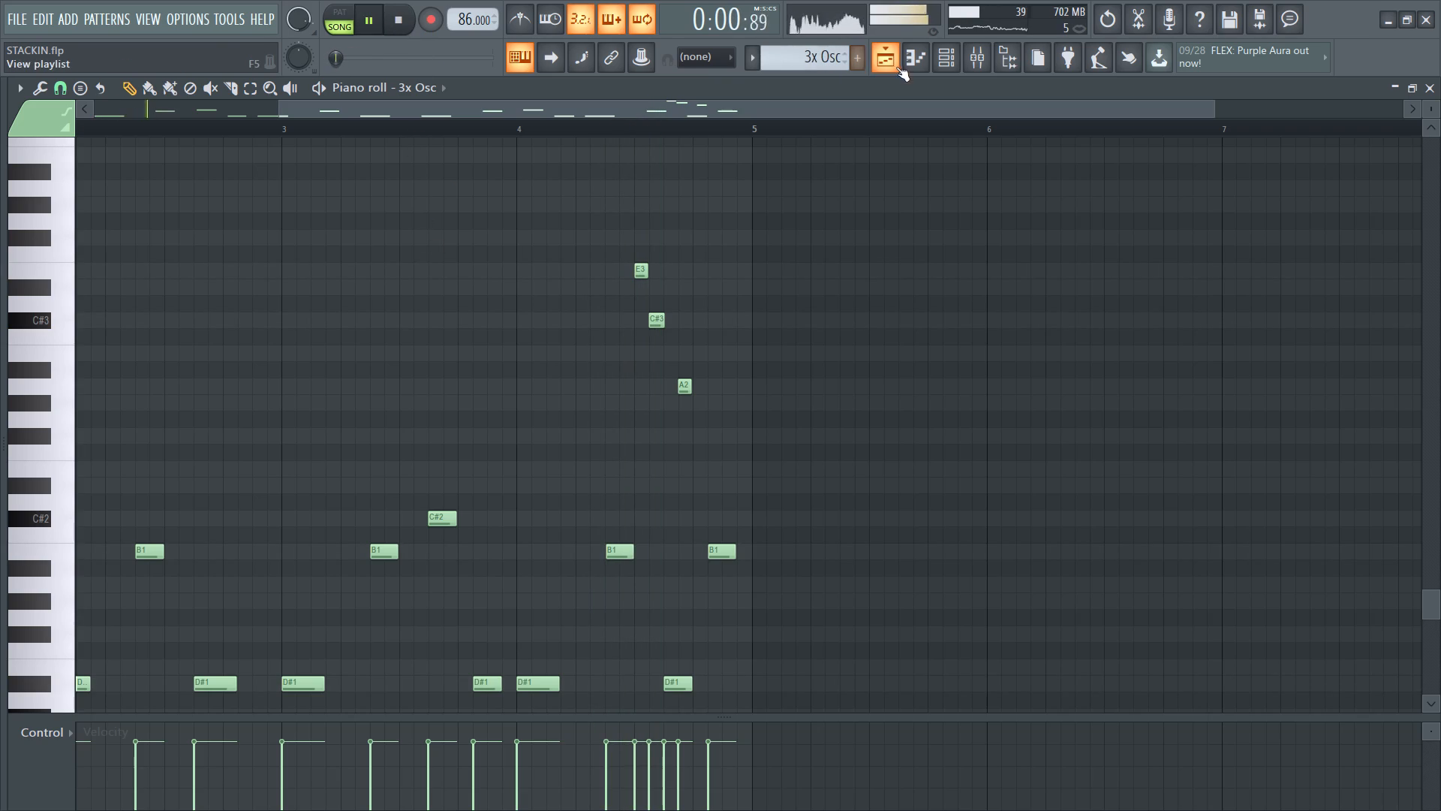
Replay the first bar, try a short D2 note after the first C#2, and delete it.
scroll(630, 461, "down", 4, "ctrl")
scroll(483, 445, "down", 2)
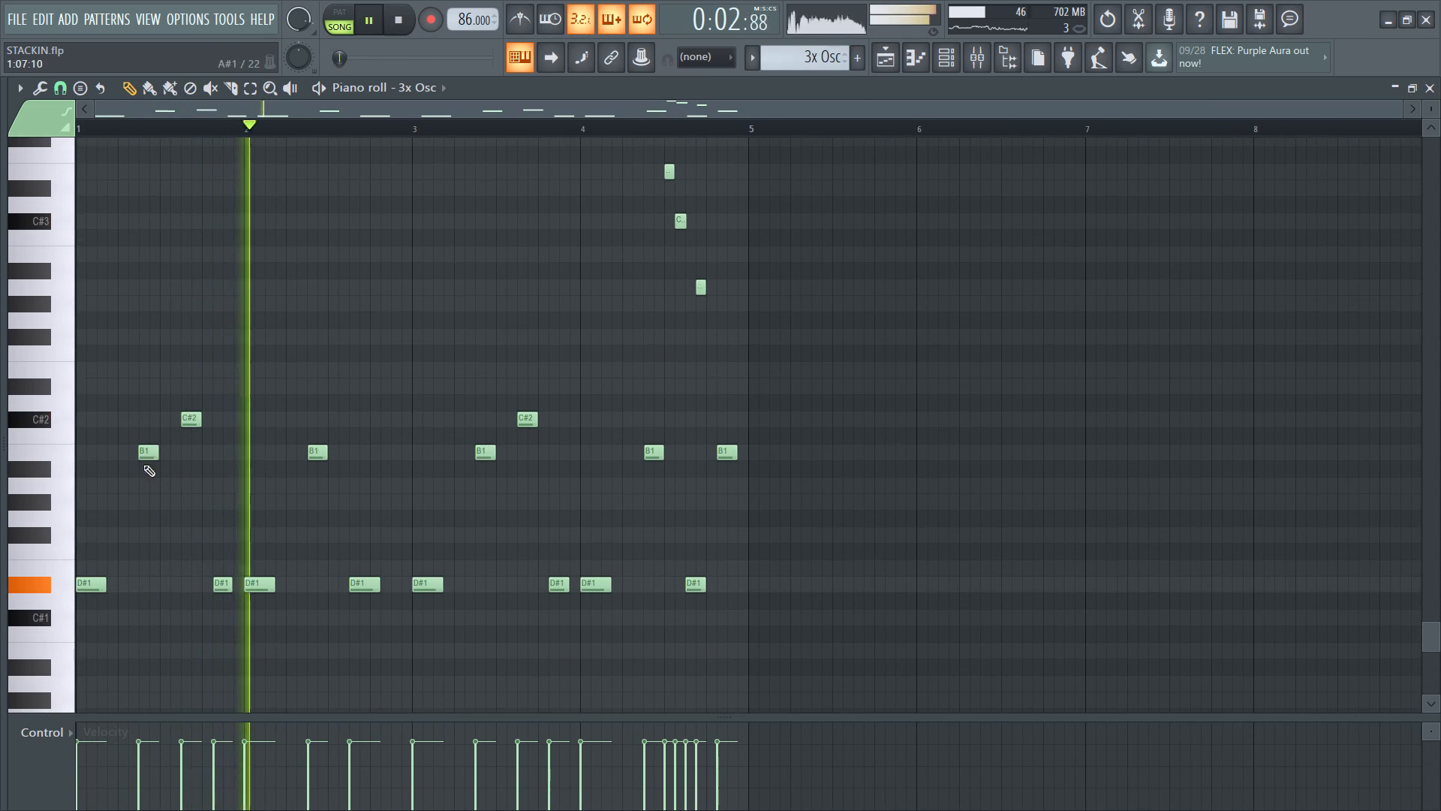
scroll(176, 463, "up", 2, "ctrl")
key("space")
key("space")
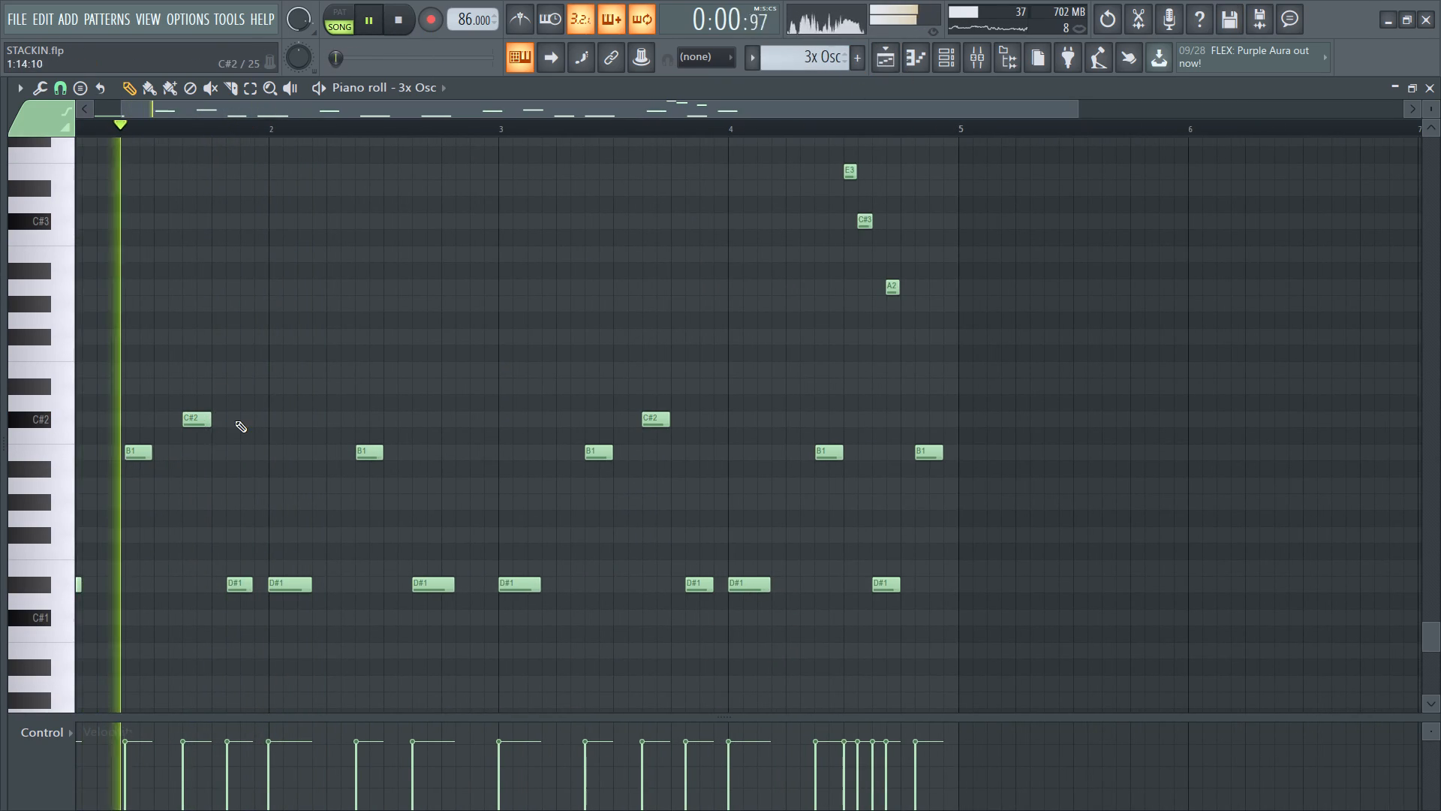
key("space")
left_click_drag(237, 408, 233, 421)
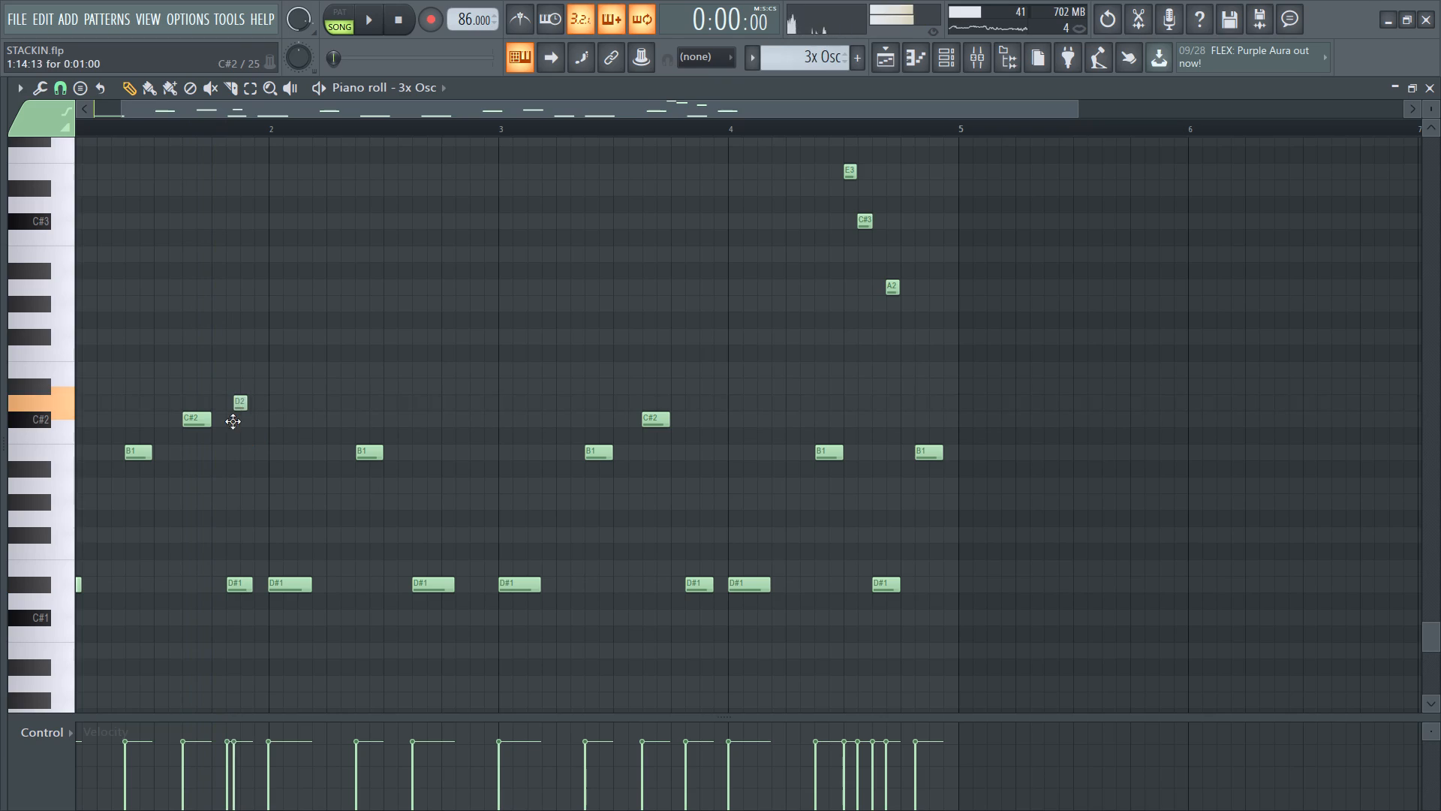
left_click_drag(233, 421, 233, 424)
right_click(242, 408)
Add a two-step note after the C#2 near the end of bar 1, raise it to D#2, and replay from the start.
key("space")
left_click(198, 420)
scroll(228, 422, "up", 3, "ctrl")
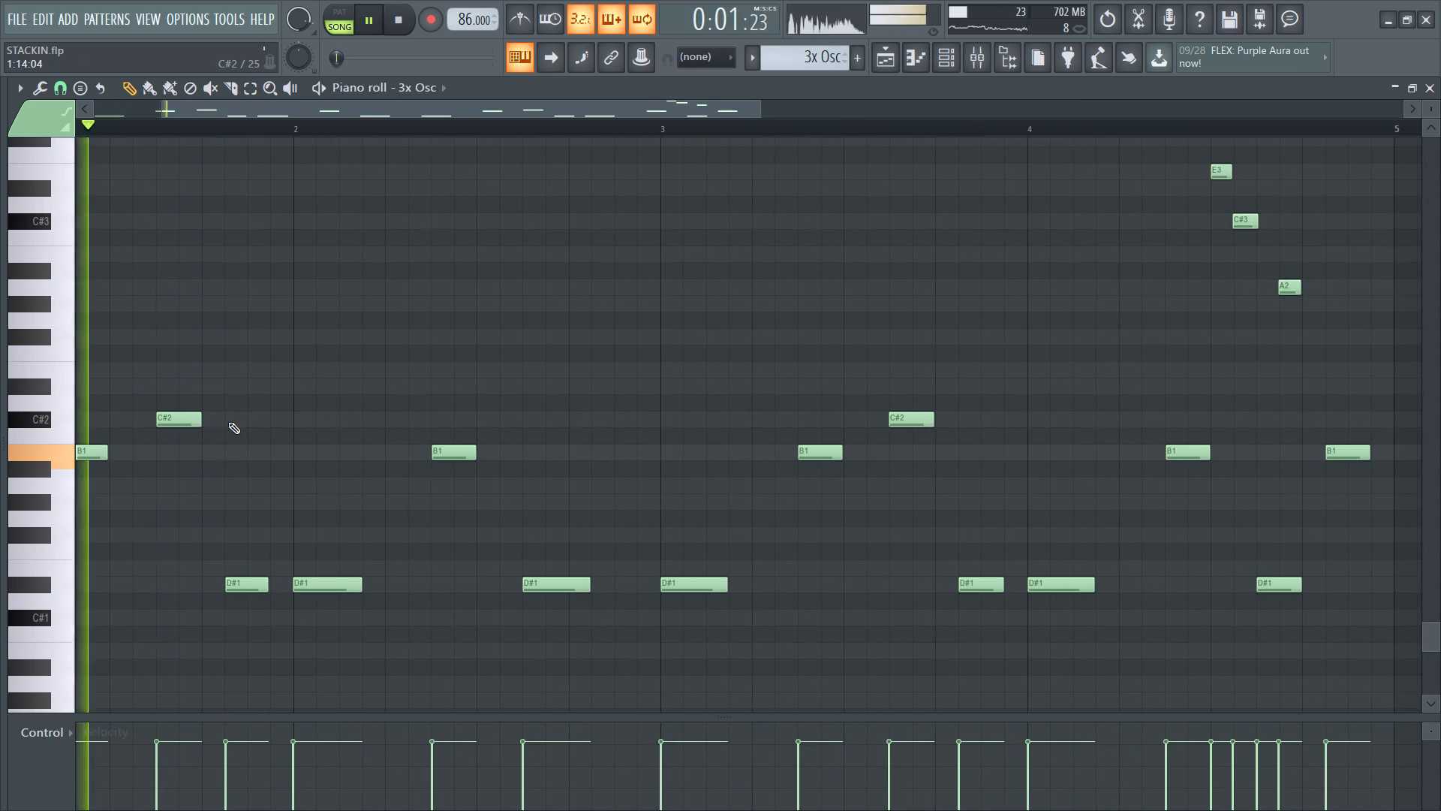
left_click(228, 422)
left_click(251, 422)
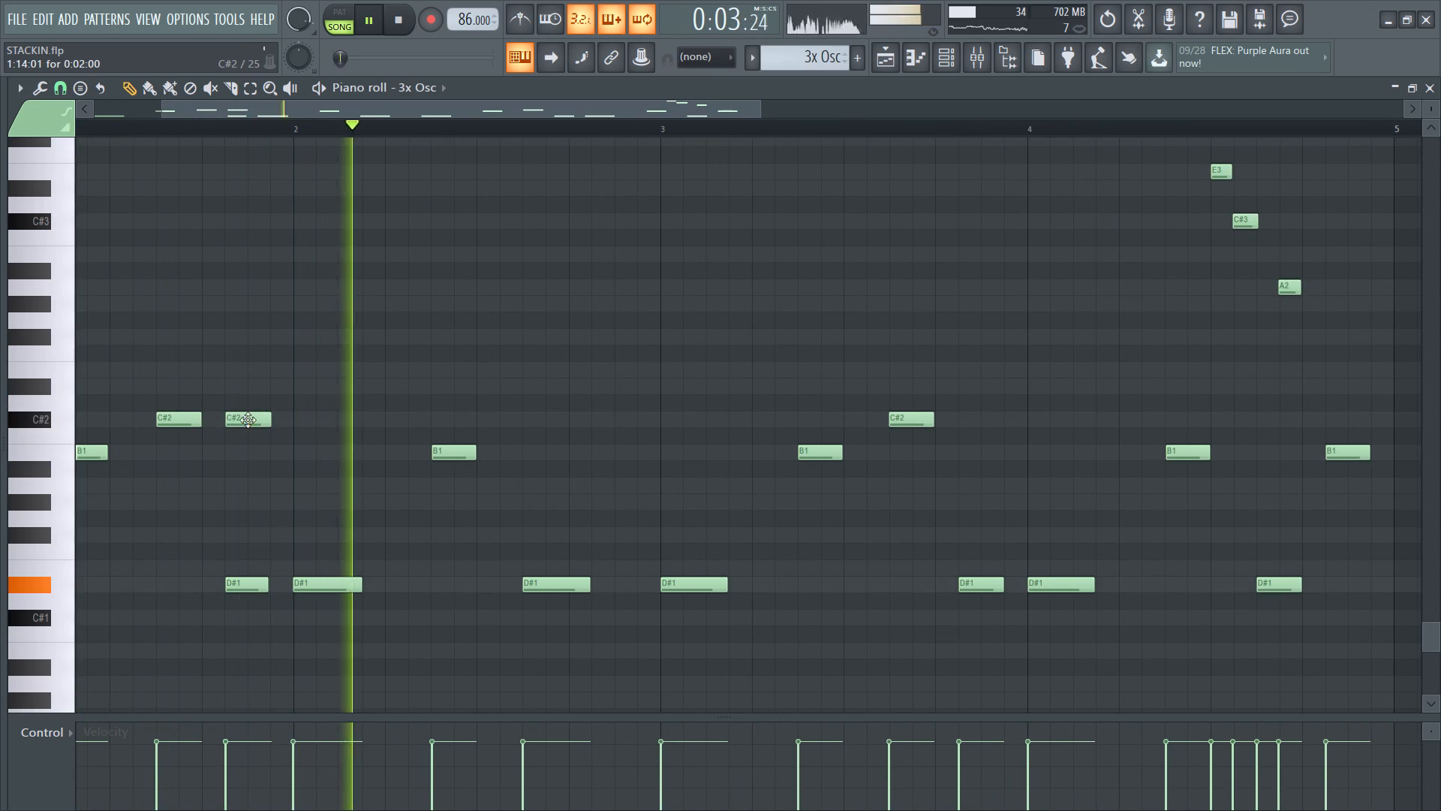
key("space")
left_click_drag(248, 420, 247, 384)
key("space")
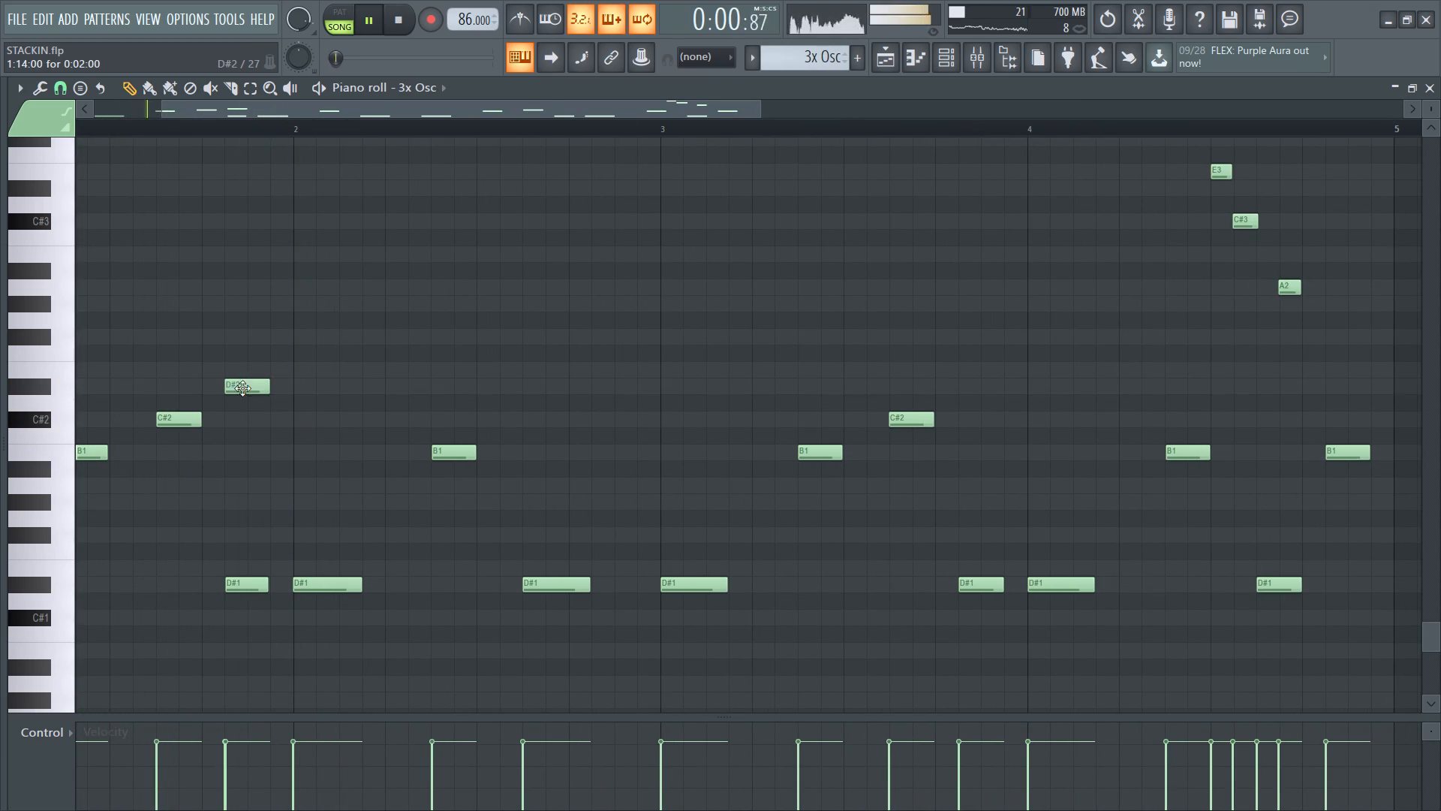
Add a matching two-step D#2 note after the C#2 near the end of bar 3.
scroll(237, 394, "up", 3, "ctrl")
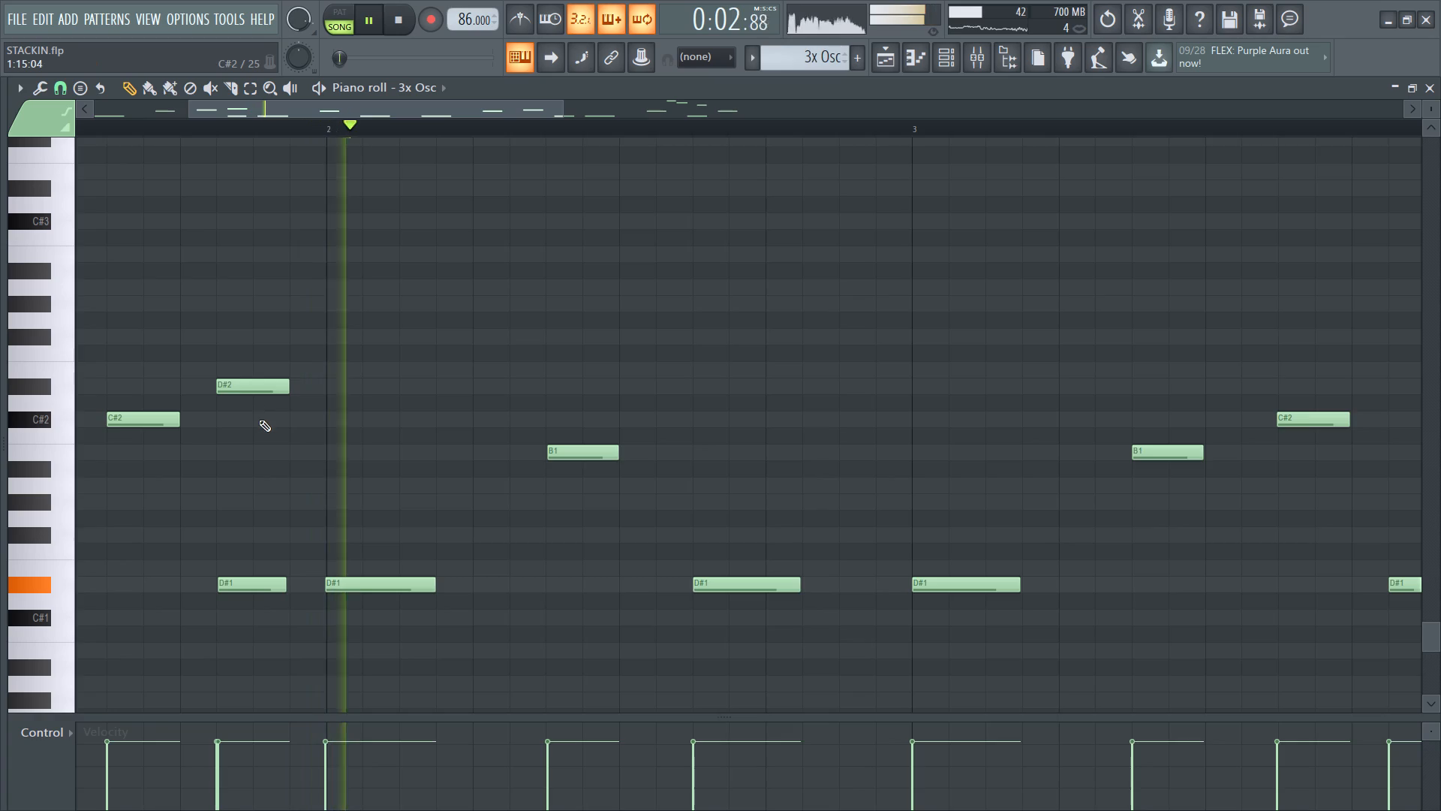
scroll(254, 427, "down", 5, "ctrl")
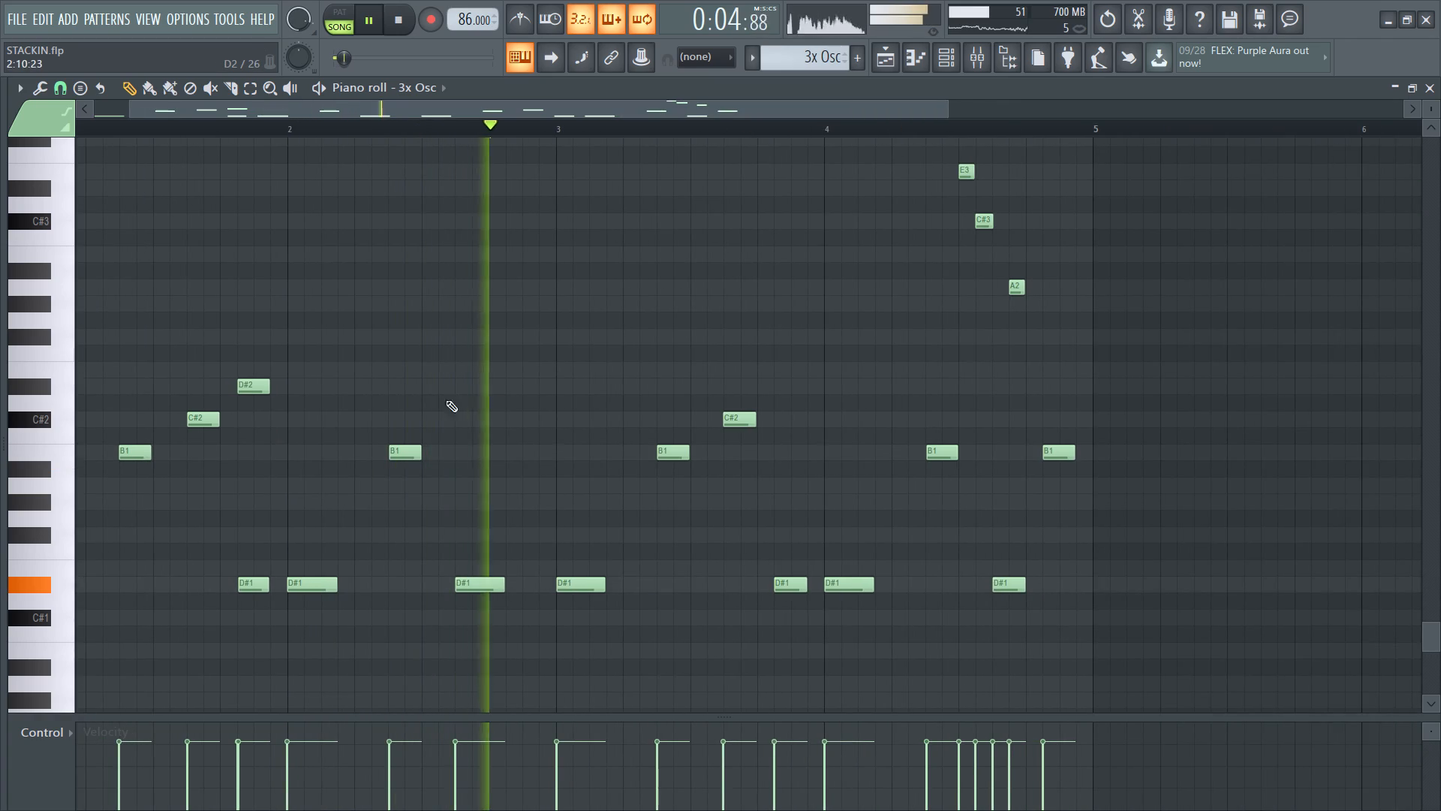
scroll(420, 420, "down", 4, "ctrl")
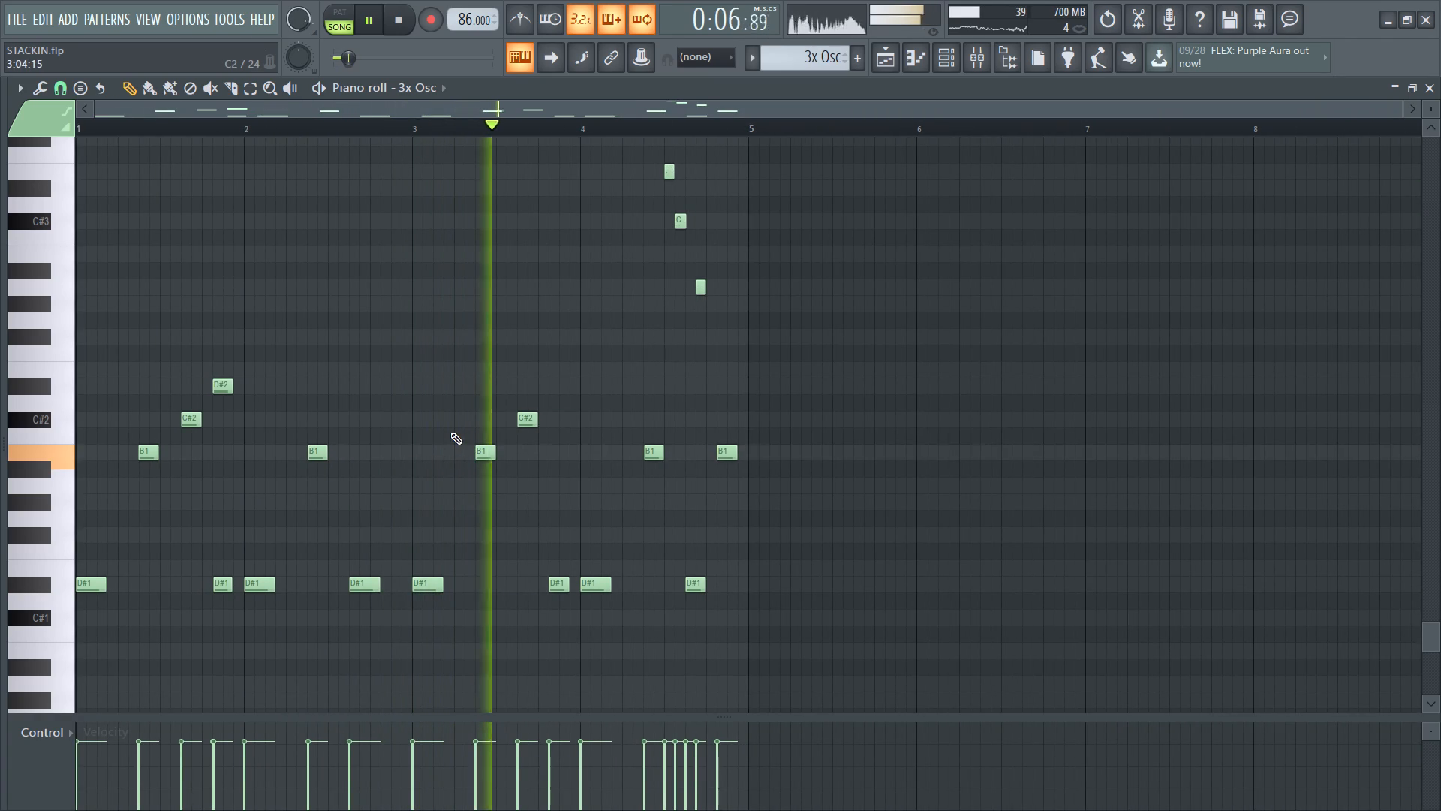
scroll(563, 398, "up", 2, "ctrl")
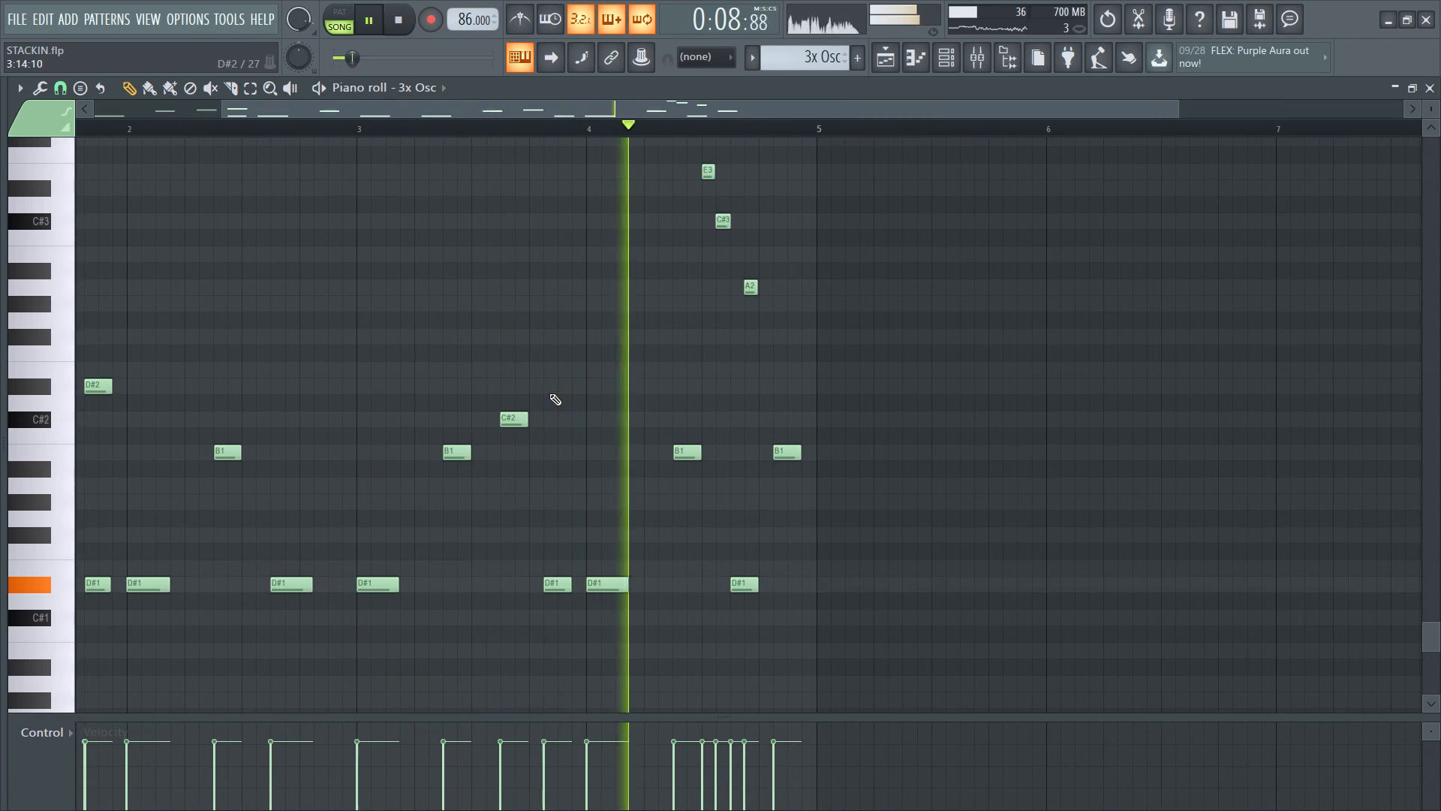
left_click(547, 390)
scroll(563, 401, "up", 3, "ctrl")
left_click(560, 388)
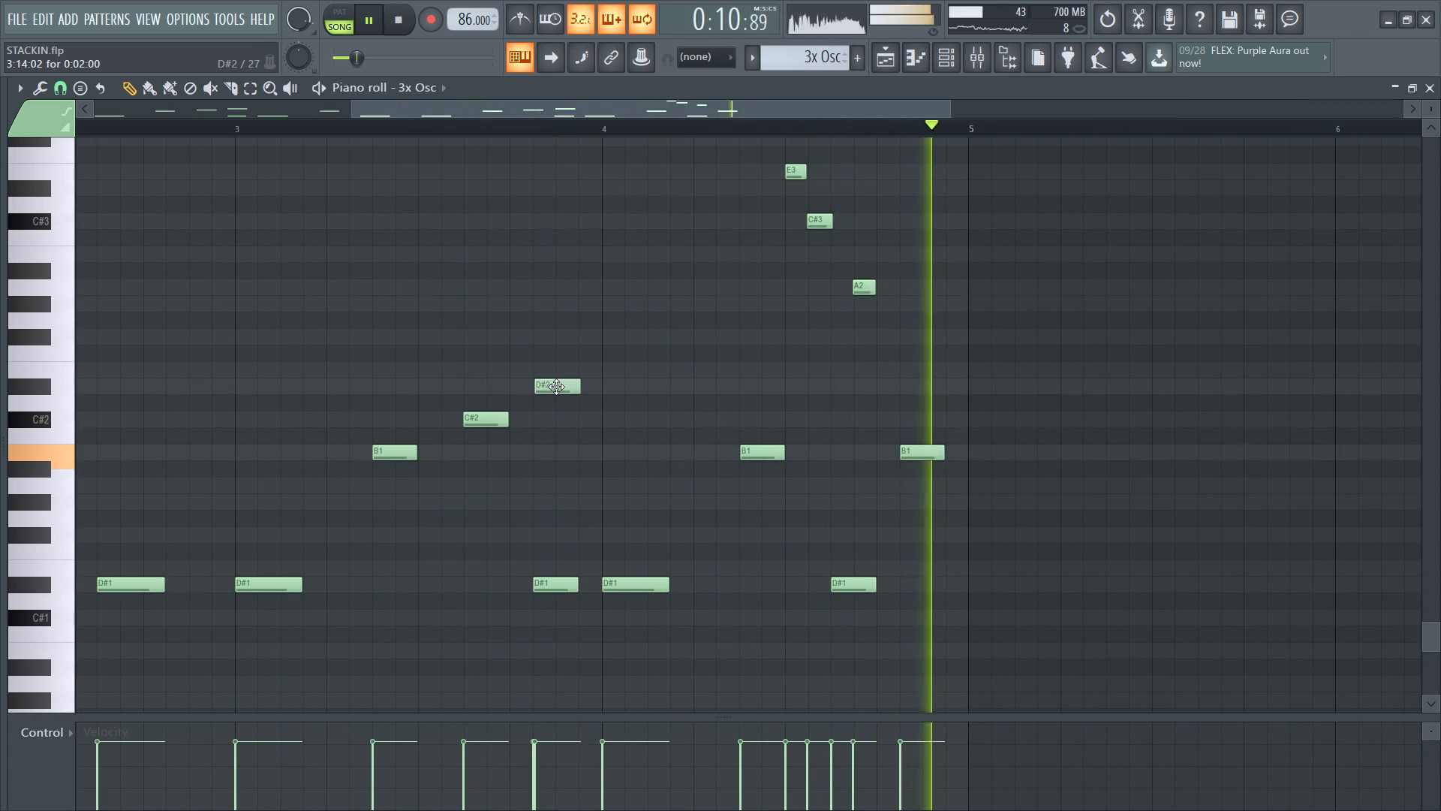
Select the E3 and C#3 notes in bar 4 and flip them horizontally, preserving start times.
scroll(619, 375, "up", 2)
scroll(561, 387, "down", 1, "ctrl")
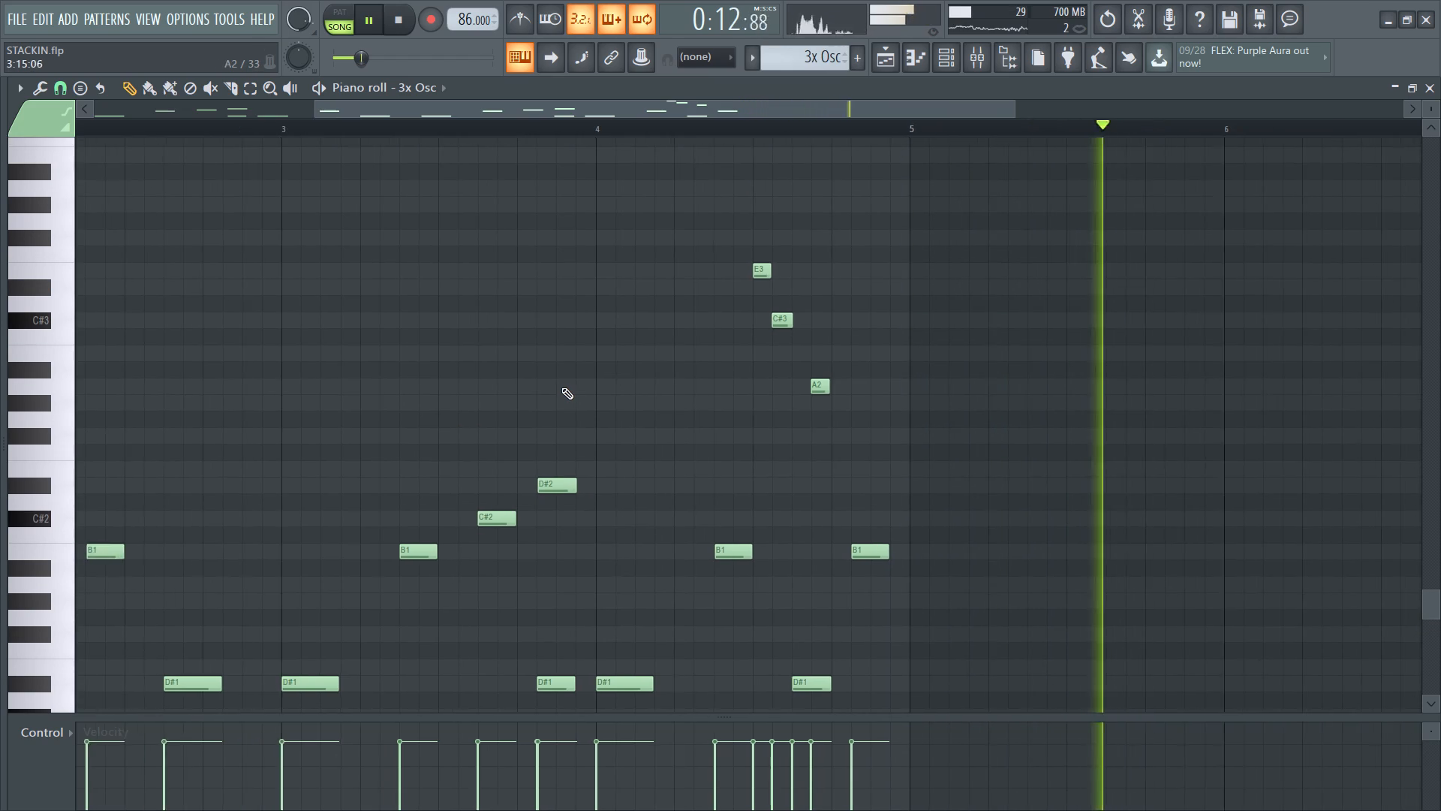
scroll(564, 355, "down", 3, "ctrl")
scroll(296, 436, "down", 4, "ctrl")
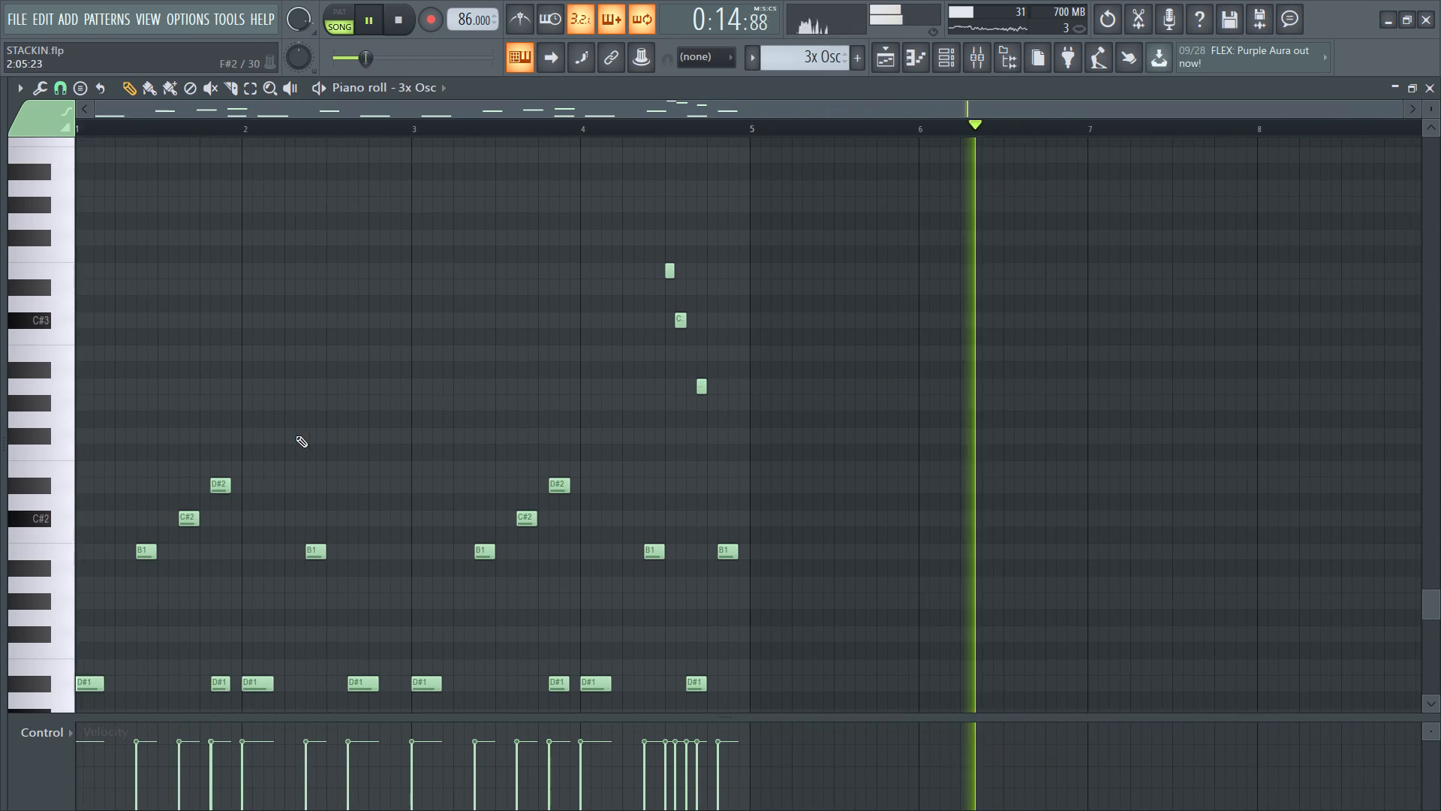
scroll(653, 255, "up", 5, "ctrl")
left_click_drag(651, 250, 677, 321, "ctrl")
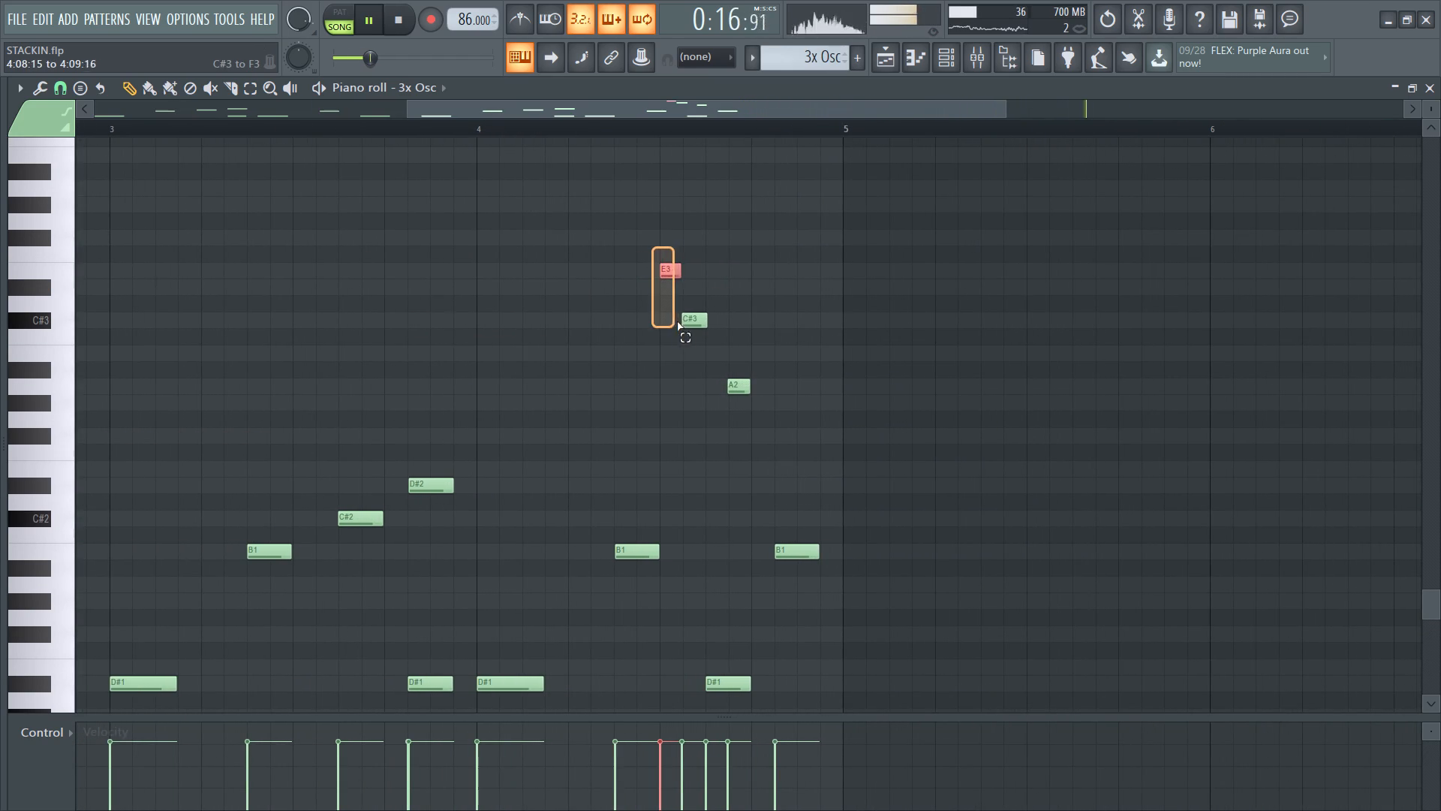
left_click_drag(677, 321, 691, 330, "ctrl")
key("alt+y")
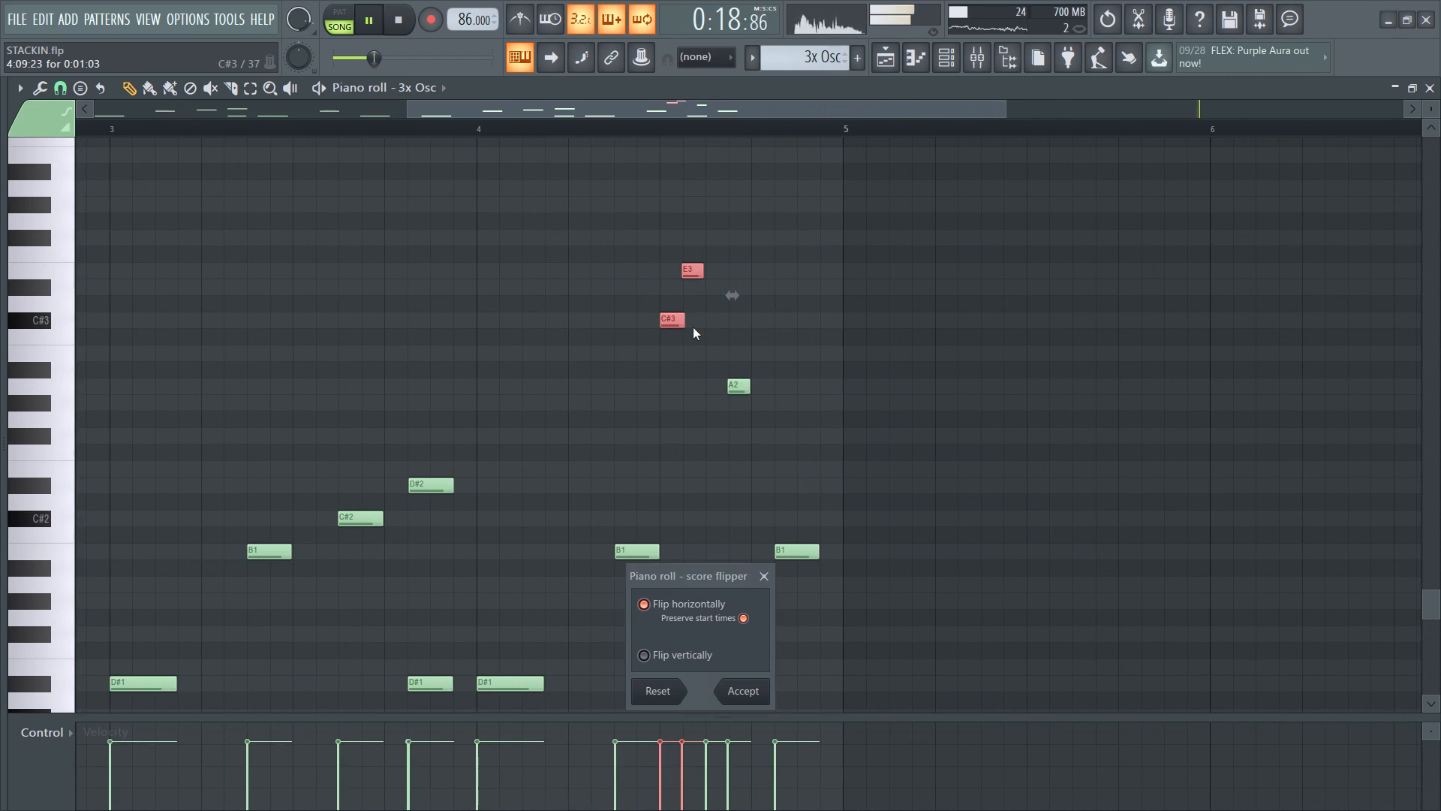
left_click(732, 690)
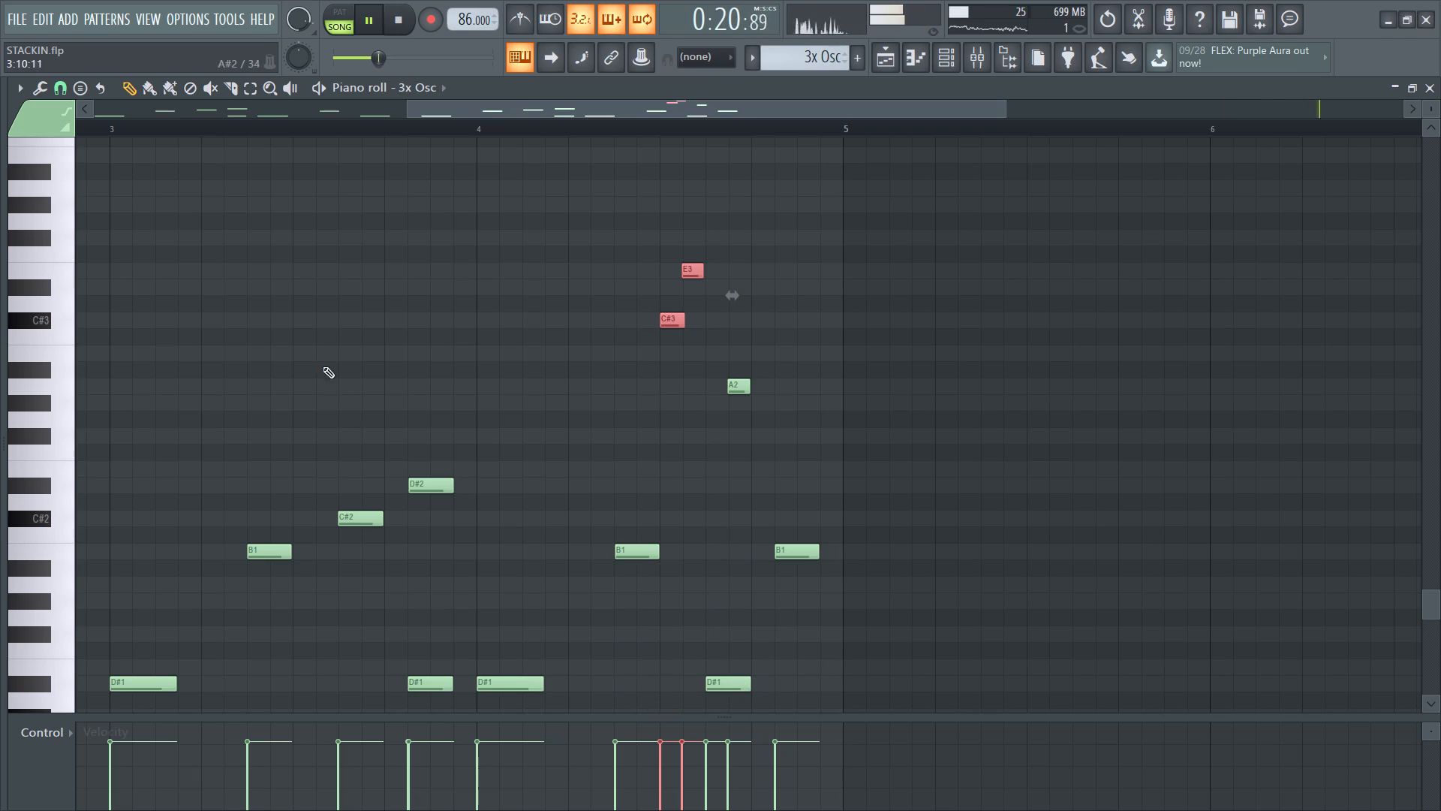
Return to the playlist and replay the song from the start.
scroll(319, 356, "down", 7, "ctrl")
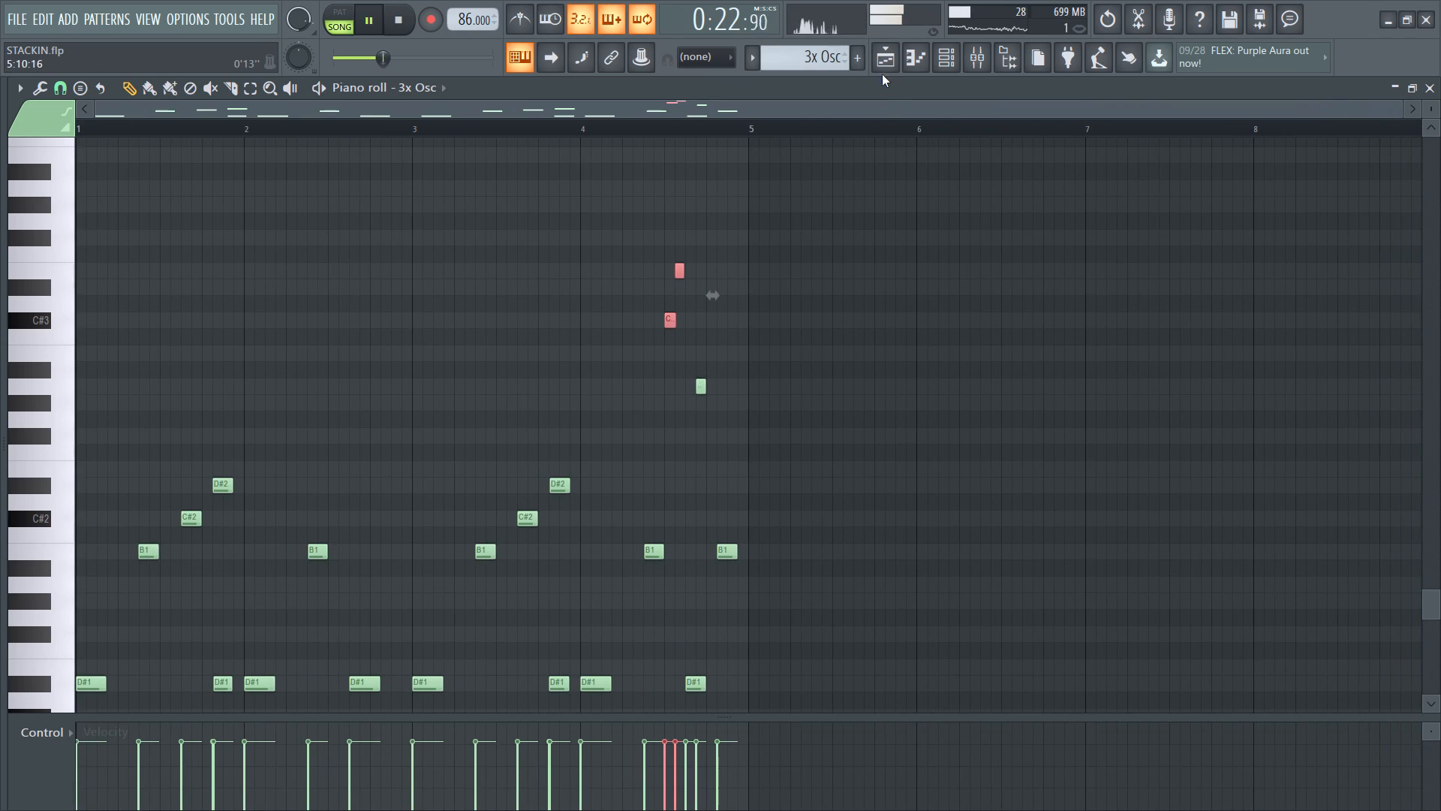
left_click(882, 73)
left_click(883, 66)
scroll(591, 550, "up", 6, "ctrl")
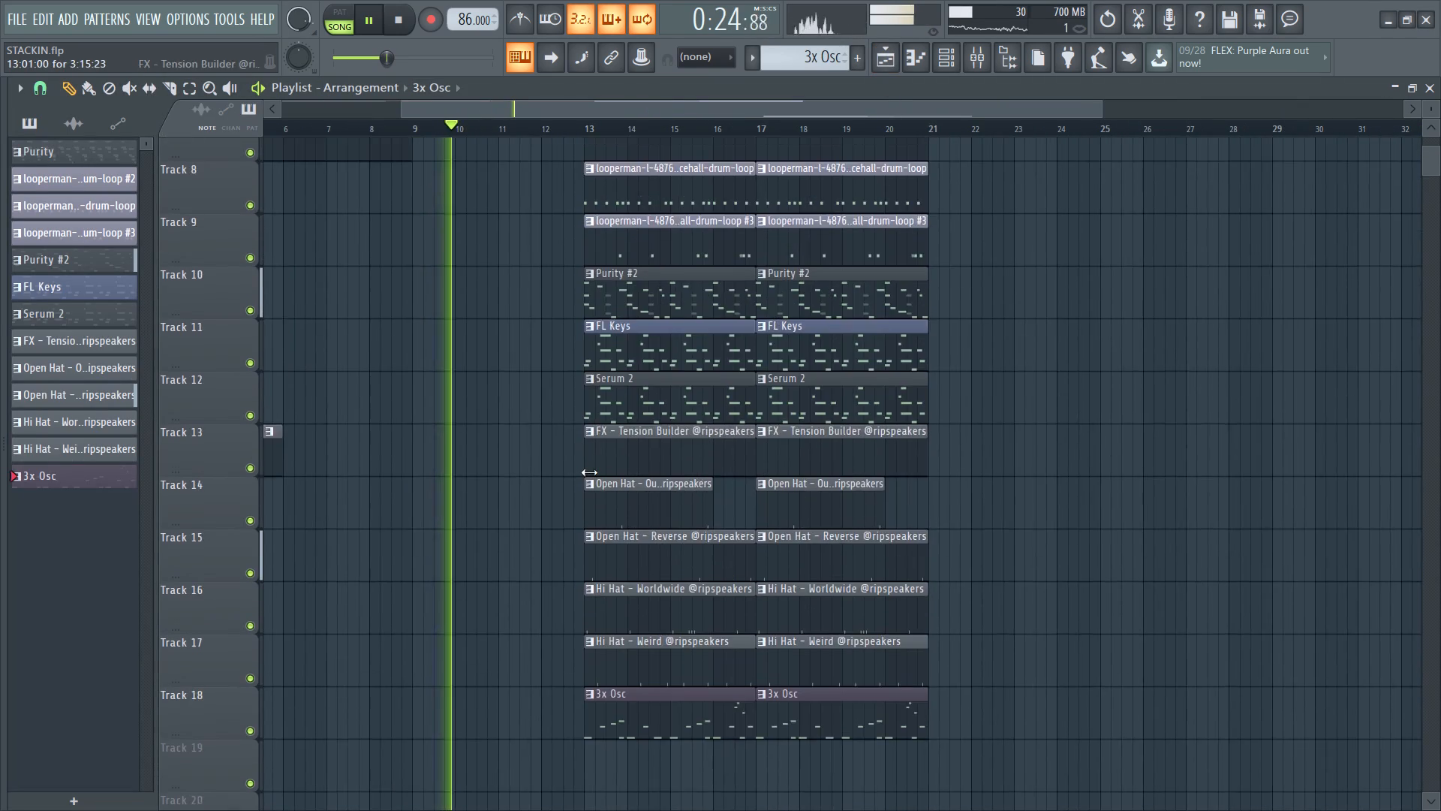
scroll(589, 472, "up", 4)
double_click(404, 21)
left_click(363, 26)
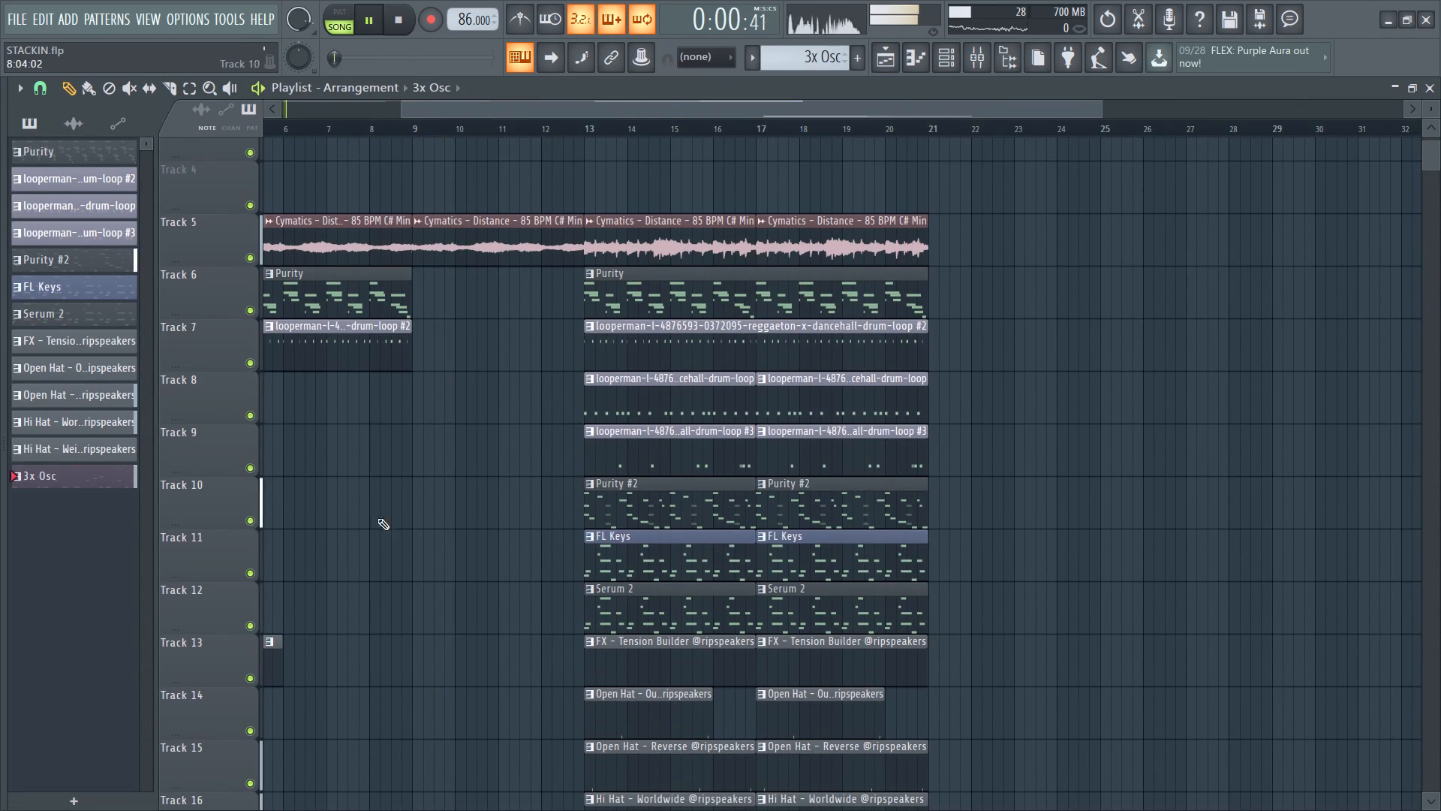
Open the first 3x Osc clip on Track 18 in the piano roll.
scroll(367, 623, "down", 4)
left_click_drag(445, 109, 211, 117)
scroll(367, 626, "down", 3)
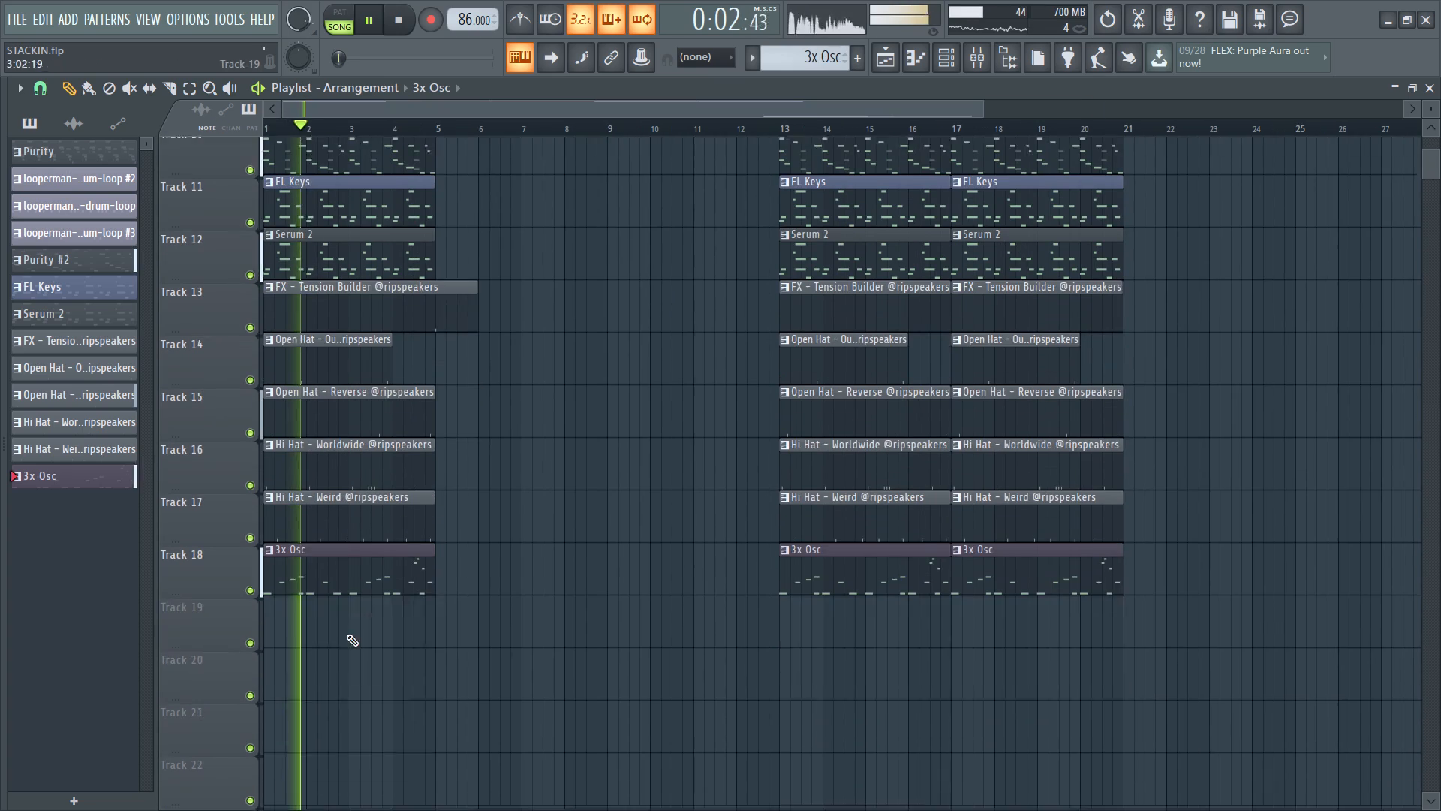
left_click(319, 554)
double_click(318, 554)
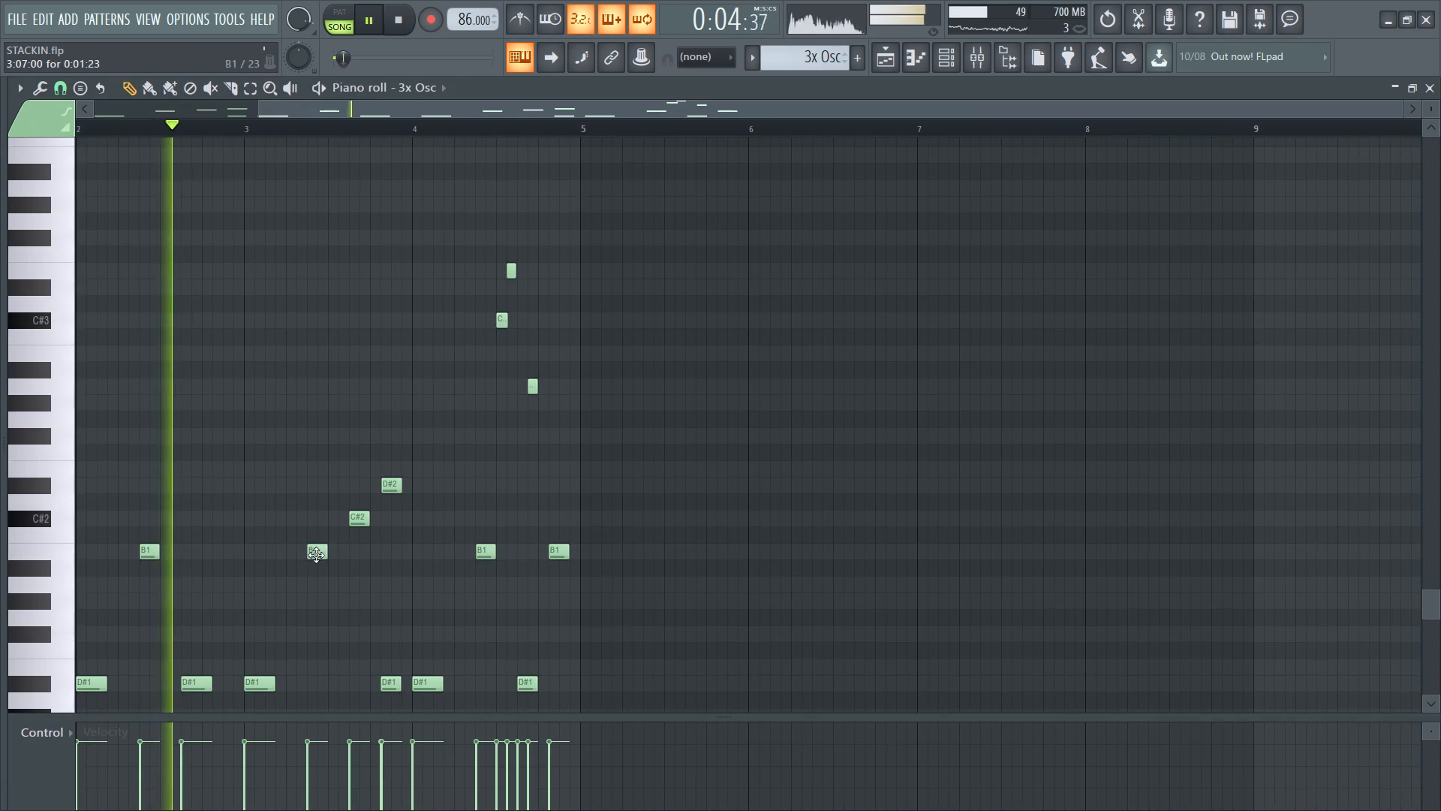
Transpose all D#1 notes of the 3x Osc bassline up one octave to D#2 and replay from the start.
scroll(248, 543, "down", 2)
scroll(235, 562, "down", 1, "ctrl")
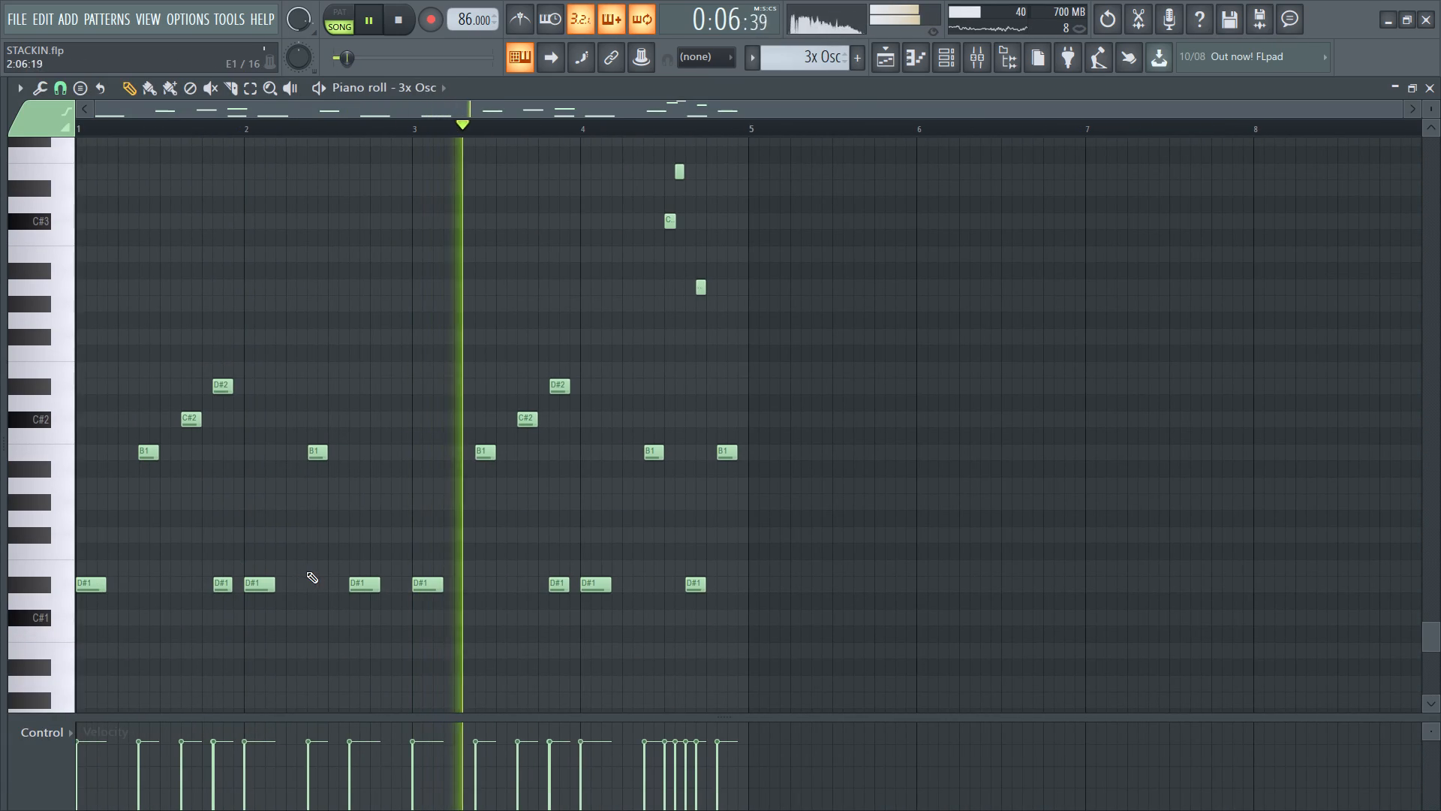
left_click_drag(80, 570, 630, 611, "ctrl")
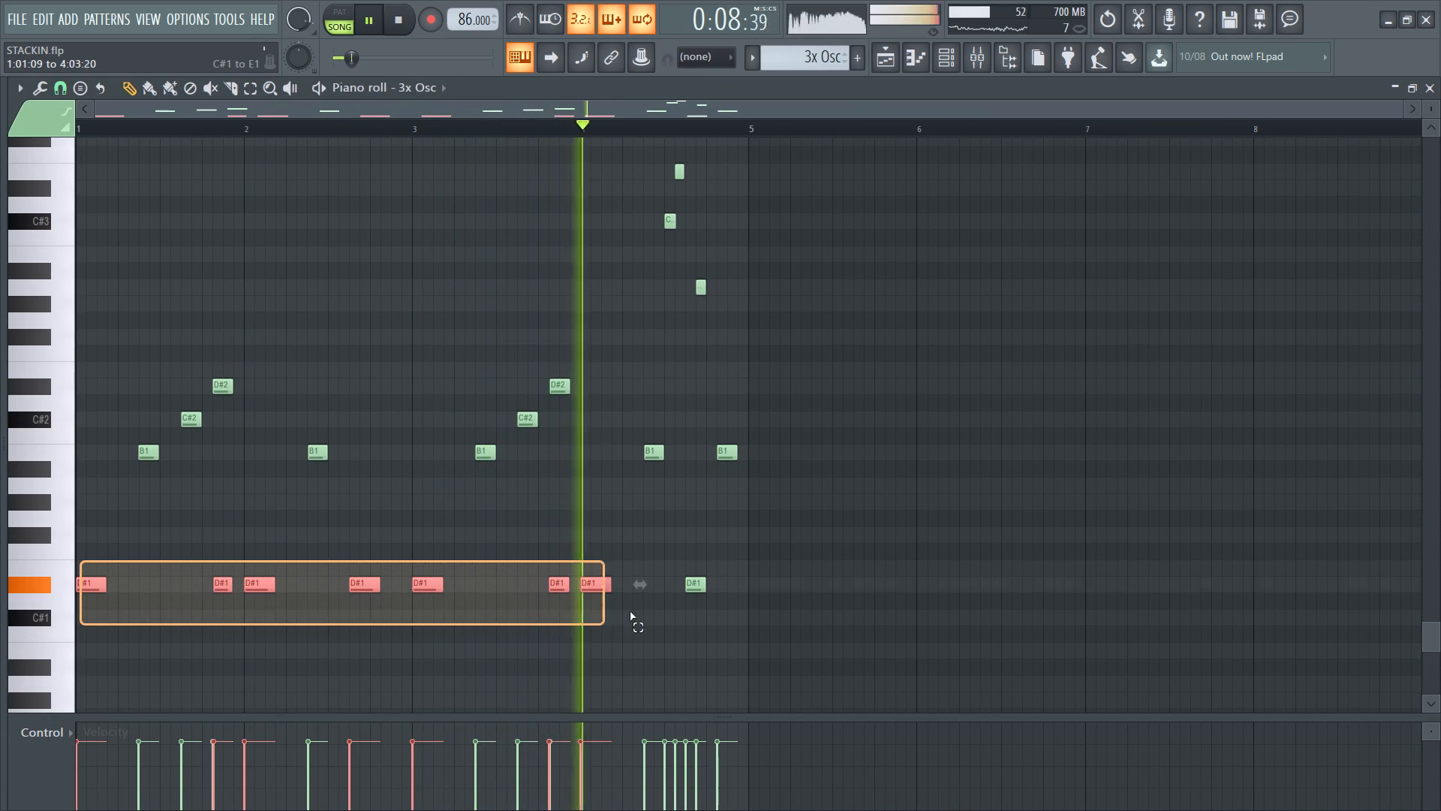
left_click_drag(630, 611, 749, 596, "ctrl")
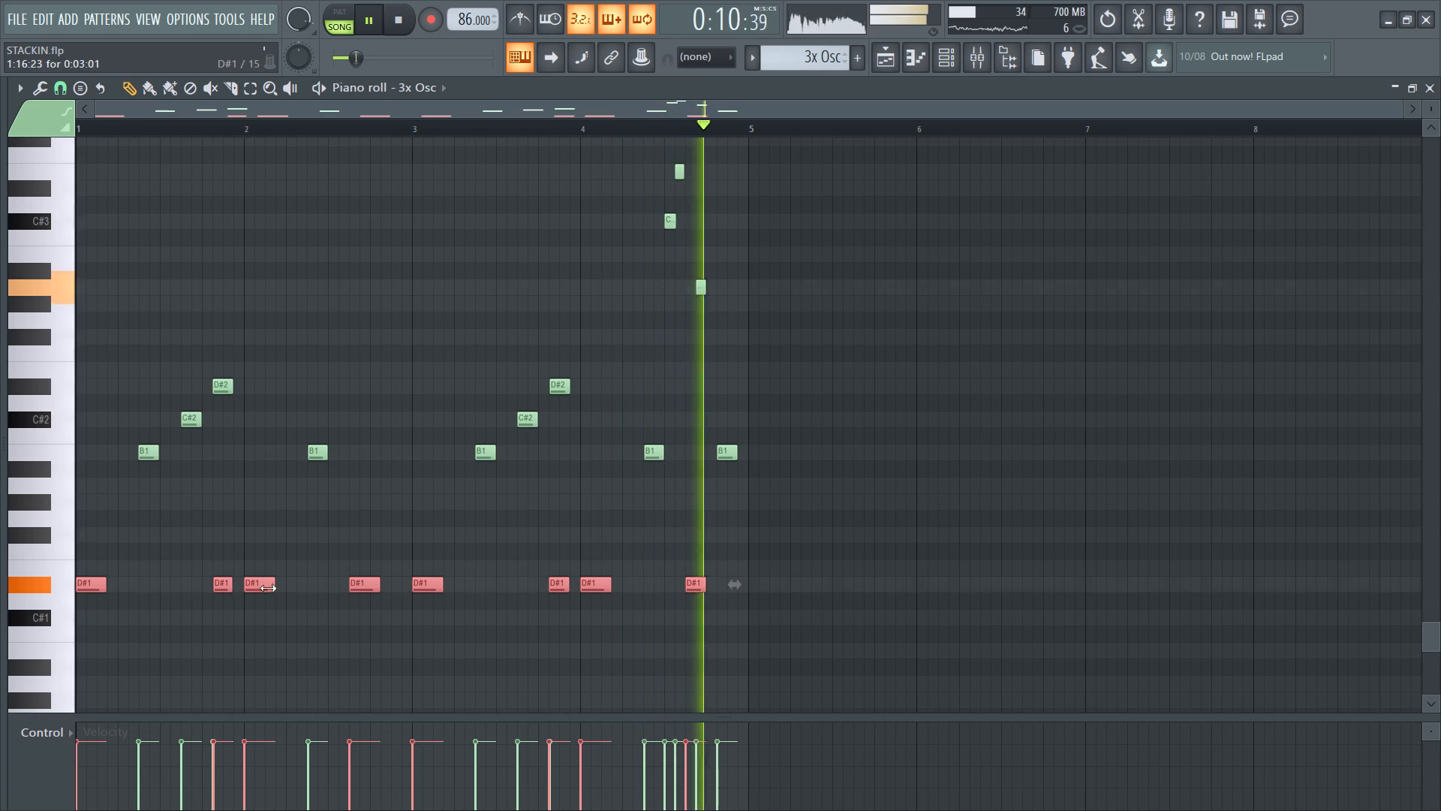
key("shift+Up")
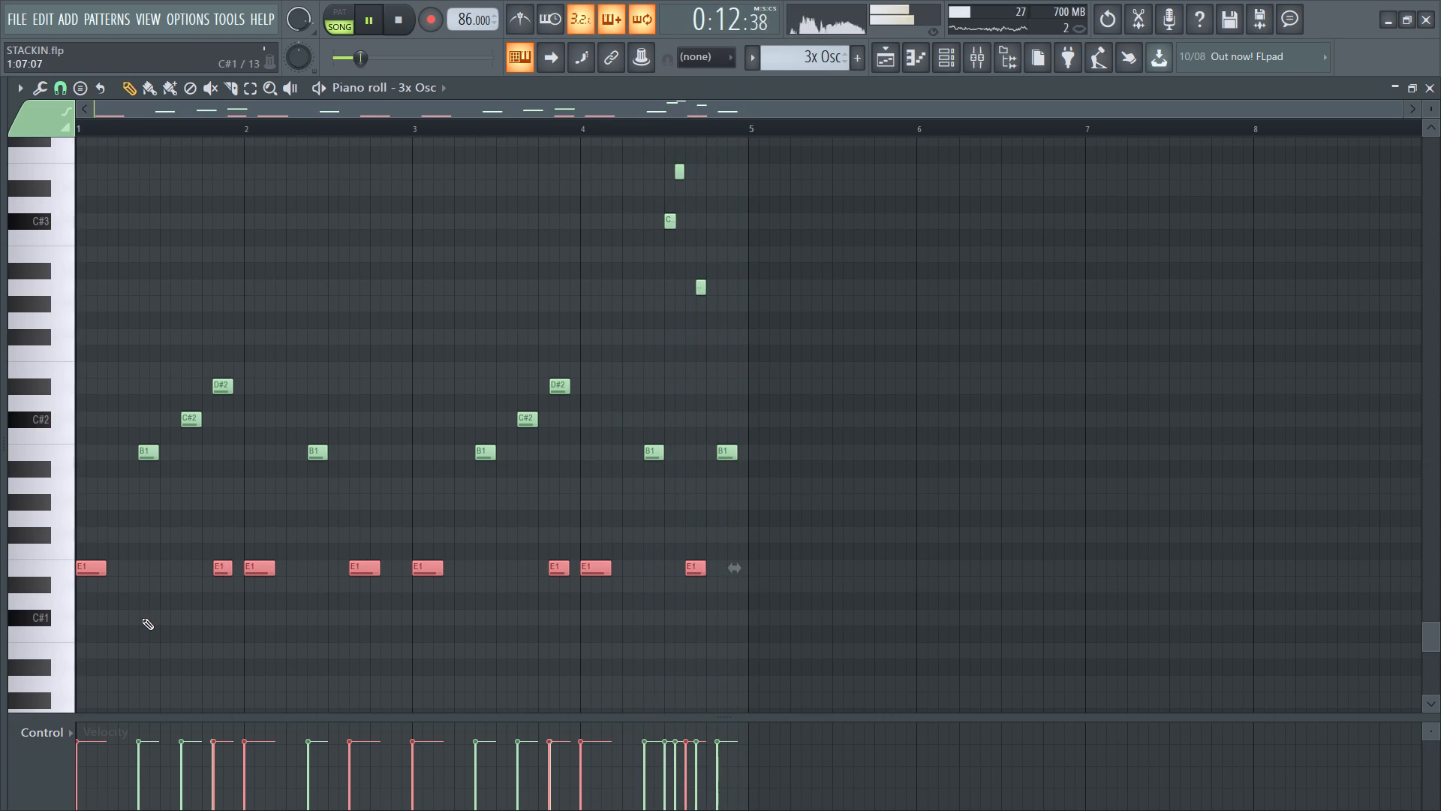
key("shift+Up")
key("shift+Up")
key("shift+Up")
key("shift+Up")
key("shift+Up")
key("shift+Up")
key("shift+Up")
key("shift+Up")
key("shift+Up")
key("shift+Up")
key("shift+Up")
key("space")
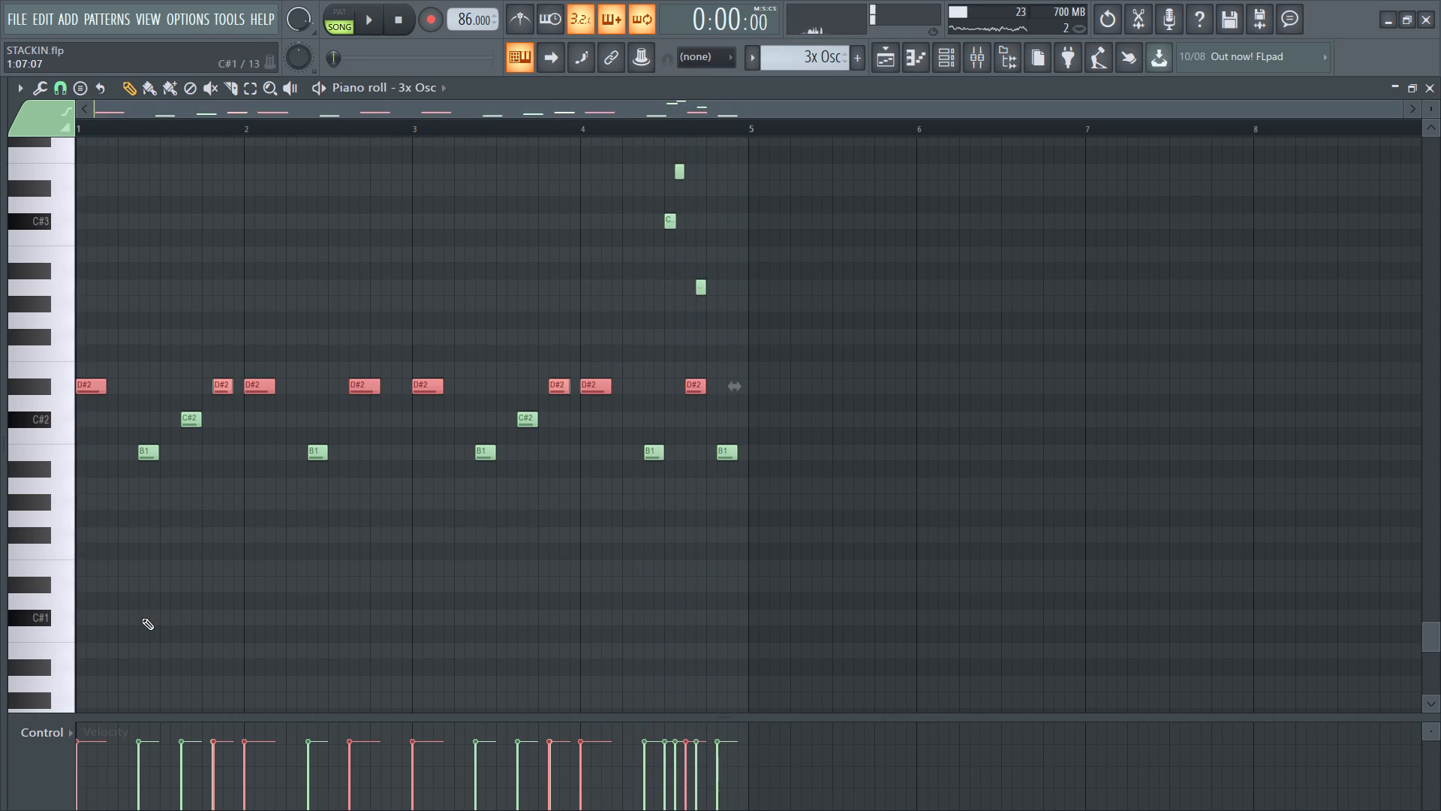
key("space")
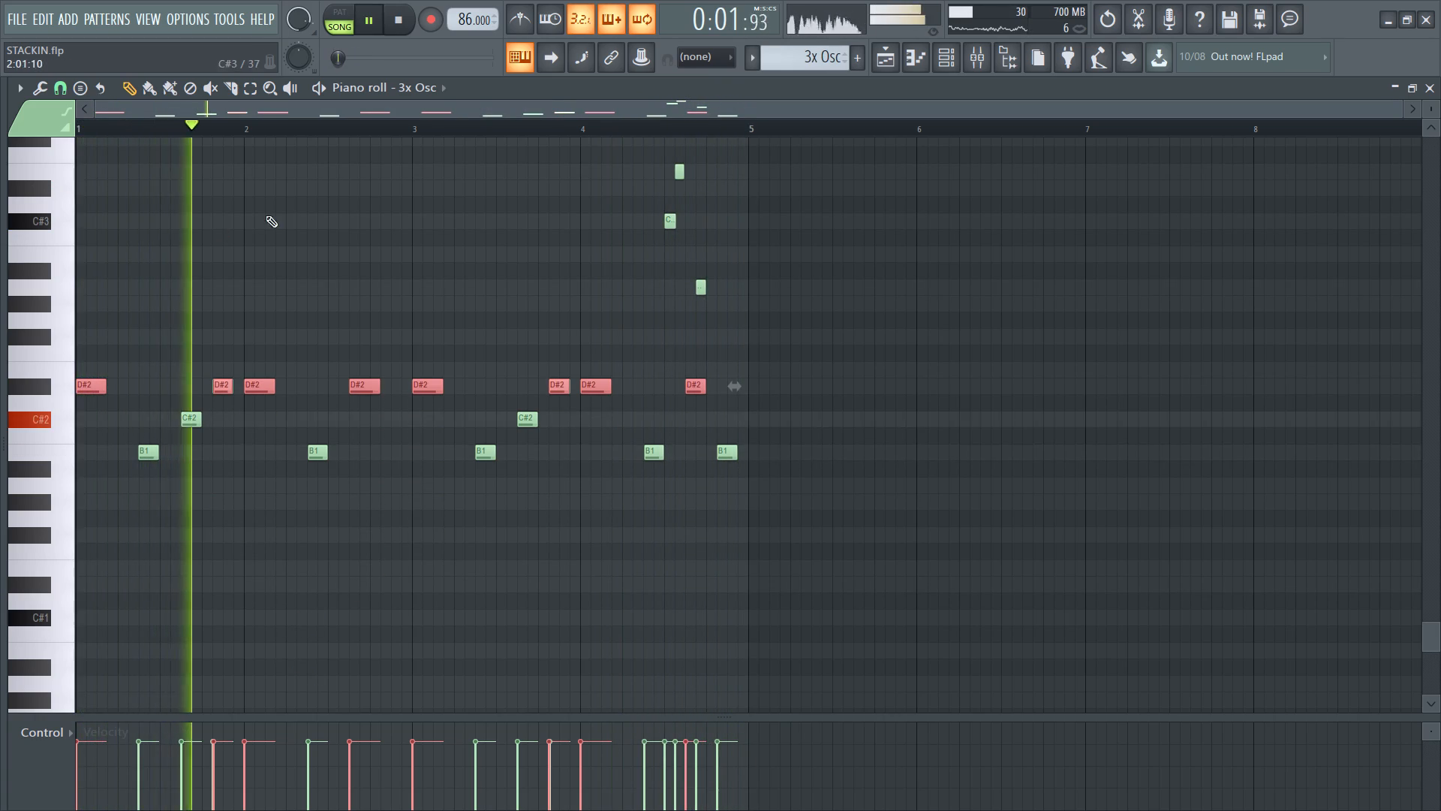
Delete one of the two overlapping D#2 notes at the end of bar 1.
scroll(209, 390, "up", 3, "ctrl")
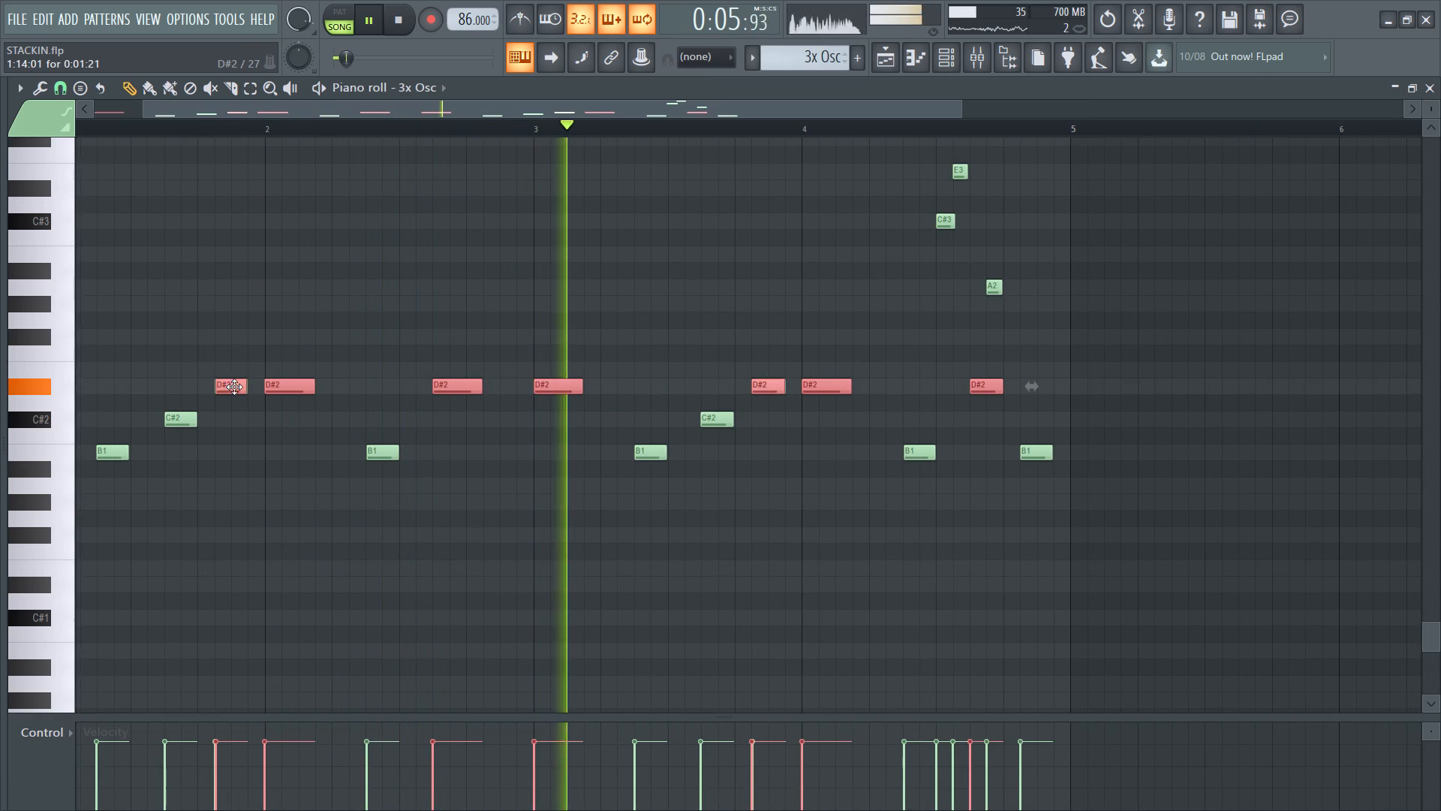
right_click(226, 352)
right_click(228, 388)
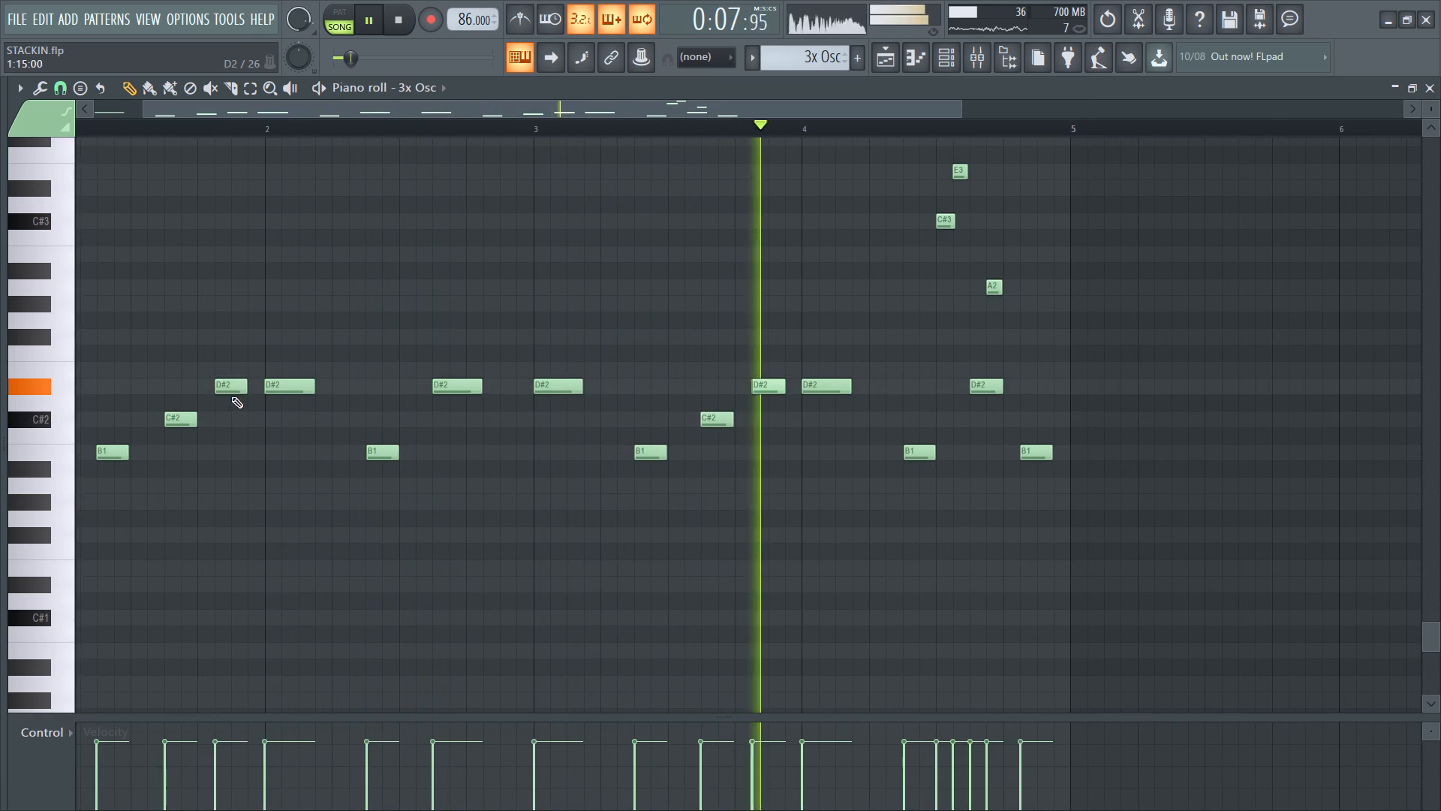
Delete the A2 note in bar 4 of the 3x Osc clip and return to the playlist.
scroll(240, 375, "down", 2, "ctrl")
left_click(893, 59)
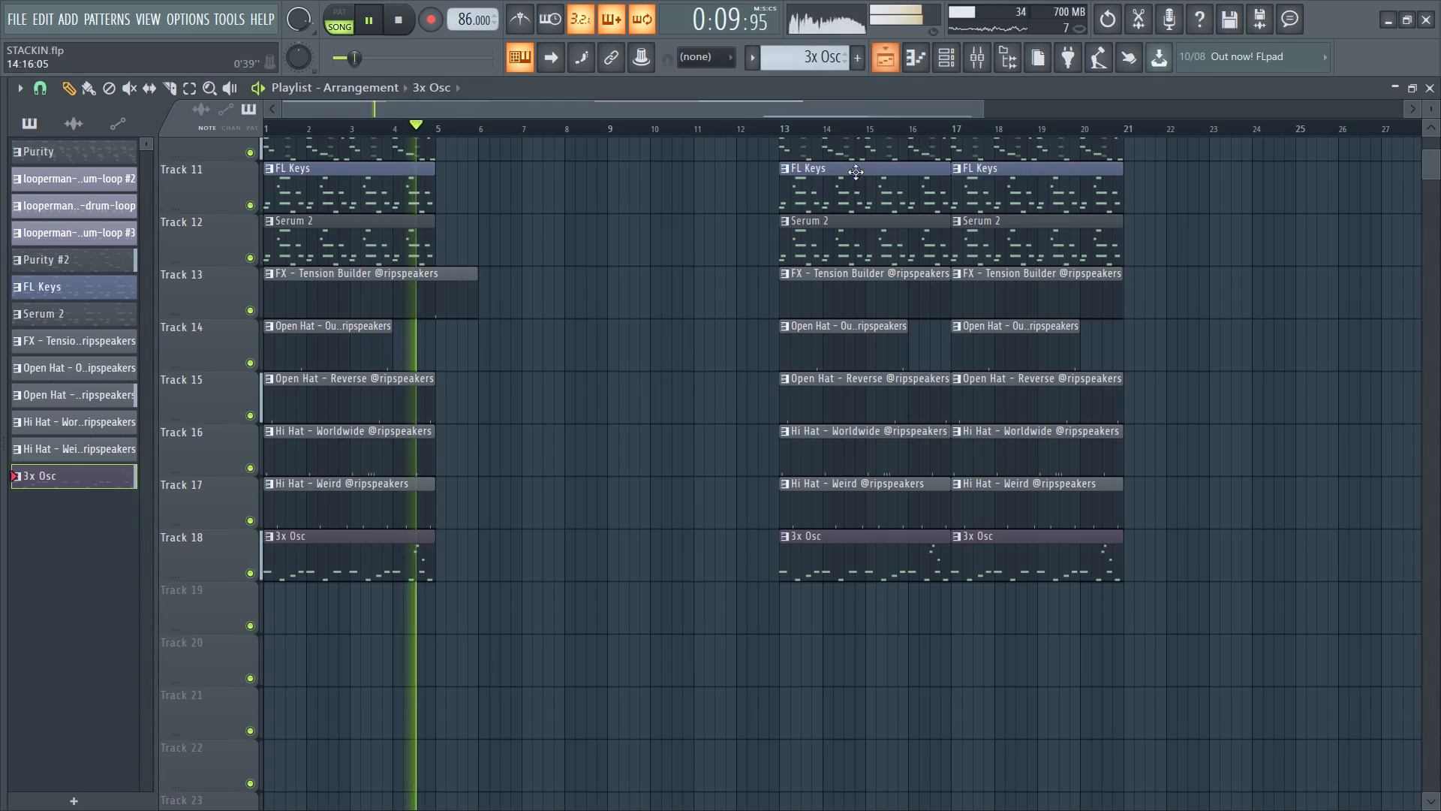
double_click(408, 571)
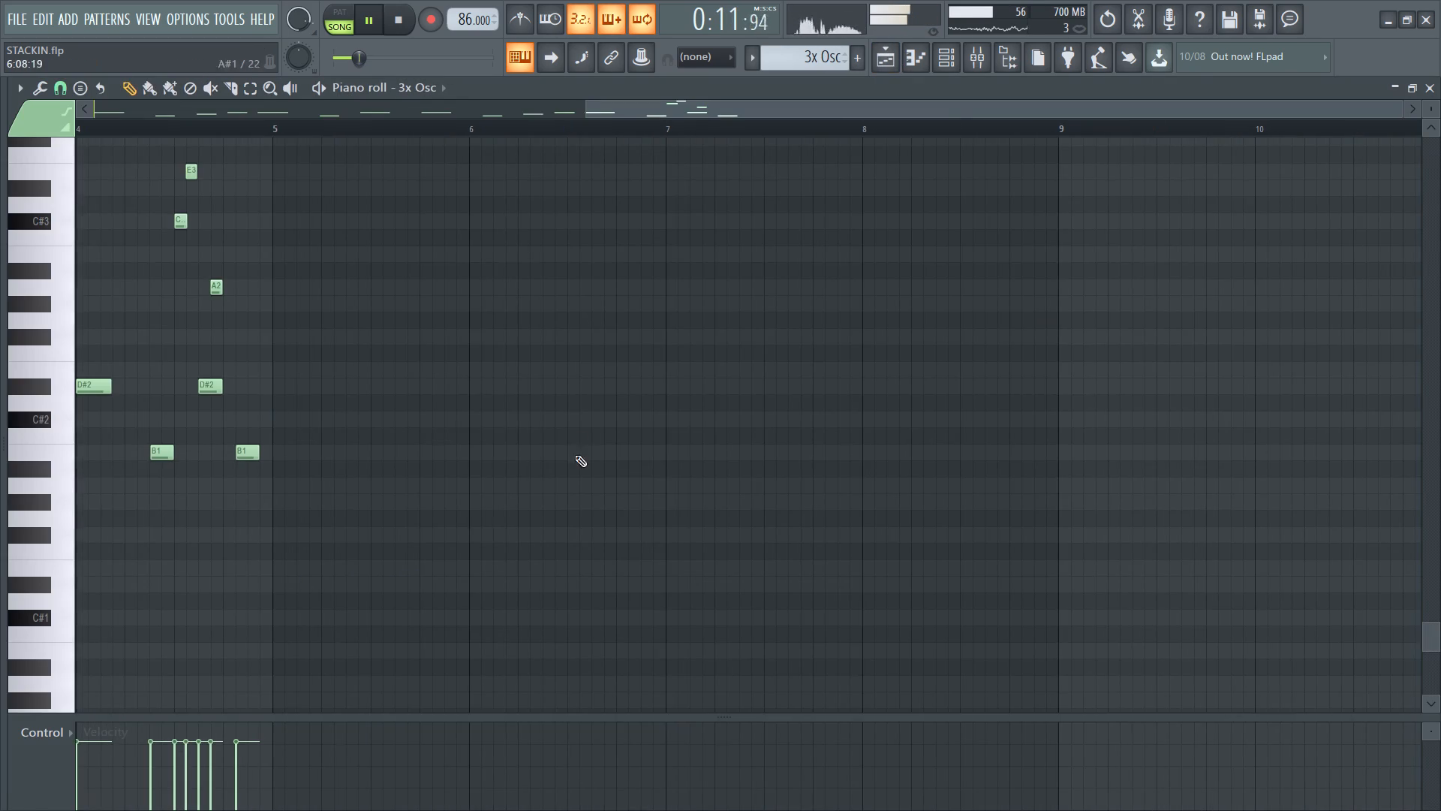
right_click(215, 295)
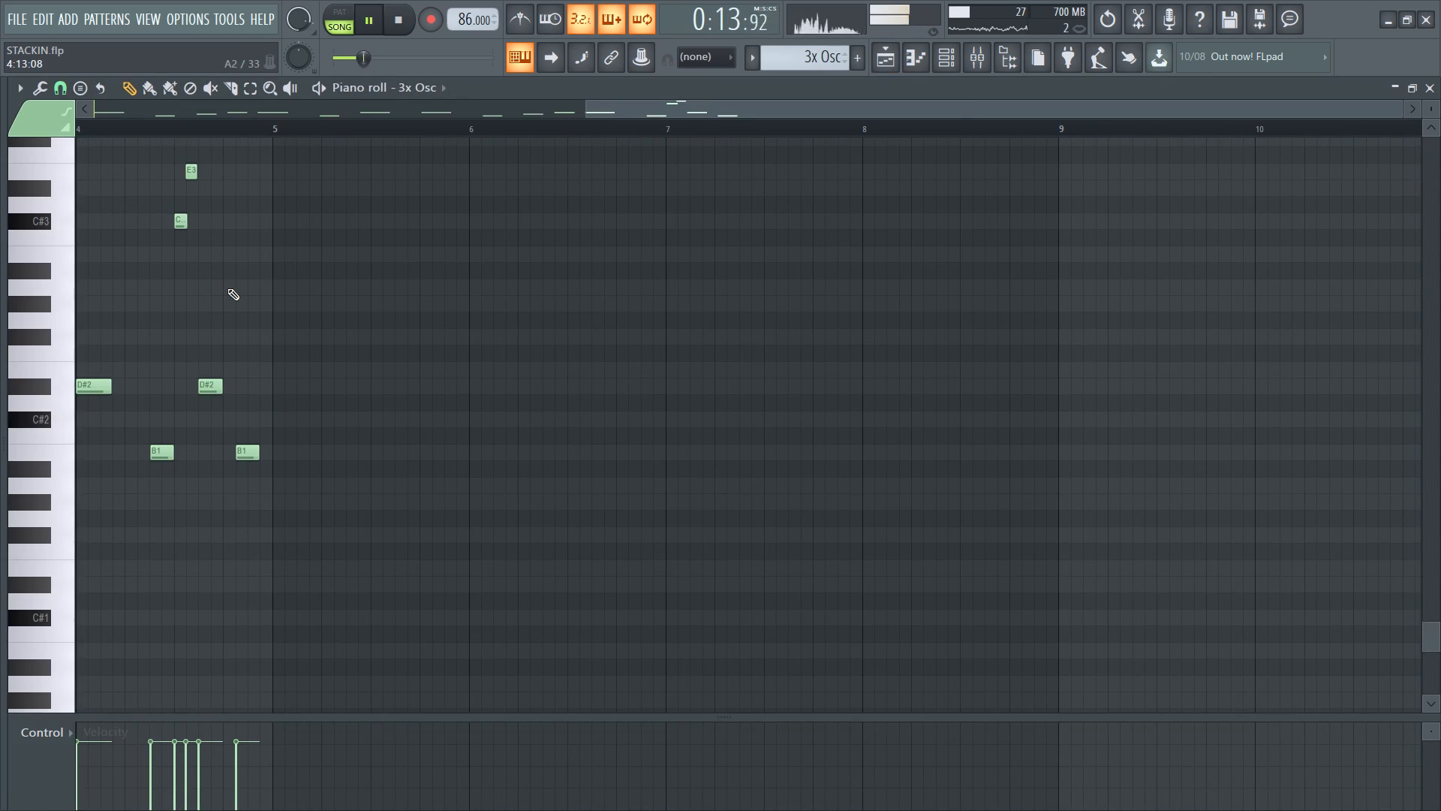
left_click(886, 66)
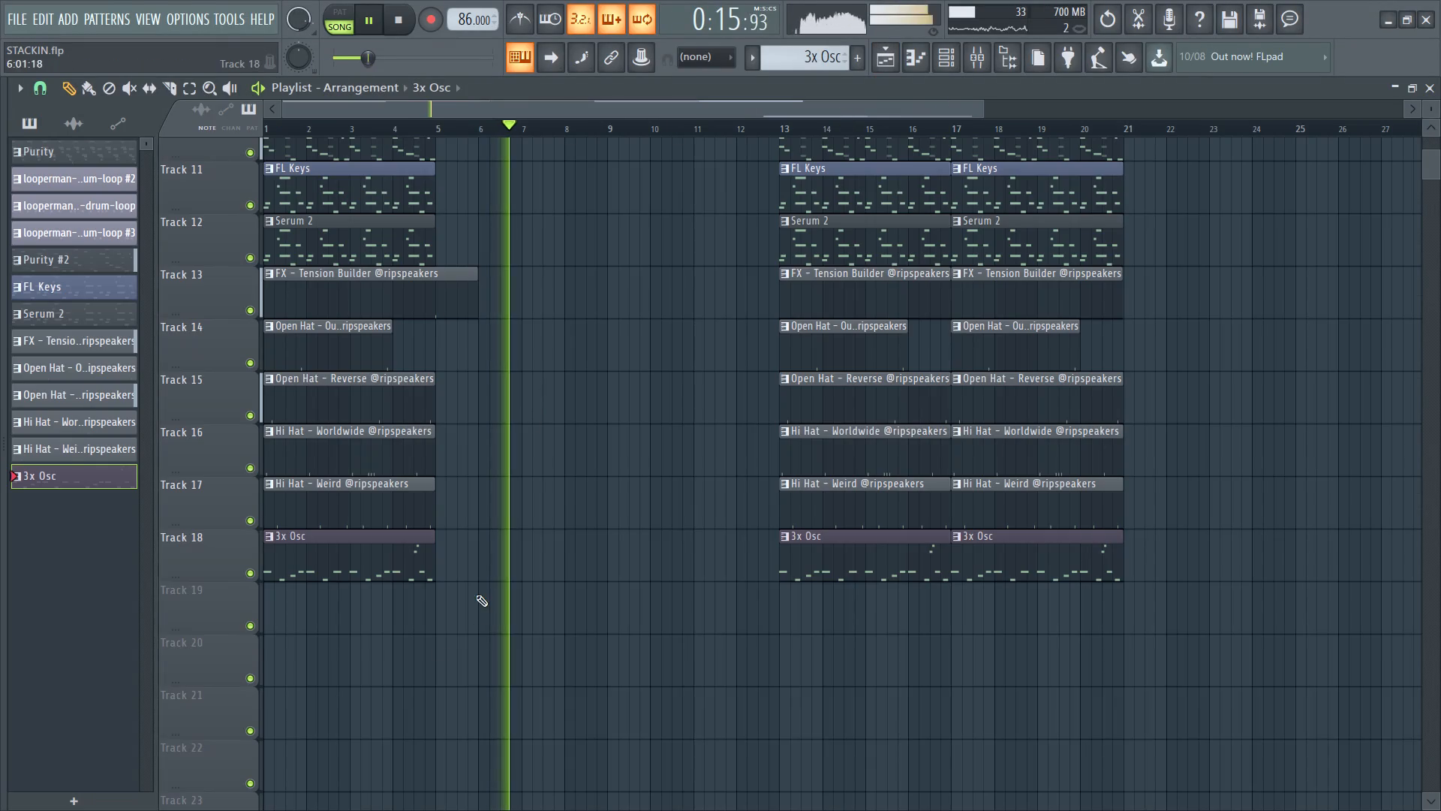
Look over the arrangement's clips during playback, picking the Serum 2 and FL Keys clips on Tracks 12 and 11.
scroll(689, 469, "down", 1, "ctrl")
scroll(799, 531, "up", 5)
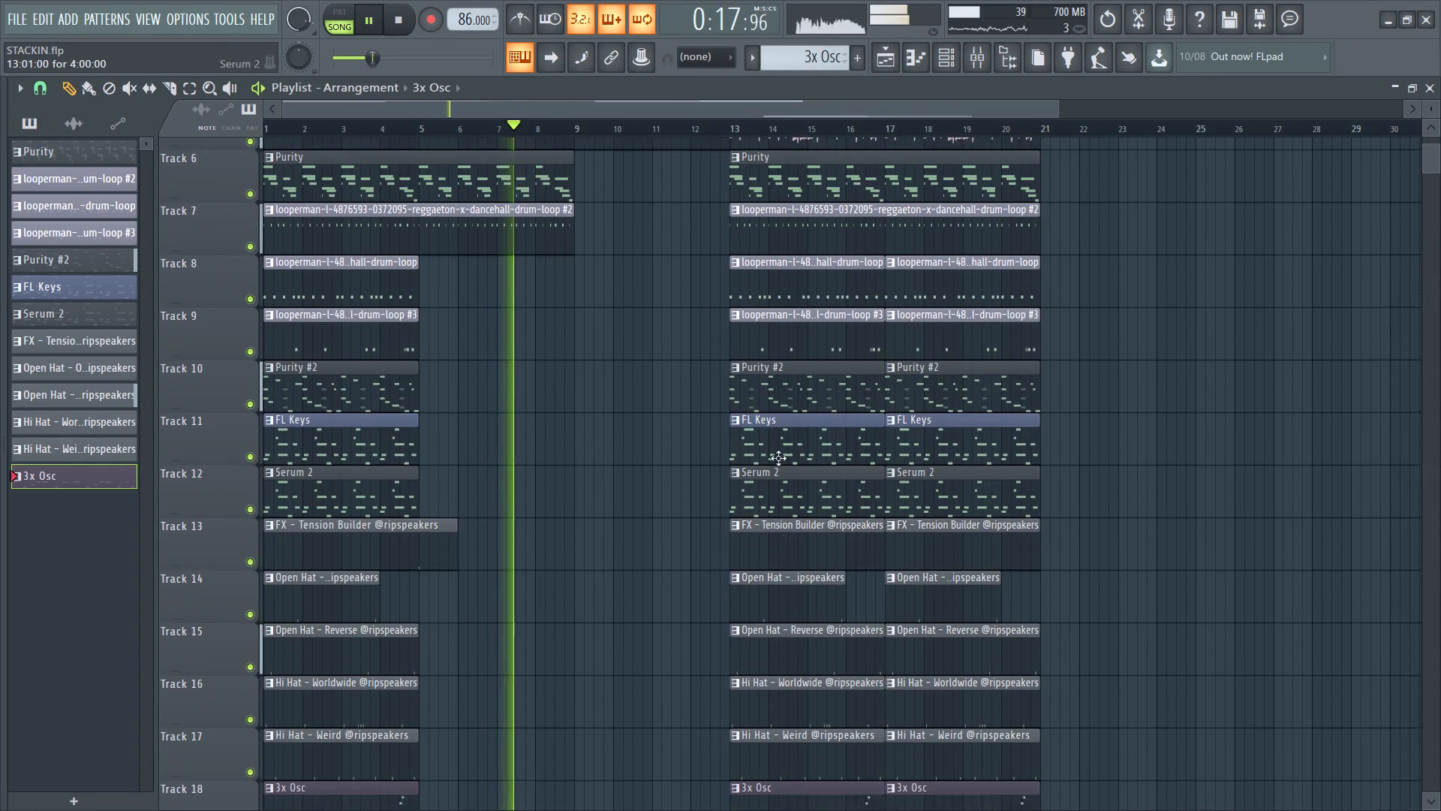
scroll(554, 179, "down", 1)
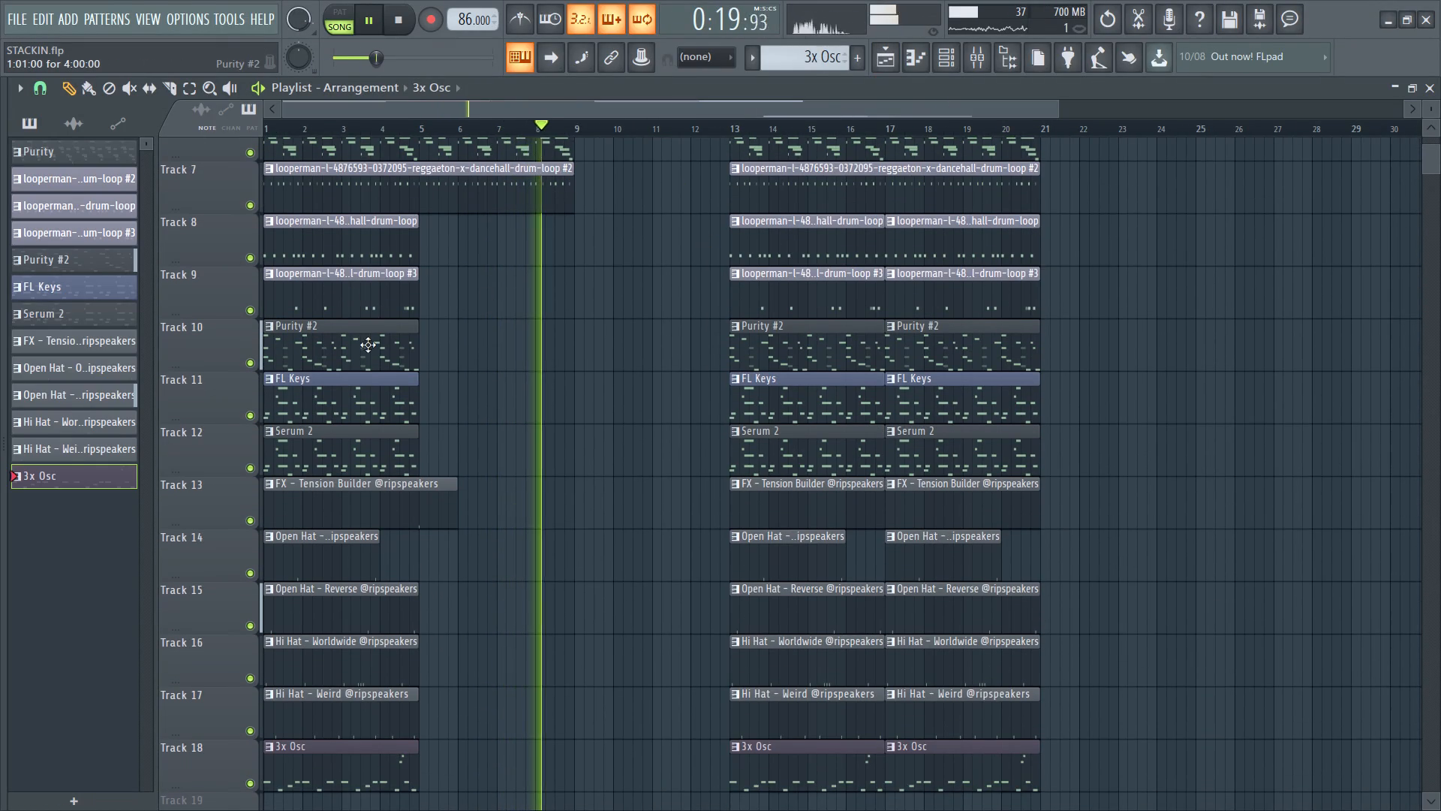
scroll(366, 345, "down", 1)
left_click(349, 405)
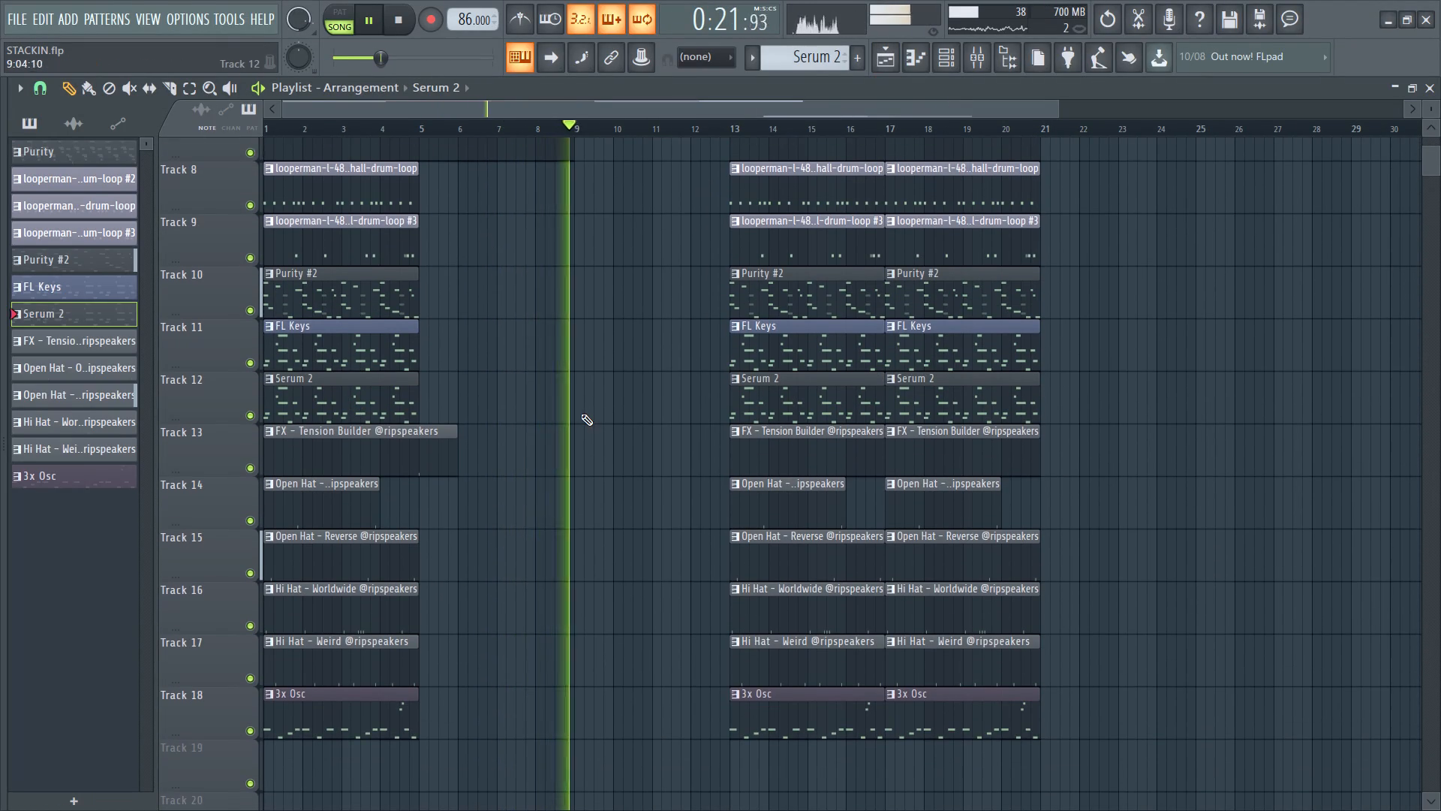
scroll(581, 413, "up", 2, "ctrl")
left_click(325, 350)
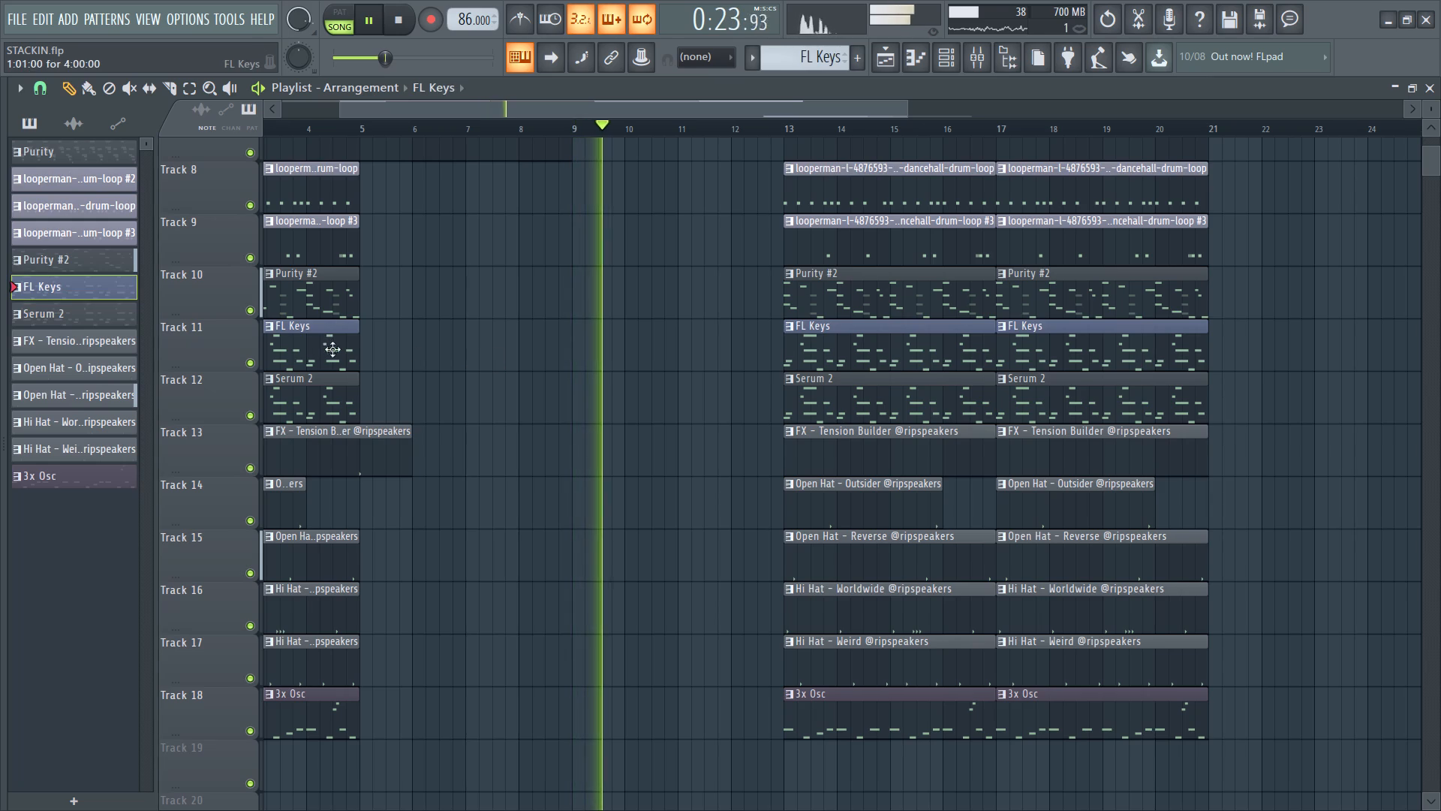
scroll(464, 349, "up", 2)
scroll(314, 396, "down", 1, "ctrl")
scroll(686, 421, "down", 3)
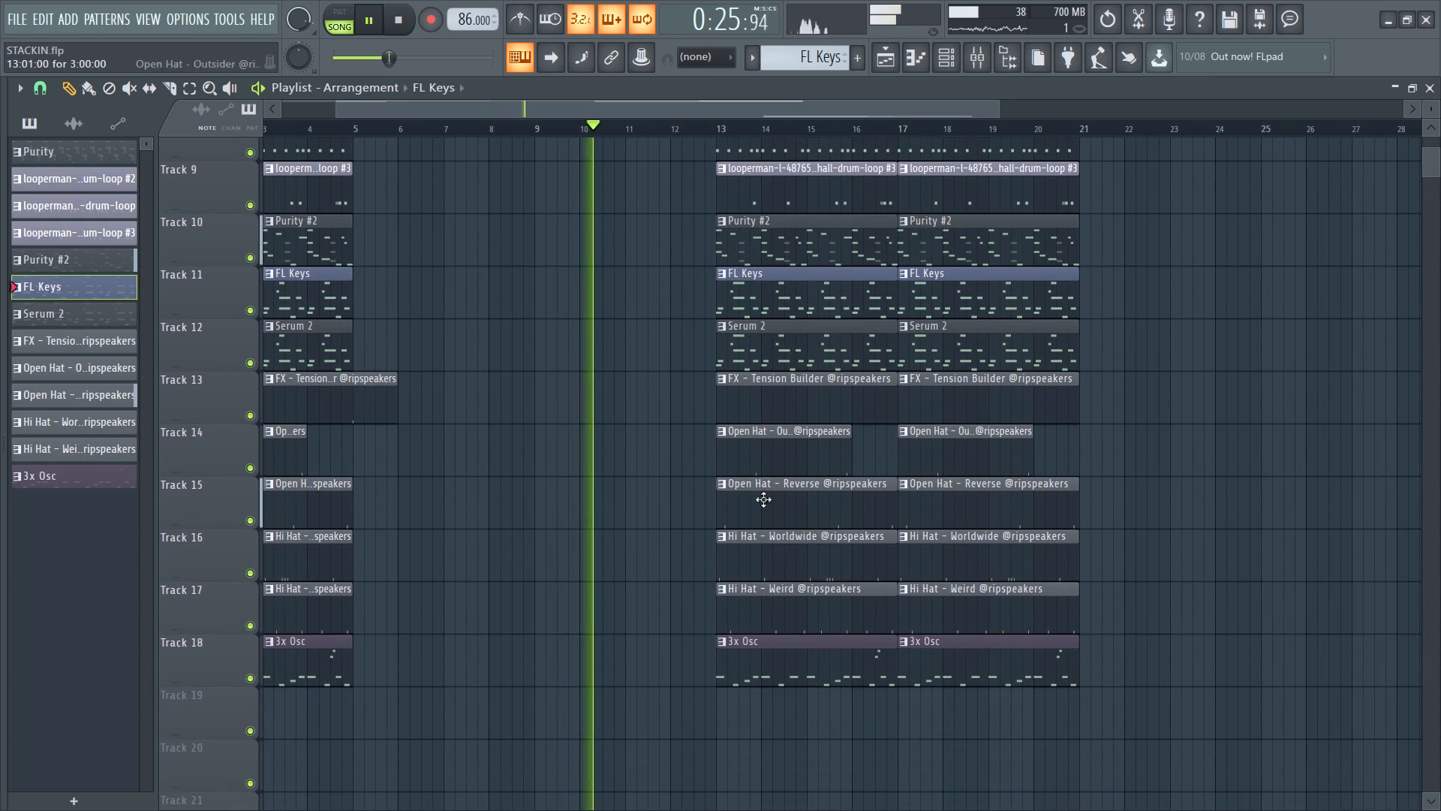
Look over the arrangement during playback, from the 3x Osc clips up to the Cymatics loop and back down around bar 13.
scroll(863, 494, "up", 2)
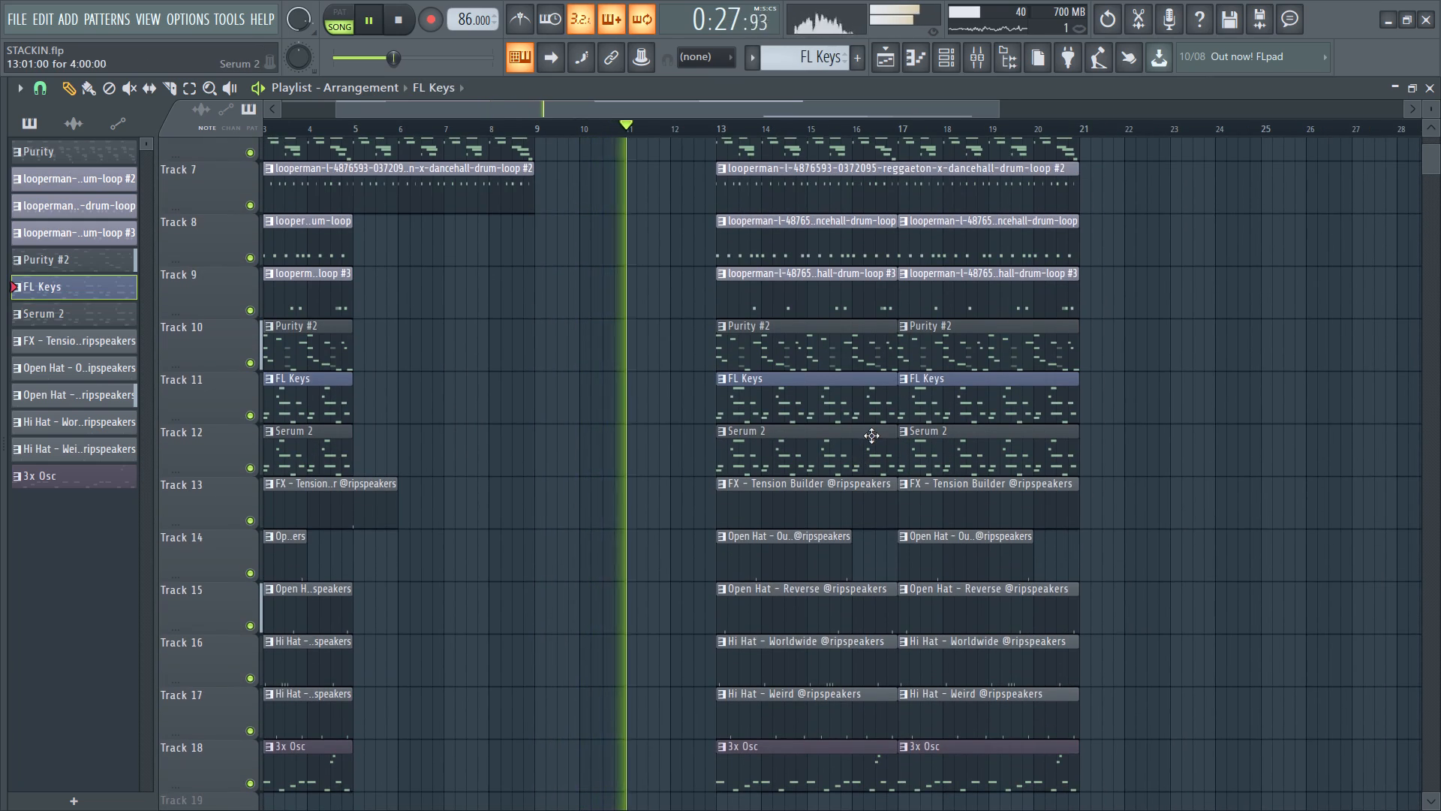
scroll(963, 393, "up", 2)
scroll(739, 250, "down", 1)
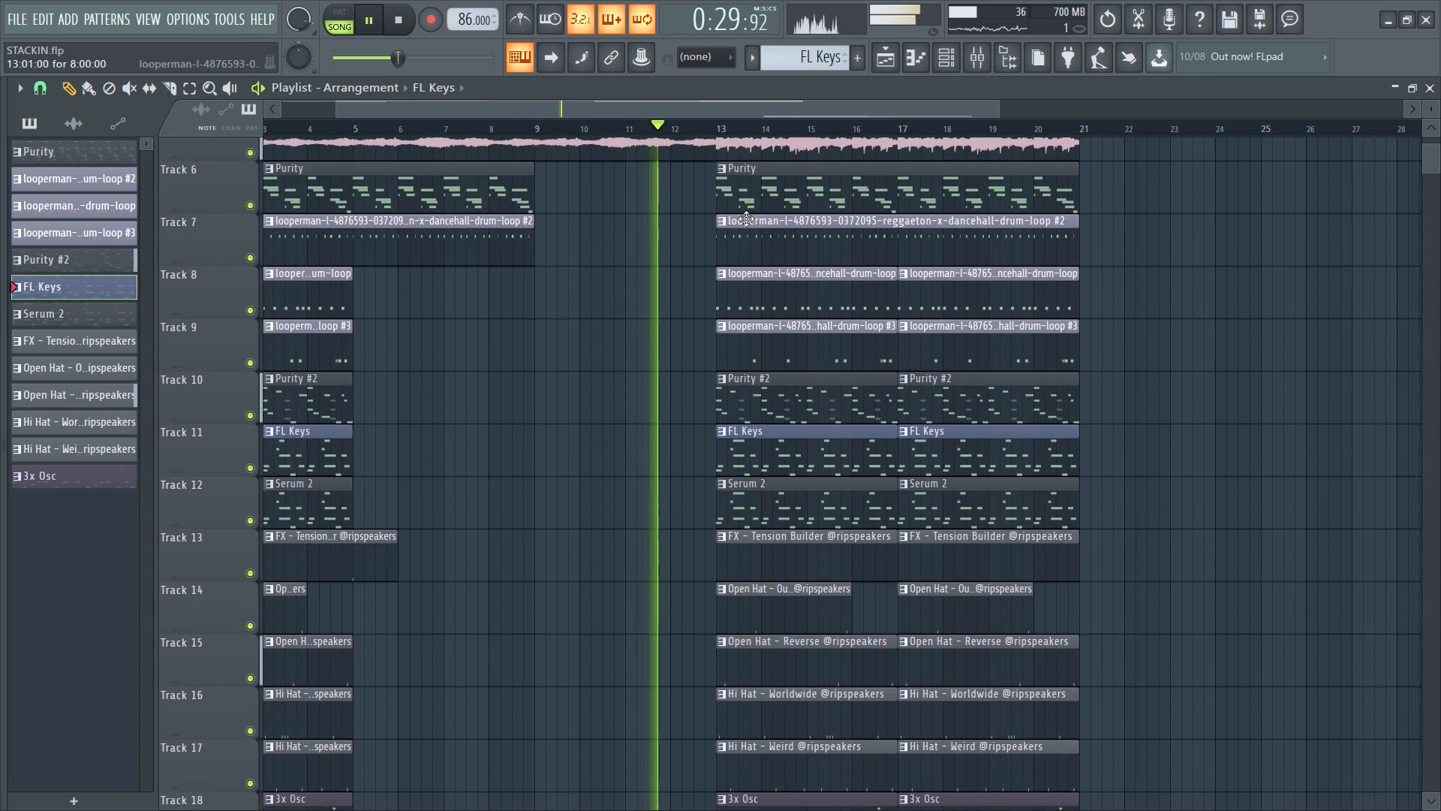
scroll(805, 365, "down", 3)
scroll(885, 436, "up", 3)
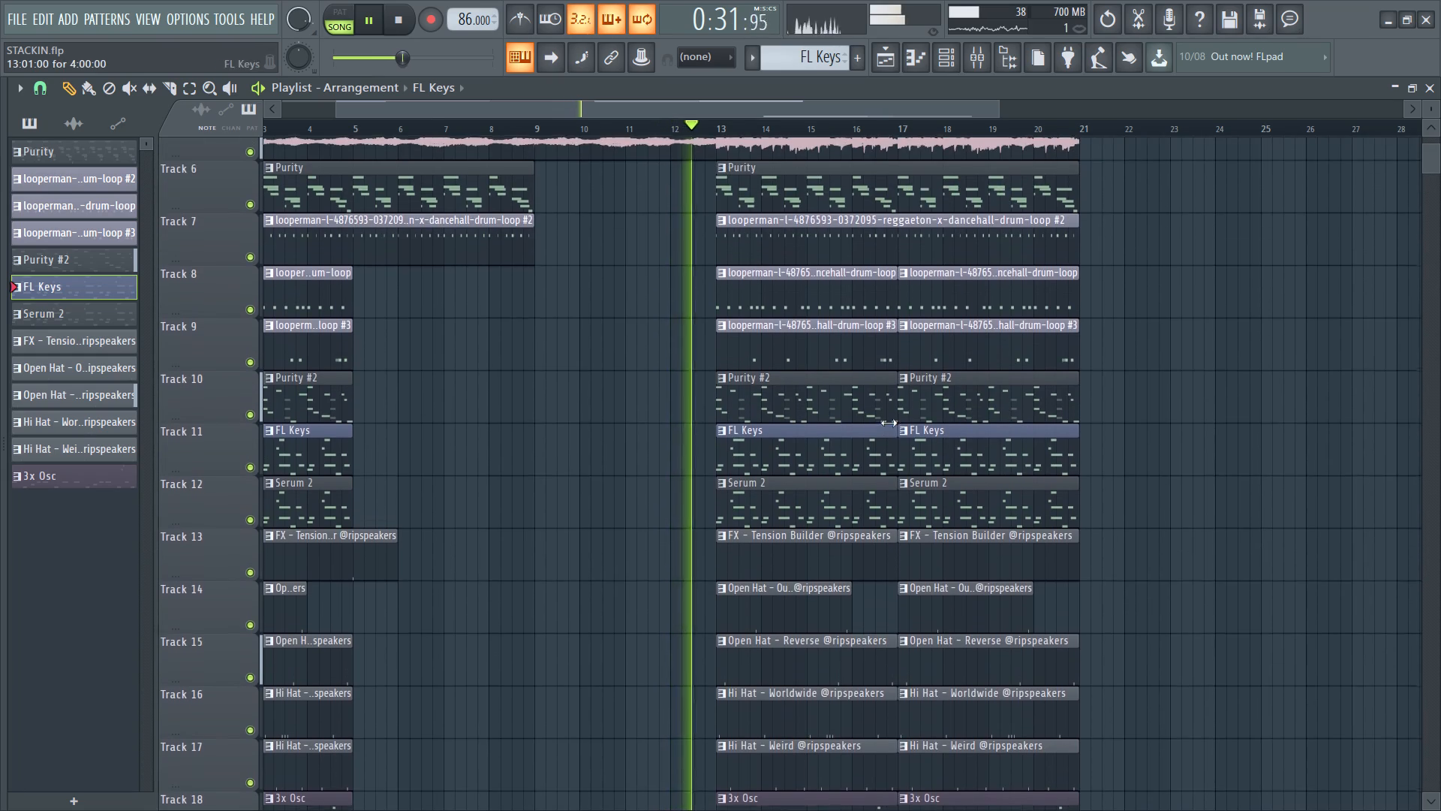
scroll(911, 417, "up", 2)
scroll(882, 394, "up", 4, "ctrl")
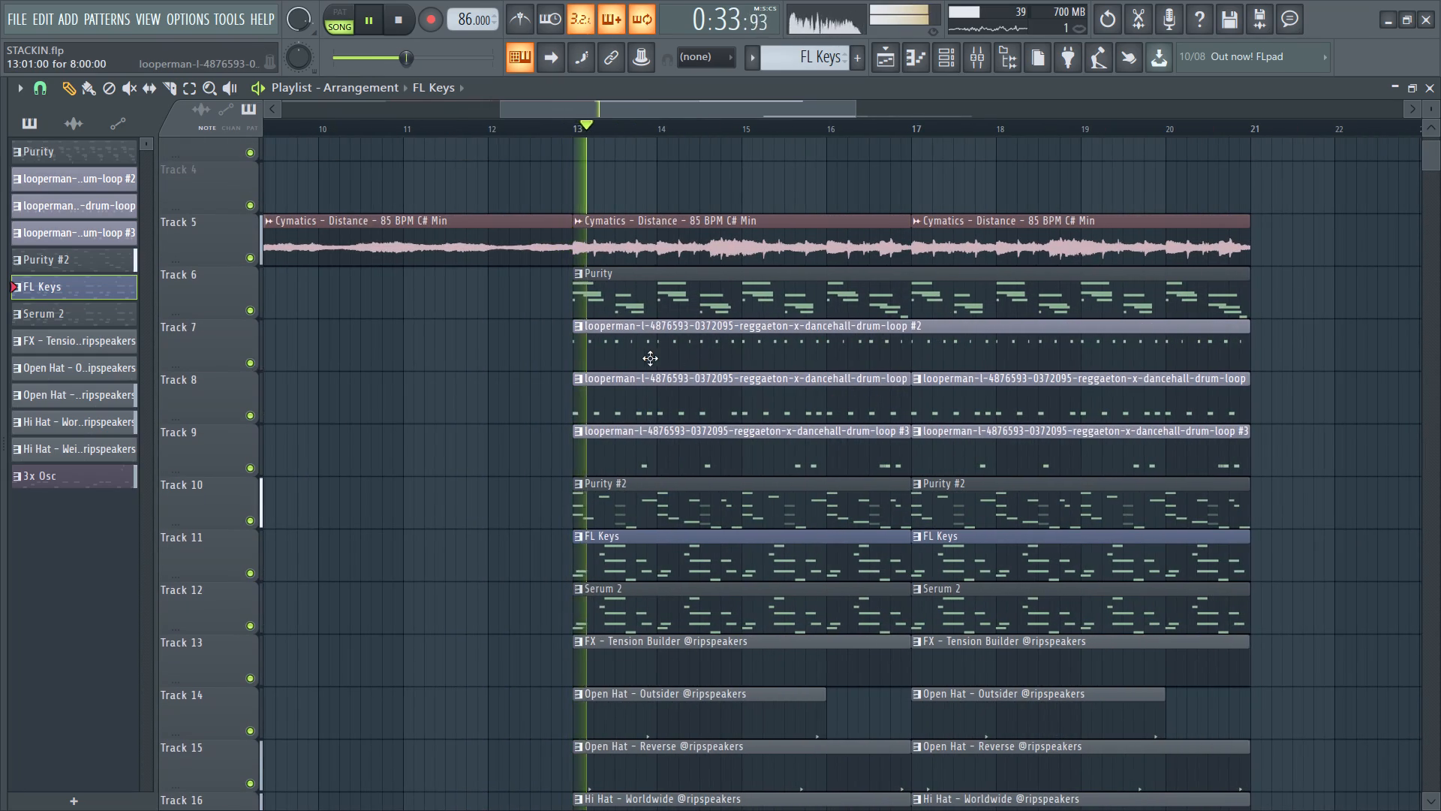
scroll(632, 359, "down", 3)
scroll(702, 616, "down", 2)
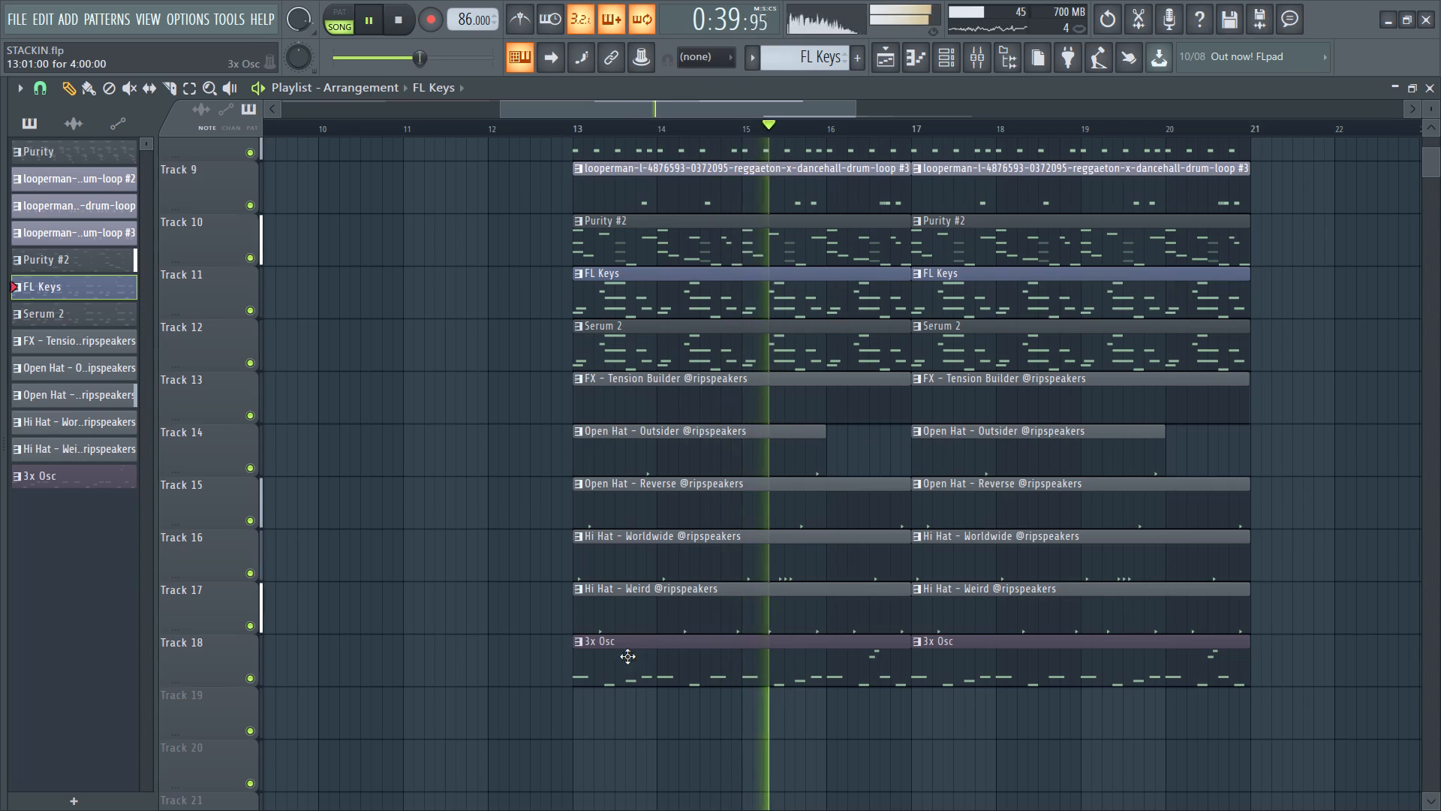
Transpose all D#2 notes of the 3x Osc bassline down one octave to D#1 and return to the playlist.
left_click(649, 663)
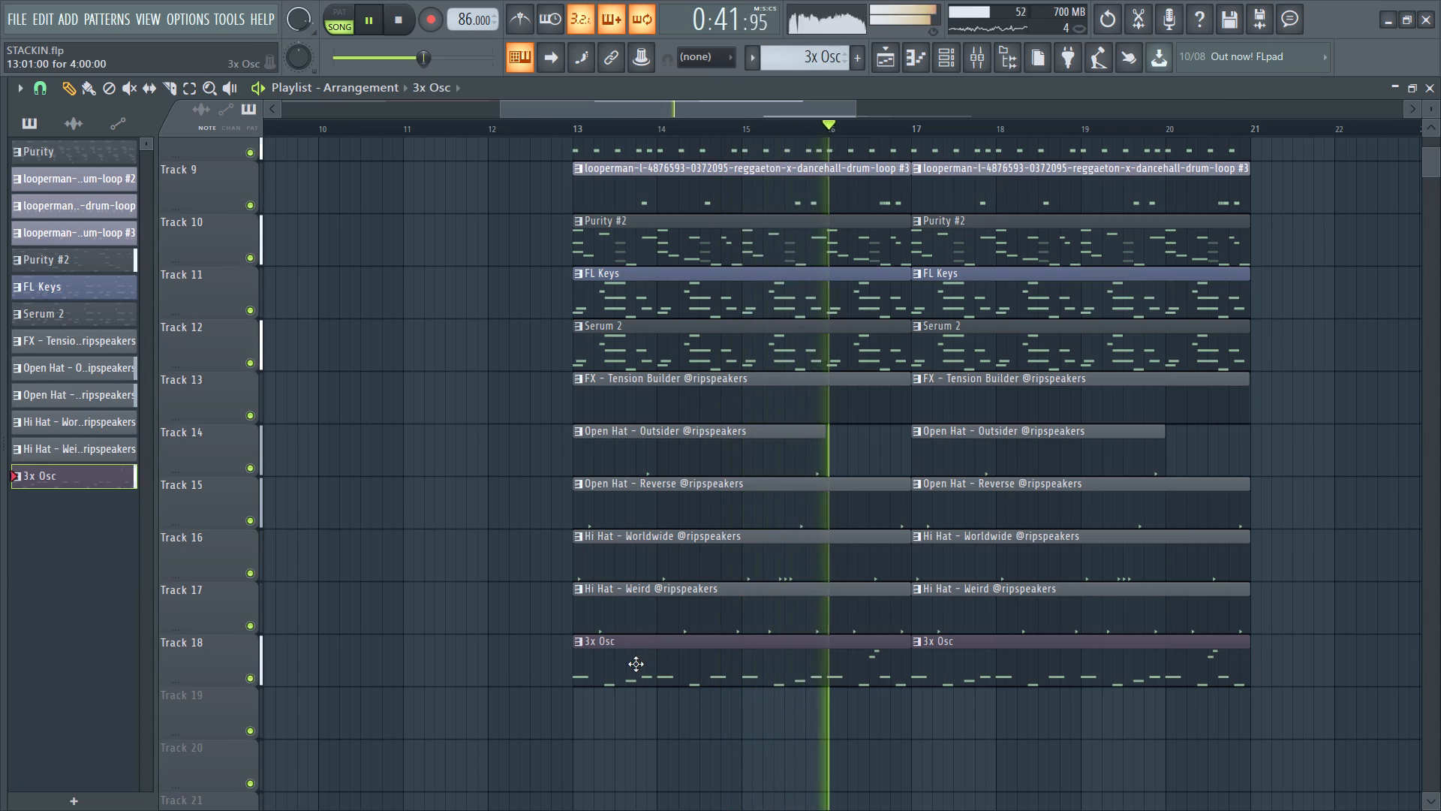
double_click(636, 664)
scroll(393, 589, "down", 4, "ctrl")
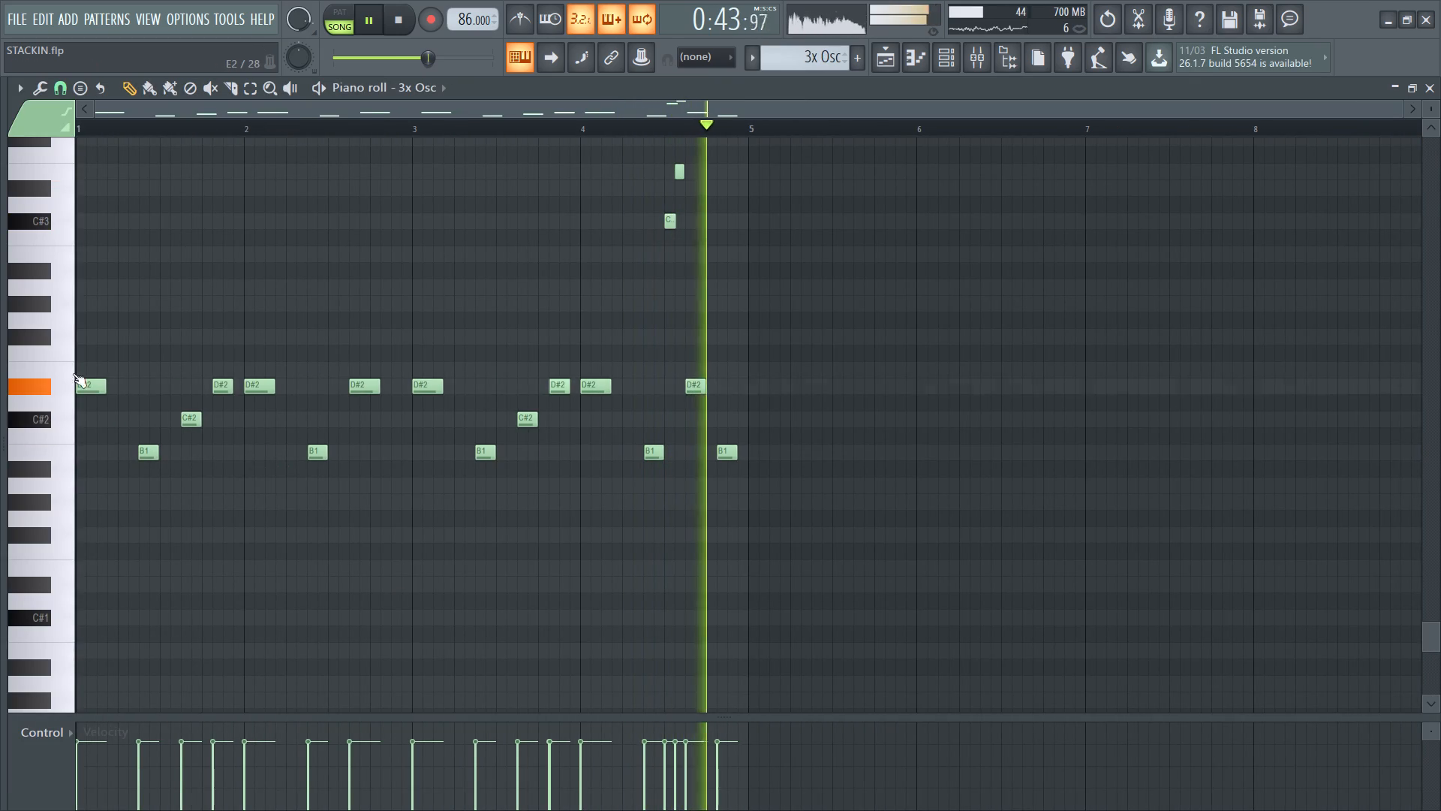
left_click_drag(73, 375, 460, 390, "ctrl")
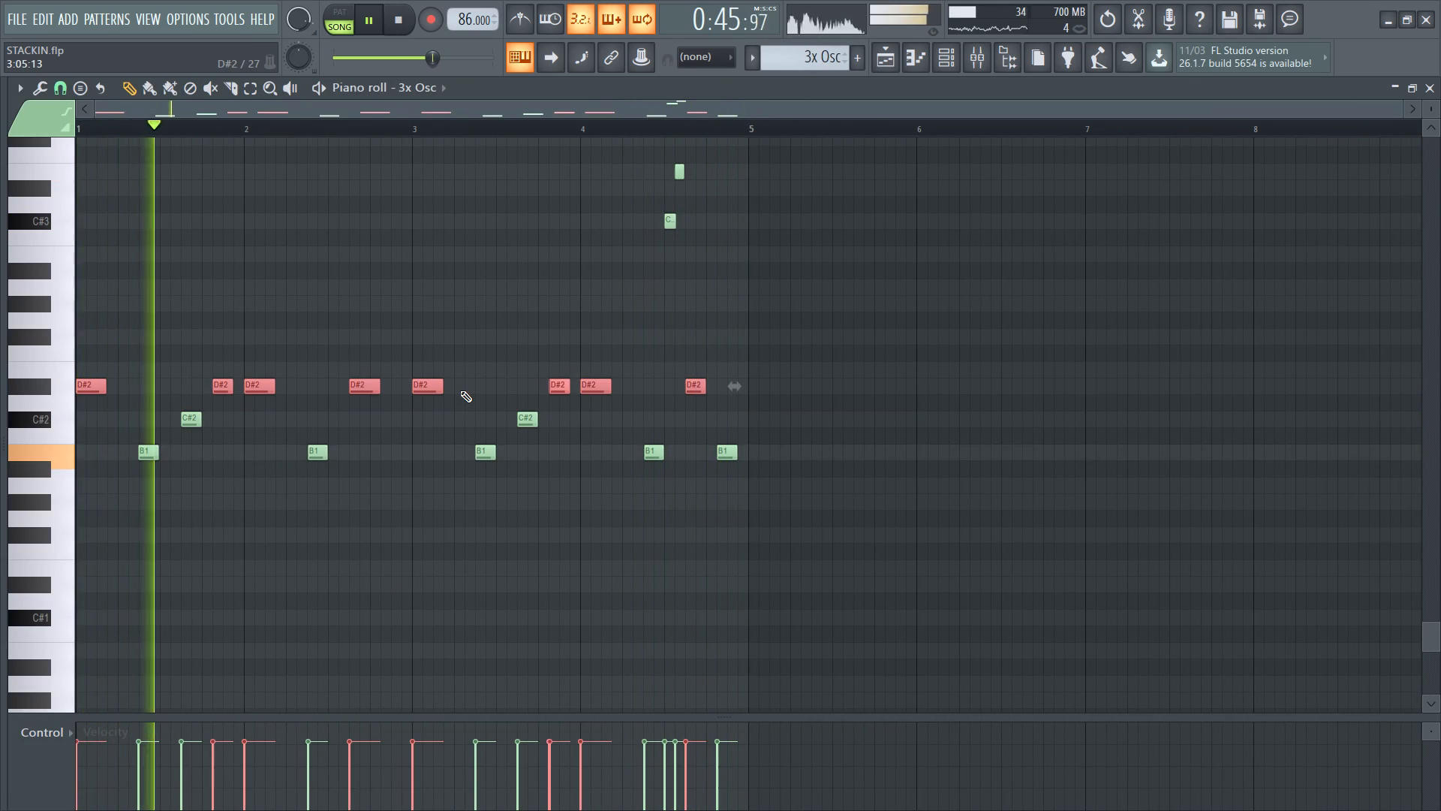
key("shift+Down")
key("ctrl+Up")
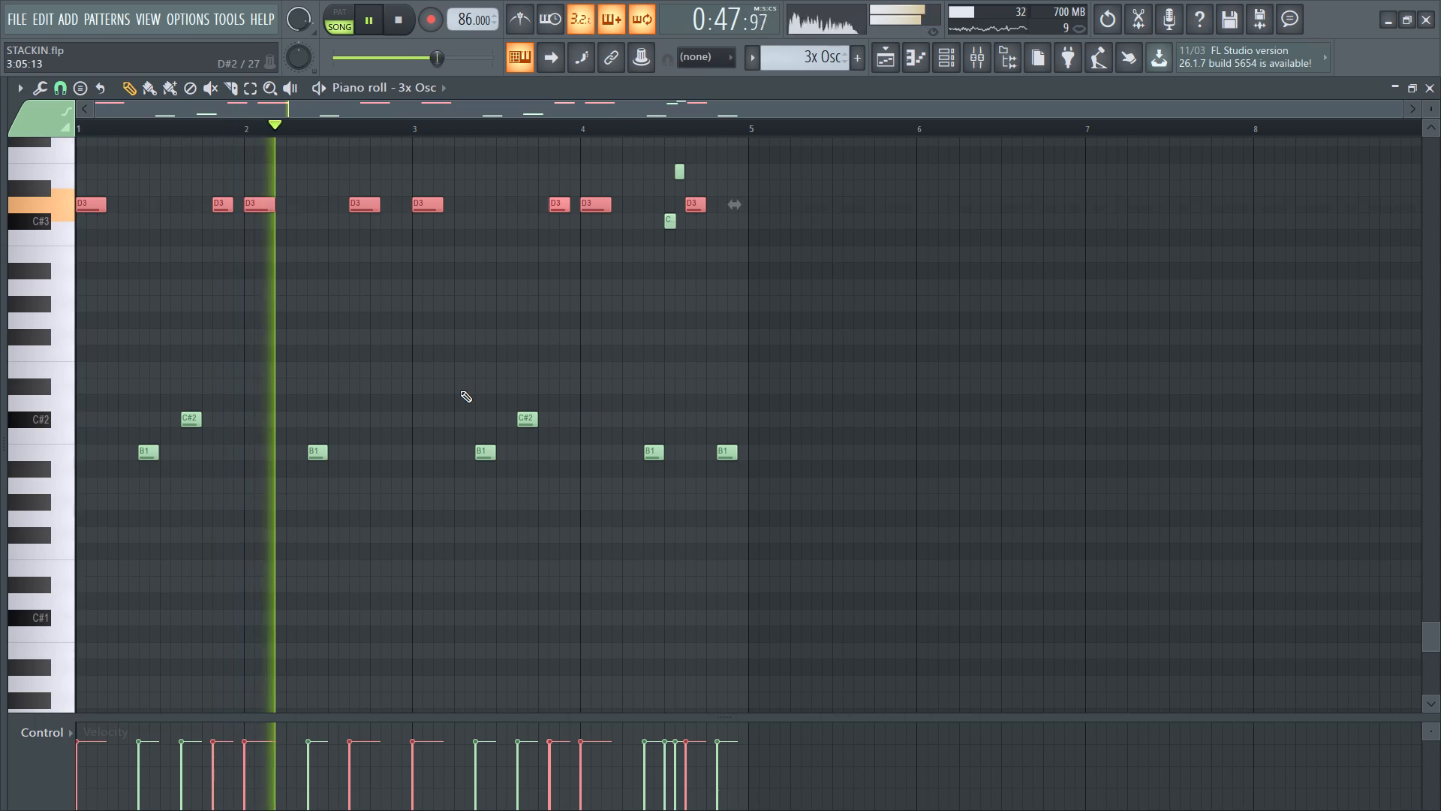
key("ctrl+Down")
key("shift+Up")
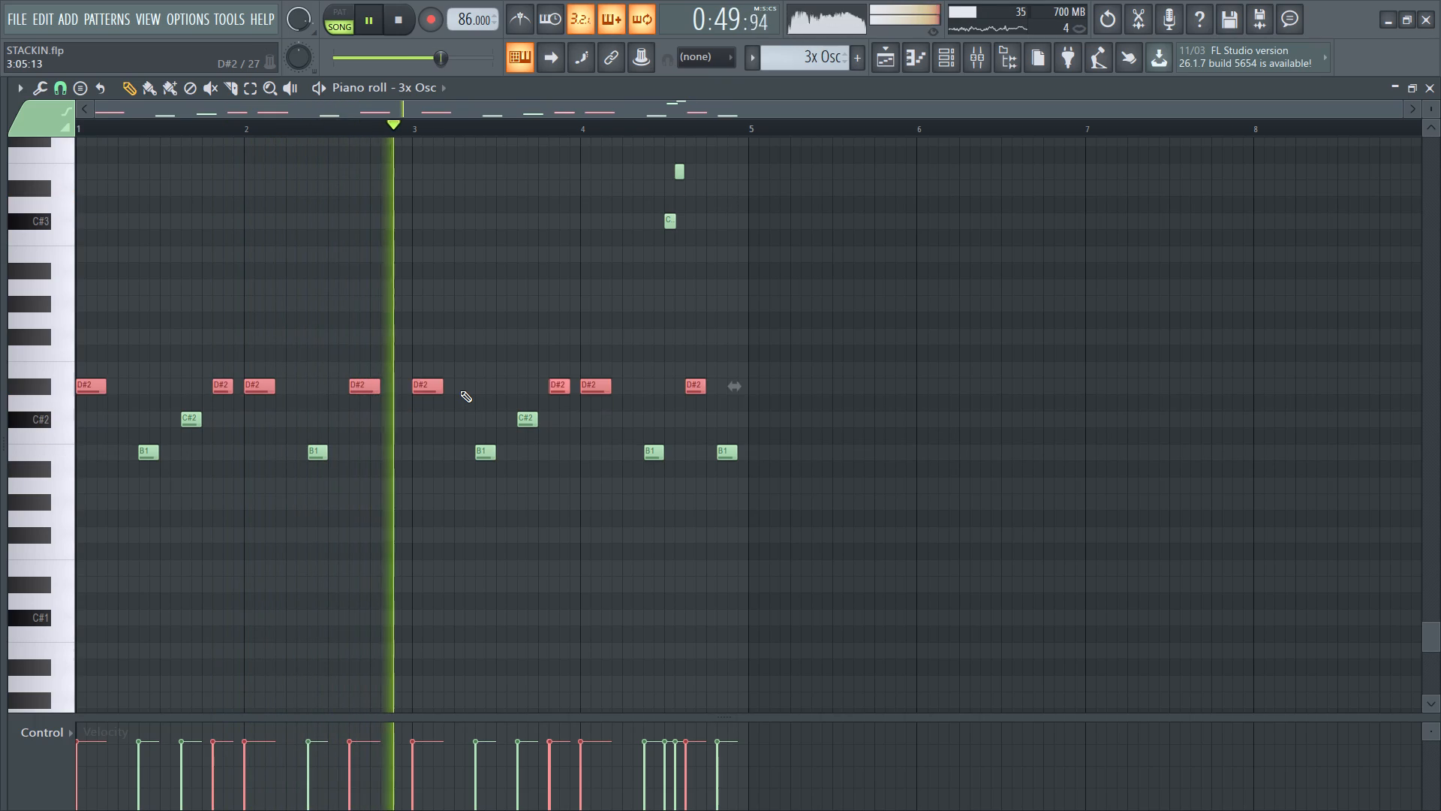
key("ctrl+Down")
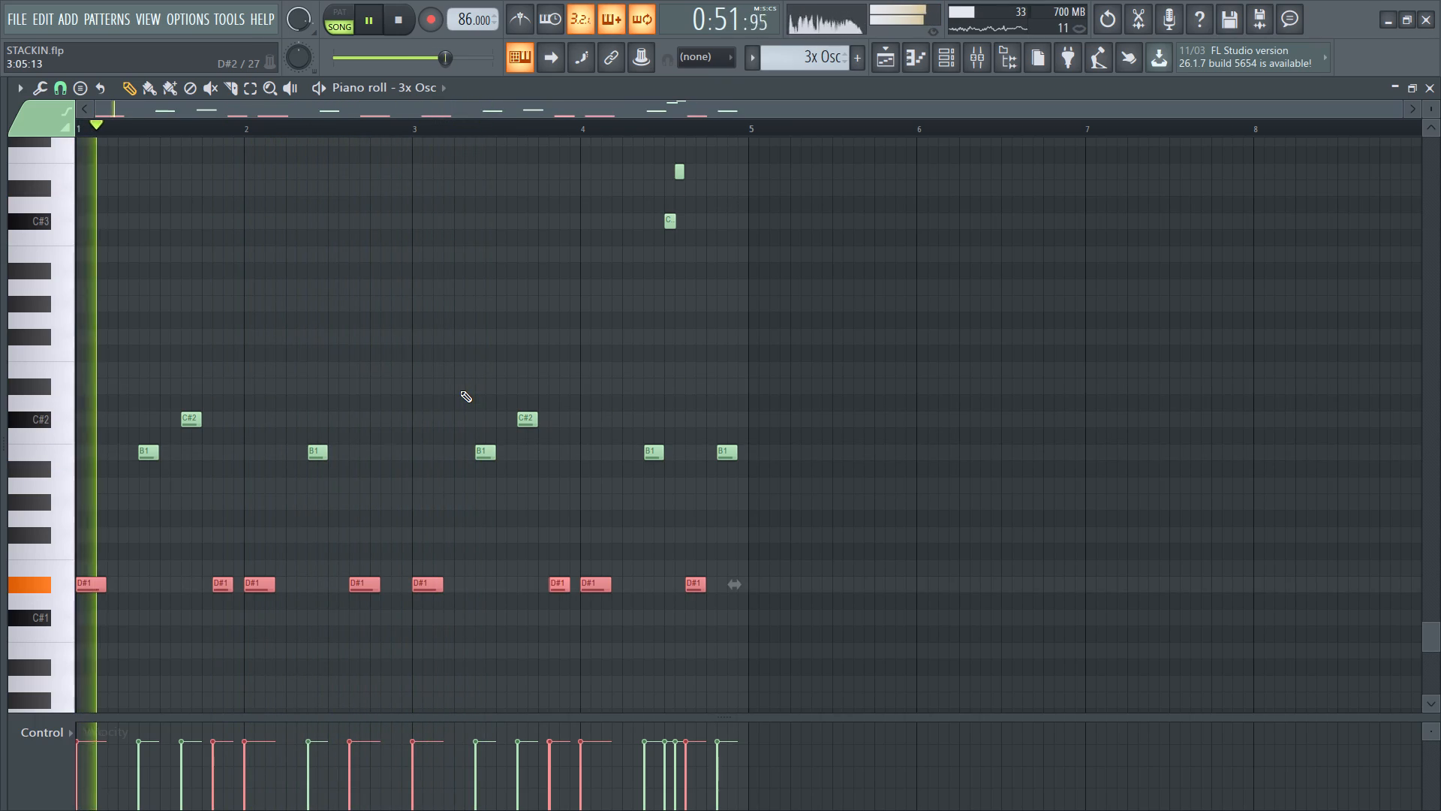
left_click(897, 60)
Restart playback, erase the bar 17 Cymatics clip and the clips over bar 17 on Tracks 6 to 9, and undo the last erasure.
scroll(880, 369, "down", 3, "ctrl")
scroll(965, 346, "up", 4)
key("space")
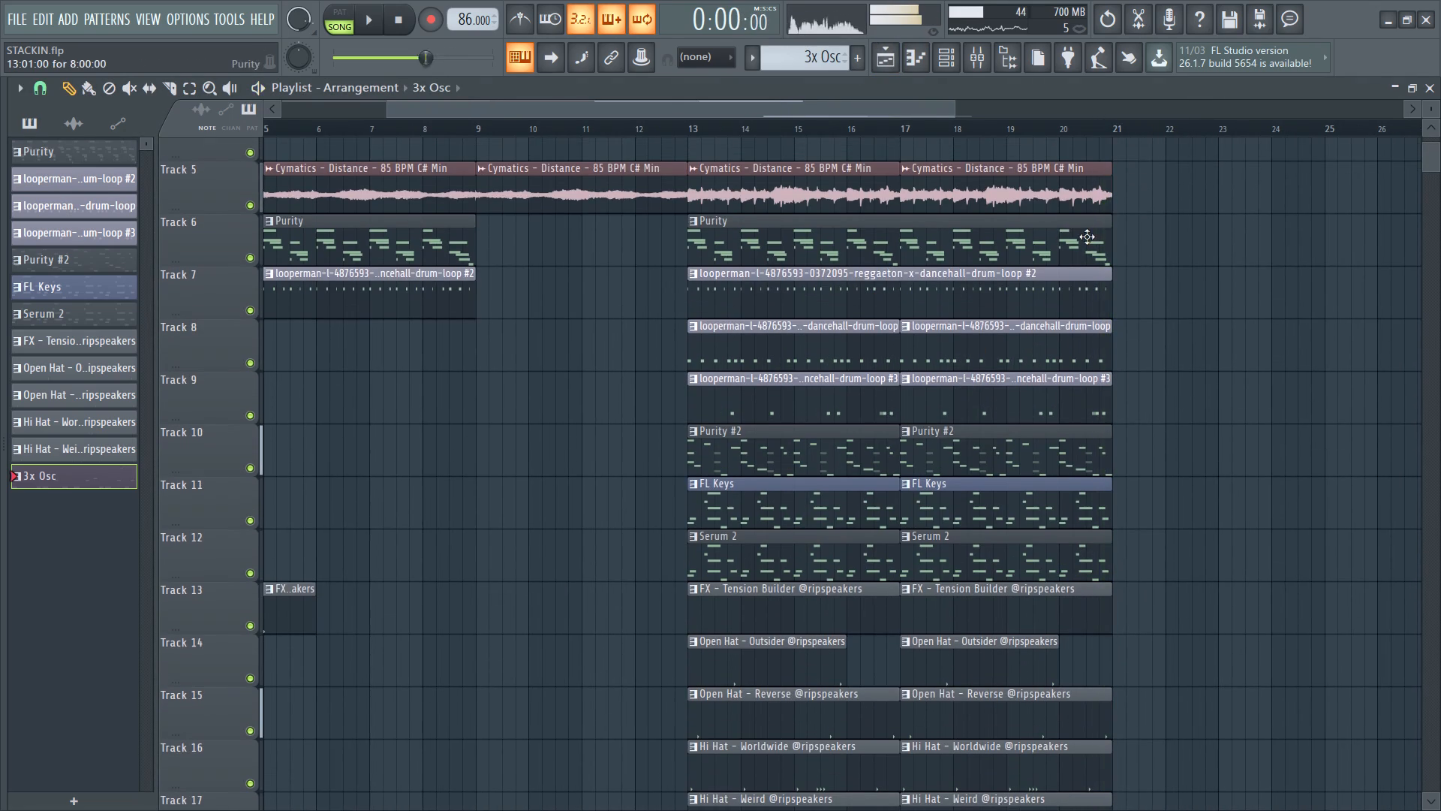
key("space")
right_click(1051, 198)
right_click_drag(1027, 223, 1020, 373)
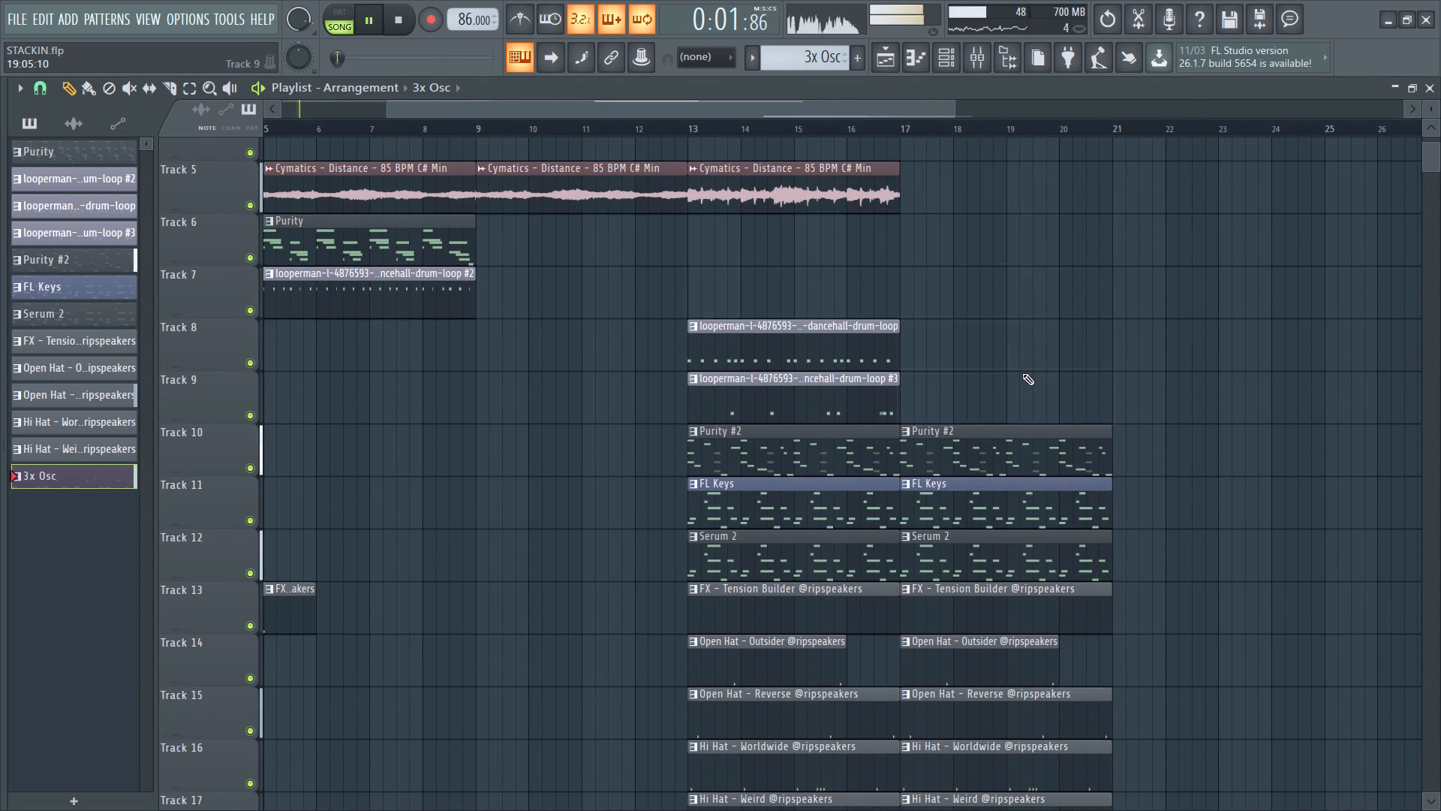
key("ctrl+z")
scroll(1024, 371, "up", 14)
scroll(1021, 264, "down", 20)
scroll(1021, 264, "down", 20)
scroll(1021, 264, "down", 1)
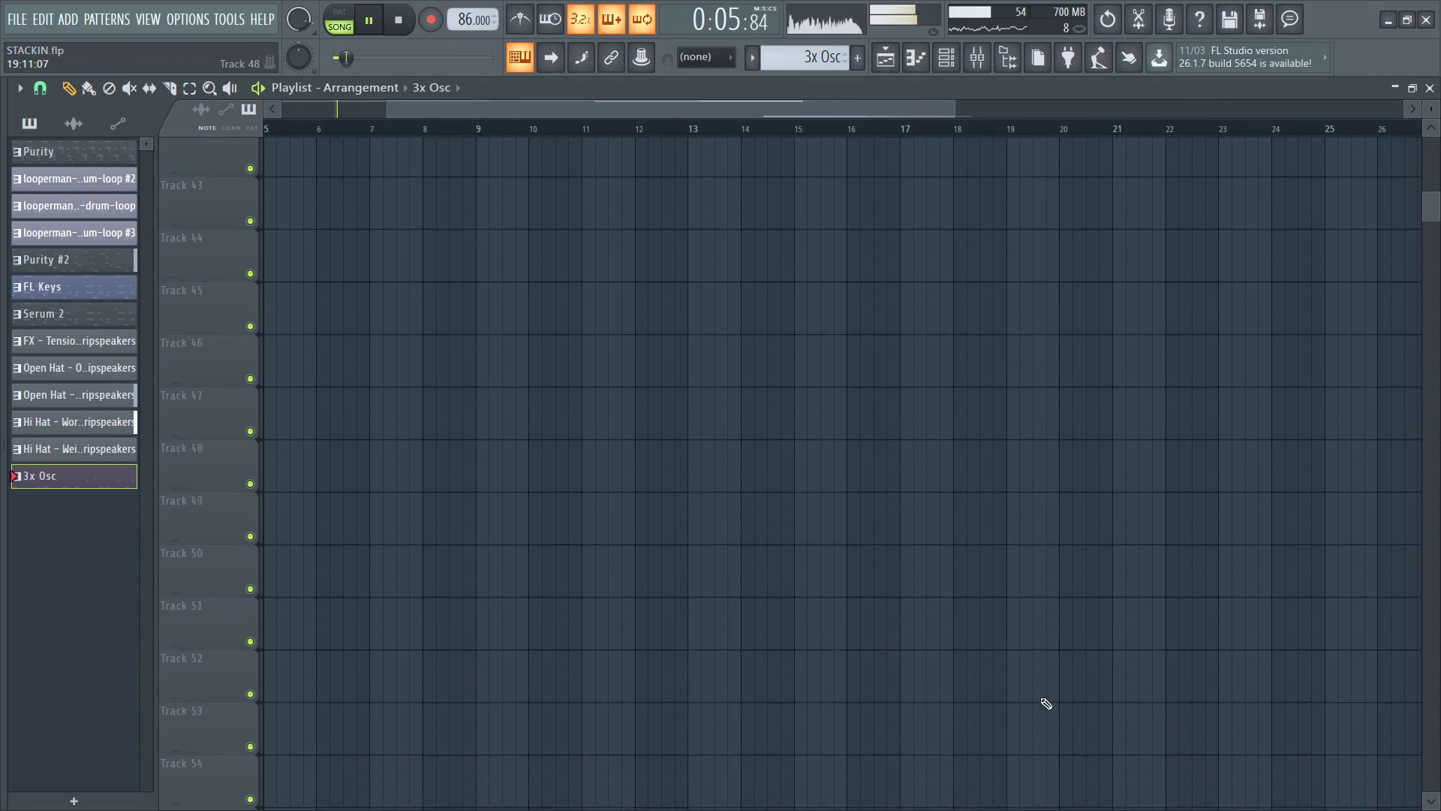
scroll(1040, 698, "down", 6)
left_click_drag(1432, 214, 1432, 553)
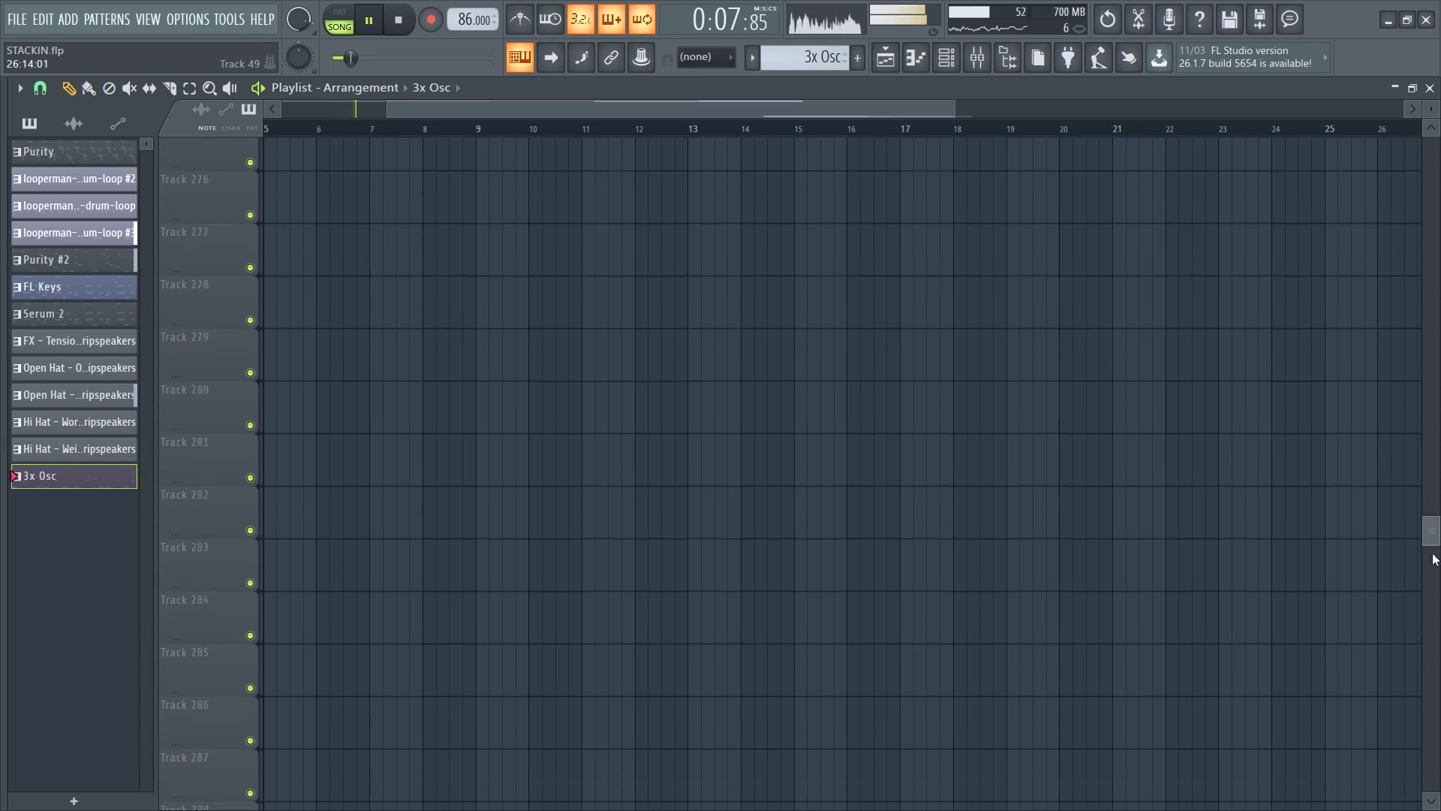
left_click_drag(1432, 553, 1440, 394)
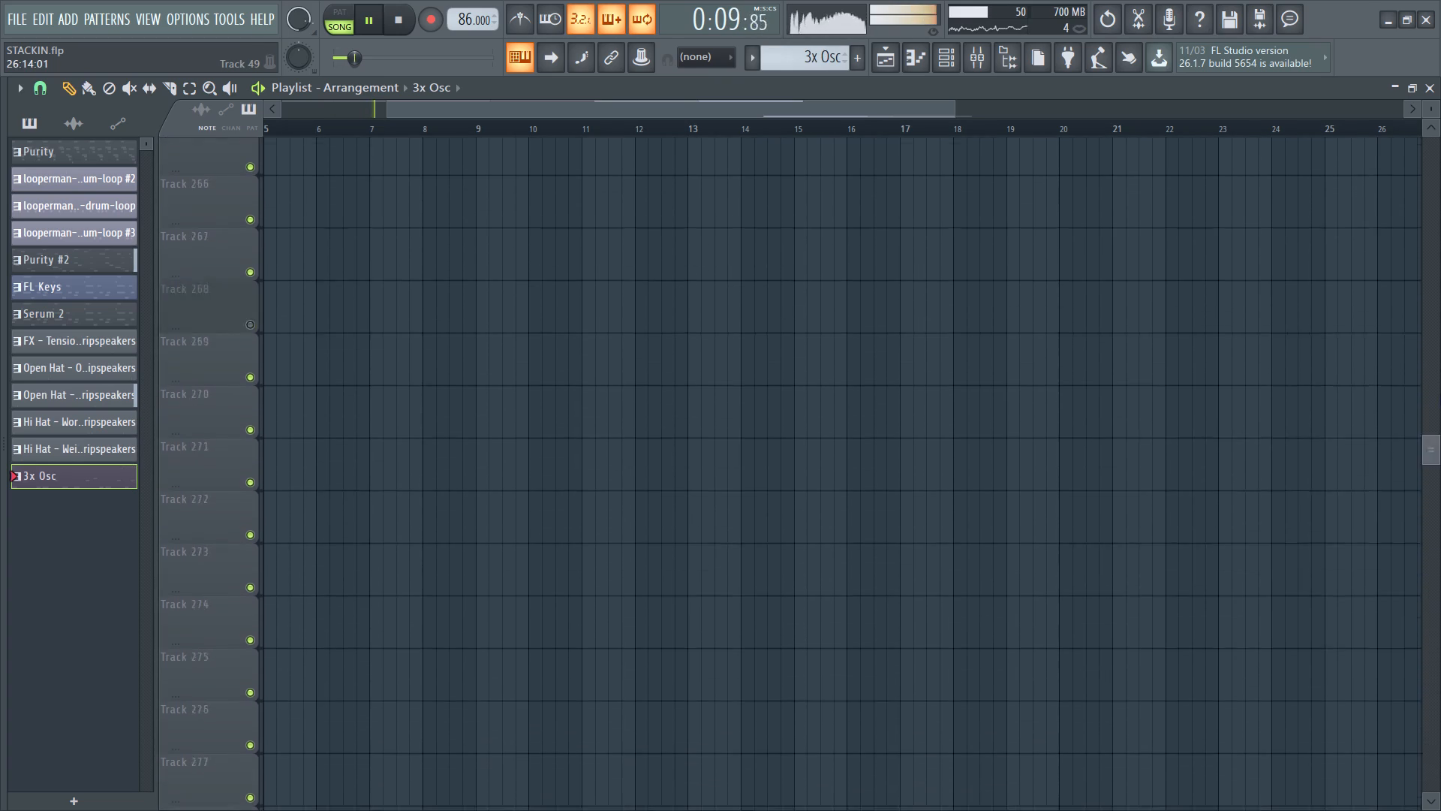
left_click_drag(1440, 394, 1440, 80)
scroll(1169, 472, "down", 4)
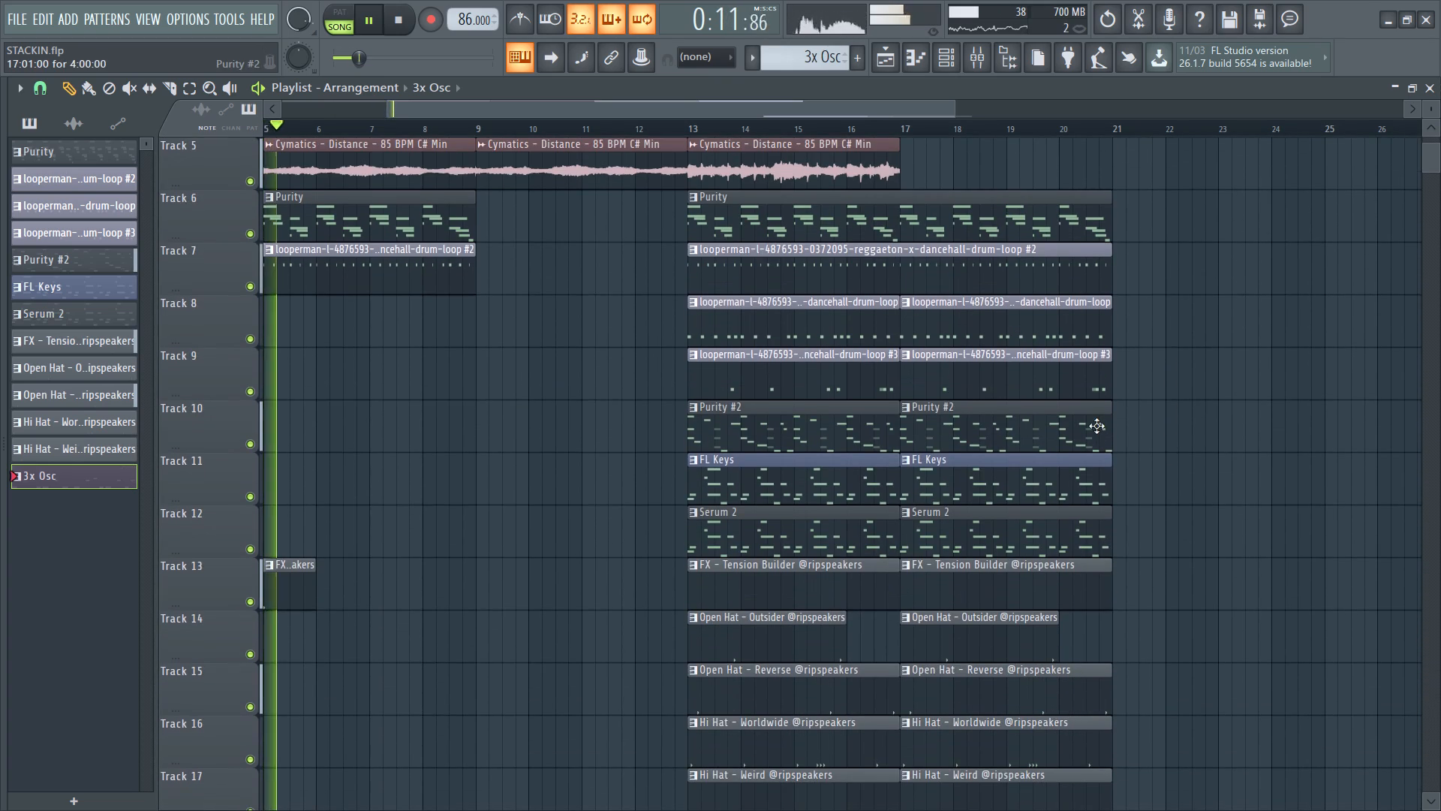
Play from bar 13 and duplicate the Cymatics clip starting at bar 13 on Track 5 to bar 17.
left_click(693, 126)
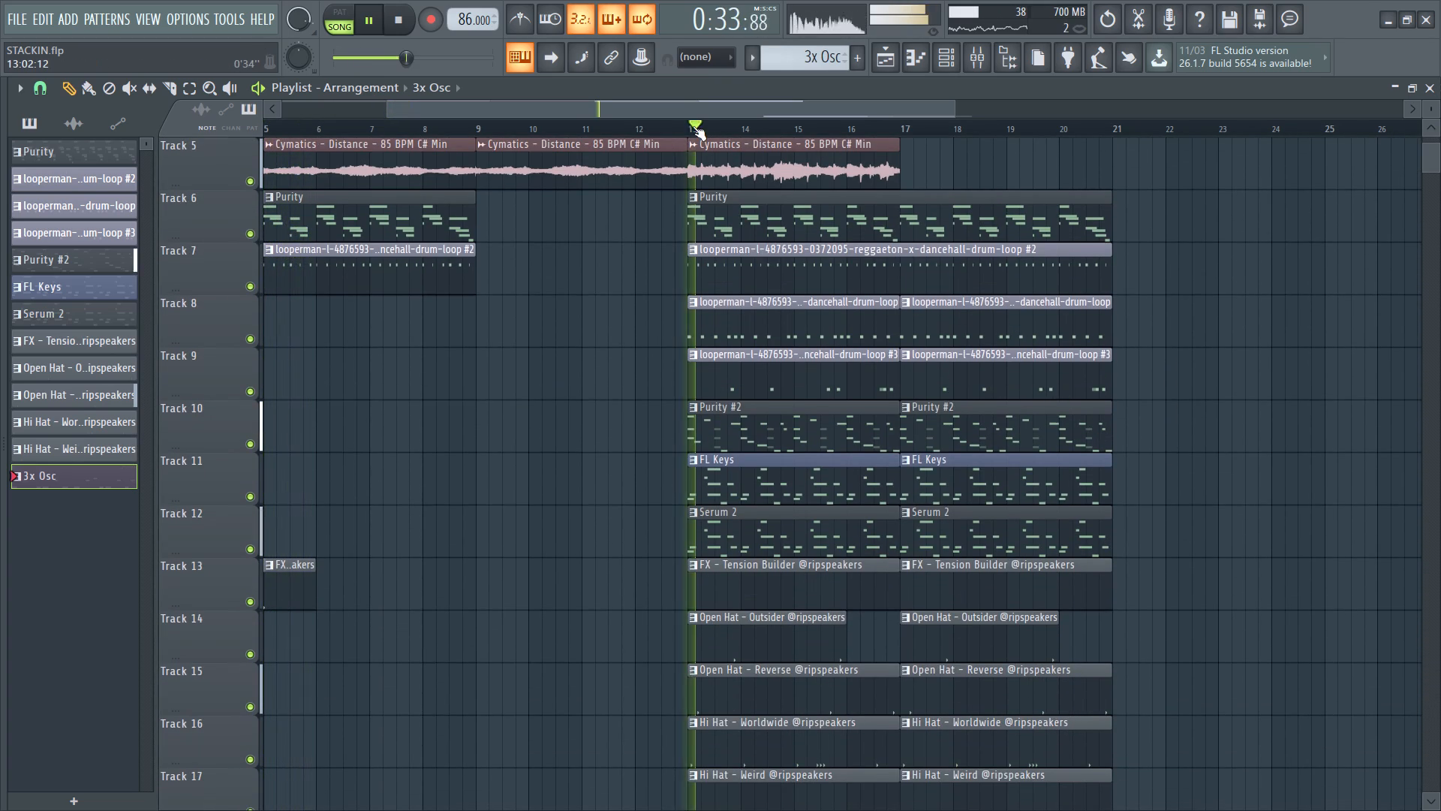
scroll(814, 188, "up", 3, "ctrl")
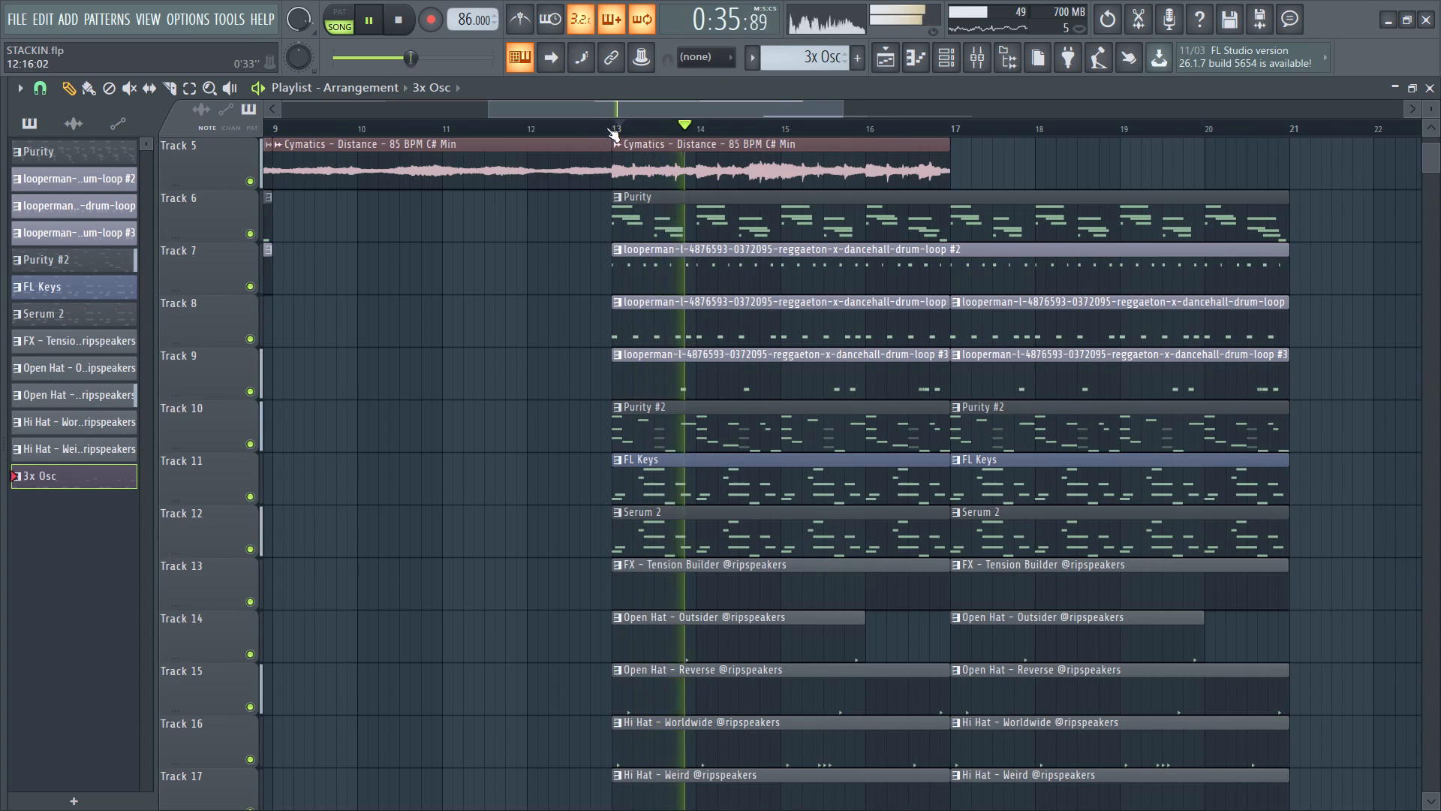
left_click(835, 167, "ctrl")
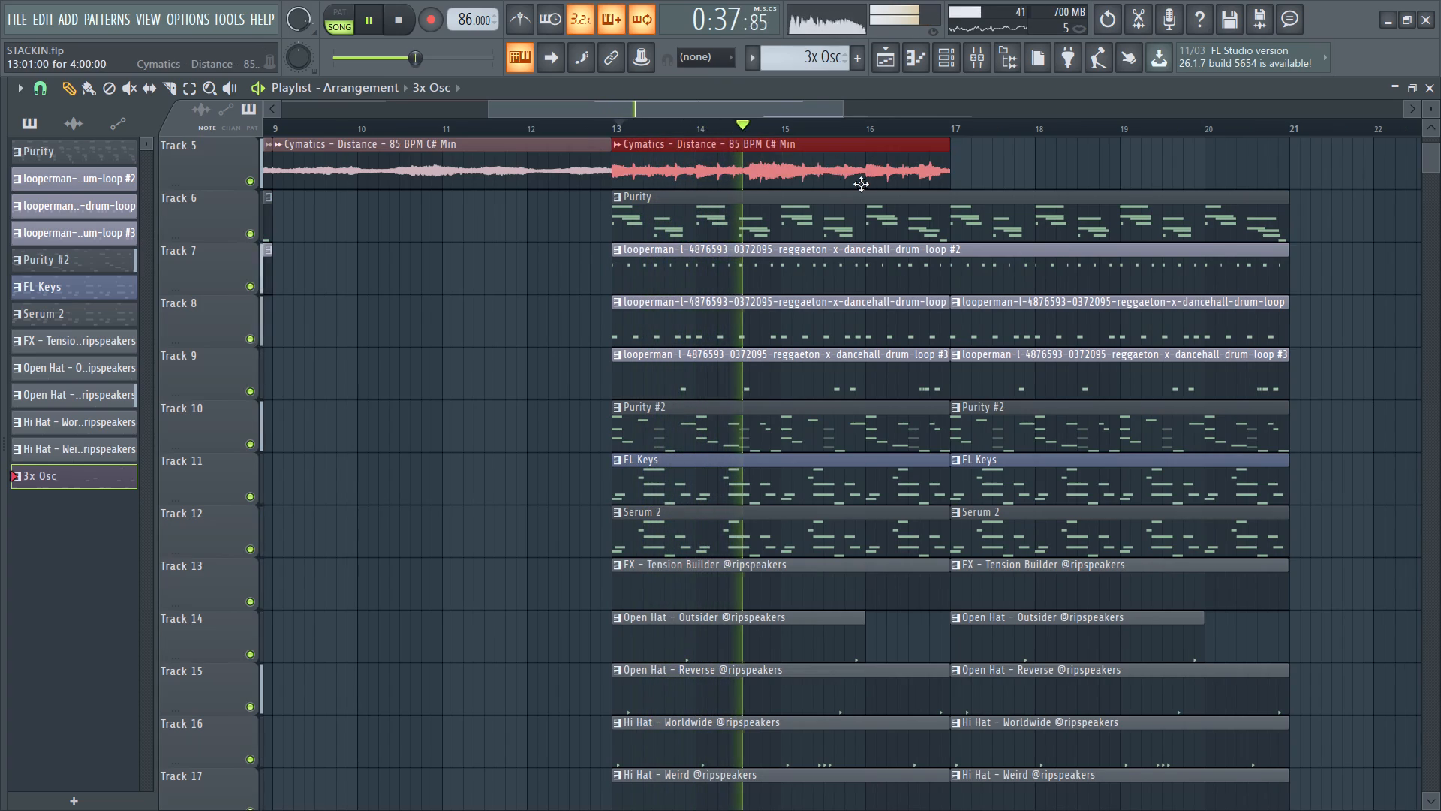
key("ctrl+b")
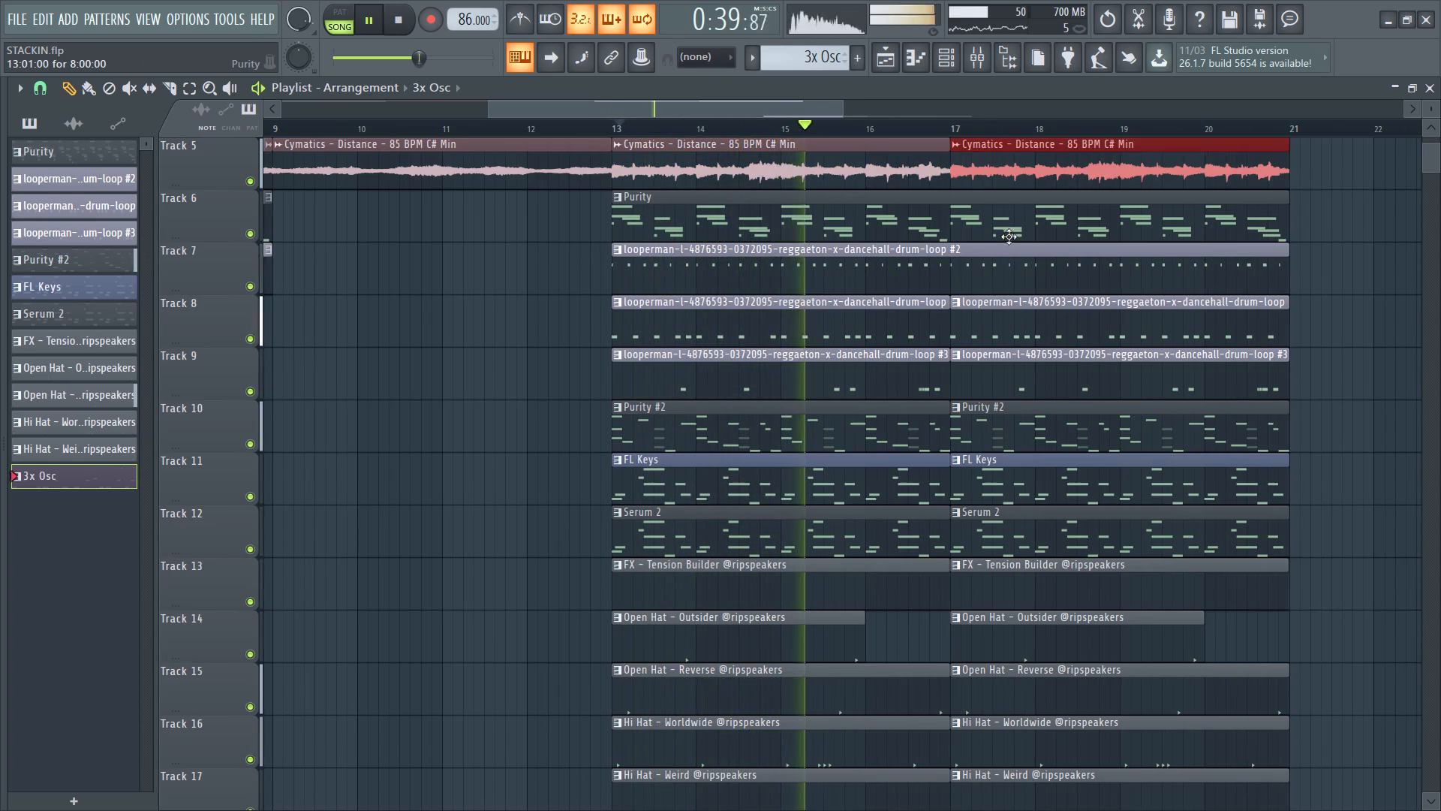
Look over the clips on all tracks from bar 13 to bar 21 during playback.
scroll(1009, 237, "up", 3, "ctrl")
scroll(923, 228, "up", 2, "ctrl")
scroll(930, 268, "down", 2)
scroll(869, 317, "down", 4, "ctrl")
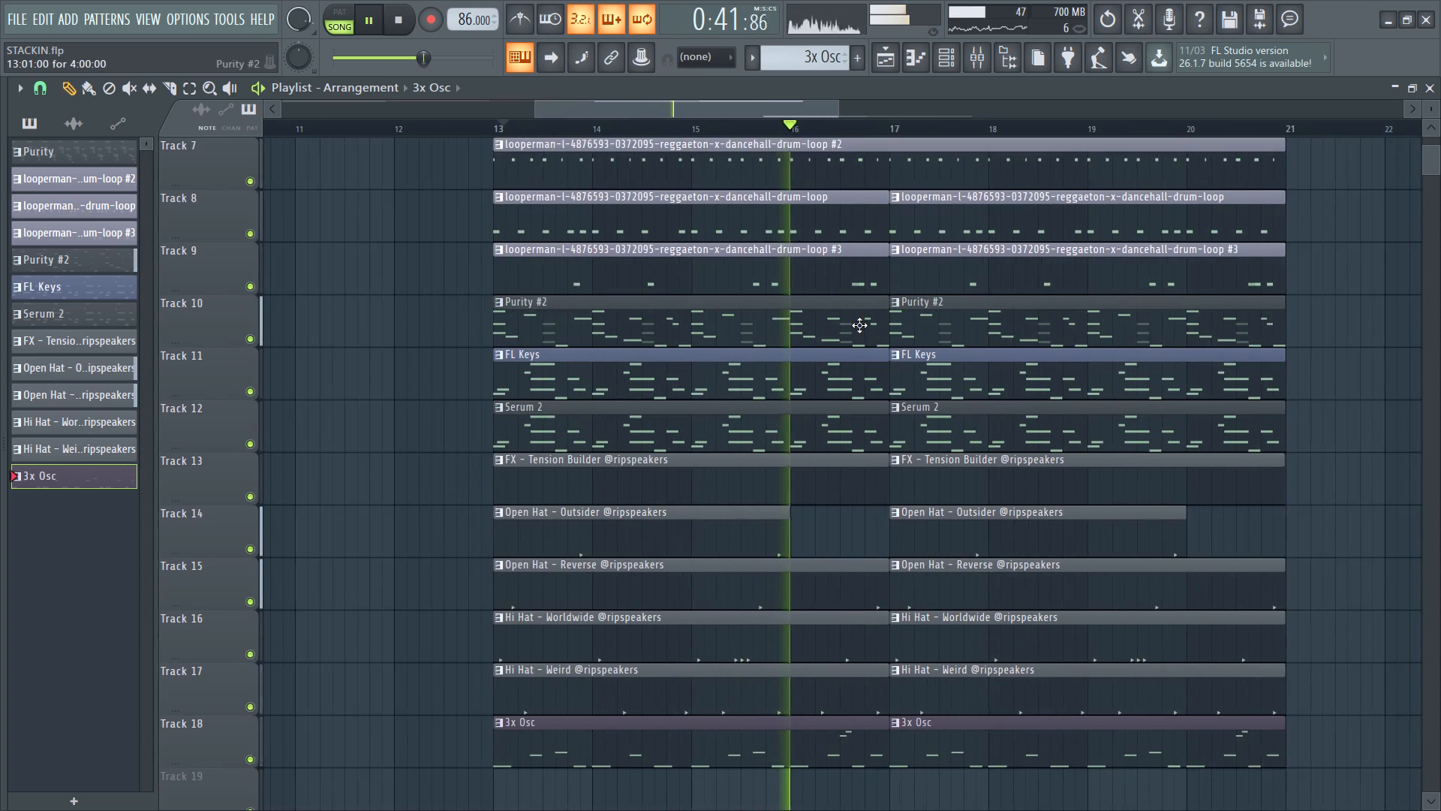
scroll(859, 325, "down", 4)
scroll(829, 403, "down", 2, "ctrl")
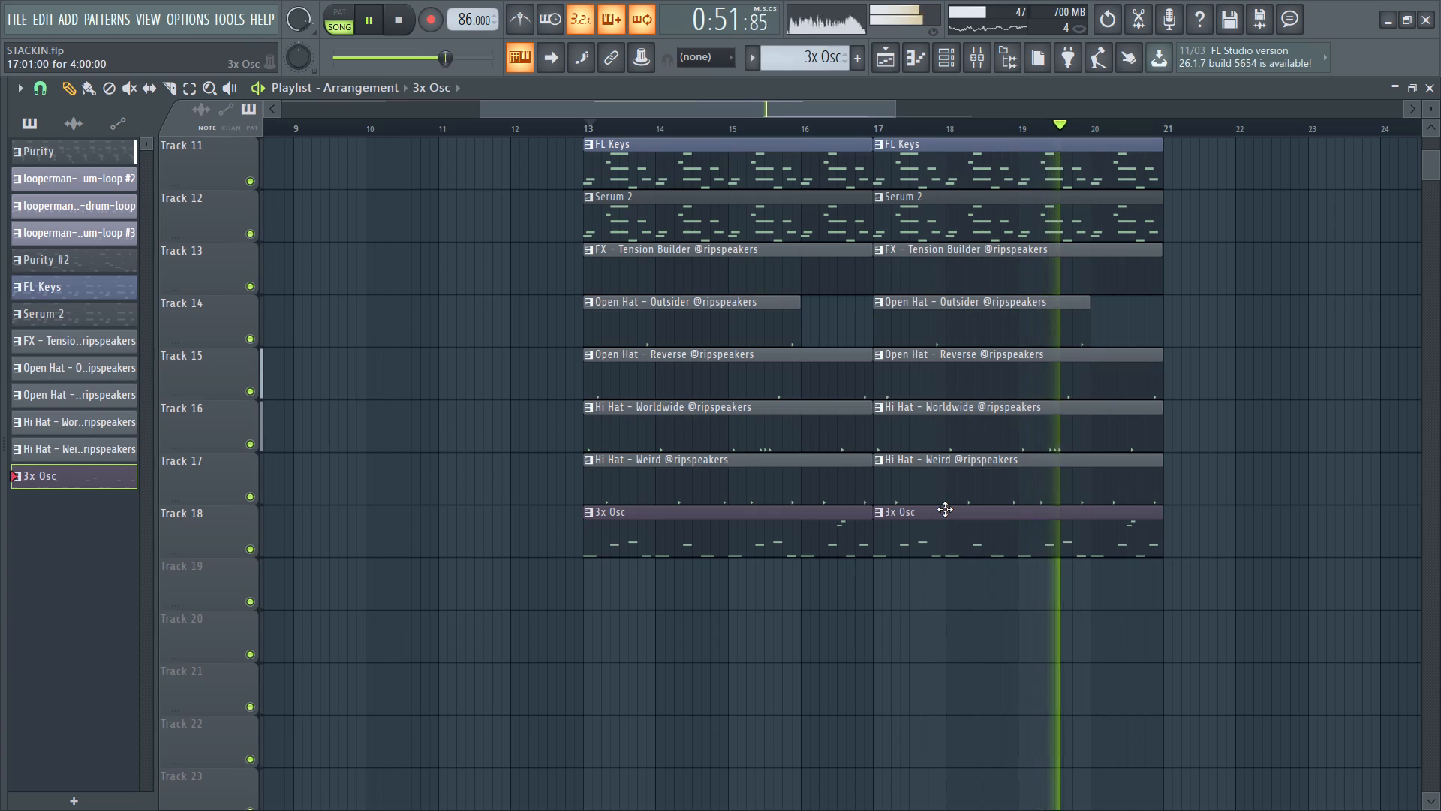
scroll(1042, 481, "up", 6)
scroll(1067, 402, "up", 3)
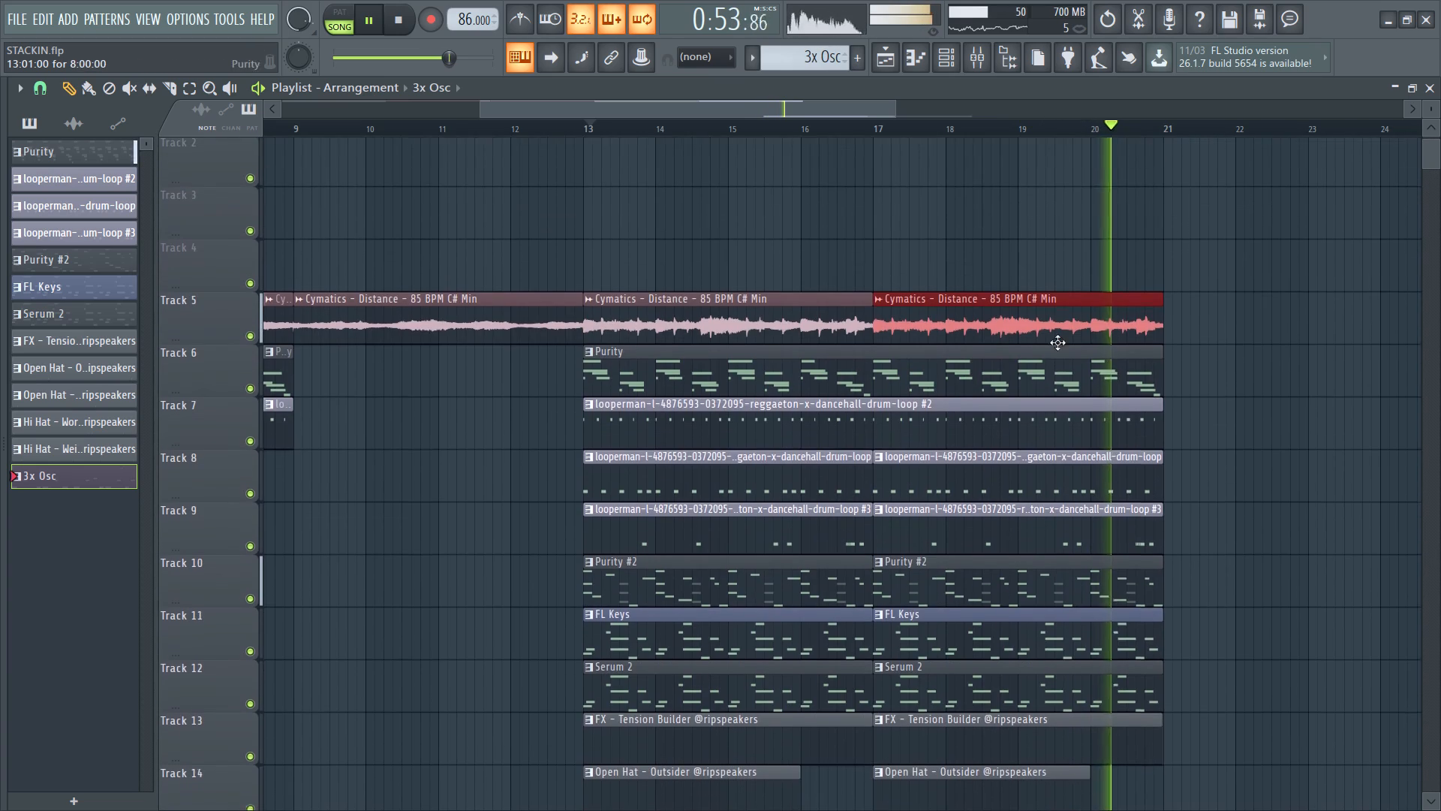
Replay from bar 13 and delete the bar 17 clips on Tracks 8 to 12 plus the Purity clip at bar 13 on Track 6.
key("space")
scroll(1060, 451, "down", 1)
key("space")
scroll(1060, 454, "down", 8)
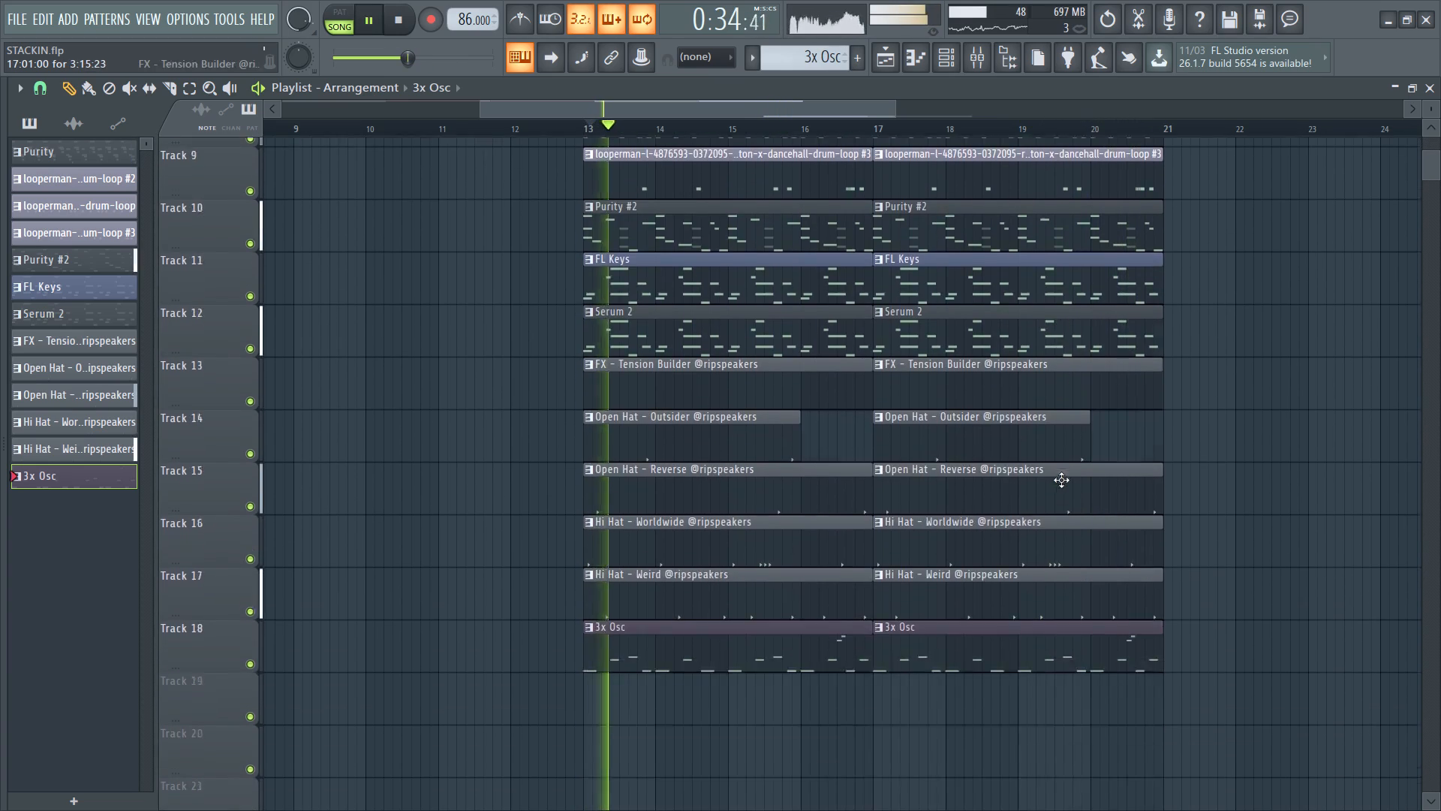
right_click_drag(1050, 239, 1048, 185)
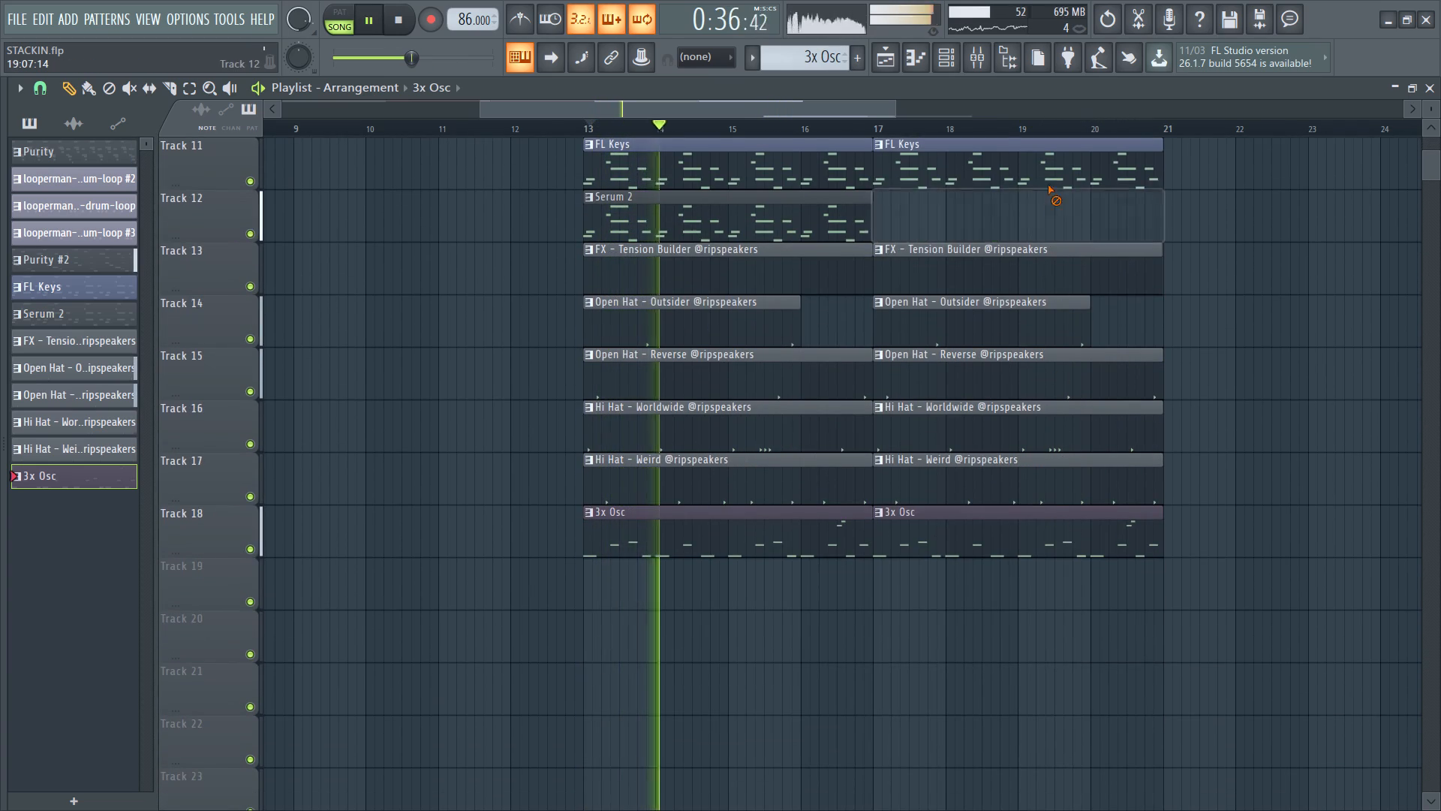
right_click_drag(1048, 185, 1048, 162)
scroll(1039, 285, "up", 5)
right_click_drag(1040, 378, 1051, 258)
scroll(1039, 300, "up", 3)
right_click(1044, 345)
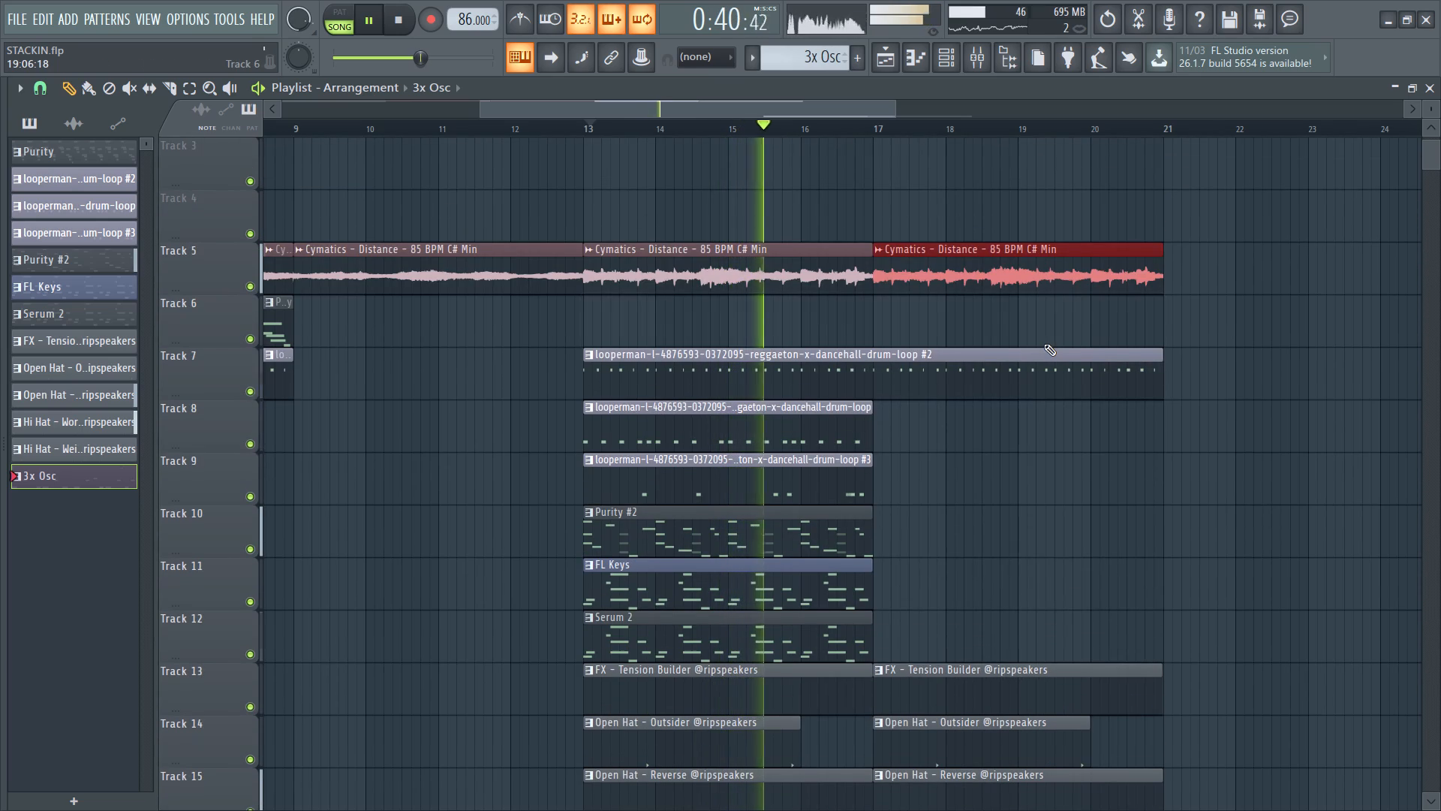
Review the remaining clips from bar 13 on during playback, selecting the bar 13 drum-loop clips on Tracks 8 and 9, and stop playback.
scroll(968, 391, "down", 4)
scroll(967, 395, "up", 4)
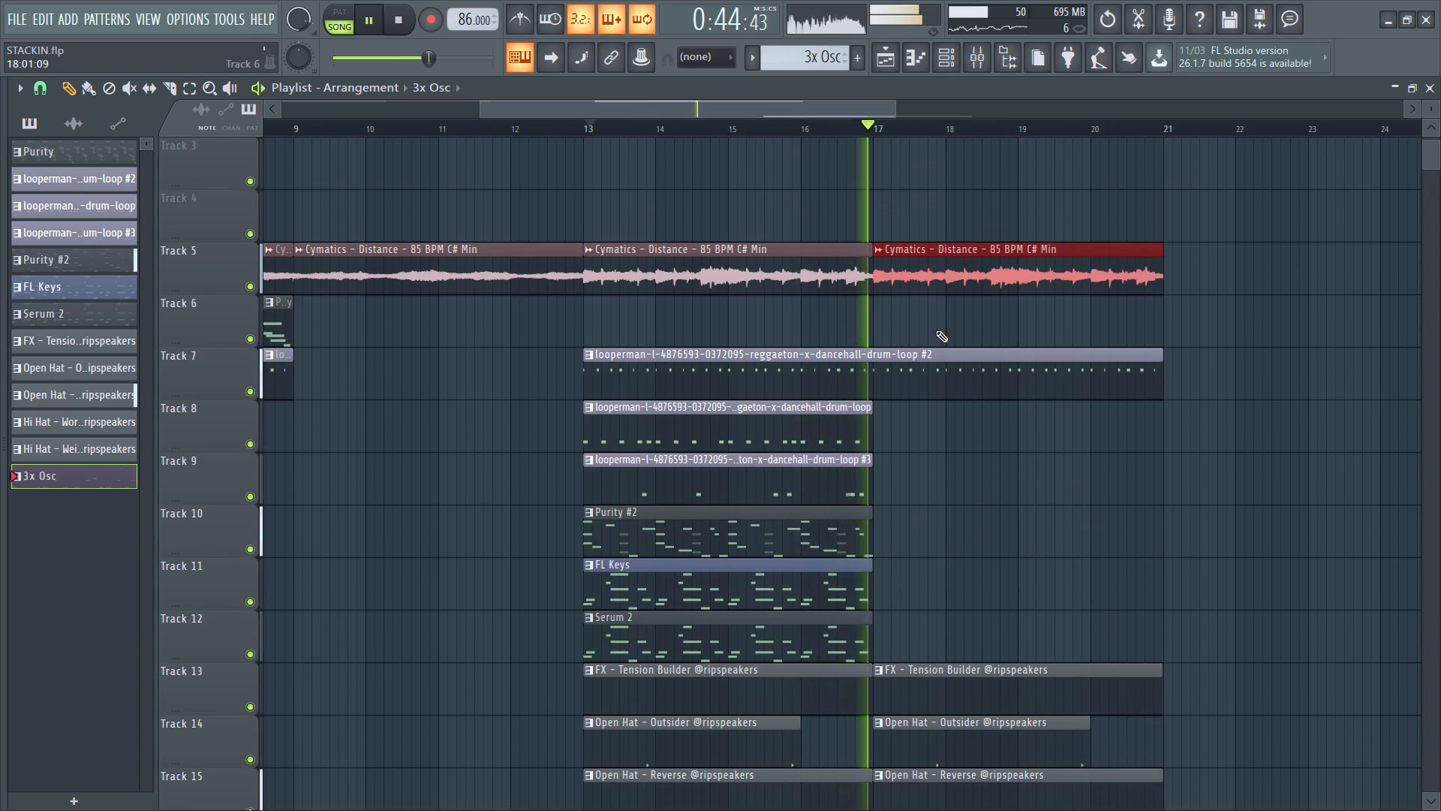
scroll(930, 348, "down", 3)
scroll(910, 412, "down", 3)
scroll(913, 402, "up", 3)
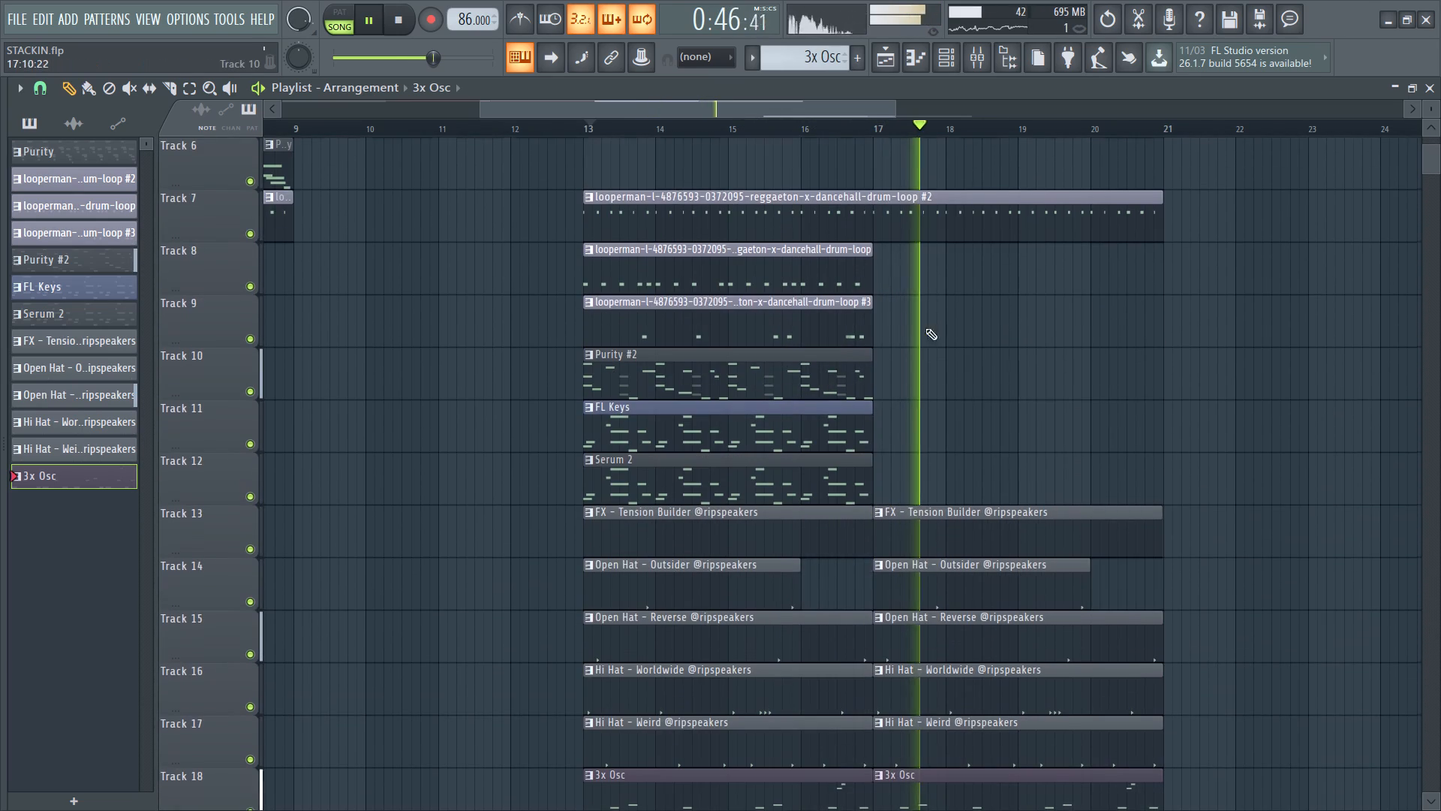
left_click_drag(752, 277, 759, 326, "ctrl")
scroll(915, 377, "down", 4, "ctrl")
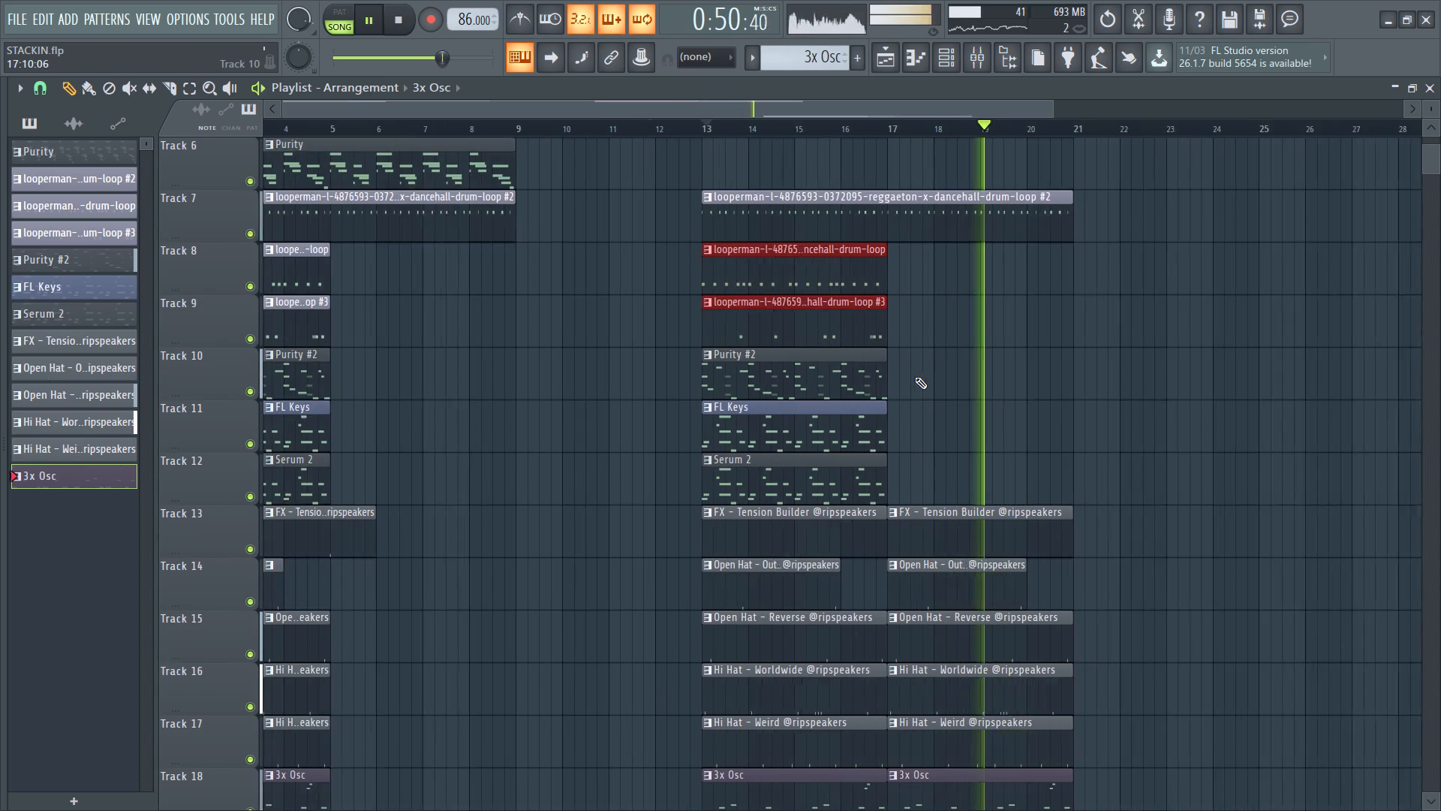
scroll(939, 378, "down", 3)
scroll(1007, 413, "up", 3)
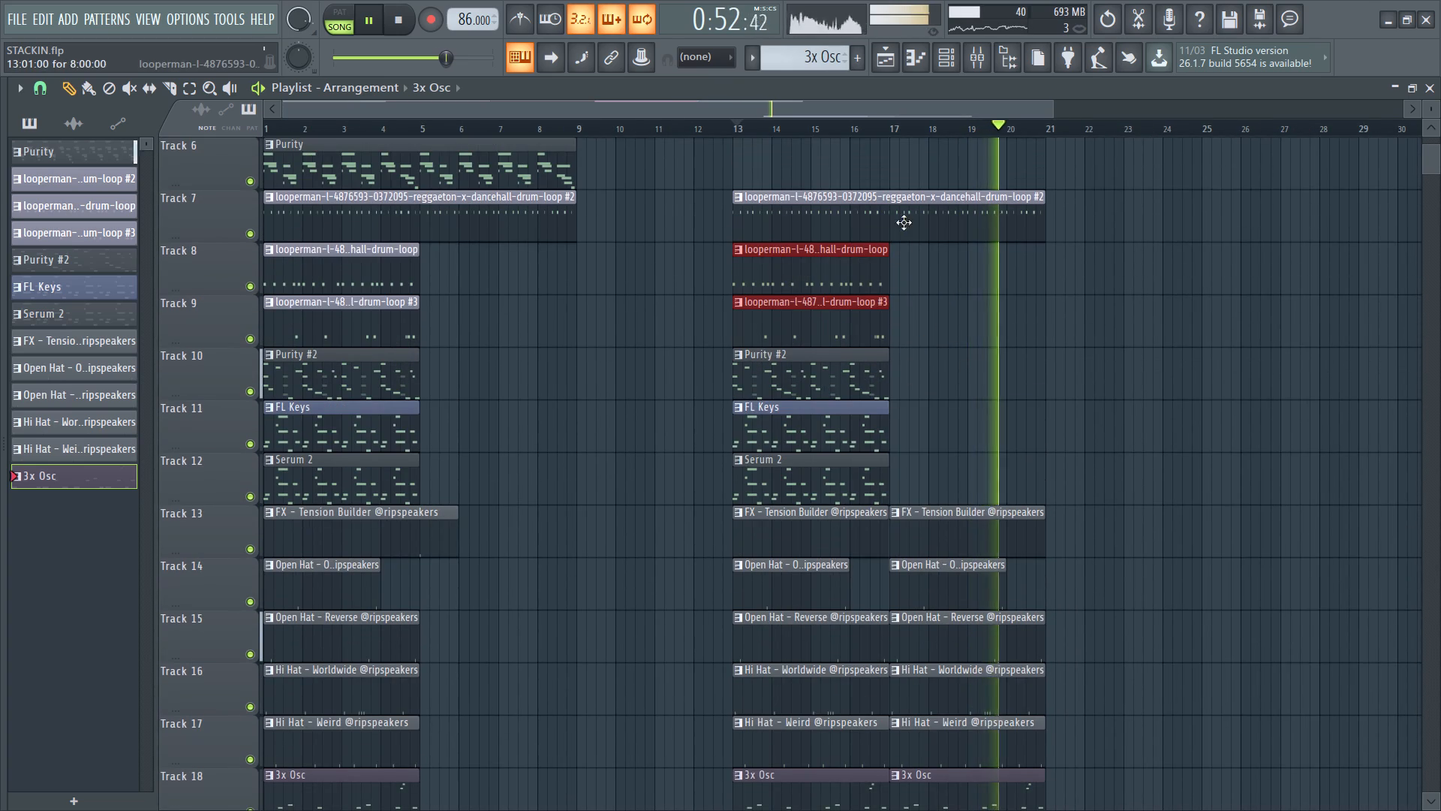
scroll(979, 327, "up", 2)
scroll(946, 357, "down", 2)
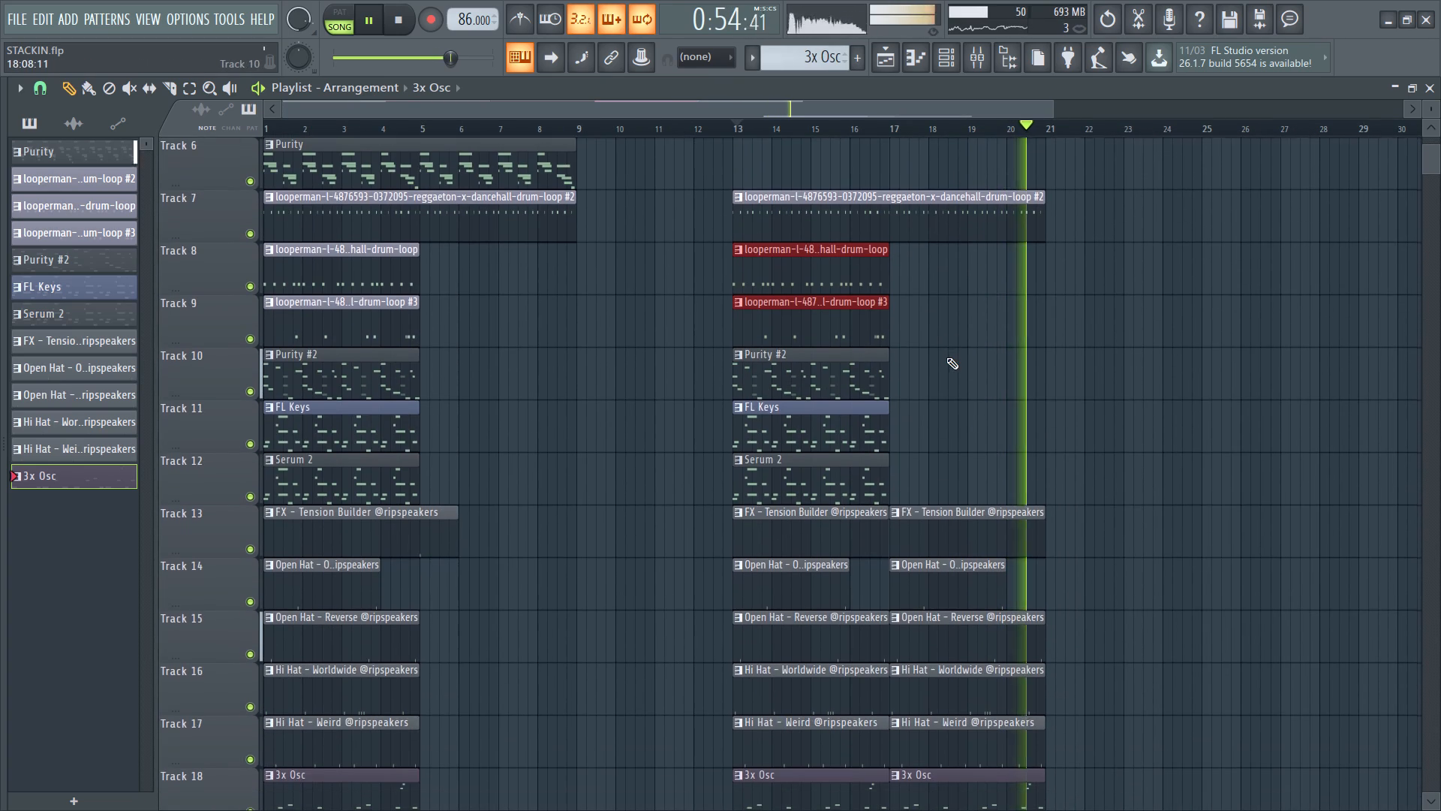
key("space")
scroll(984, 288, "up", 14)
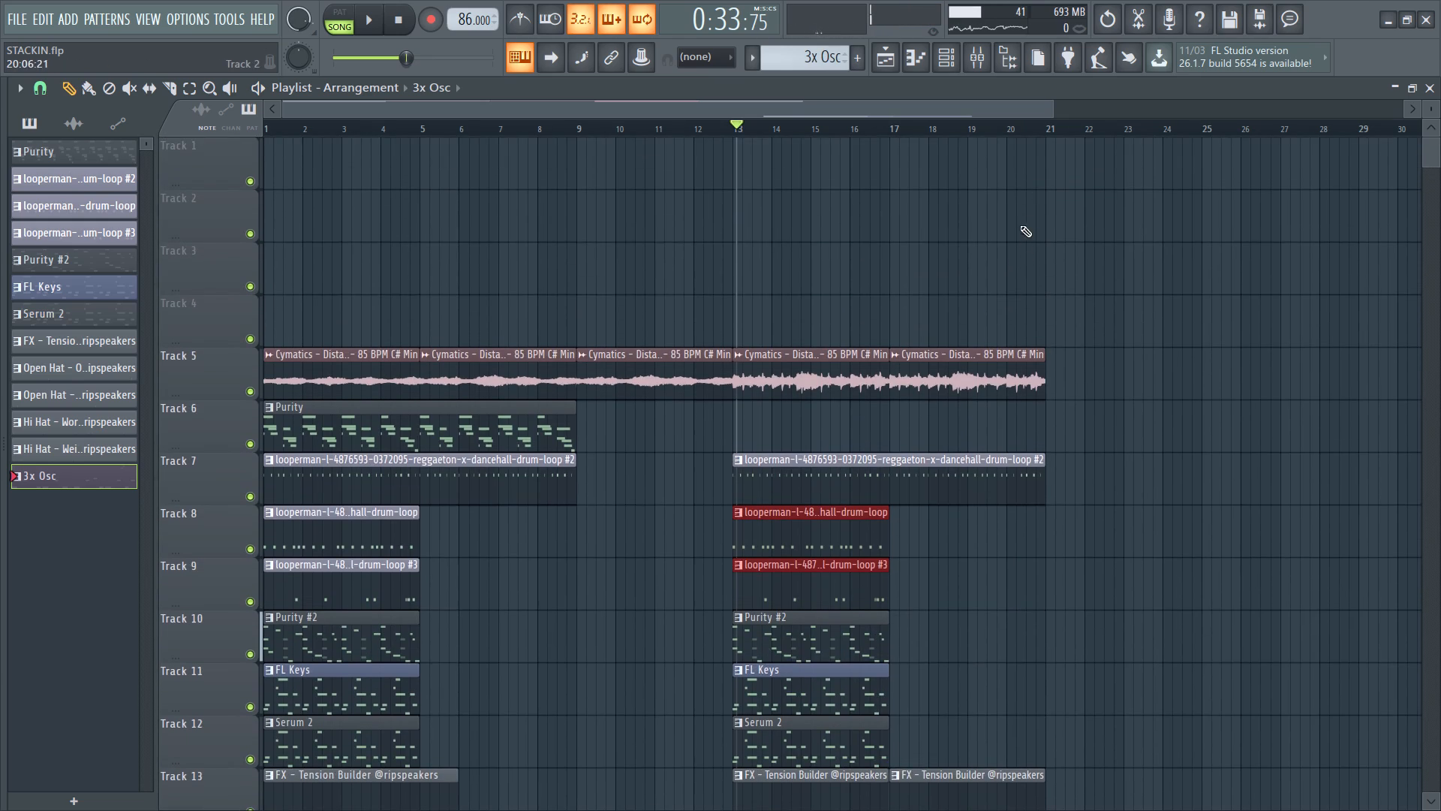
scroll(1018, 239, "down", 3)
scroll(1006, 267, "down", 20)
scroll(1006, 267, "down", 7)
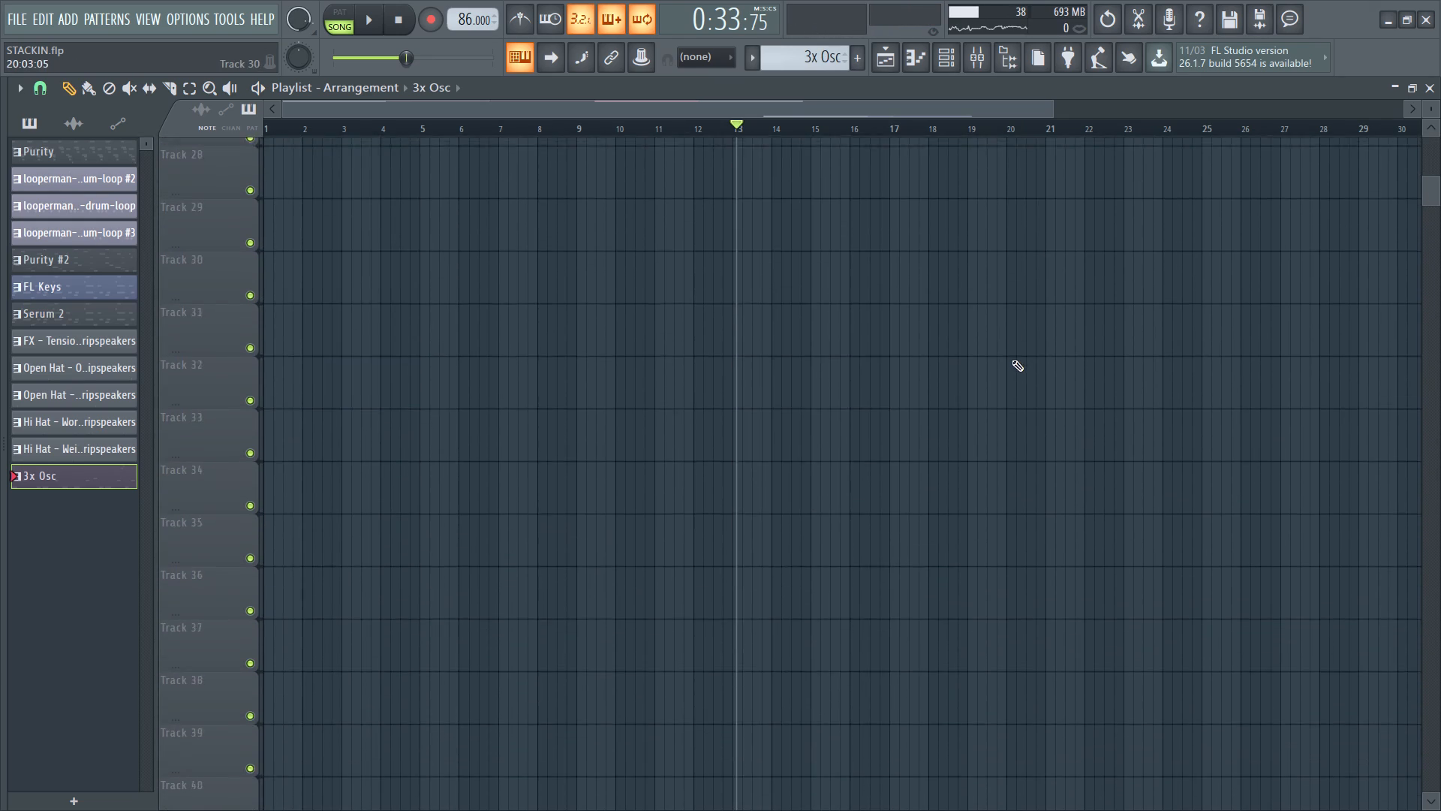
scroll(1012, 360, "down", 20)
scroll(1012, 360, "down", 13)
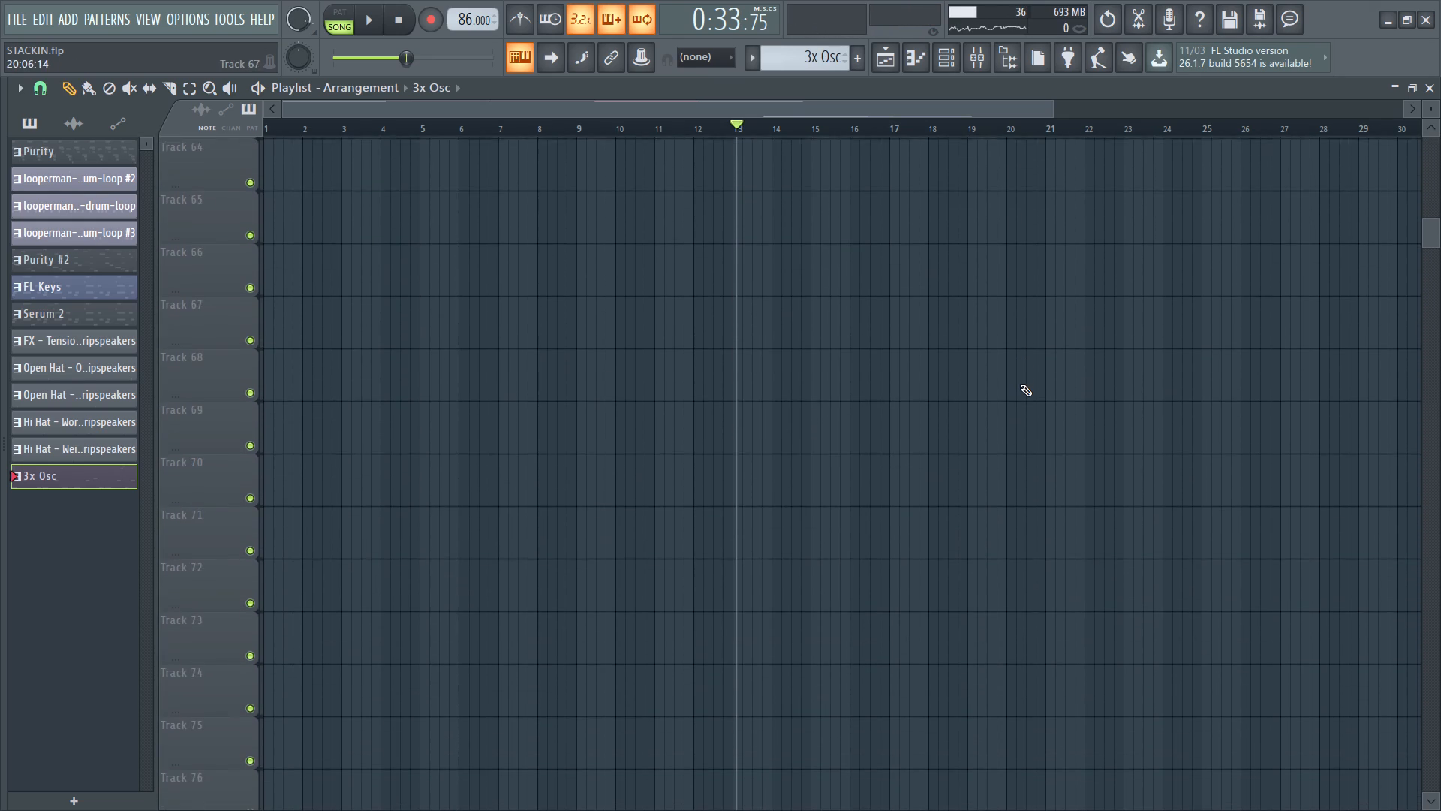
Delete the stray clips far down the playlist around Track 264, including the looperman drum-loop clip.
left_click_drag(1421, 232, 1415, 473)
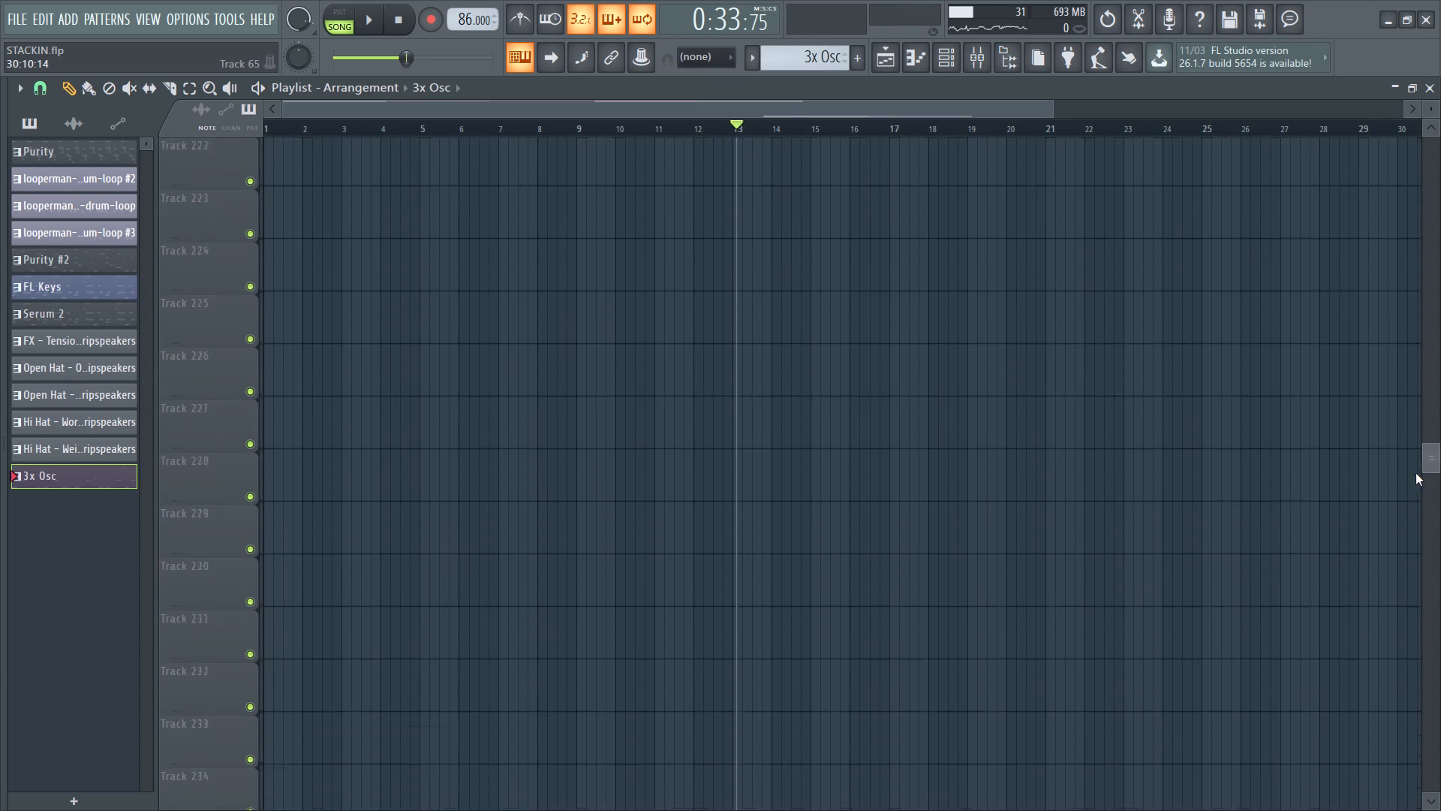
left_click_drag(1415, 473, 1405, 479)
right_click(1175, 568)
right_click(1148, 561)
right_click(1148, 561)
right_click(1147, 557)
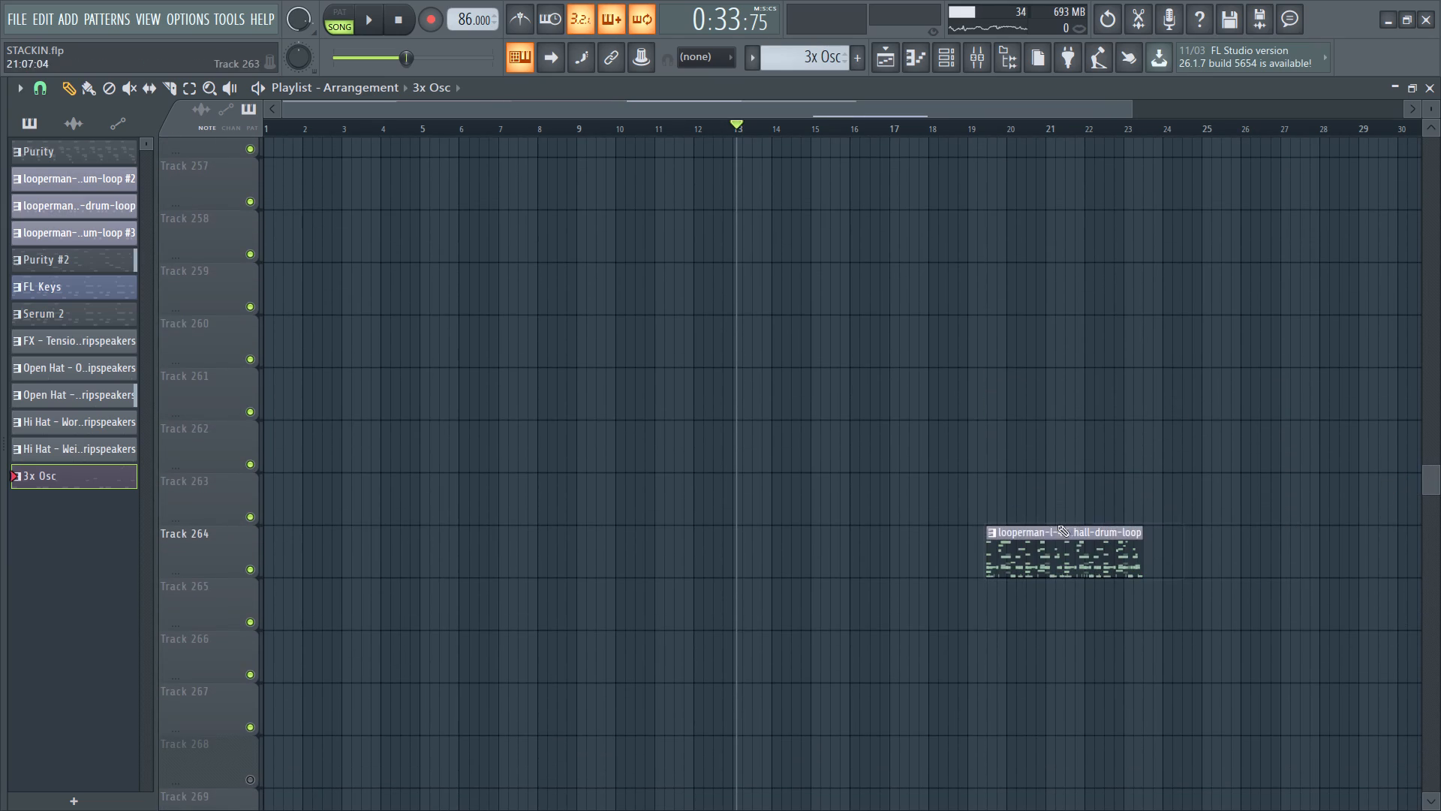
left_click_drag(1056, 526, 1055, 532, "ctrl")
key("Delete")
key("Delete")
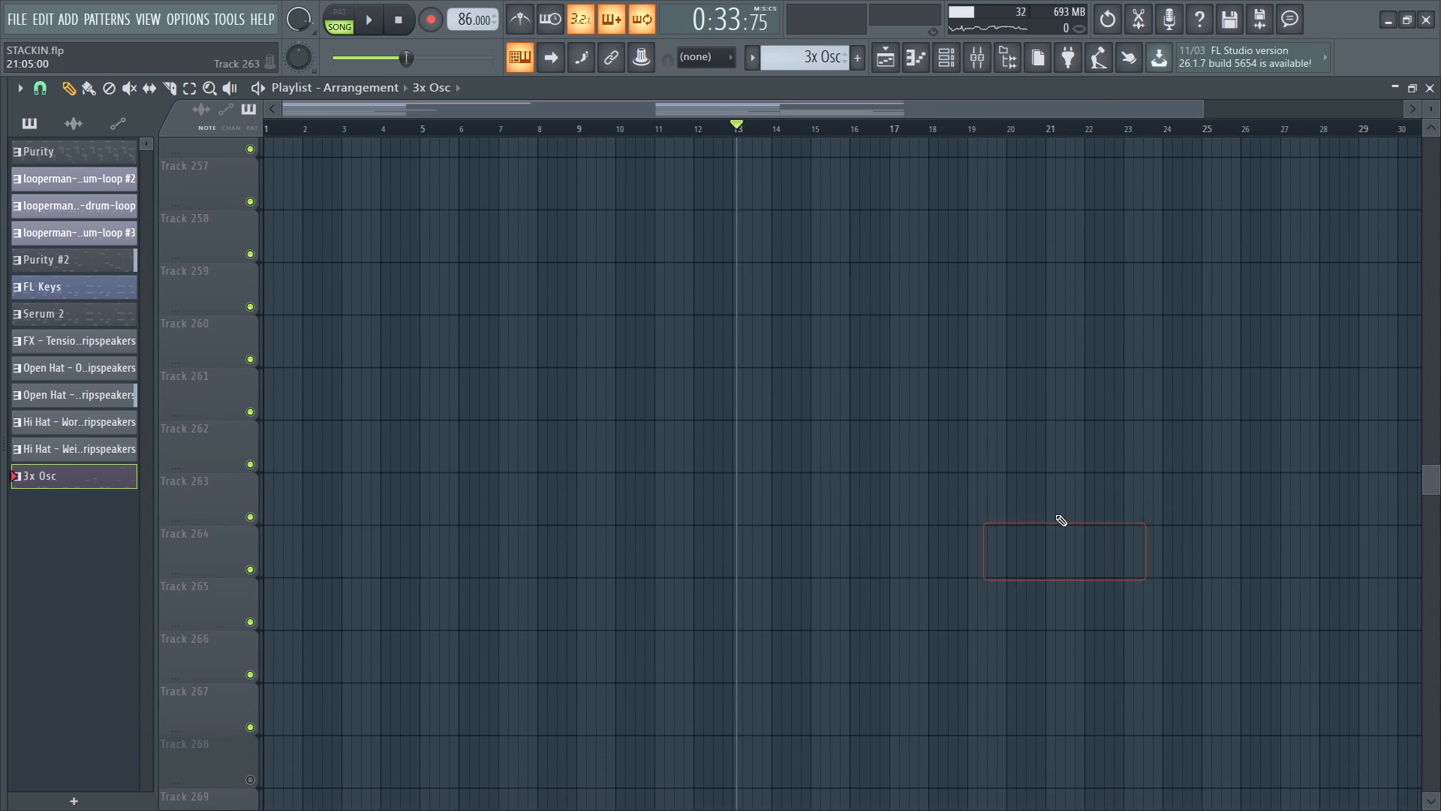
Play from bar 13 and duplicate the bar 13 Purity #2 clip on Track 10 to bar 17.
scroll(1037, 398, "up", 11)
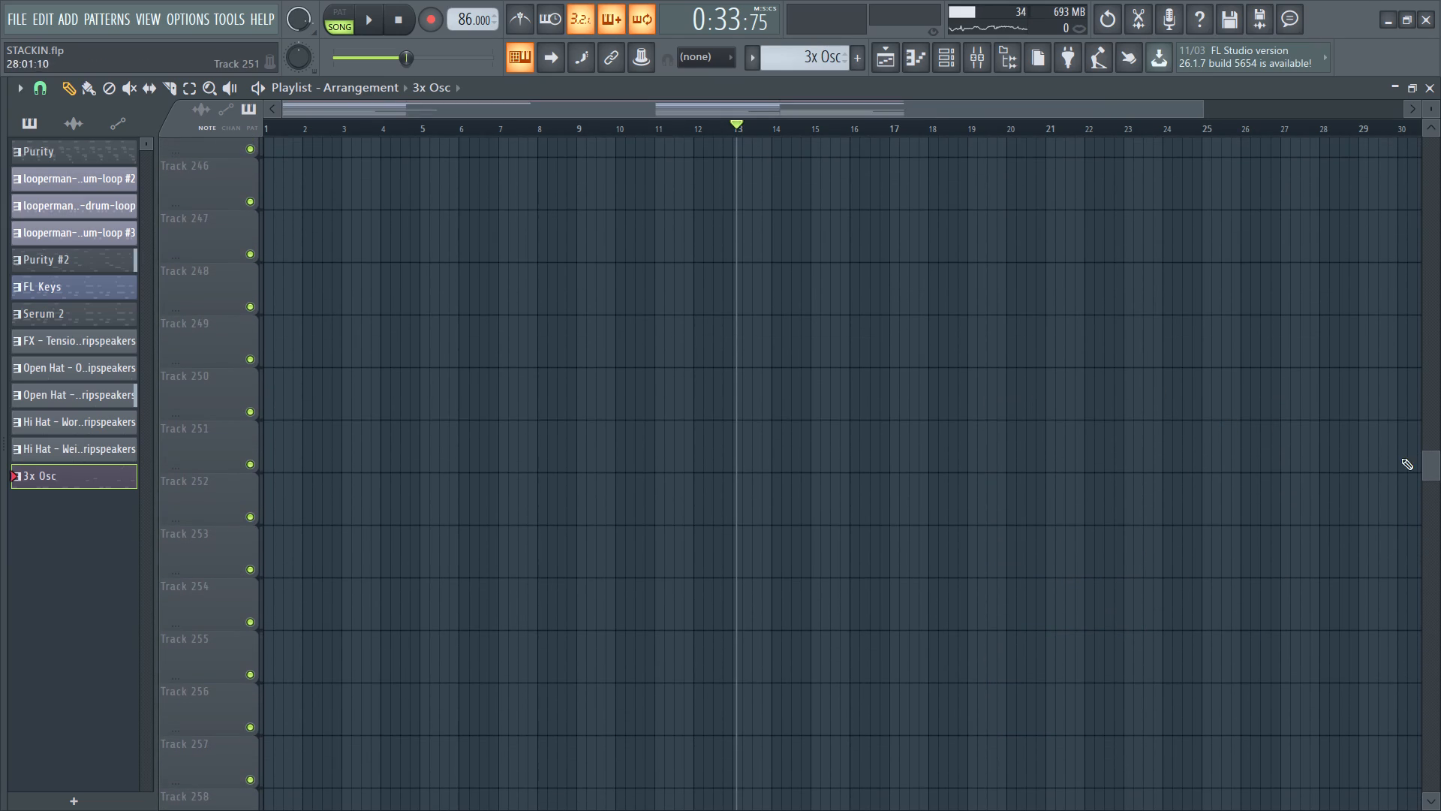
left_click_drag(1428, 470, 1440, 0)
key("space")
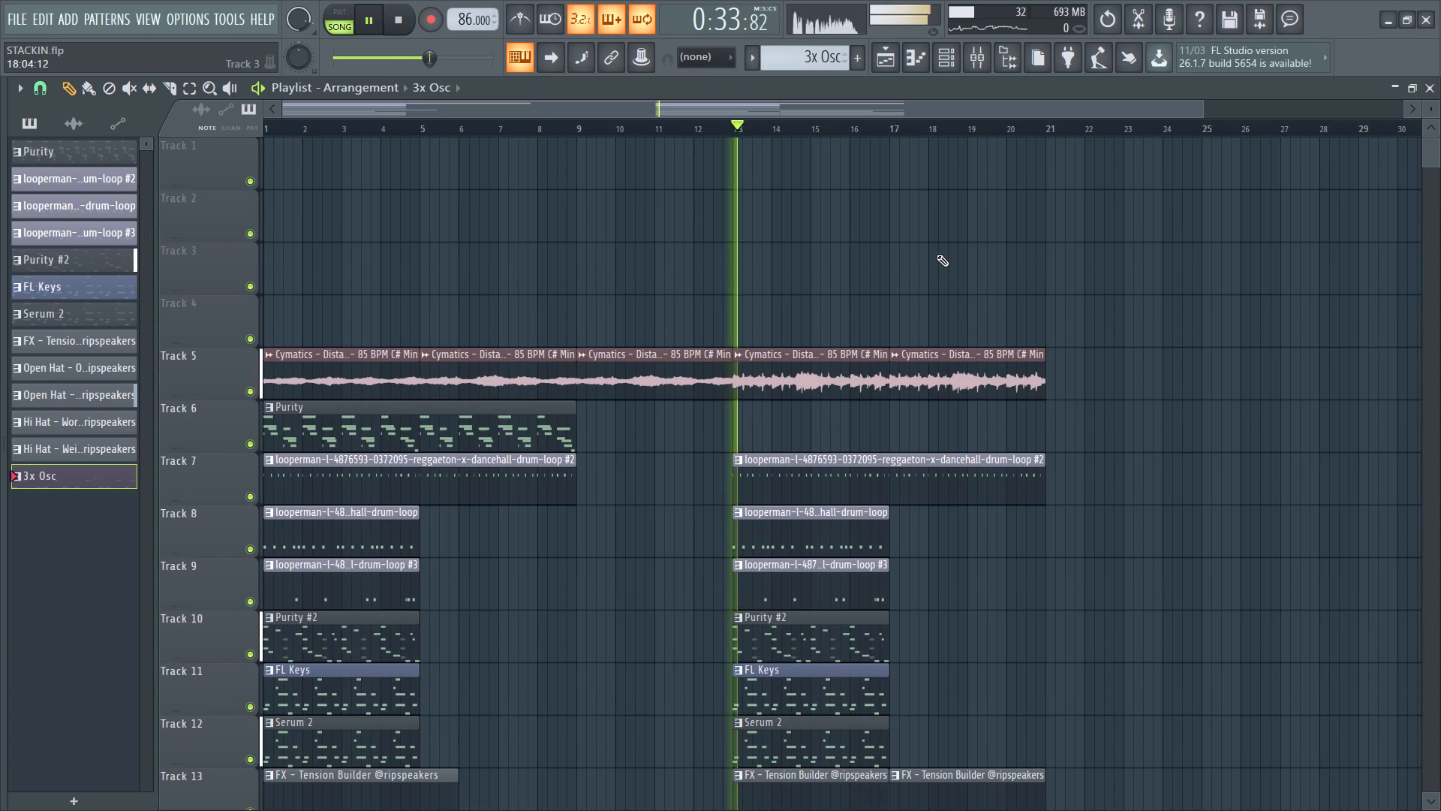
scroll(931, 294, "down", 4)
scroll(973, 399, "up", 3, "ctrl")
scroll(847, 332, "down", 2)
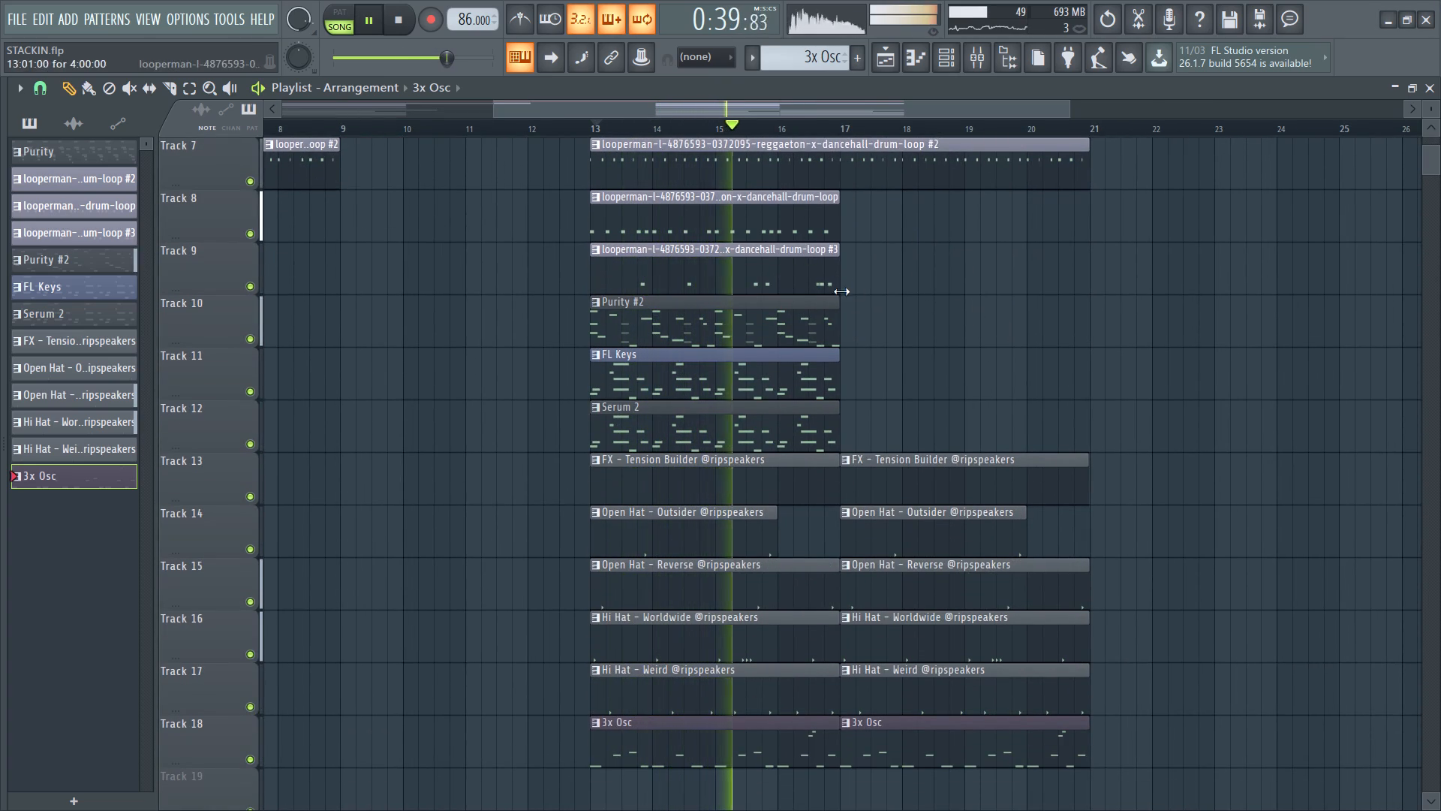
left_click(731, 321, "ctrl")
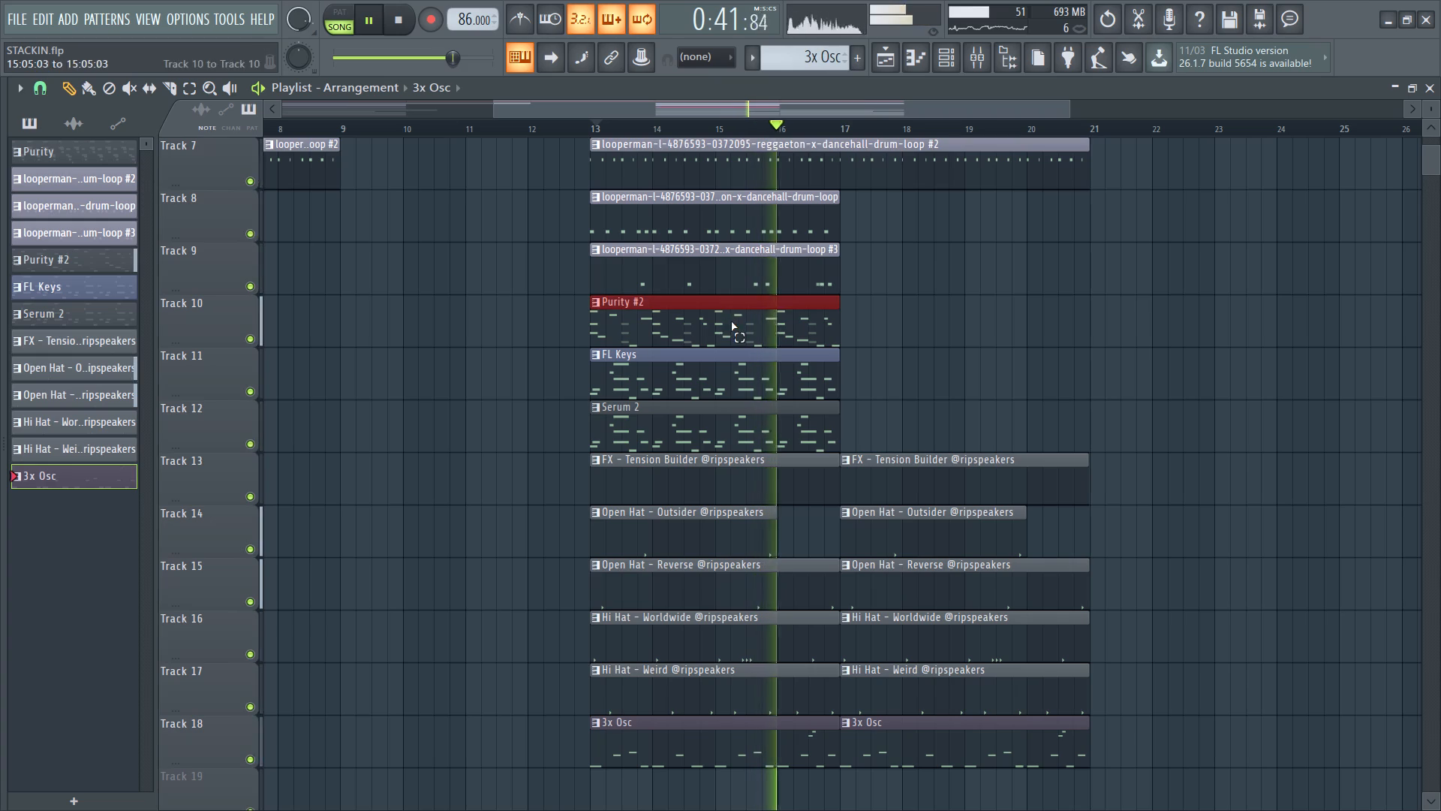
key("ctrl+b")
Duplicate the bar 17 Purity #2 clip on Track 10 to bar 21.
scroll(925, 380, "up", 1, "ctrl")
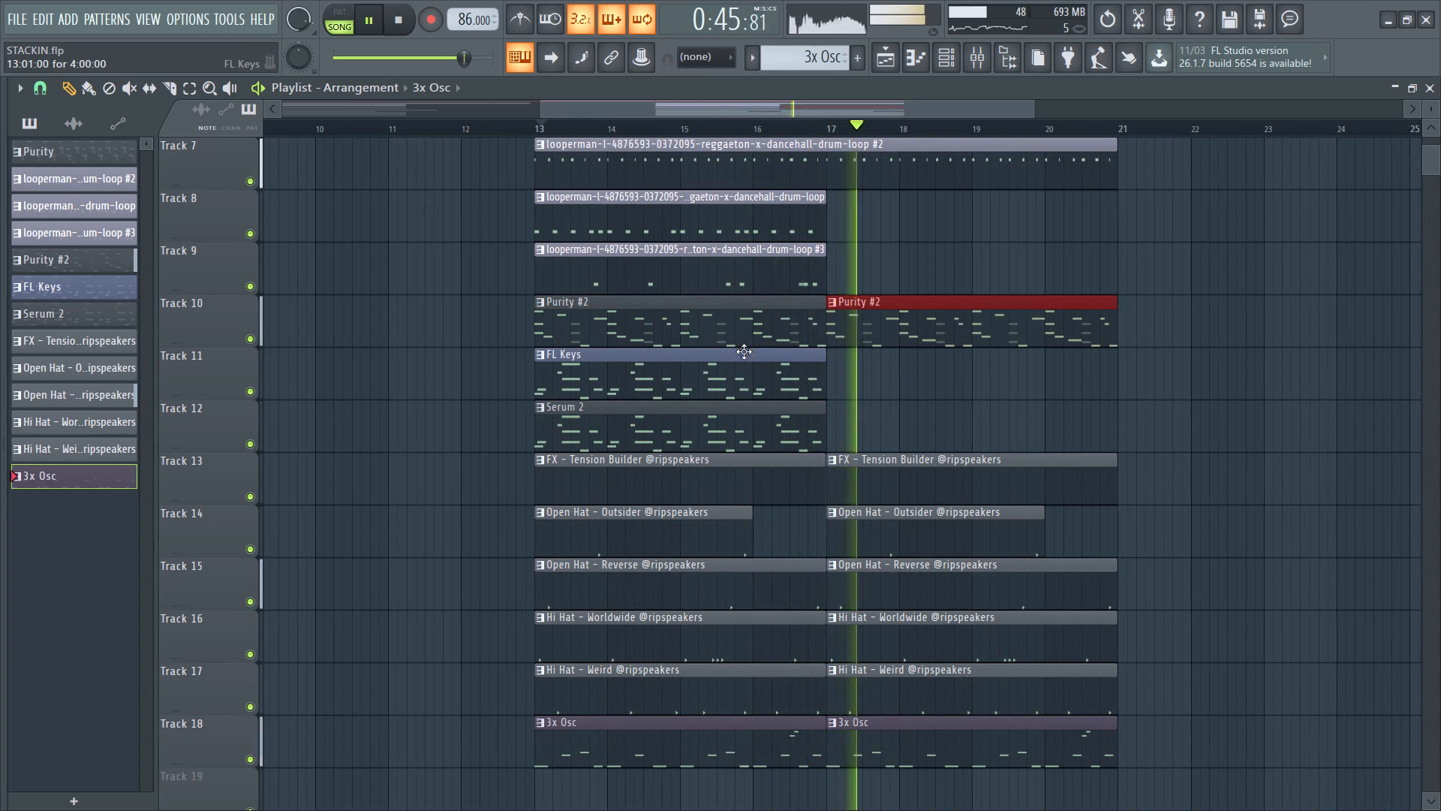
scroll(730, 365, "down", 2, "ctrl")
scroll(944, 354, "up", 2, "ctrl")
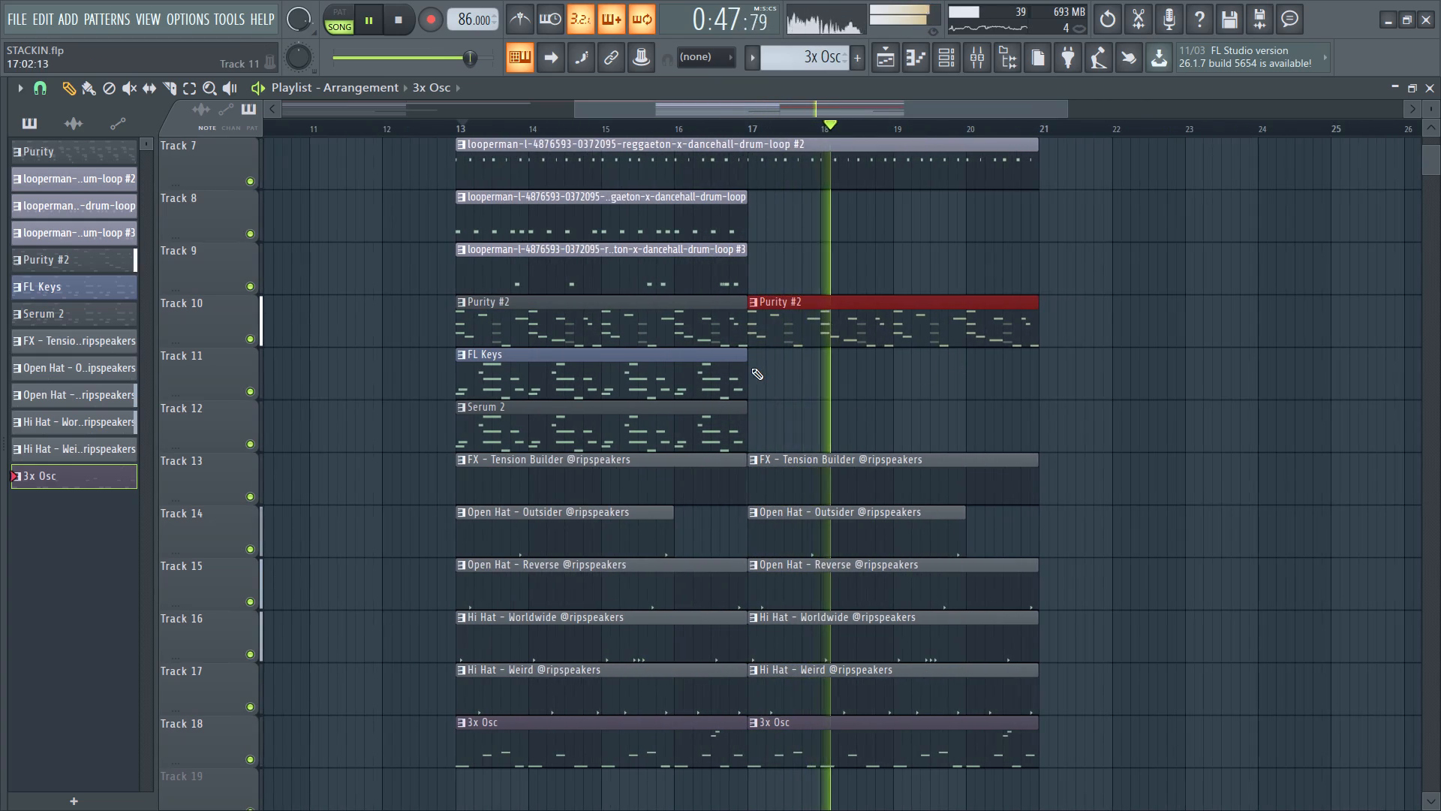
scroll(750, 368, "down", 2, "ctrl")
scroll(983, 366, "up", 3, "ctrl")
scroll(811, 349, "up", 2)
scroll(718, 346, "down", 3, "ctrl")
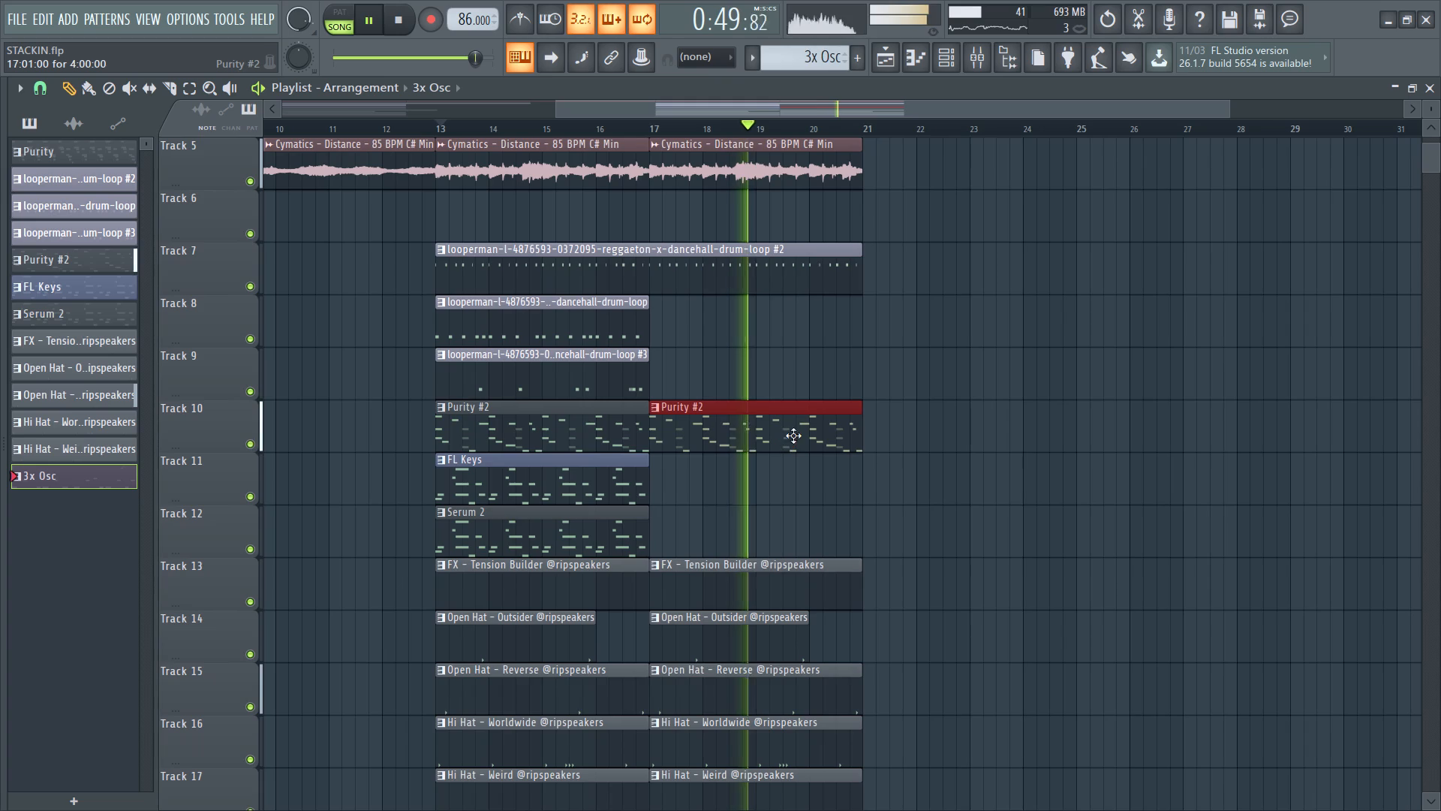
key("ctrl+b")
Pick up the quieter Cymatics loop from the opening bars and place a copy at bar 21 on Track 5.
scroll(787, 421, "down", 5, "ctrl")
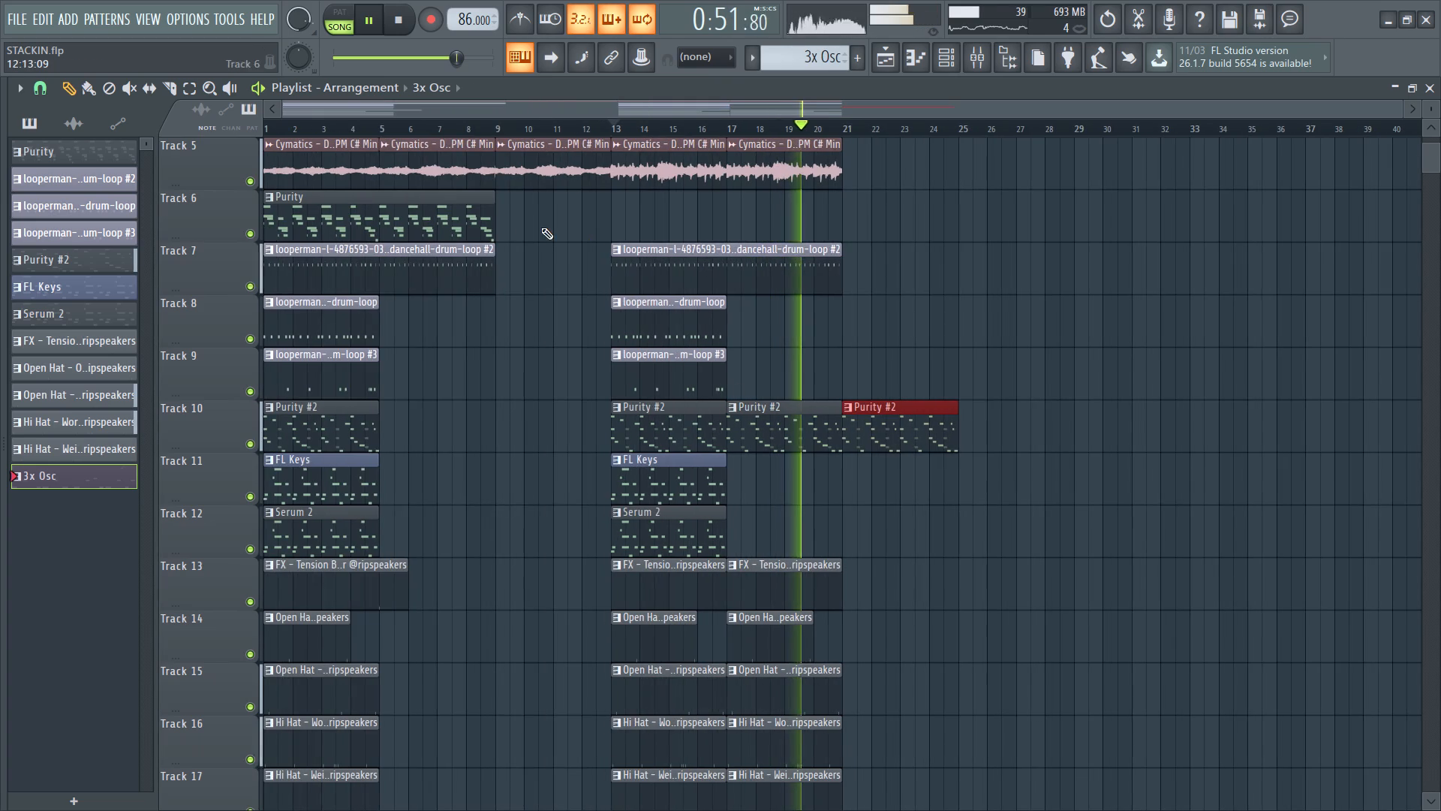
left_click(418, 167)
left_click(346, 167)
scroll(1061, 290, "up", 3, "ctrl")
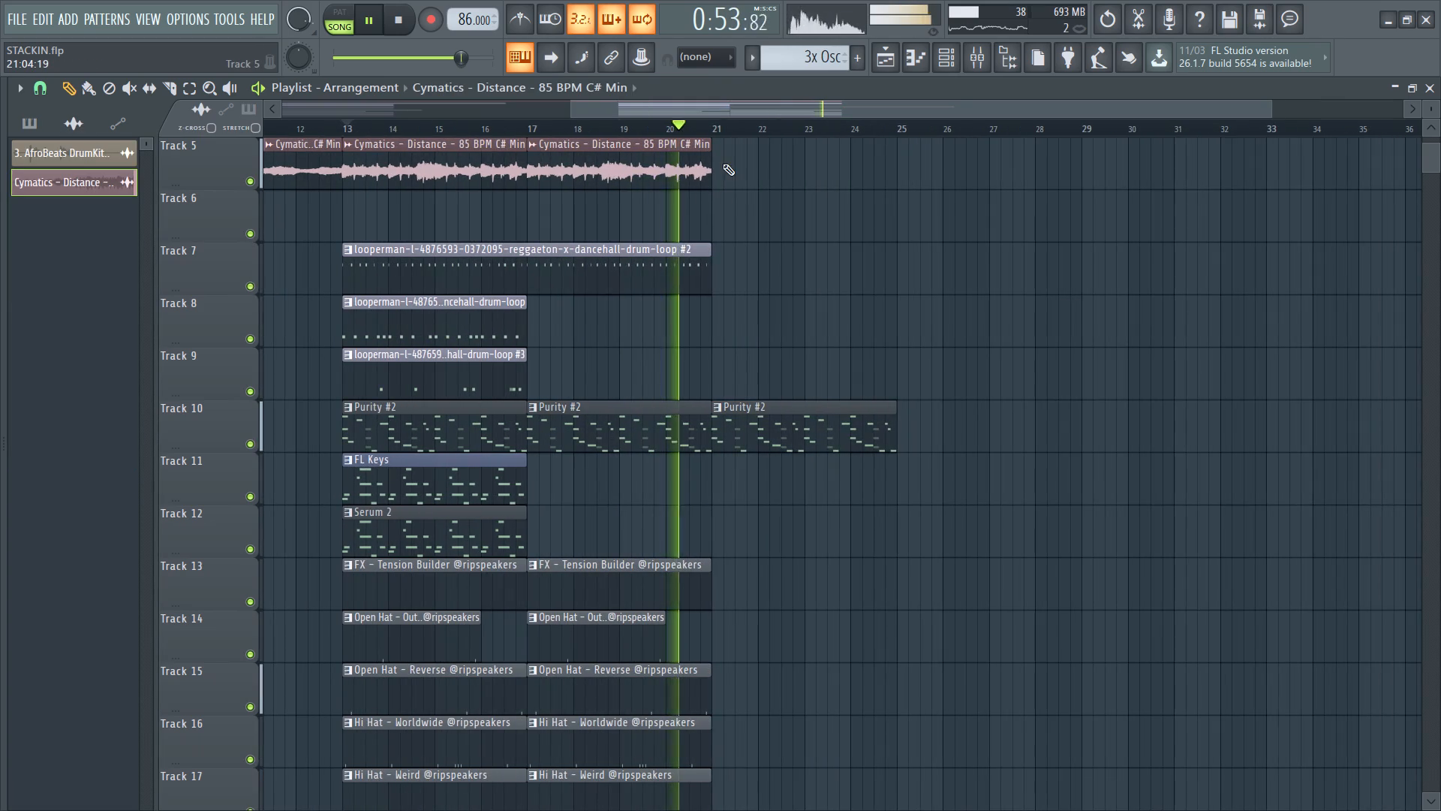
left_click(723, 163)
left_click_drag(754, 167, 742, 170)
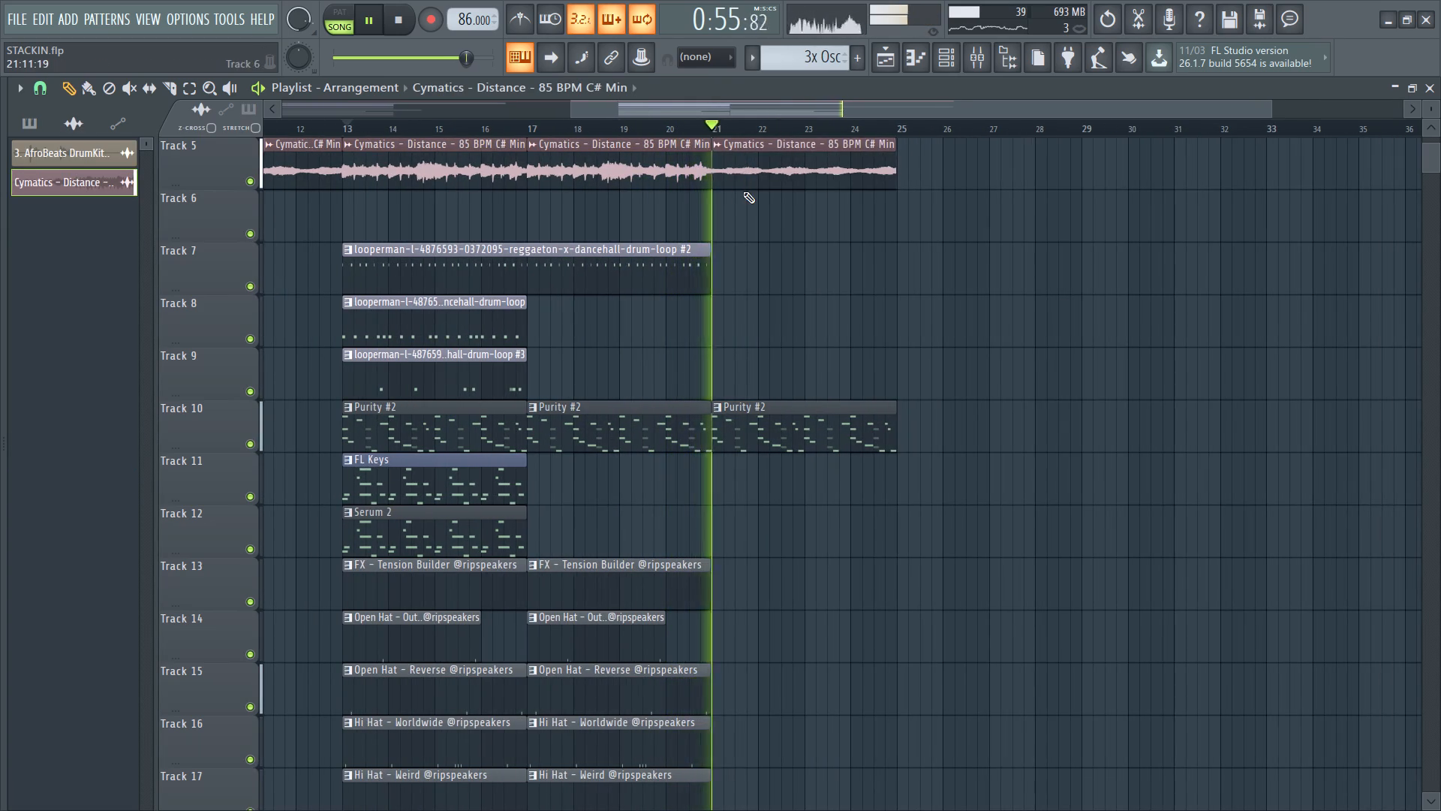
Copy the clips starting at bar 13 on Tracks 7 to 18 and place the copies on the same tracks at bar 25.
scroll(743, 191, "up", 7, "ctrl")
scroll(702, 303, "down", 9, "ctrl")
scroll(734, 344, "down", 4)
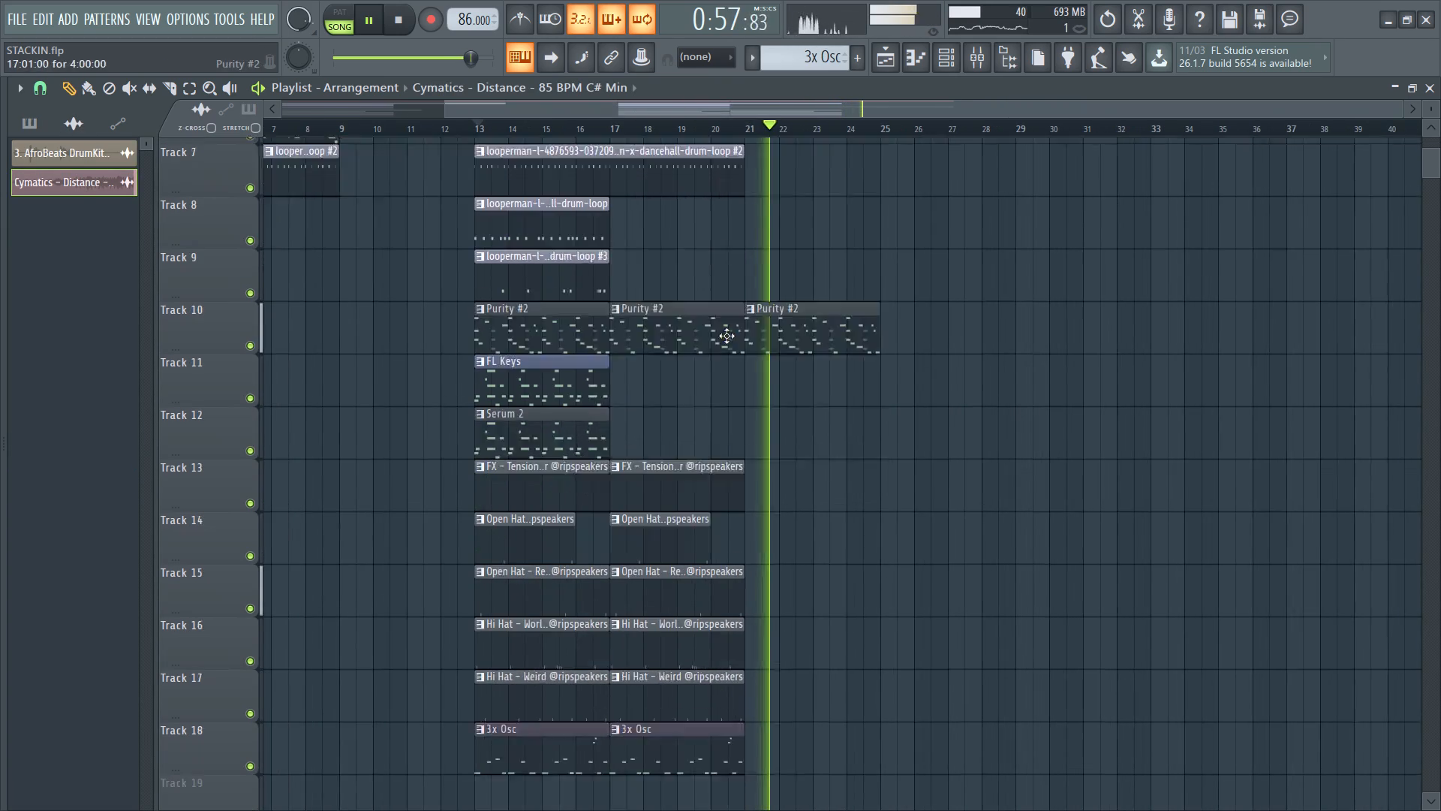
scroll(629, 422, "up", 2)
scroll(537, 259, "up", 1)
left_click_drag(525, 201, 523, 354, "ctrl")
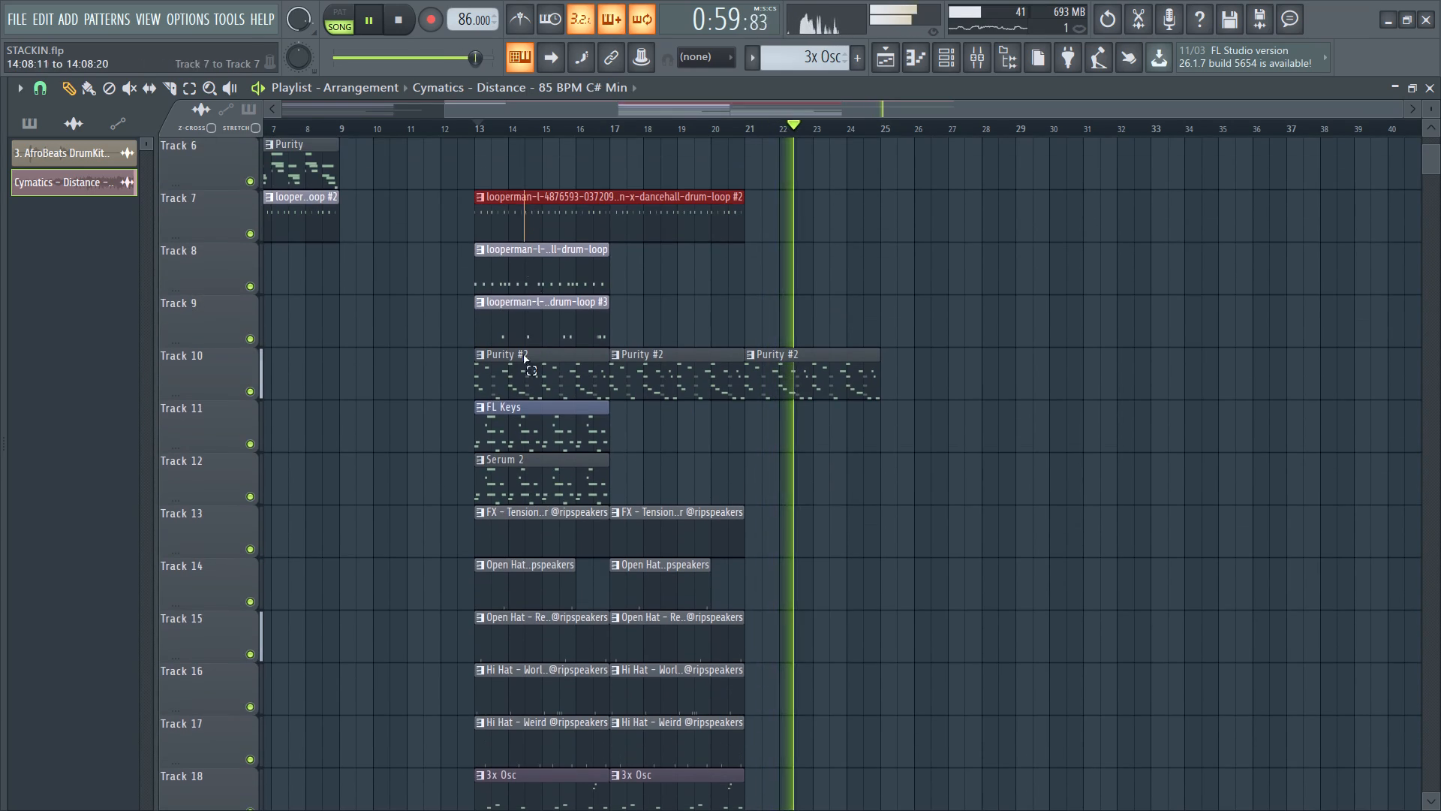
left_click_drag(523, 354, 540, 794, "ctrl")
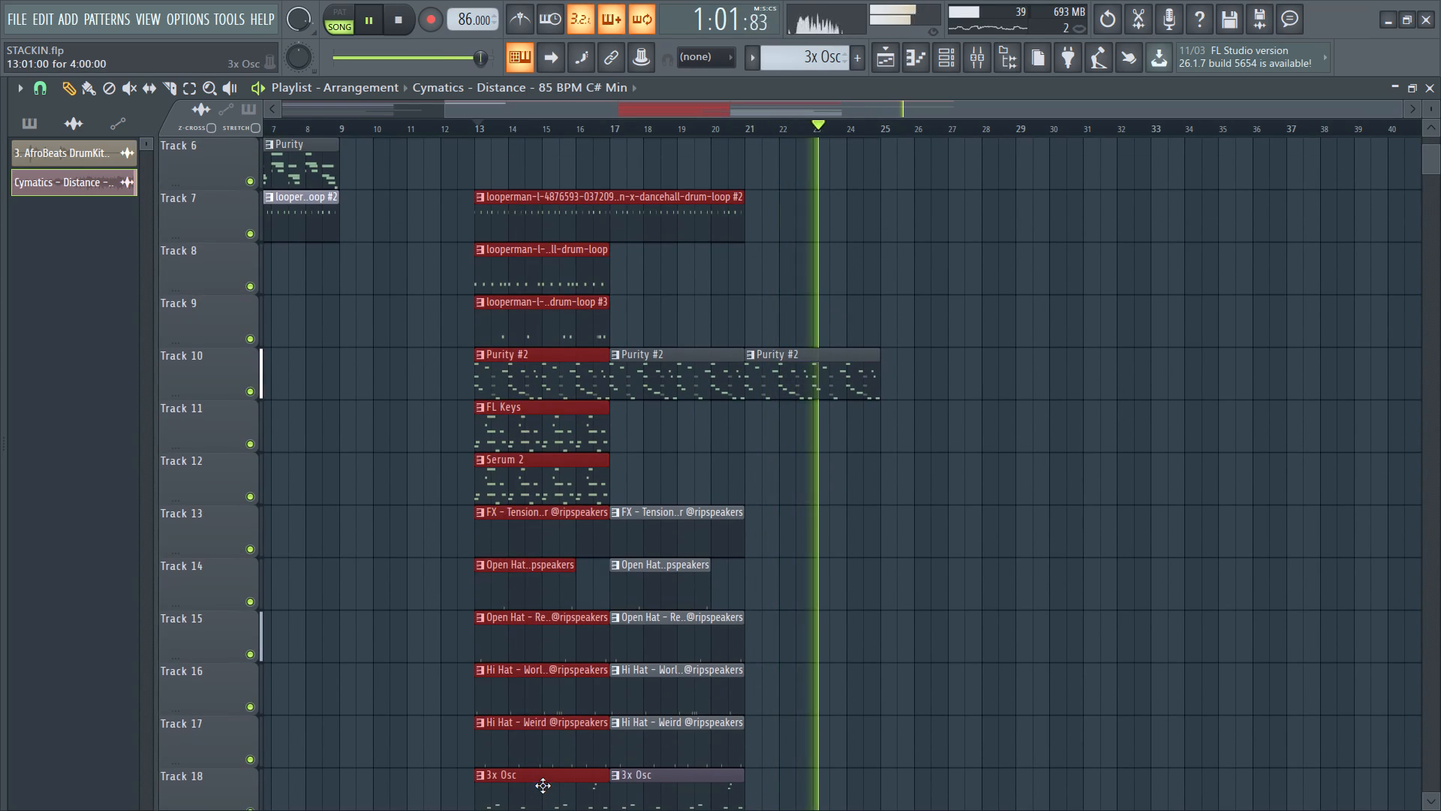
key("ctrl+c")
key("ctrl+v")
left_click_drag(417, 197, 1056, 264)
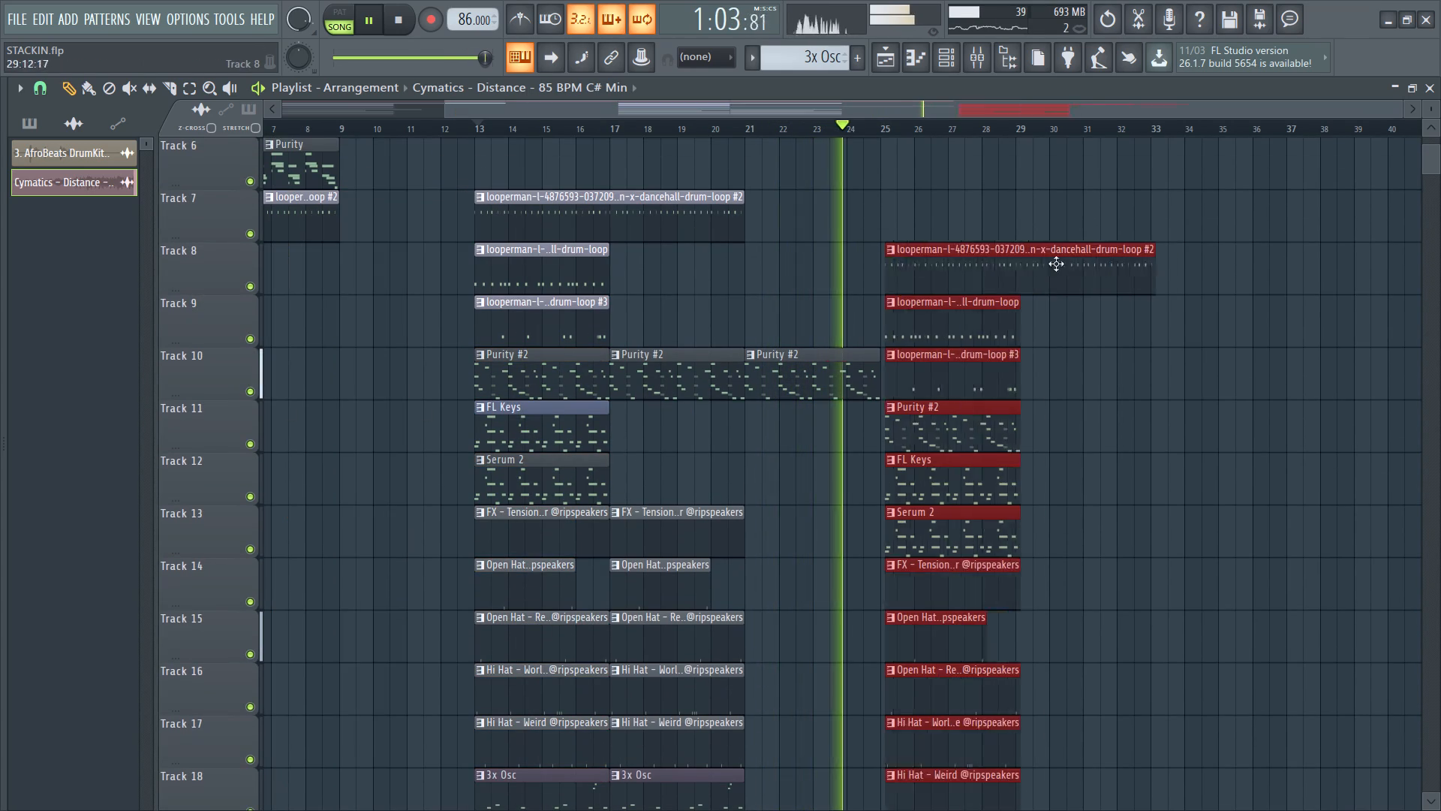
left_click_drag(1056, 264, 1028, 237)
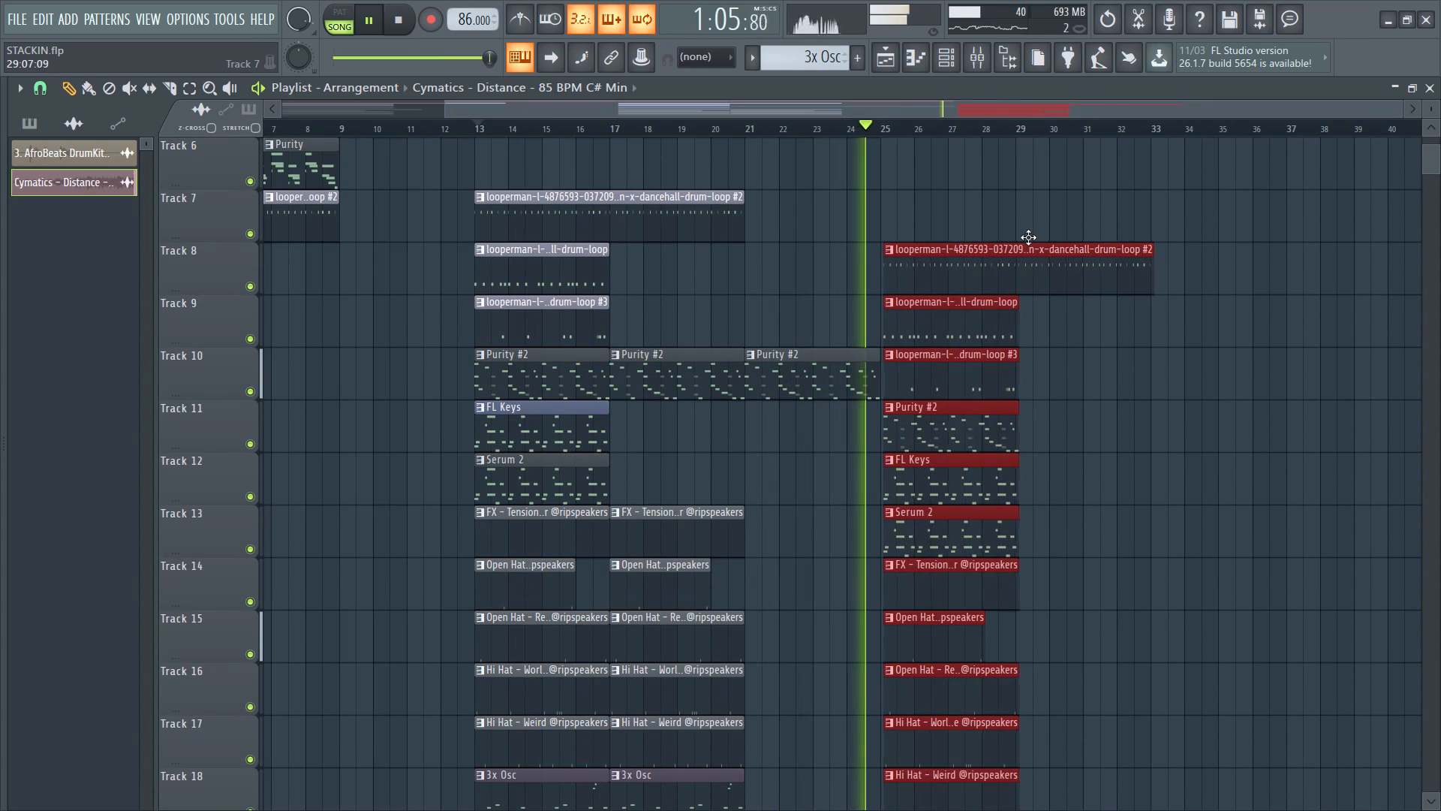
left_click_drag(1028, 237, 1026, 239)
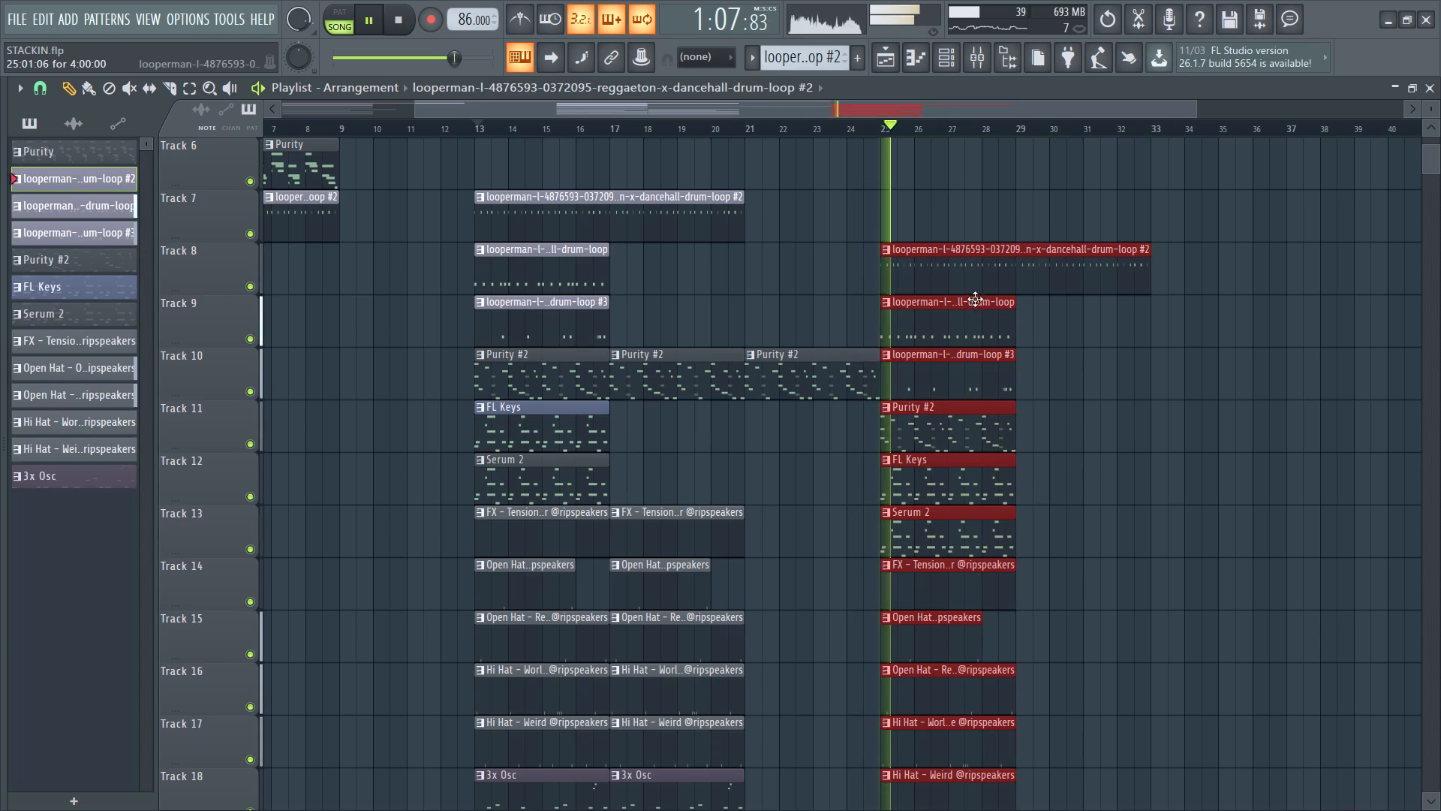
left_click_drag(982, 275, 981, 207)
Align the start of the copied clip group exactly with bar 25 while restarting playback from the beginning of the song.
scroll(946, 339, "up", 6, "ctrl")
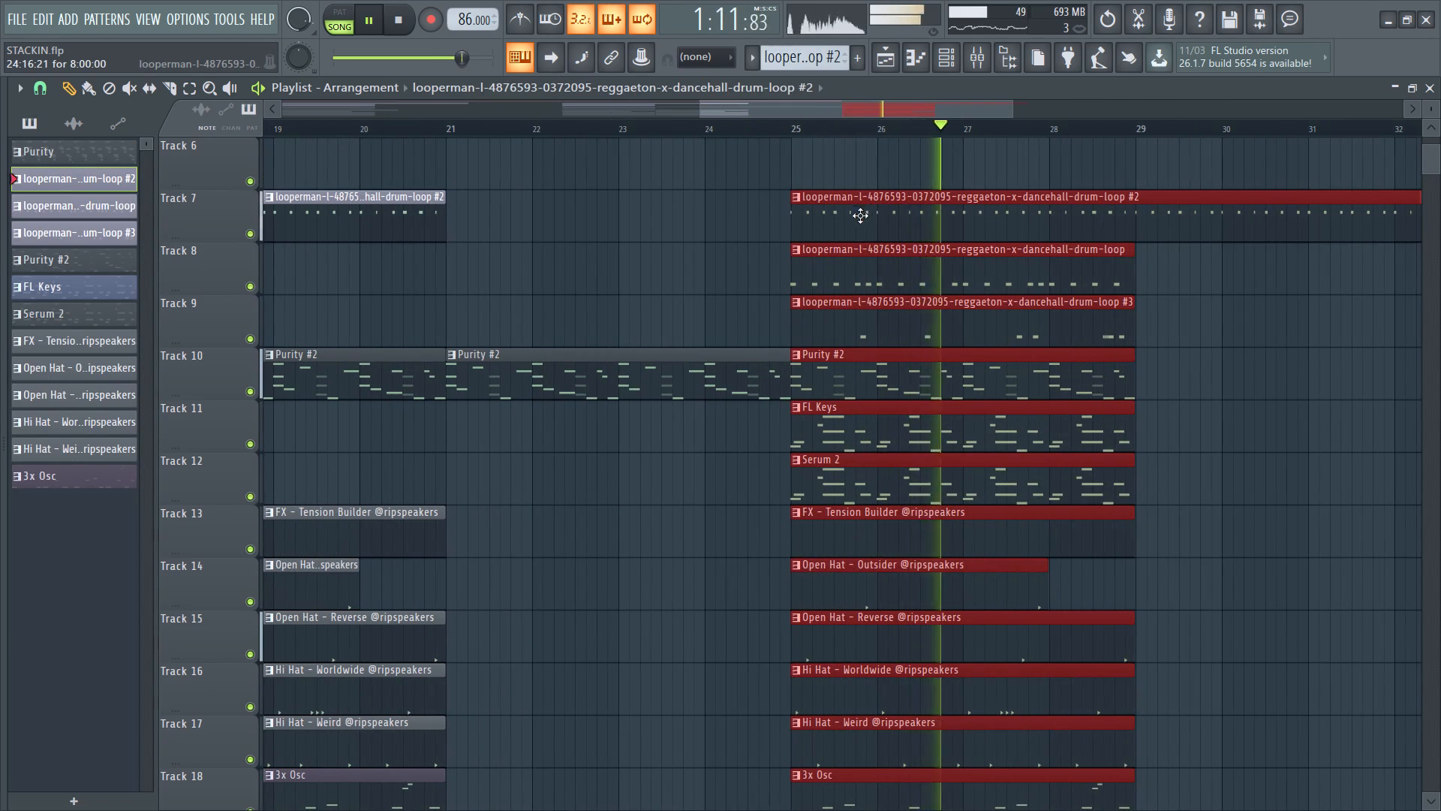
scroll(860, 216, "up", 4, "ctrl")
scroll(825, 228, "up", 2)
scroll(775, 319, "up", 3, "ctrl")
left_click(760, 321)
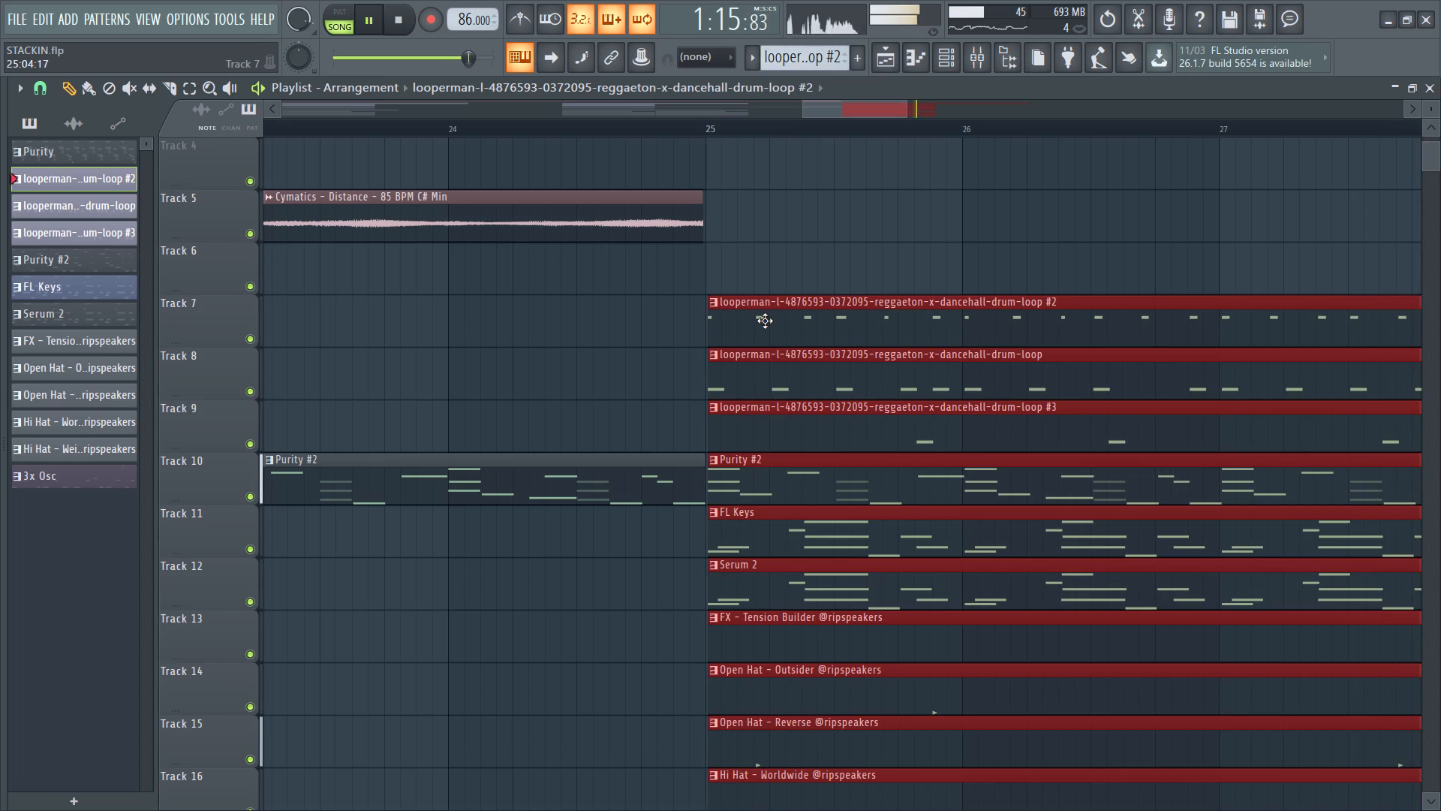
scroll(706, 324, "up", 4, "ctrl")
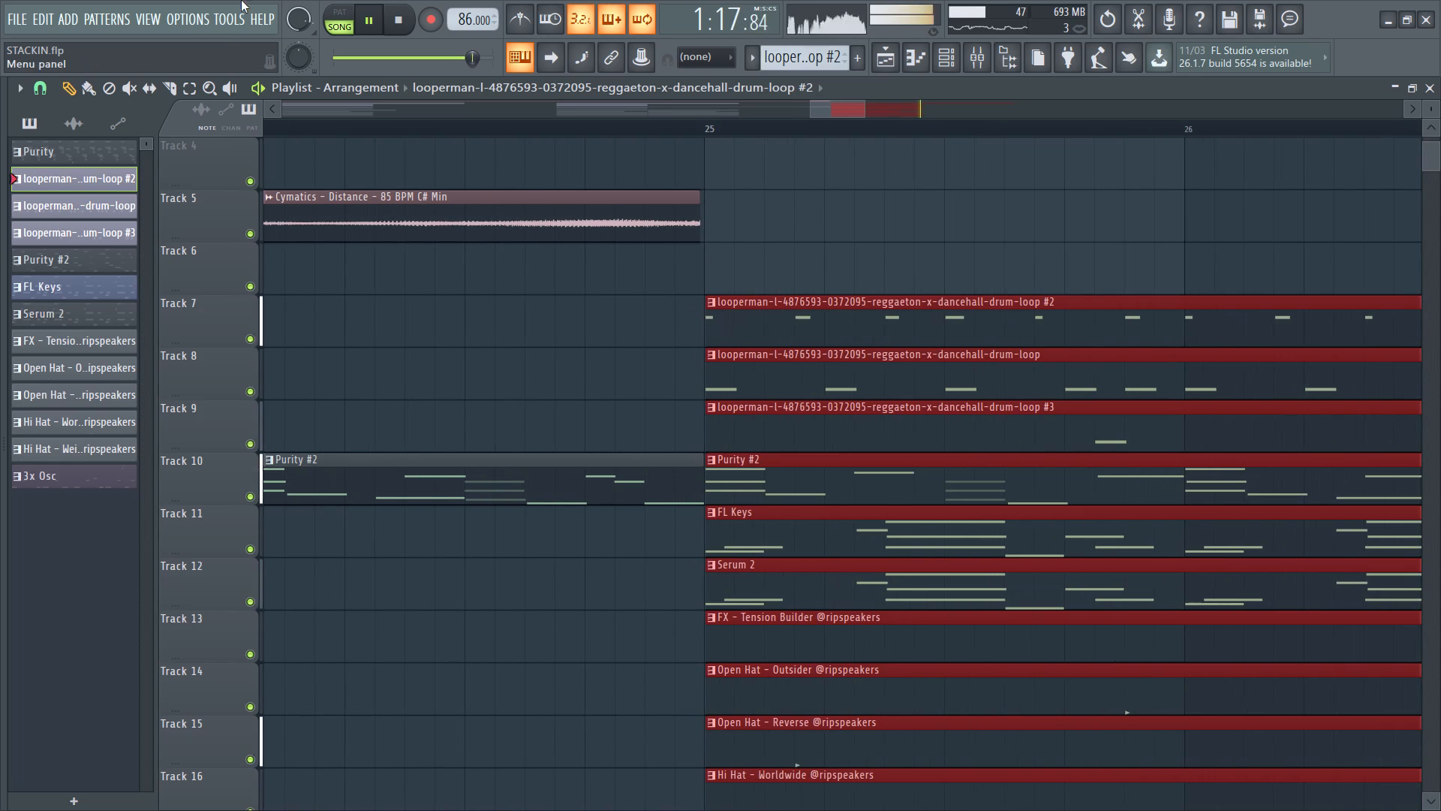
double_click(405, 20)
key("space")
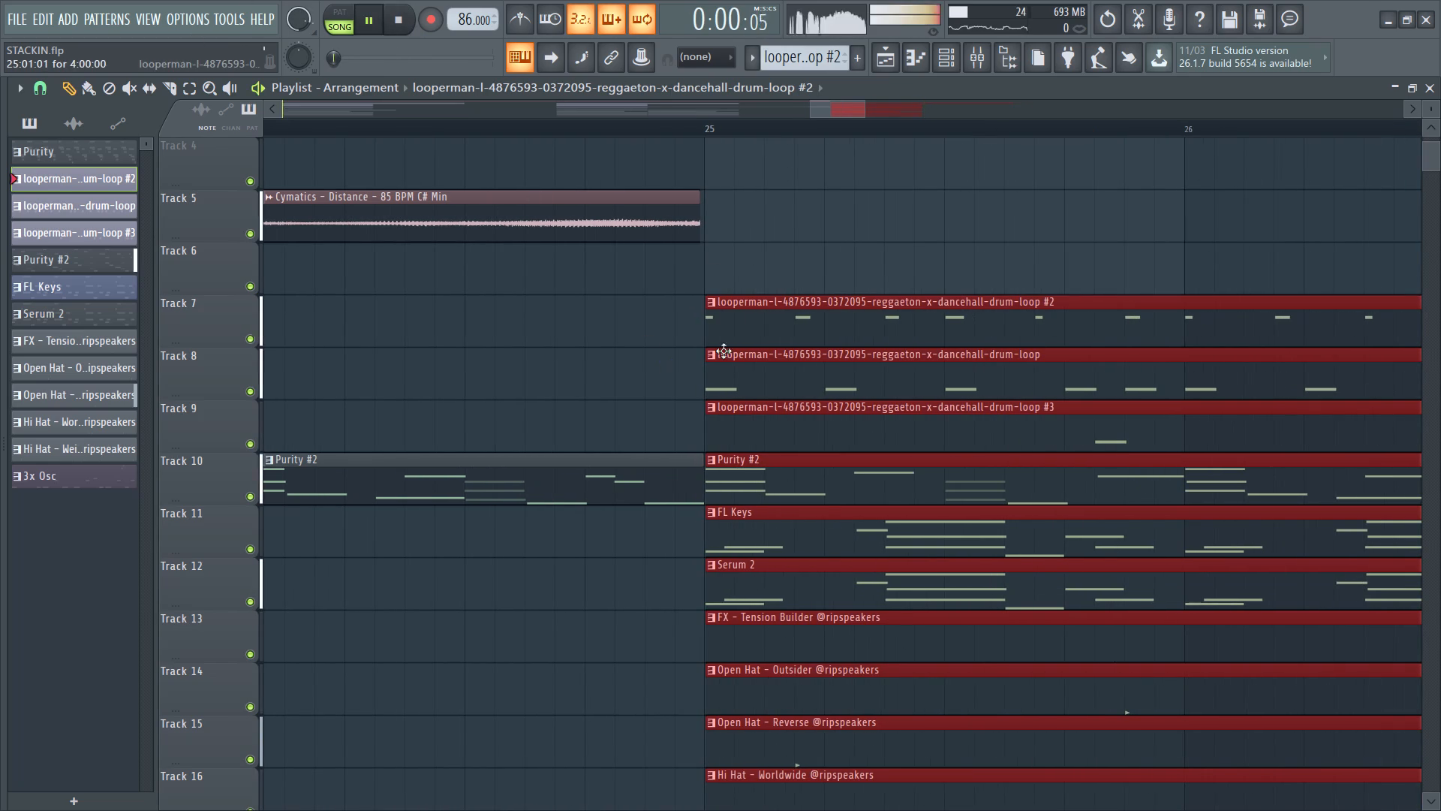
scroll(727, 321, "up", 10, "ctrl")
left_click_drag(688, 317, 681, 318)
Nudge the last Cymatics clip on Track 5 so its start sits exactly at bar 21.
scroll(601, 340, "down", 20, "ctrl")
scroll(601, 340, "down", 4, "ctrl")
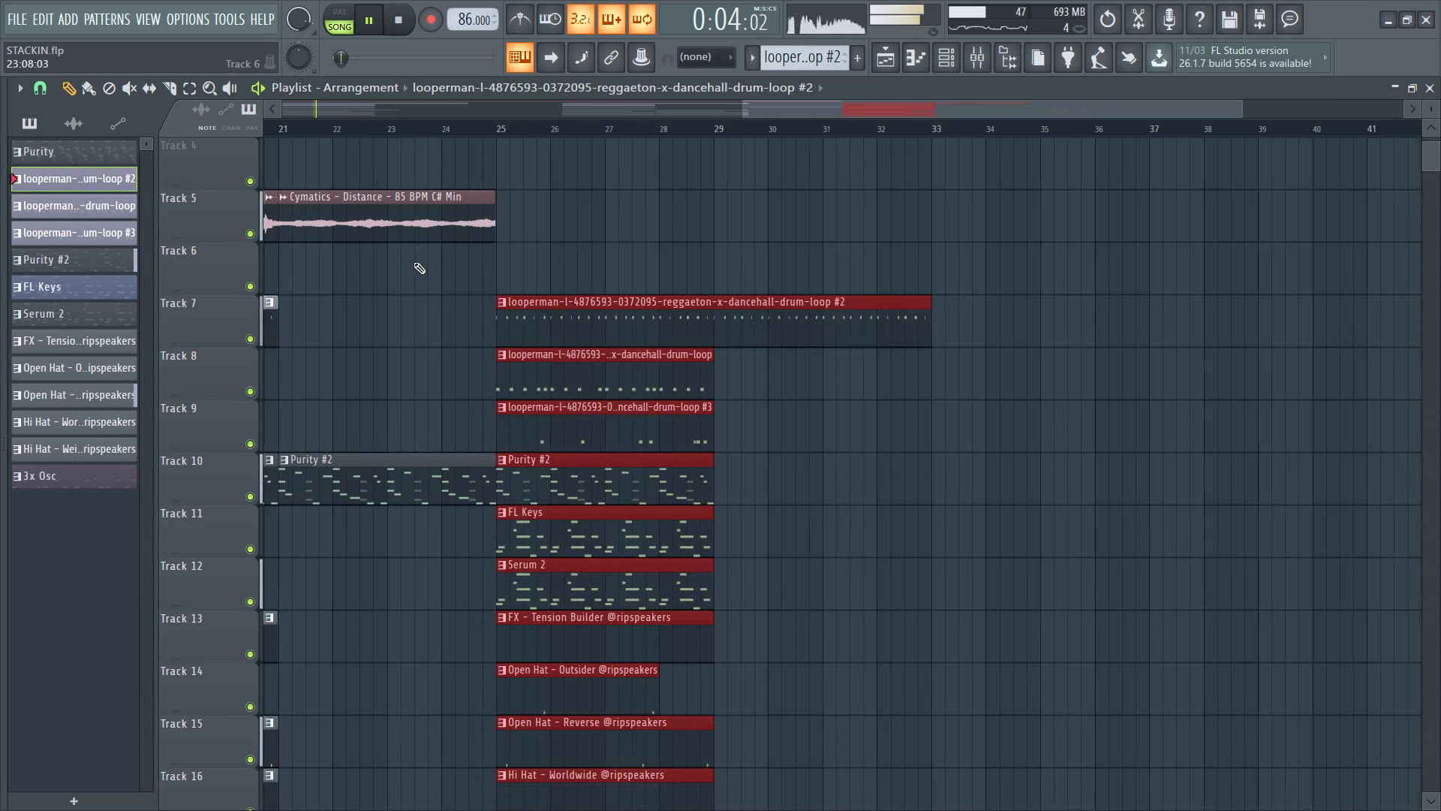
scroll(269, 246, "down", 3, "ctrl")
scroll(484, 216, "up", 19, "ctrl")
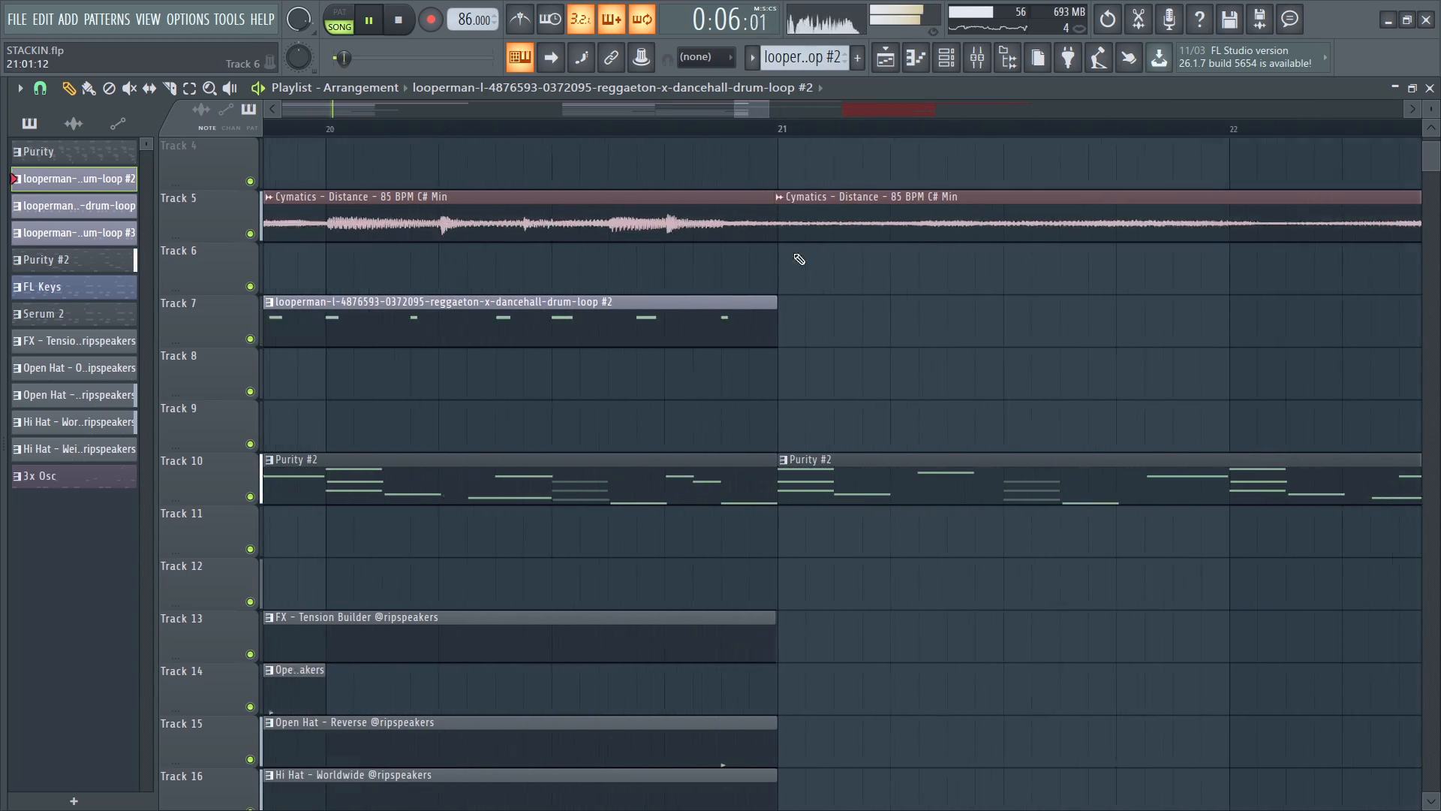
scroll(793, 253, "up", 5, "ctrl")
left_click_drag(786, 219, 796, 218)
Look over the arrangement across Tracks 5 to 18 during playback from the beginning.
scroll(641, 285, "down", 2, "ctrl")
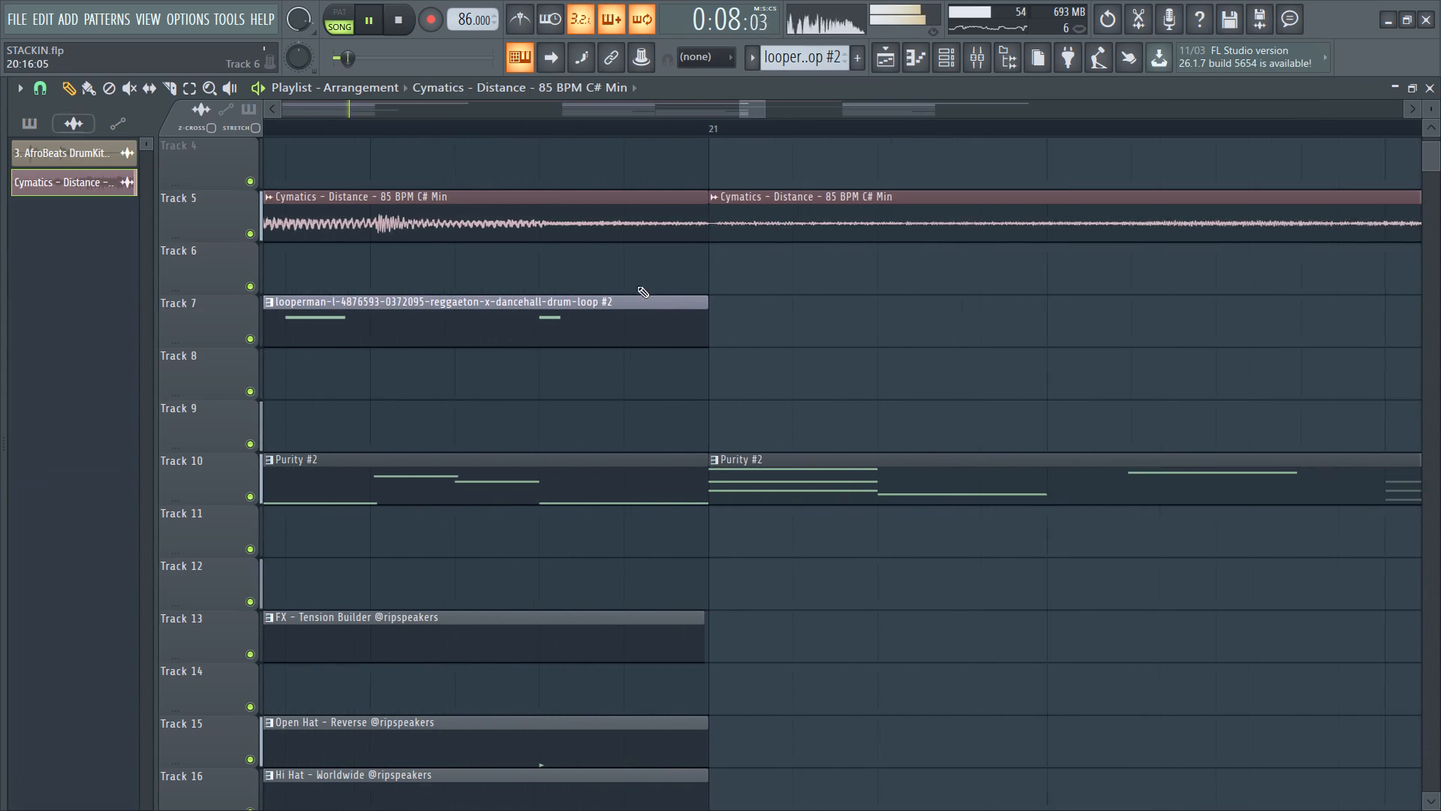
scroll(637, 286, "down", 20, "ctrl")
scroll(637, 286, "down", 4, "ctrl")
scroll(468, 399, "down", 6, "ctrl")
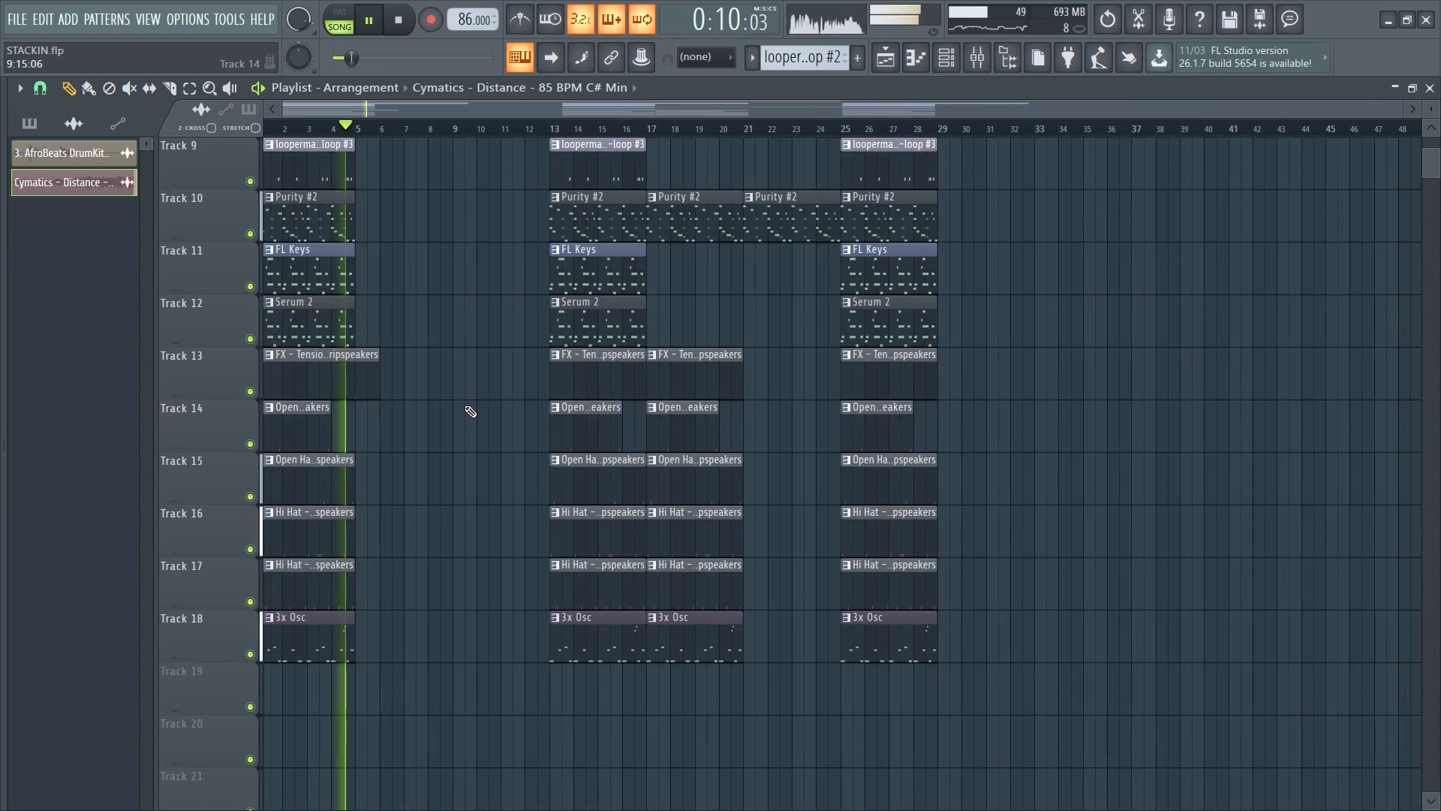
scroll(388, 406, "down", 3)
scroll(341, 454, "up", 4, "ctrl")
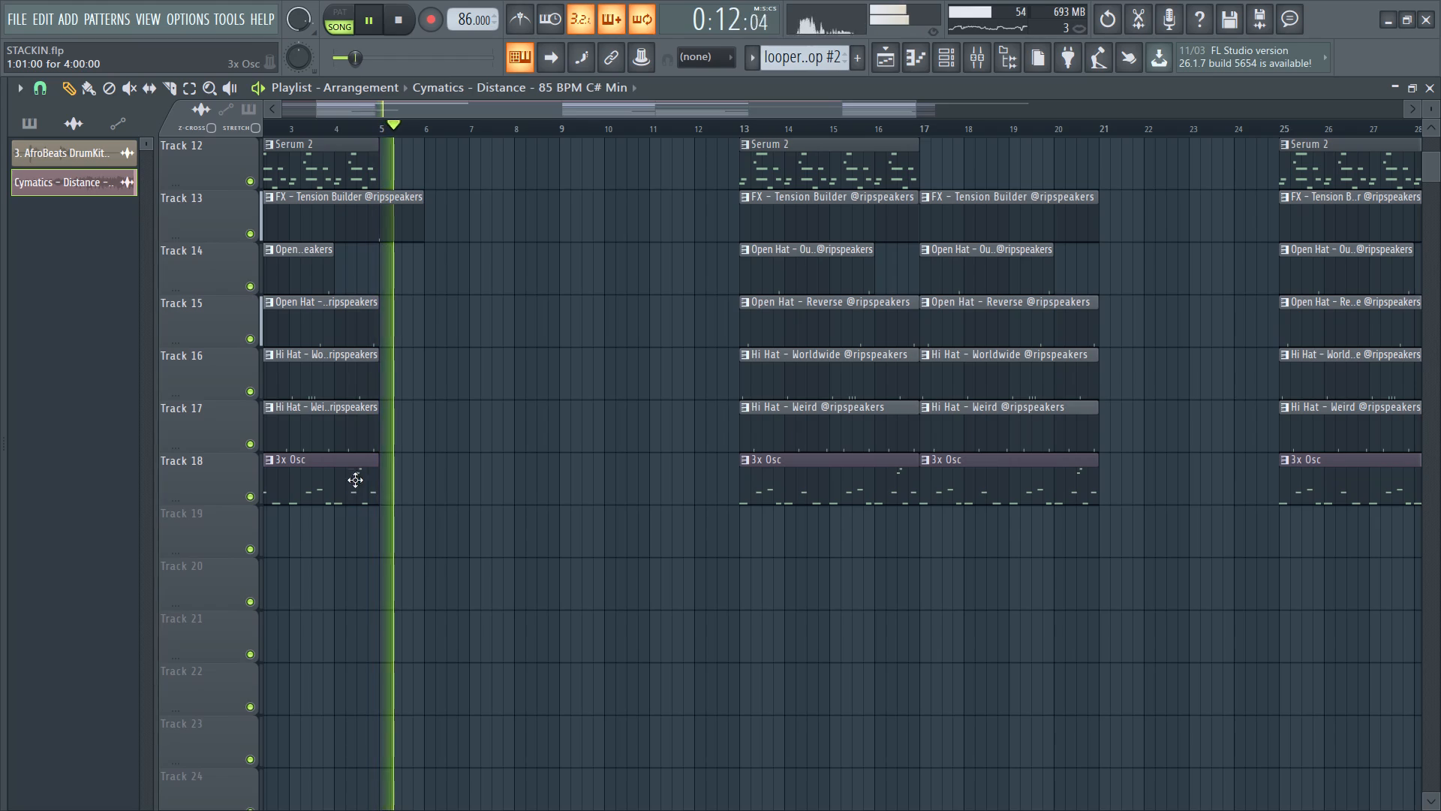
scroll(378, 319, "up", 1)
scroll(436, 398, "up", 4)
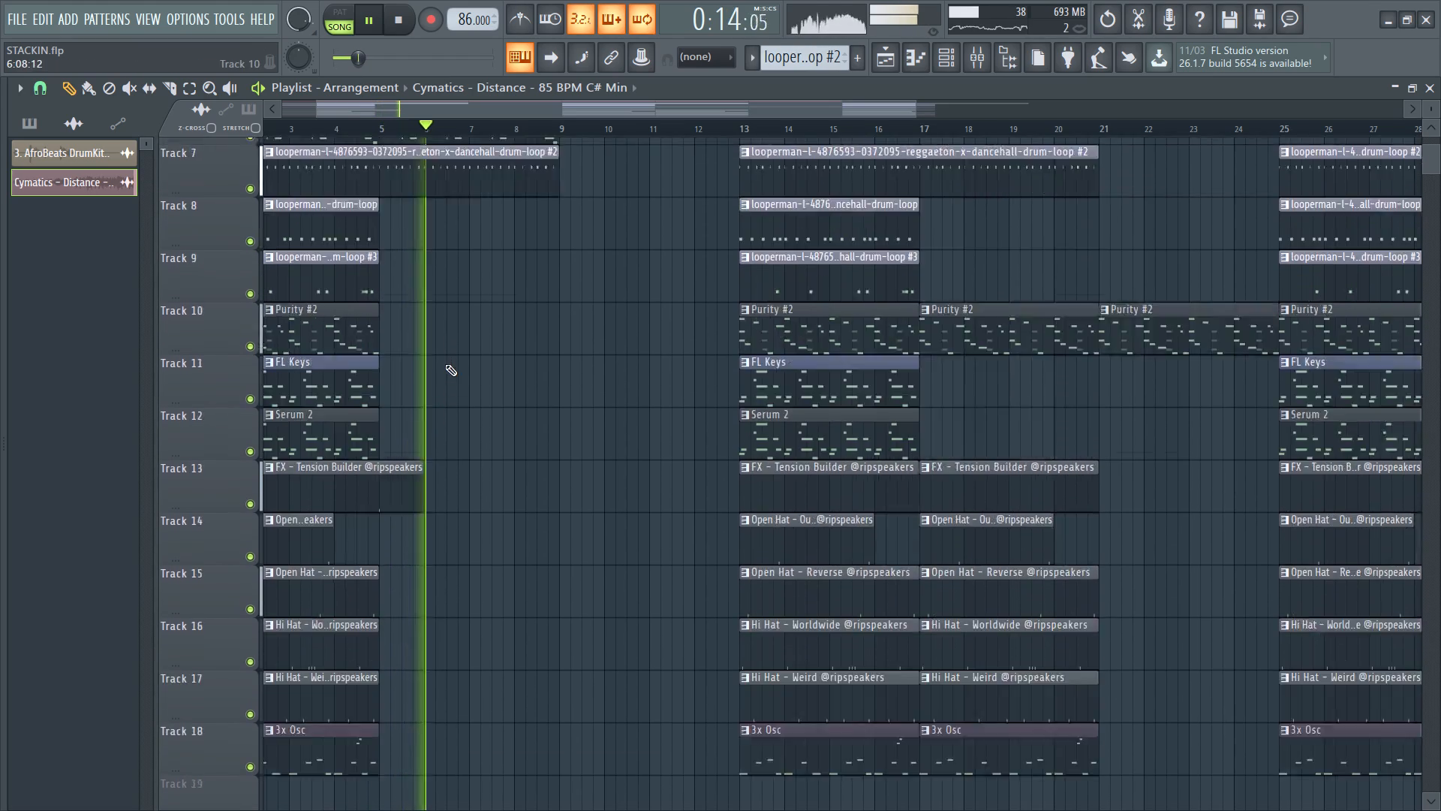
scroll(445, 364, "up", 5)
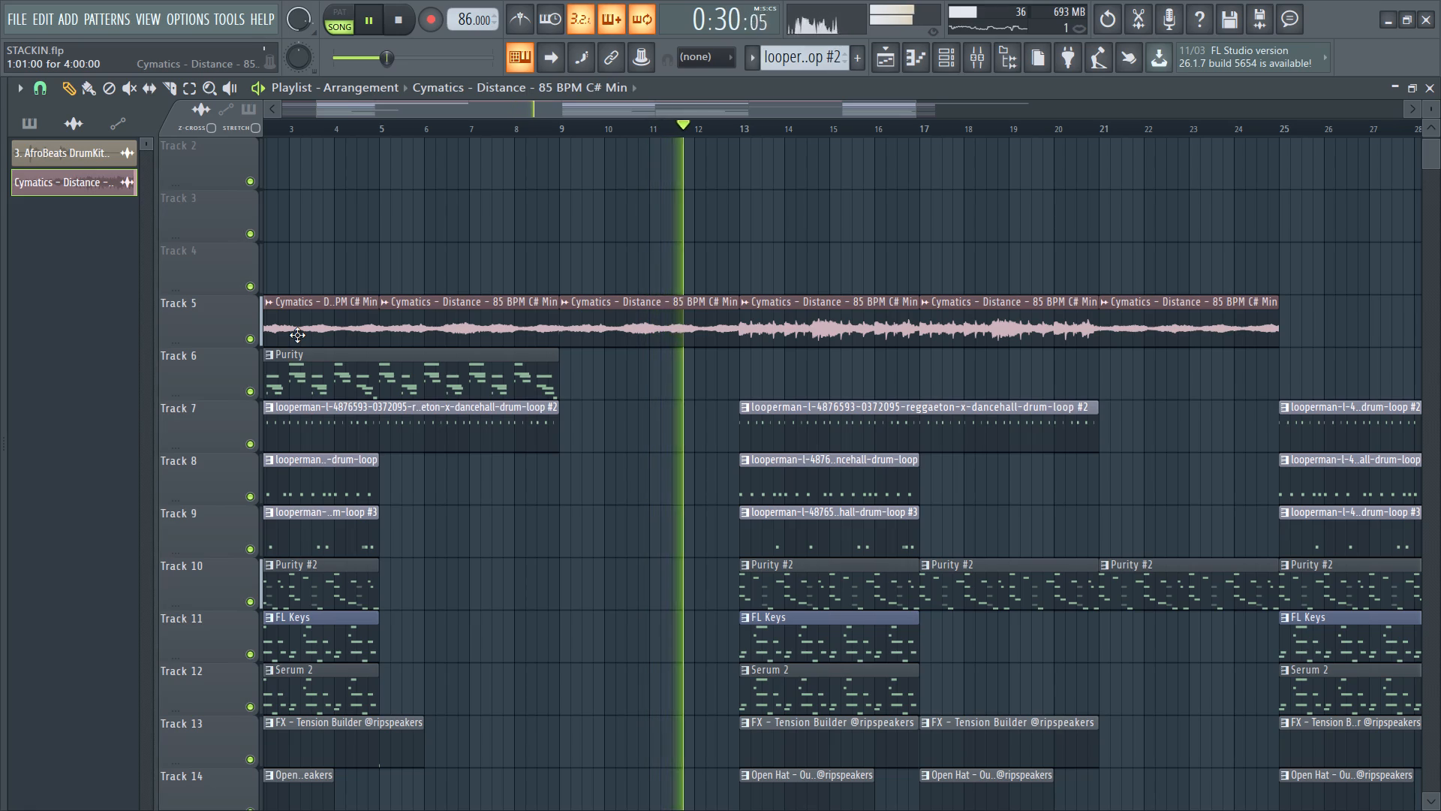
Delete the 3x Osc clip at bar 13 on Track 18 during playback.
scroll(782, 404, "down", 2)
scroll(770, 279, "down", 2)
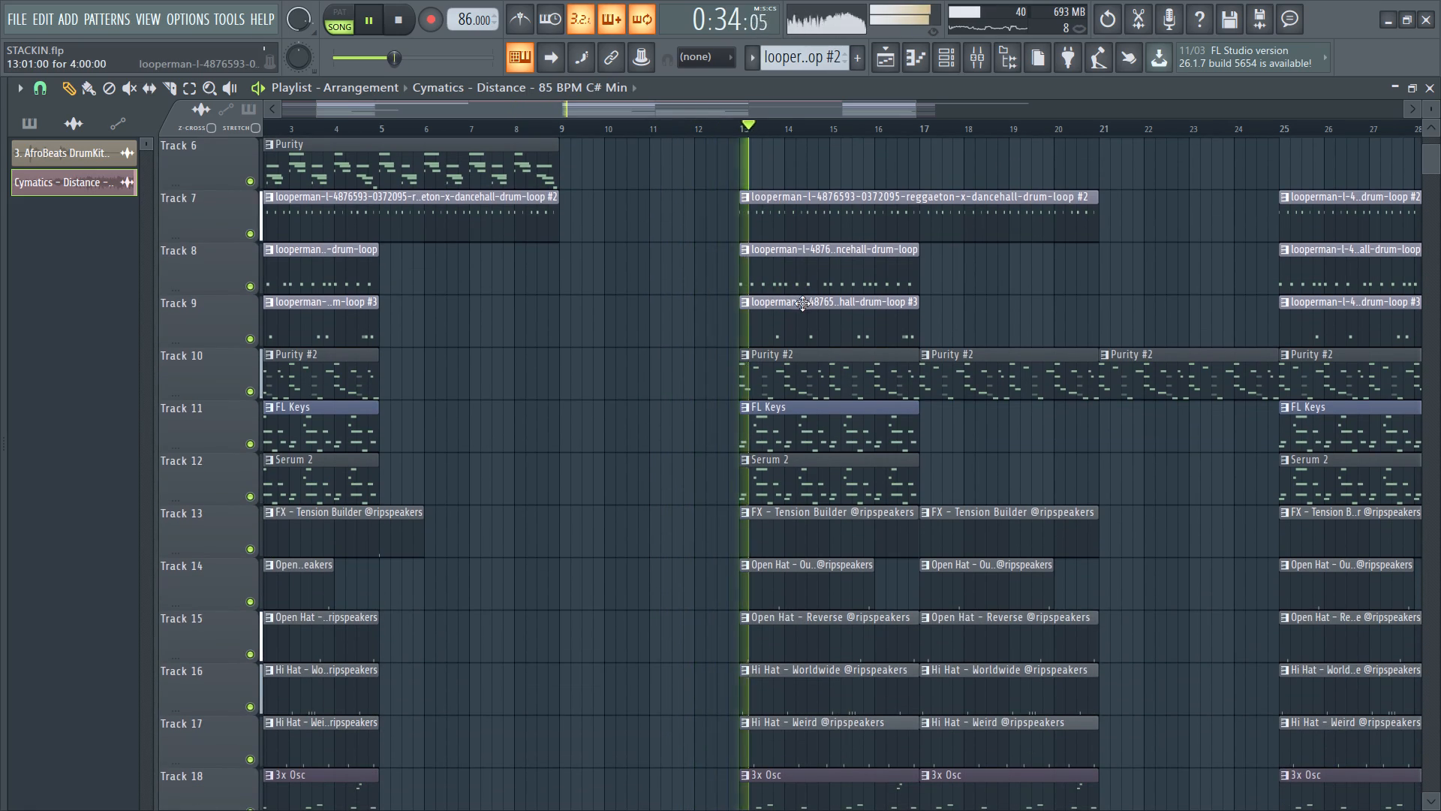
scroll(787, 354, "down", 4)
scroll(819, 517, "down", 2)
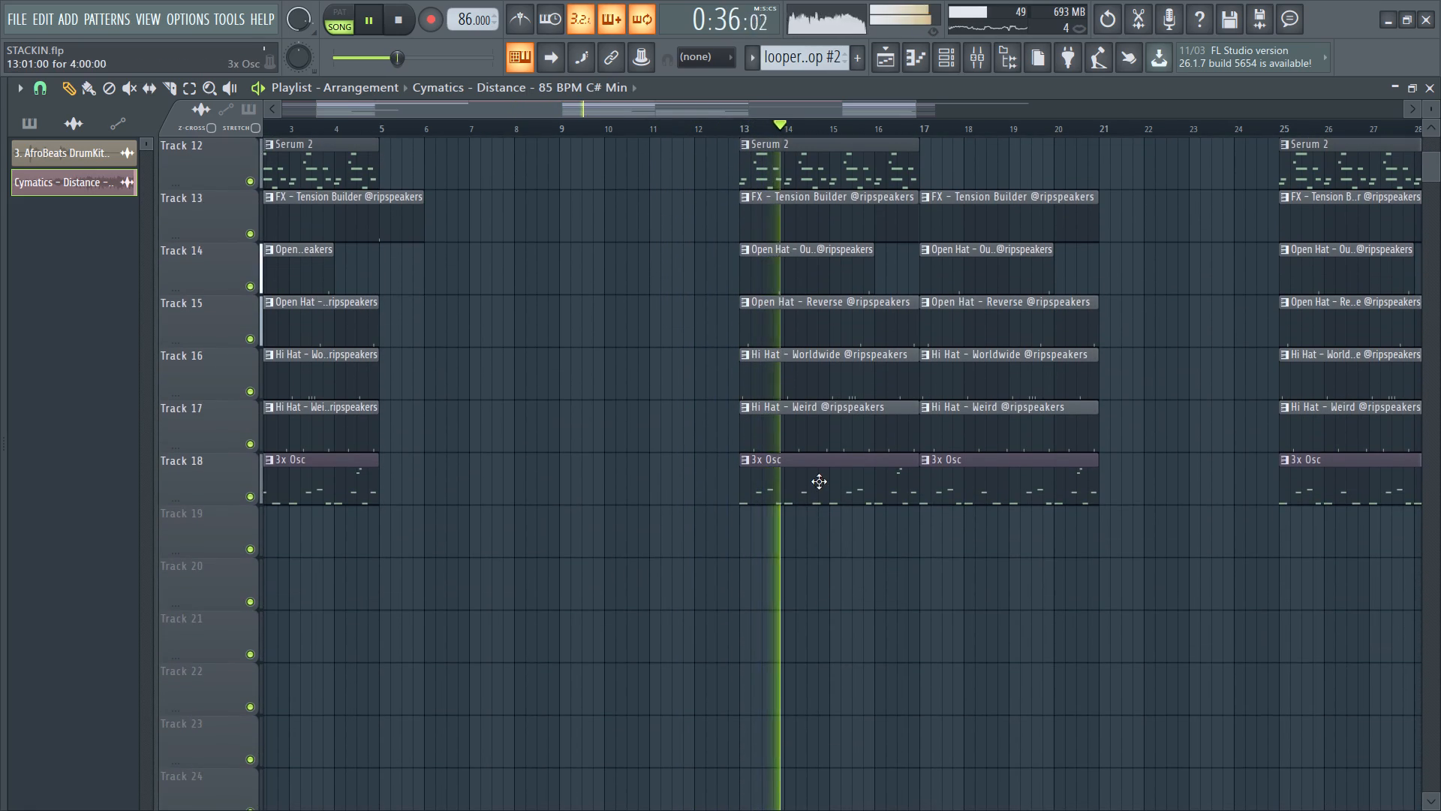
right_click(816, 481)
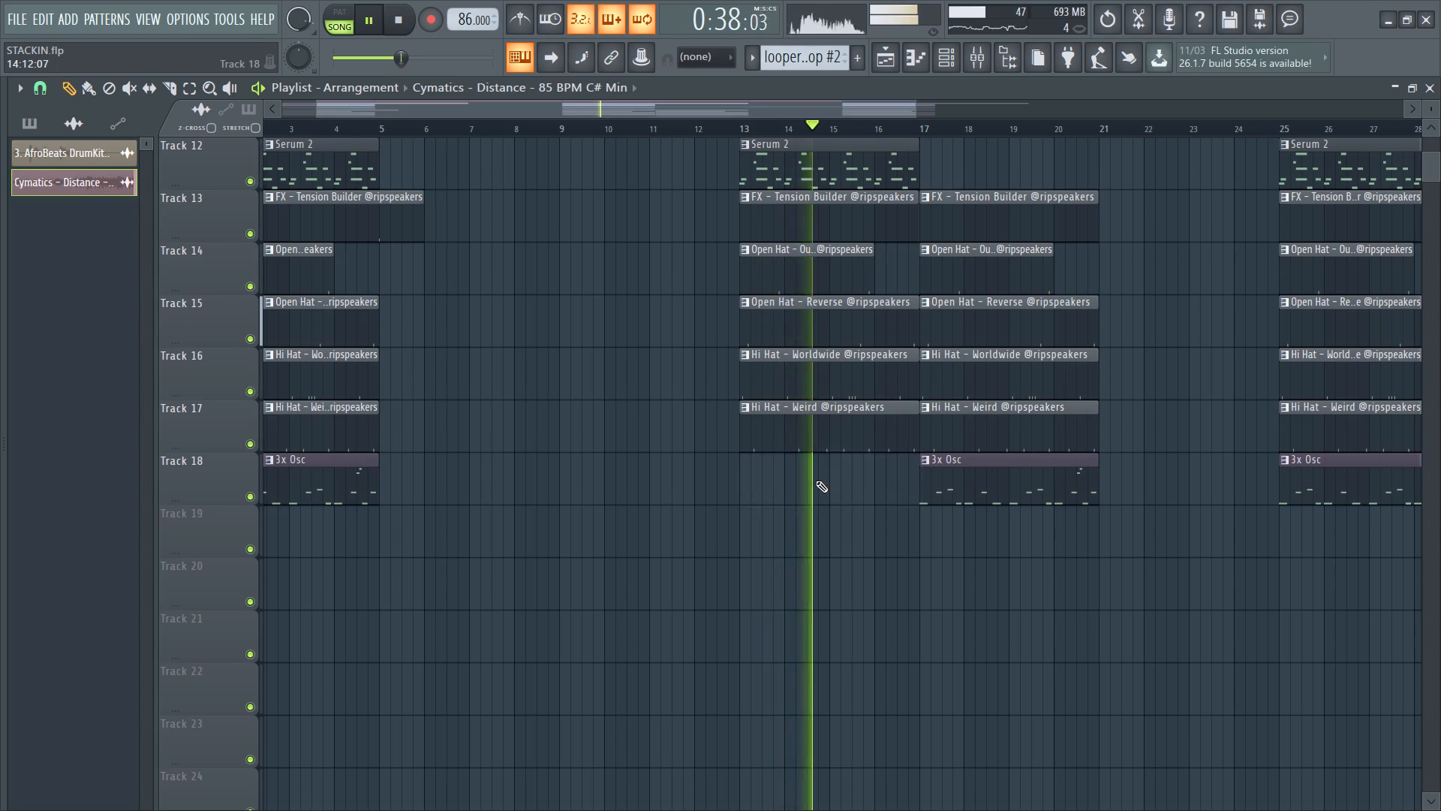
Replay from just past bar 12 and delete the dancehall drum-loop clip at bar 13 on Track 8.
scroll(816, 481, "up", 3)
left_click(702, 130)
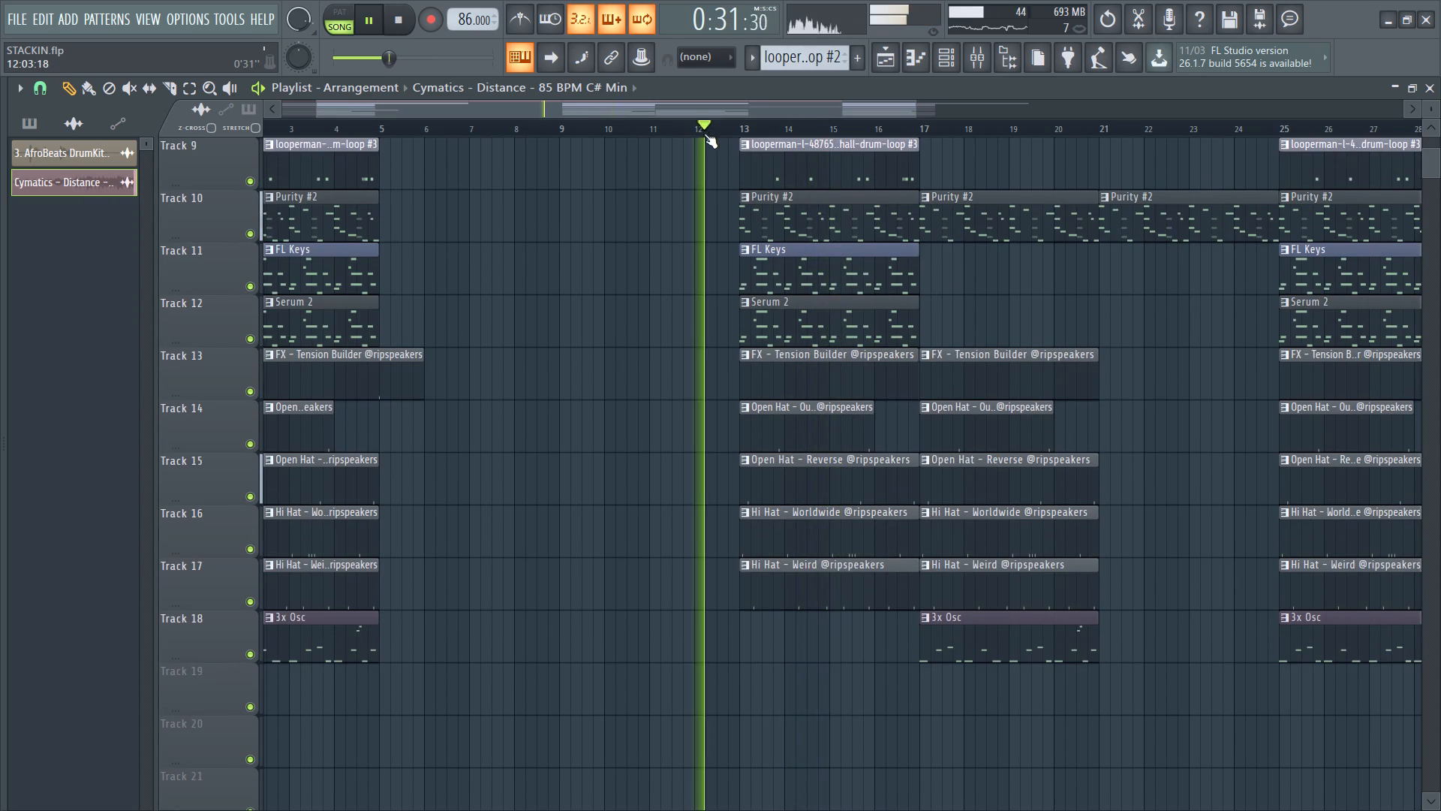
scroll(799, 322, "up", 3, "ctrl")
scroll(796, 309, "up", 4)
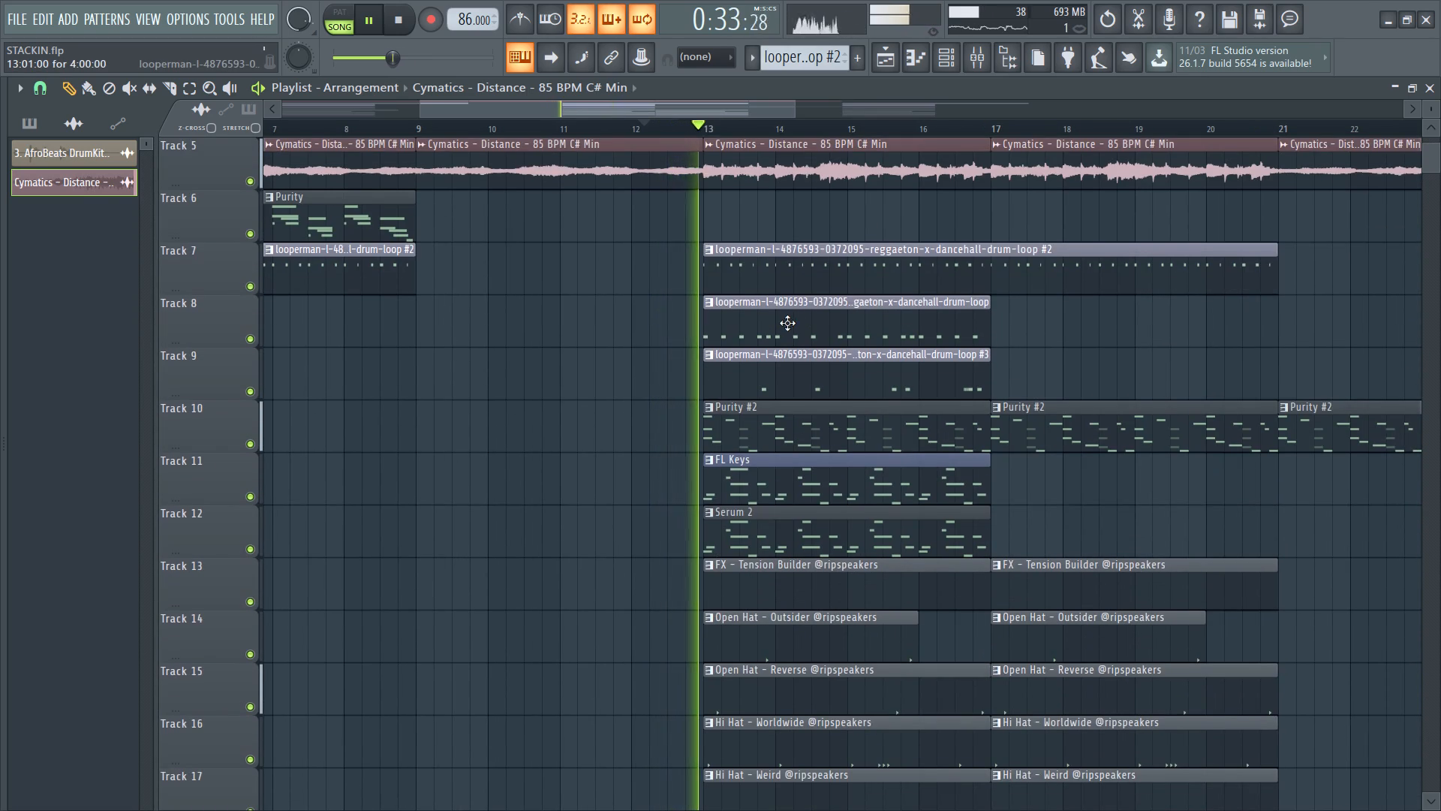
right_click(787, 323)
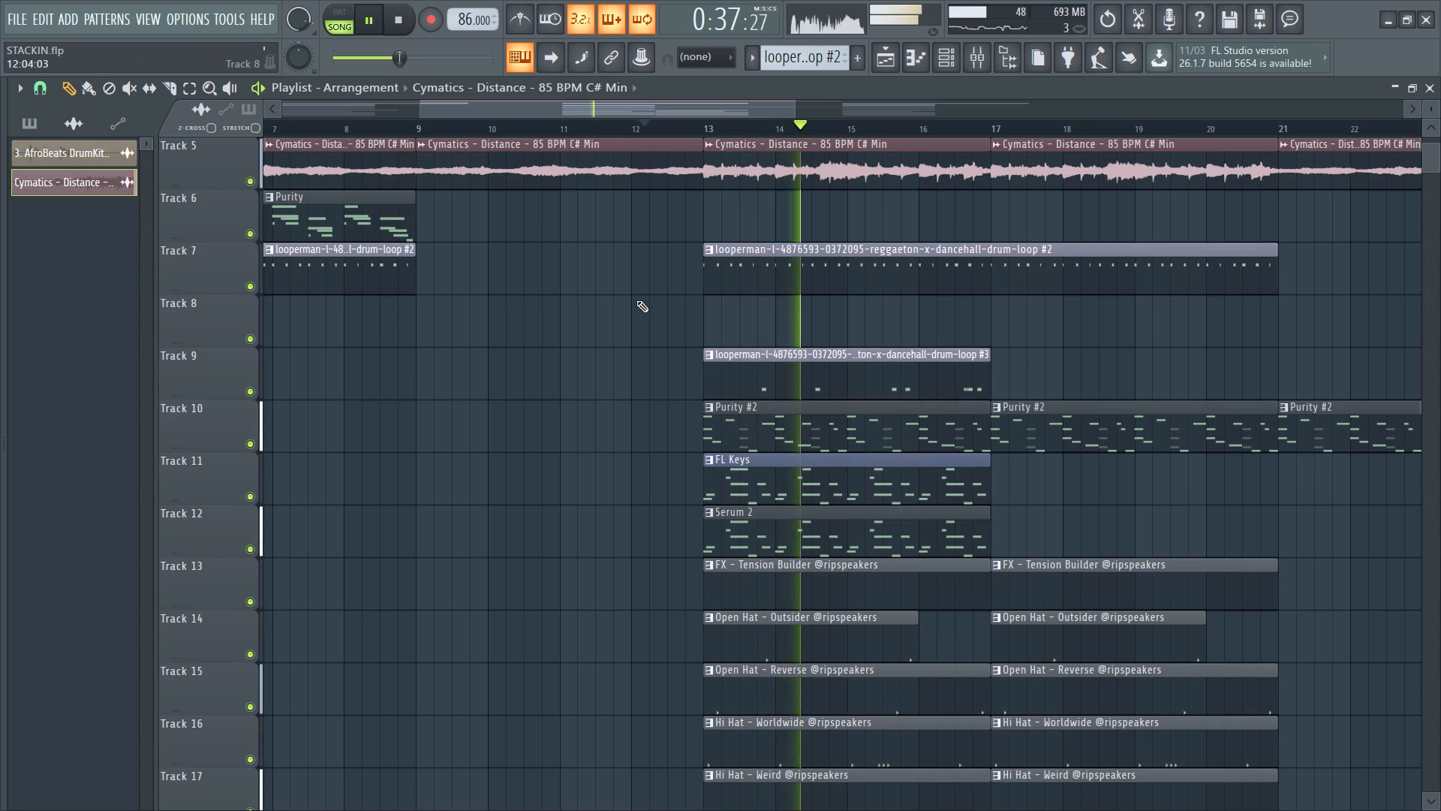
Duplicate the bar 13 Serum 2 clip on Track 12 and FL Keys clip on Track 11 so the copies start at bar 17.
scroll(625, 303, "down", 4, "ctrl")
scroll(708, 303, "down", 2)
scroll(821, 308, "up", 2, "ctrl")
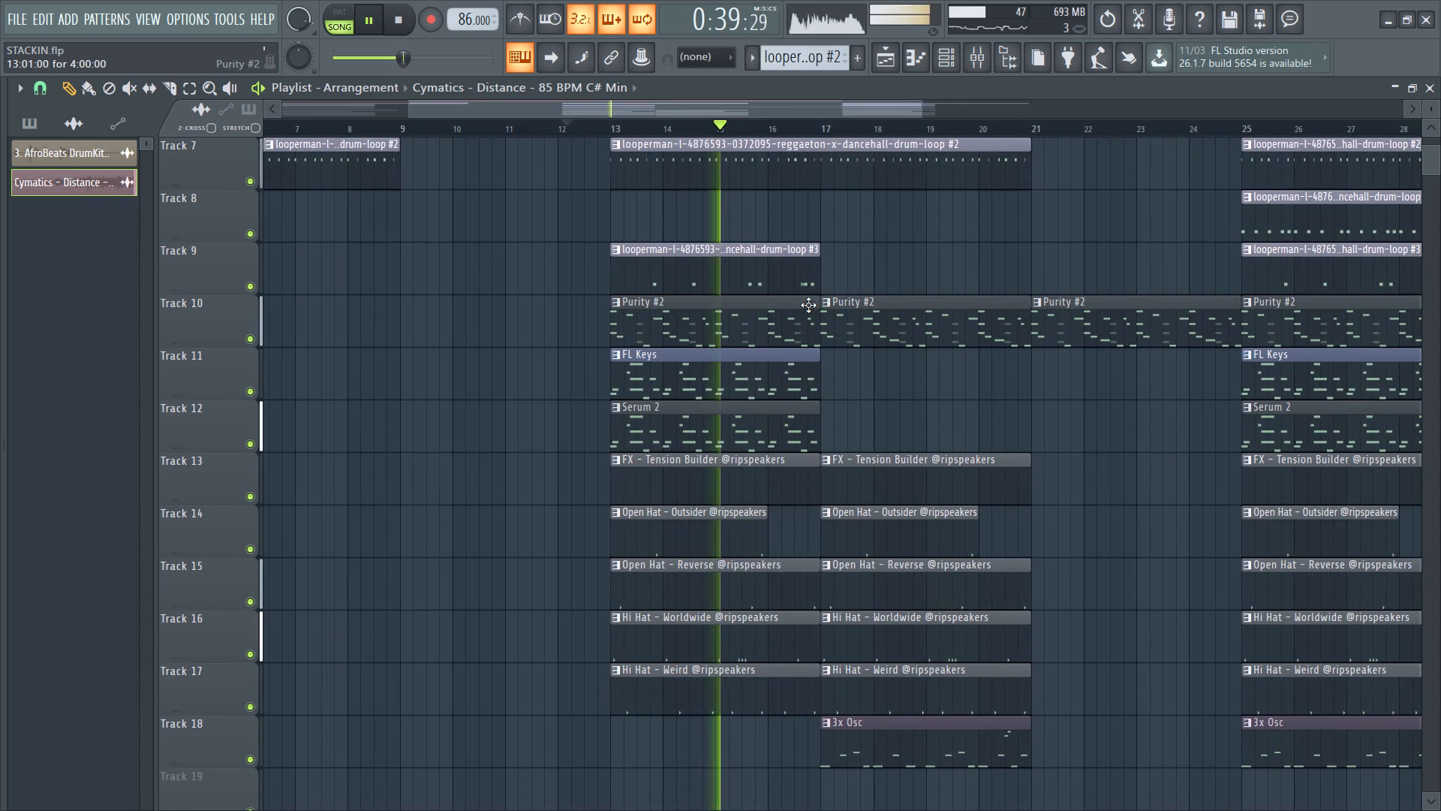
left_click(808, 419, "ctrl")
key("ctrl+b")
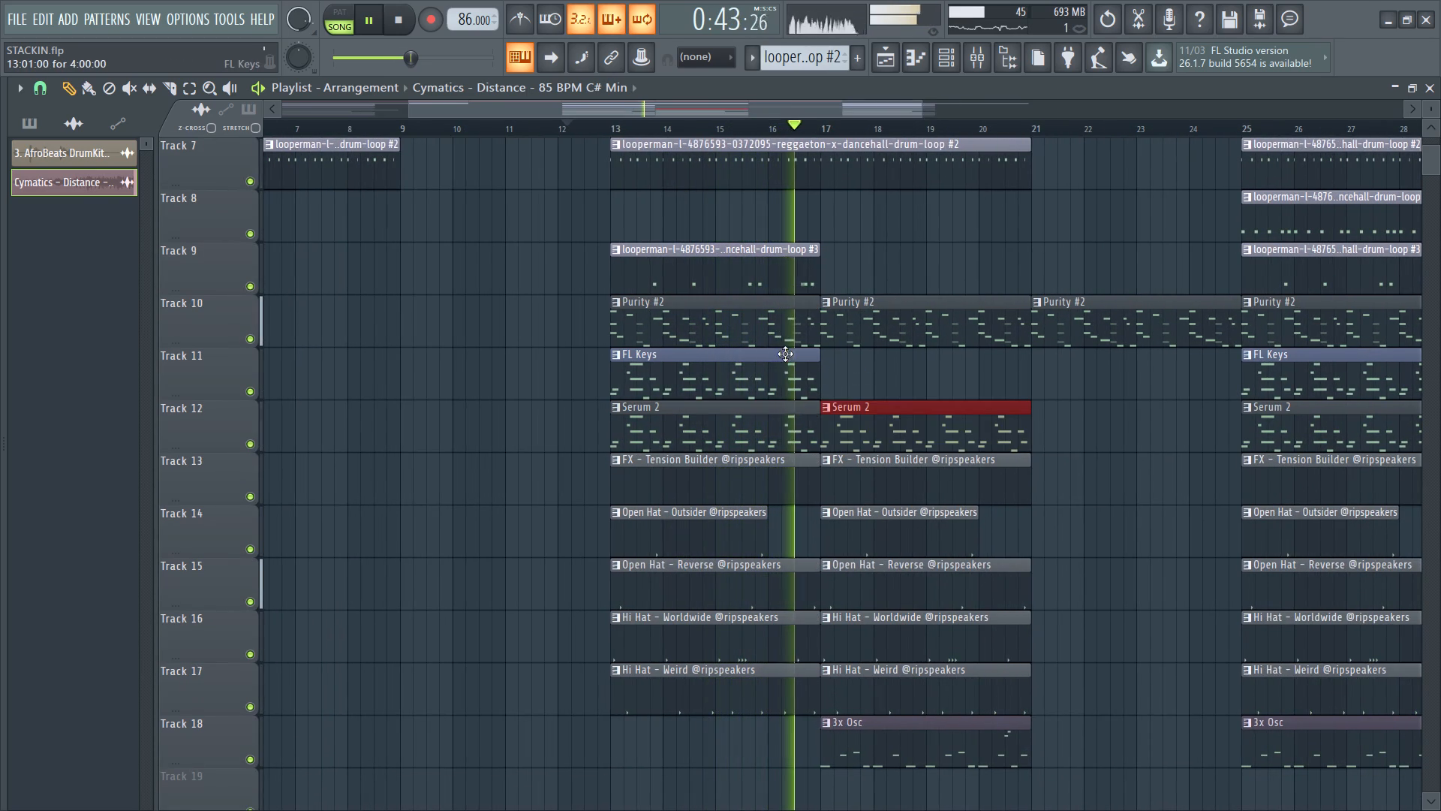
left_click(784, 375, "ctrl")
key("ctrl+b")
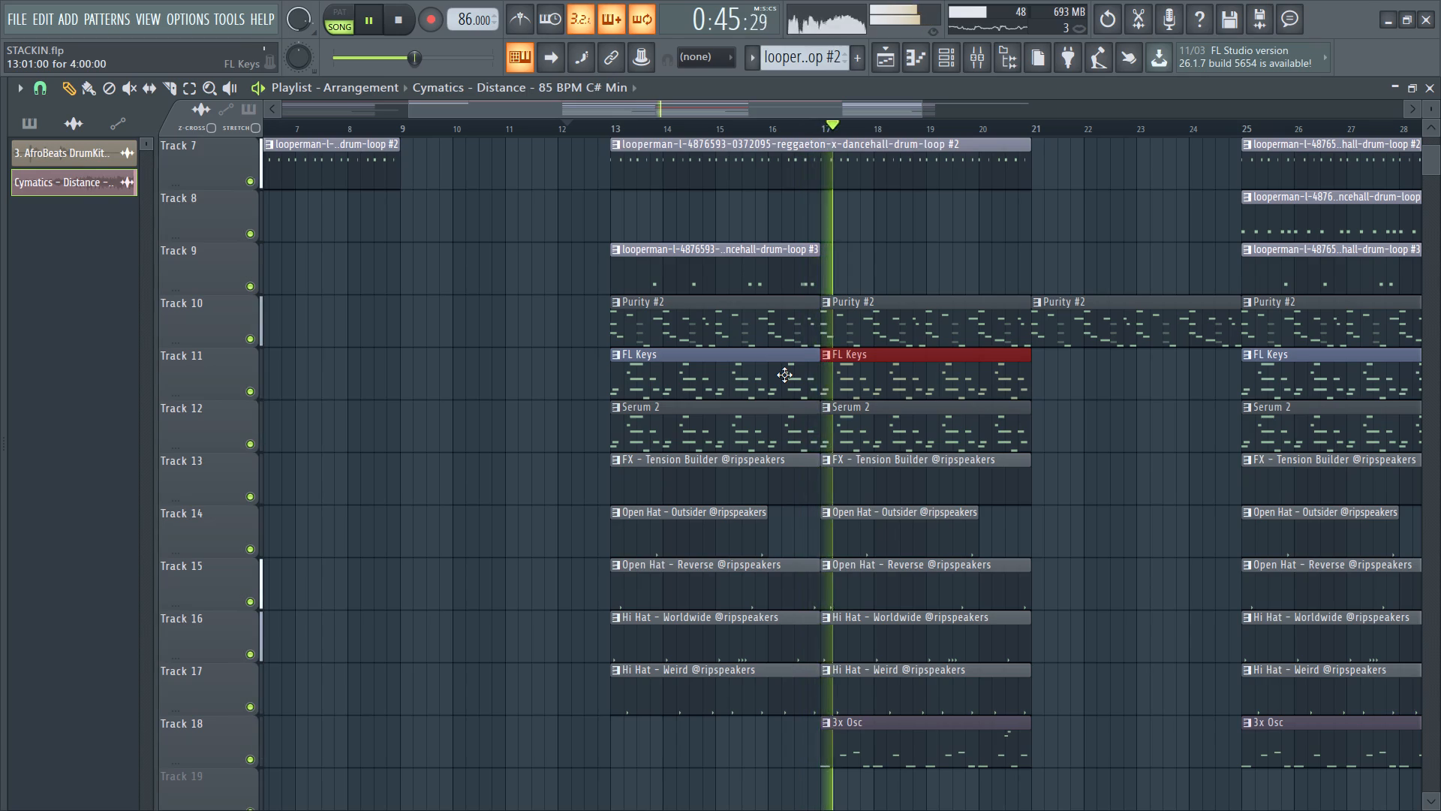
Place a copy of the plain dancehall drum-loop pattern on Track 8, starting exactly at bar 21.
scroll(738, 406, "down", 4, "ctrl")
scroll(805, 391, "up", 3)
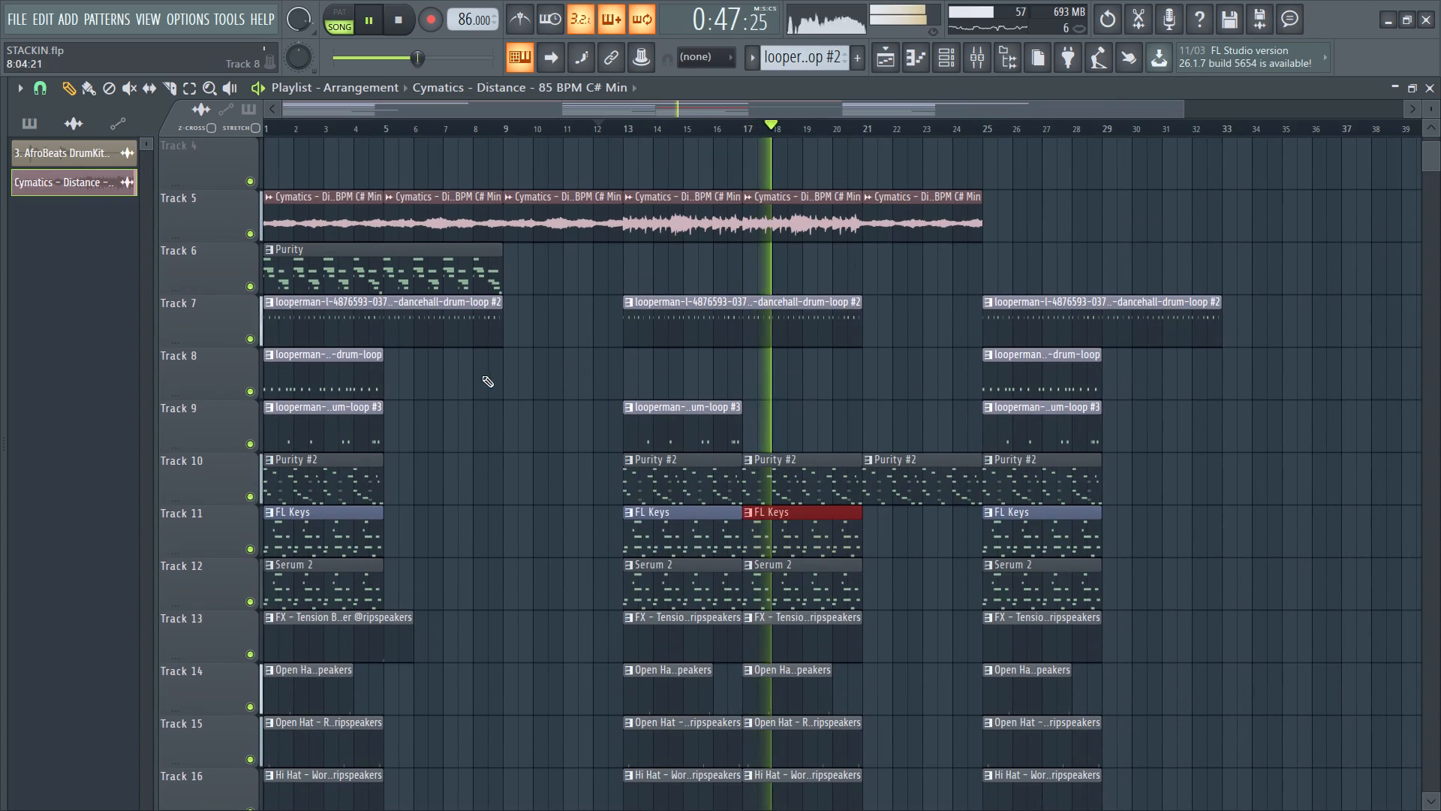
left_click(1010, 379)
scroll(886, 385, "up", 7, "ctrl")
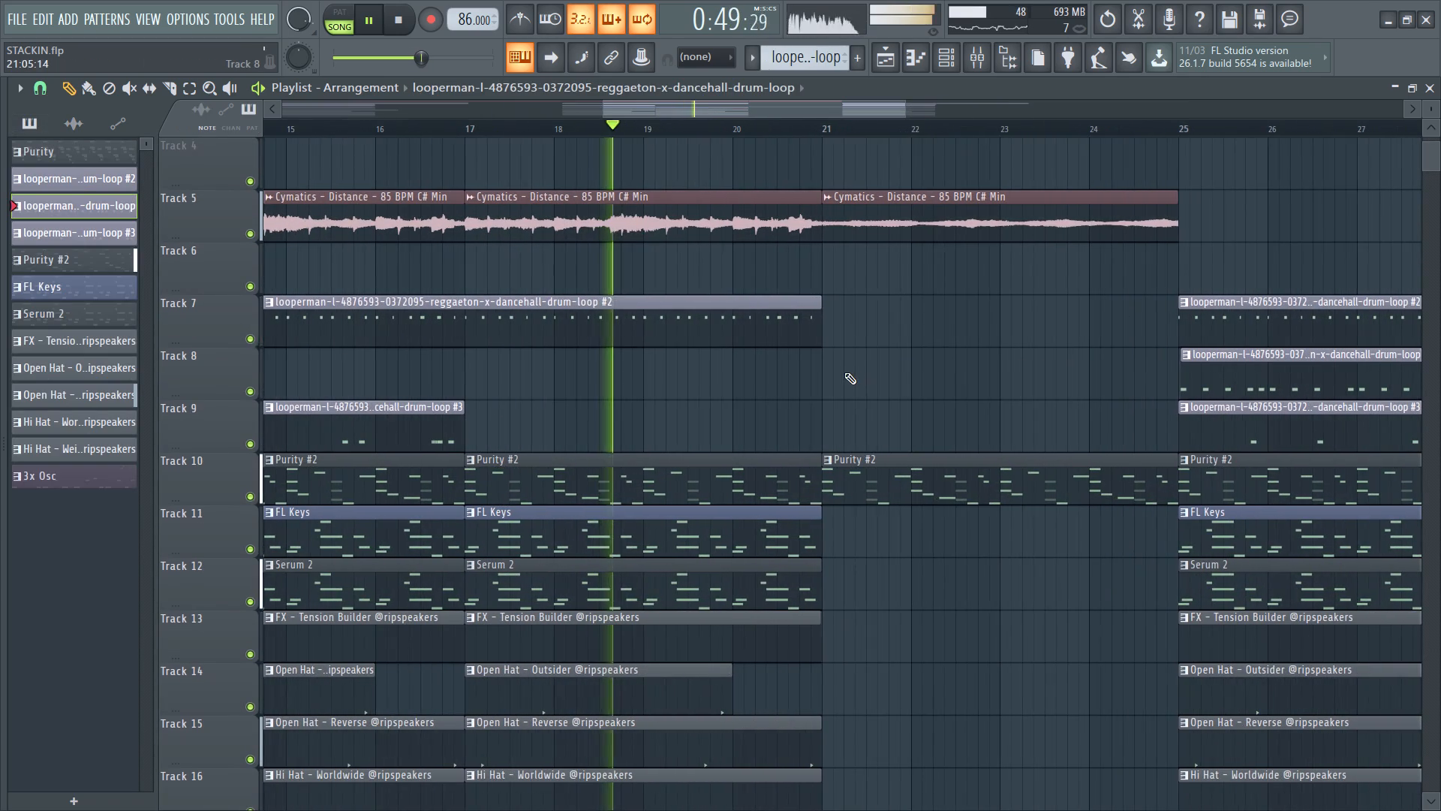
left_click(820, 376)
scroll(864, 377, "up", 2, "ctrl")
left_click(861, 378)
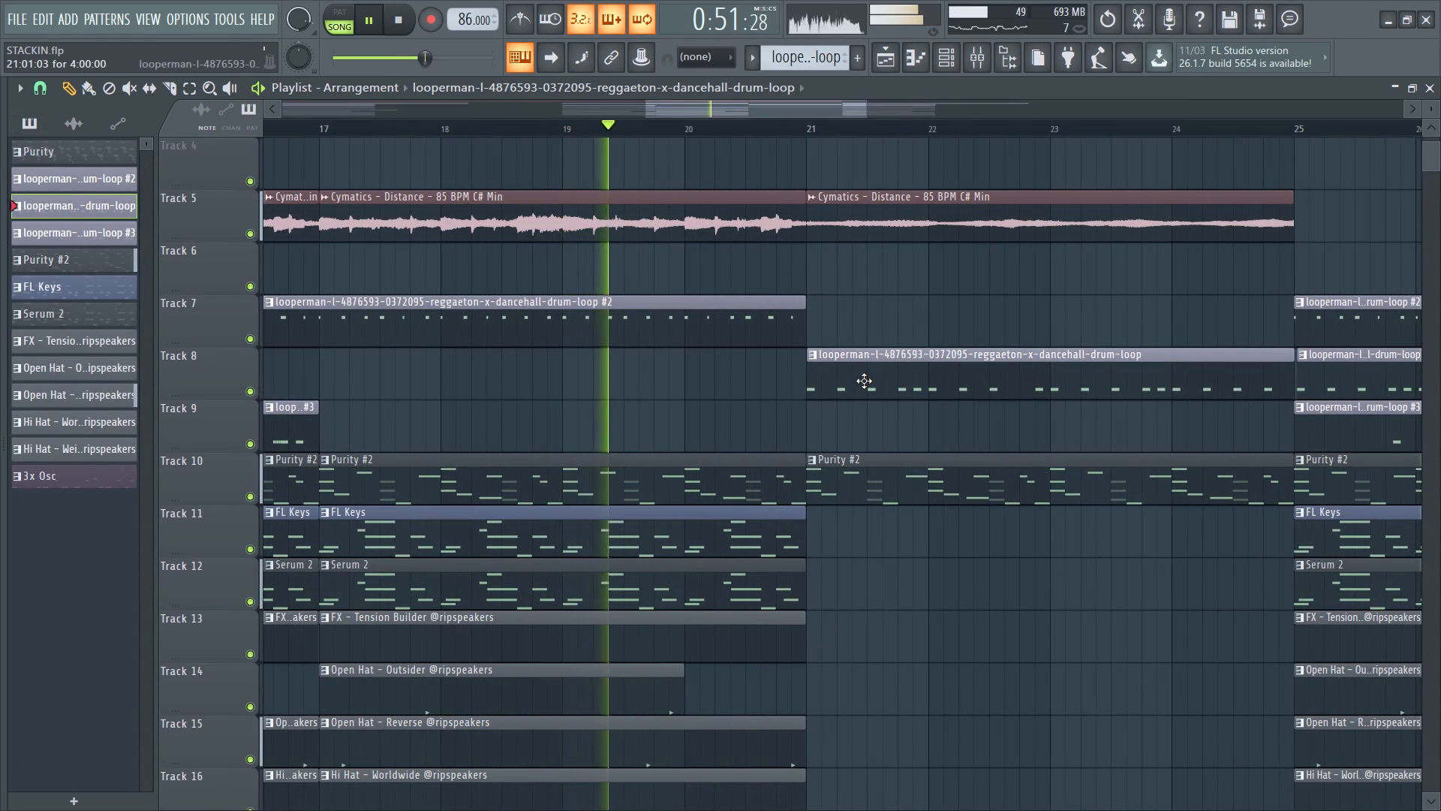
scroll(845, 375, "up", 4, "ctrl")
left_click(841, 373)
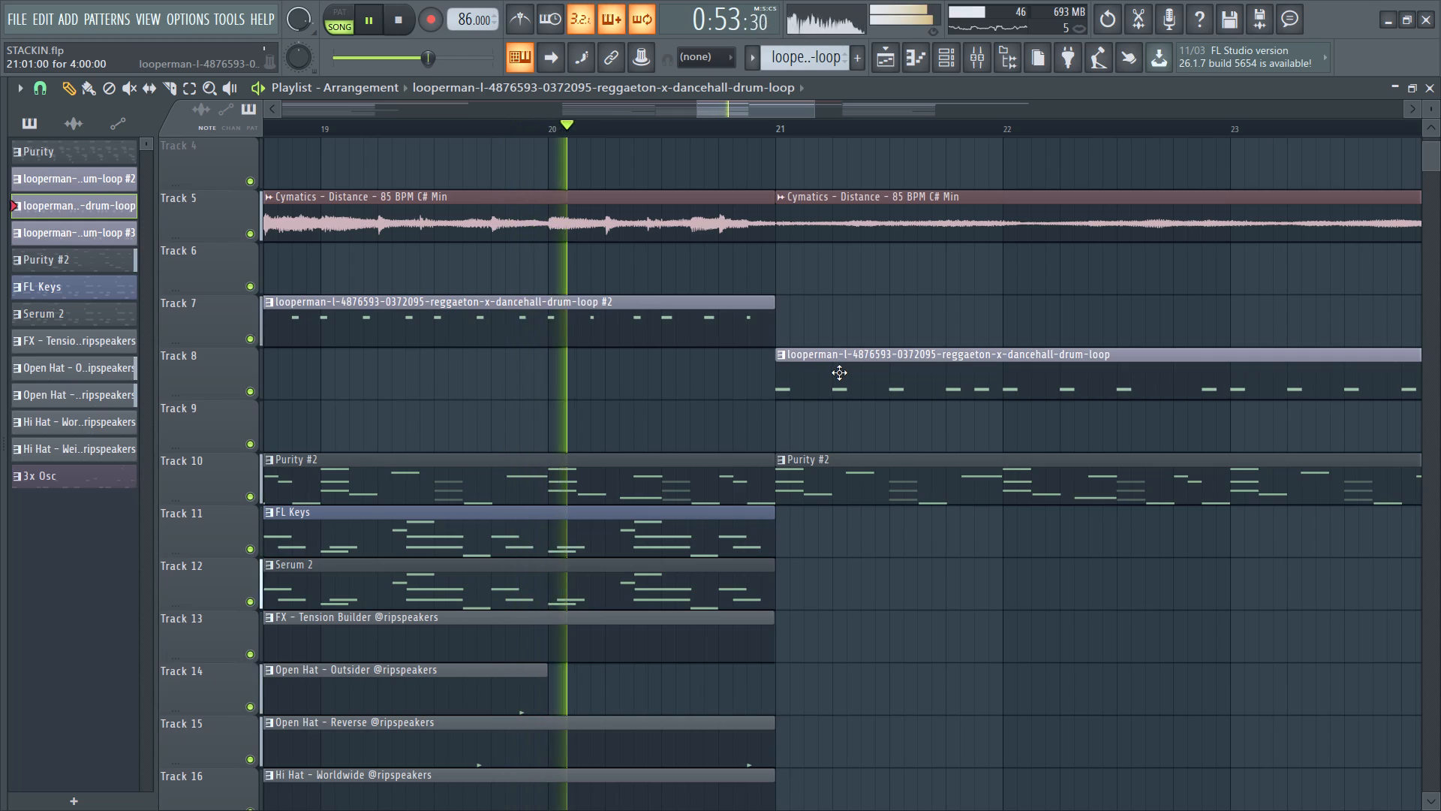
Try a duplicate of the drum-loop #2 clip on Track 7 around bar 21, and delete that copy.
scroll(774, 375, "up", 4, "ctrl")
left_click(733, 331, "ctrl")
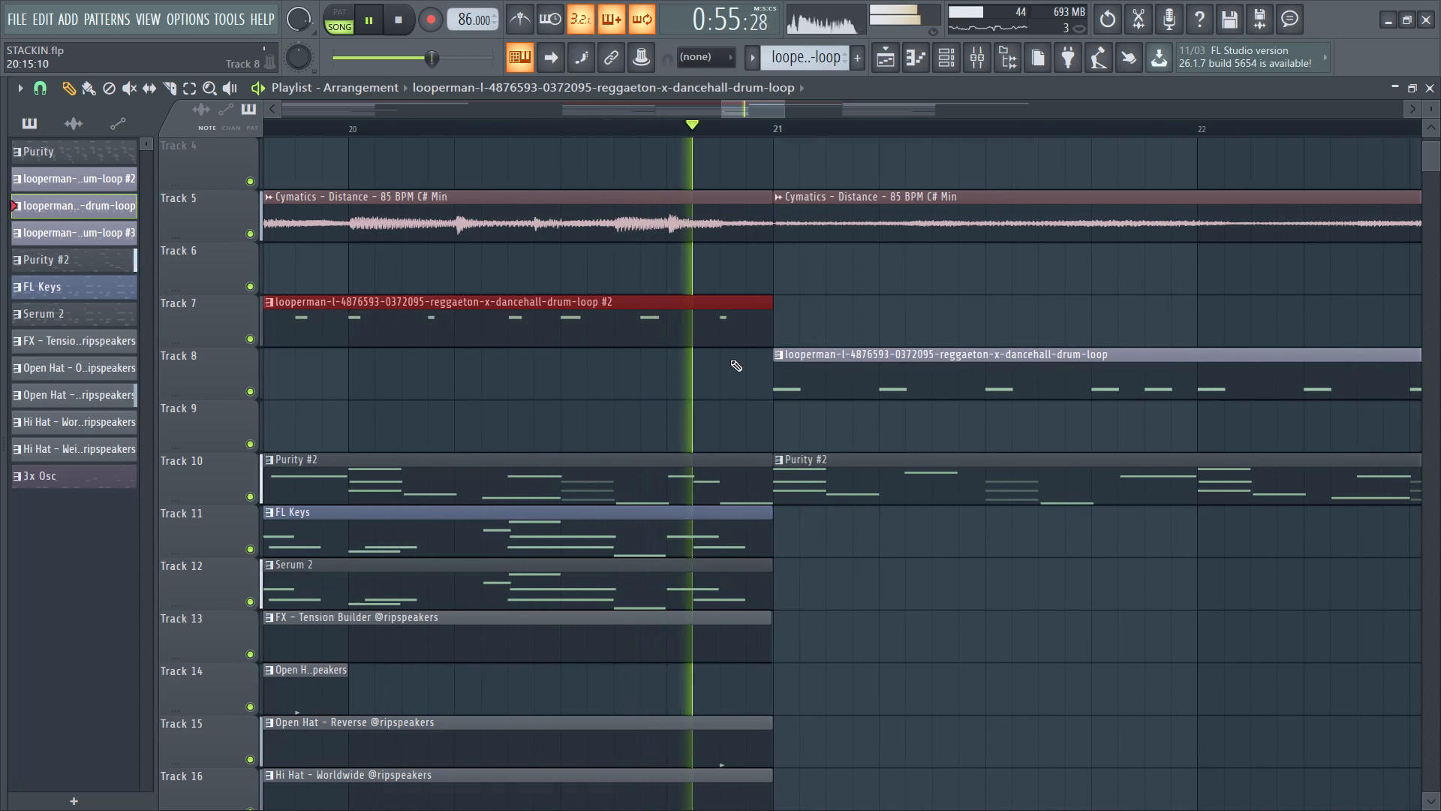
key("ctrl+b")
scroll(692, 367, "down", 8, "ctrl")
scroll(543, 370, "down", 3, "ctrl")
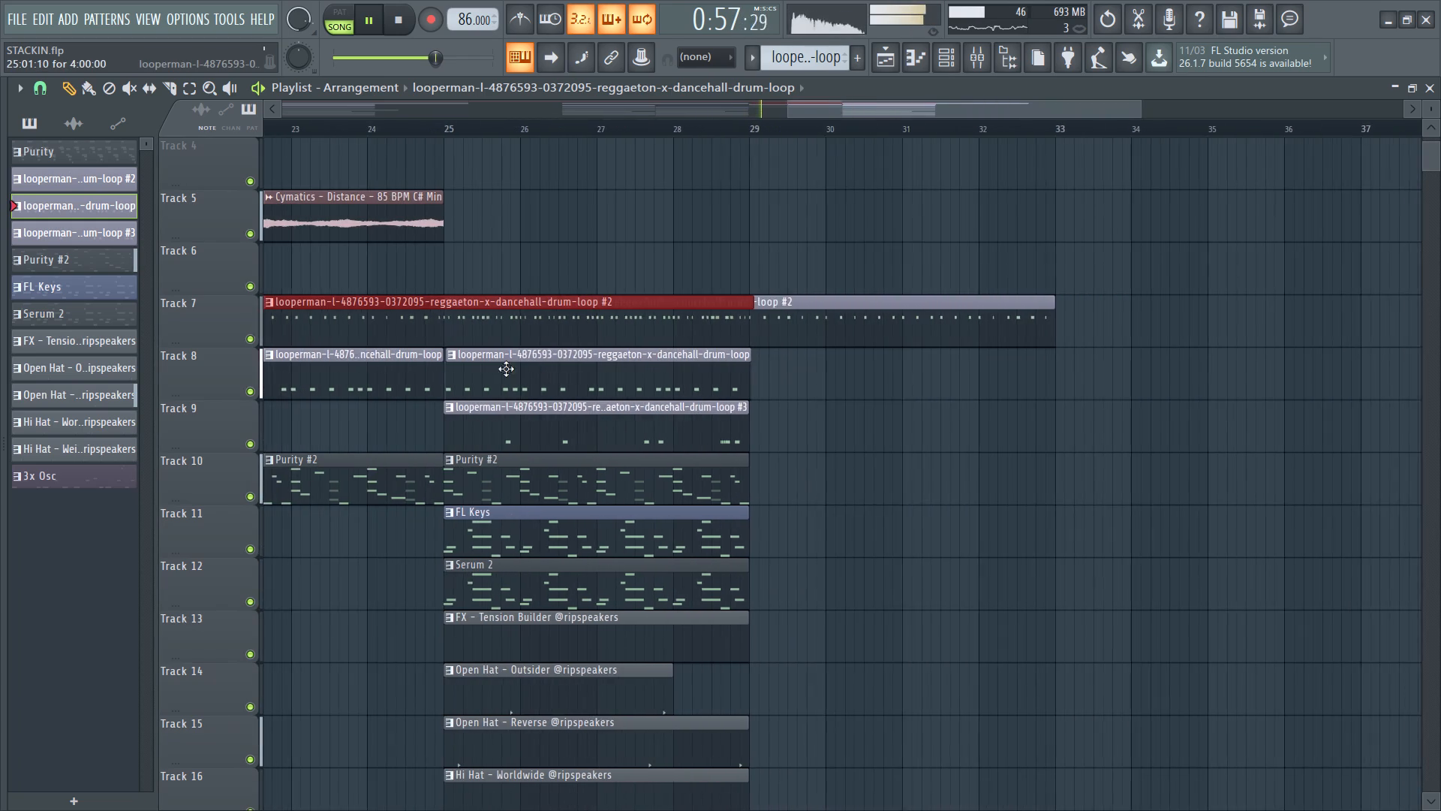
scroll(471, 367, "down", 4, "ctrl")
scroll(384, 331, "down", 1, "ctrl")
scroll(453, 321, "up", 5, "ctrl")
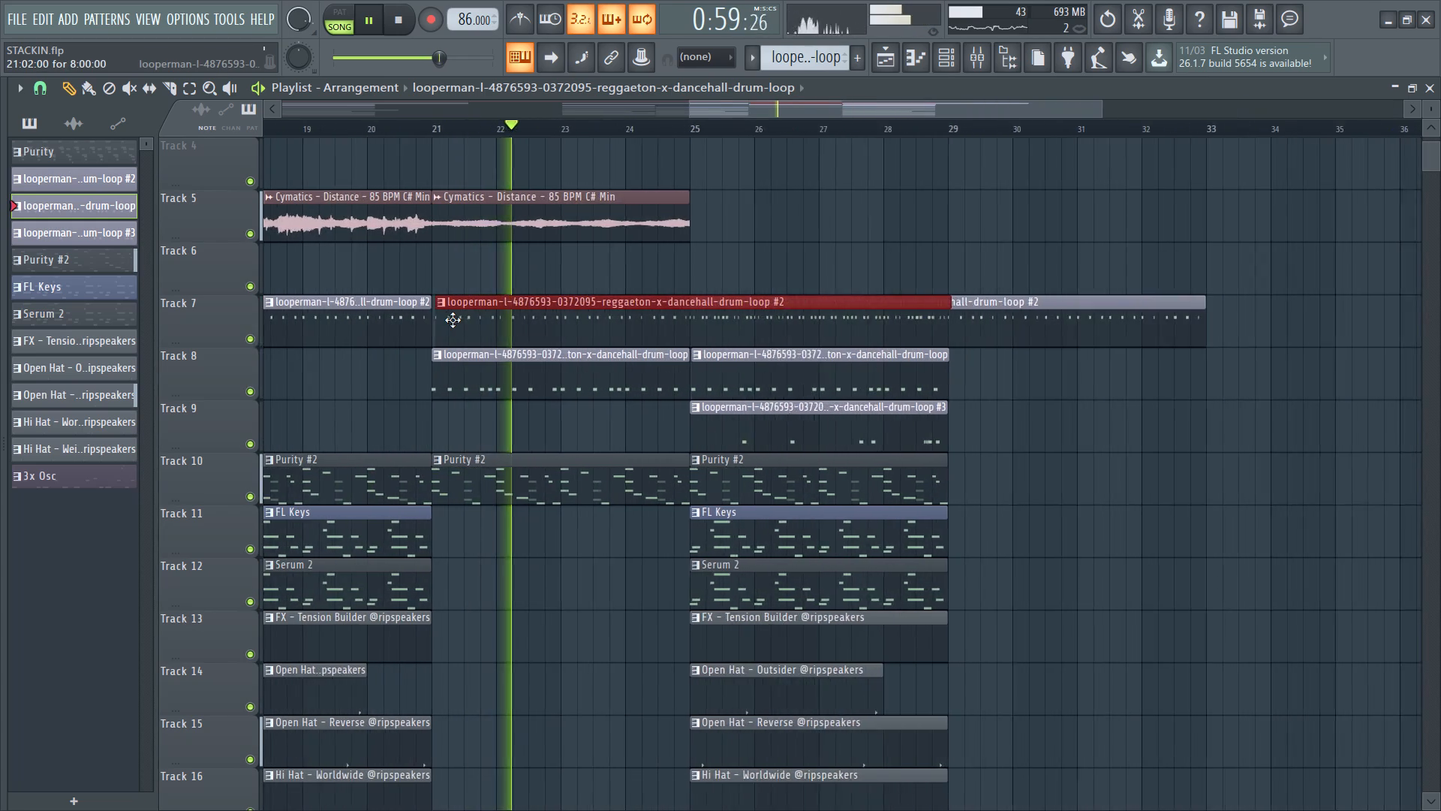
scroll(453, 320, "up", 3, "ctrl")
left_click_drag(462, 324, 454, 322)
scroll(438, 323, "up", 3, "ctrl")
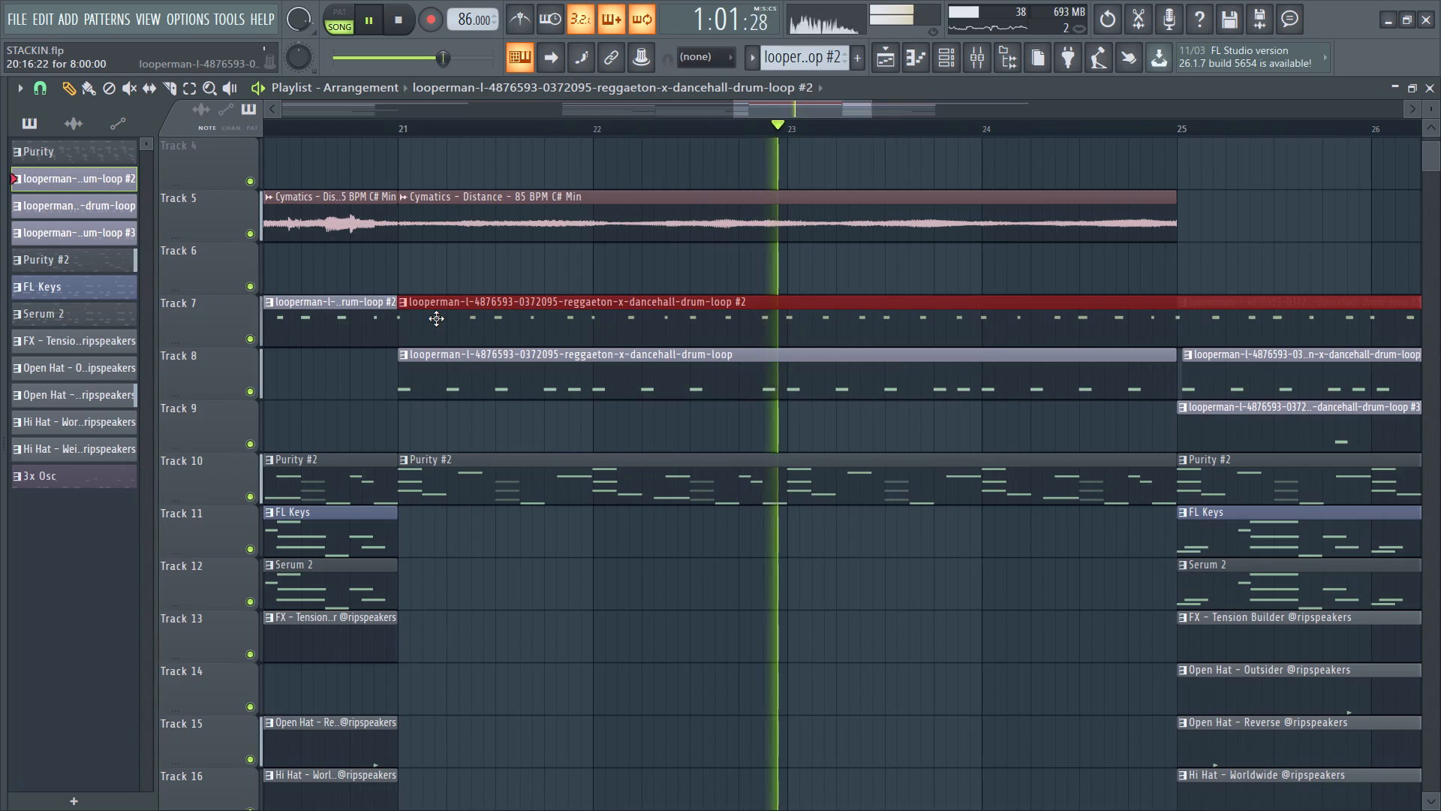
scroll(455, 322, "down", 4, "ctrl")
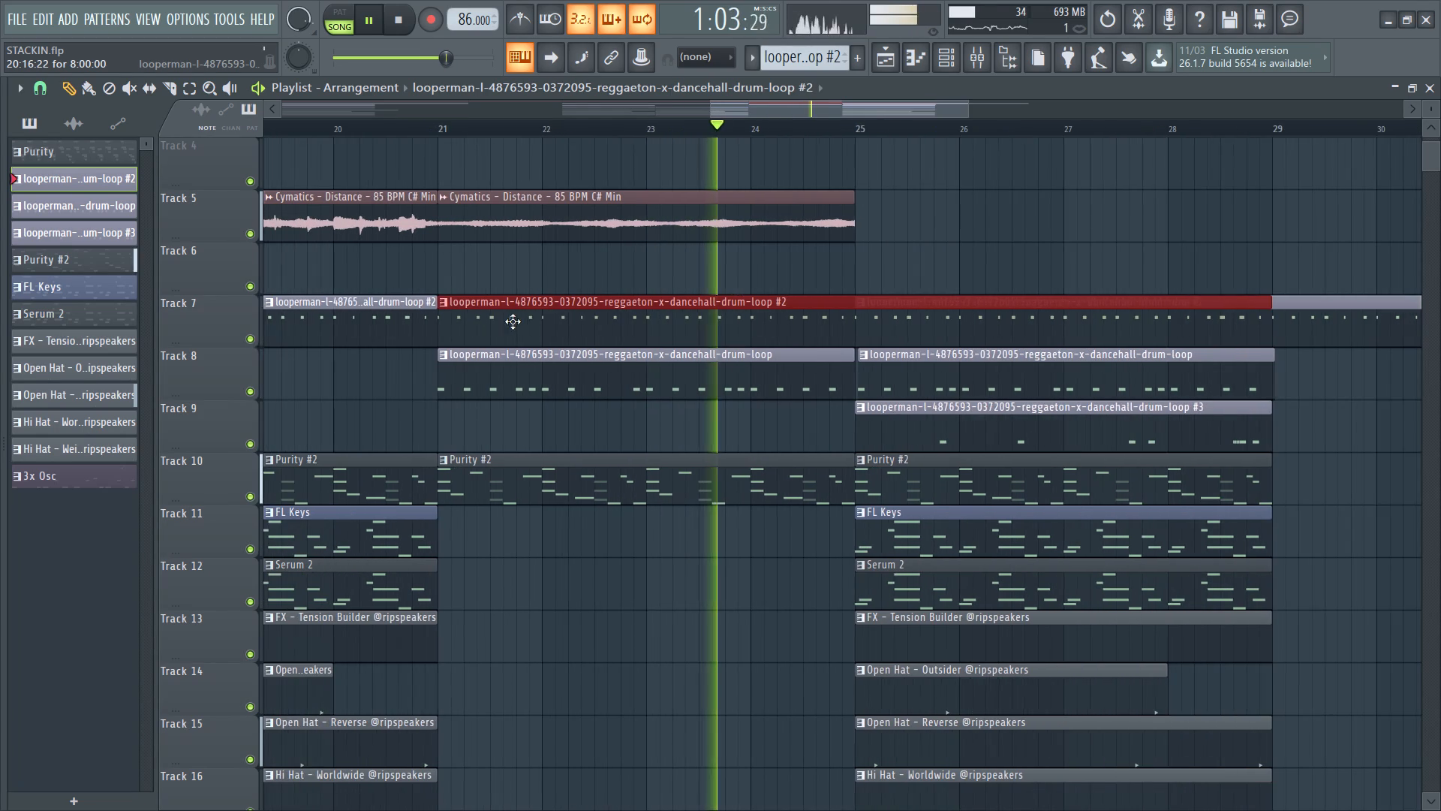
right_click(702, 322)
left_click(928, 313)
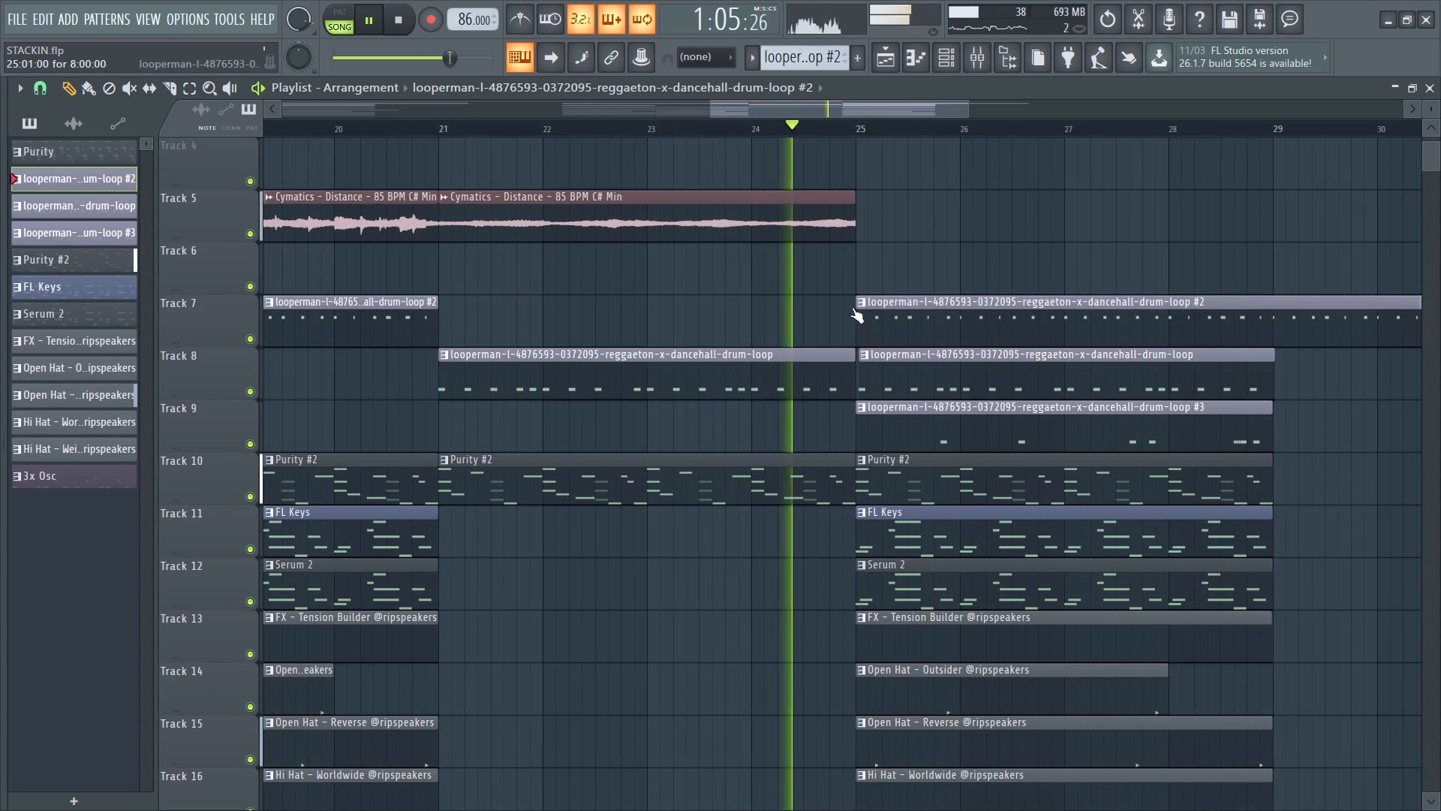
Shift the slightly late drum-loop clip on Track 8 so it starts exactly at bar 25.
scroll(458, 384, "up", 6, "ctrl")
scroll(444, 393, "down", 7, "ctrl")
scroll(857, 409, "up", 10, "ctrl")
scroll(810, 356, "up", 1, "ctrl")
key("ctrl+space")
key("space")
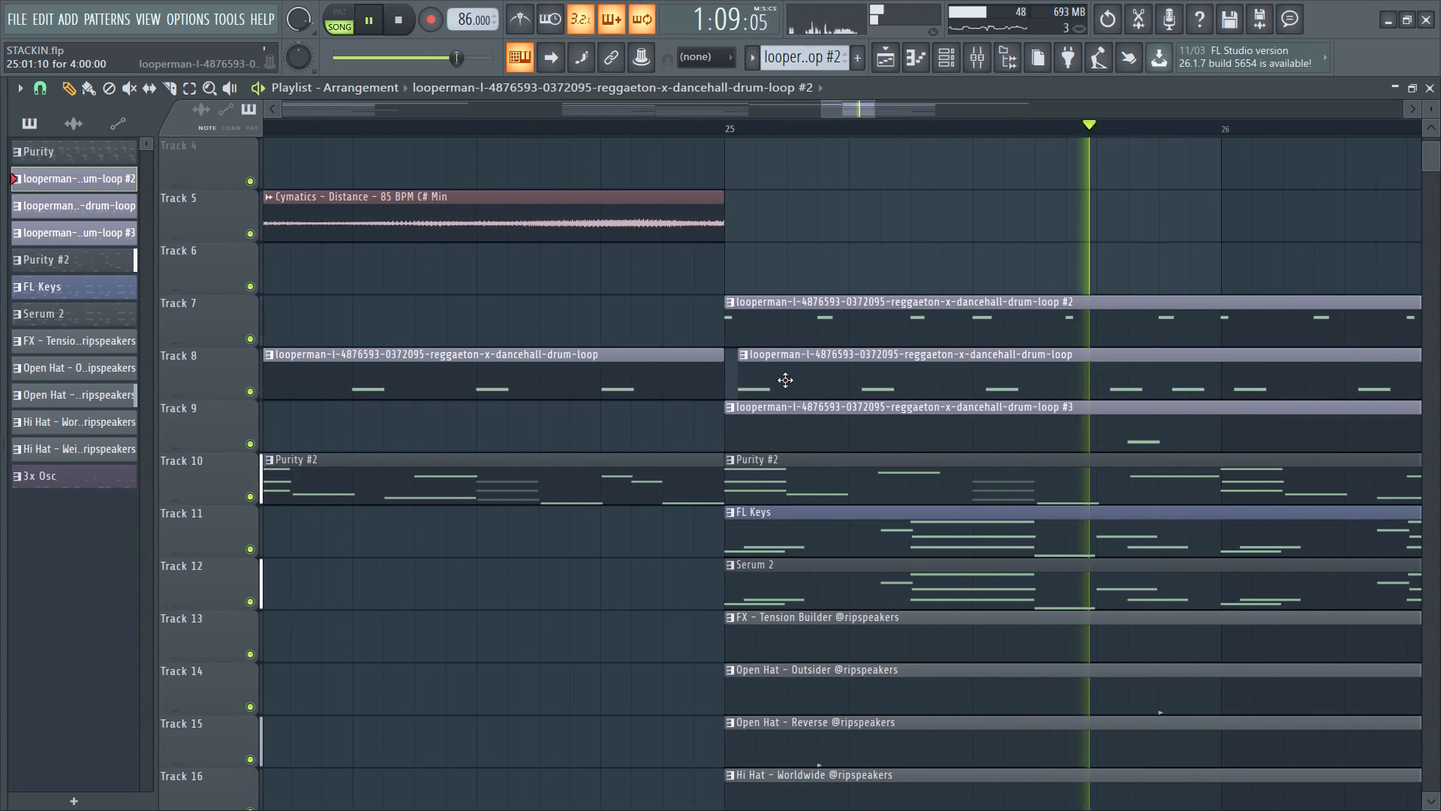
left_click_drag(785, 380, 771, 378)
scroll(724, 380, "up", 3, "ctrl")
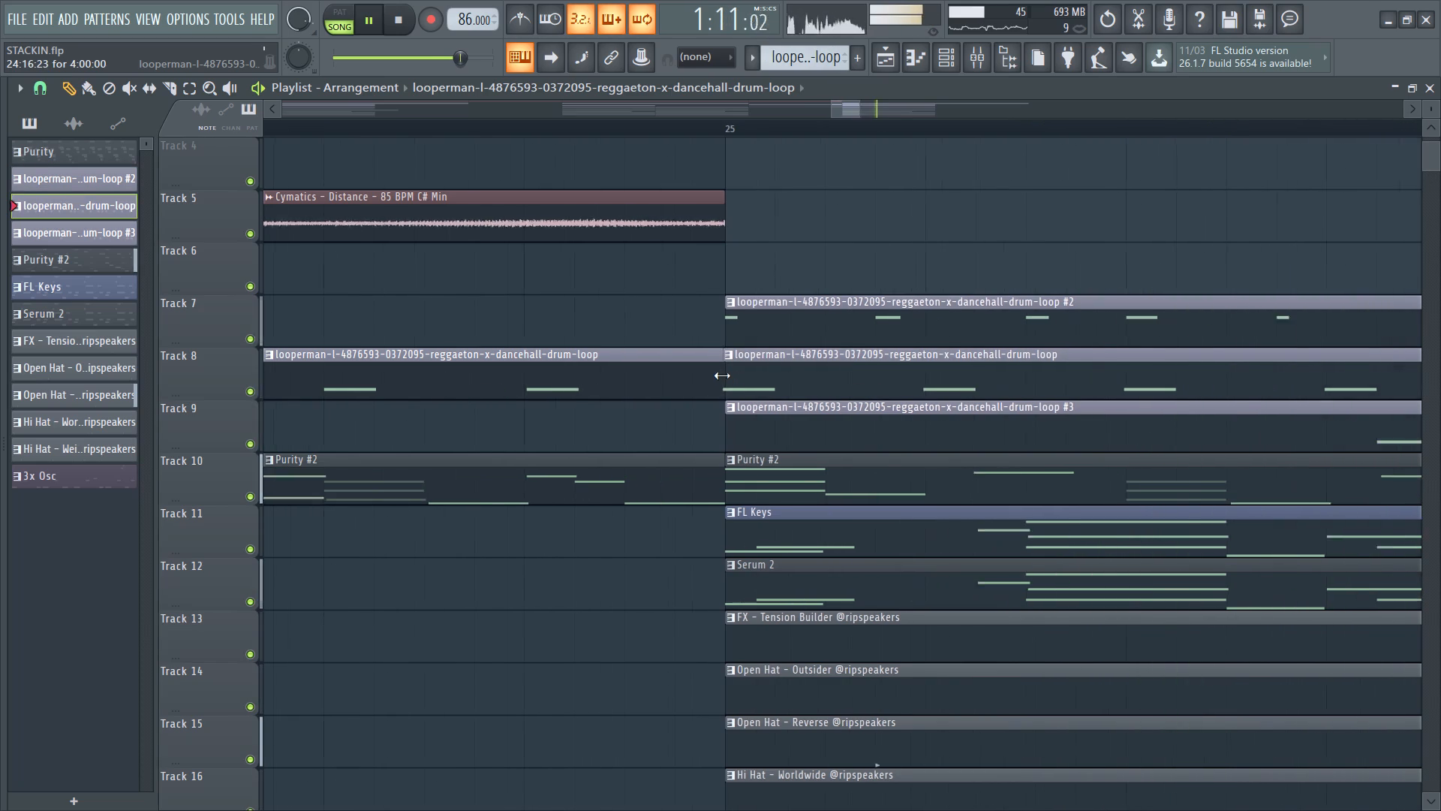
scroll(722, 375, "up", 8, "ctrl")
left_click_drag(749, 375, 754, 382)
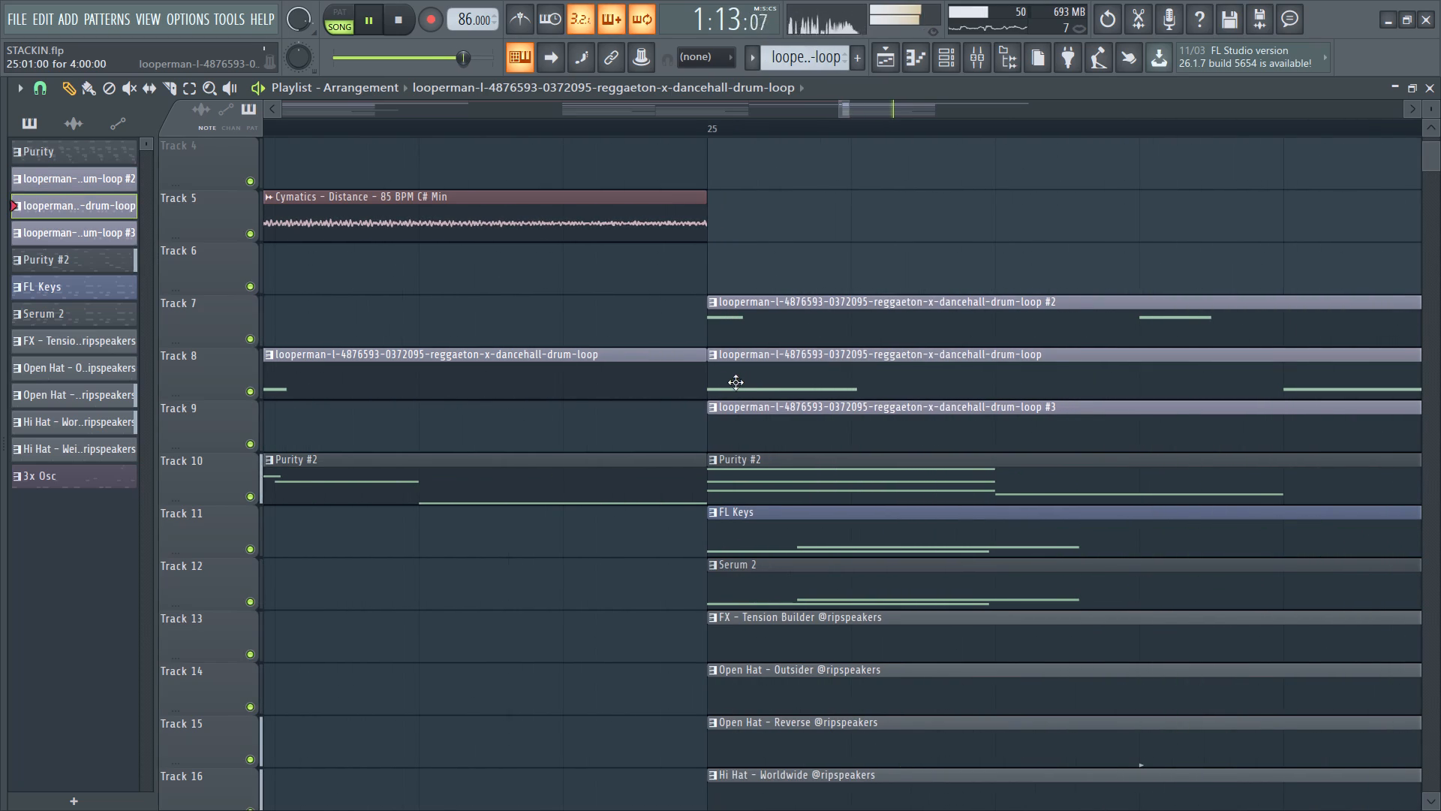
Replay the song from around bar 12 and look over Tracks 5 to 18 between bars 13 and 28.
scroll(726, 383, "down", 20, "ctrl")
scroll(726, 383, "down", 5, "ctrl")
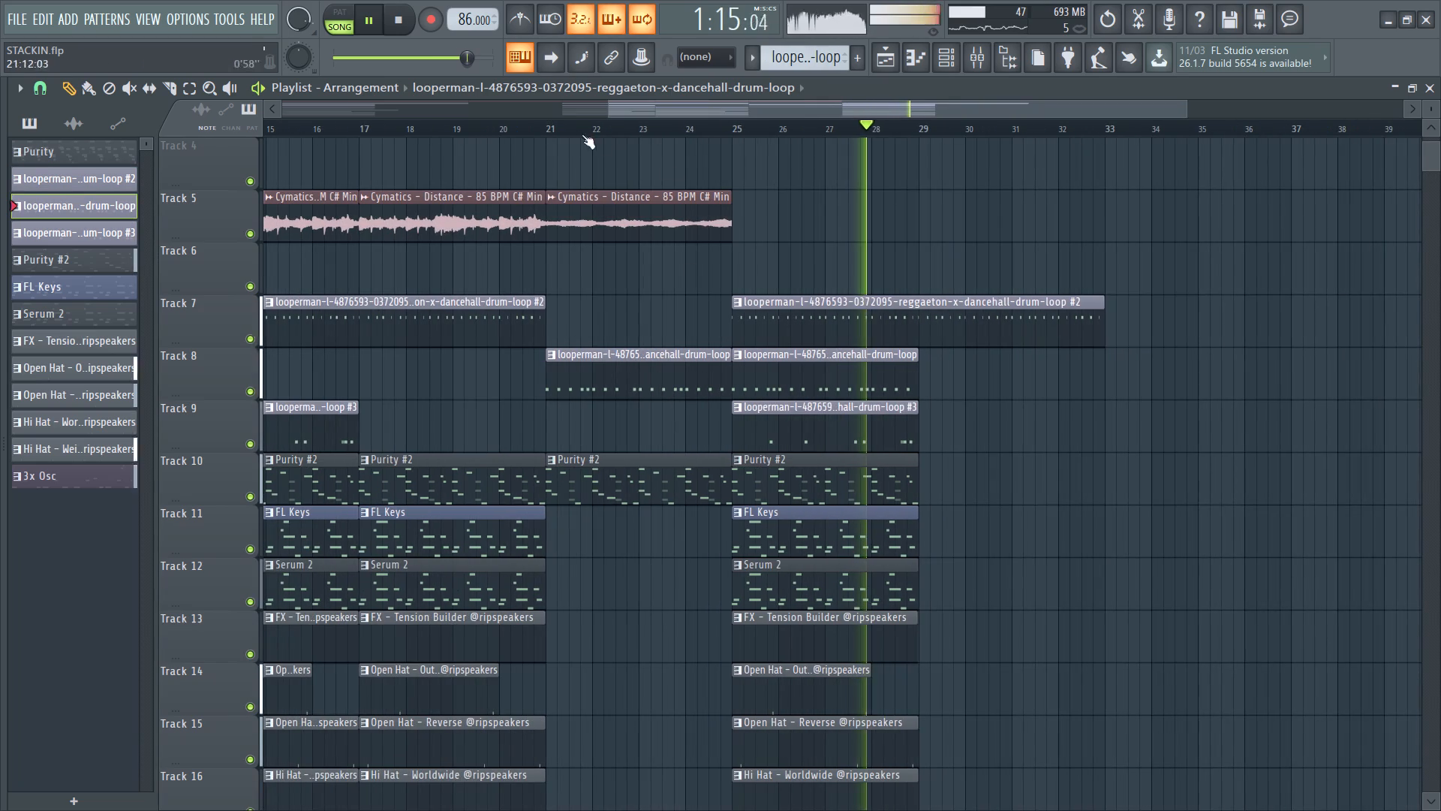
key("space")
key("space")
scroll(444, 237, "down", 5, "ctrl")
scroll(622, 261, "up", 2, "ctrl")
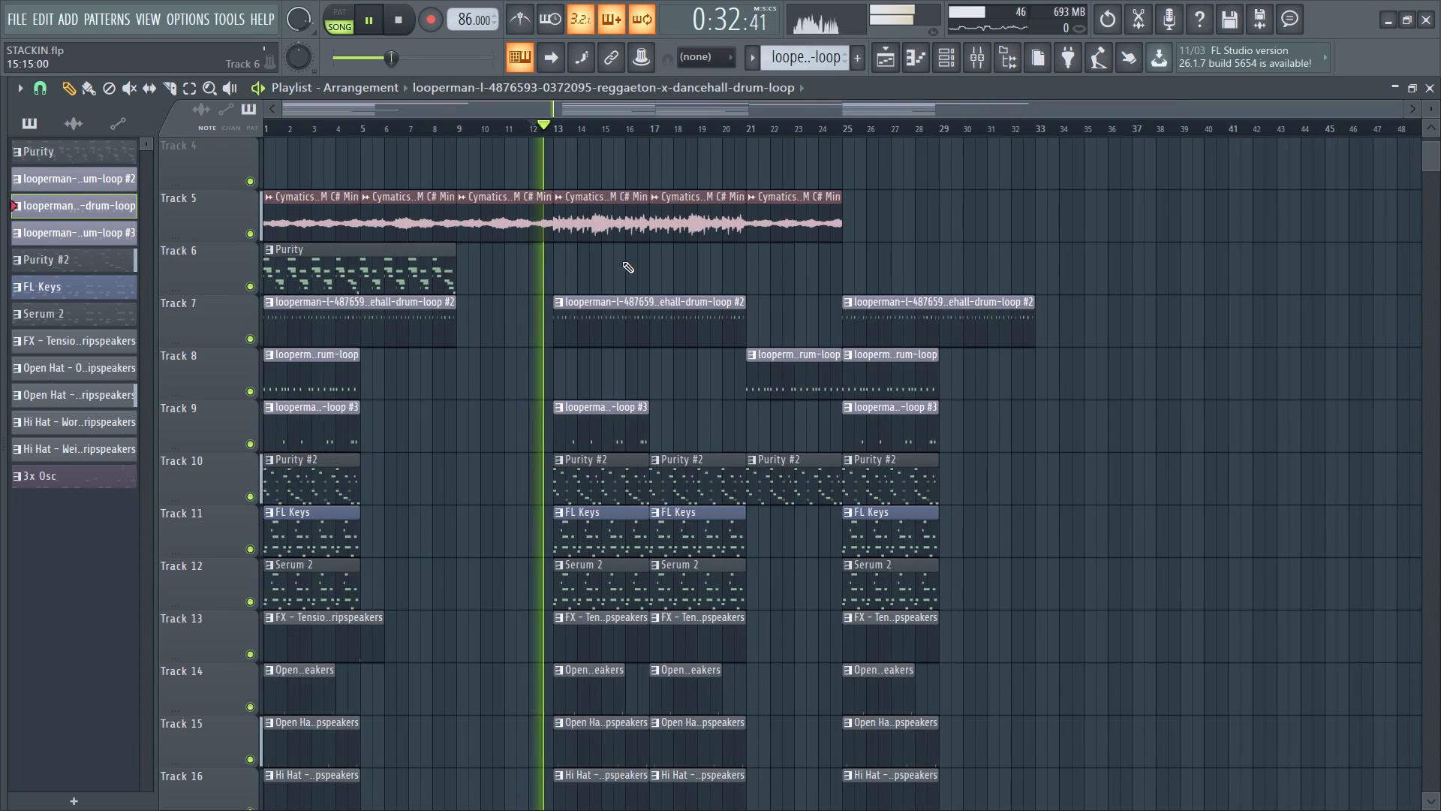
scroll(622, 261, "up", 1, "ctrl")
scroll(591, 262, "down", 2)
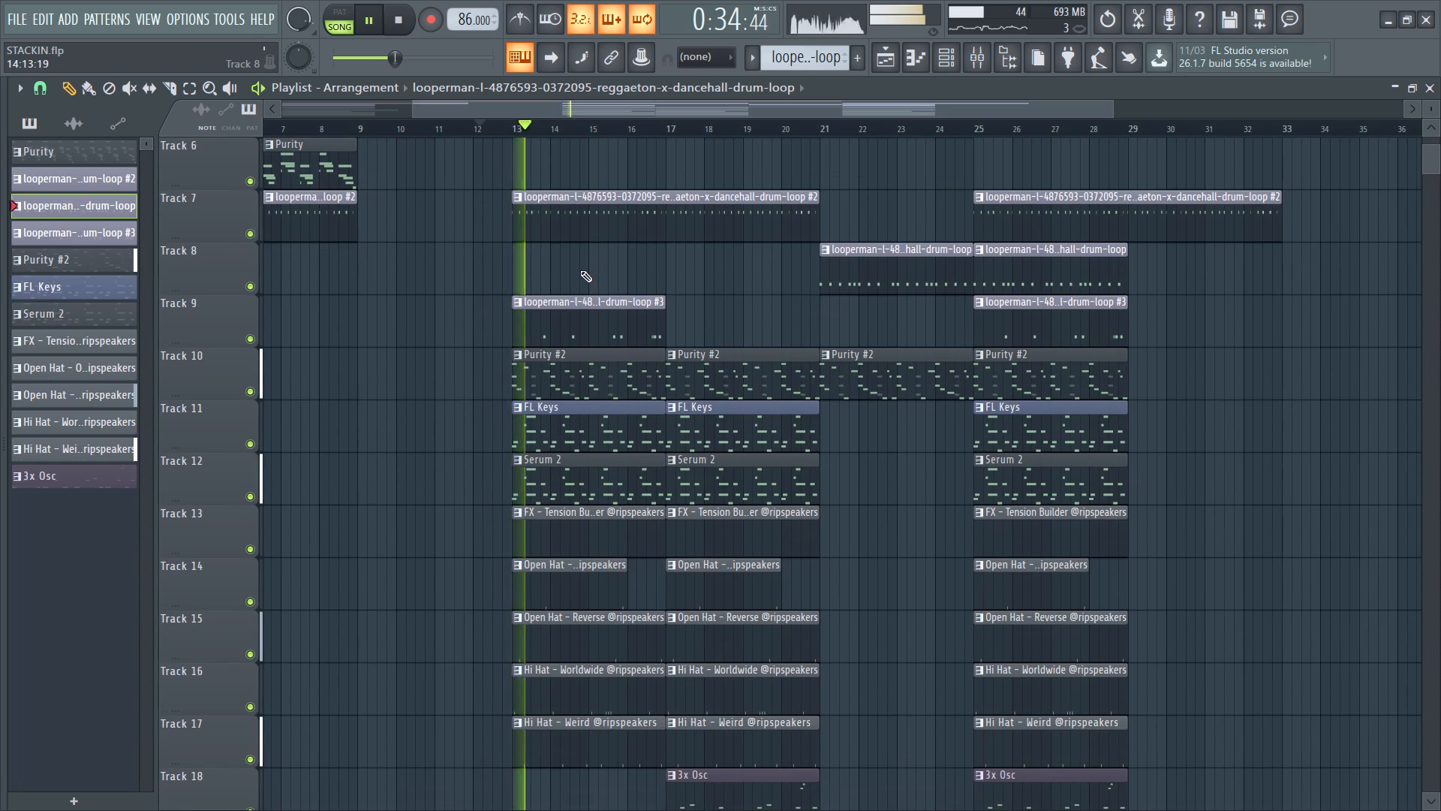
scroll(592, 285, "up", 3, "ctrl")
scroll(528, 279, "down", 2)
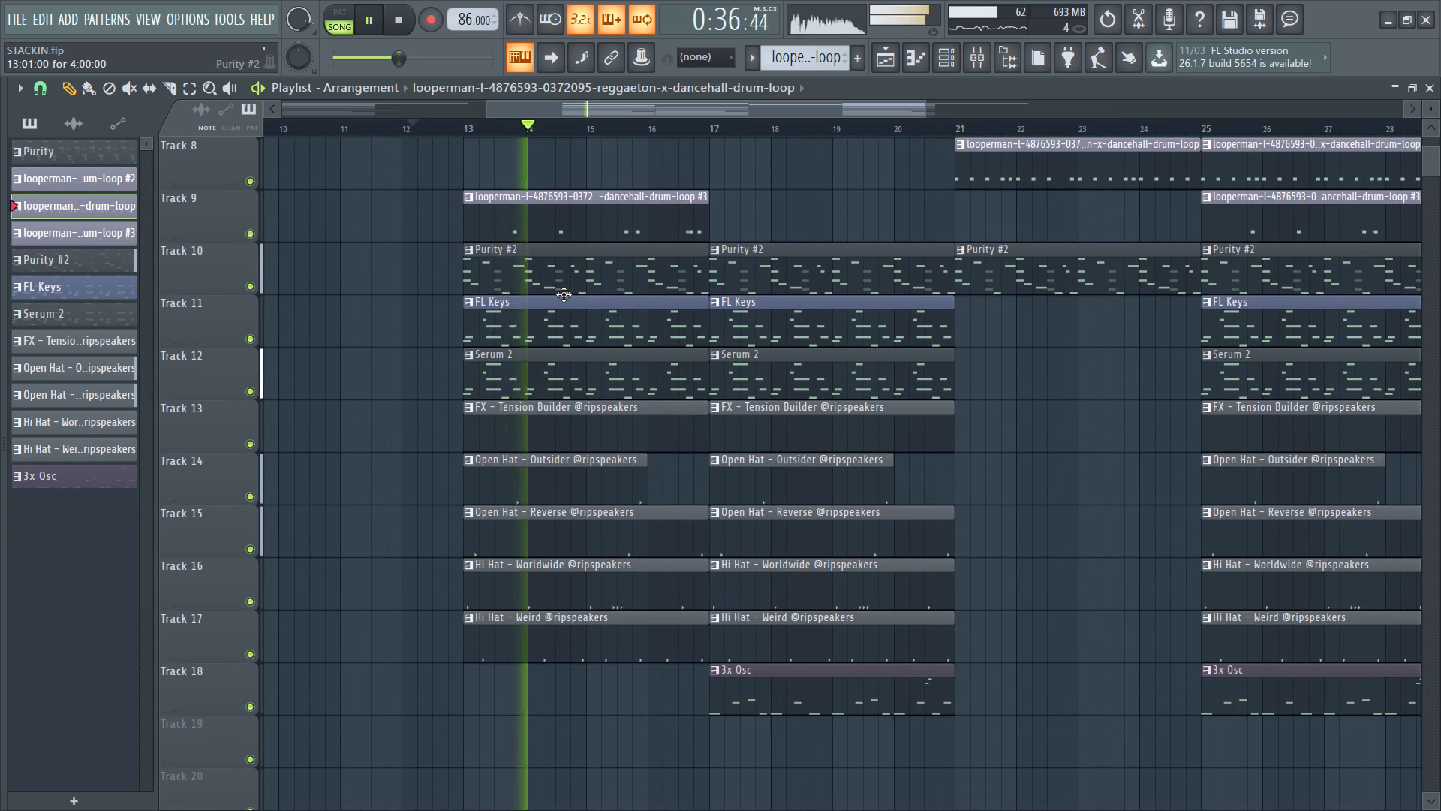
scroll(564, 294, "up", 4)
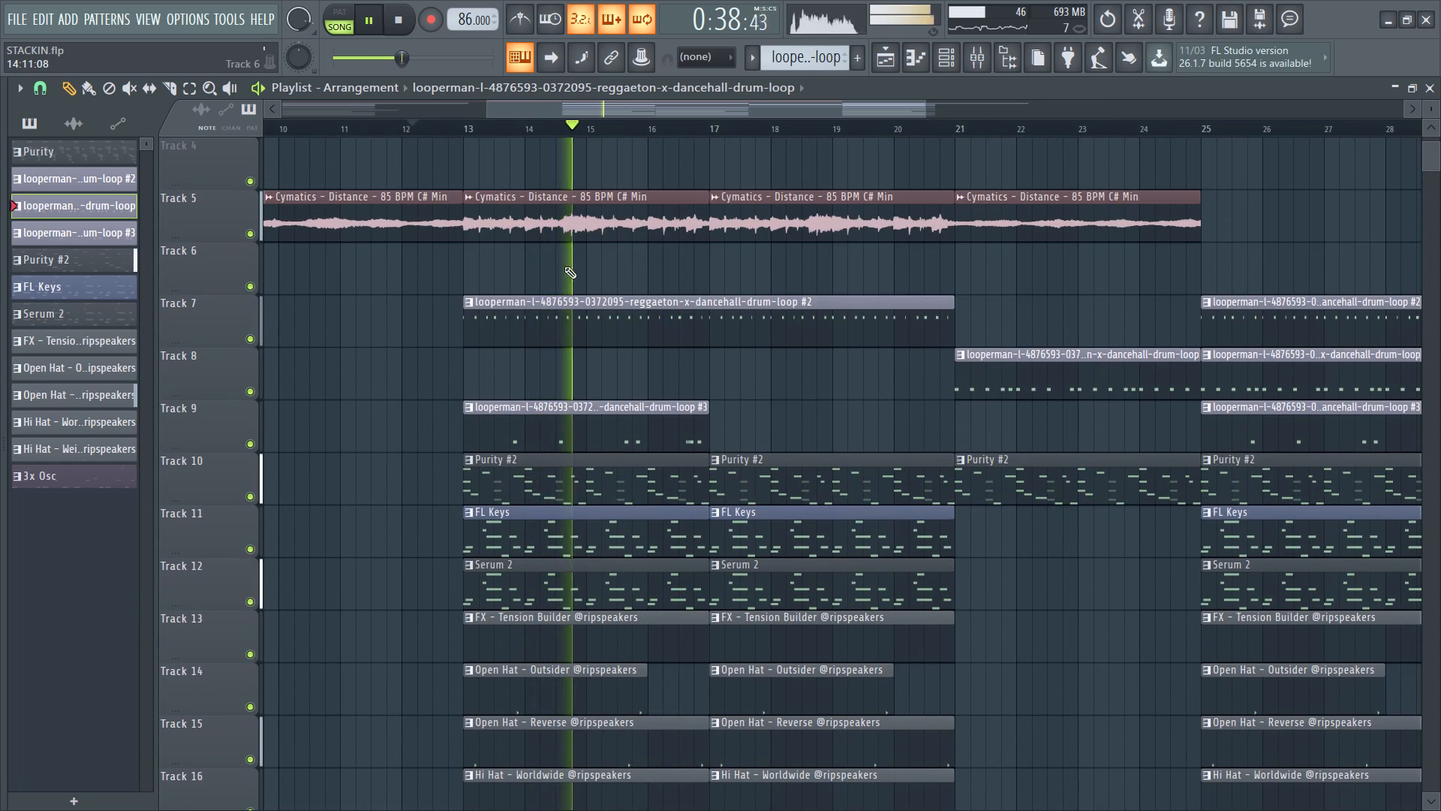
scroll(582, 261, "down", 2)
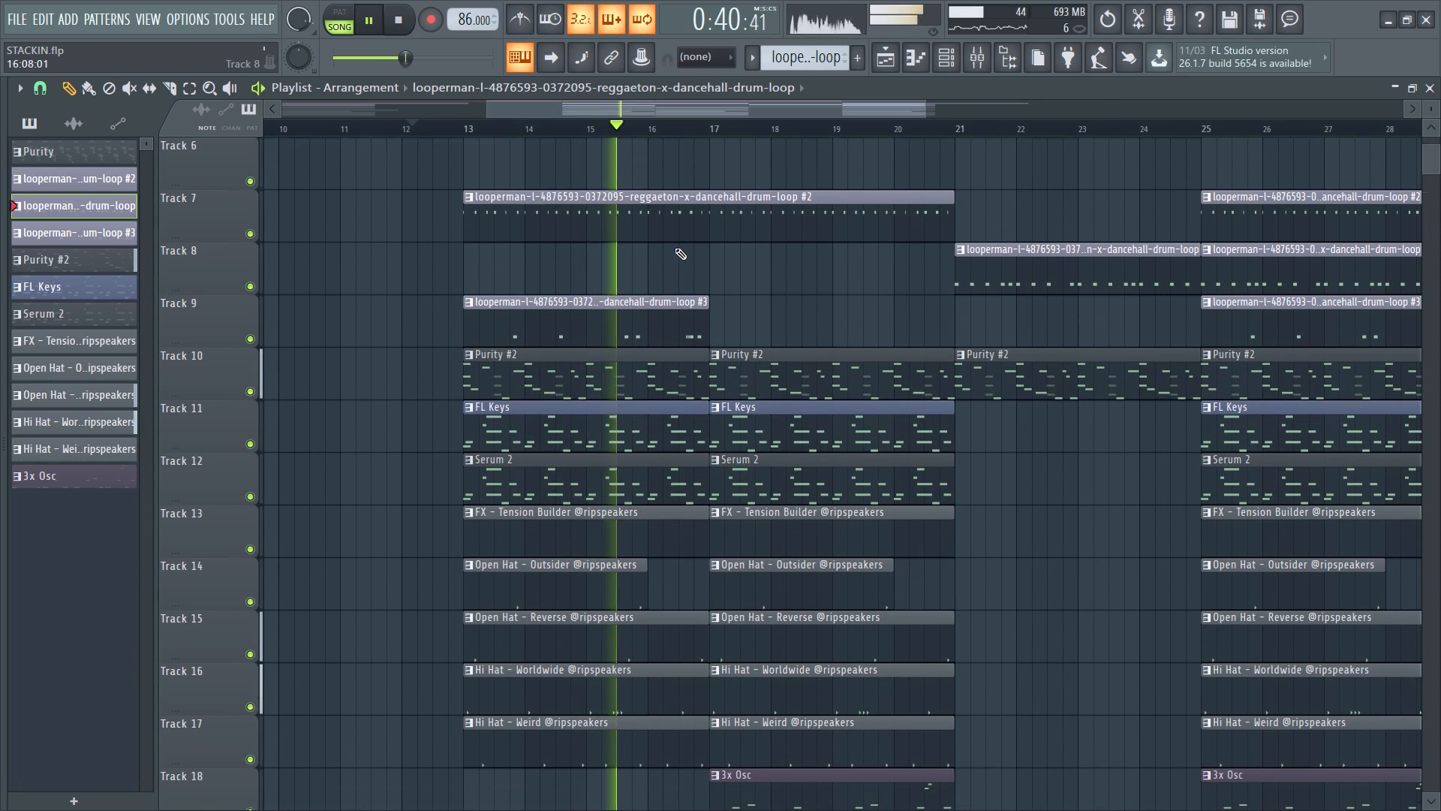
scroll(675, 248, "down", 1)
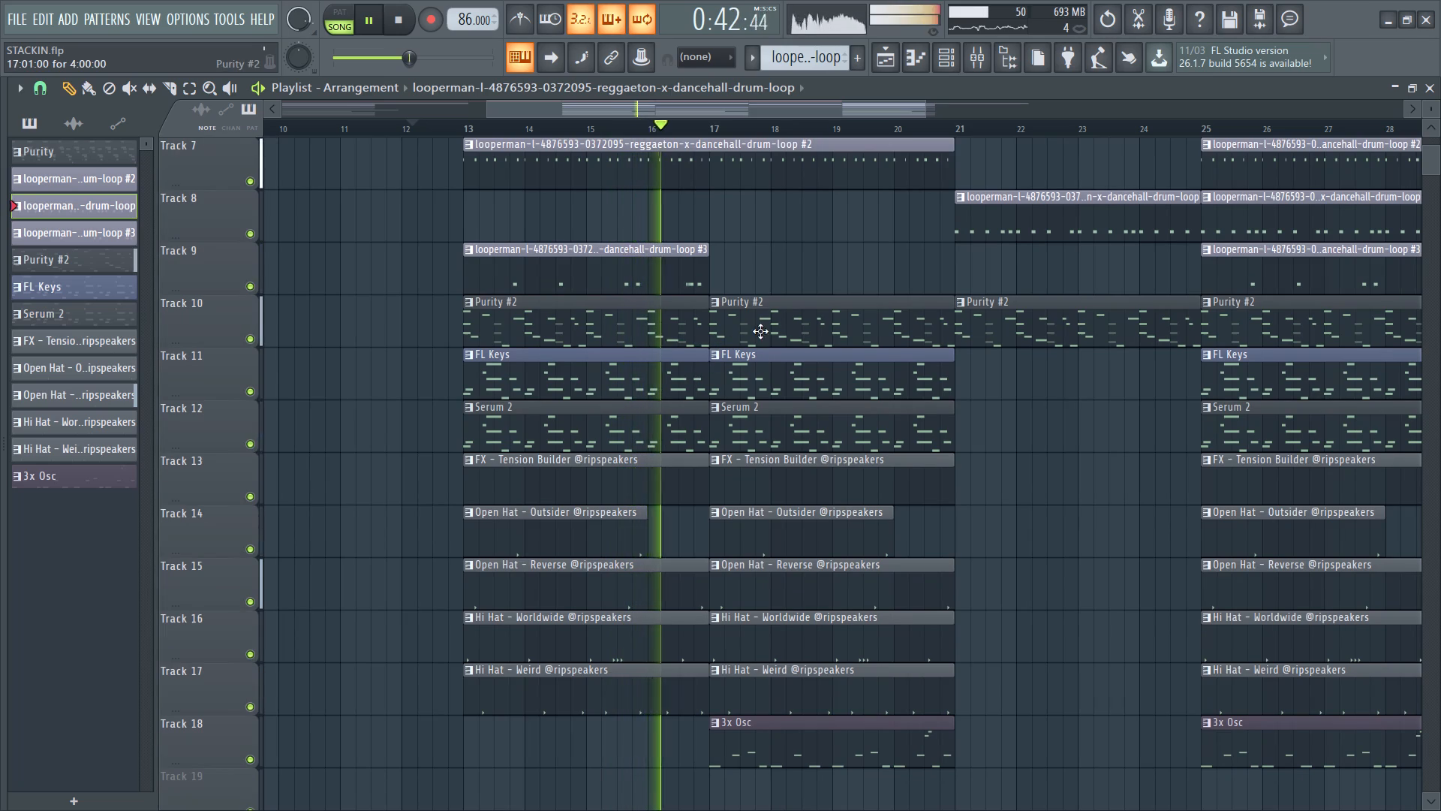
Copy the Track 8 drum-loop clip from bar 21 to bar 17, aligning its start exactly with the bar.
scroll(760, 330, "up", 2)
left_click(991, 321)
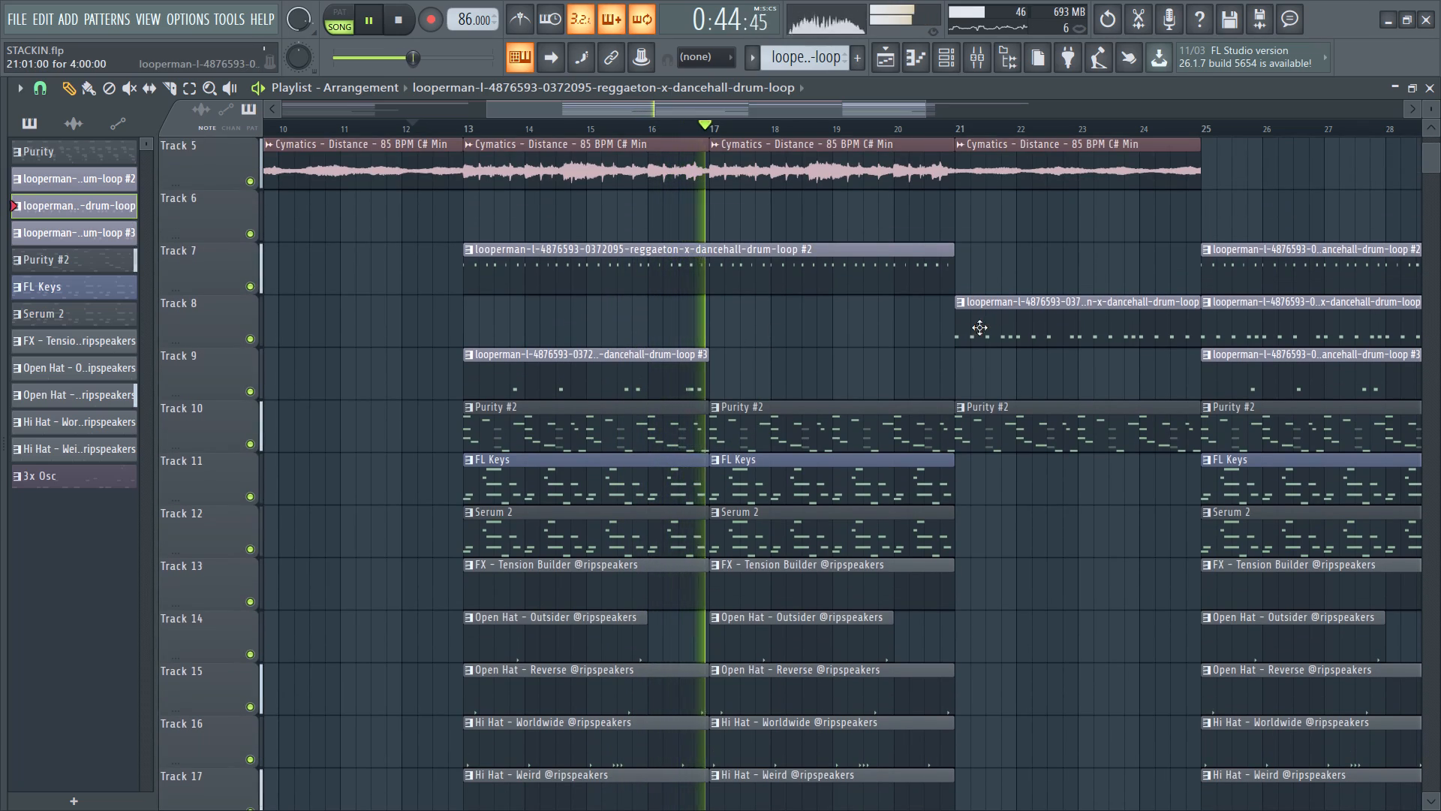
left_click(710, 333)
scroll(763, 342, "up", 2, "ctrl")
scroll(720, 333, "up", 2)
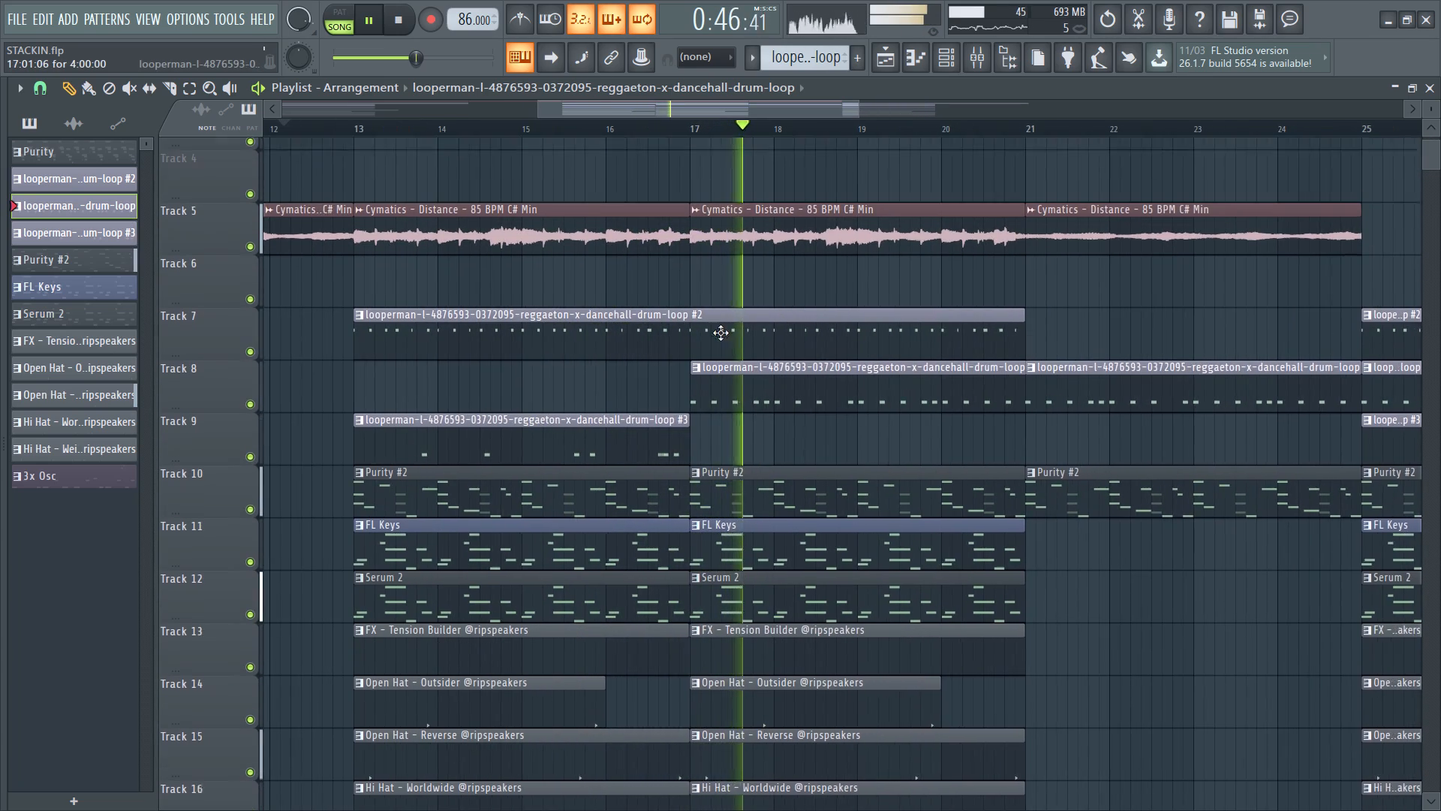
scroll(720, 469, "up", 3, "ctrl")
left_click(705, 417)
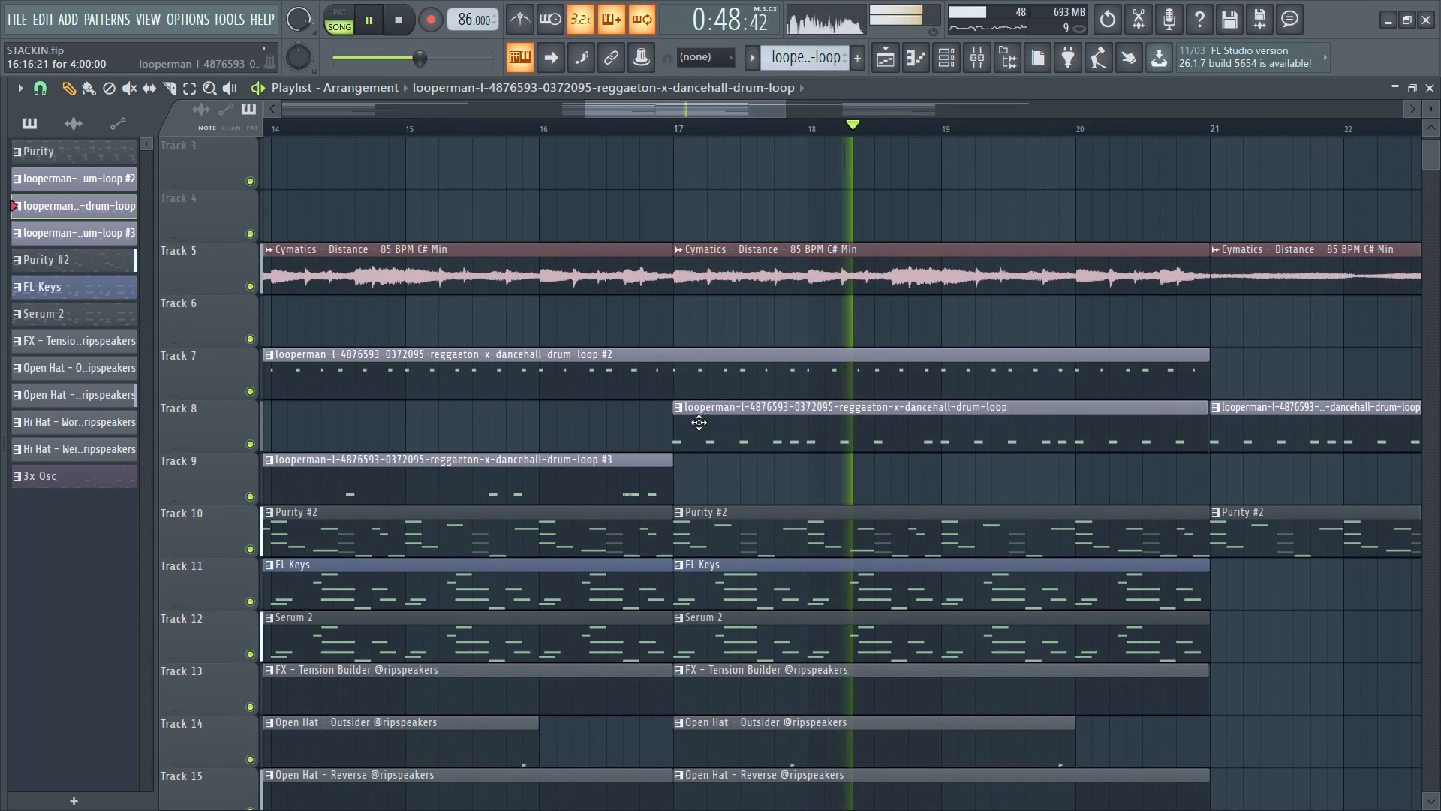
scroll(681, 428, "up", 9, "ctrl")
left_click(681, 422)
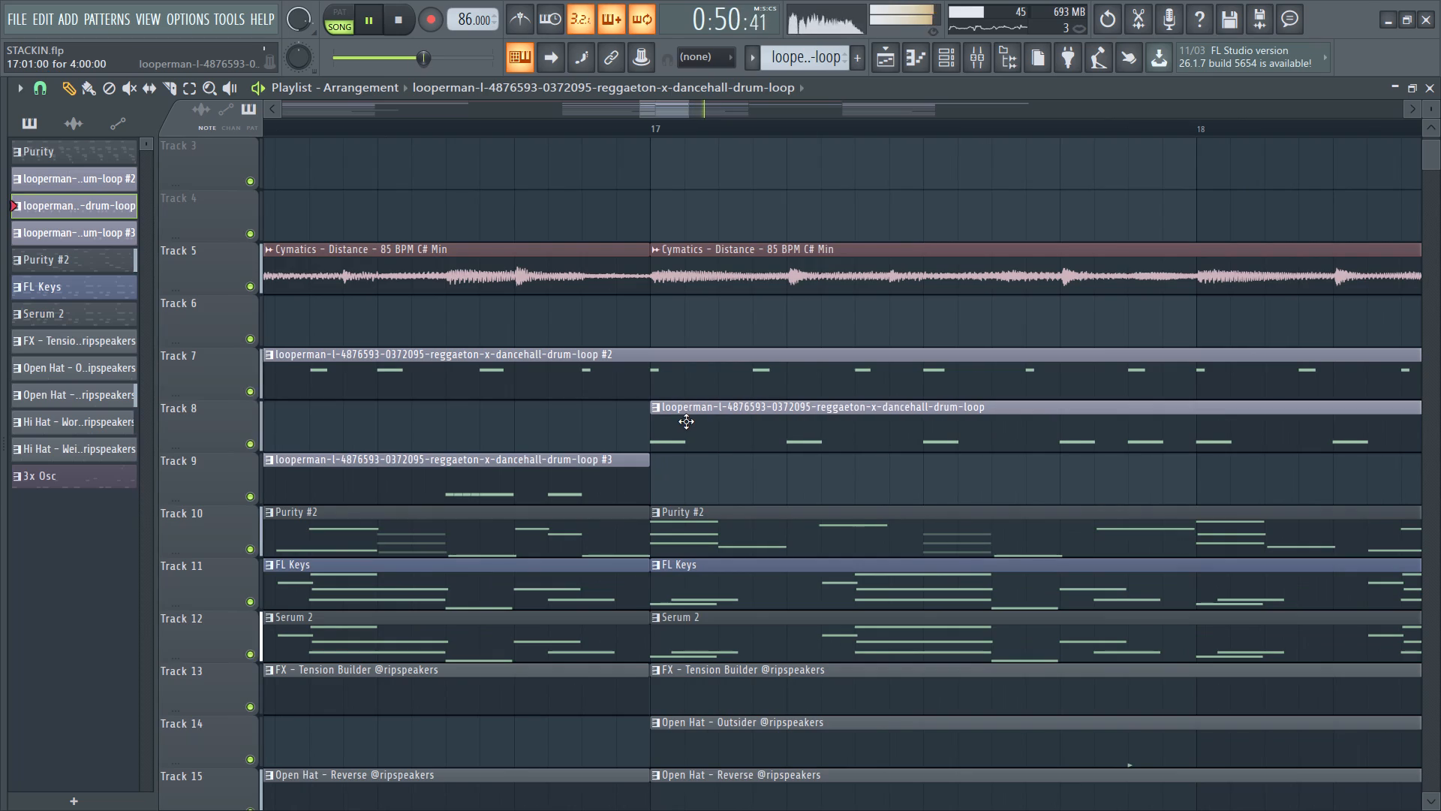
Duplicate the drum-loop #3 clip at bar 13 on Track 9 so the copy starts at bar 17.
scroll(616, 435, "down", 10, "ctrl")
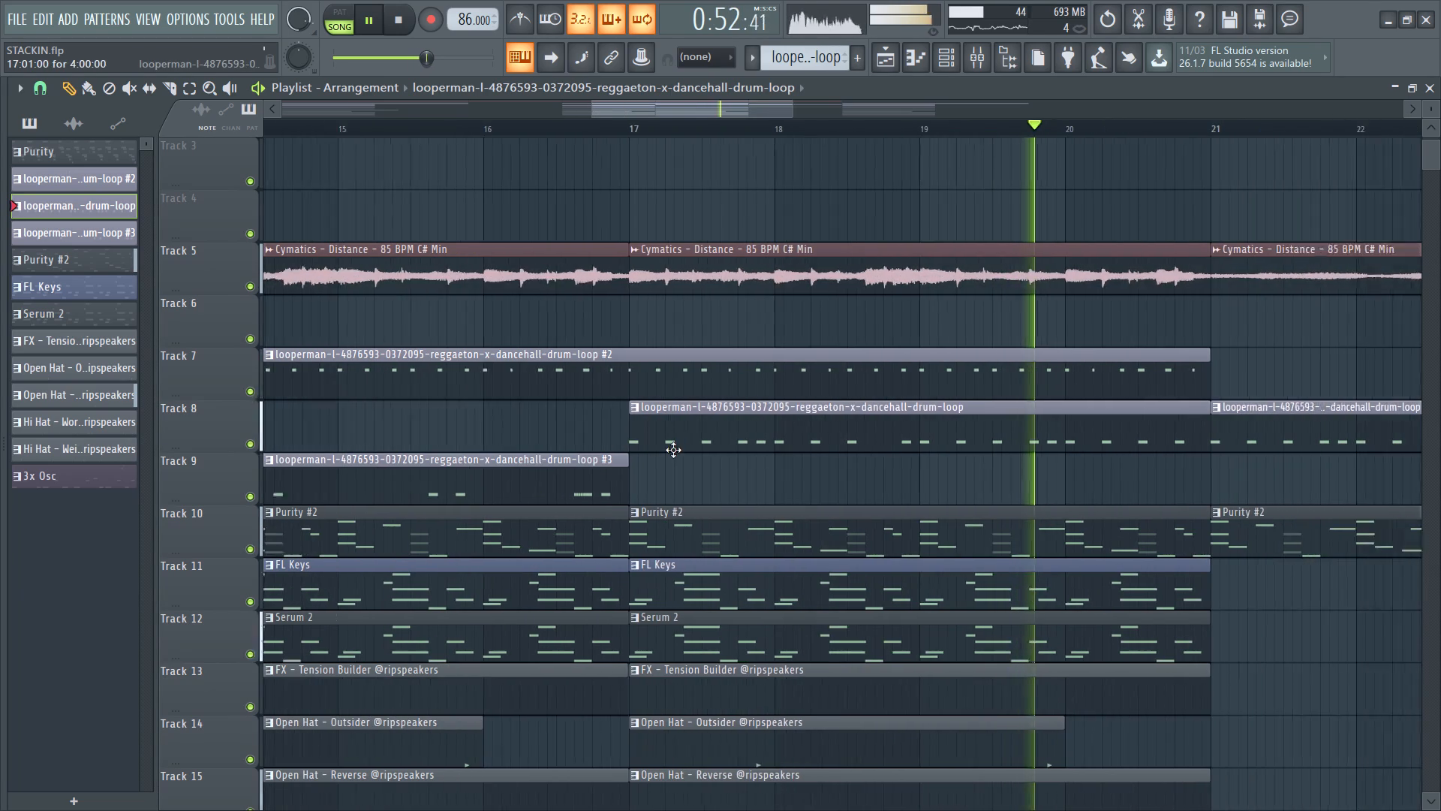
scroll(673, 450, "down", 1, "ctrl")
scroll(733, 473, "down", 3, "ctrl")
left_click(649, 478, "ctrl")
key("ctrl+b")
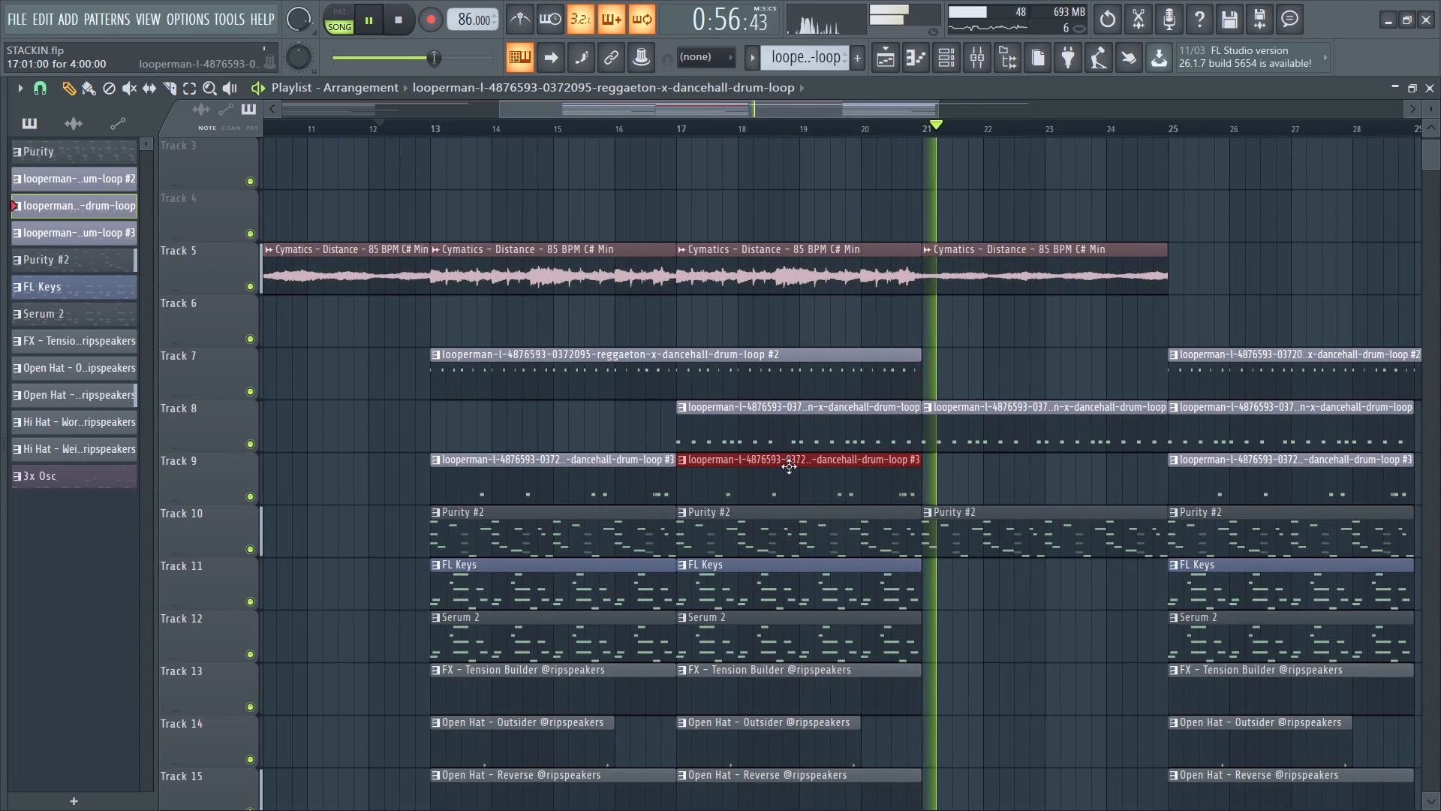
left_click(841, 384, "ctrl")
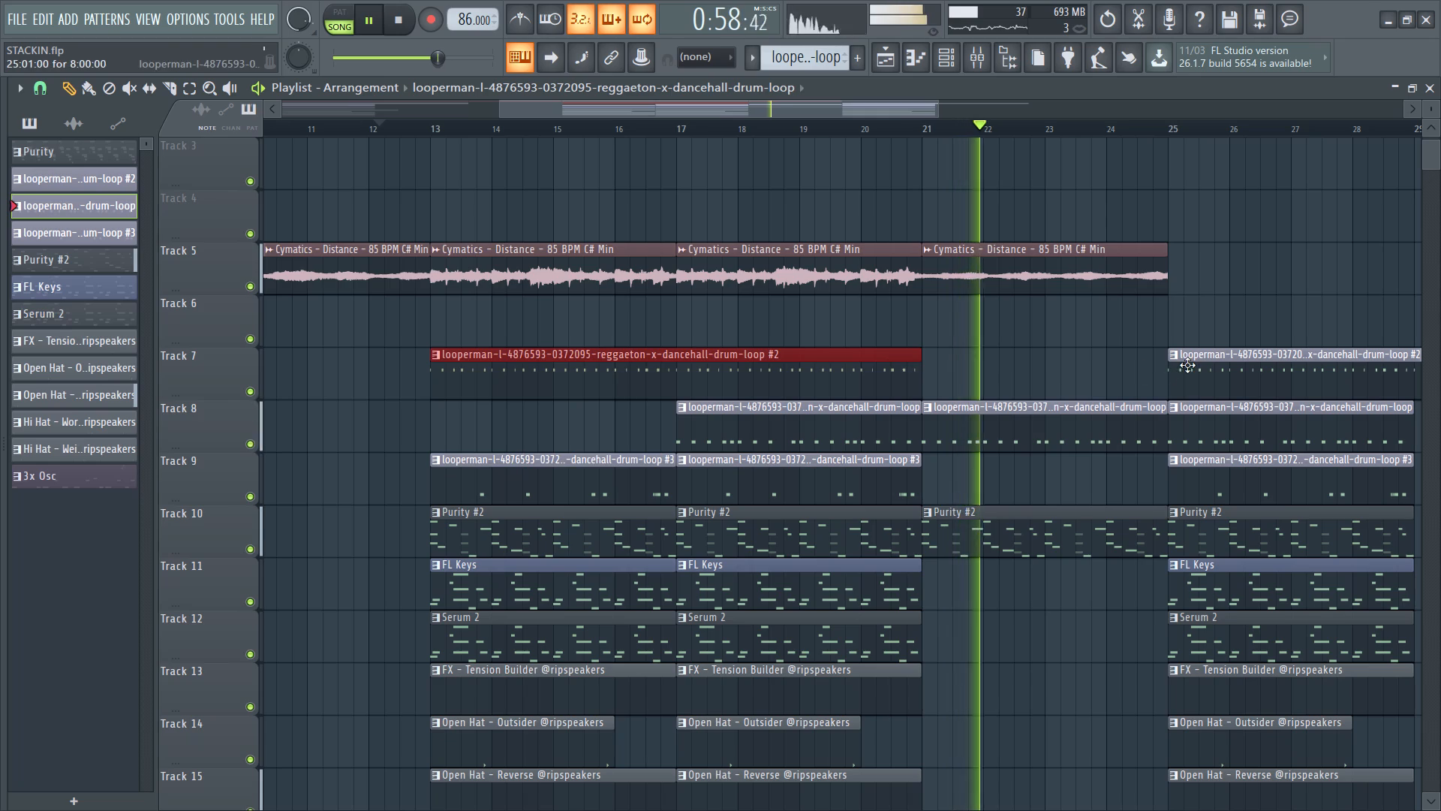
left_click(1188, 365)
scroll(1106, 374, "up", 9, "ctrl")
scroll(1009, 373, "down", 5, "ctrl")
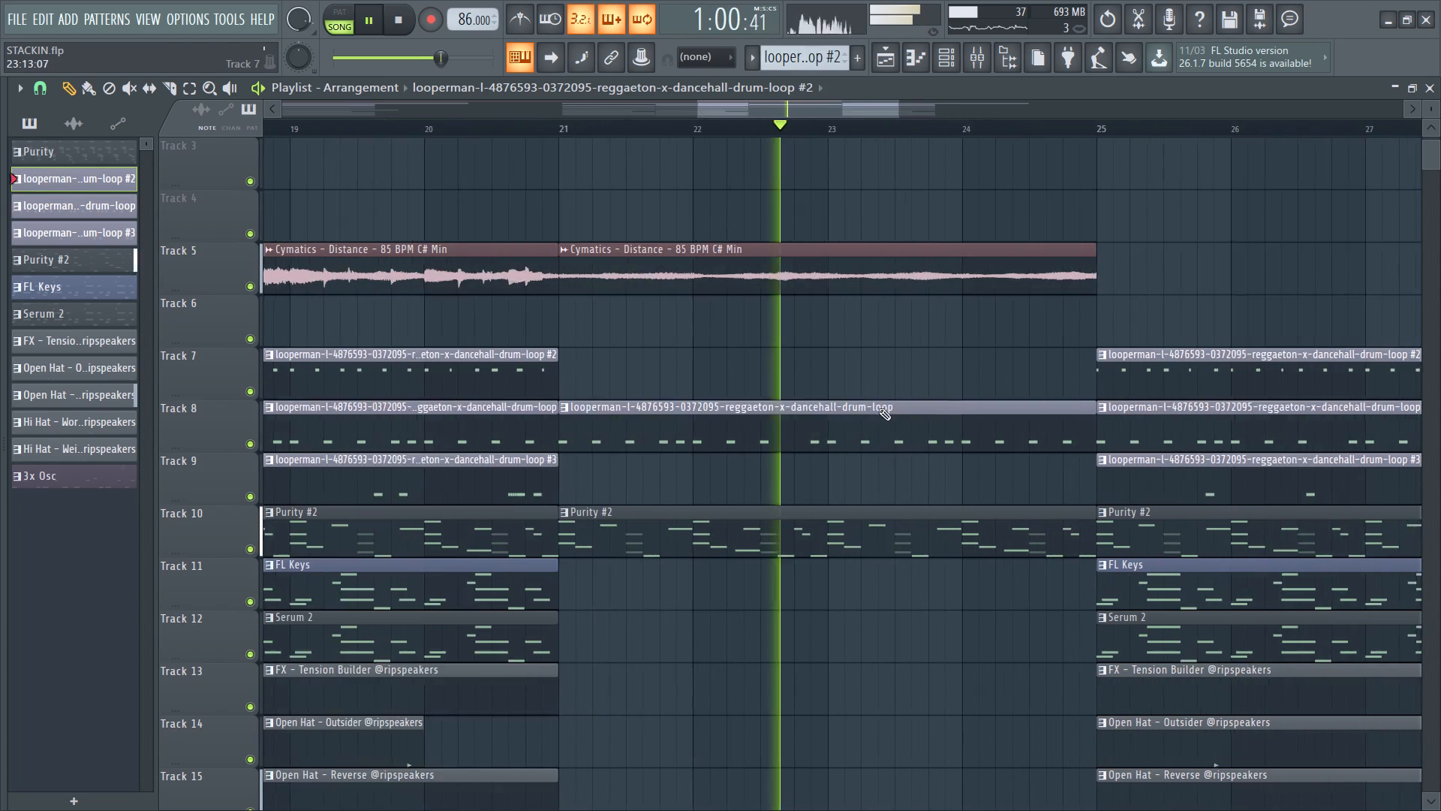
Add a copy of the bar 5 Cymatics - Distance clip on Track 5, aligned to start exactly at bar 25.
scroll(879, 409, "down", 3, "ctrl")
scroll(756, 402, "down", 3, "ctrl")
scroll(690, 293, "down", 9, "ctrl")
left_click(413, 270)
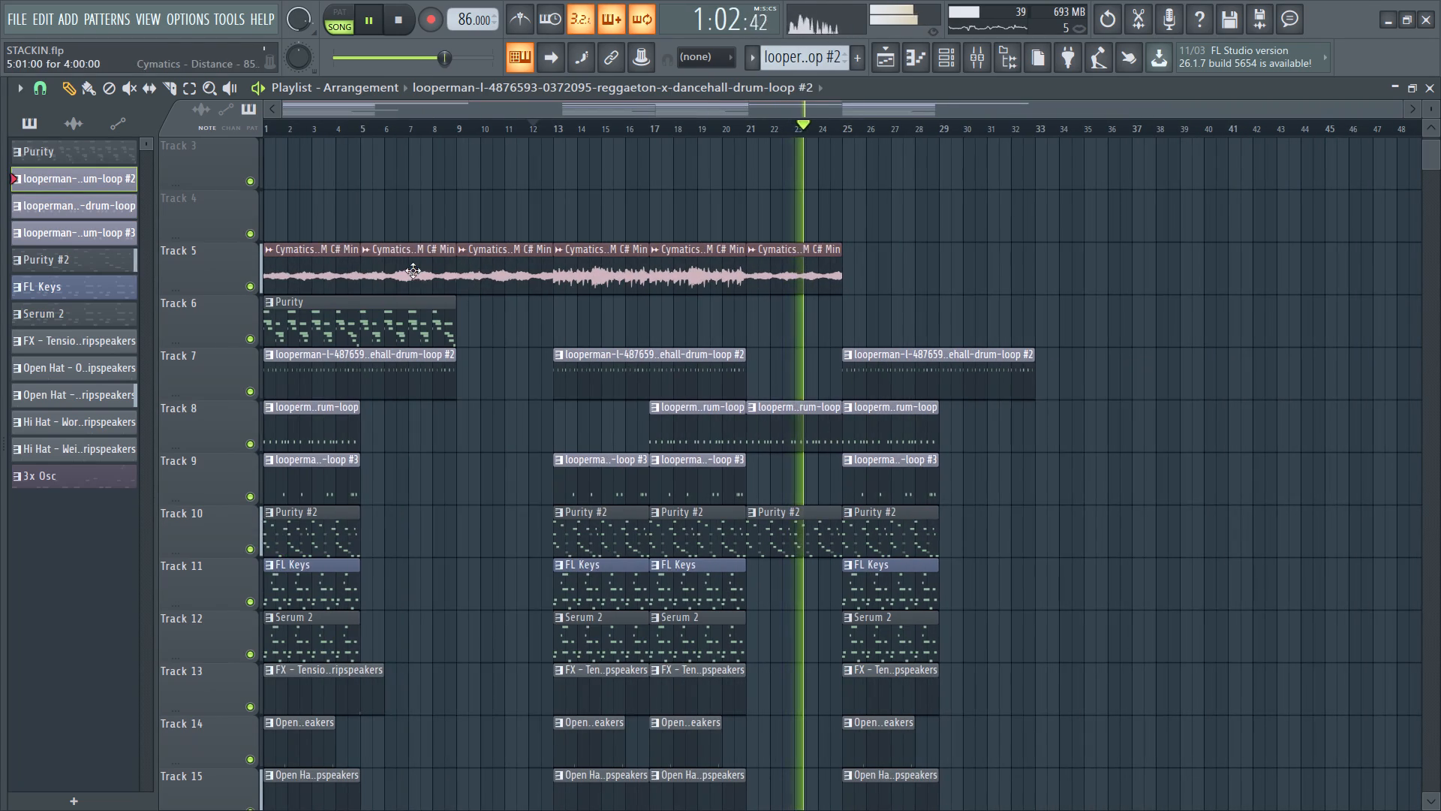
scroll(912, 303, "up", 6, "ctrl")
left_click(796, 275)
left_click_drag(854, 274, 849, 275)
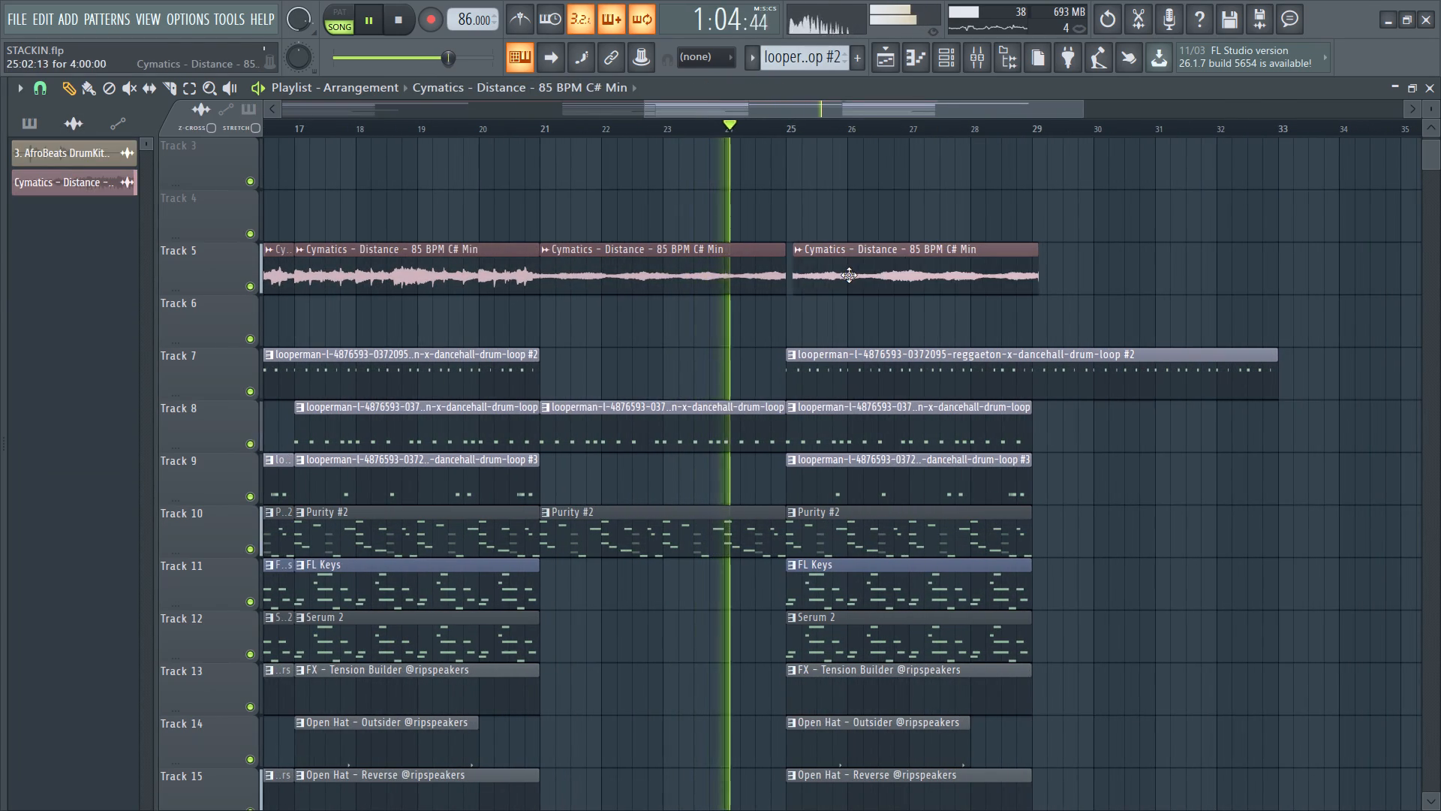
left_click_drag(849, 275, 844, 278)
scroll(837, 279, "up", 7, "ctrl")
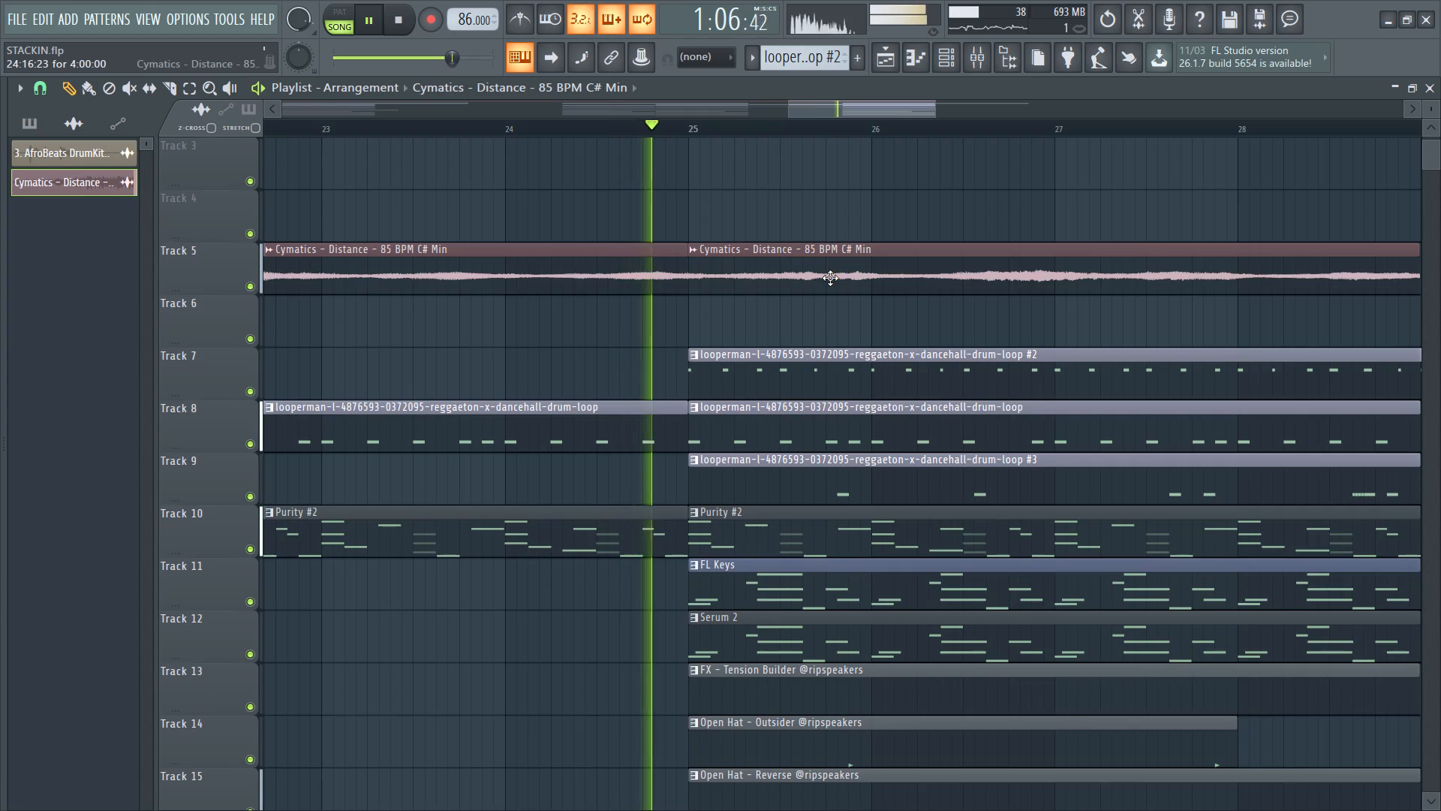
scroll(827, 278, "up", 3, "ctrl")
left_click(754, 270)
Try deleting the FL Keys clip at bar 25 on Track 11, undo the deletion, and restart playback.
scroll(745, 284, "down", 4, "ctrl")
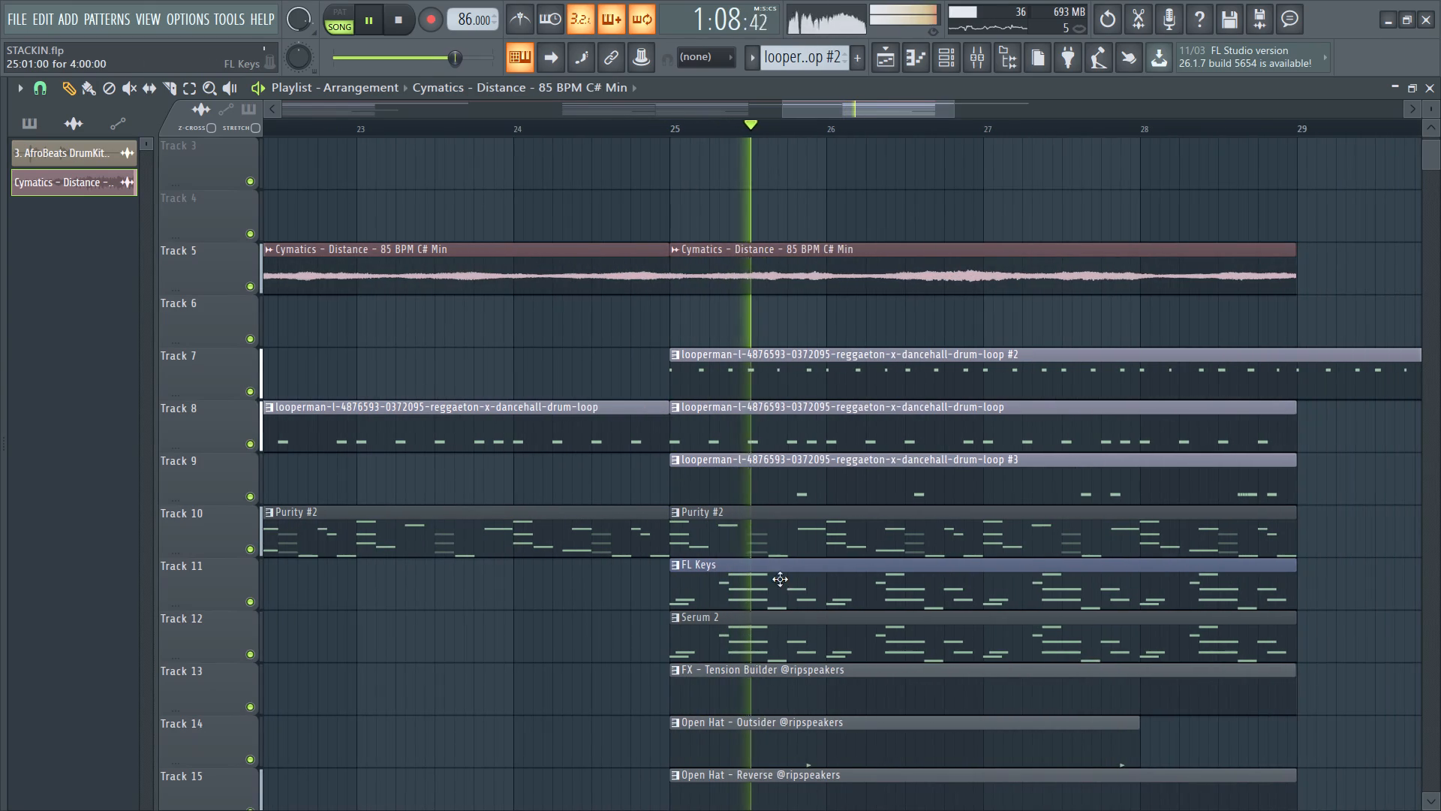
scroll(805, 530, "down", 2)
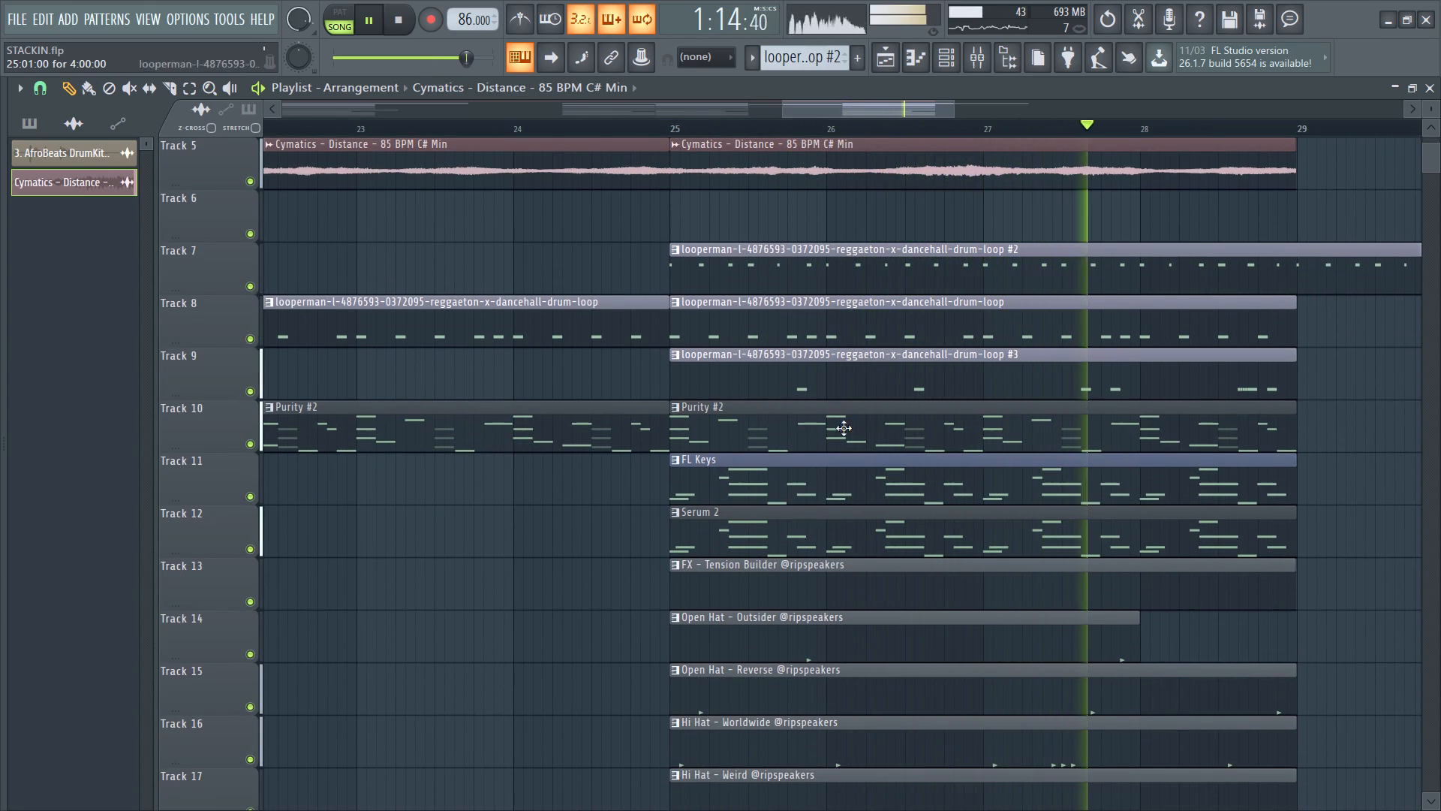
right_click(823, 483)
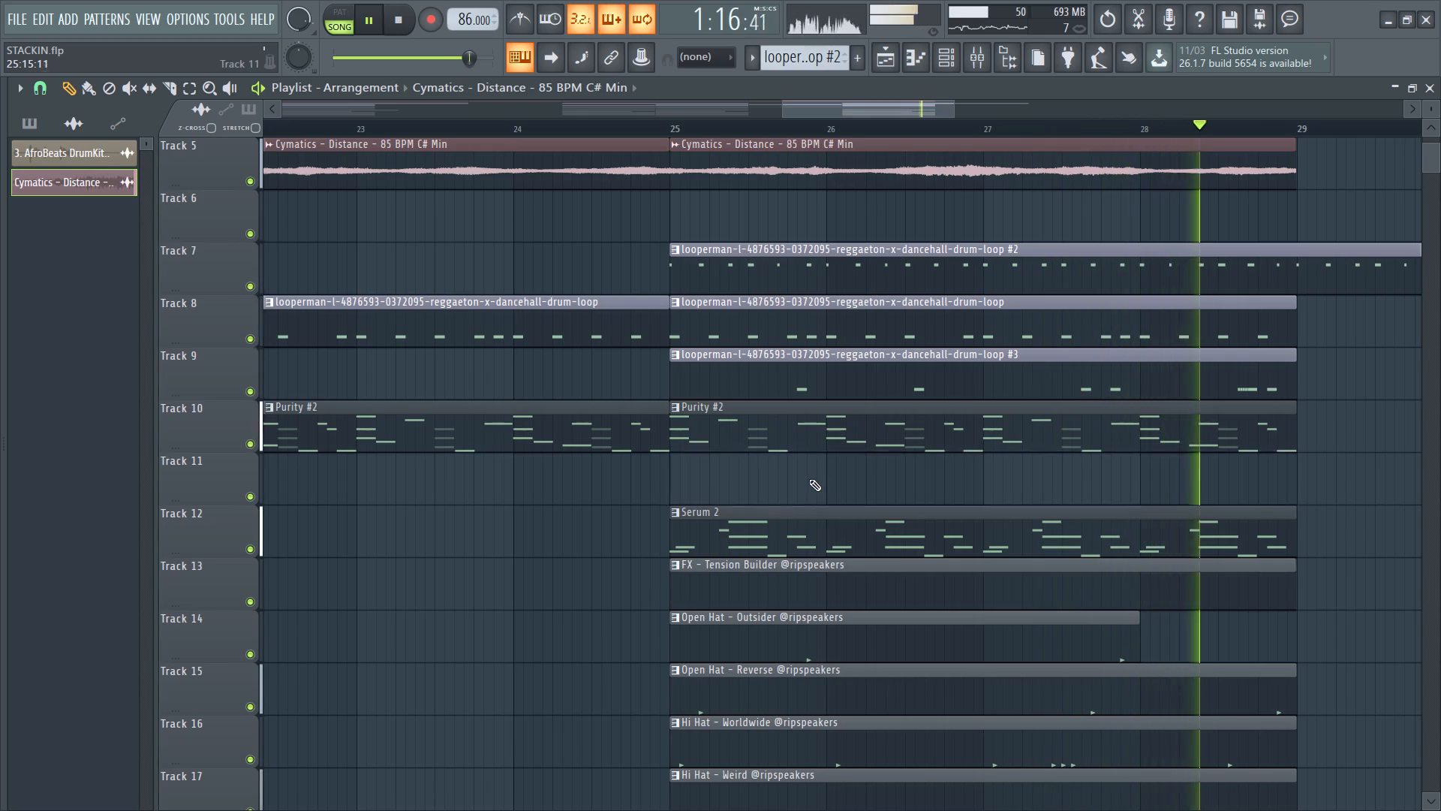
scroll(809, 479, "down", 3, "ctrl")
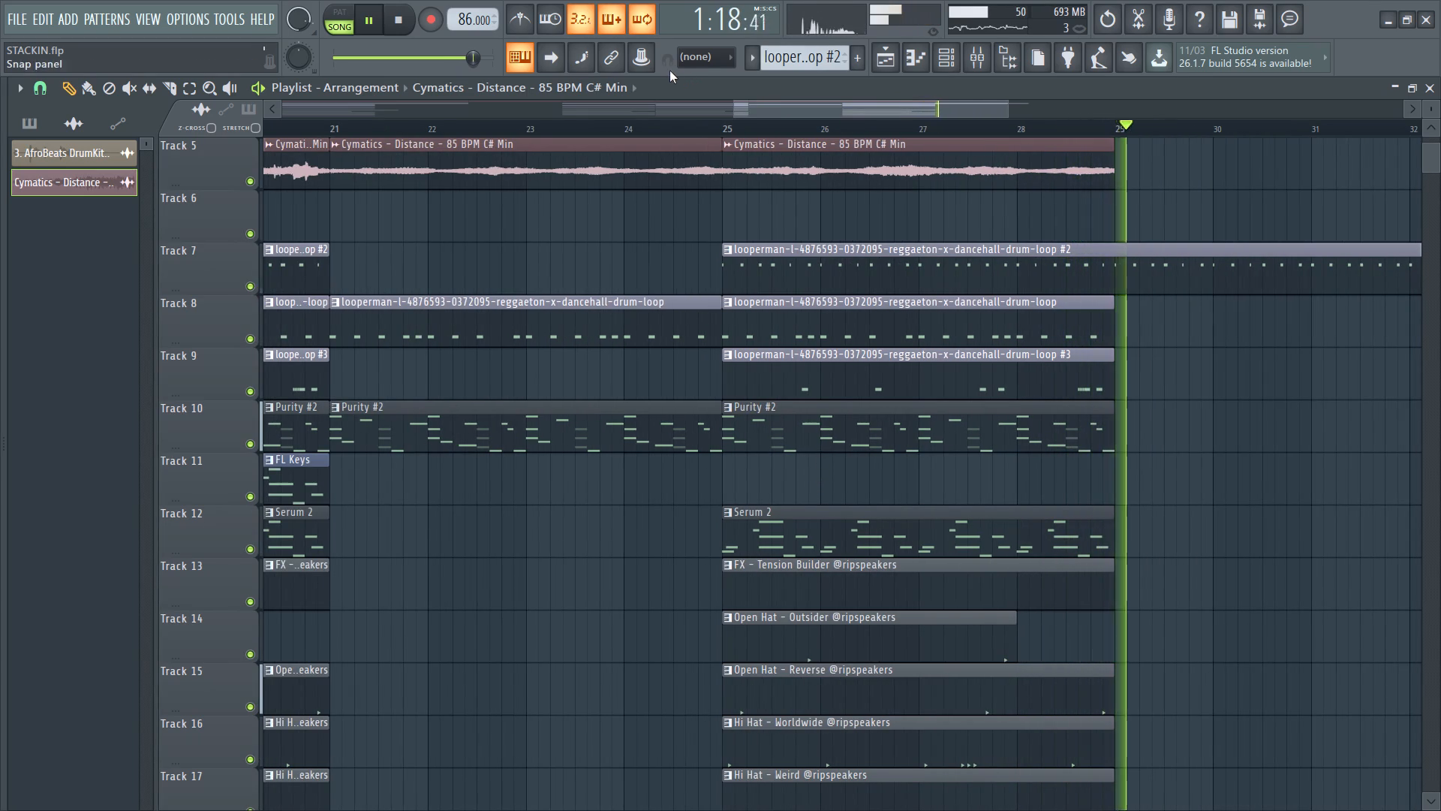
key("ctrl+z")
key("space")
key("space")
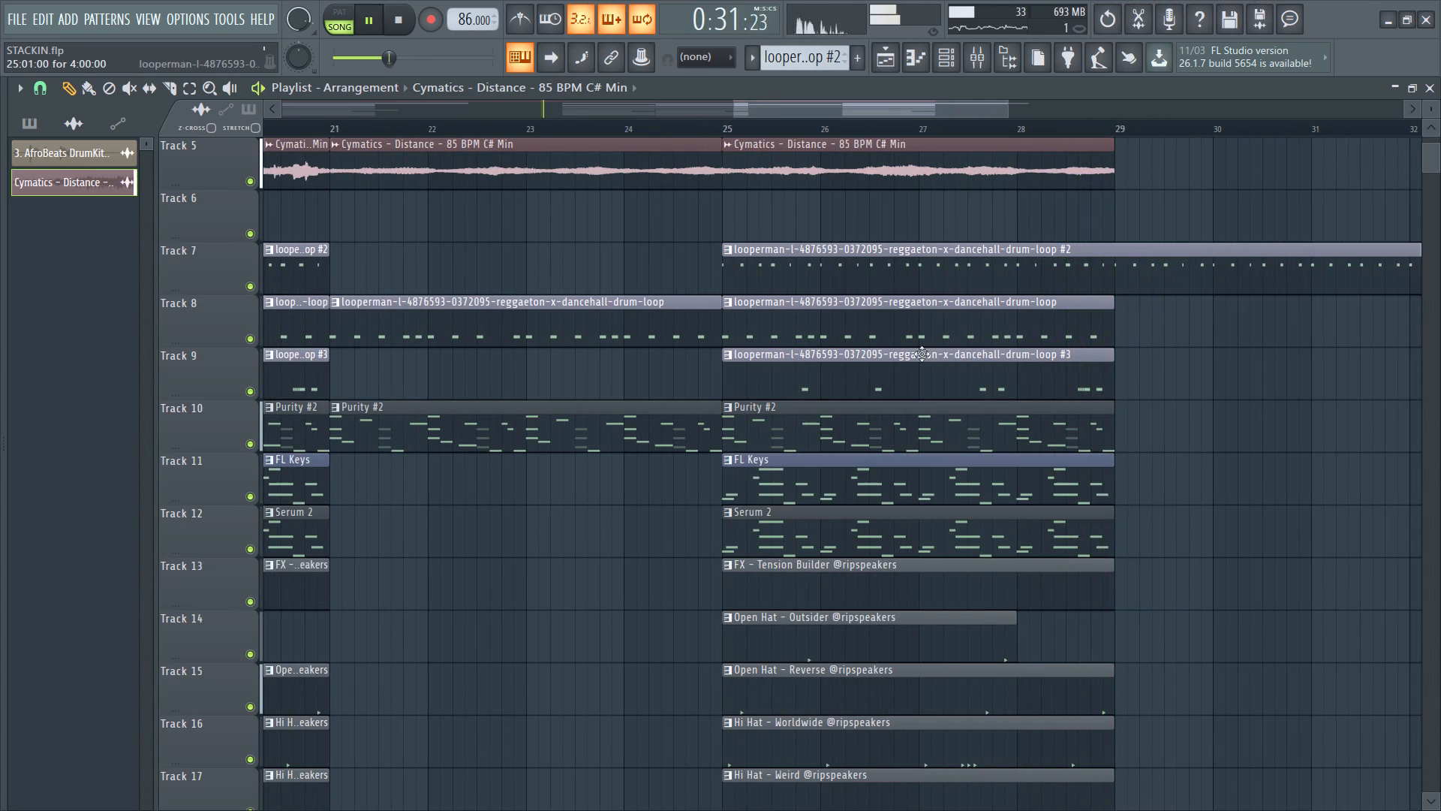
Duplicate all the clips on Tracks 8 to 18 between bars 25 and 29 so the copies start at bar 29.
scroll(816, 419, "down", 6, "ctrl")
left_click_drag(841, 340, 903, 684, "ctrl")
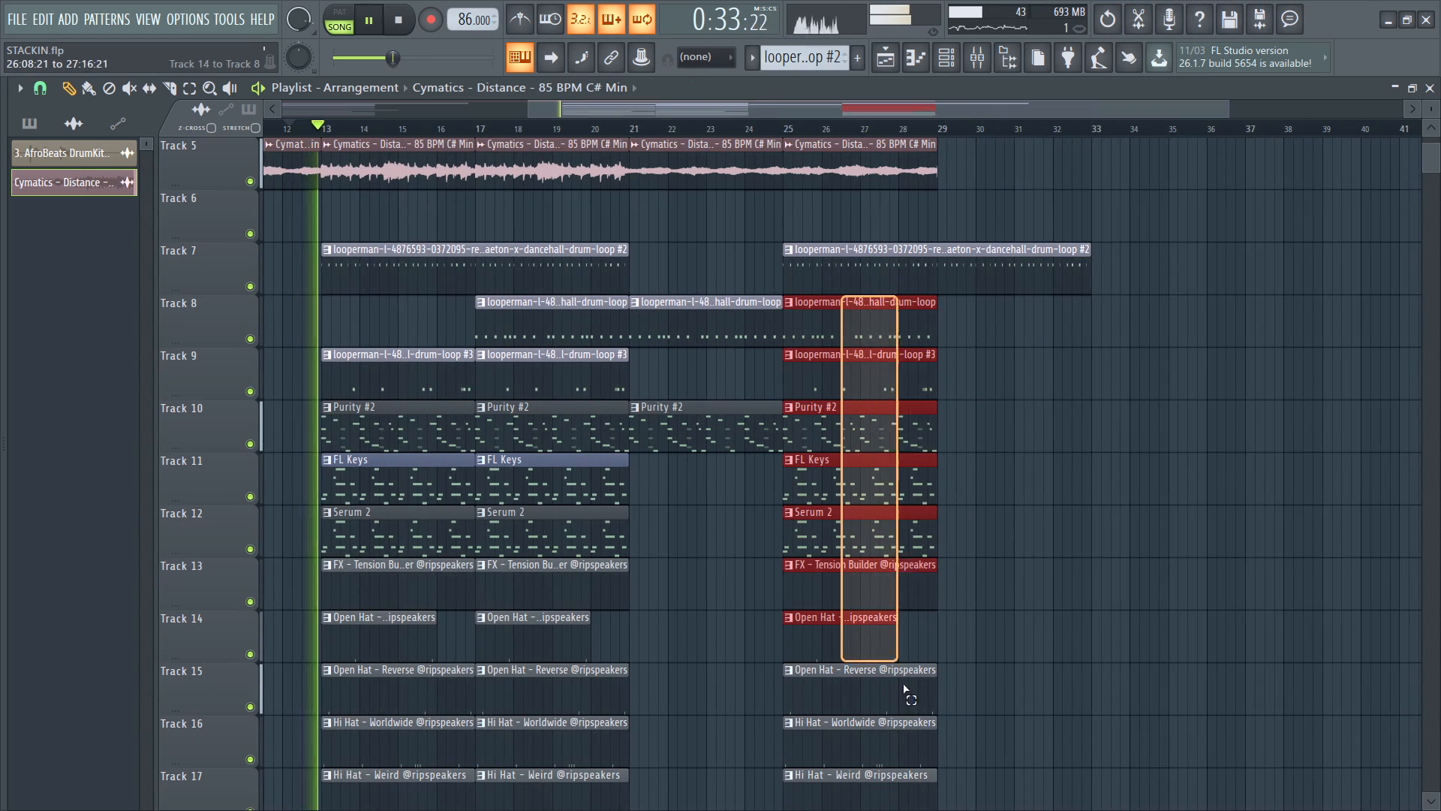
left_click_drag(903, 684, 961, 810, "ctrl")
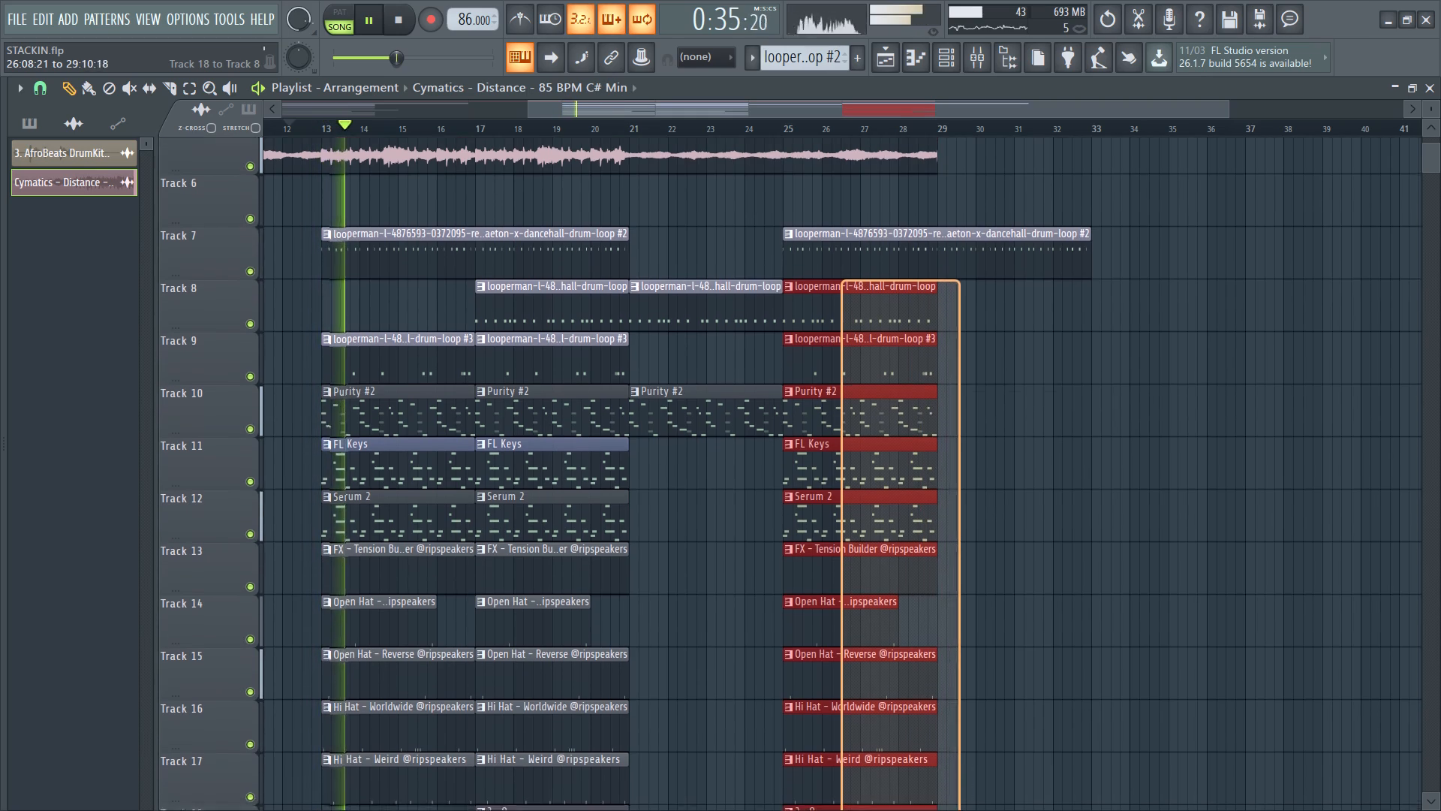
left_click_drag(961, 810, 962, 806, "ctrl")
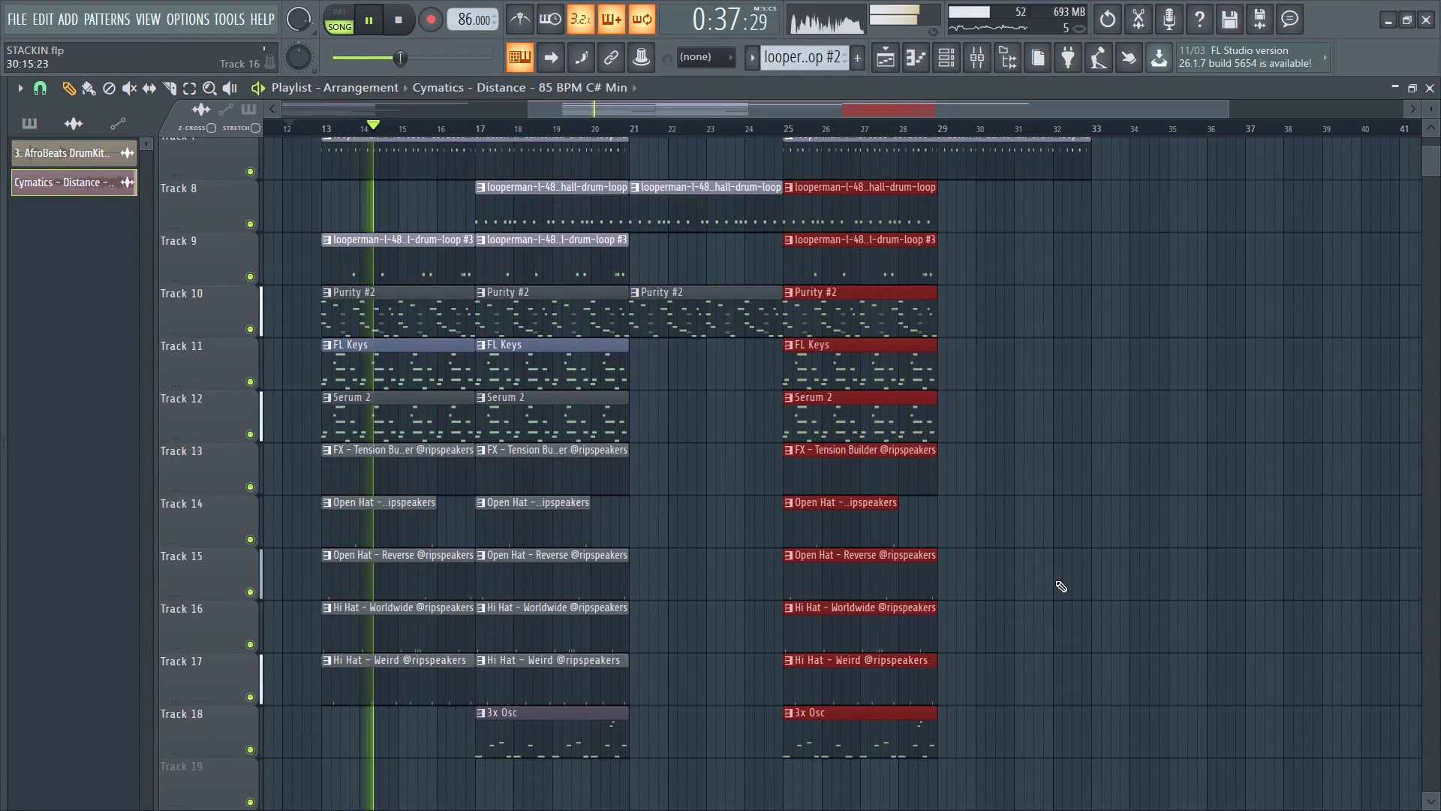
key("ctrl+b")
Listen to the playback and look over the clips on Tracks 5 to 18 from bar 13 to bar 33.
scroll(925, 460, "up", 3)
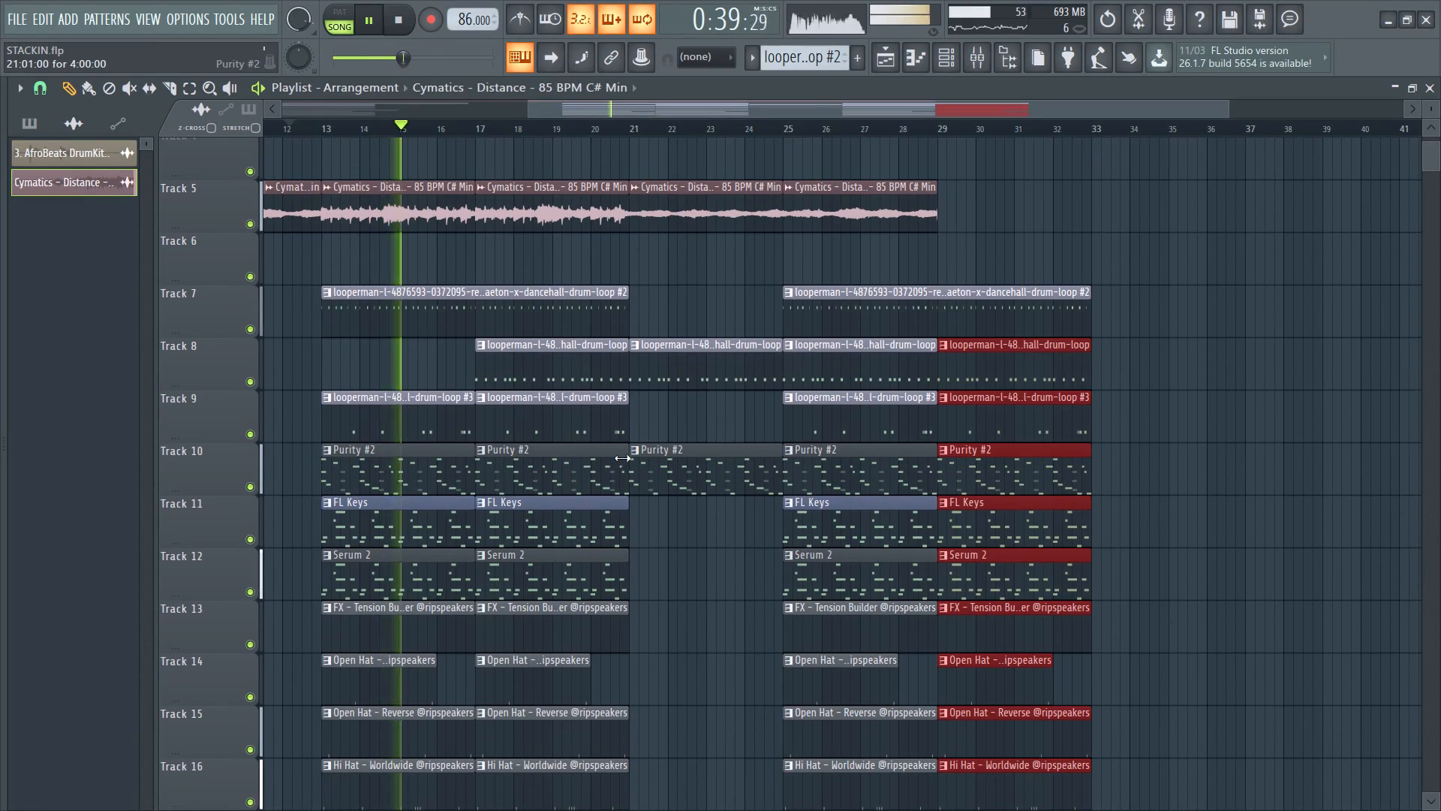
scroll(595, 460, "up", 3, "ctrl")
scroll(623, 450, "down", 2)
scroll(514, 424, "down", 4, "ctrl")
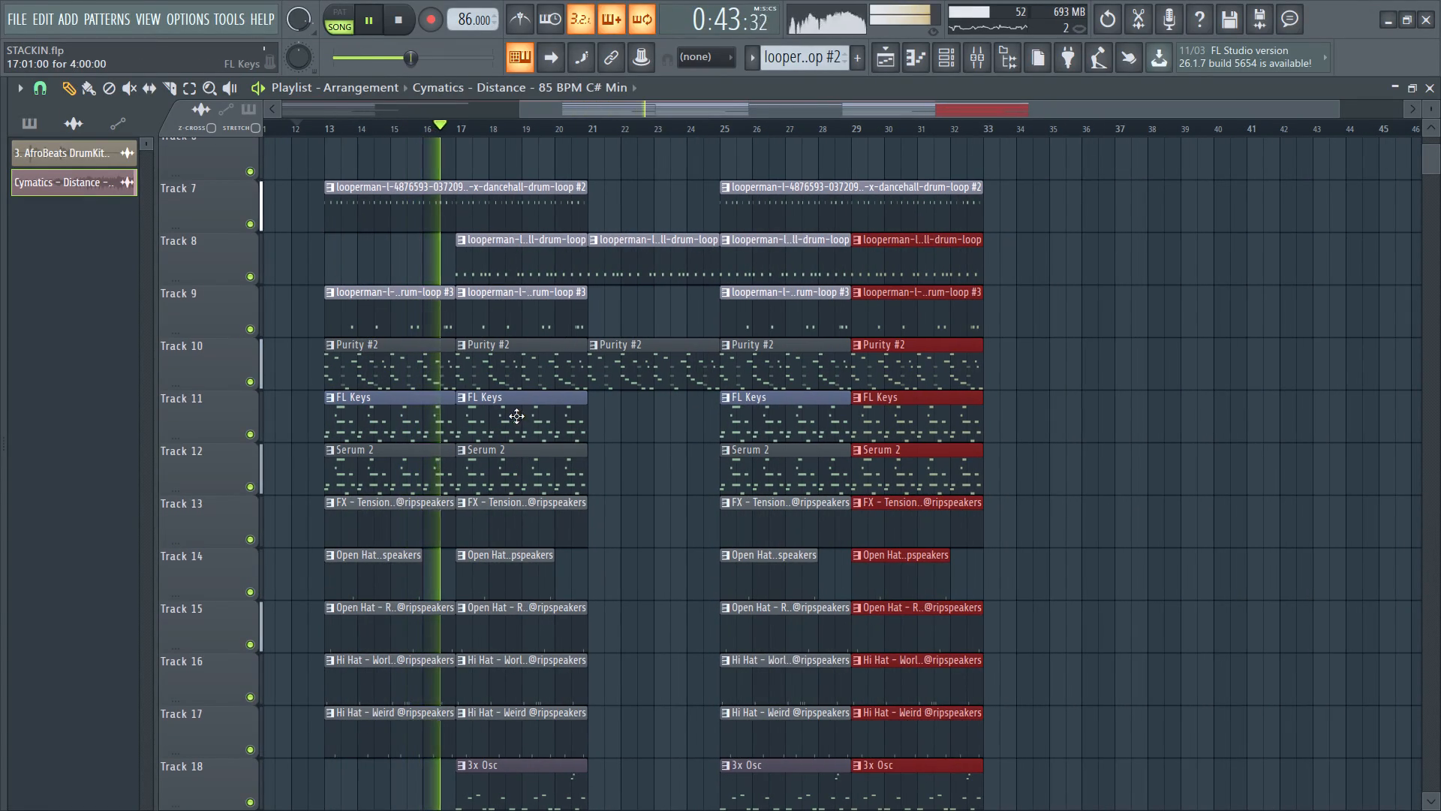
scroll(506, 423, "up", 3, "ctrl")
scroll(447, 343, "up", 4, "ctrl")
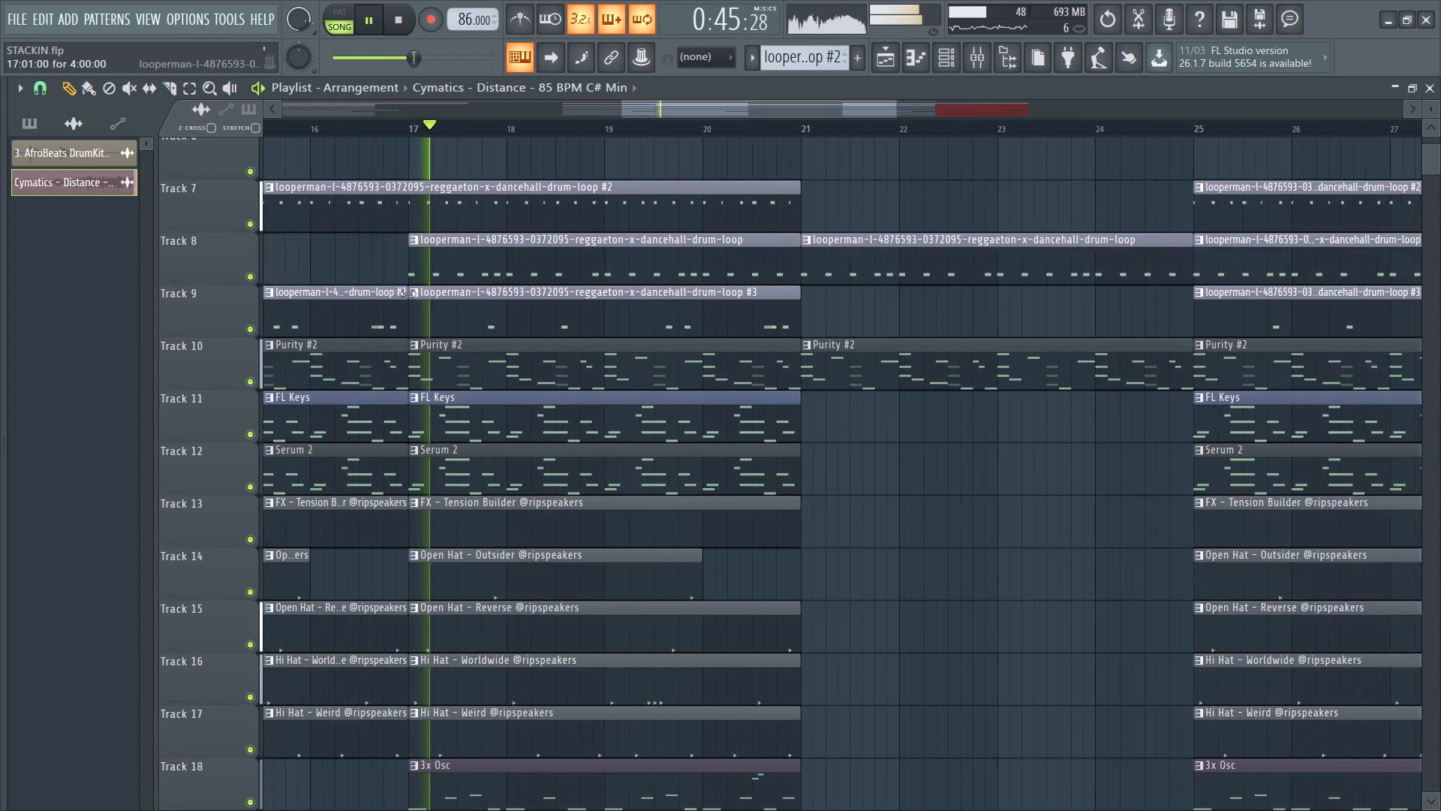
scroll(404, 291, "up", 11, "ctrl")
scroll(415, 315, "down", 3)
scroll(430, 418, "down", 2)
scroll(384, 513, "down", 9, "ctrl")
scroll(546, 520, "down", 4, "ctrl")
scroll(705, 496, "up", 3)
scroll(778, 432, "up", 3)
scroll(611, 438, "down", 2, "ctrl")
scroll(817, 450, "up", 3, "ctrl")
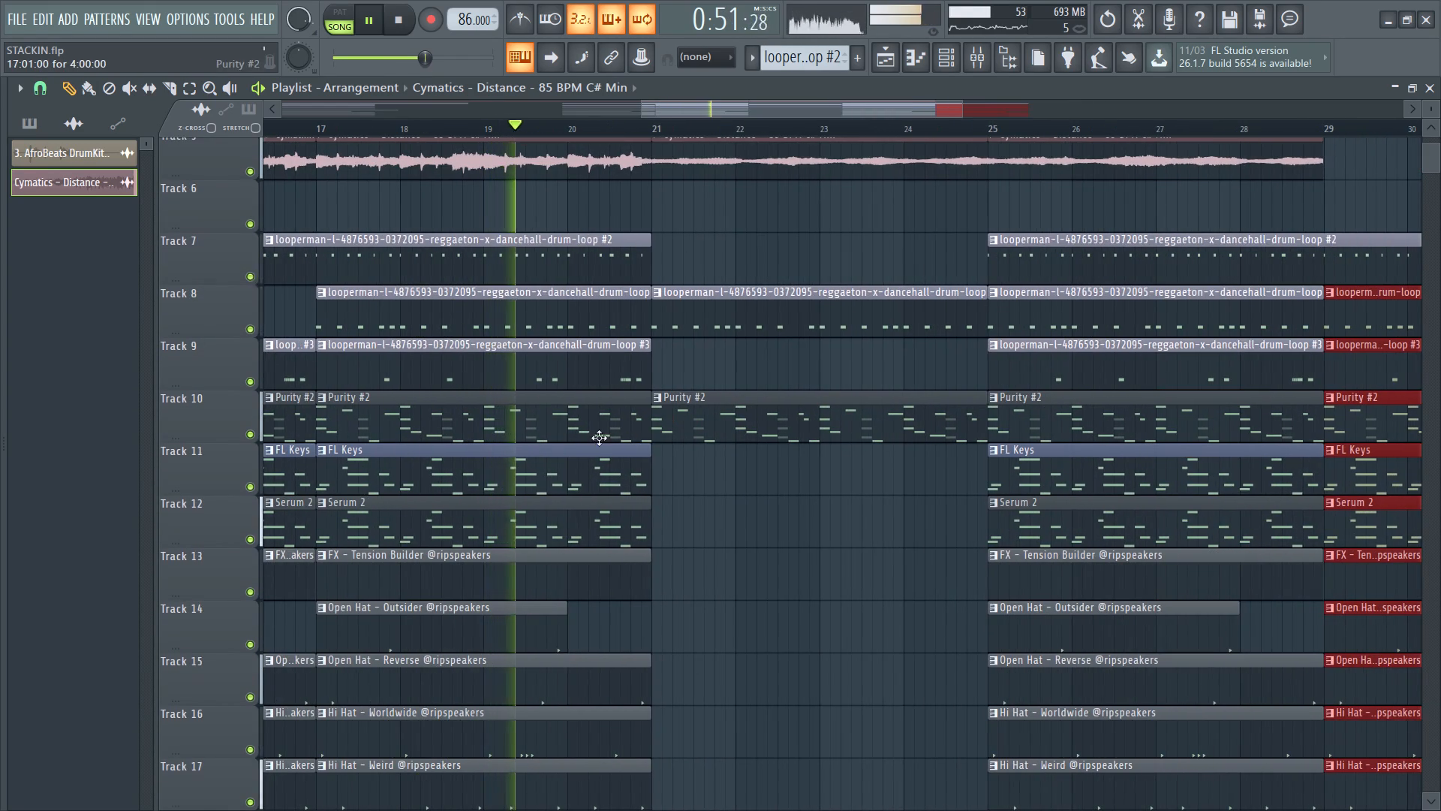
scroll(567, 443, "down", 3, "ctrl")
scroll(678, 500, "down", 2)
scroll(611, 504, "up", 2, "ctrl")
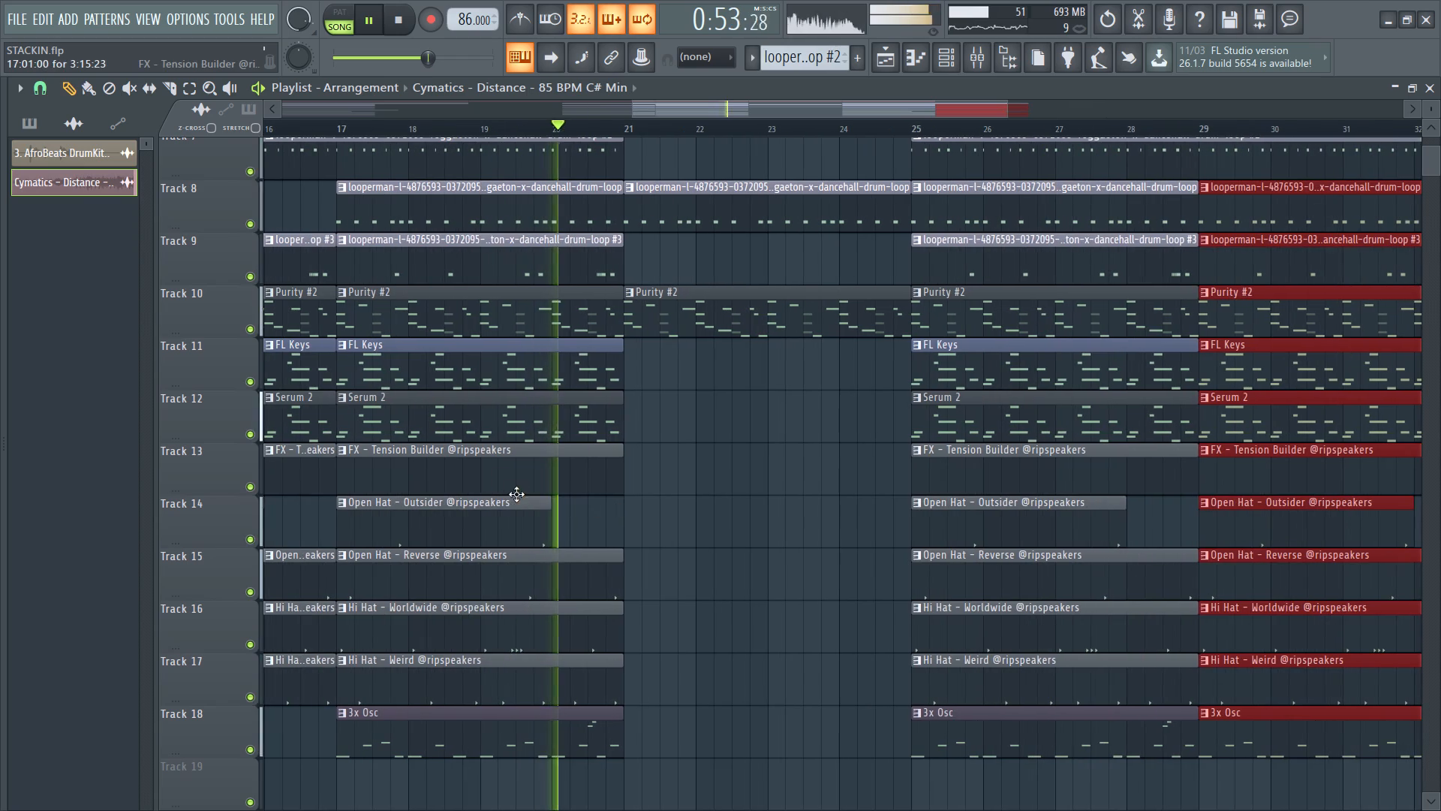
scroll(669, 439, "up", 3)
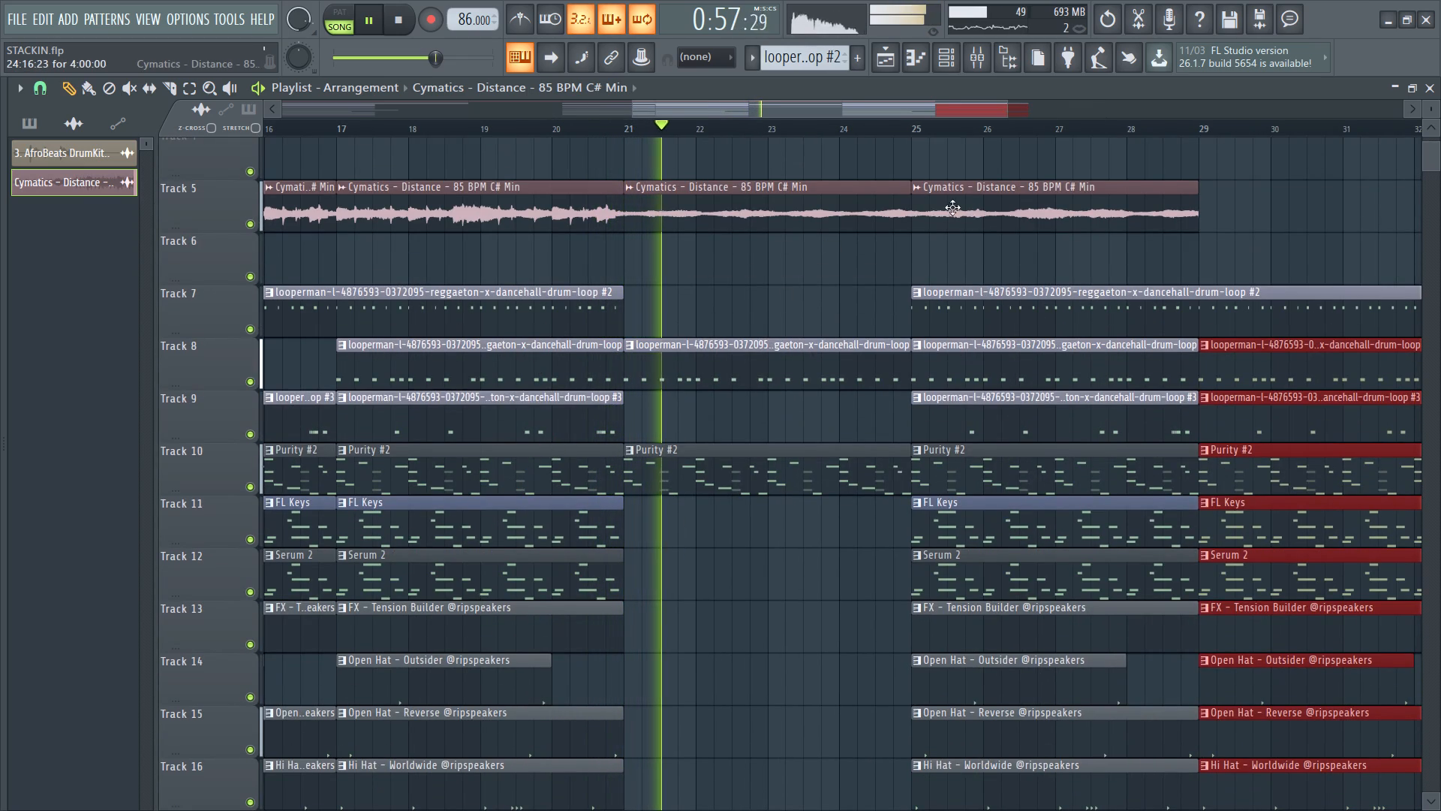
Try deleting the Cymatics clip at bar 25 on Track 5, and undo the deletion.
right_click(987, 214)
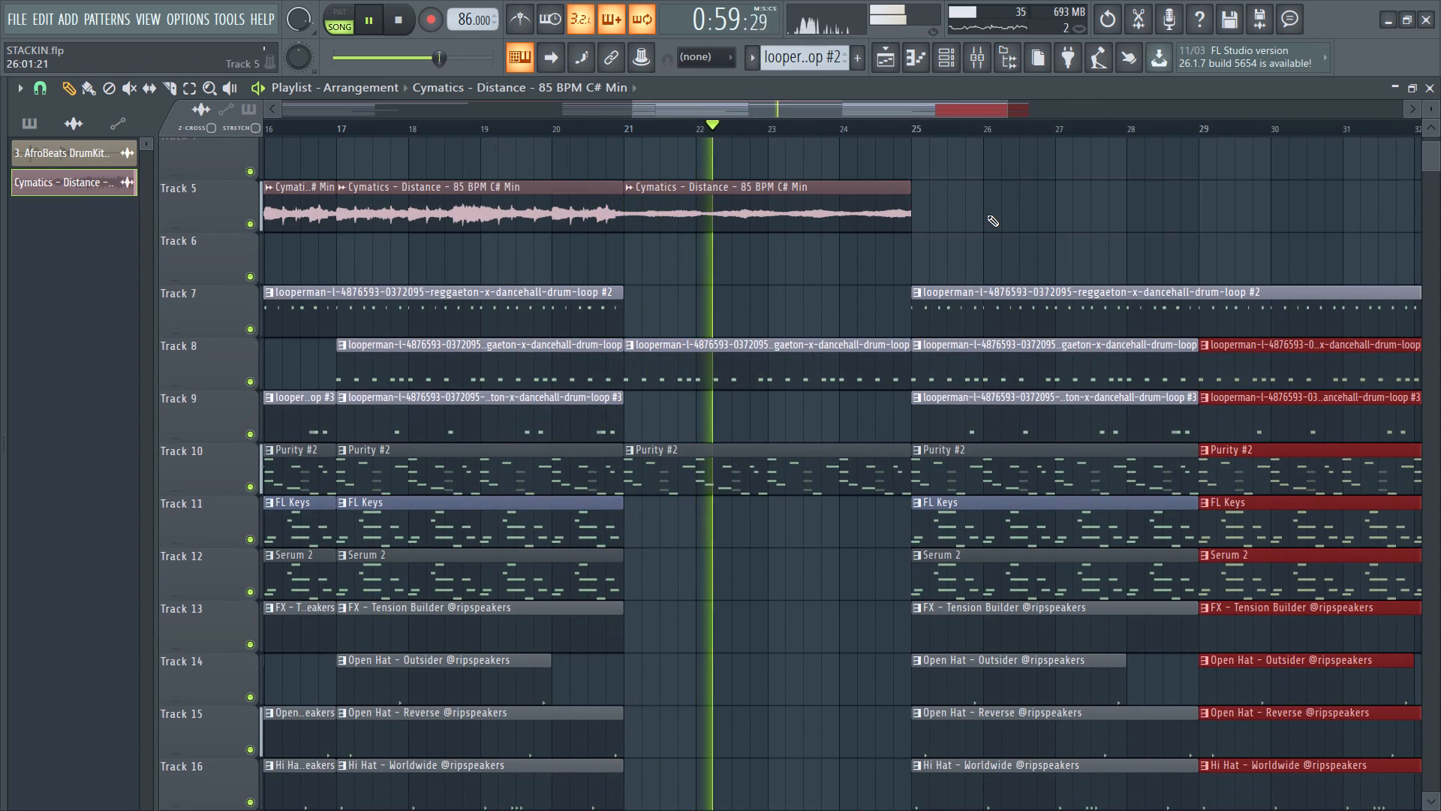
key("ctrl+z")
Duplicate the Cymatics clip at bar 25 on Track 5 so the copy starts at bar 29.
left_click(976, 211, "ctrl")
key("ctrl+b")
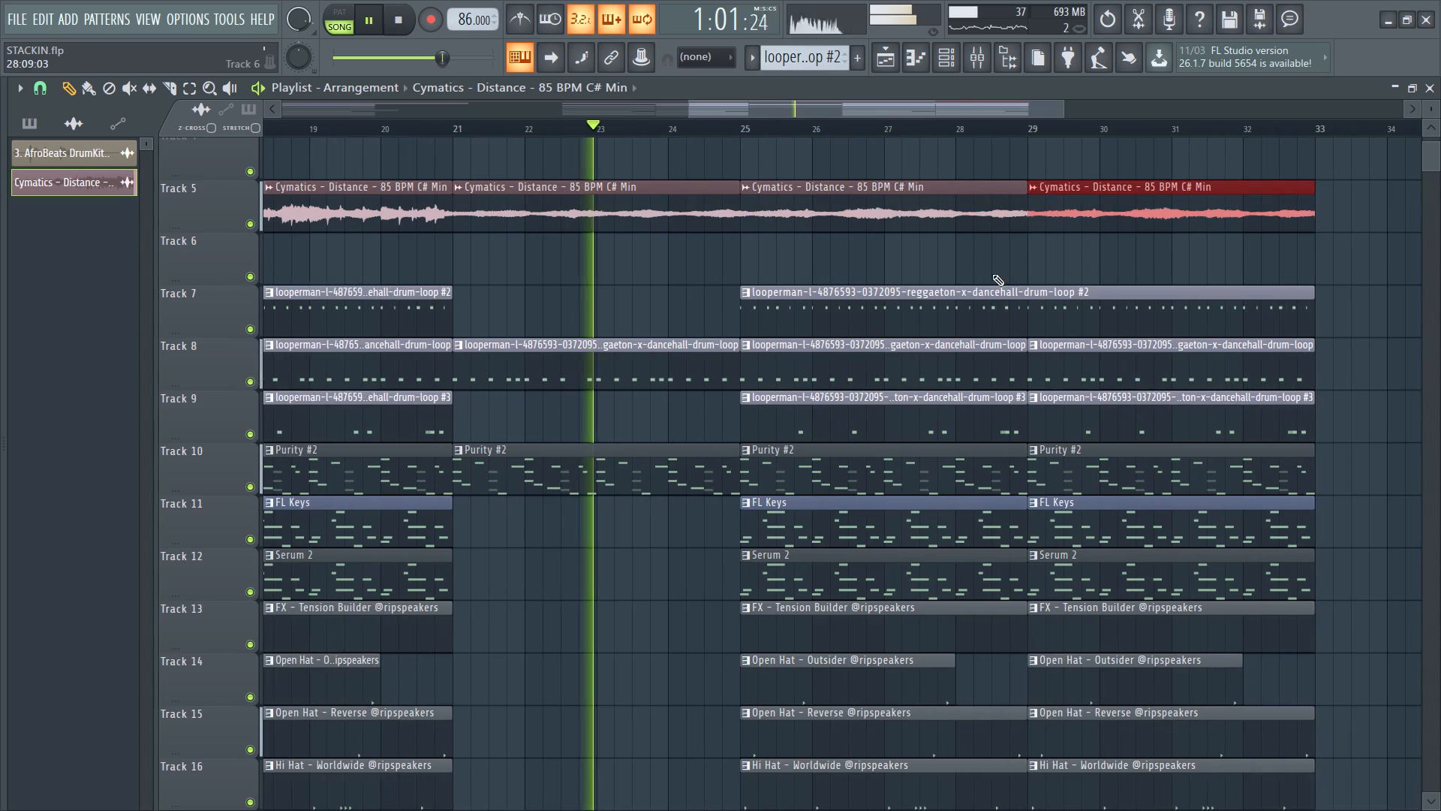
Replace the Cymatics clip at bar 25 on Track 5 with a duplicate of the one at bar 21.
scroll(760, 219, "up", 3, "ctrl")
right_click(770, 209)
left_click(687, 220, "ctrl")
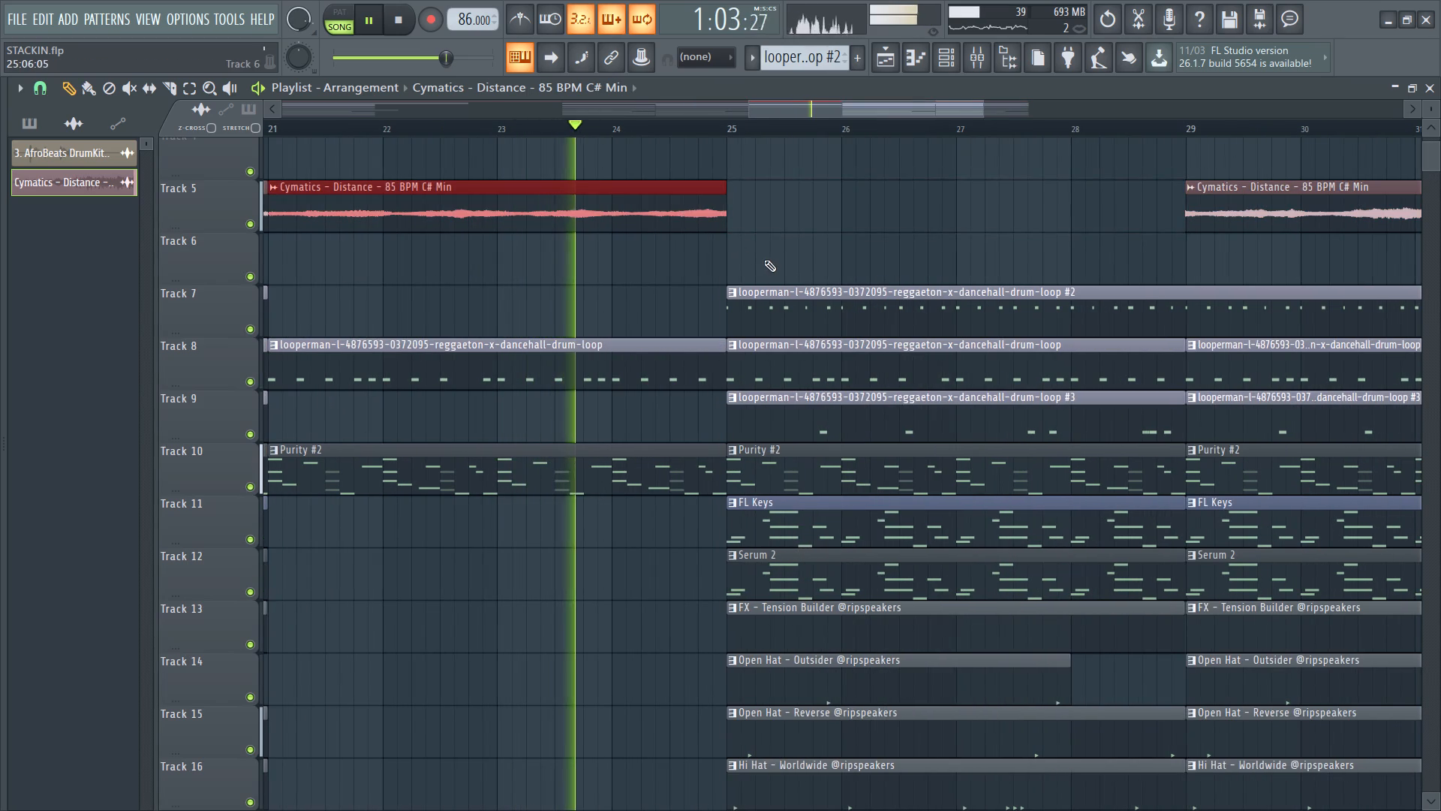
key("ctrl+b")
Delete the Serum 2 clip at bar 25 on Track 12.
scroll(720, 294, "down", 2)
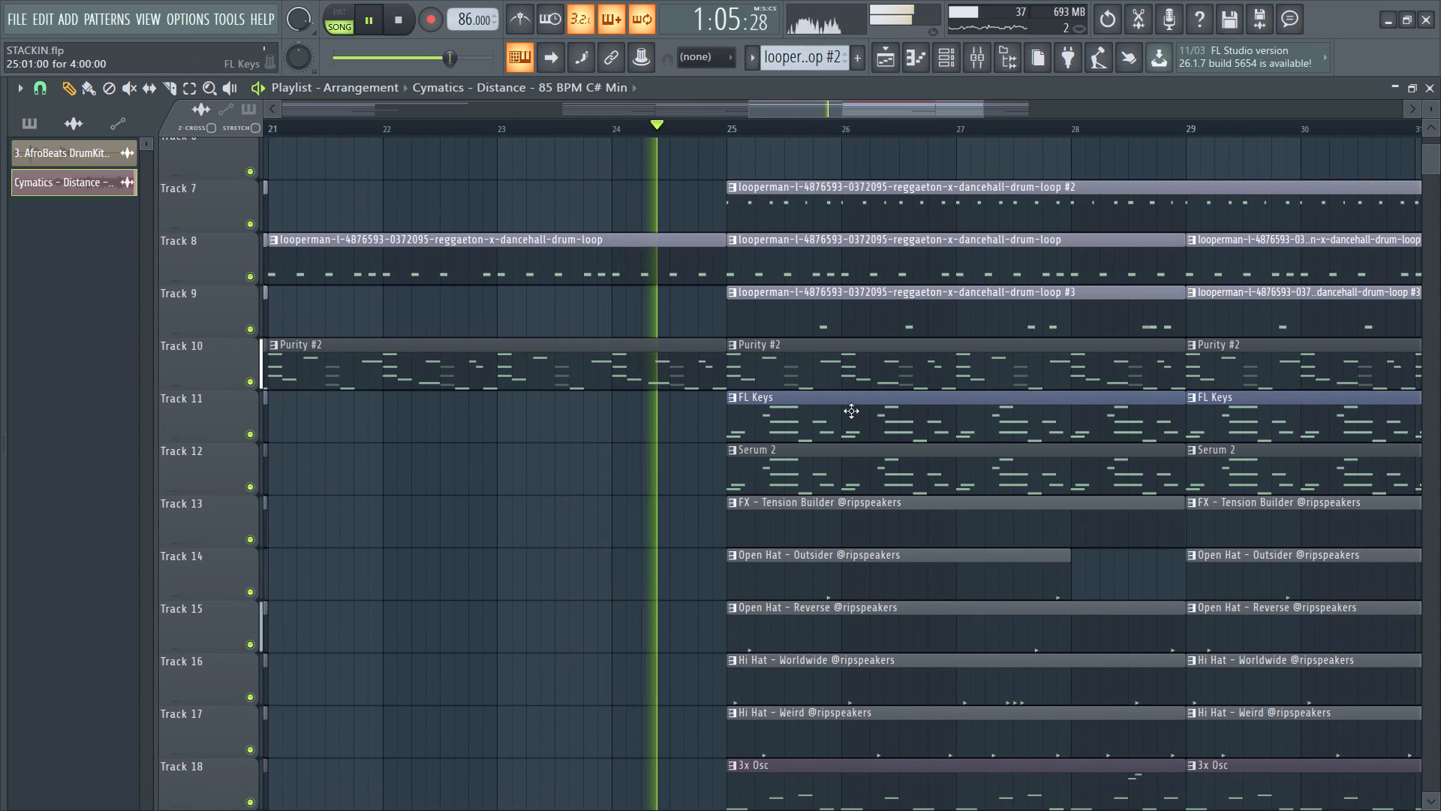
right_click(787, 469)
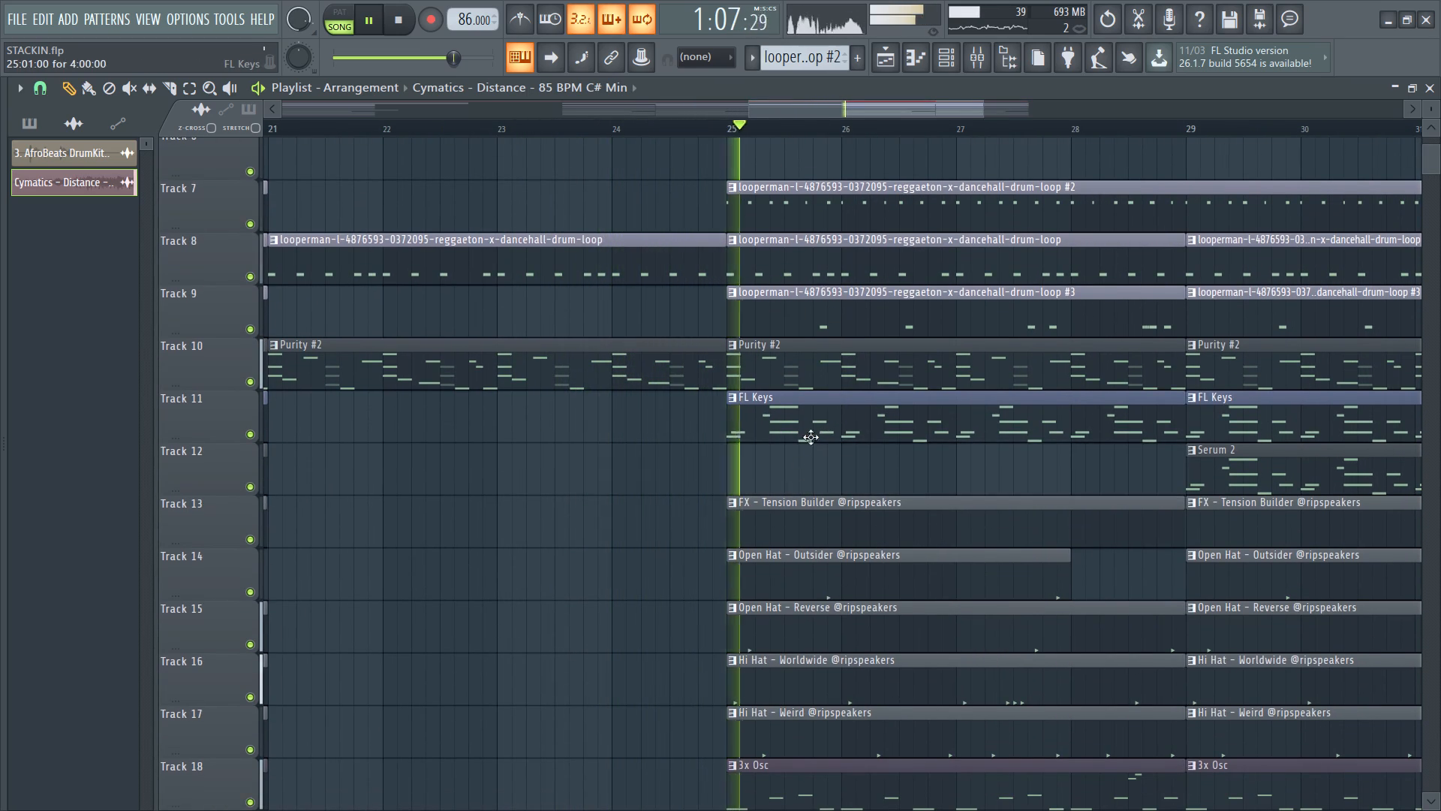
Examine the melody, hat and bass clips on Tracks 7 to 18 between bars 25 and 33 during playback.
scroll(634, 442, "down", 3, "ctrl")
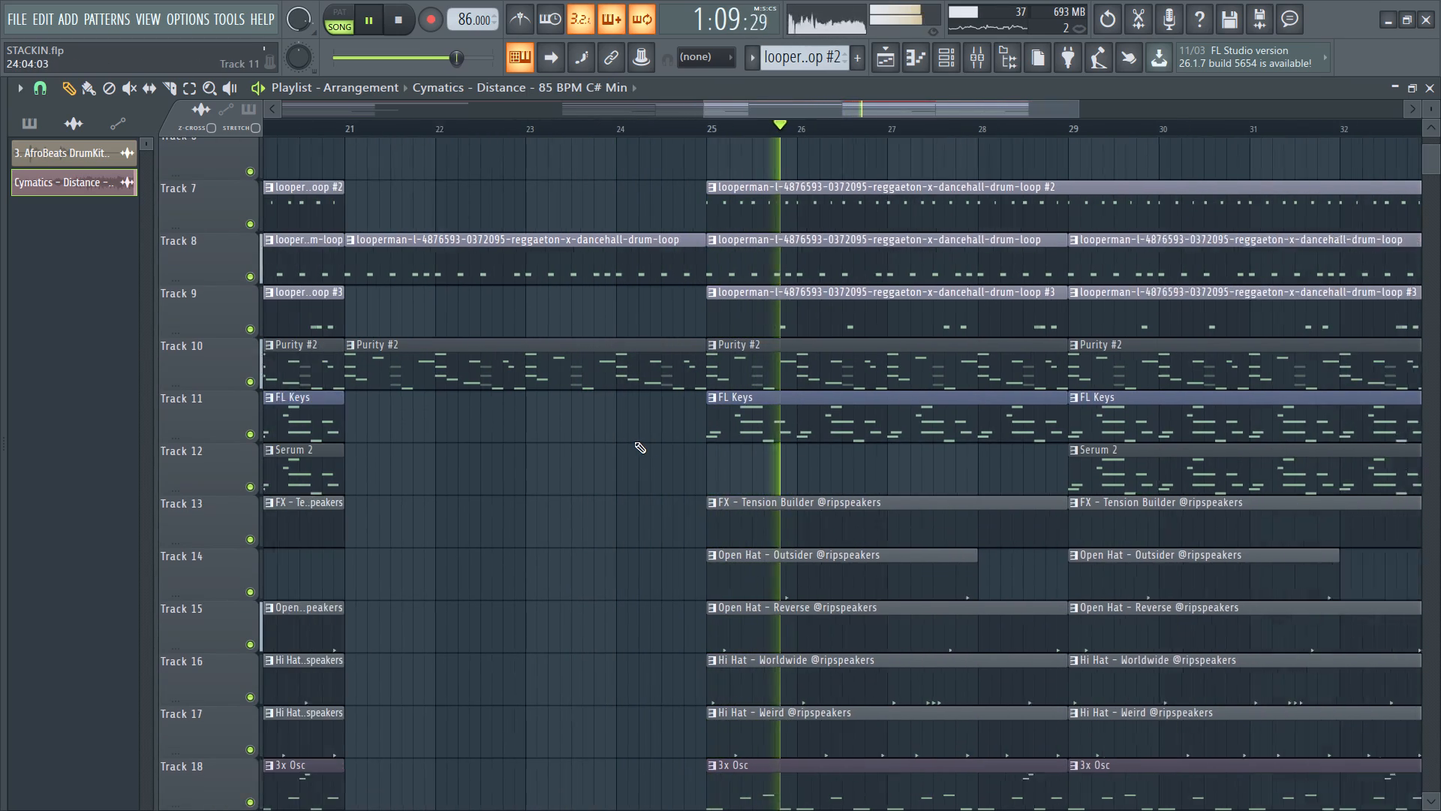
scroll(732, 447, "down", 3)
scroll(1003, 529, "up", 1, "ctrl")
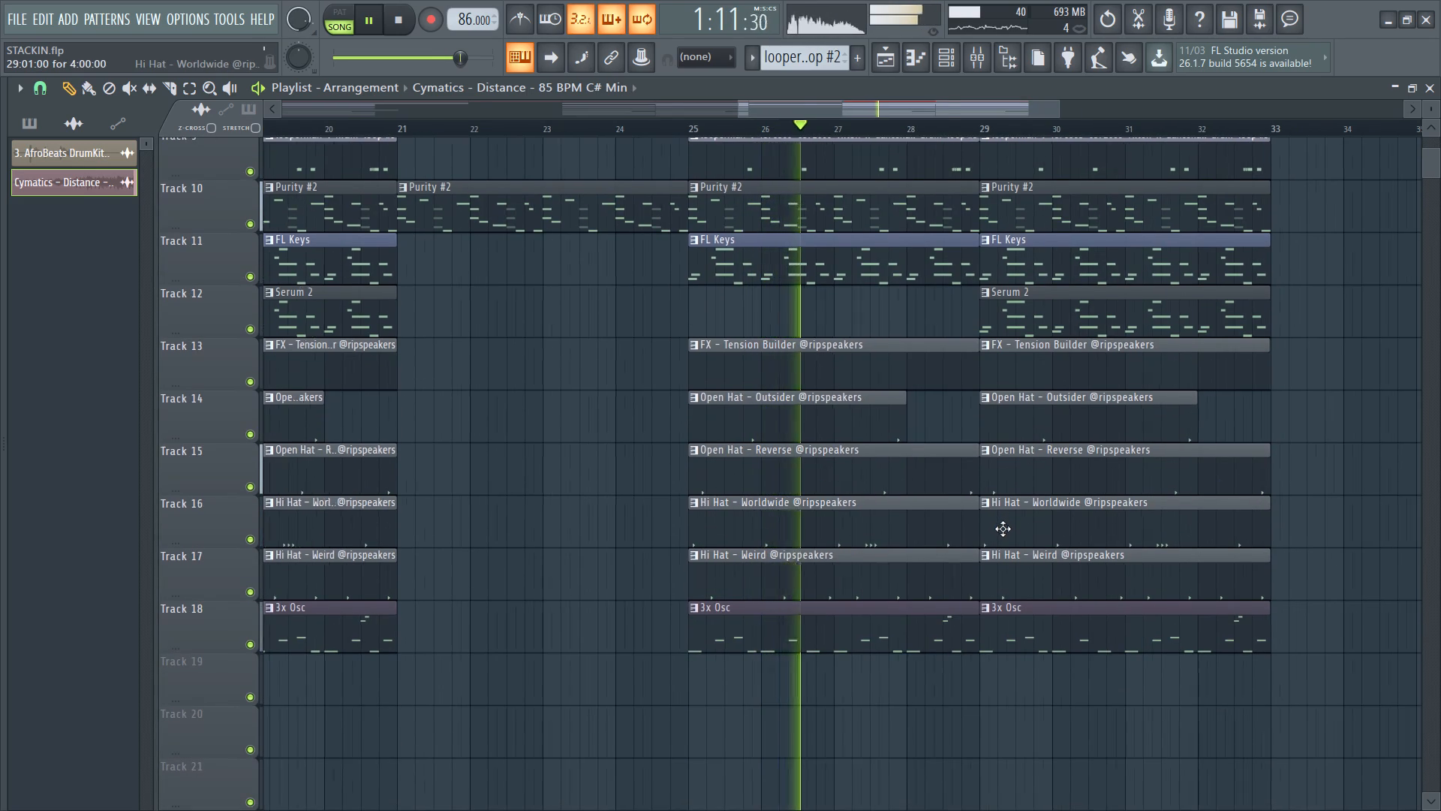
scroll(1003, 529, "up", 1, "ctrl")
scroll(567, 550, "down", 3, "ctrl")
scroll(853, 533, "up", 3, "ctrl")
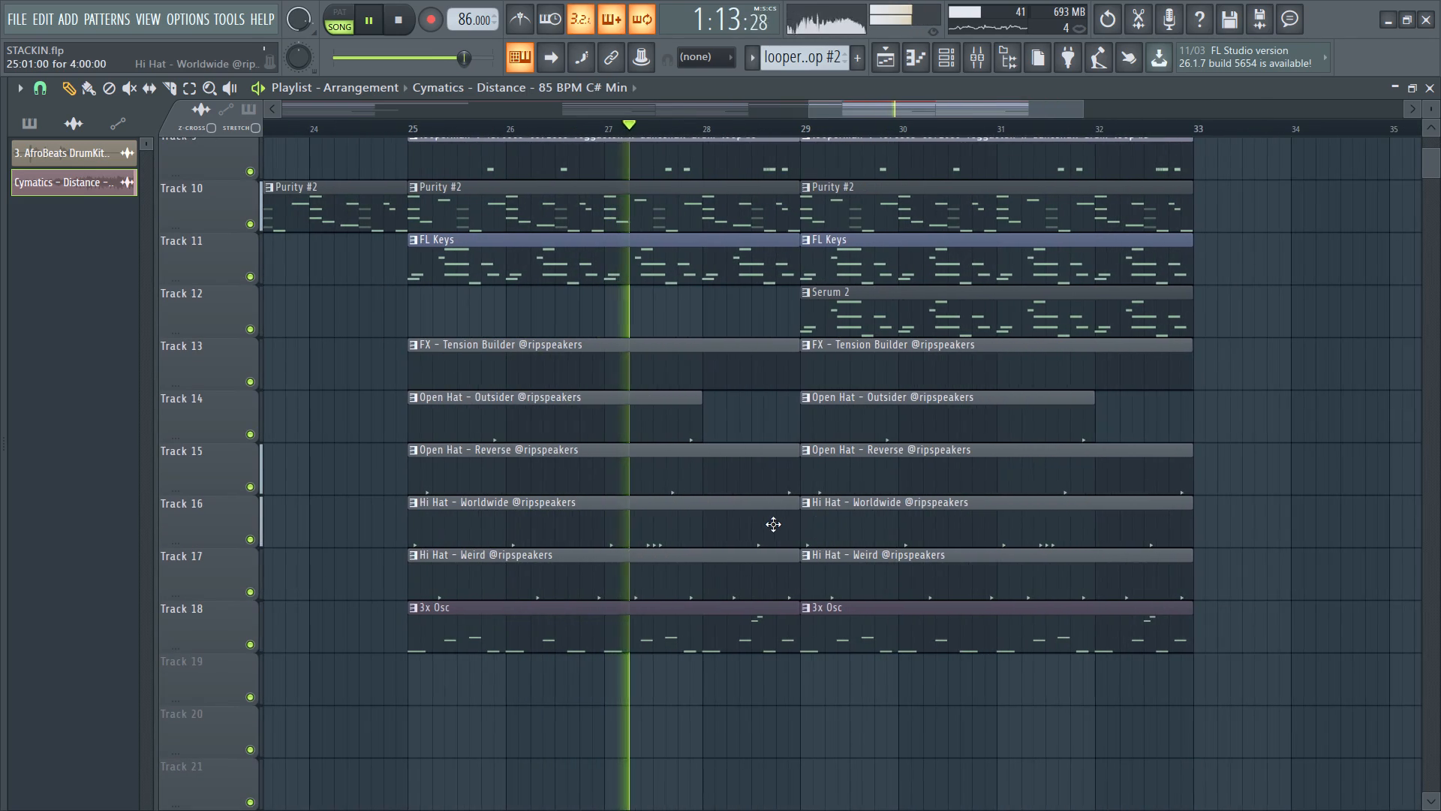
scroll(784, 500, "up", 1)
scroll(616, 522, "down", 2, "ctrl")
scroll(956, 546, "up", 2)
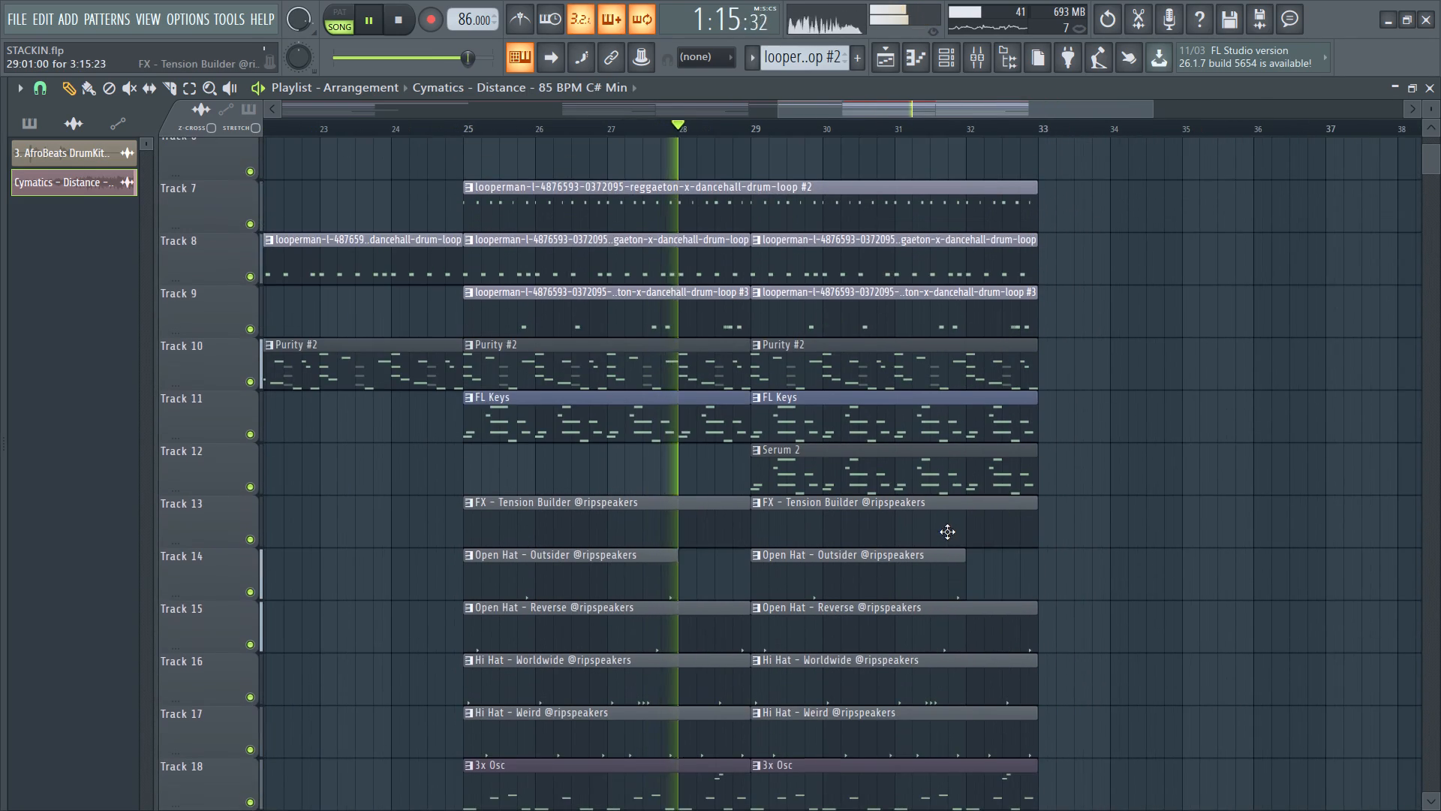
Shift the selected Cymatics clip on Track 5 slightly earlier so it starts exactly at bar 25.
scroll(952, 497, "up", 3, "ctrl")
scroll(865, 514, "up", 2)
scroll(727, 471, "up", 2)
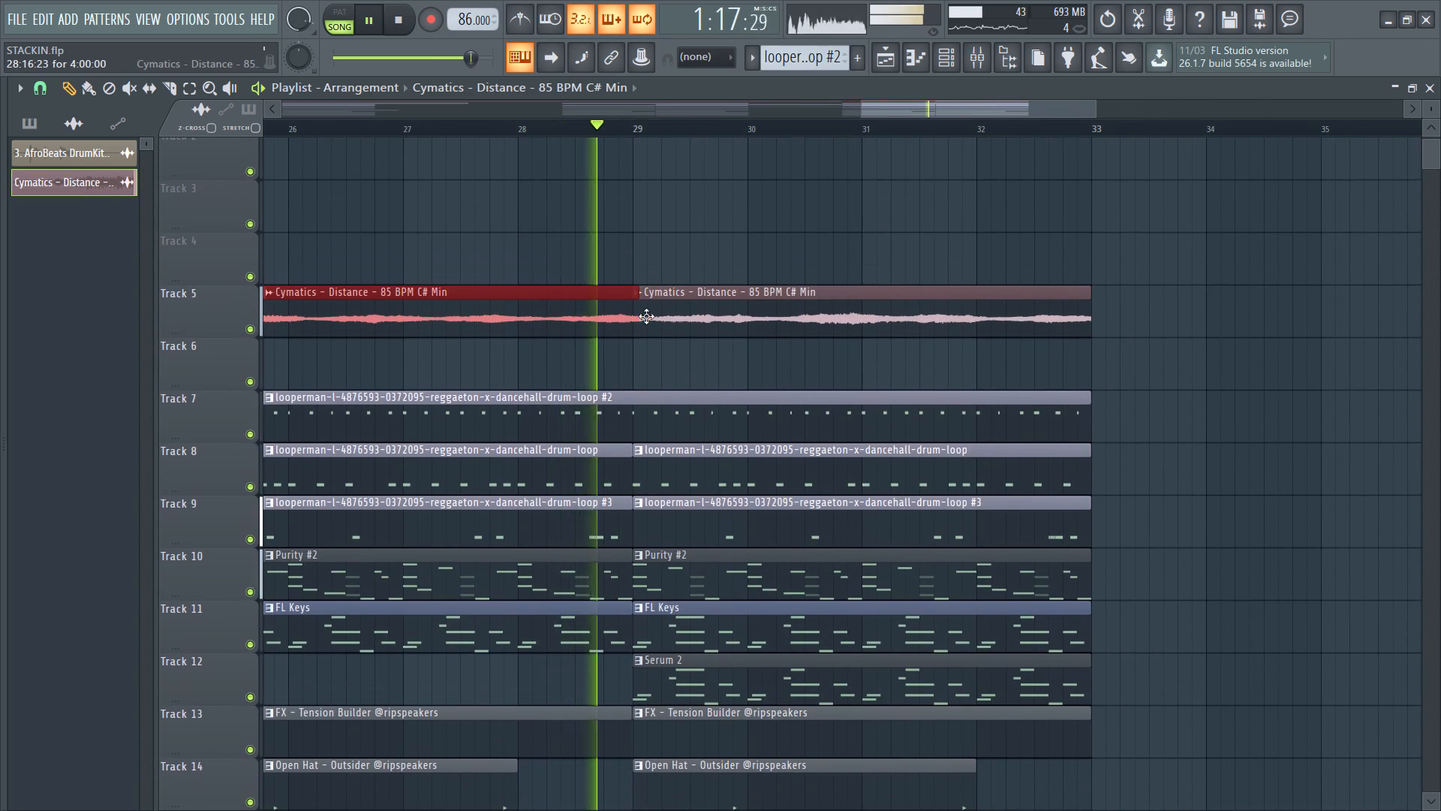
scroll(646, 318, "up", 5, "ctrl")
scroll(561, 324, "down", 7, "ctrl")
scroll(406, 315, "down", 4, "ctrl")
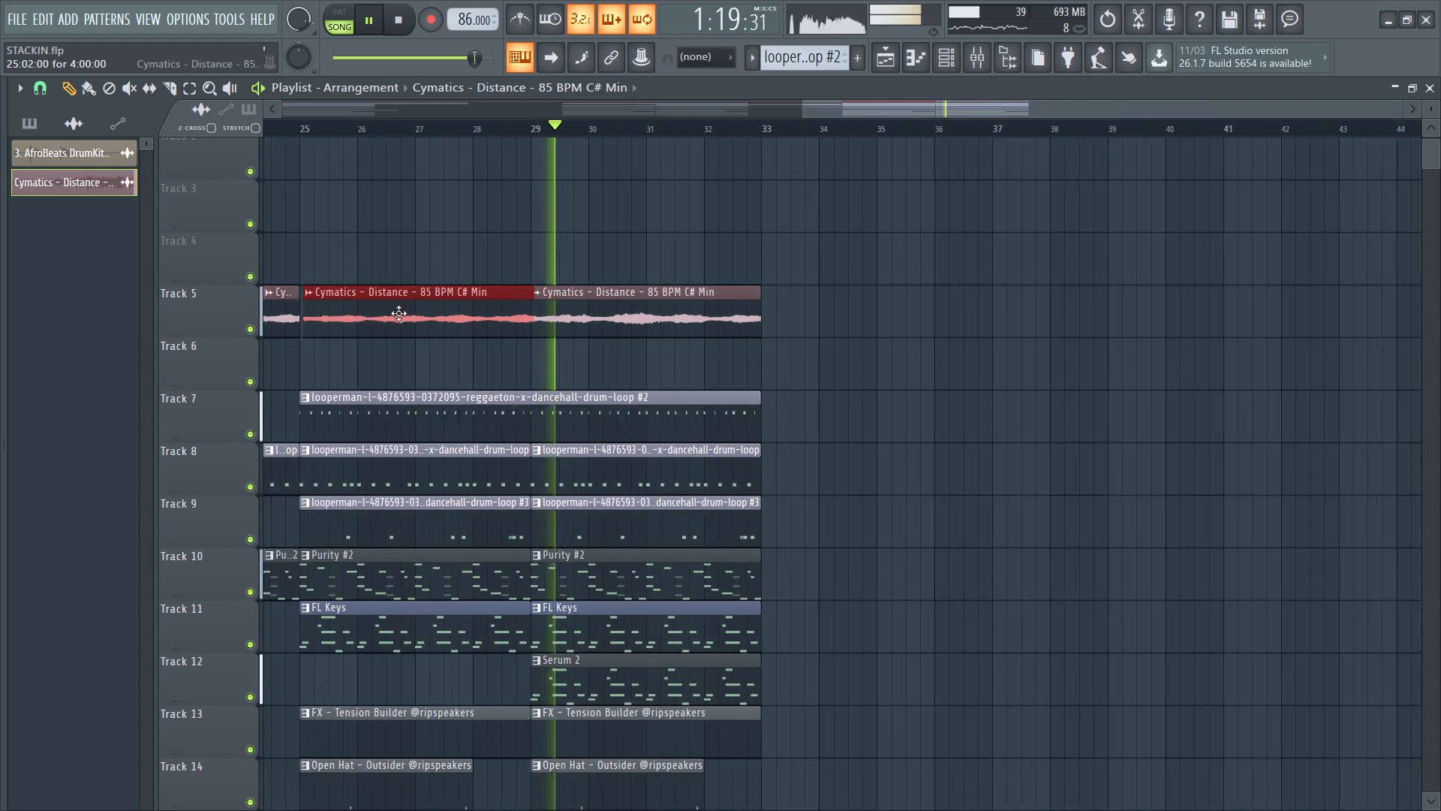
scroll(333, 327, "up", 10, "ctrl")
left_click_drag(373, 309, 359, 312)
scroll(345, 313, "up", 4, "ctrl")
scroll(345, 314, "down", 2, "ctrl")
scroll(344, 314, "up", 3, "ctrl")
scroll(344, 315, "down", 4, "ctrl")
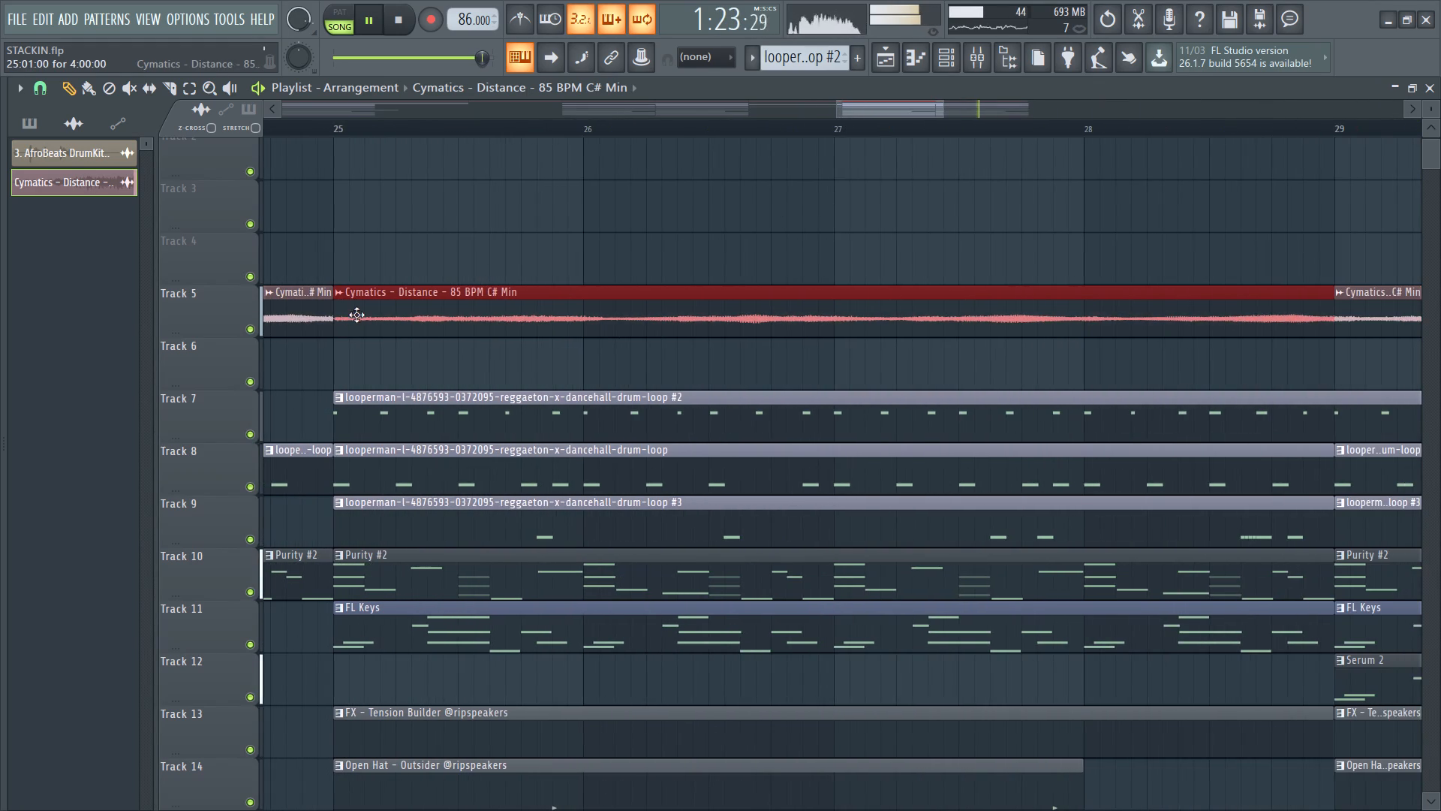
Delete the Serum 2 clip at bar 29 on Track 12.
scroll(347, 324, "down", 10, "ctrl")
right_click(677, 670)
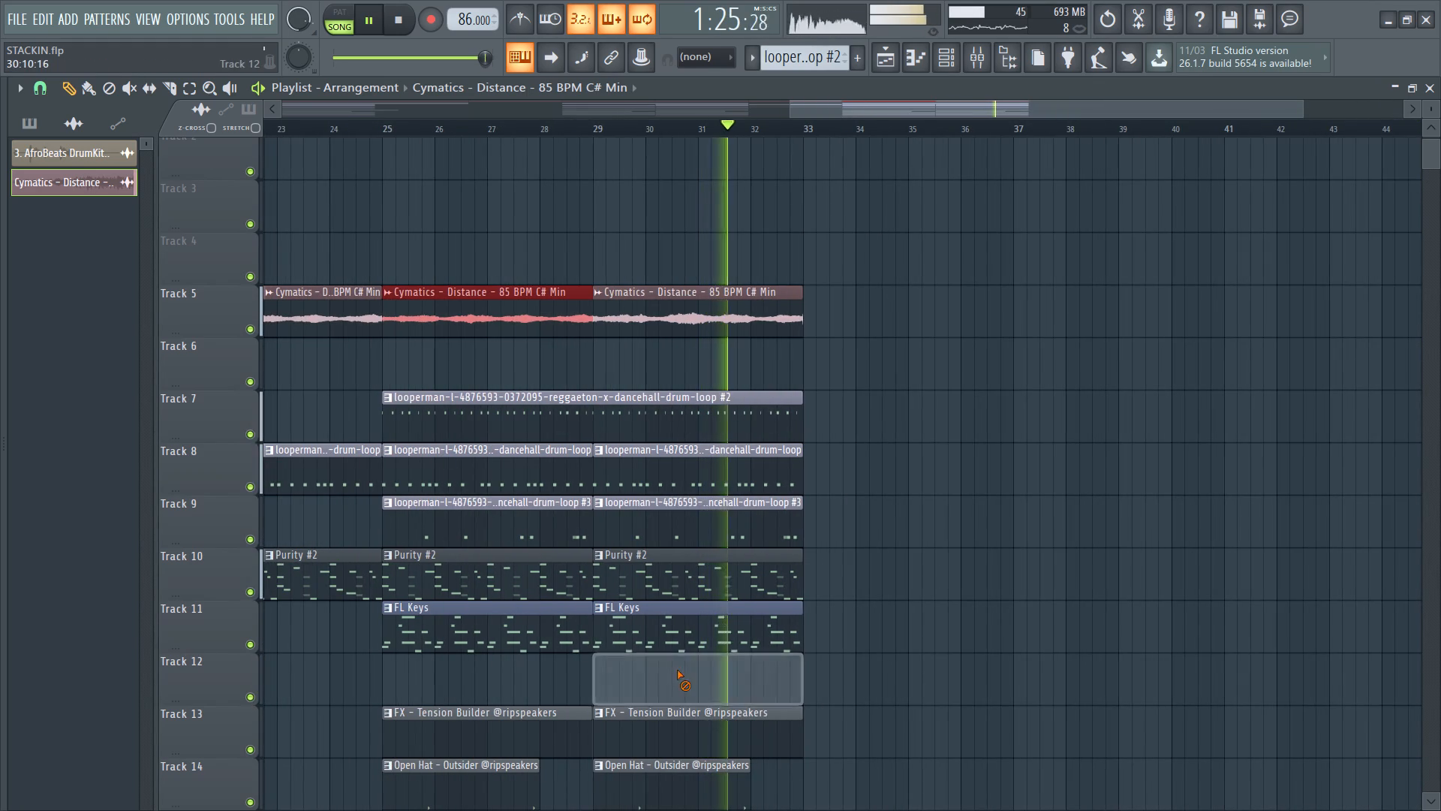
Check how the Cymatics clips on Track 5 meet at bars 29 and 25 and line up with the tracks below.
scroll(638, 641, "down", 3)
scroll(654, 547, "up", 3)
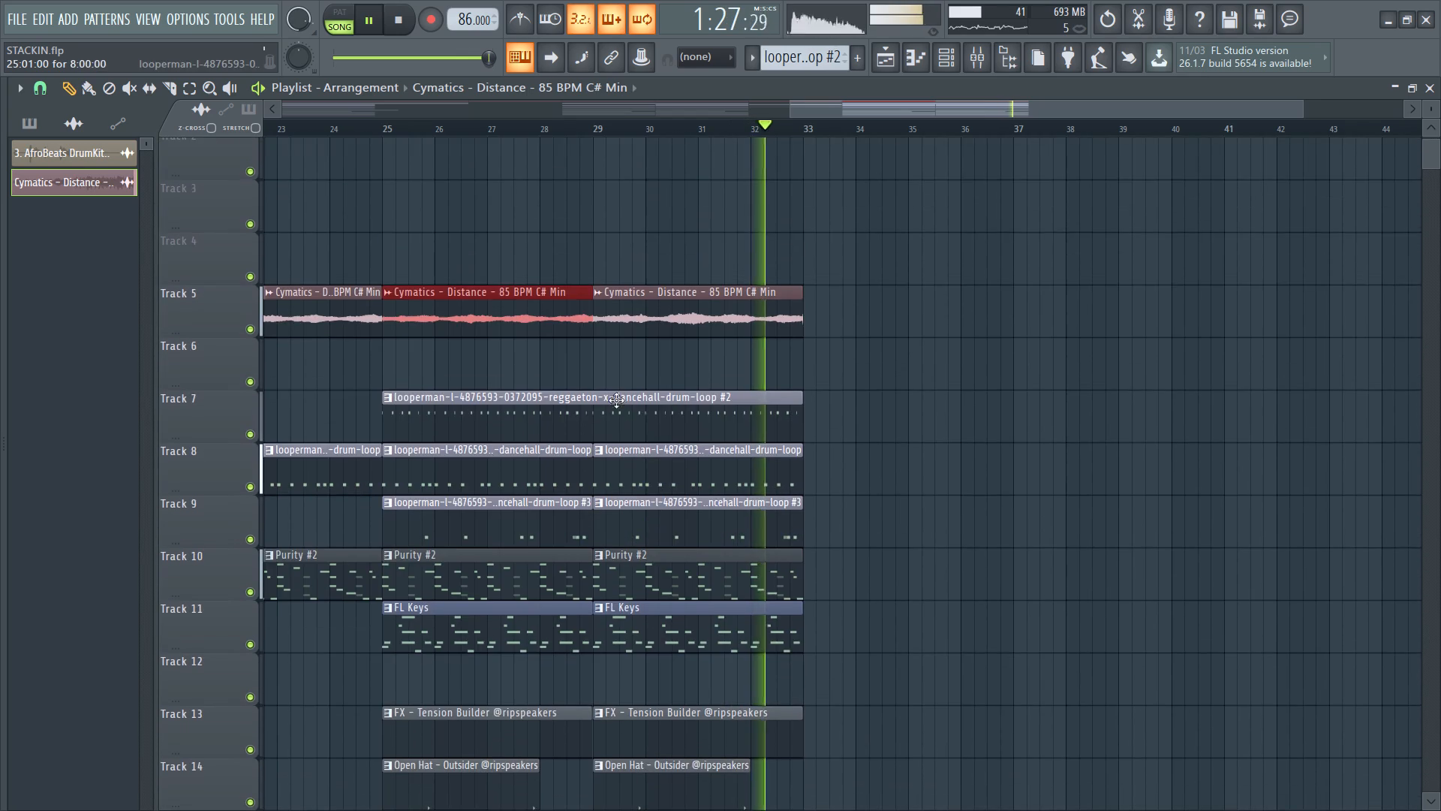
scroll(603, 393, "up", 3, "ctrl")
scroll(445, 284, "up", 5, "ctrl")
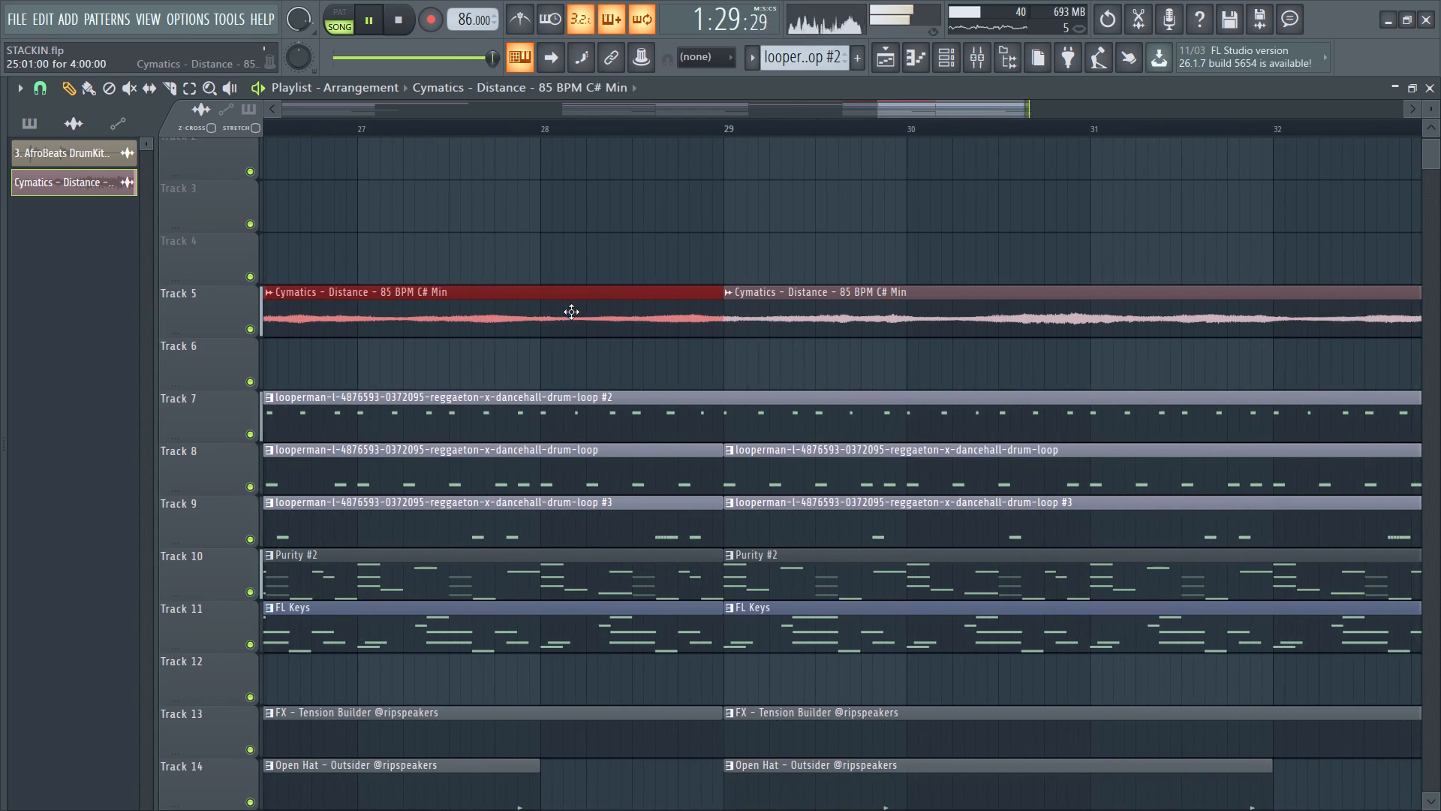
scroll(569, 311, "up", 3, "ctrl")
scroll(582, 316, "down", 8, "ctrl")
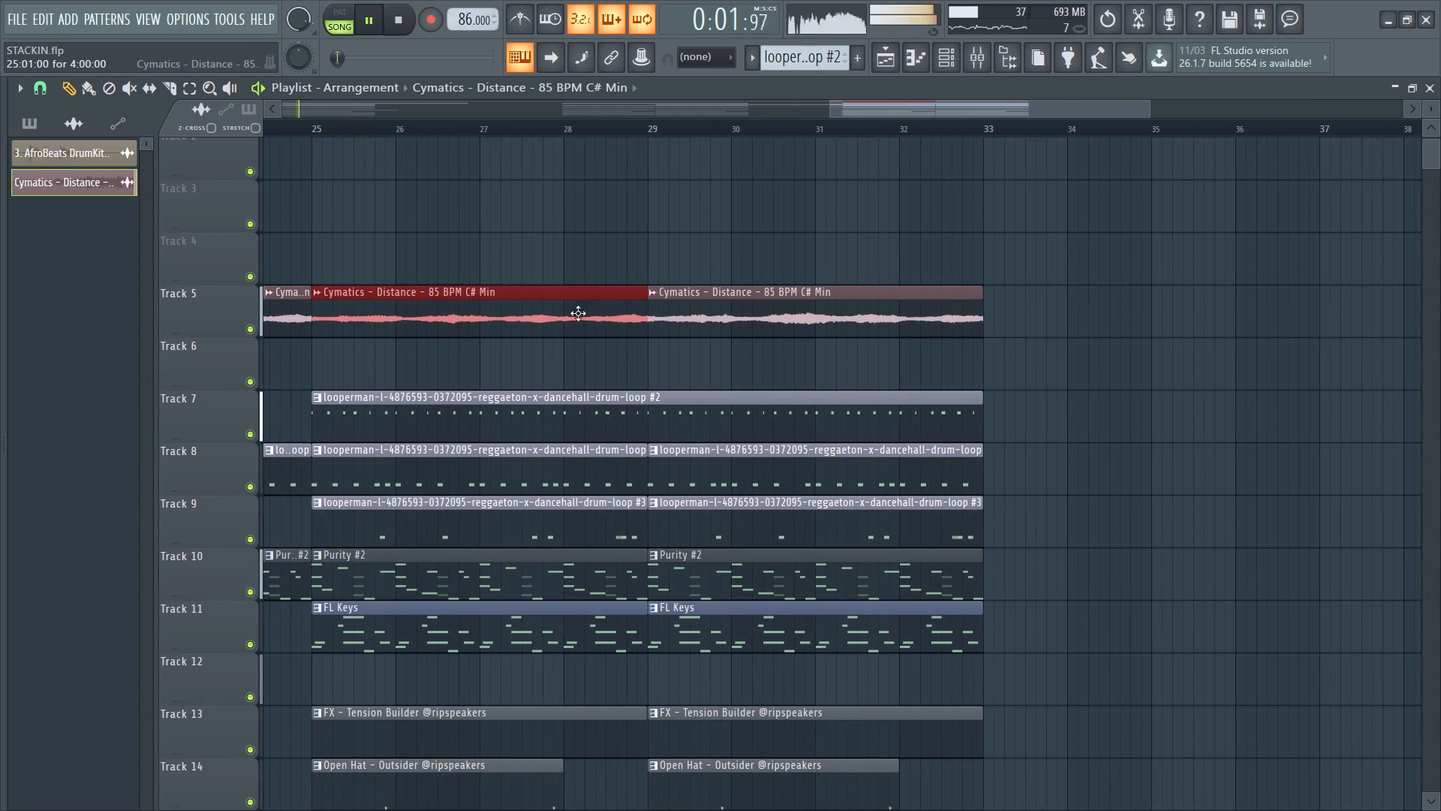
scroll(344, 327, "up", 18, "ctrl")
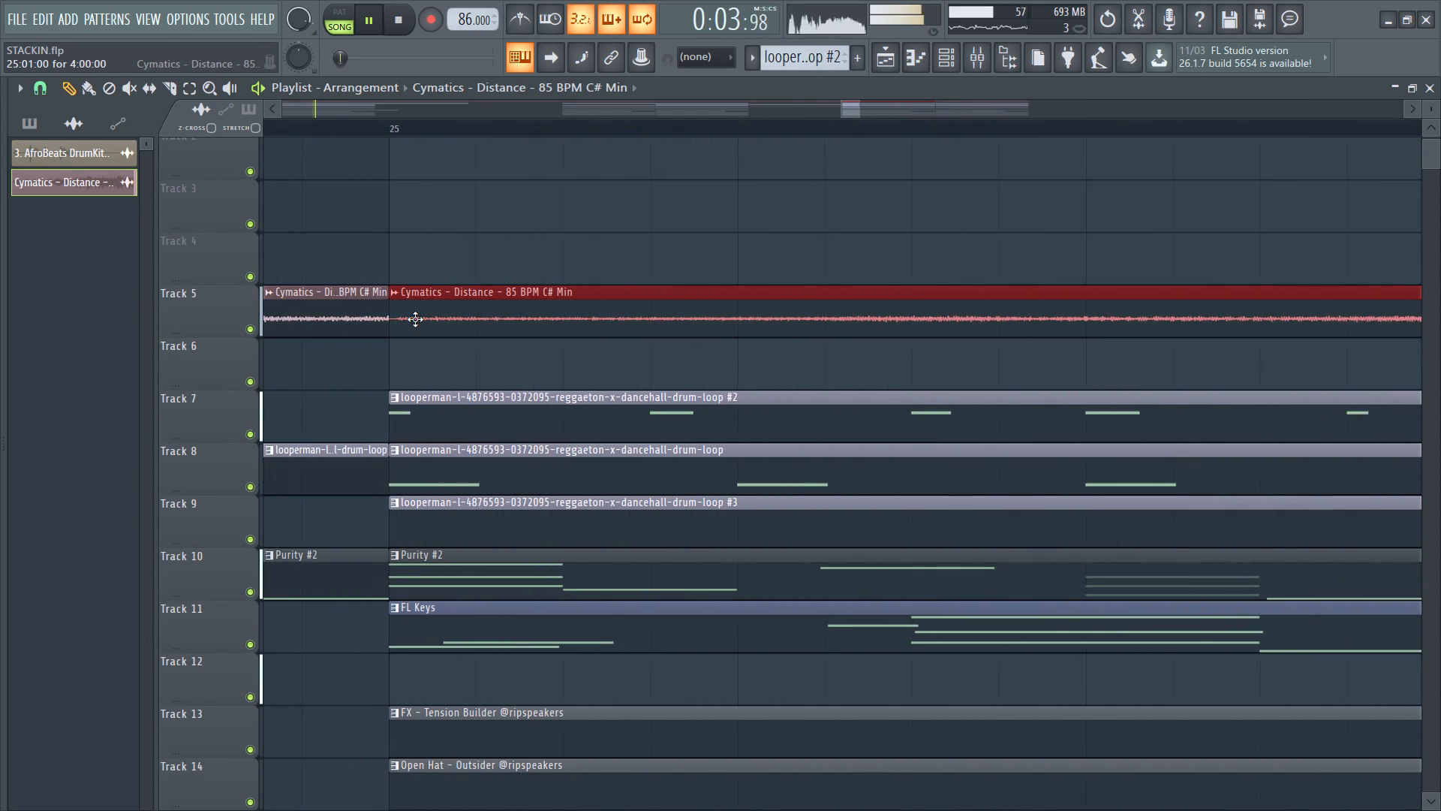
scroll(415, 319, "up", 3, "ctrl")
scroll(393, 321, "down", 18, "ctrl")
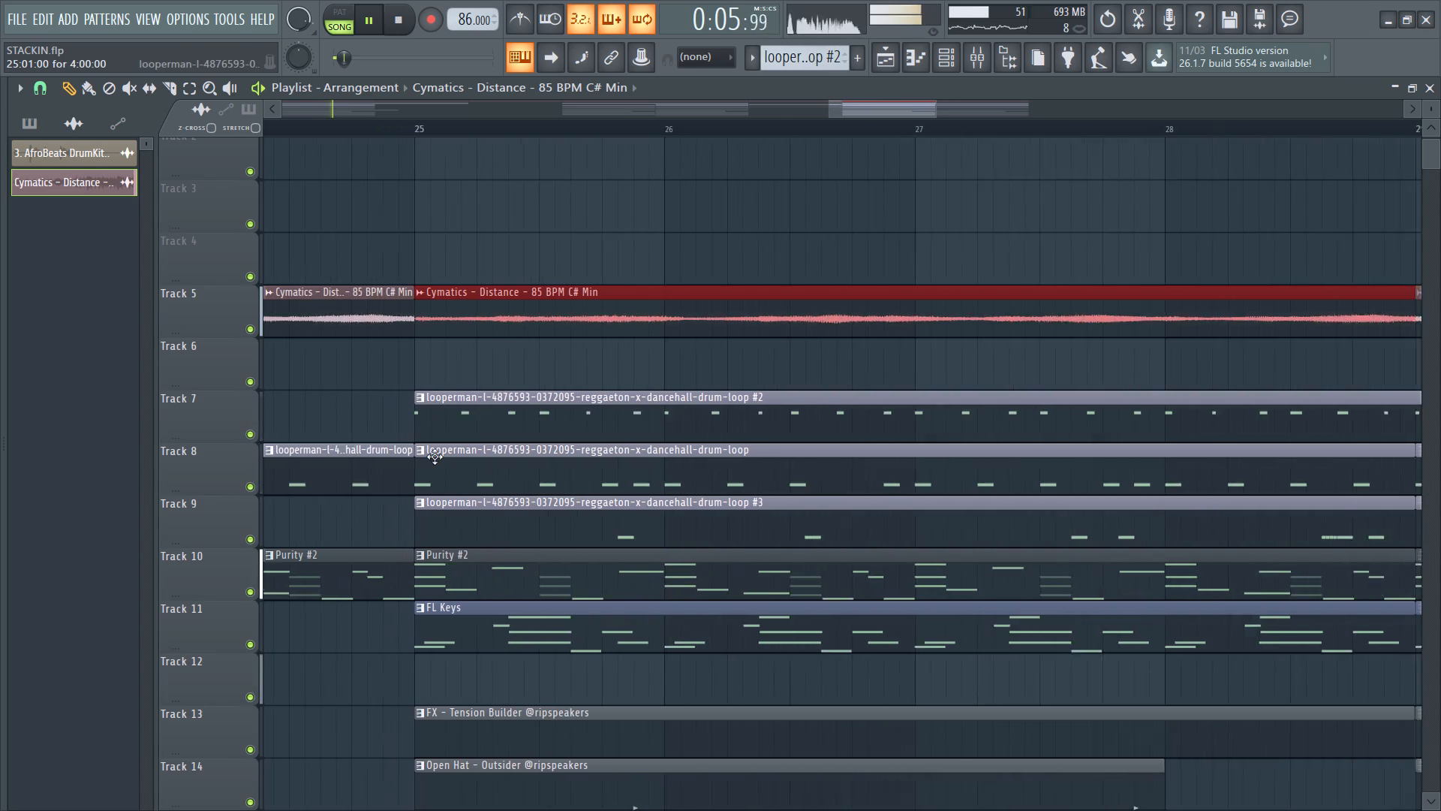
Copy the opening section's clips between bars 1 and 9 on Tracks 5 to 18 and place the duplicate block around bar 33.
scroll(435, 457, "down", 14, "ctrl")
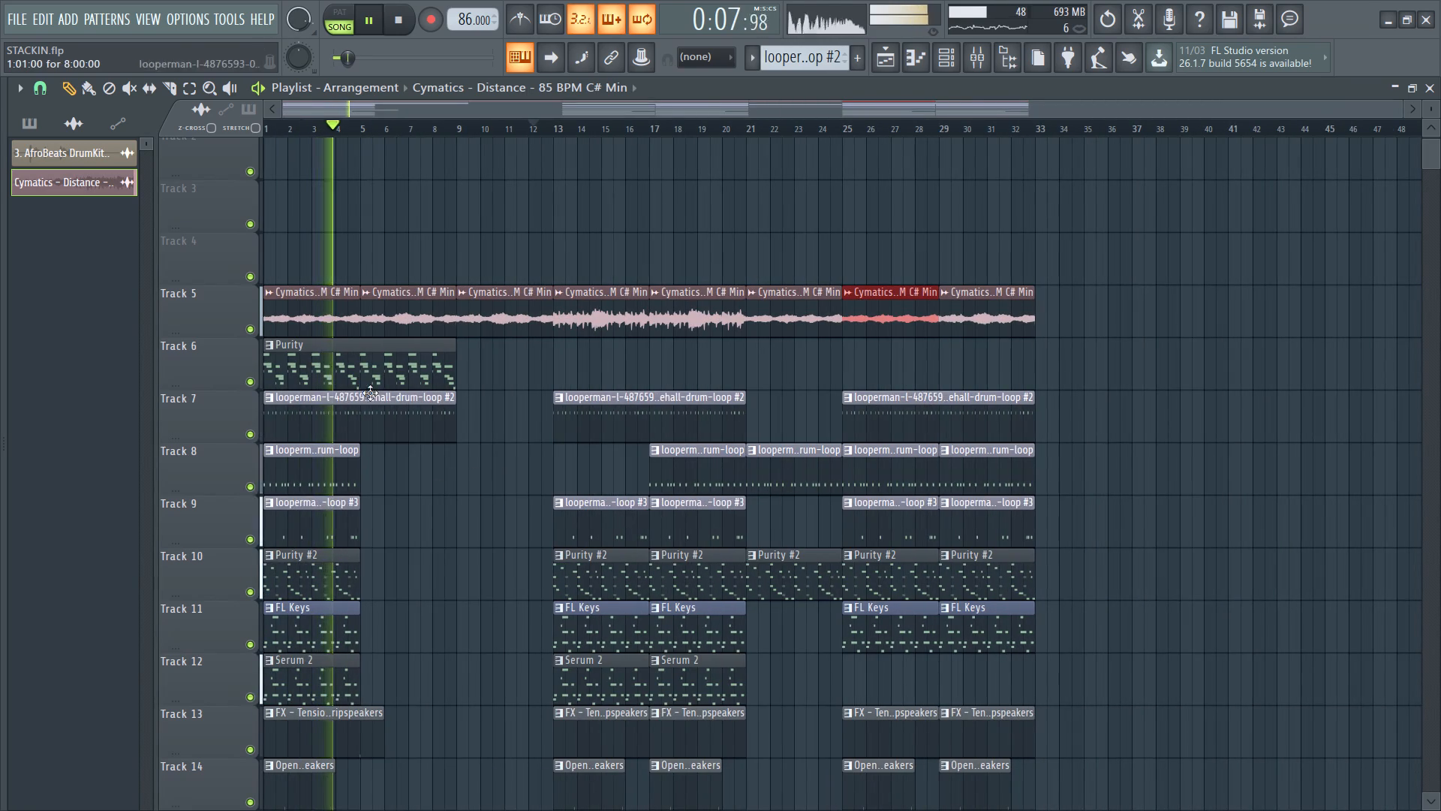
scroll(372, 371, "down", 2)
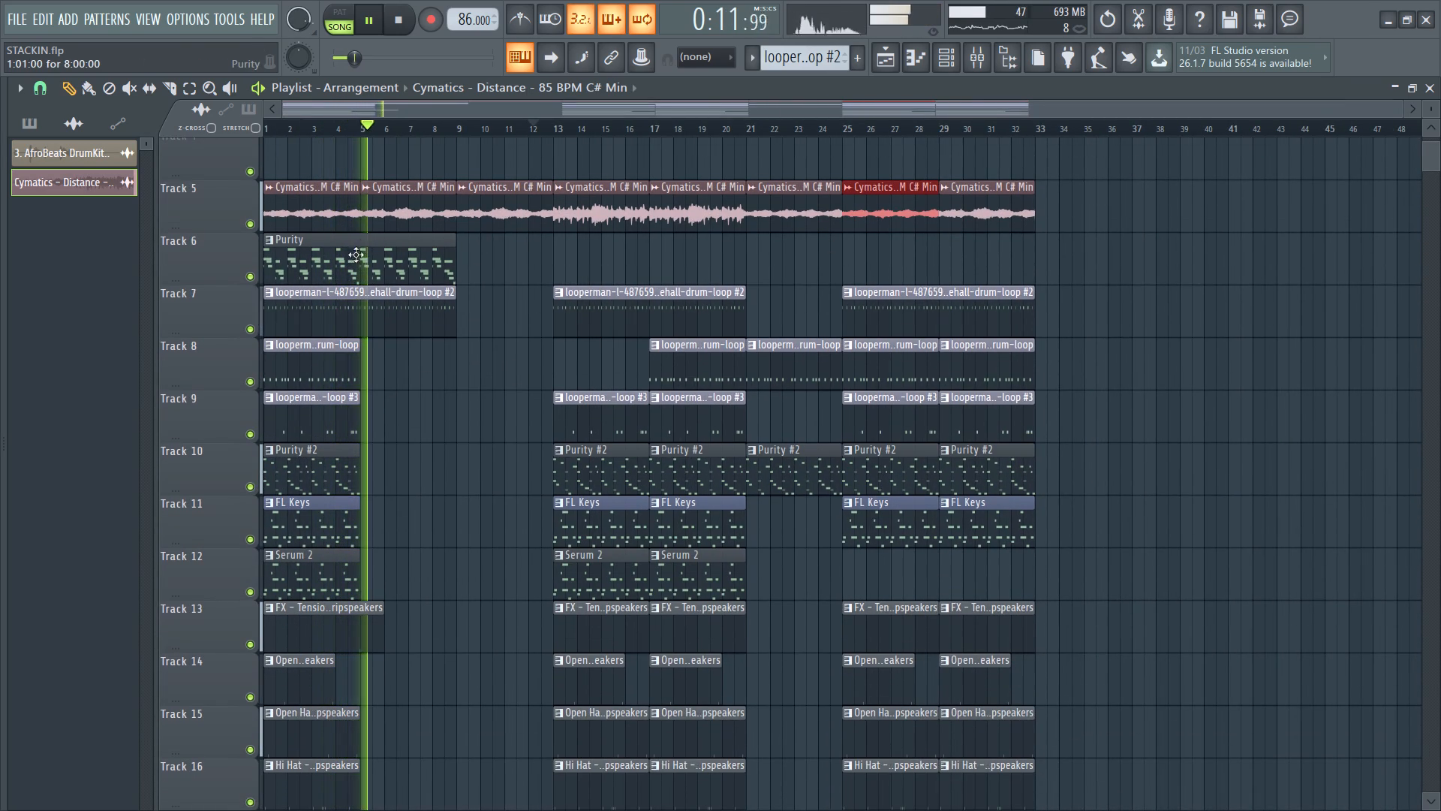
scroll(414, 578, "down", 3)
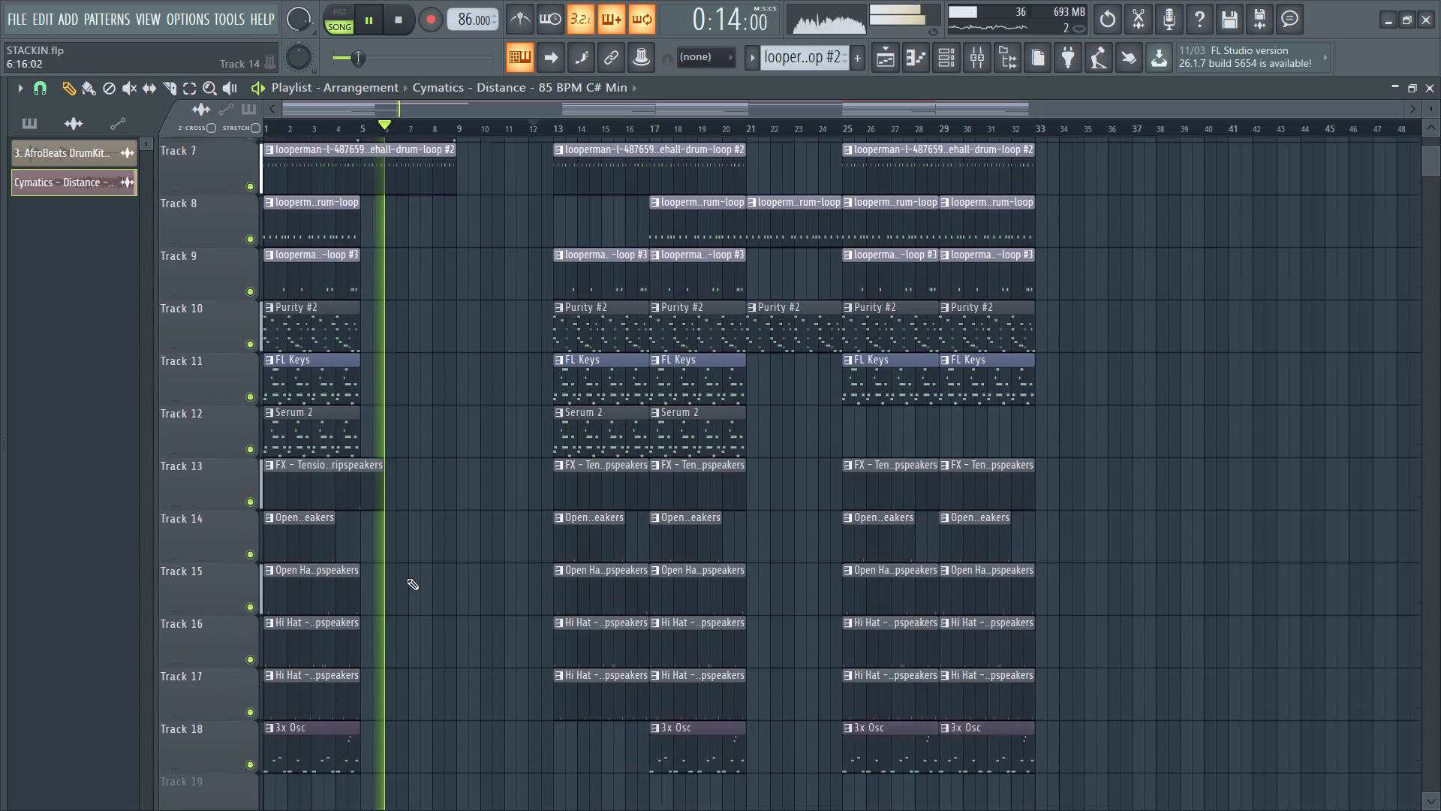
scroll(410, 705, "down", 1)
left_click_drag(396, 720, 312, 203, "ctrl")
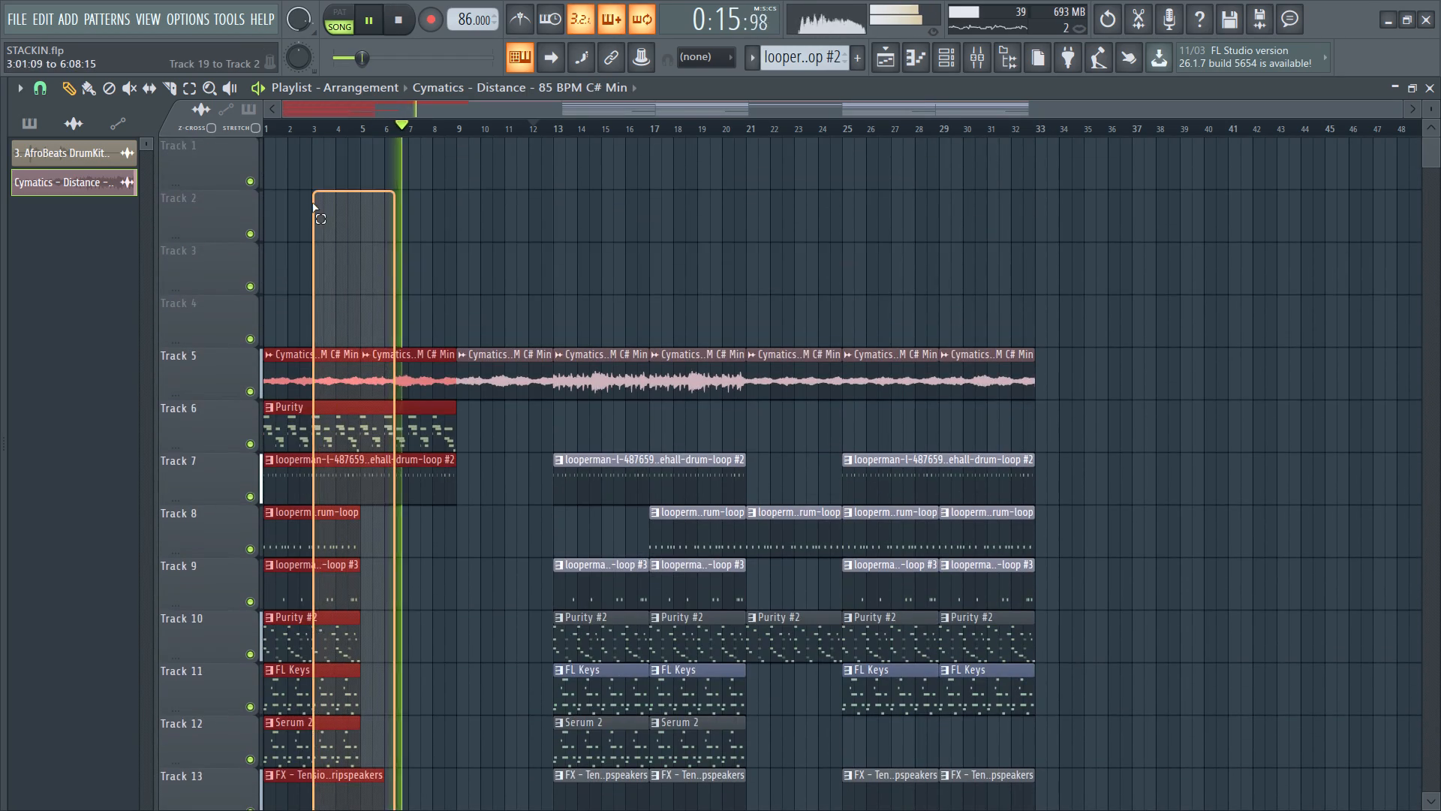
left_click_drag(312, 203, 309, 205, "ctrl")
key("ctrl+c")
key("ctrl+v")
left_click_drag(412, 353, 1241, 360)
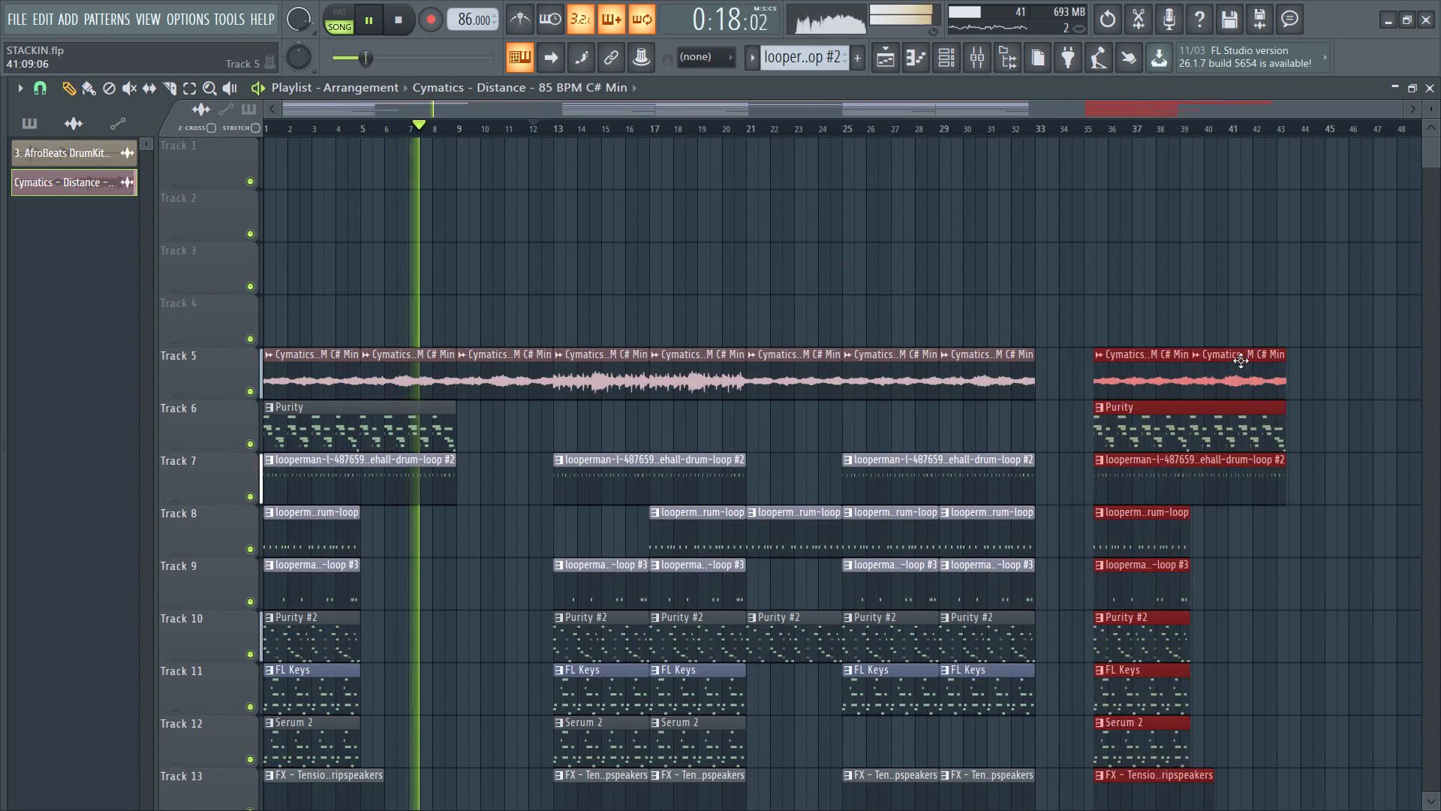
left_click_drag(1241, 360, 1180, 350)
Restart playback from the beginning and nudge the duplicated block so its clips start exactly at bar 33.
scroll(1094, 393, "up", 7, "ctrl")
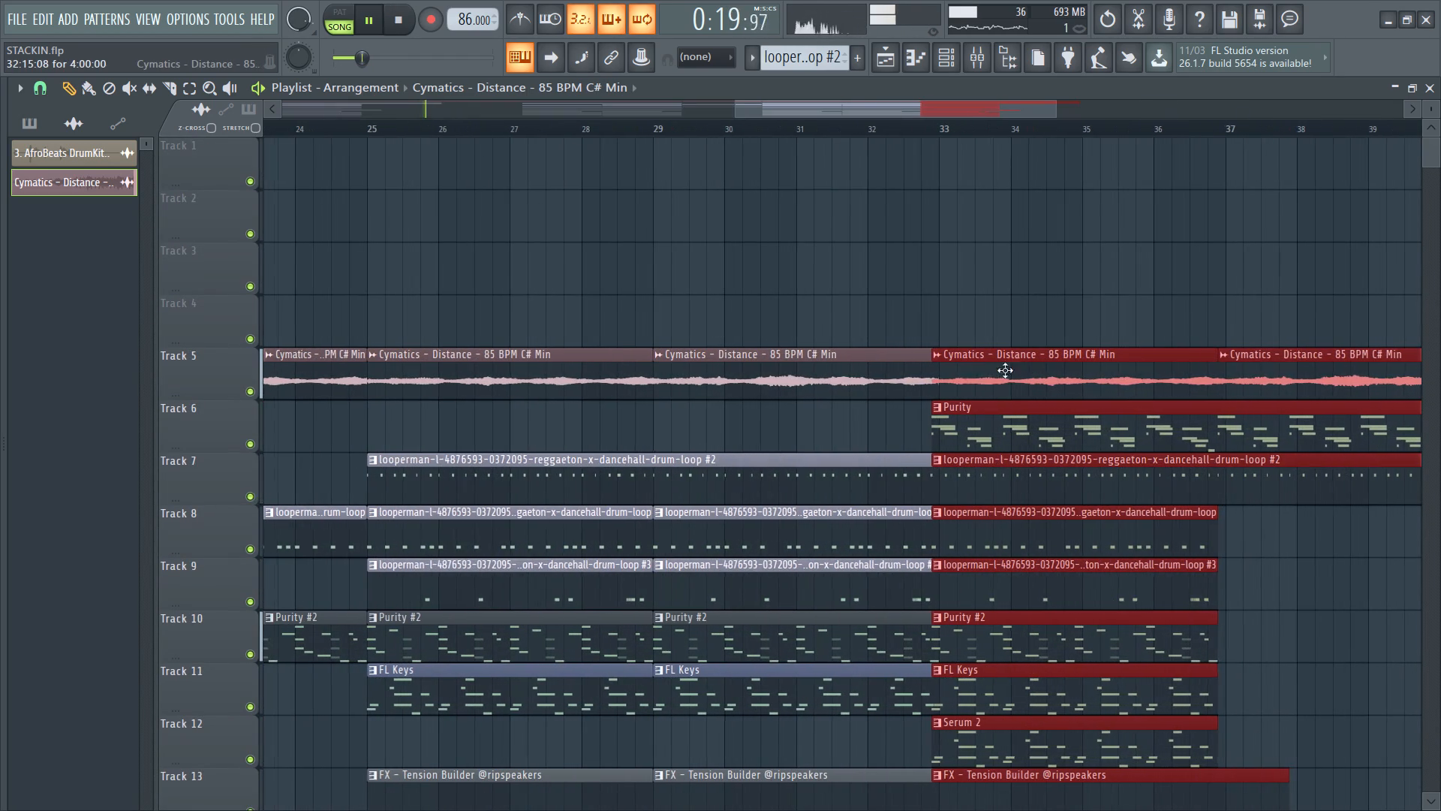
key("space")
double_click(412, 17)
key("space")
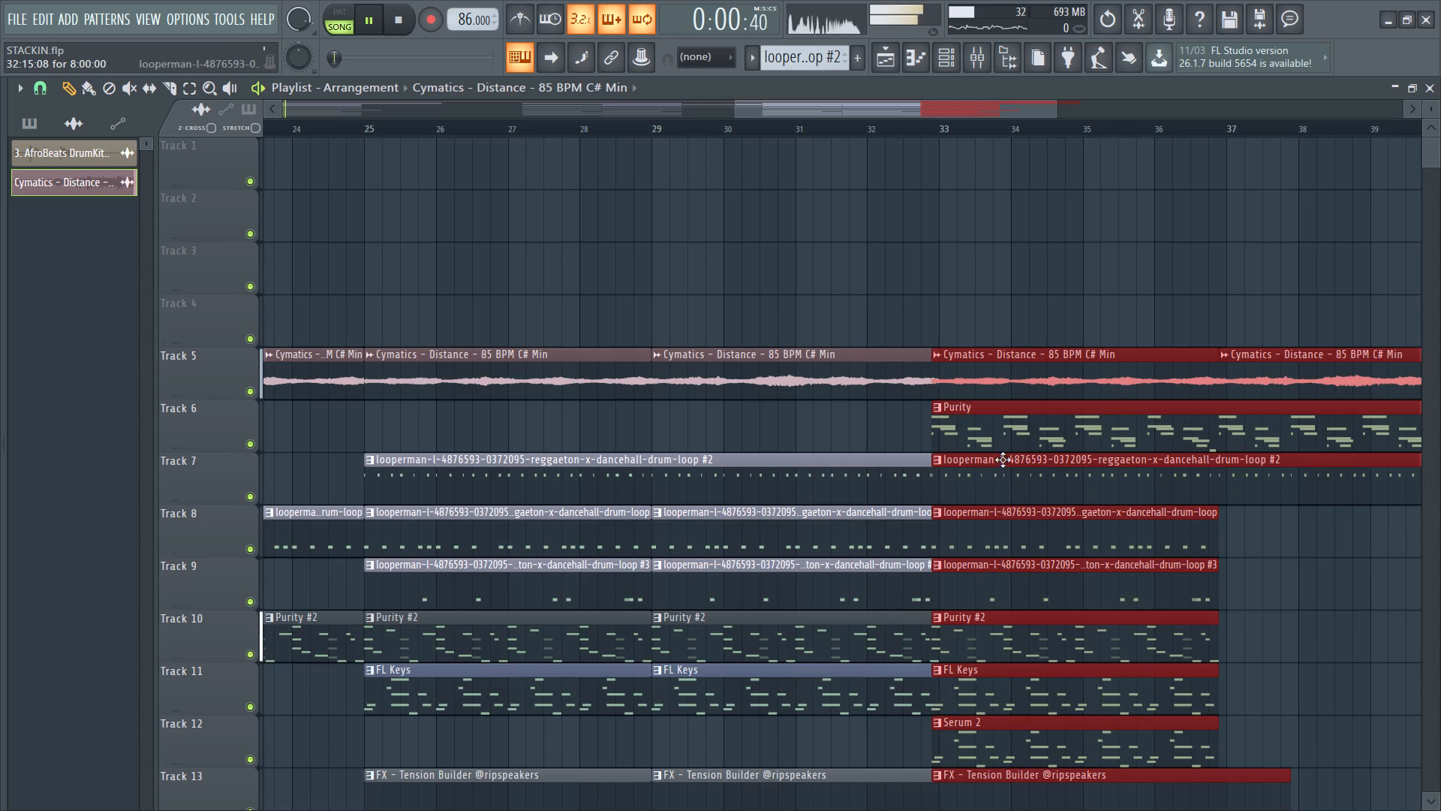
scroll(986, 421, "up", 6, "ctrl")
left_click_drag(939, 372, 959, 381)
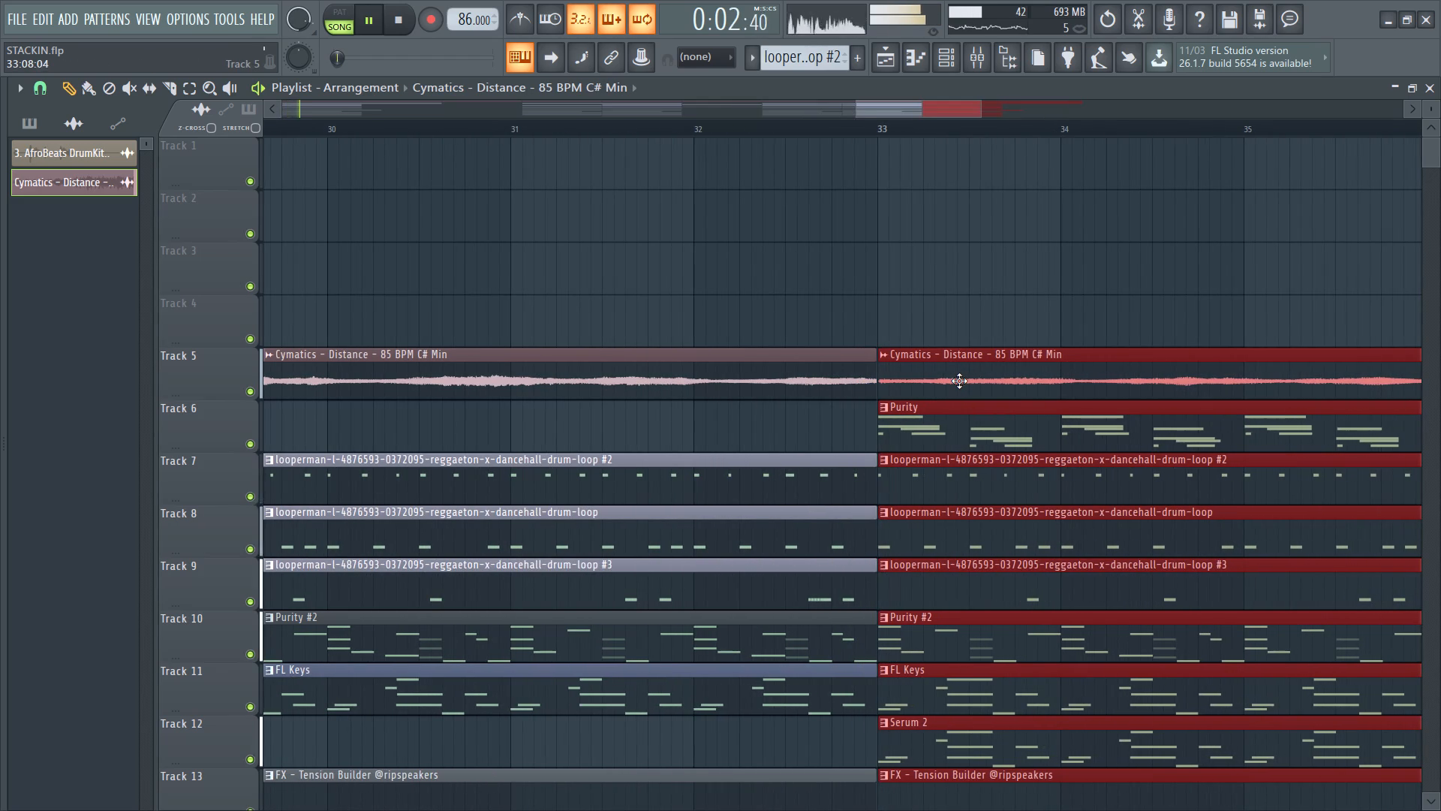
left_click_drag(959, 381, 958, 381)
scroll(916, 388, "up", 11, "ctrl")
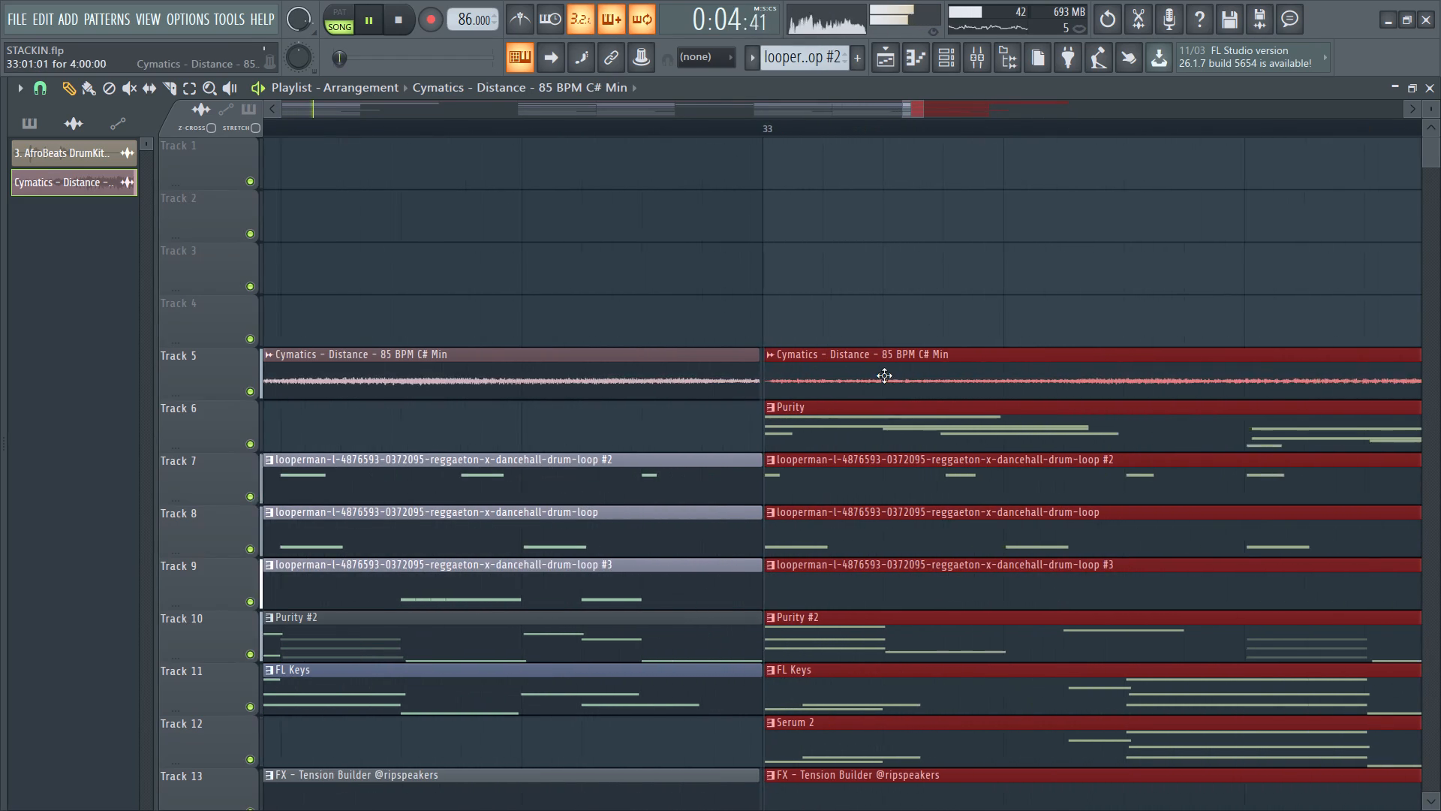
left_click(857, 369)
scroll(829, 379, "up", 7, "ctrl")
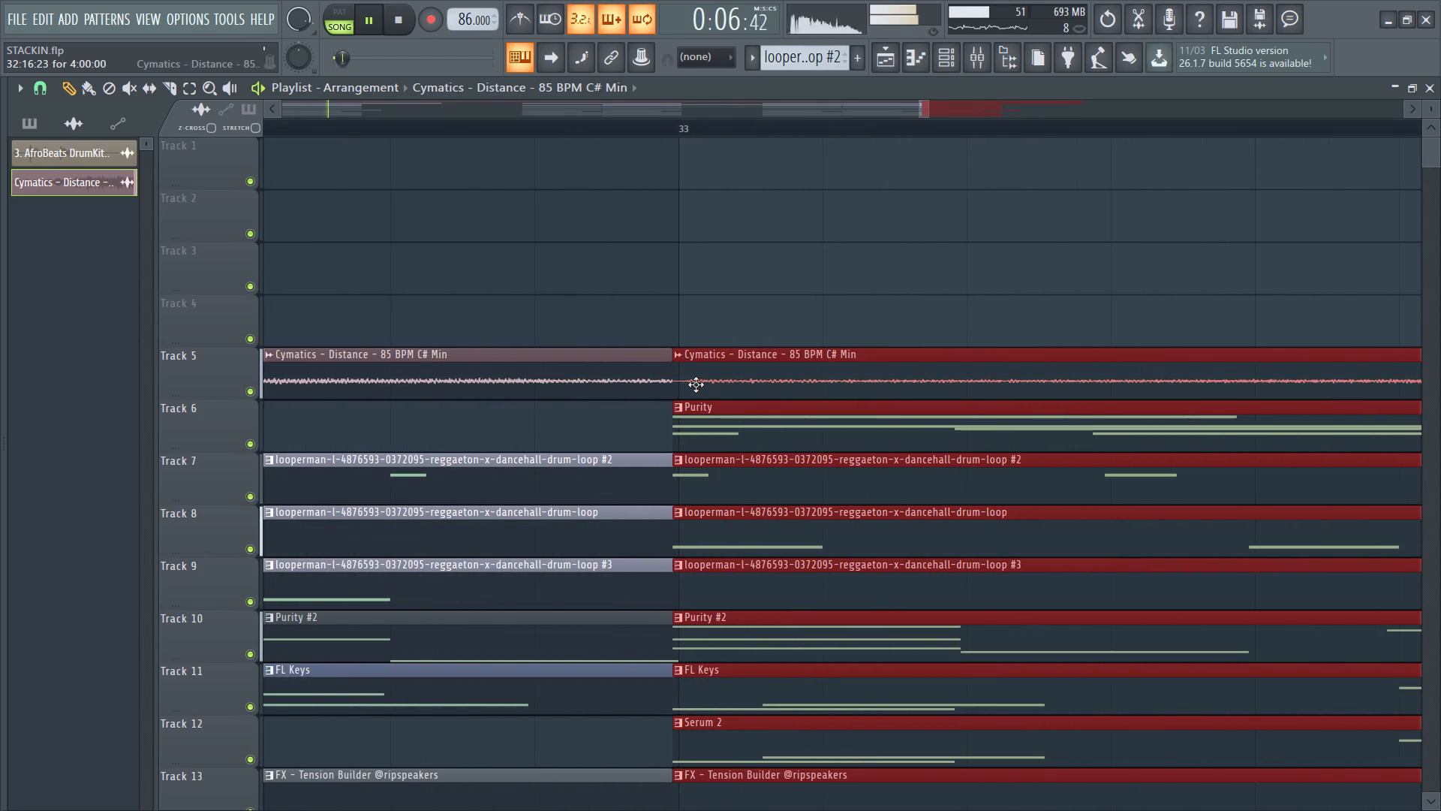
left_click(696, 384)
Deselect the duplicated block and check how the clips meet at bars 29 and 33 across Tracks 5 to 13.
scroll(648, 410, "down", 11, "ctrl")
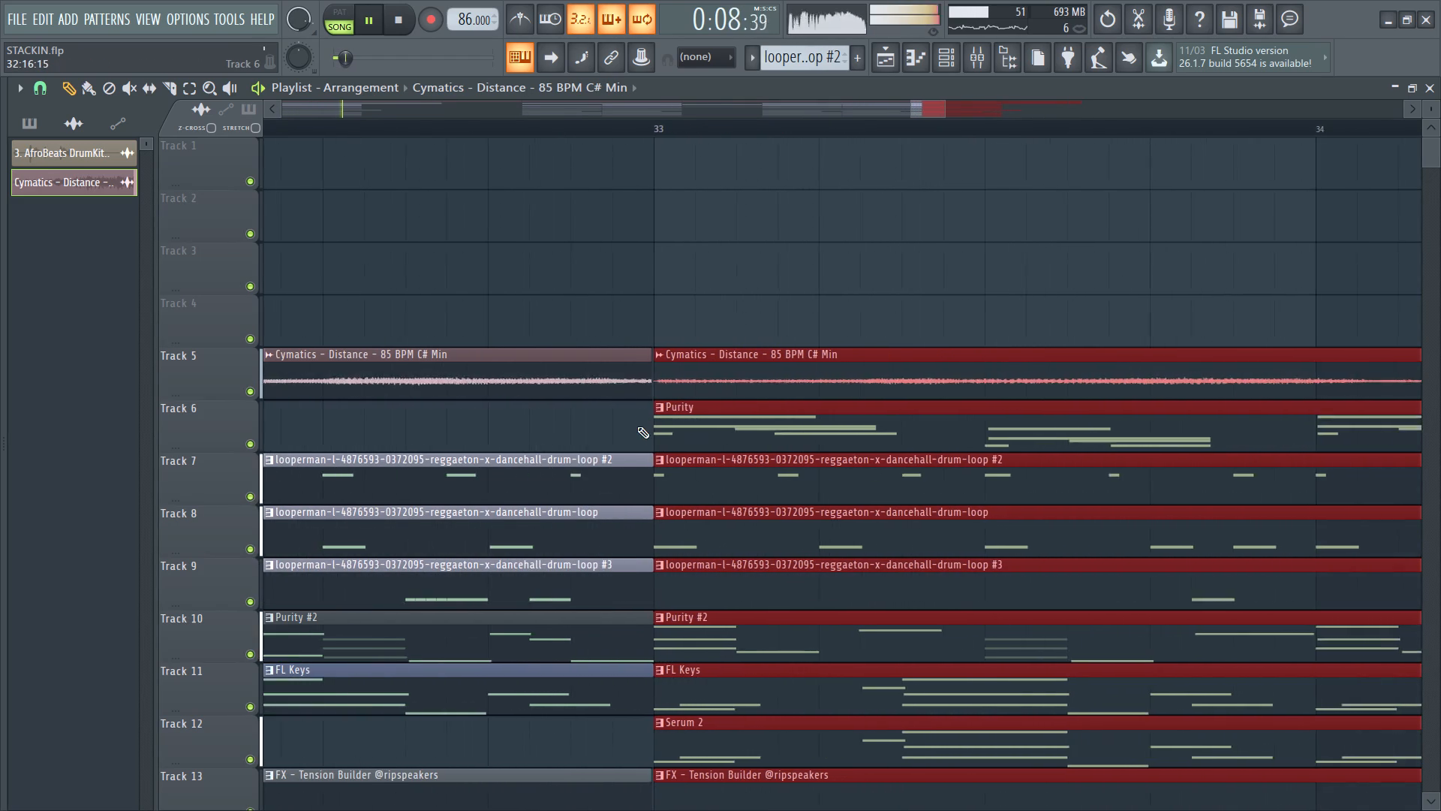
scroll(637, 427, "down", 8, "ctrl")
scroll(460, 409, "down", 4, "ctrl")
scroll(323, 391, "up", 6, "ctrl")
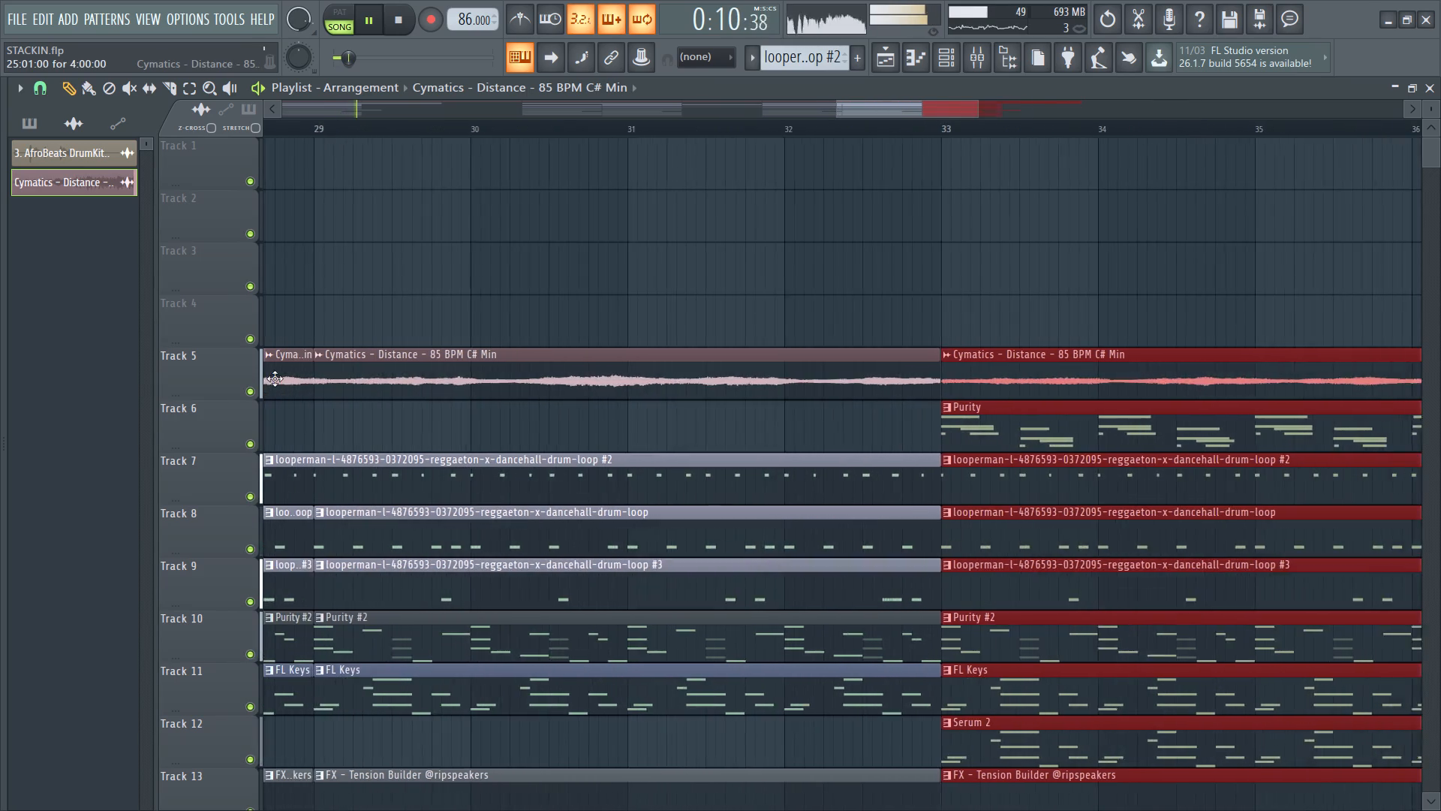
scroll(275, 378, "up", 11, "ctrl")
scroll(417, 379, "up", 3, "ctrl")
left_click(501, 379)
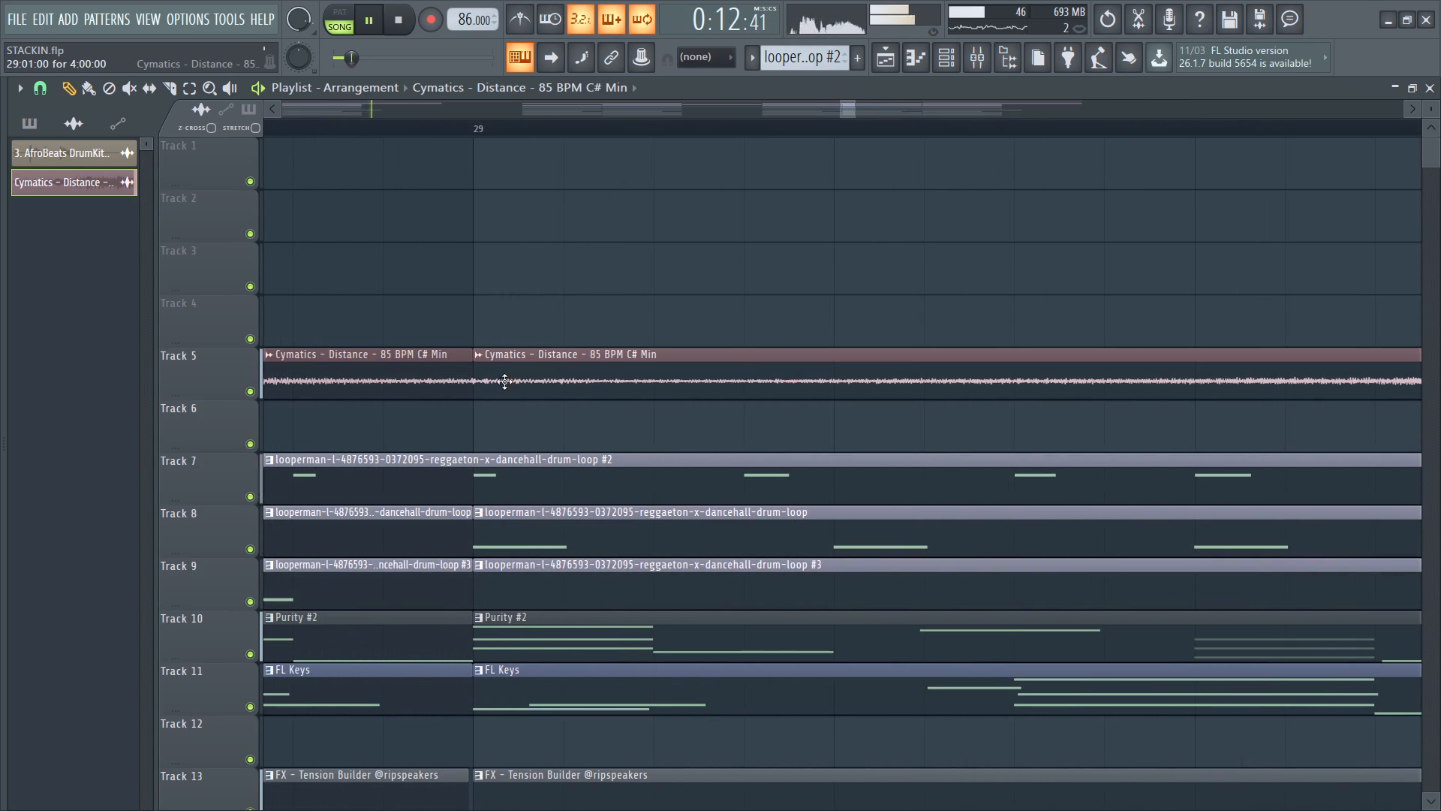
scroll(488, 378, "down", 20, "ctrl")
scroll(488, 378, "down", 1, "ctrl")
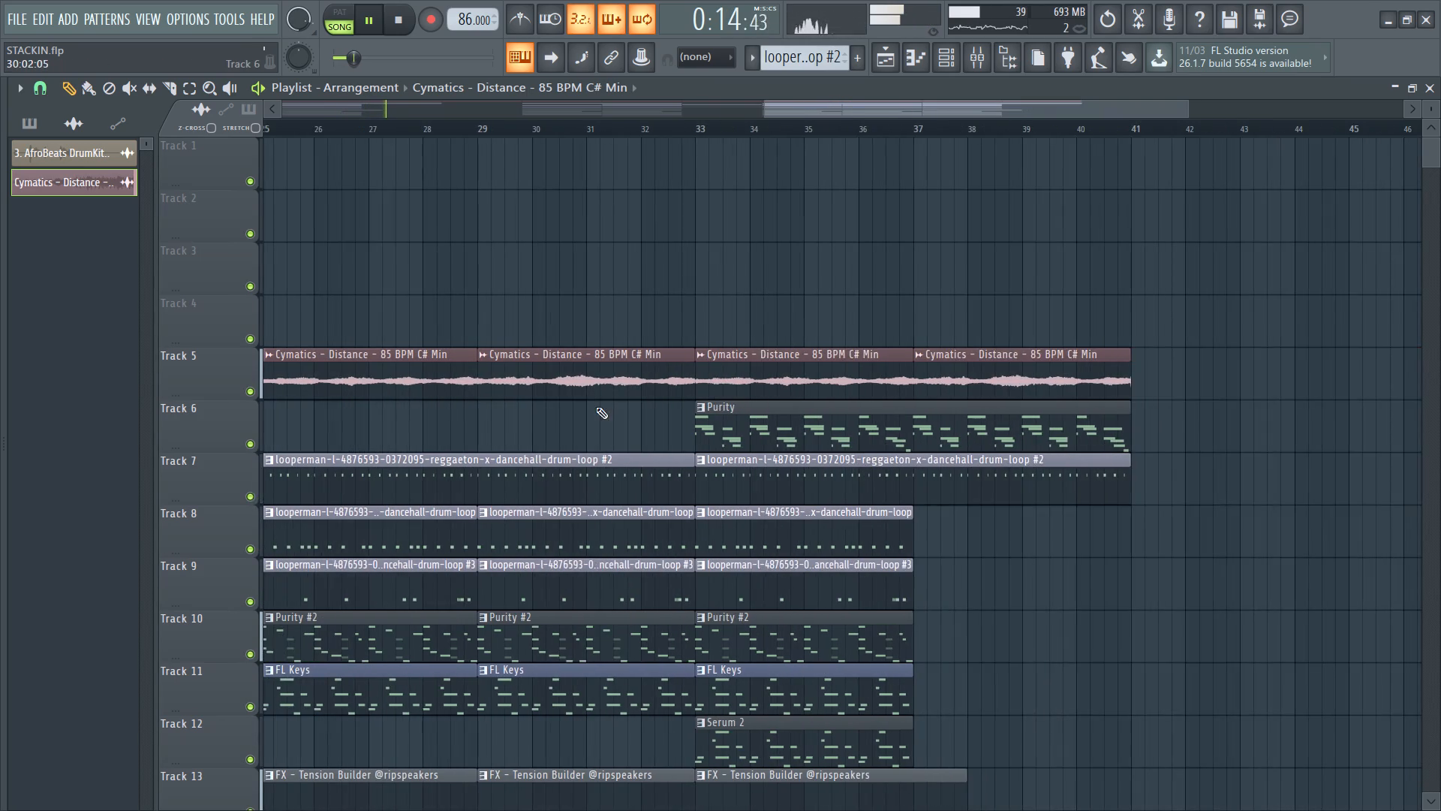
scroll(720, 447, "up", 13, "ctrl")
scroll(616, 437, "down", 7, "ctrl")
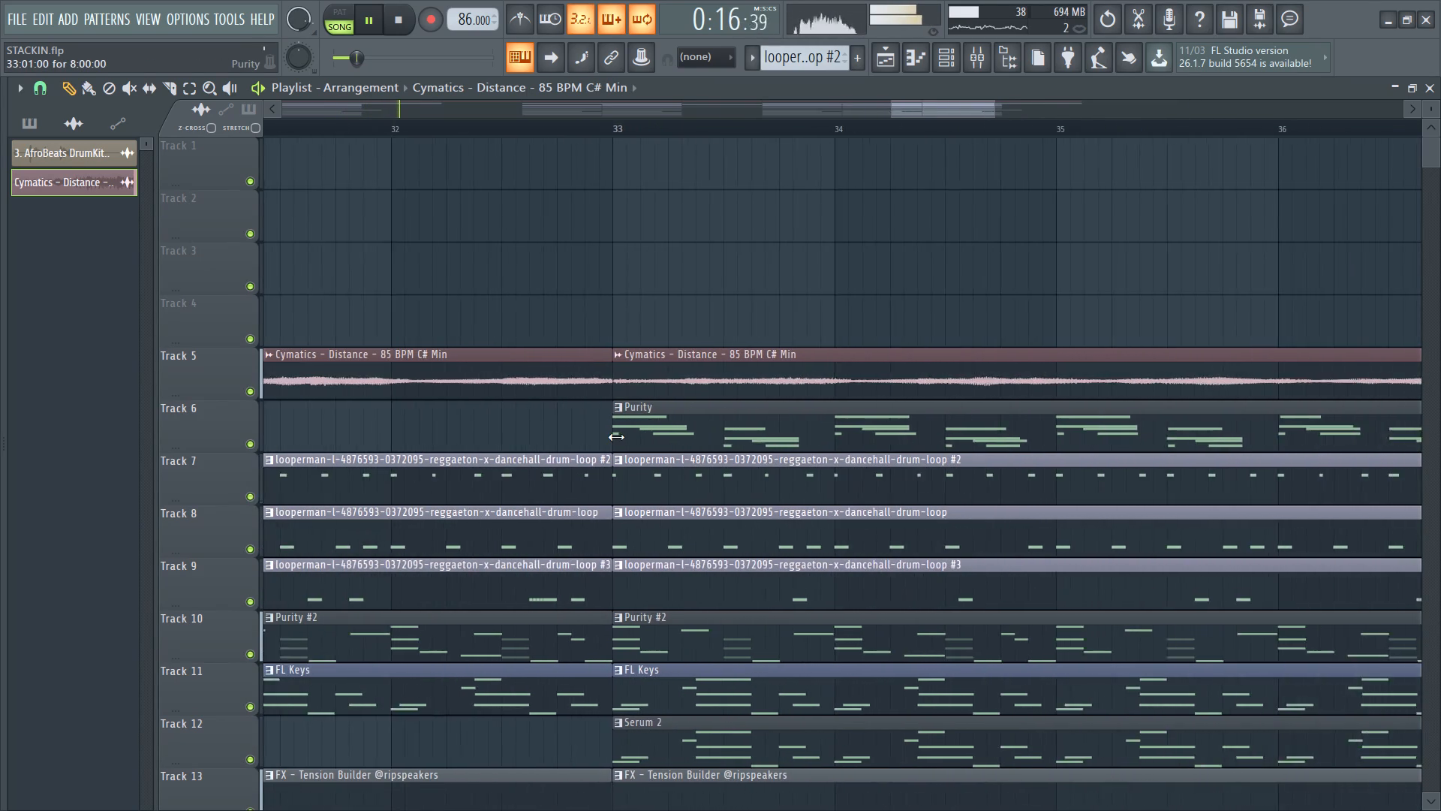
Examine which clips play on Tracks 5 to 18 from bar 6 through the section starting at bar 13.
scroll(616, 437, "down", 11, "ctrl")
scroll(616, 436, "down", 3)
scroll(616, 436, "down", 3, "ctrl")
scroll(624, 436, "down", 3)
scroll(456, 427, "up", 4, "ctrl")
scroll(453, 446, "down", 2)
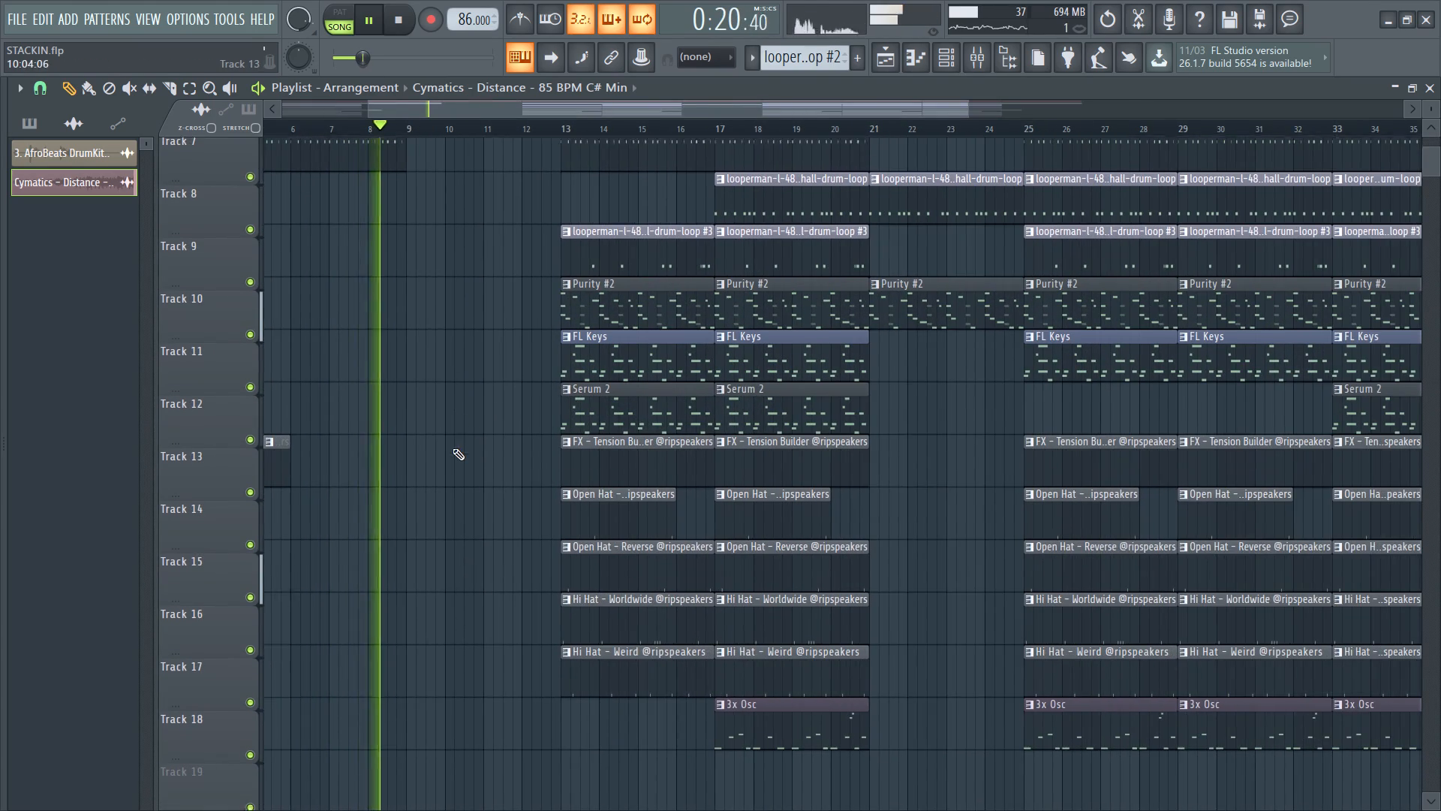
scroll(453, 448, "down", 2)
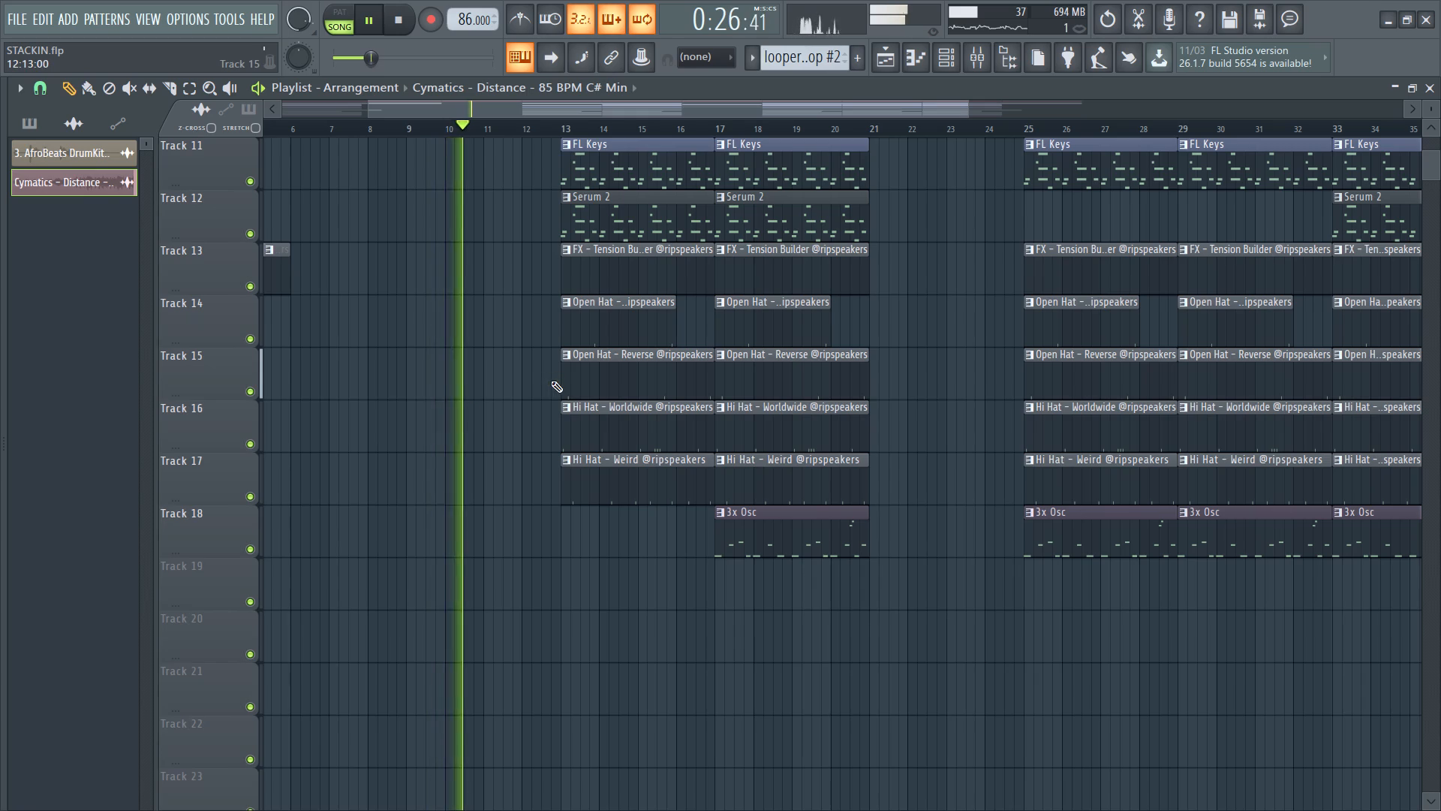
scroll(551, 381, "up", 9)
scroll(538, 333, "down", 3)
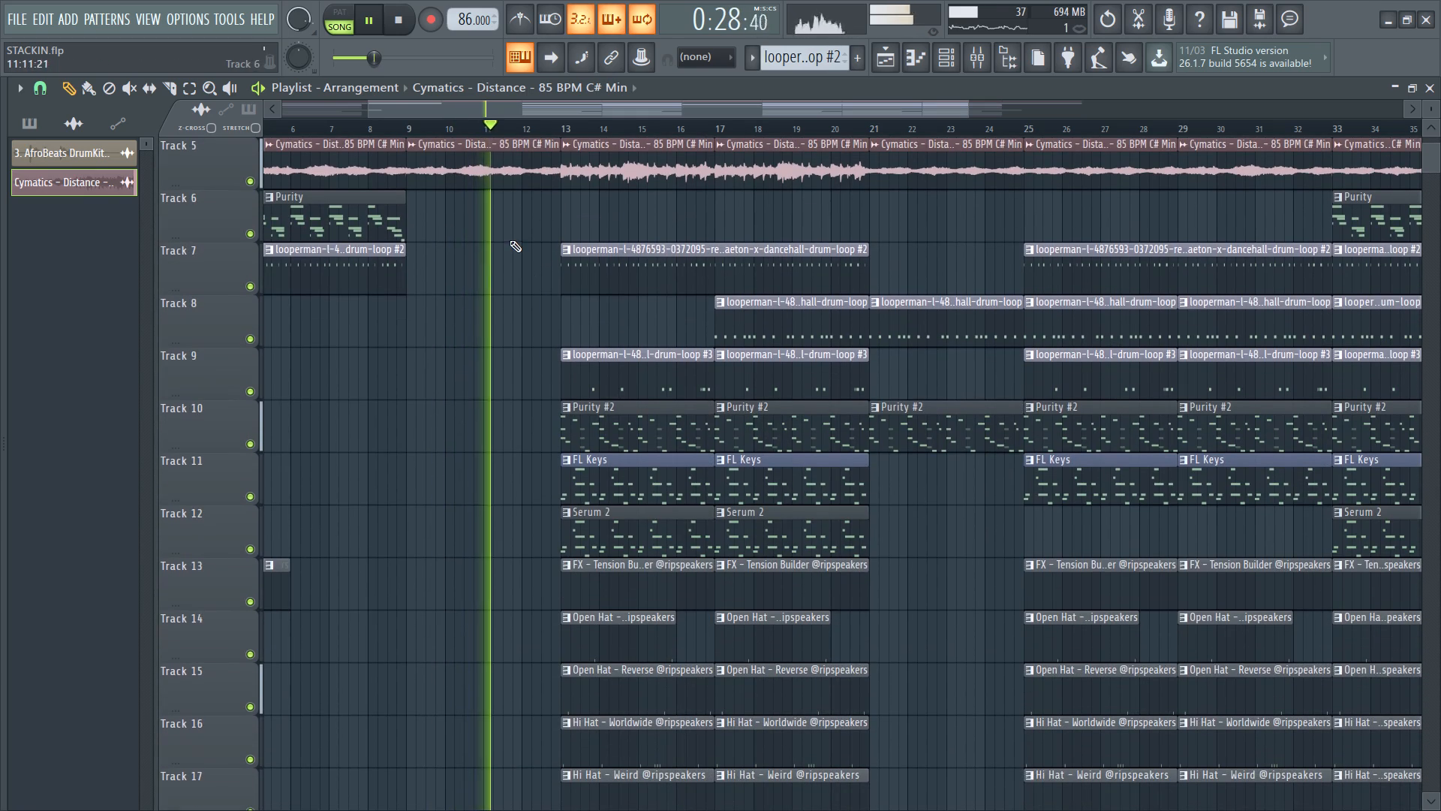
scroll(646, 360, "up", 3, "ctrl")
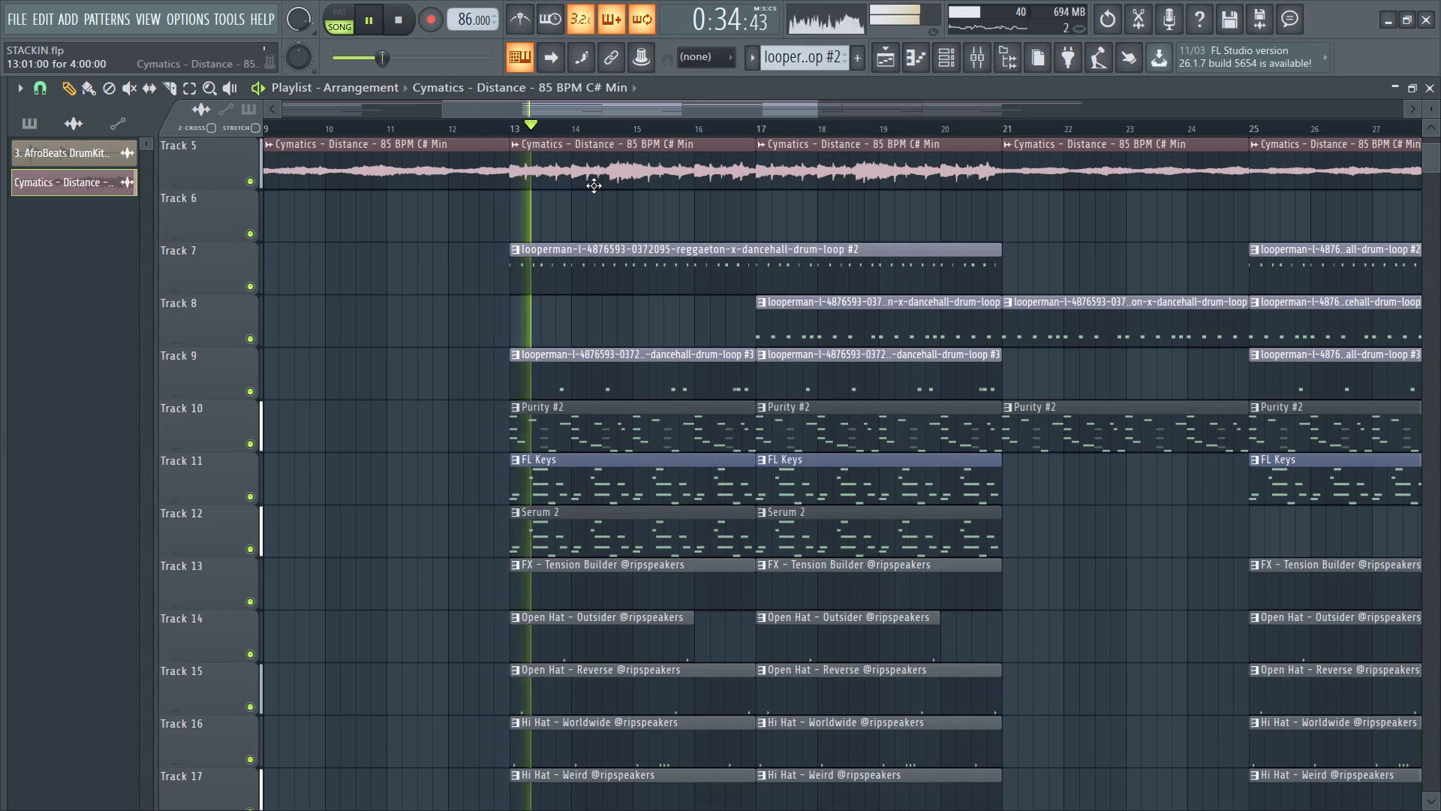
Add another looperman reggaeton-x-dancehall-drum-loop clip on Track 8, starting exactly at bar 13 before the existing bar 17 clip.
left_click(799, 316)
scroll(630, 288, "up", 2, "ctrl")
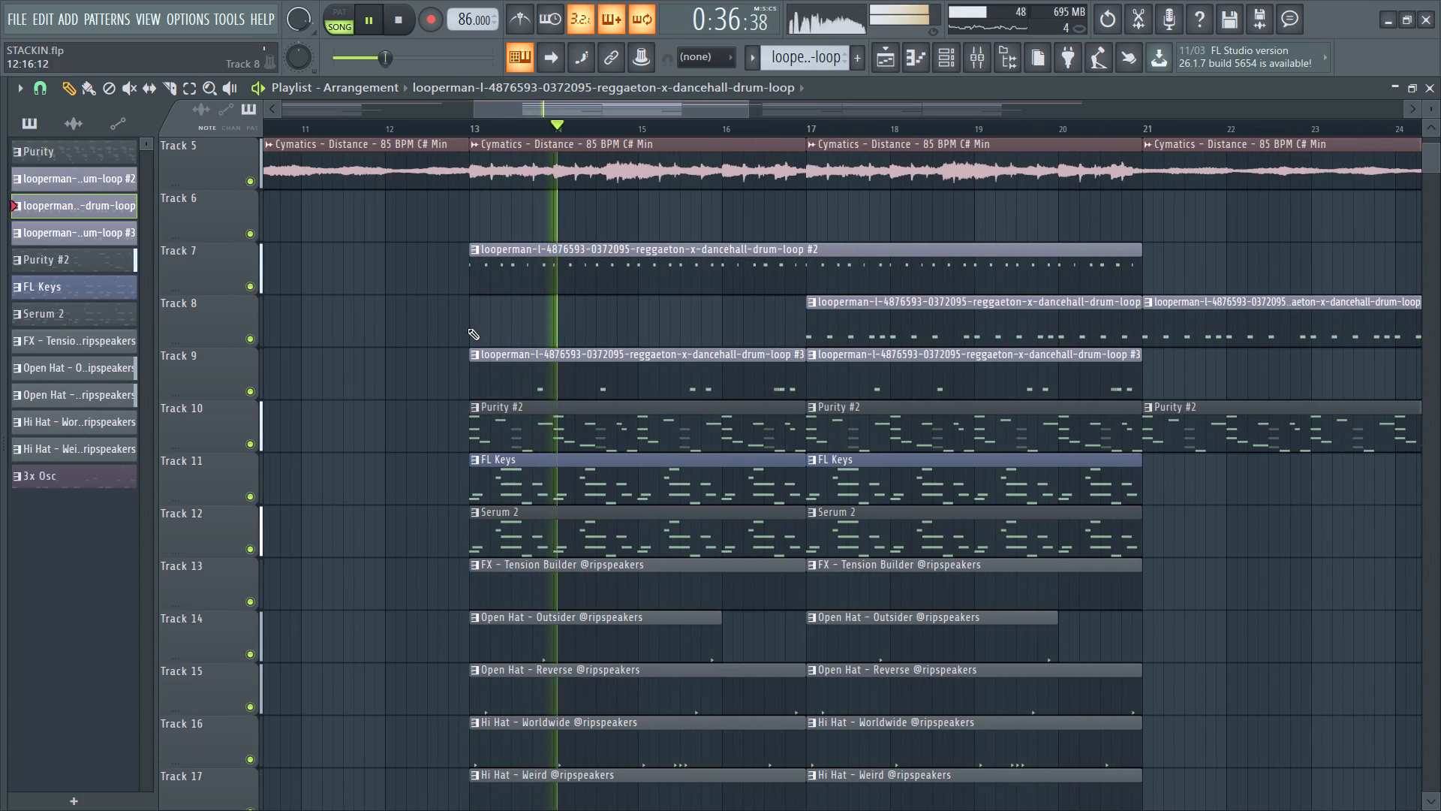
left_click(468, 328)
scroll(504, 326, "up", 2, "ctrl")
left_click(504, 322)
scroll(492, 321, "up", 4, "ctrl")
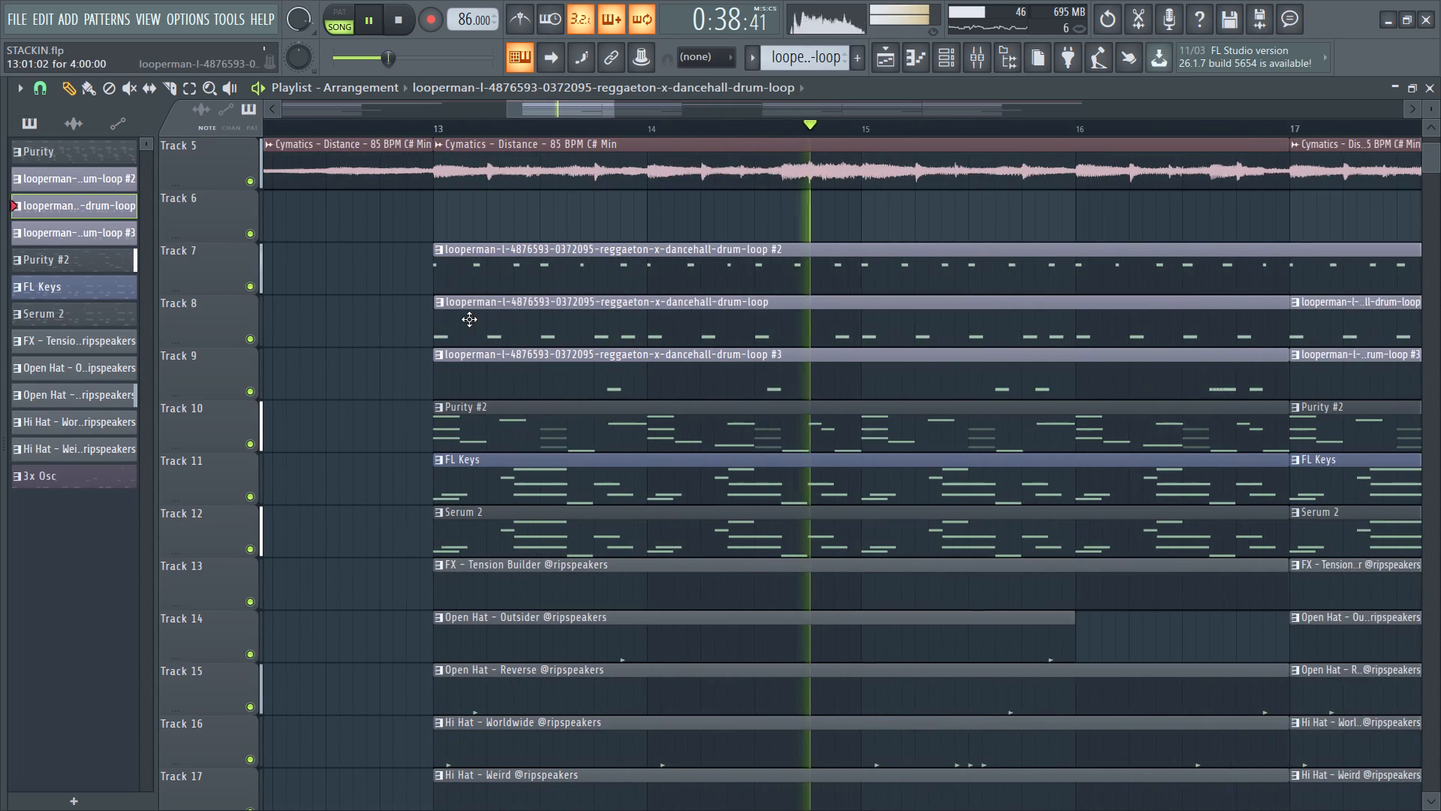
scroll(468, 319, "up", 3, "ctrl")
left_click(465, 320)
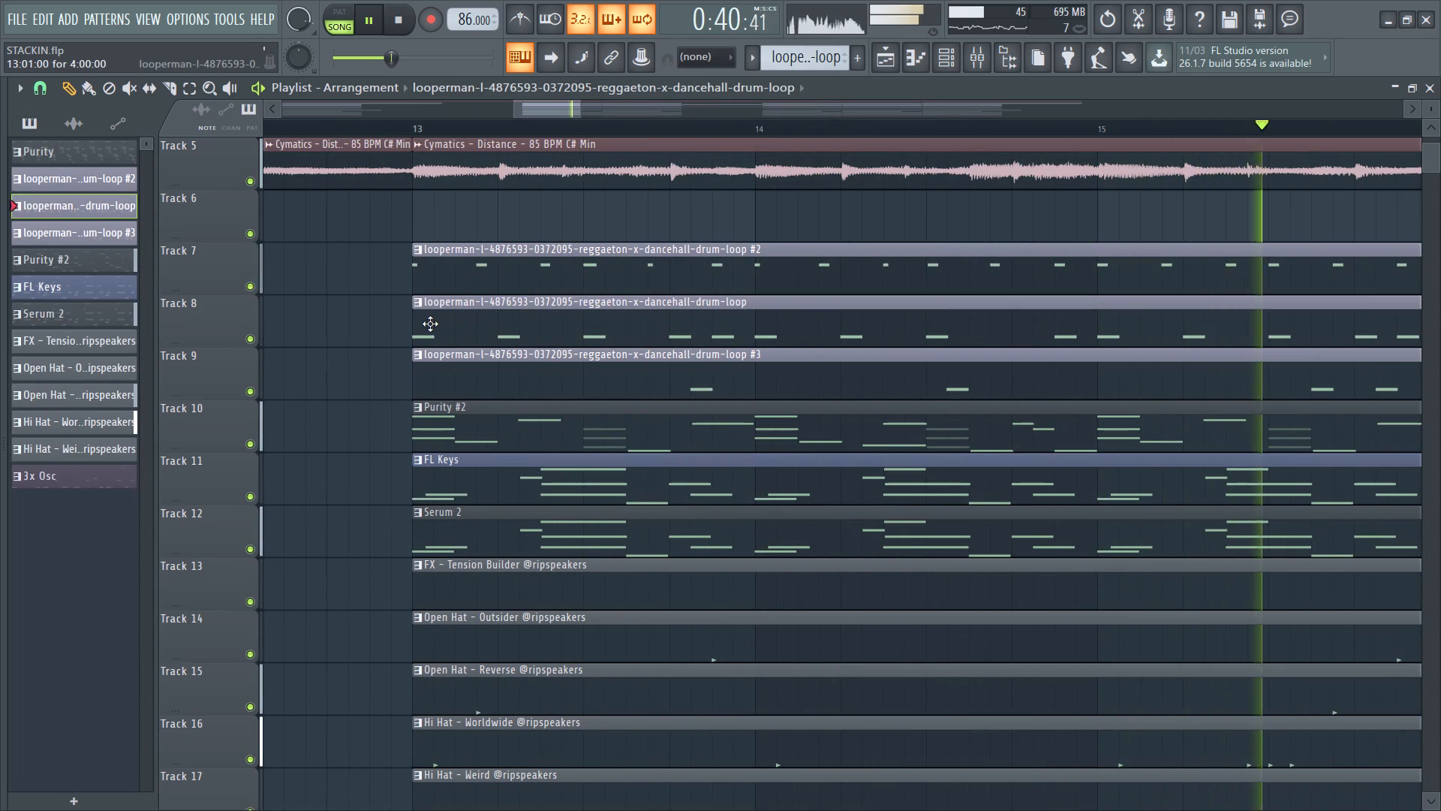
scroll(430, 324, "up", 3, "ctrl")
Follow playback from bar 18 to bar 24 and examine the drum, melody and hat clips on Tracks 5 to 18.
scroll(410, 330, "down", 11, "ctrl")
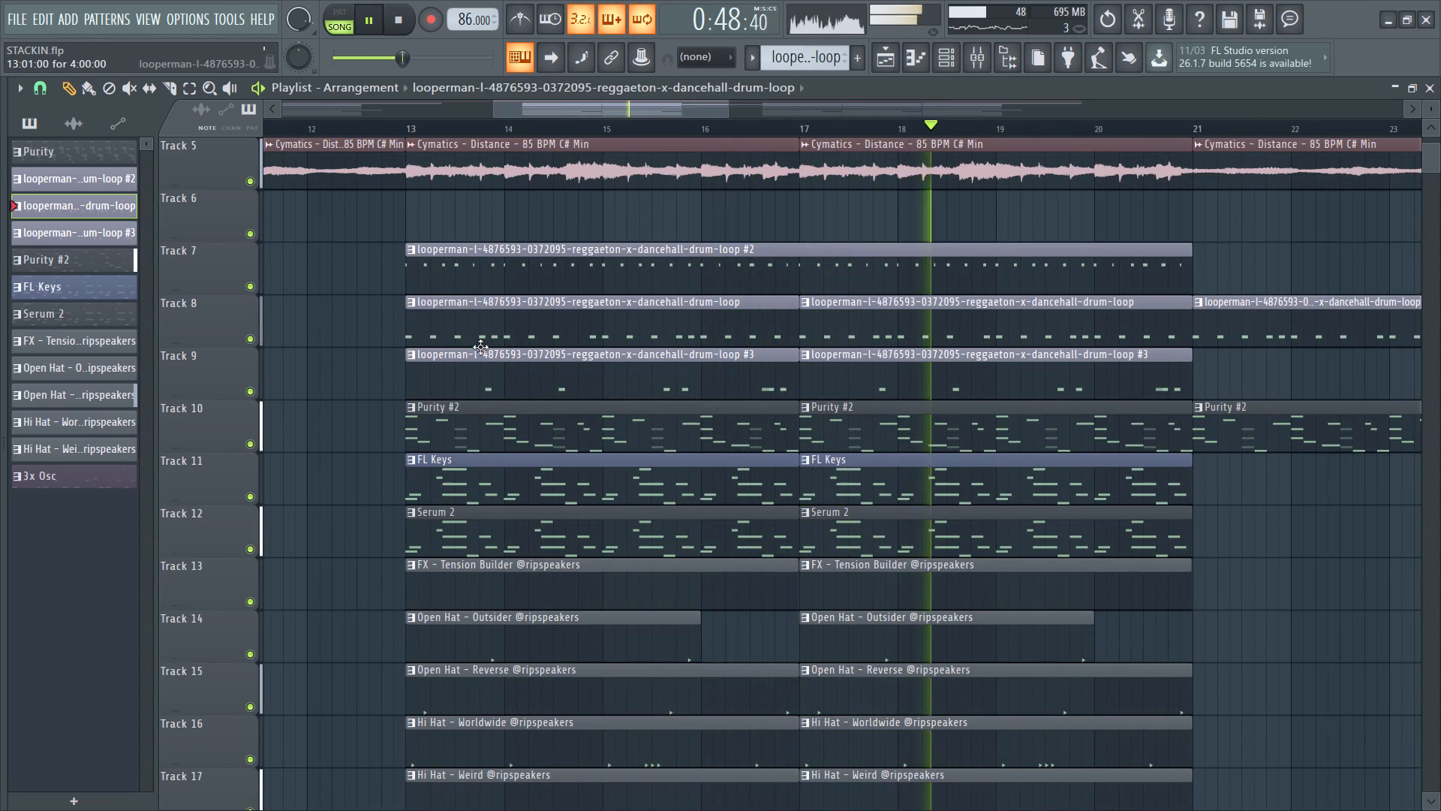
scroll(770, 355, "down", 3, "ctrl")
scroll(1027, 402, "up", 3, "ctrl")
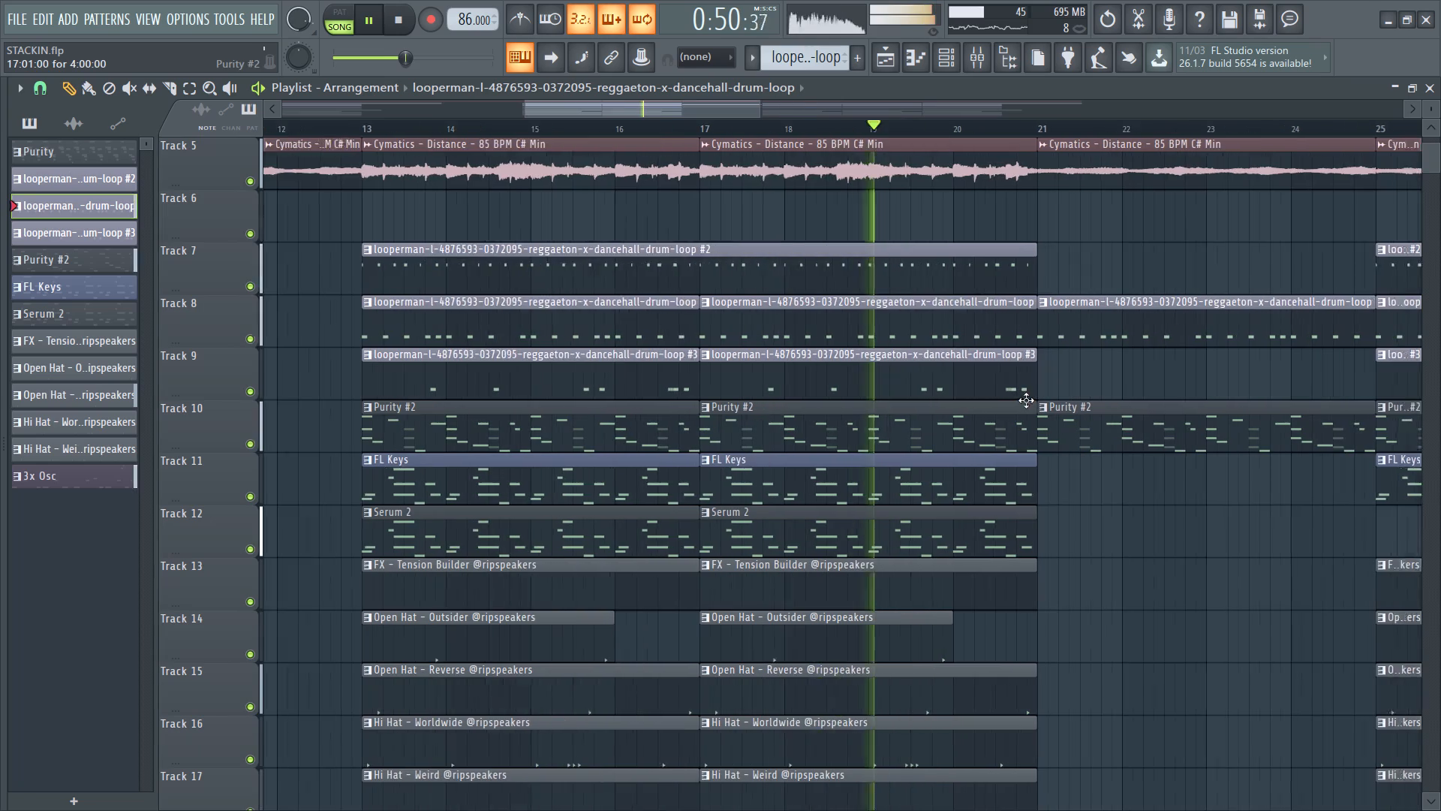
left_click_drag(668, 117, 693, 111)
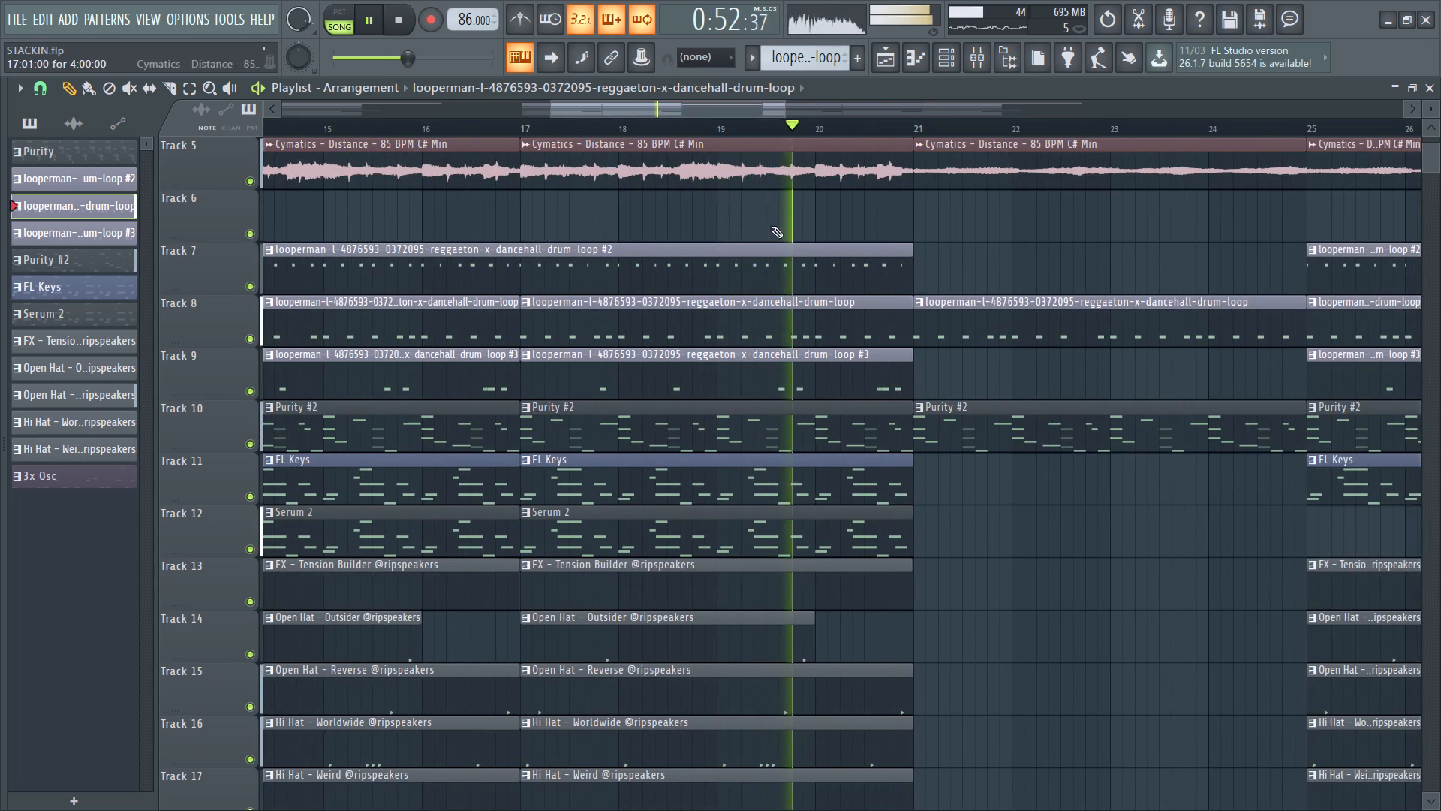
scroll(767, 324, "down", 3, "ctrl")
scroll(897, 364, "up", 3, "ctrl")
scroll(793, 318, "down", 2)
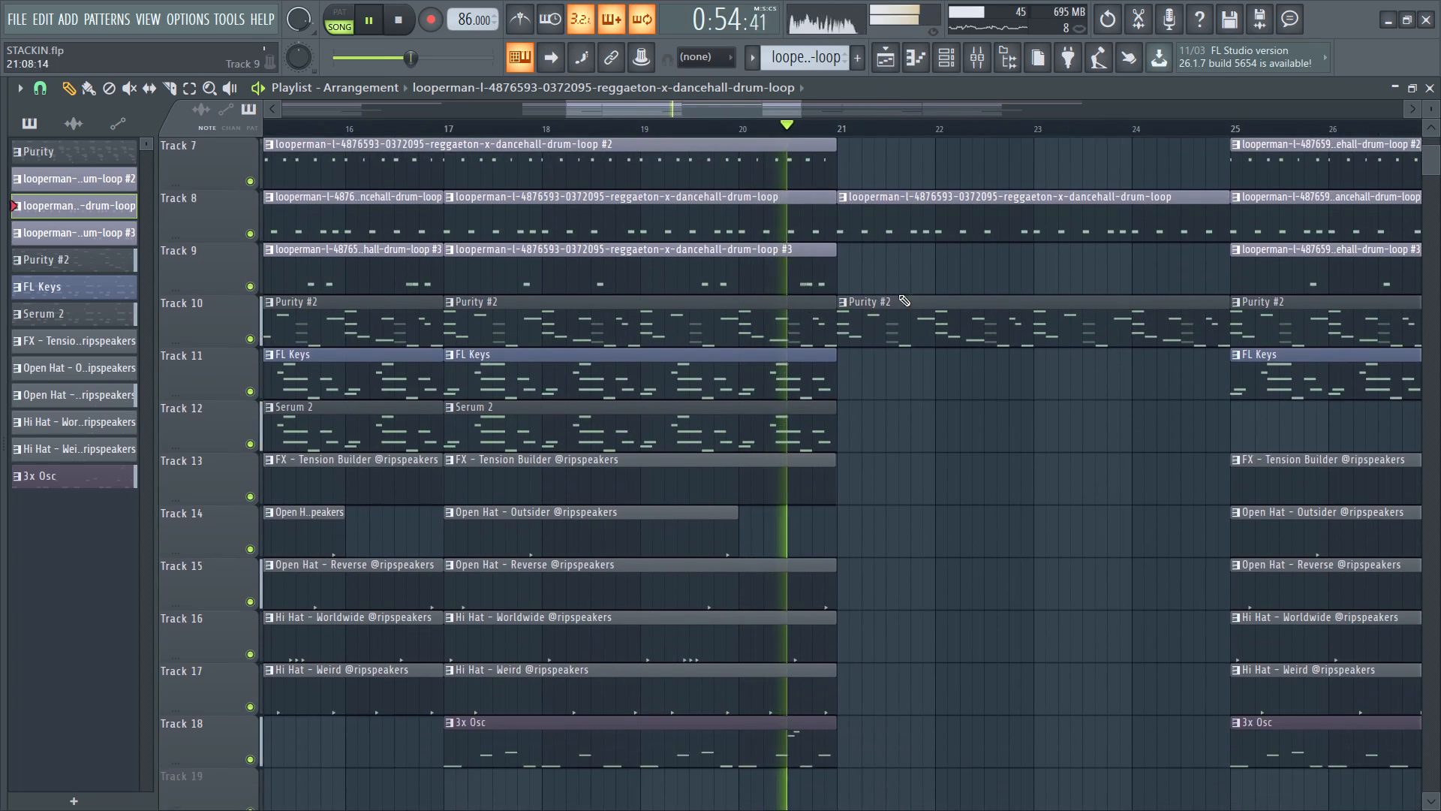
scroll(898, 295, "up", 3)
scroll(827, 329, "down", 2, "ctrl")
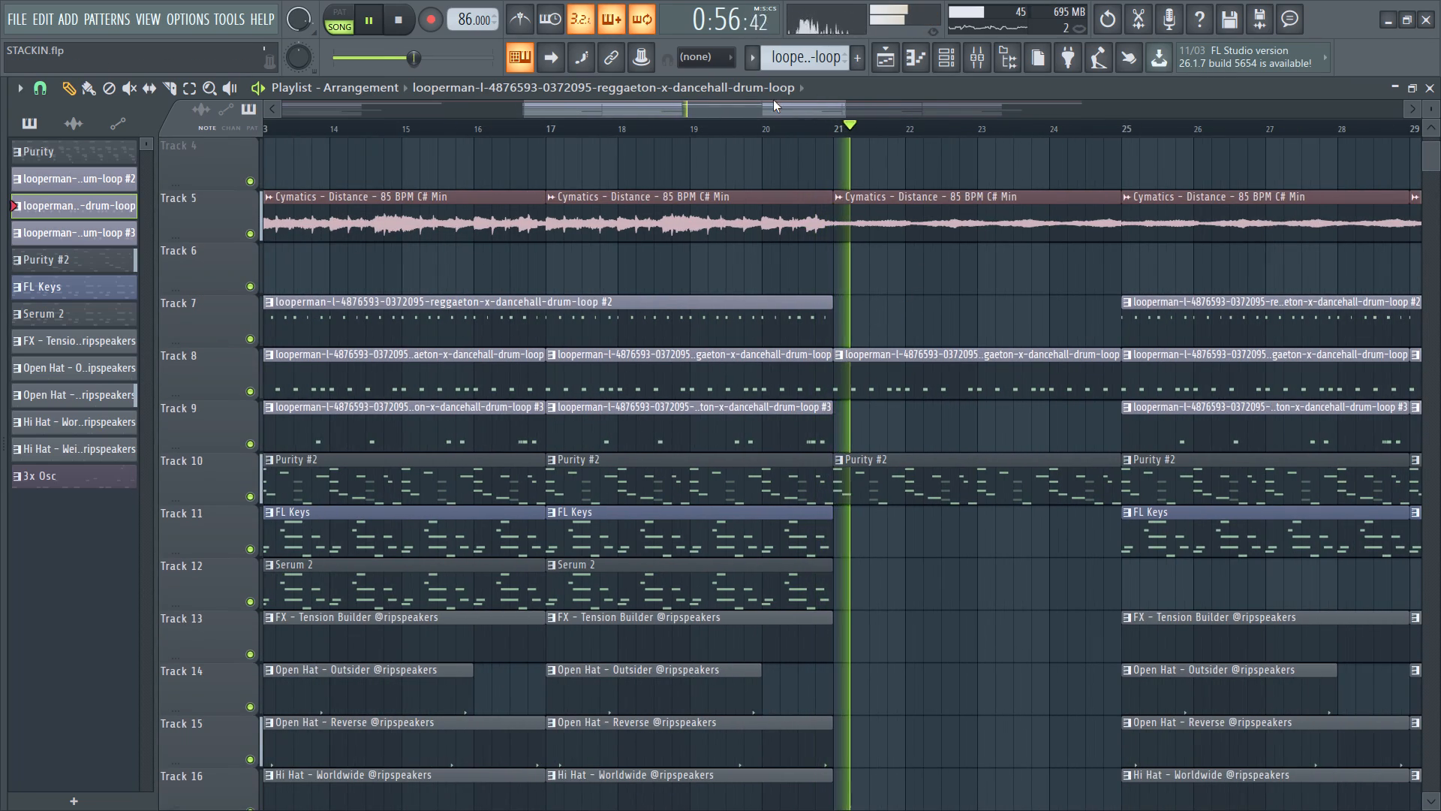
left_click_drag(755, 104, 774, 107)
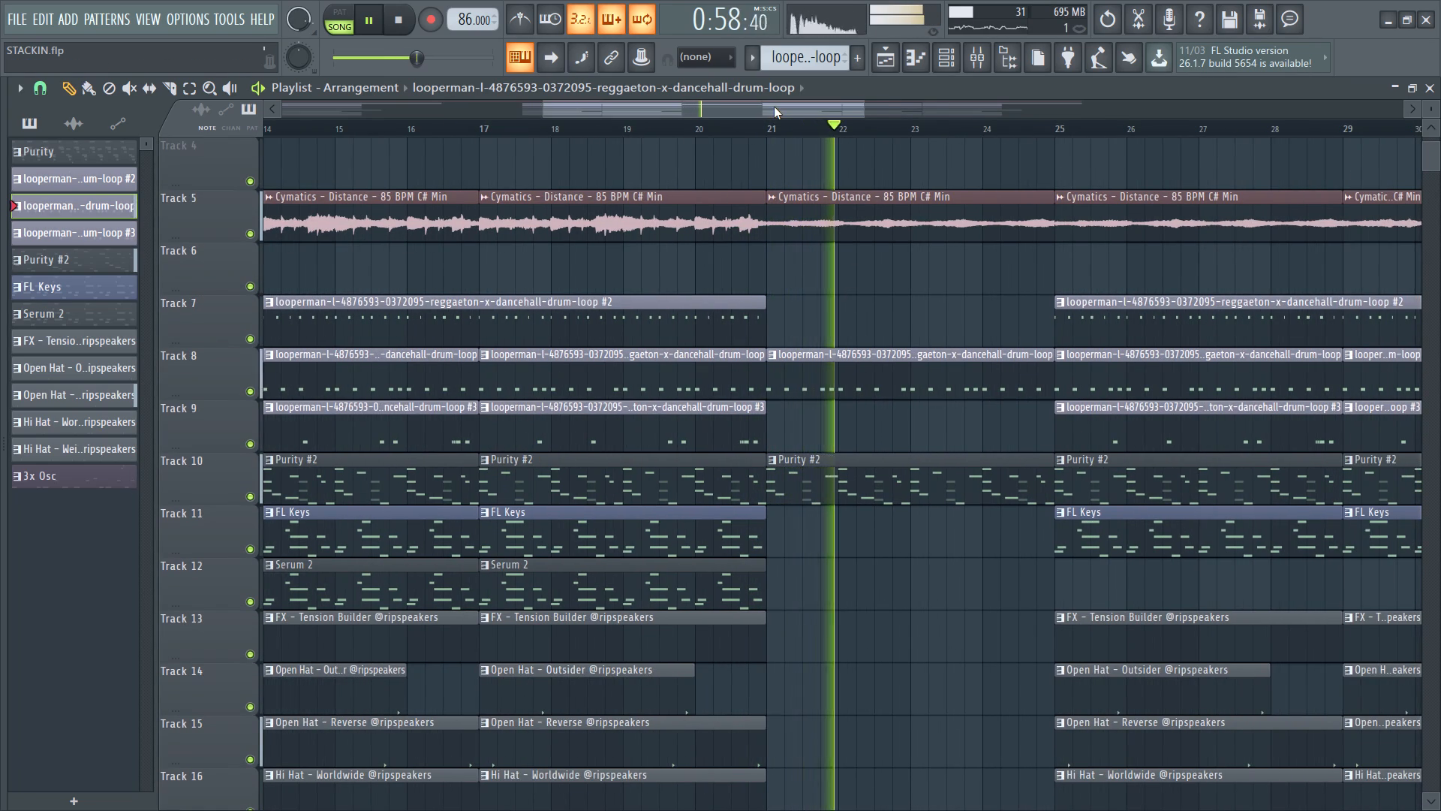
left_click_drag(742, 112, 768, 112)
scroll(714, 270, "down", 3, "ctrl")
scroll(941, 373, "up", 3, "ctrl")
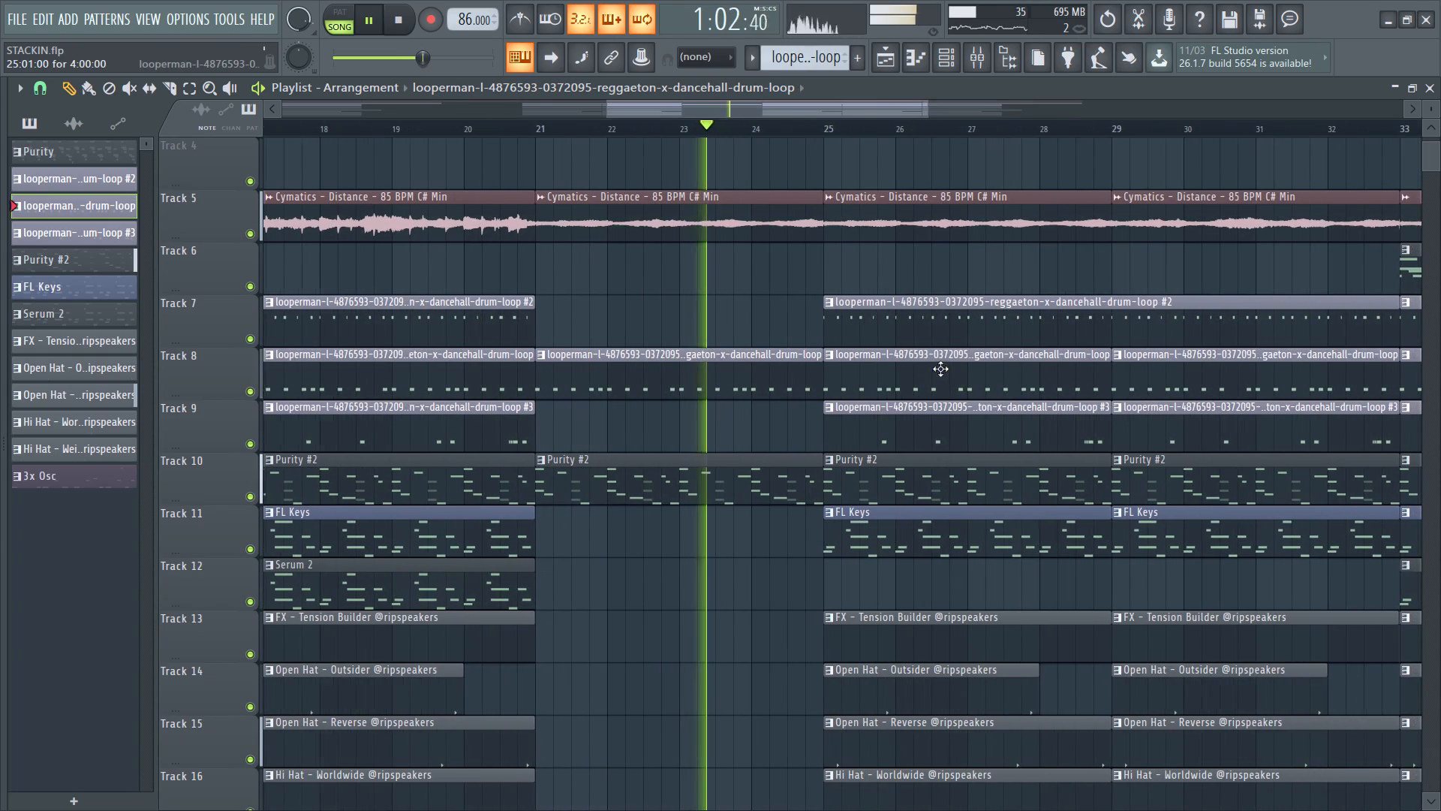
scroll(843, 378, "down", 1)
scroll(983, 444, "up", 2, "ctrl")
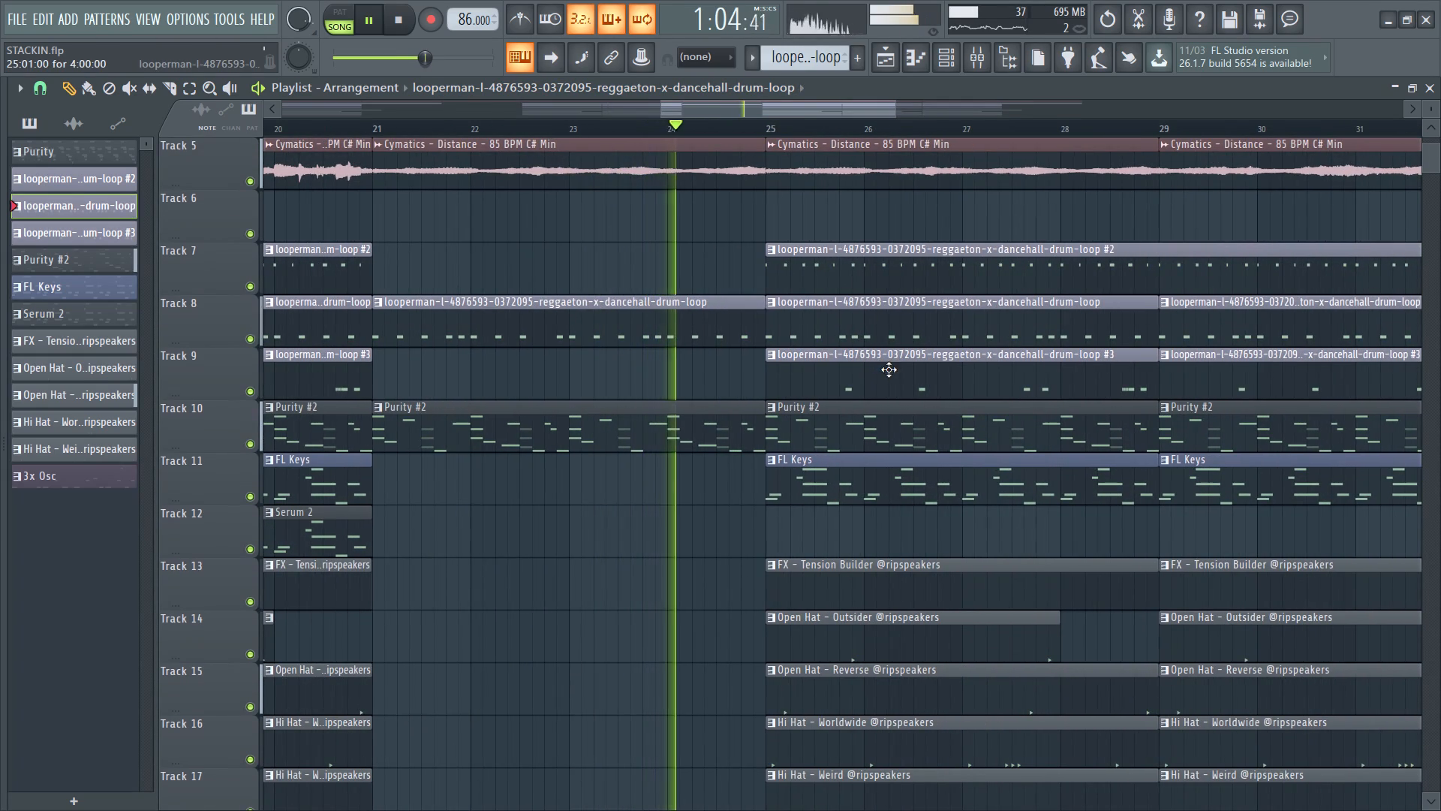
Delete the Open Hat - Reverse clip at bar 25 on Track 15.
scroll(898, 373, "down", 4)
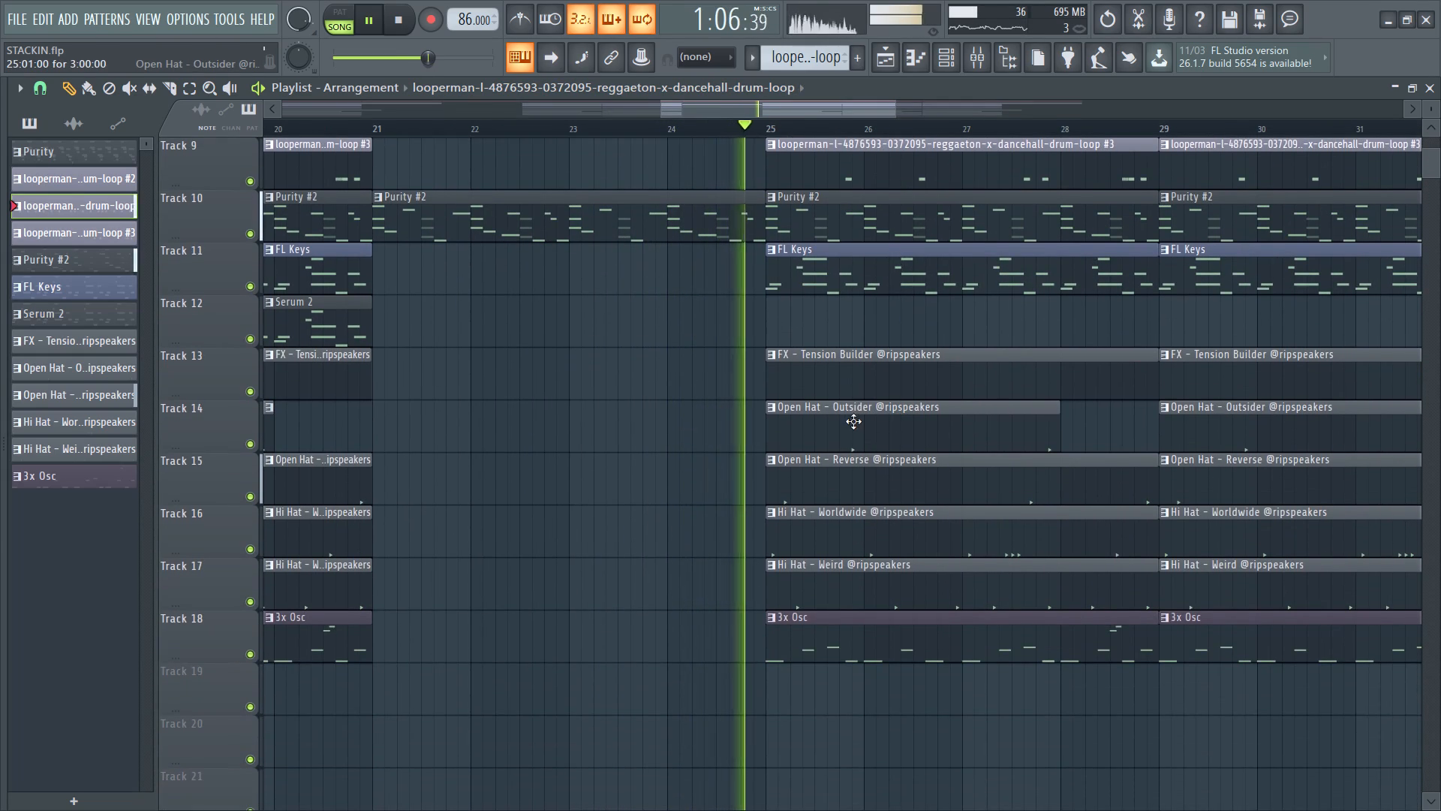
right_click(844, 486)
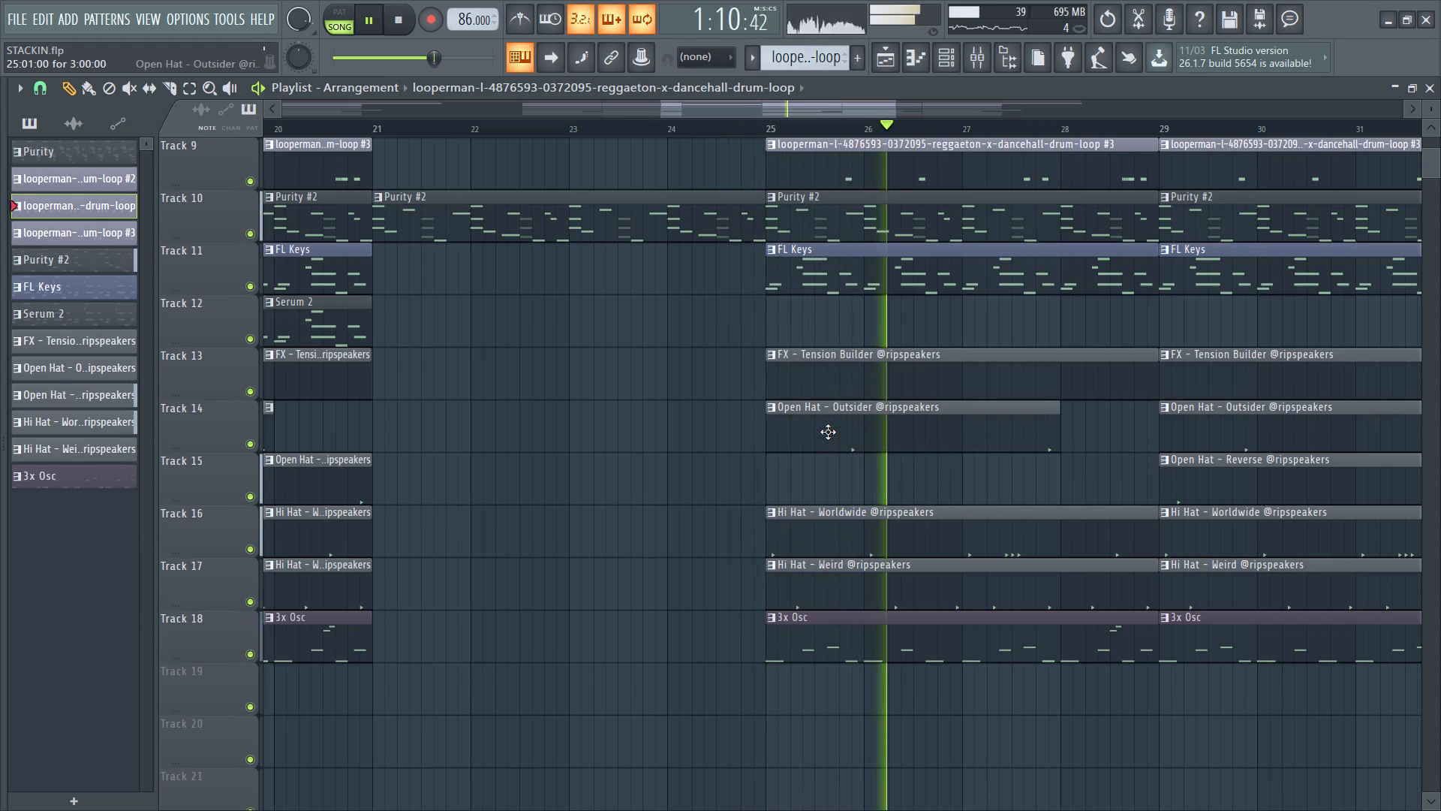
Examine the clips on Tracks 7 to 18 between bars 25 and 37 during playback.
scroll(817, 430, "down", 4, "ctrl")
scroll(938, 443, "up", 2, "ctrl")
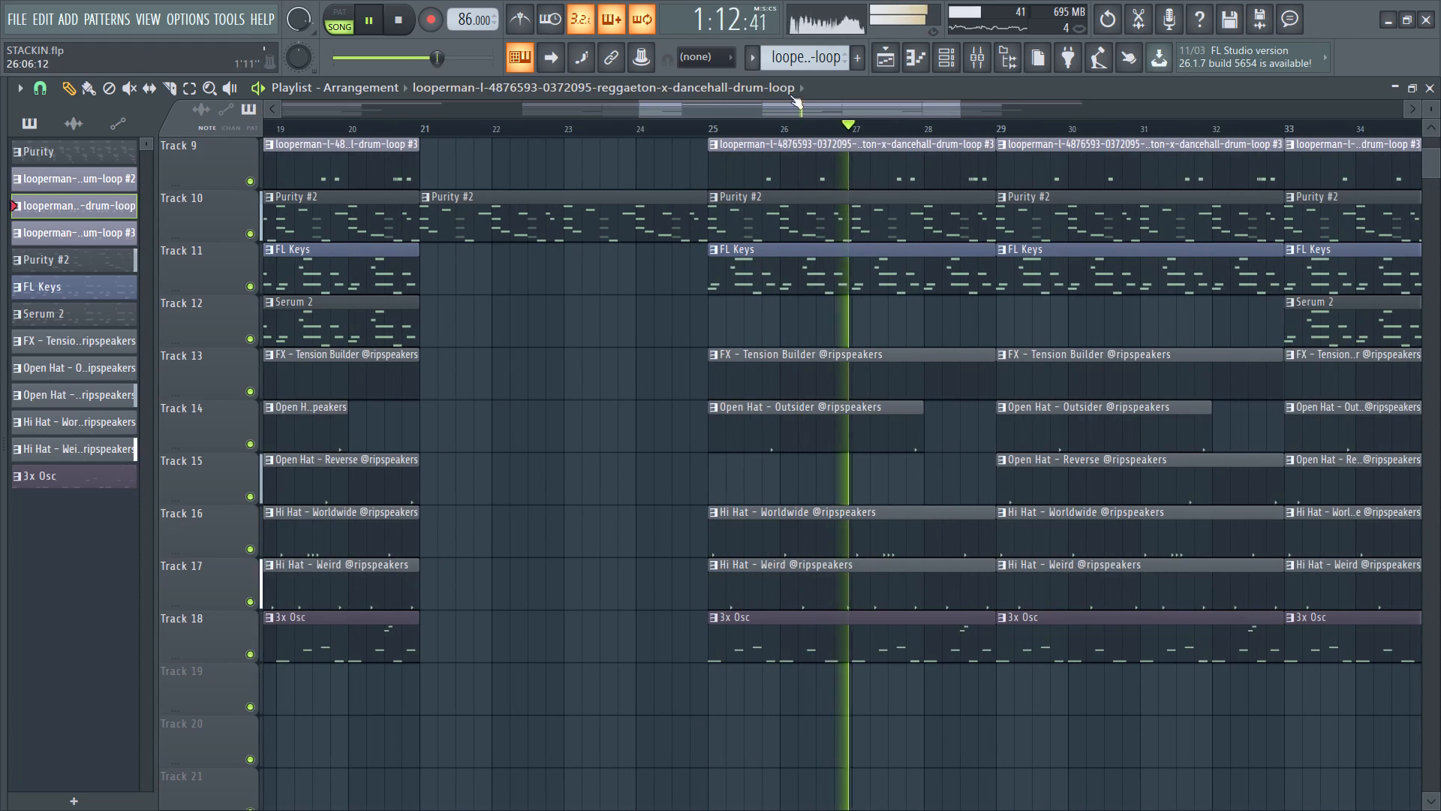
left_click_drag(775, 107, 802, 112)
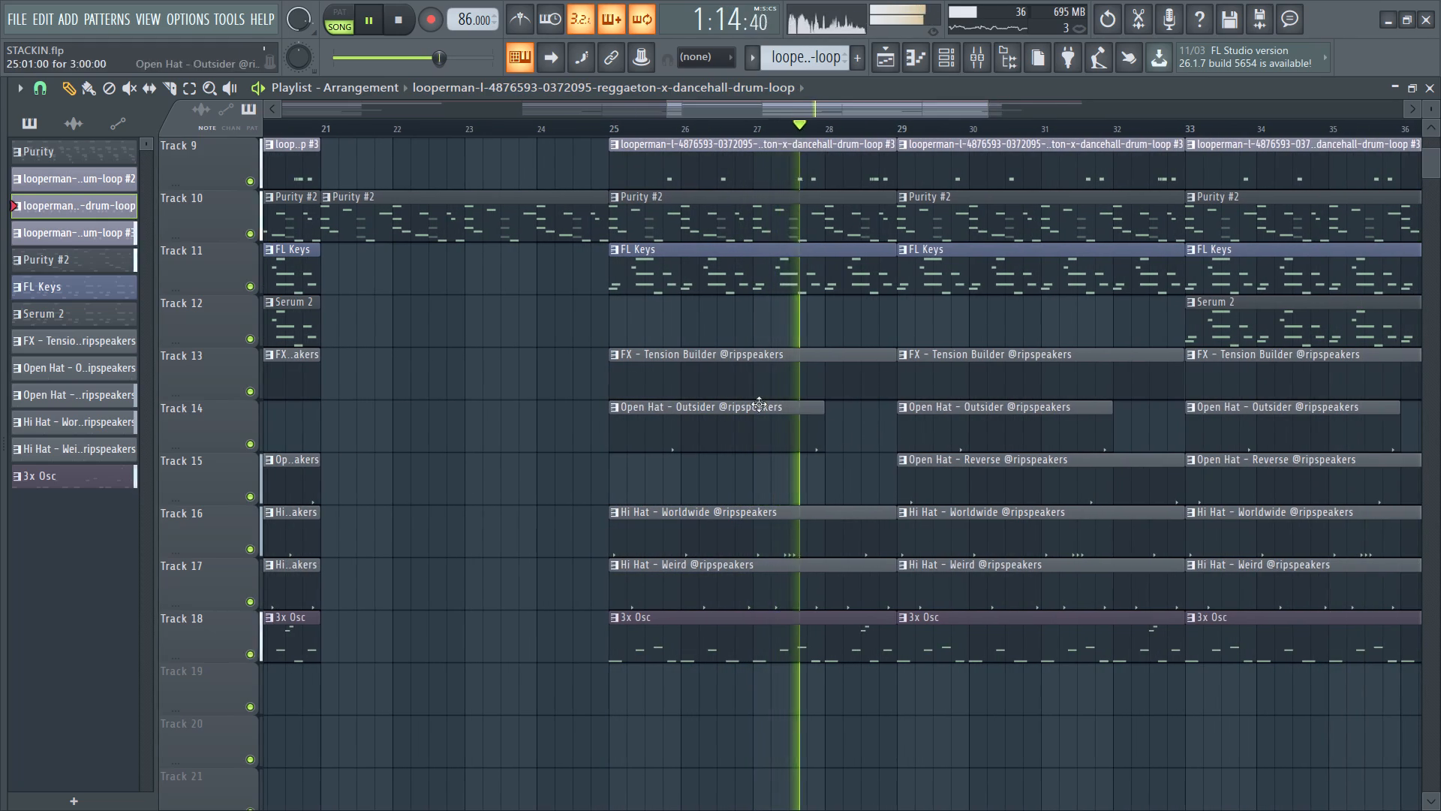
scroll(746, 398, "down", 3, "ctrl")
scroll(927, 418, "up", 3, "ctrl")
scroll(817, 368, "up", 4)
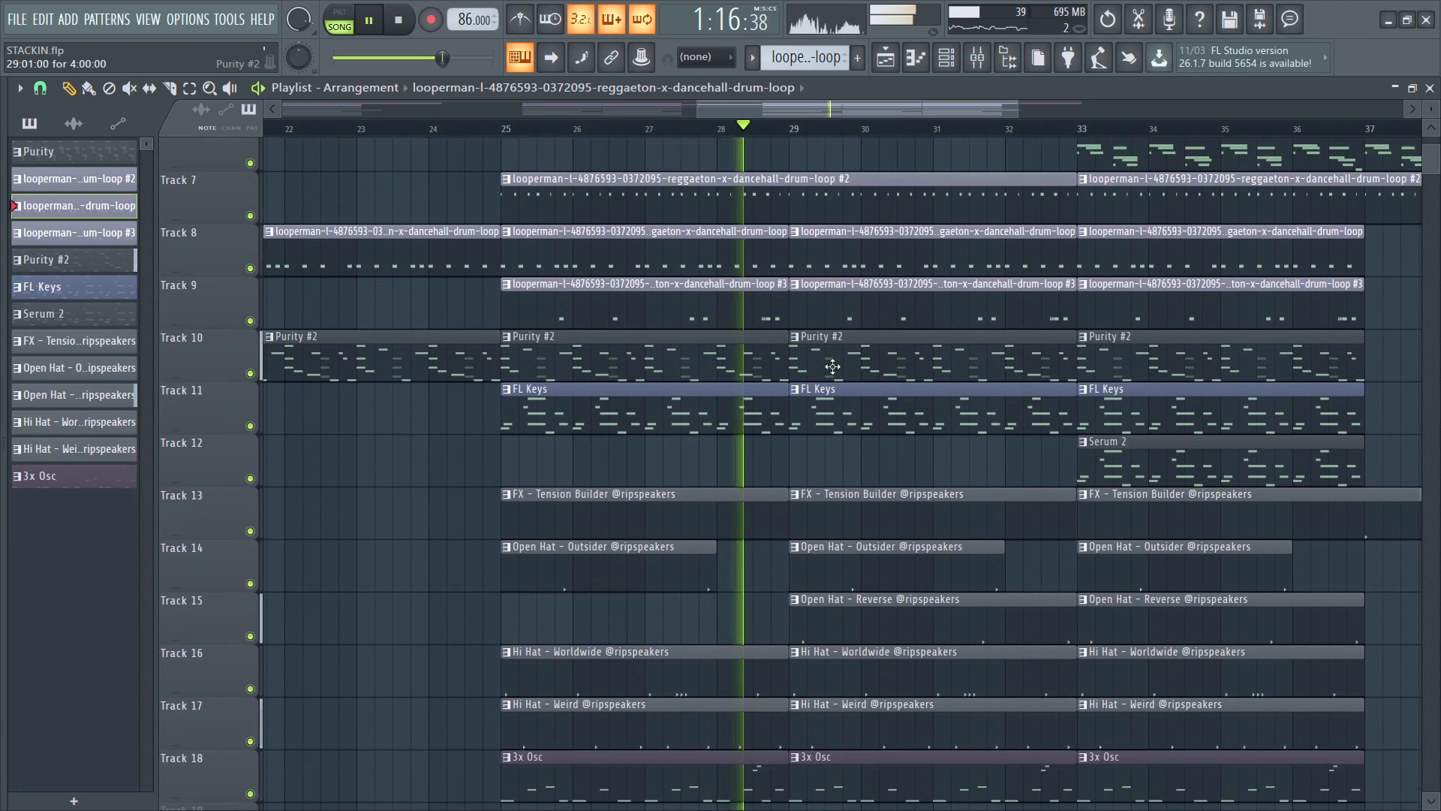
Follow playback from bar 28 to bar 32 and examine the drum, melody and hat clips on Tracks 5 to 18.
scroll(880, 469, "down", 2)
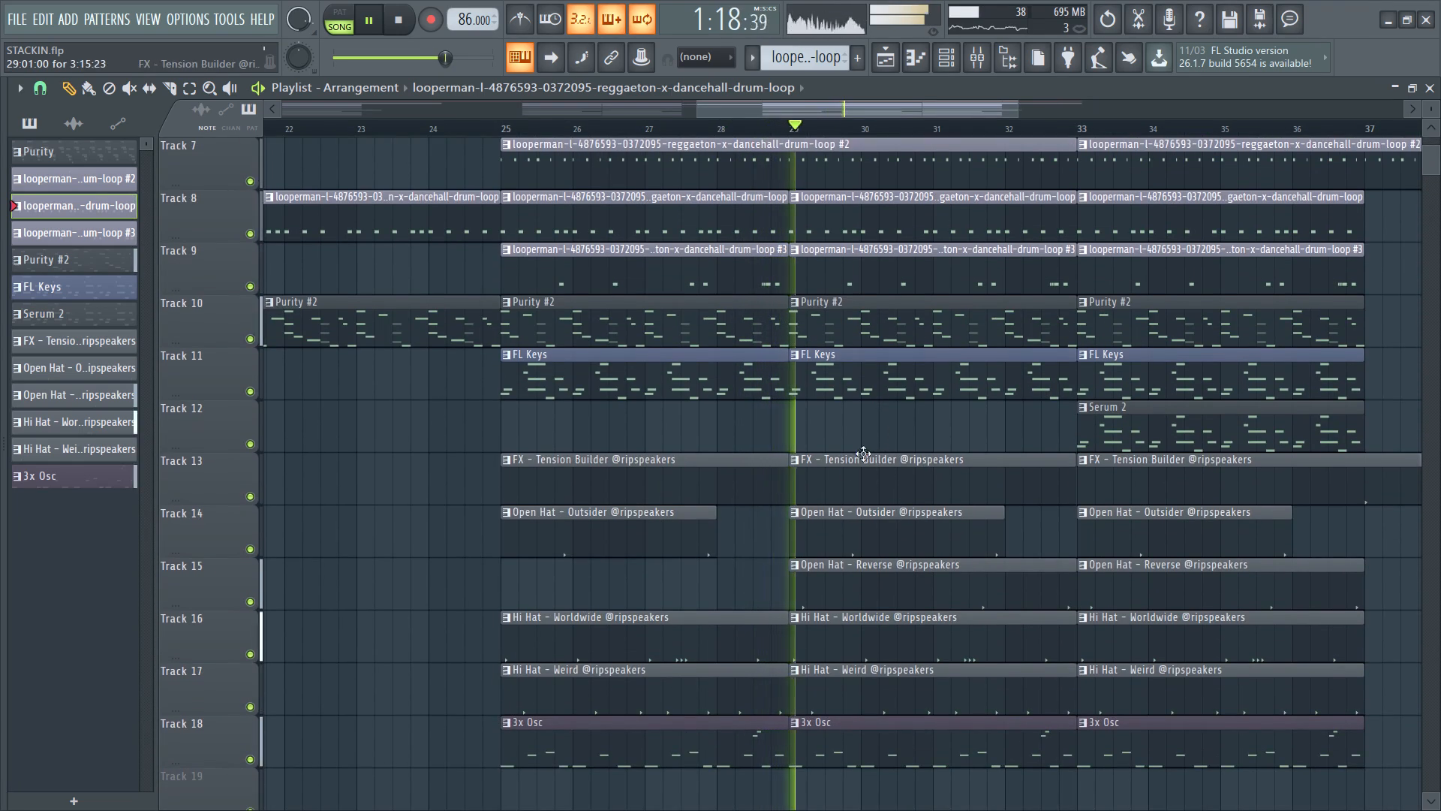
scroll(865, 439, "up", 4)
scroll(703, 490, "down", 3, "ctrl")
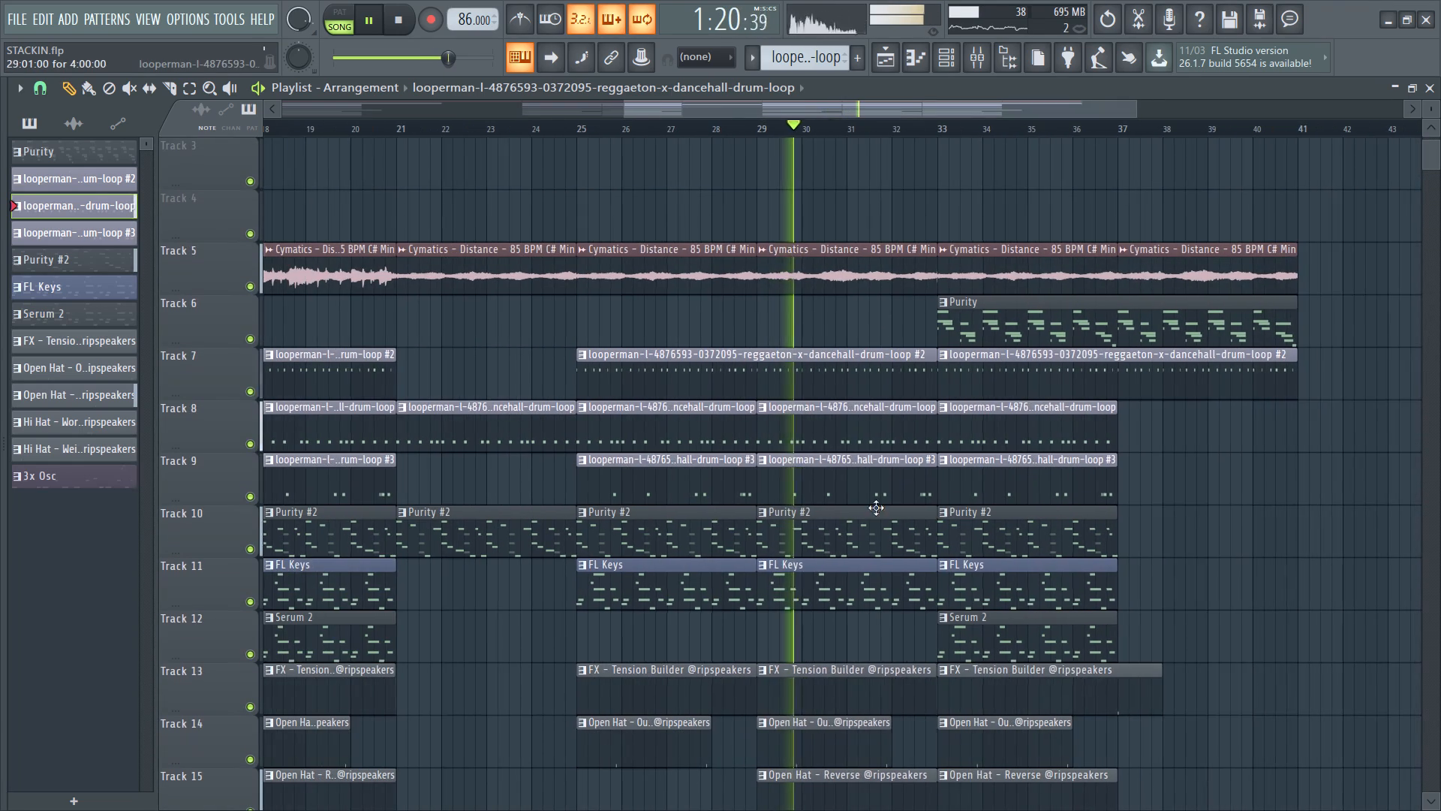
scroll(732, 445, "down", 2, "ctrl")
scroll(1039, 428, "up", 3, "ctrl")
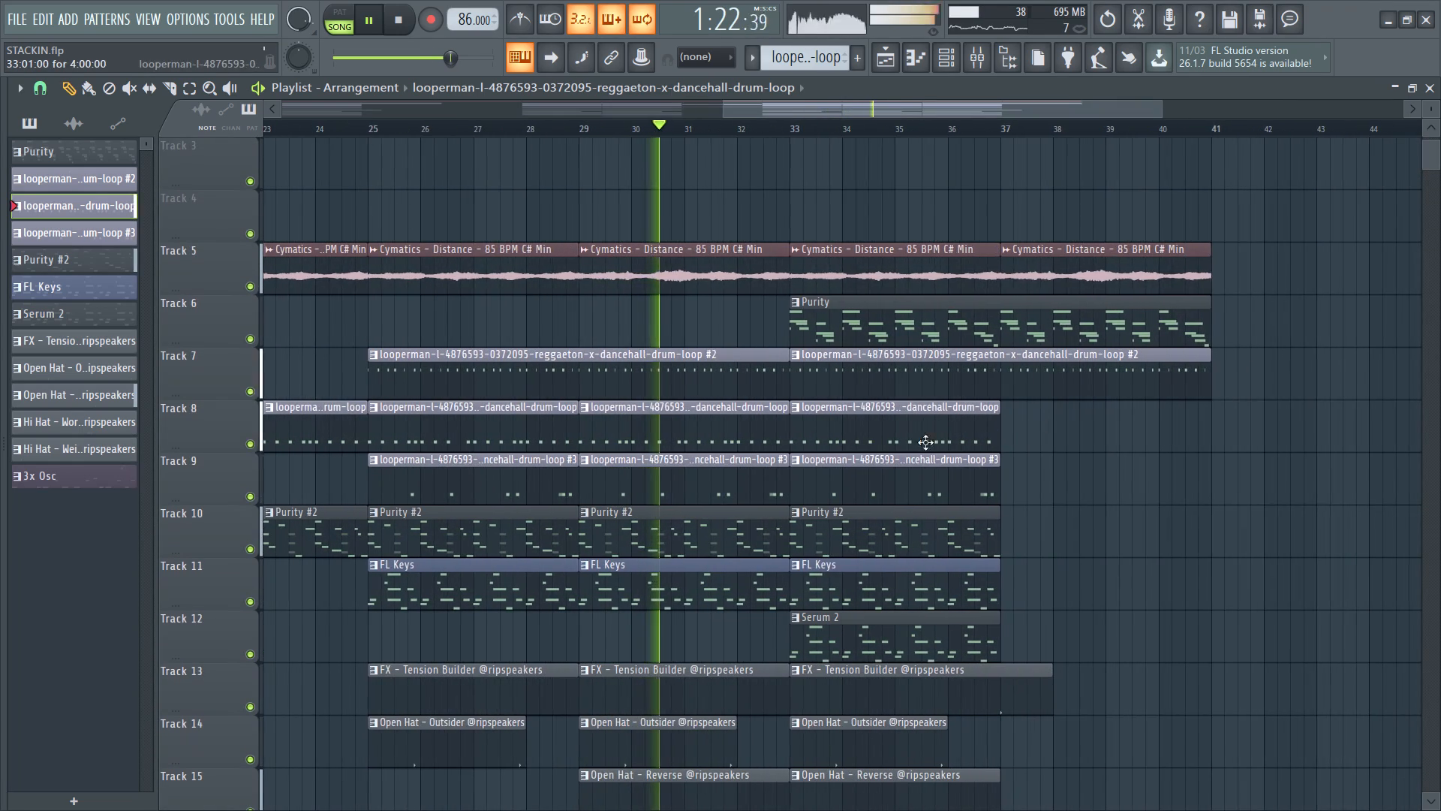
scroll(806, 382, "up", 3, "ctrl")
scroll(703, 383, "down", 3)
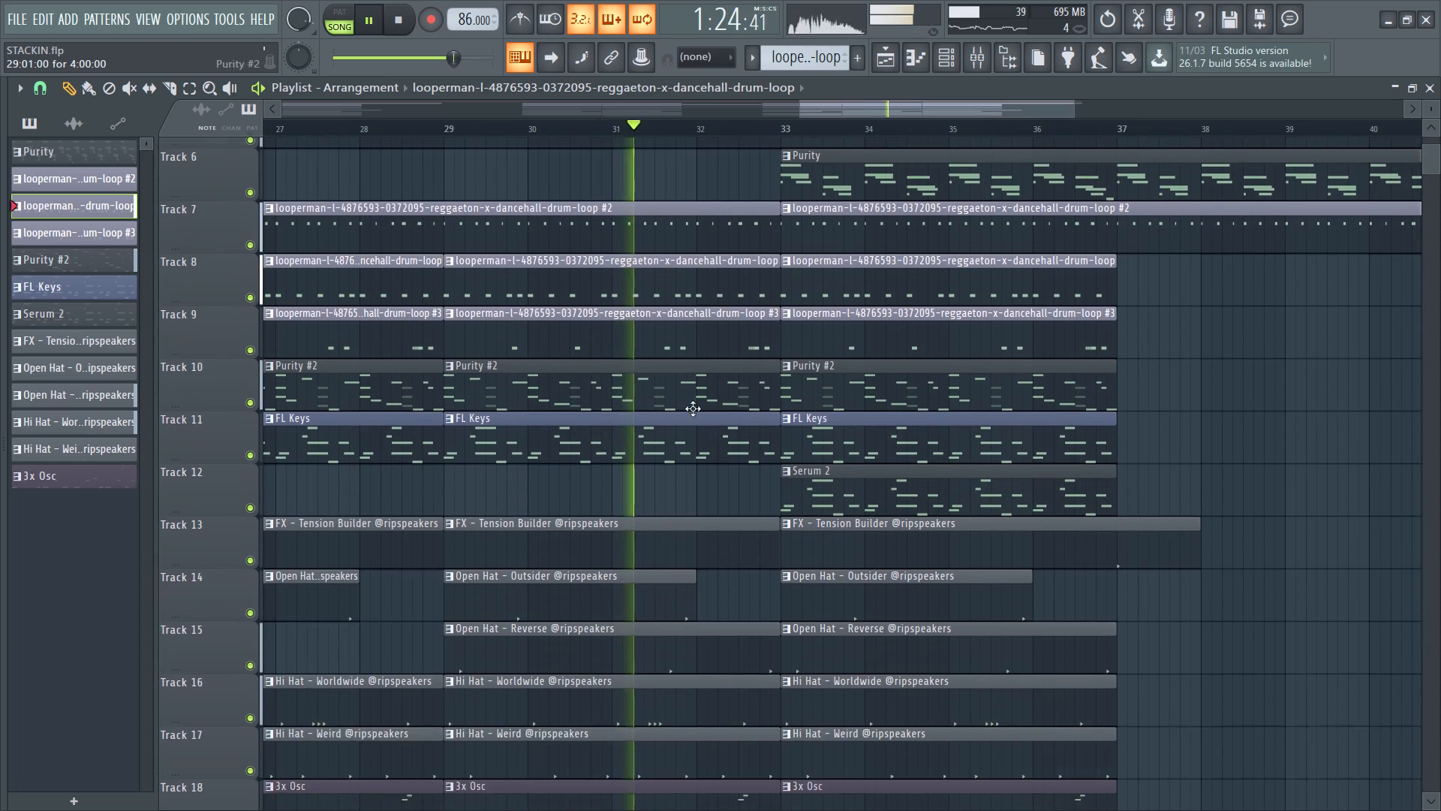
scroll(639, 457, "down", 4)
scroll(637, 463, "down", 2, "ctrl")
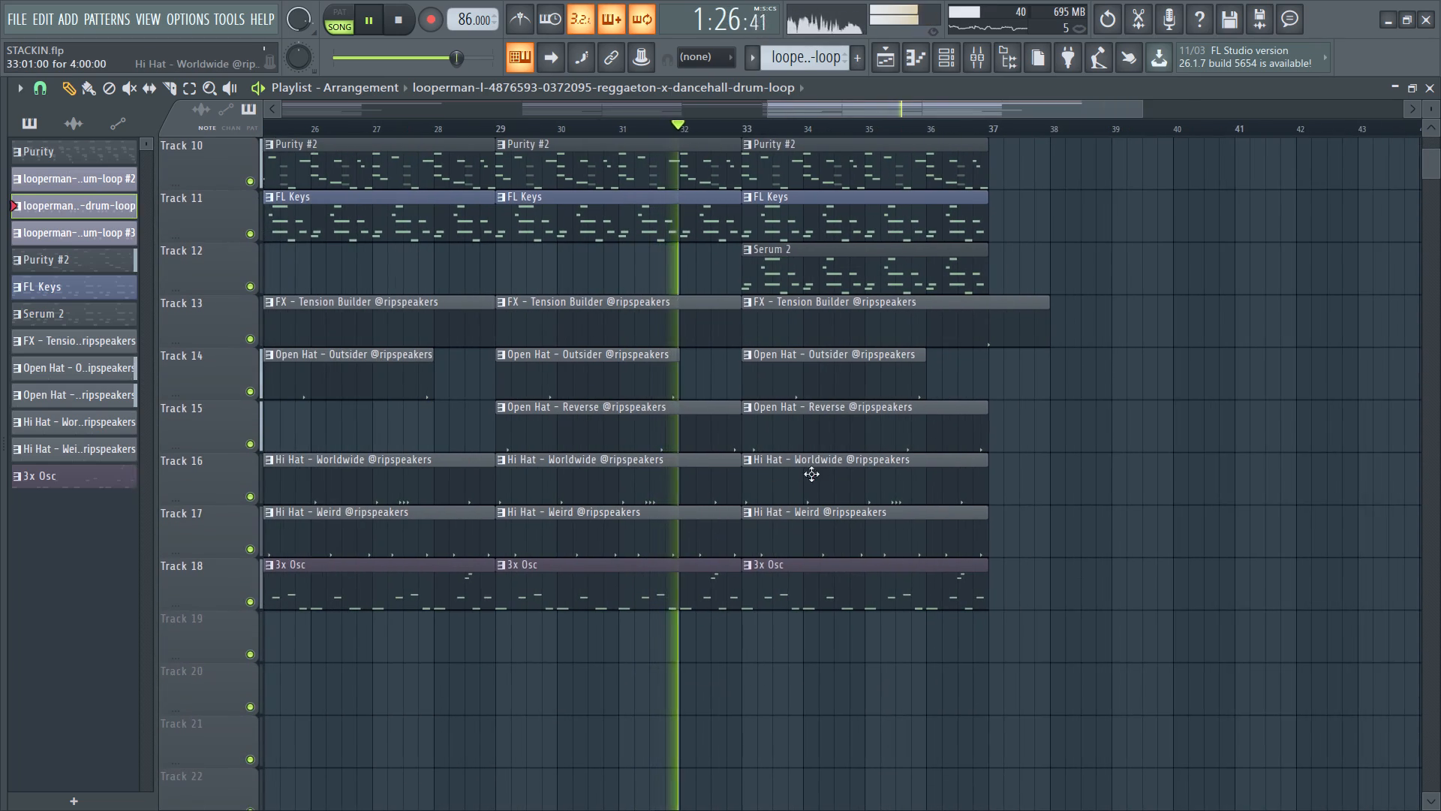
Delete the Serum 2 clip at bar 33 on Track 12.
scroll(826, 475, "up", 3, "ctrl")
scroll(817, 410, "up", 1)
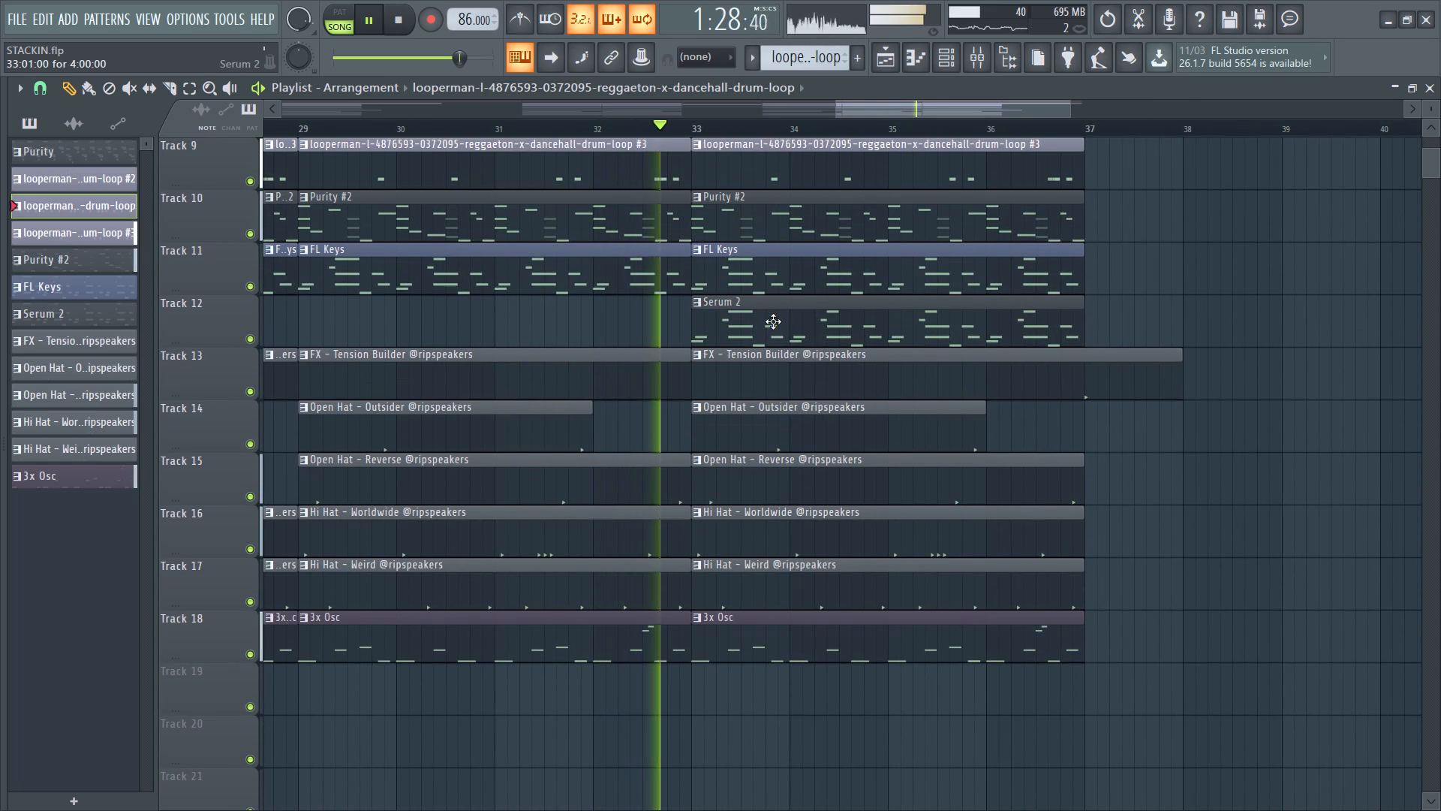
right_click(773, 321)
Replace the Cymatics - Distance clip at bar 33 on Track 5 with a duplicate of the bar 29 clip.
scroll(784, 351, "up", 5)
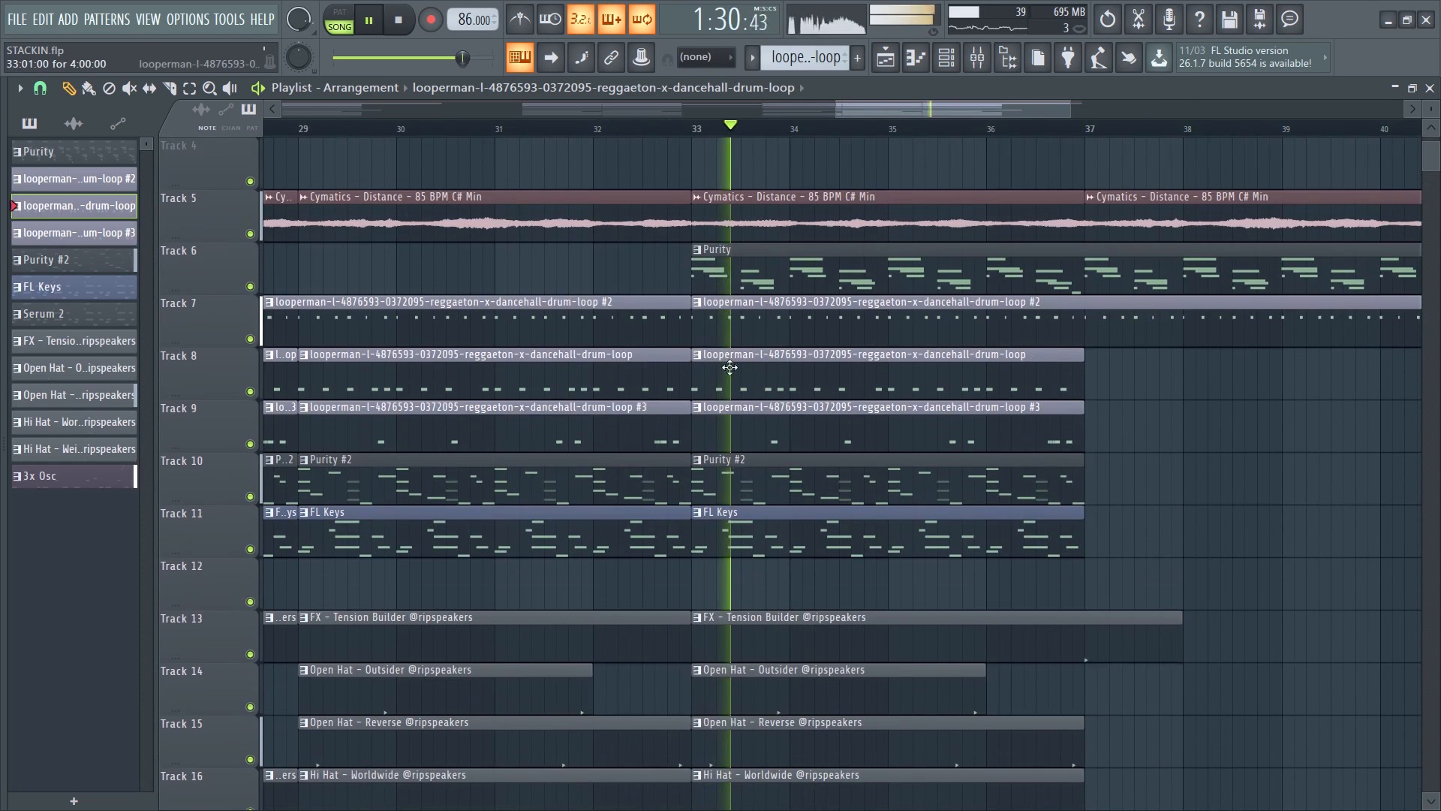
scroll(582, 405, "down", 2, "ctrl")
scroll(724, 413, "down", 3)
scroll(721, 409, "up", 3)
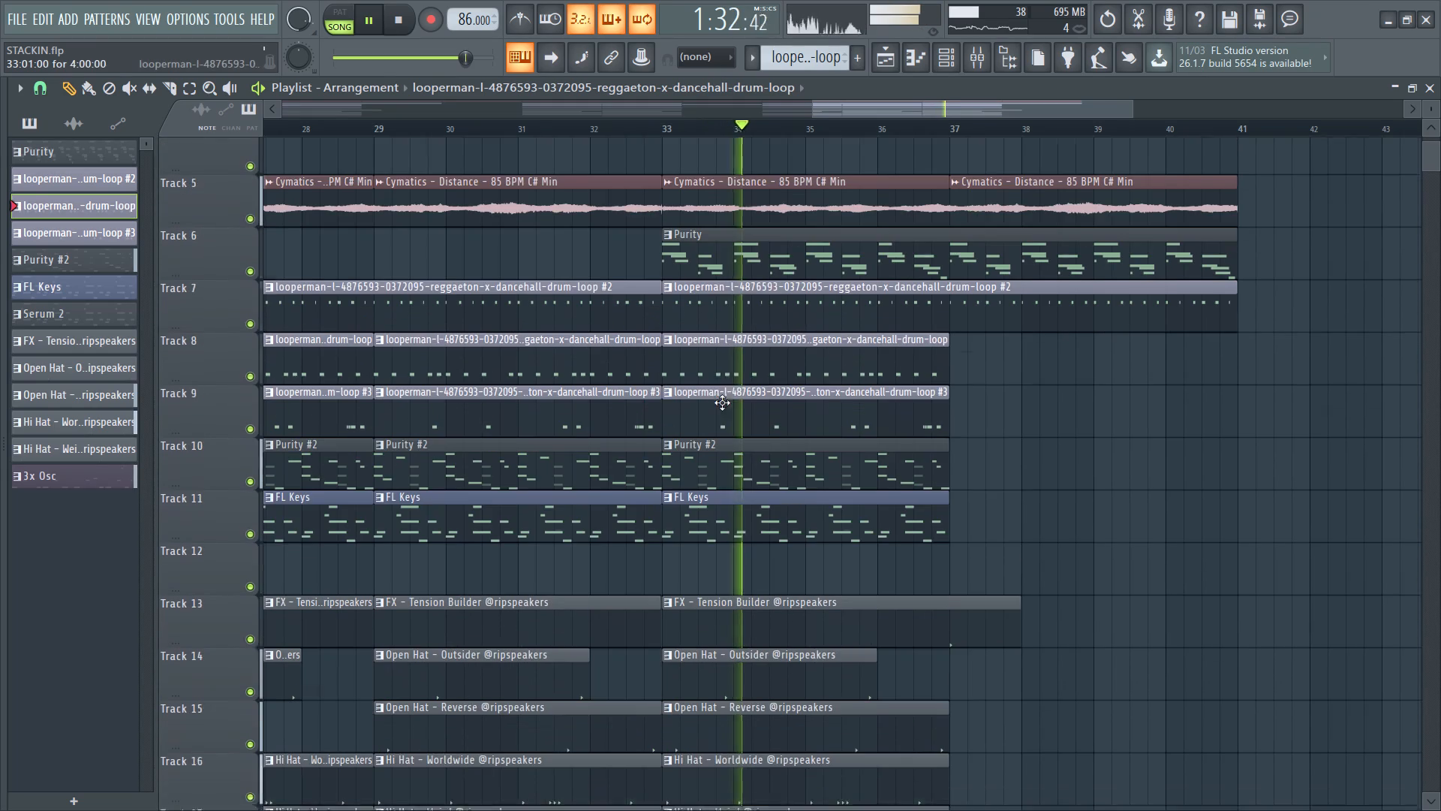
right_click(757, 210)
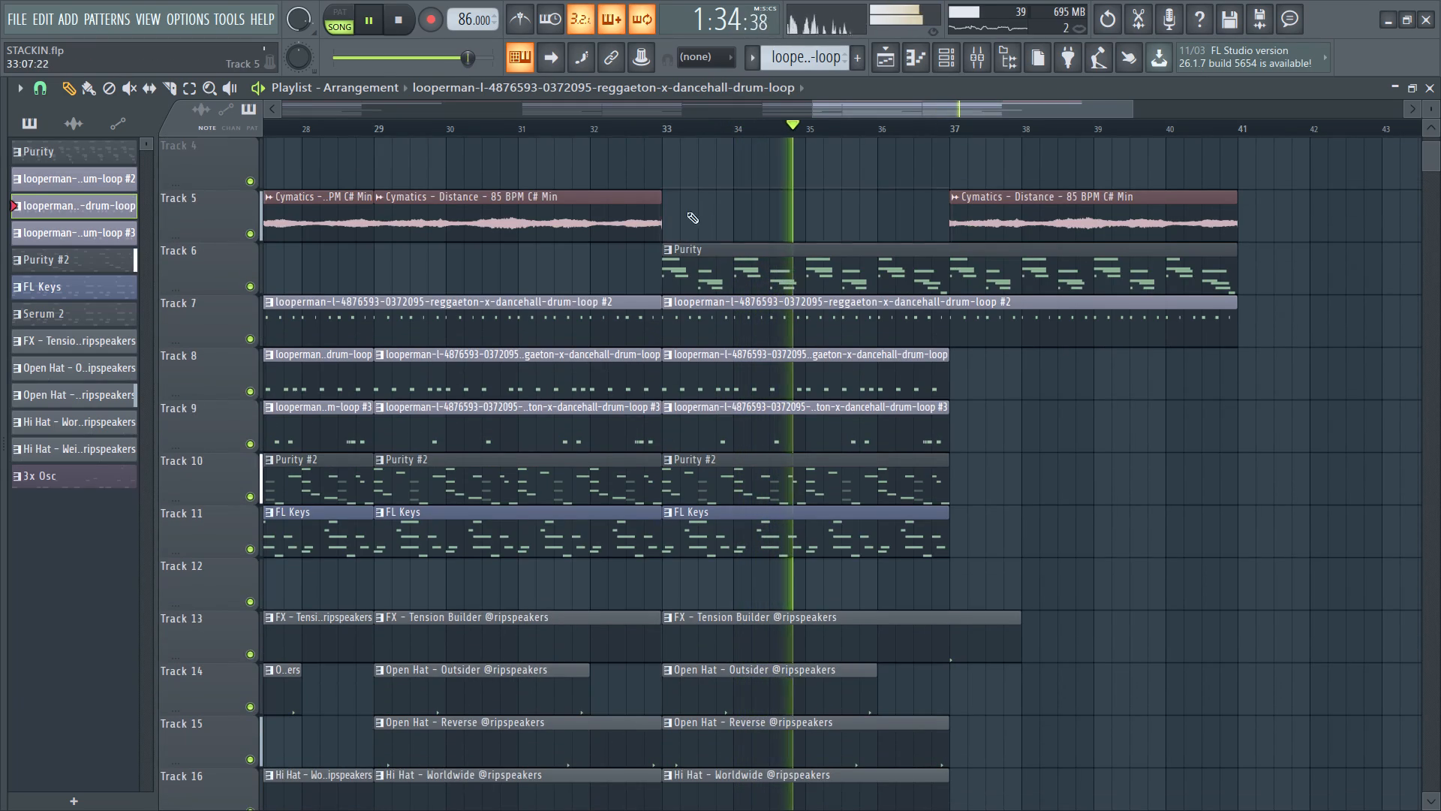
left_click(648, 206, "ctrl")
key("ctrl+b")
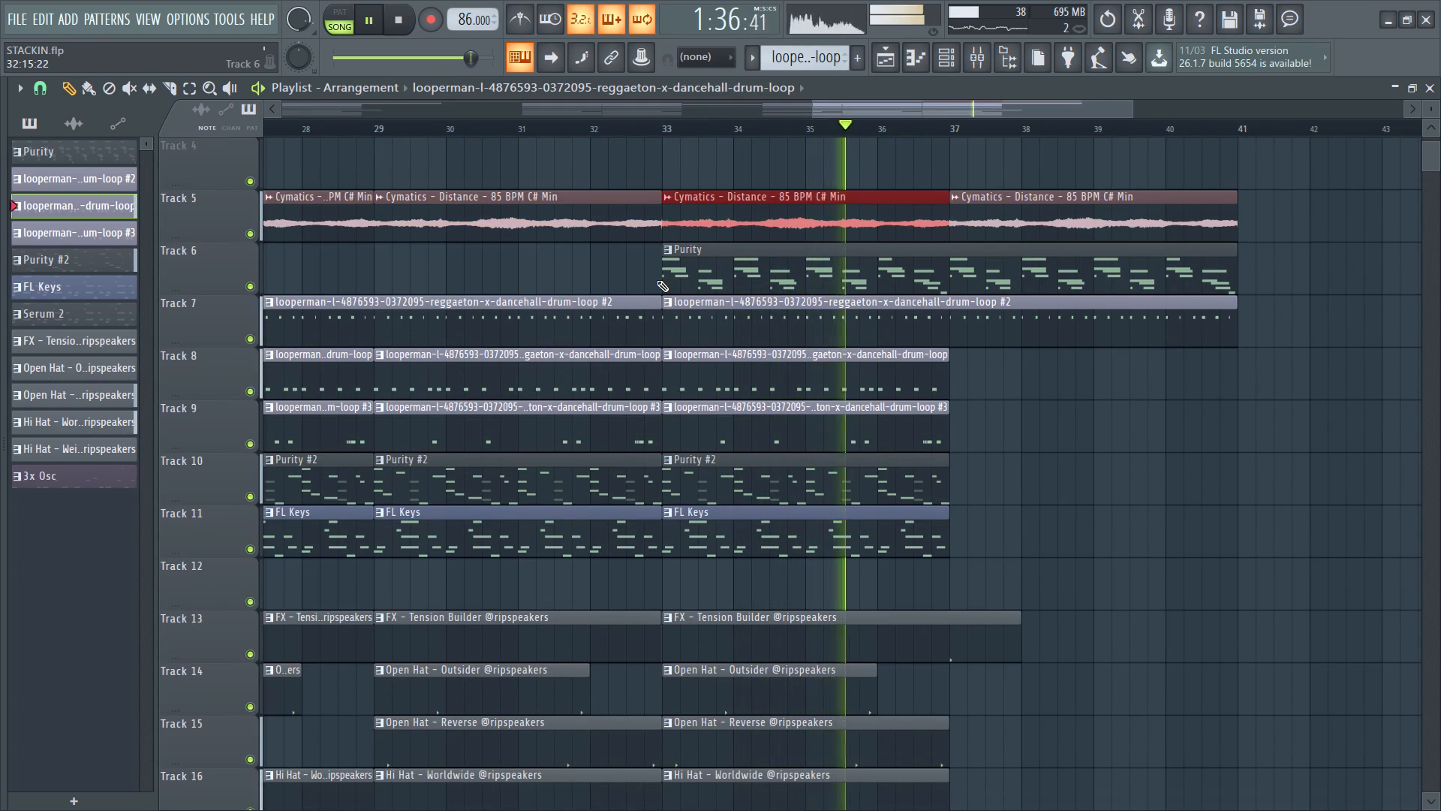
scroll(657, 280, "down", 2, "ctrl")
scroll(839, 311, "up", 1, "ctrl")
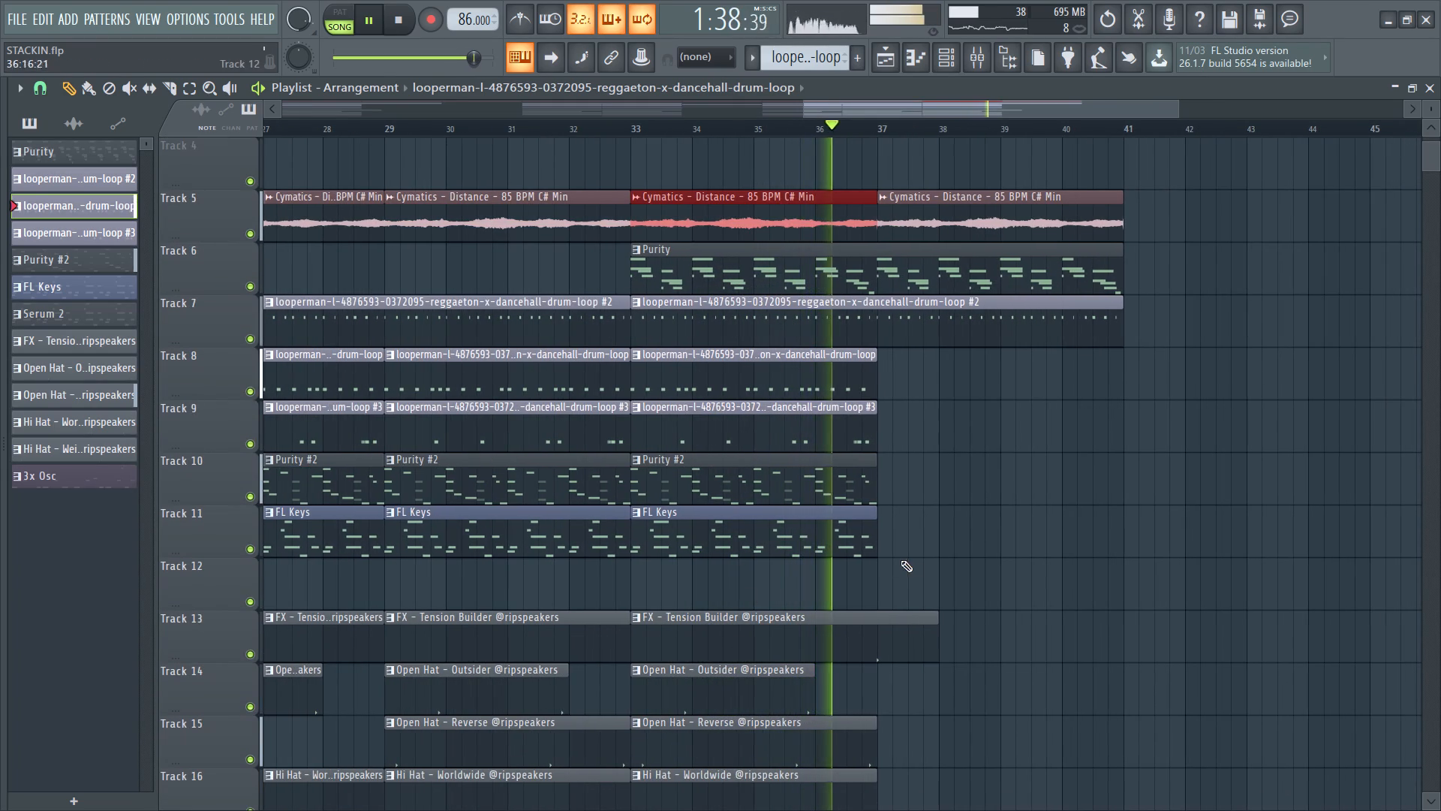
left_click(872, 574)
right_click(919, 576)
Pick up the Serum 2 pattern from its bar 1 clip and place a copy on Track 12, aligned to bar 37.
scroll(609, 516, "down", 4, "ctrl")
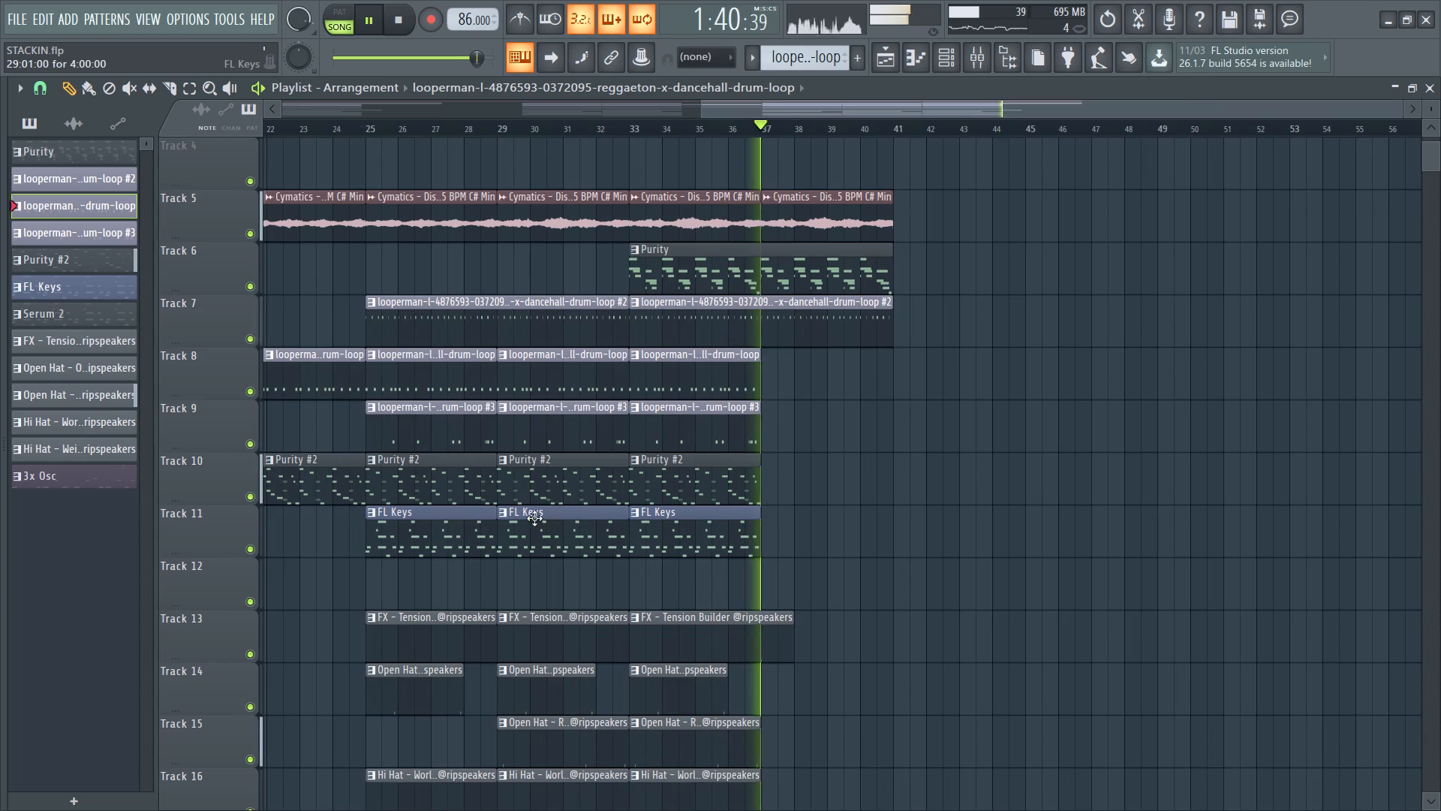
scroll(445, 515, "down", 3, "ctrl")
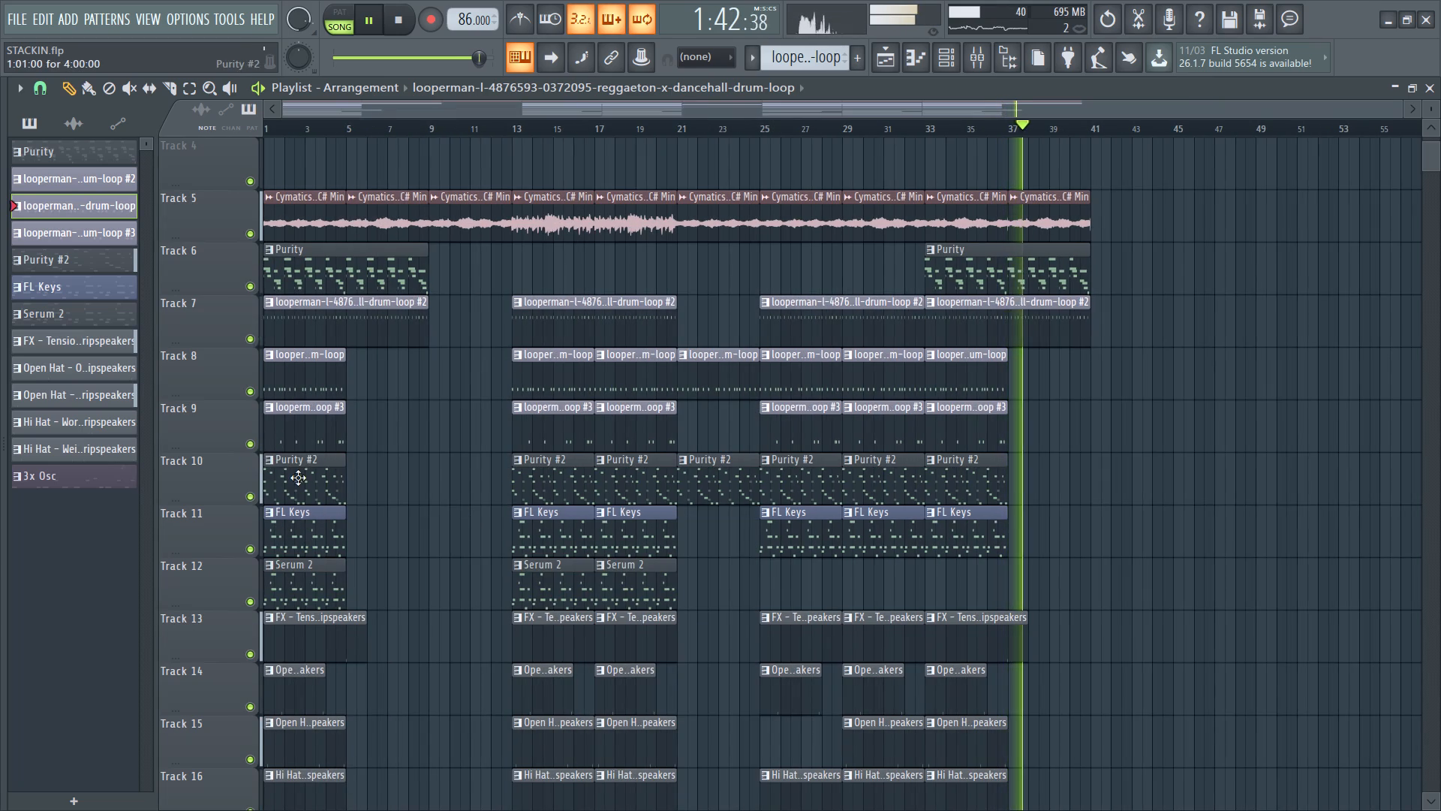
left_click(303, 591)
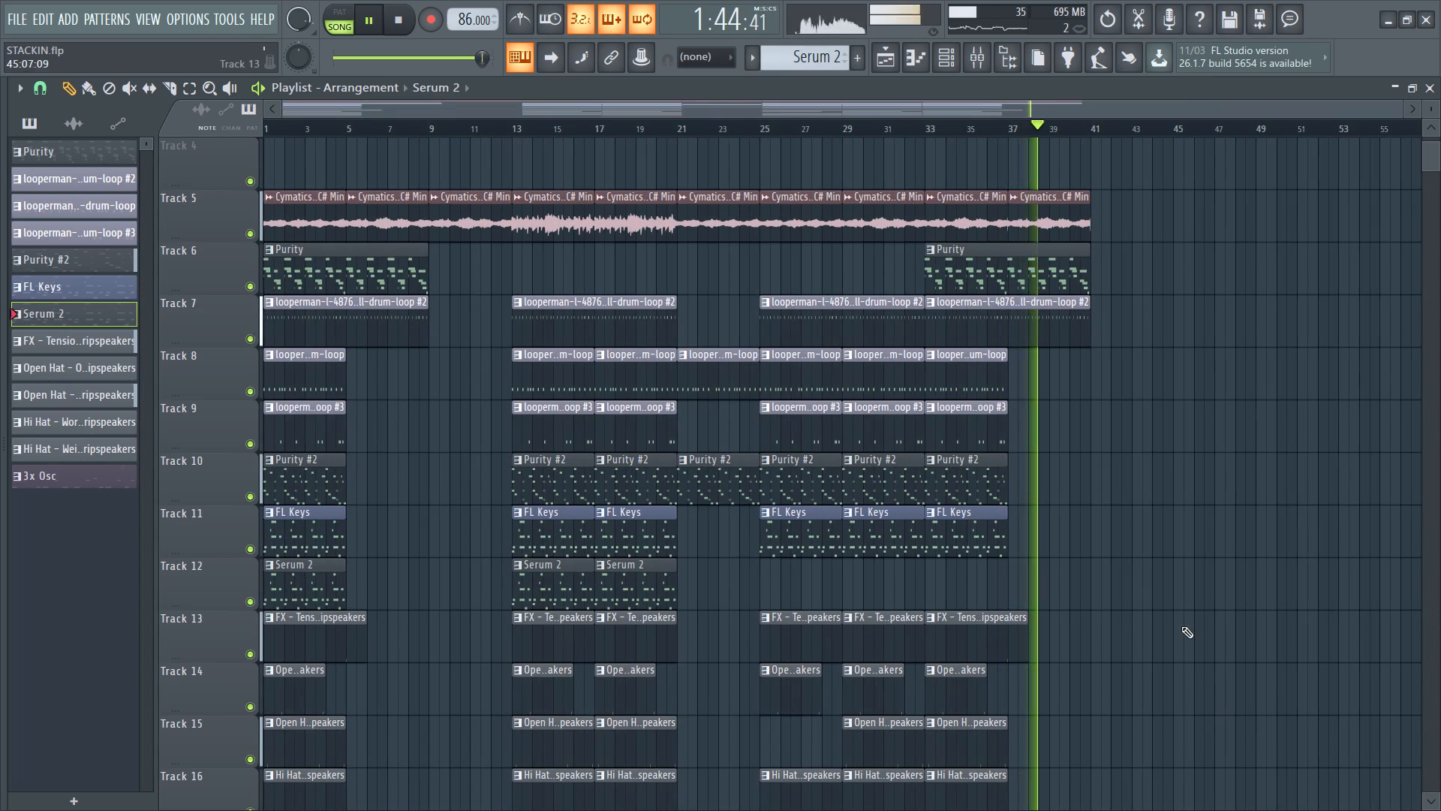
scroll(1179, 624, "up", 3, "ctrl")
left_click(903, 579)
scroll(948, 594, "up", 2, "ctrl")
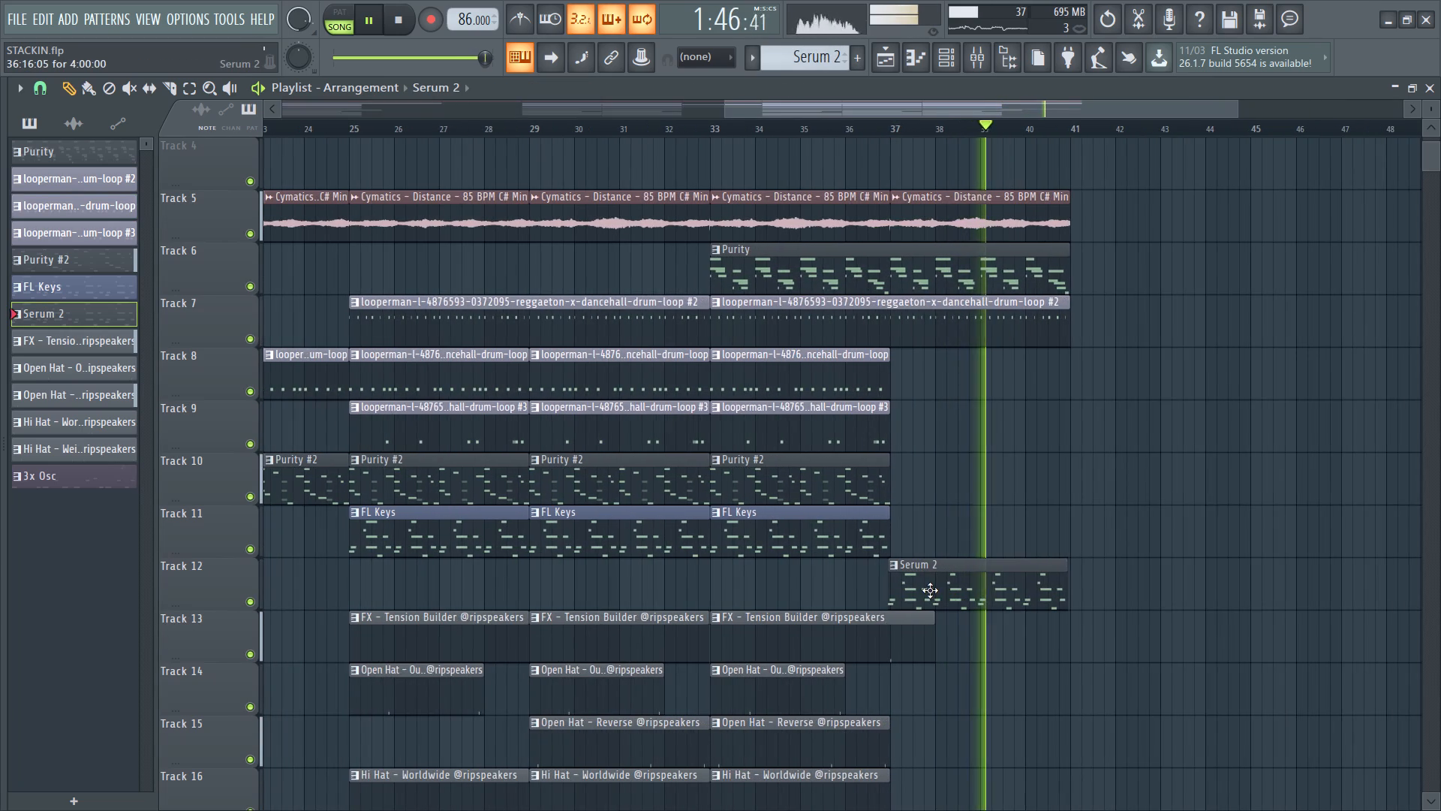
scroll(938, 588, "up", 3, "ctrl")
left_click(938, 588)
scroll(938, 589, "up", 3, "ctrl")
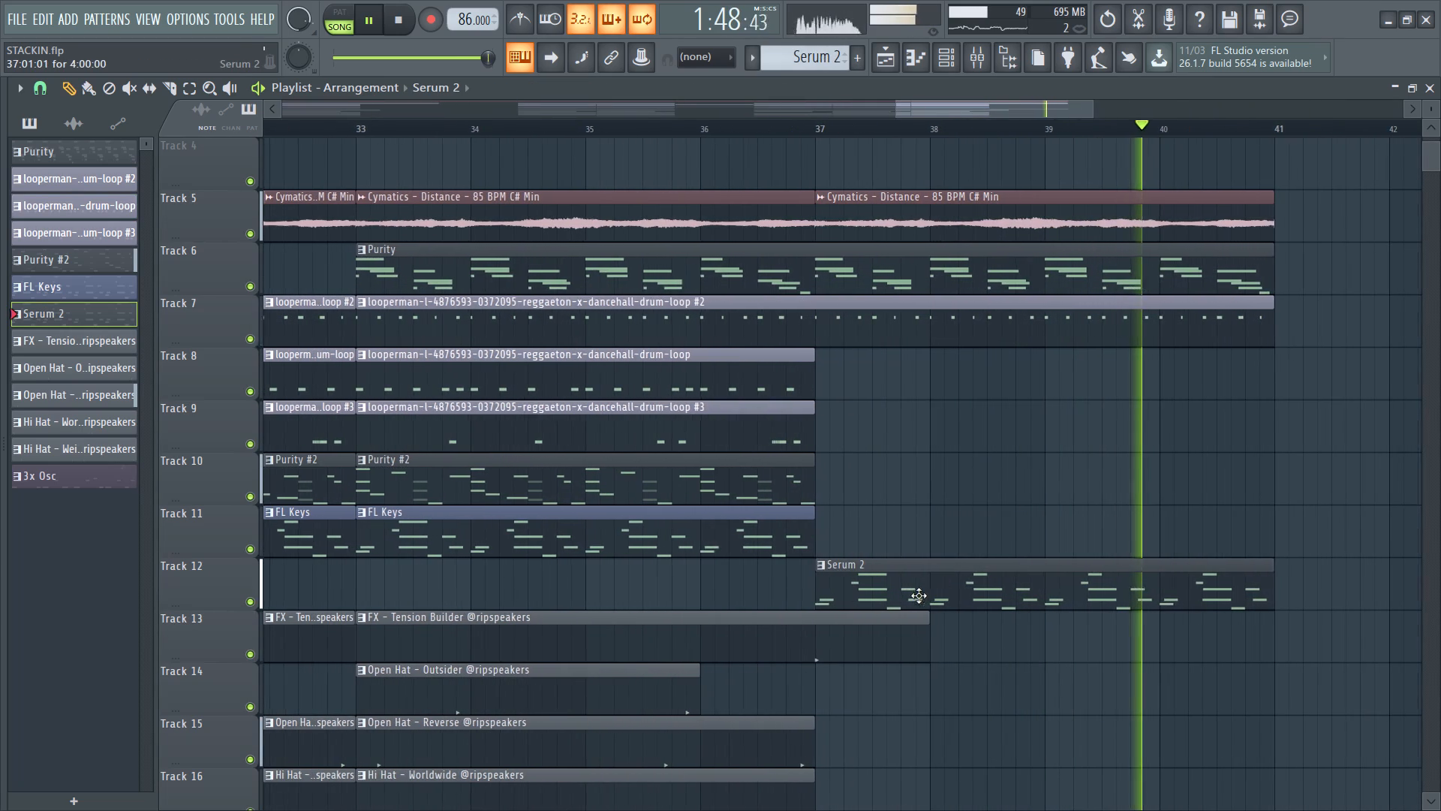
left_click(904, 596)
scroll(904, 595, "up", 1, "ctrl")
scroll(905, 591, "down", 3, "ctrl")
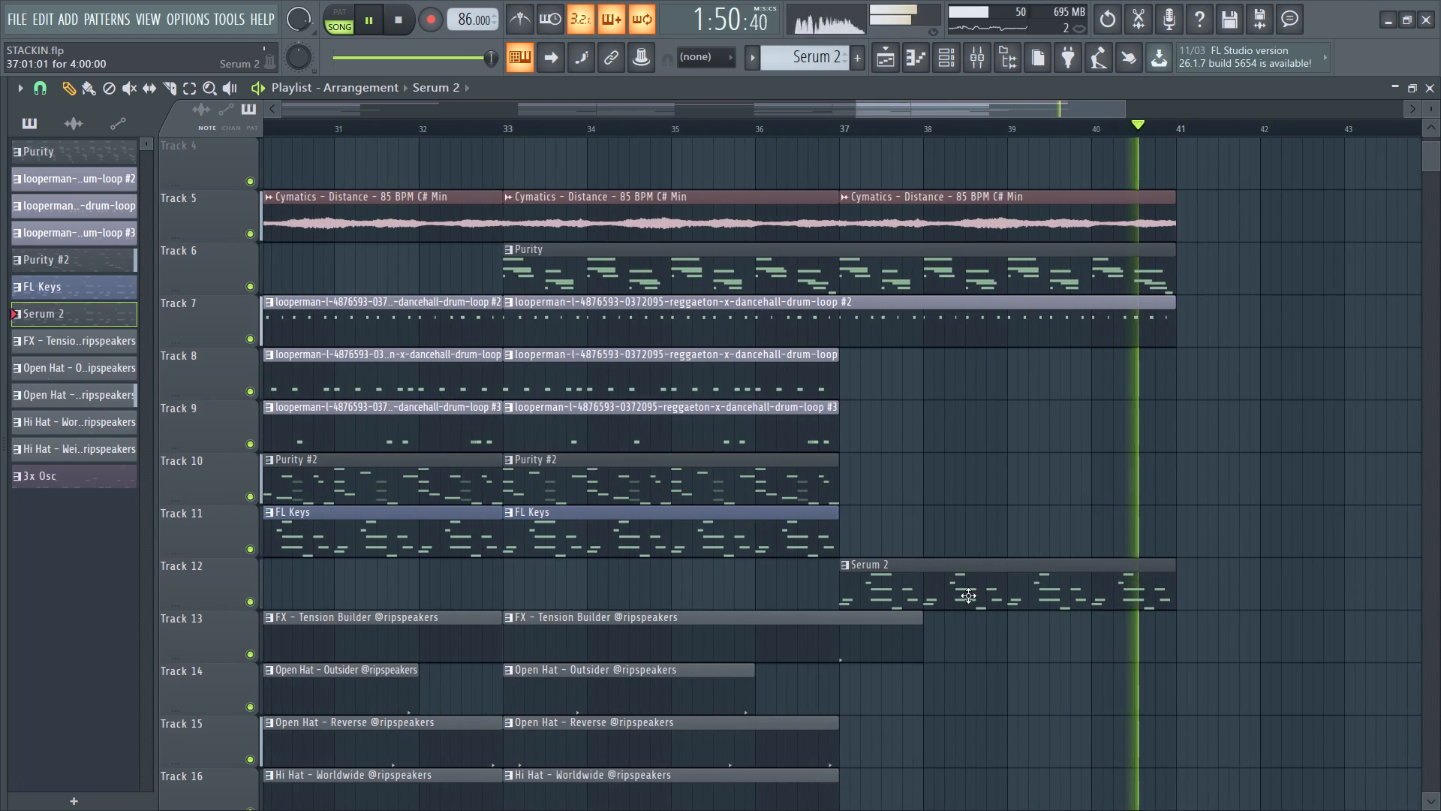
Duplicate the bar 37 Serum 2 clip on Track 12 so the copy starts at bar 41.
left_click(967, 595, "ctrl")
key("ctrl+b")
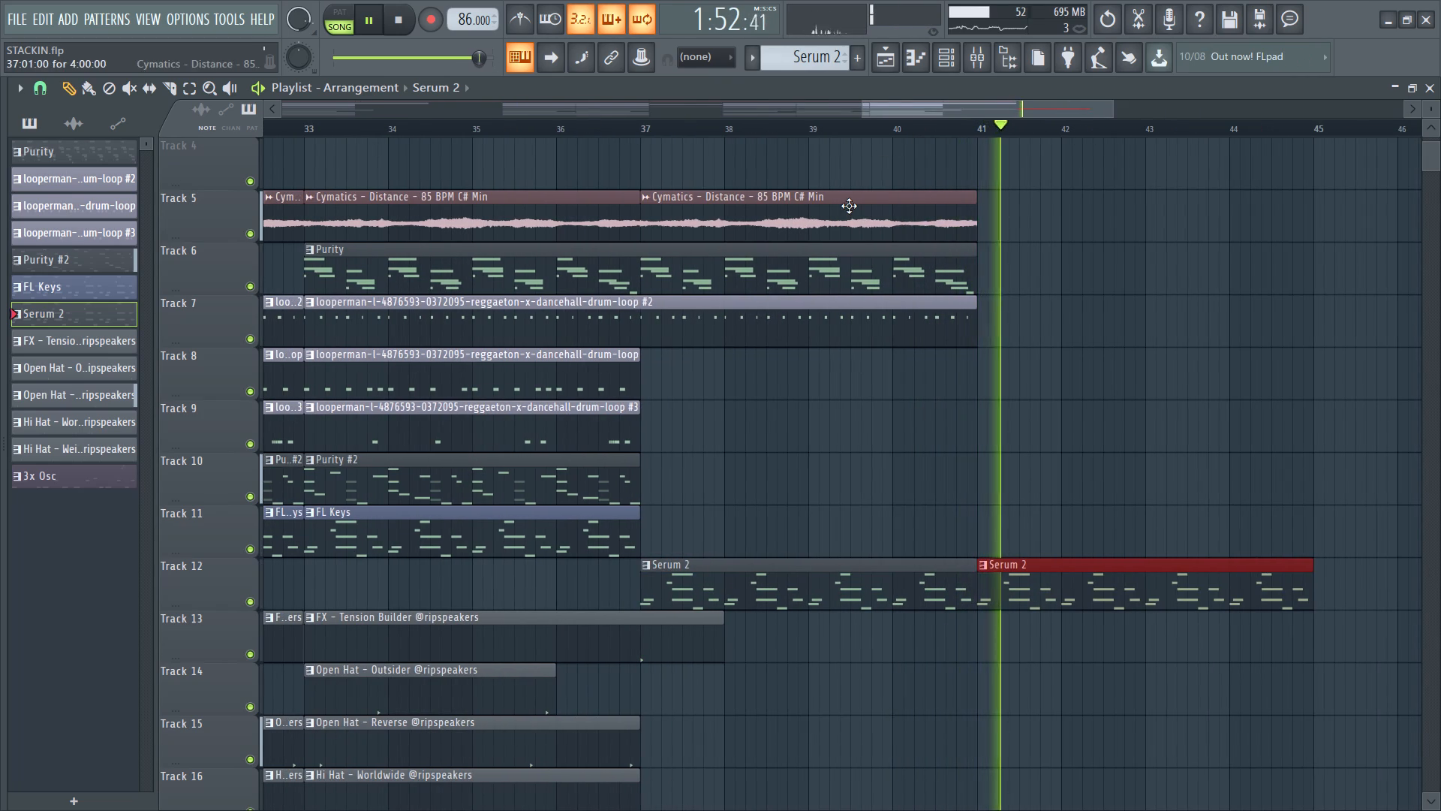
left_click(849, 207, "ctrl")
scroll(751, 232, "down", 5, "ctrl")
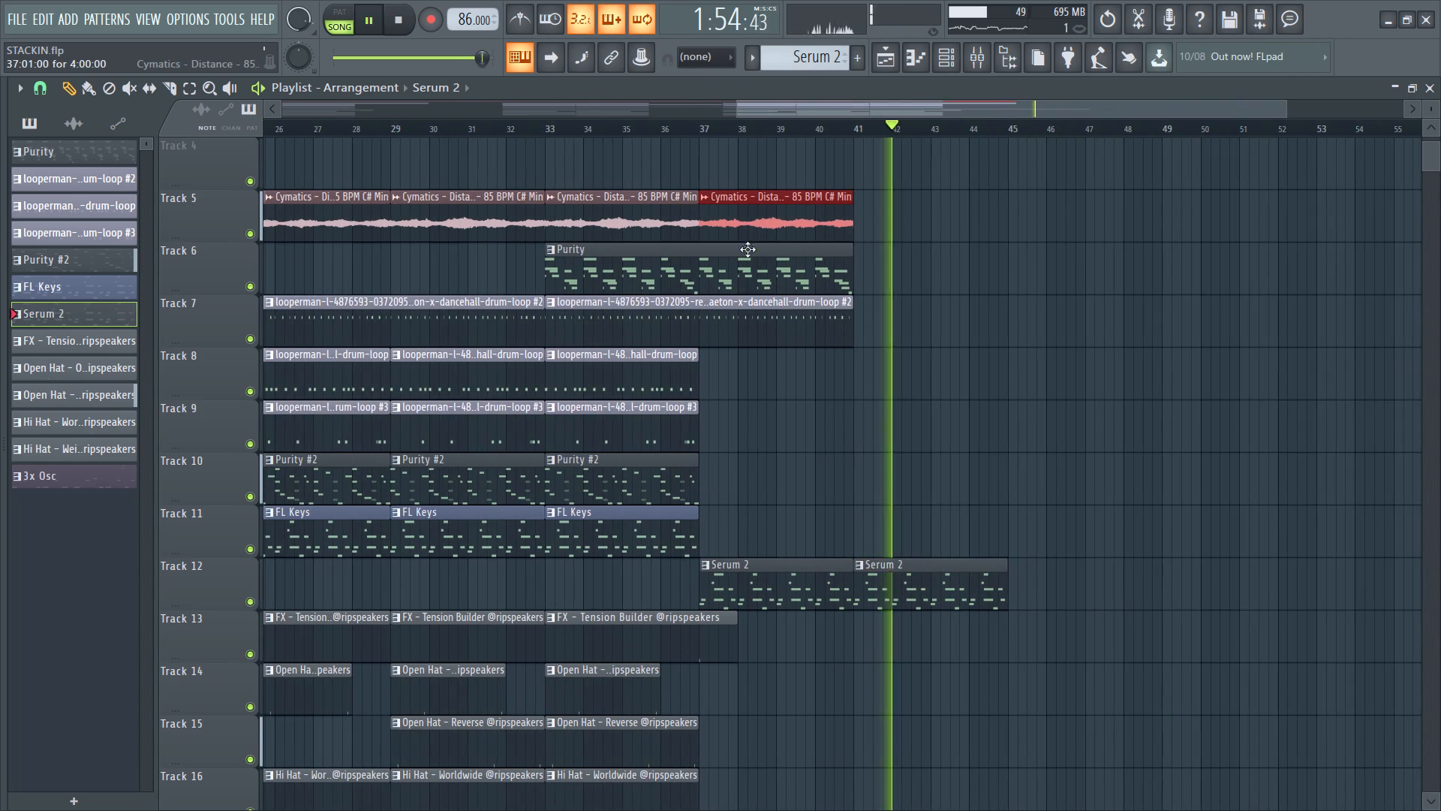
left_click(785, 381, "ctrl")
Replay the arrangement from about bar 37 to check the transition.
left_click(697, 121)
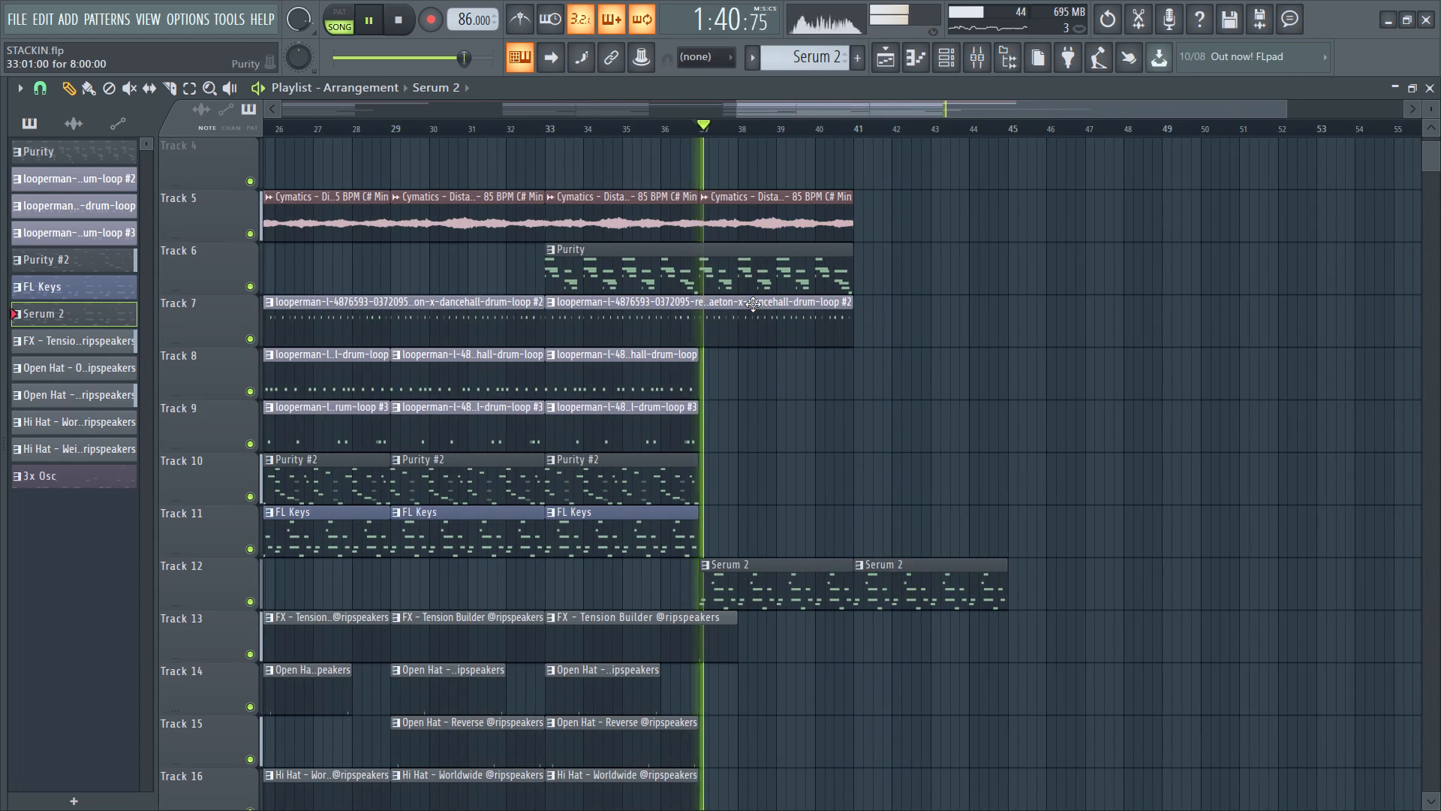
scroll(753, 304, "up", 3, "ctrl")
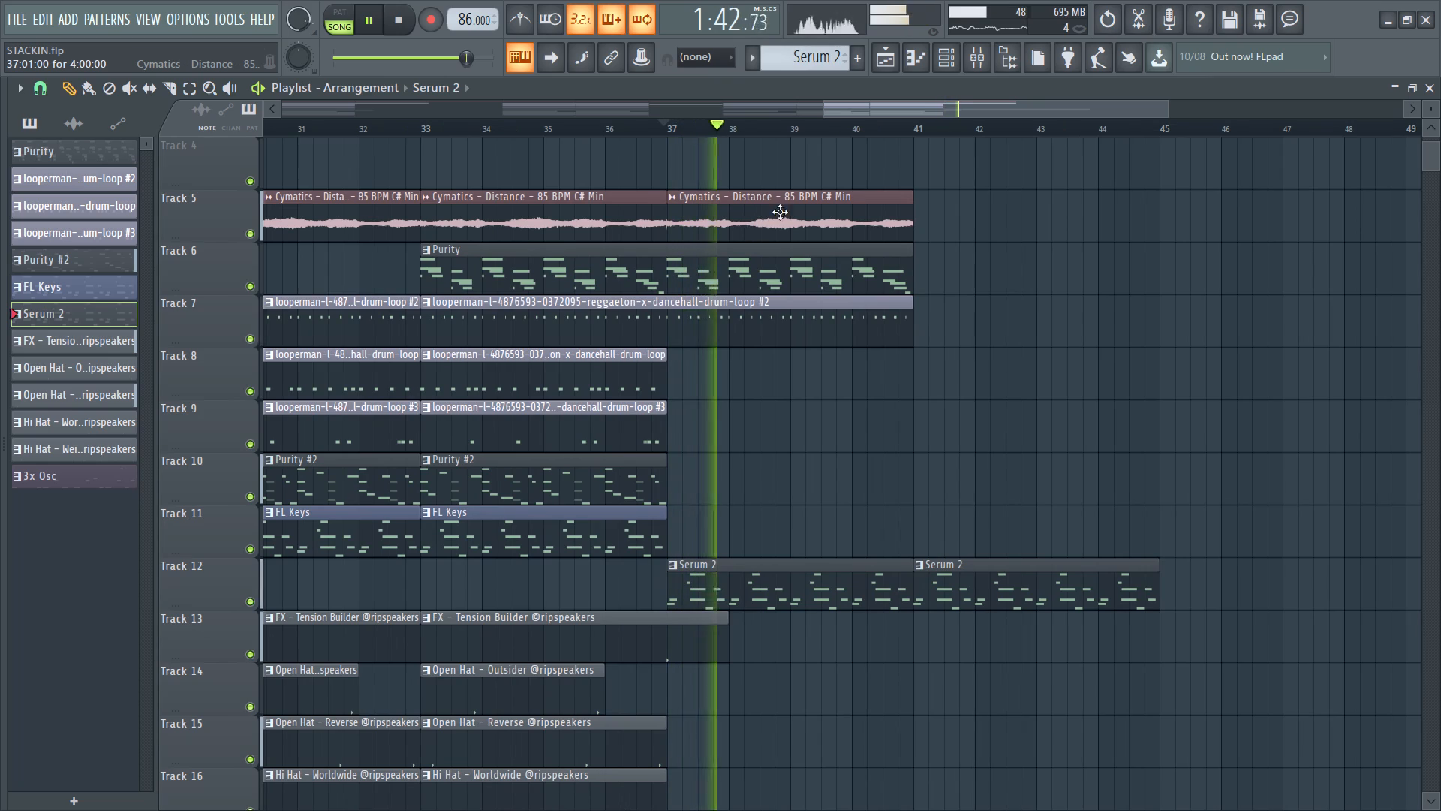
scroll(685, 309, "down", 7, "ctrl")
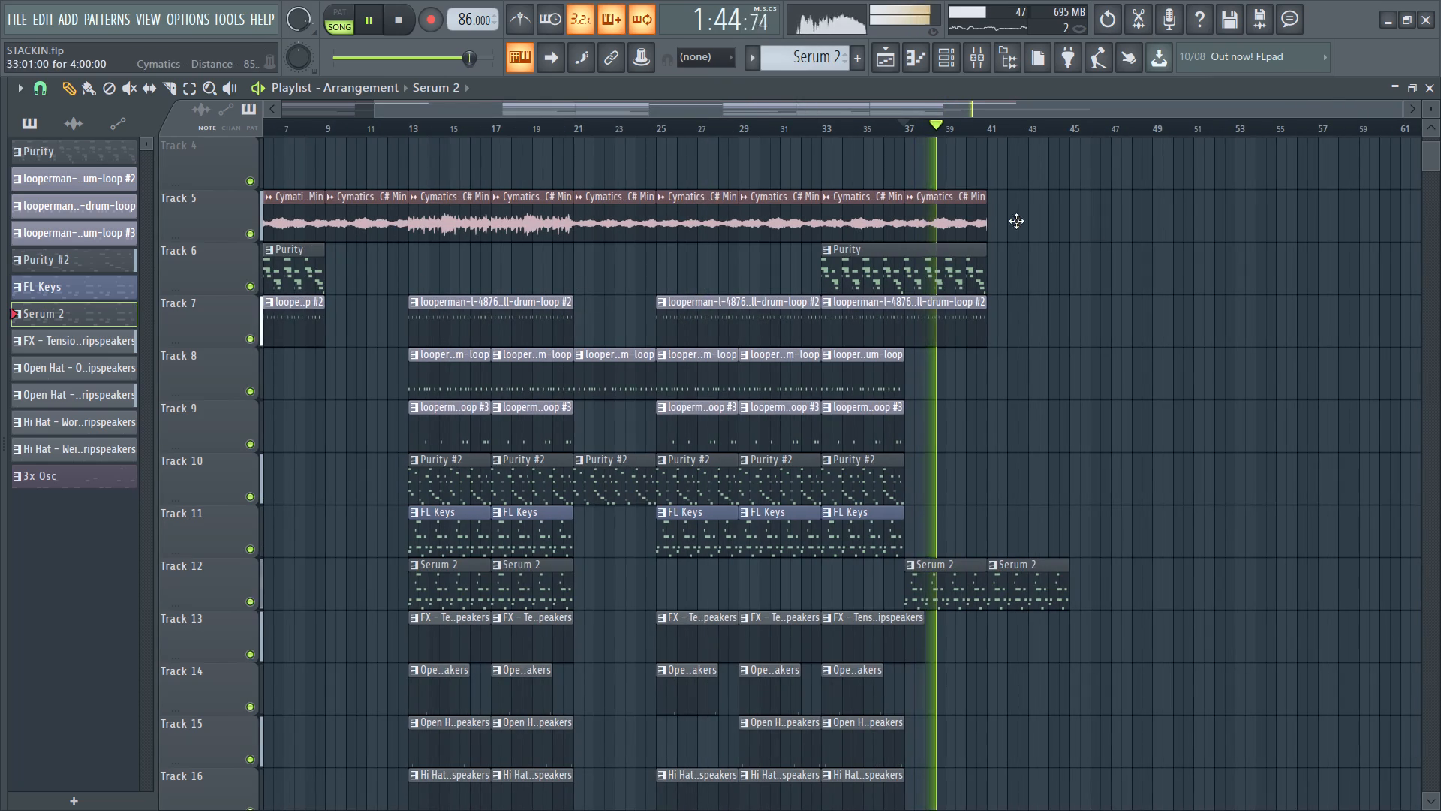
Replace the Cymatics - Distance clip at bar 37 on Track 5 with a copy of the bar 25 clip, aligned to bar 37.
right_click(959, 217)
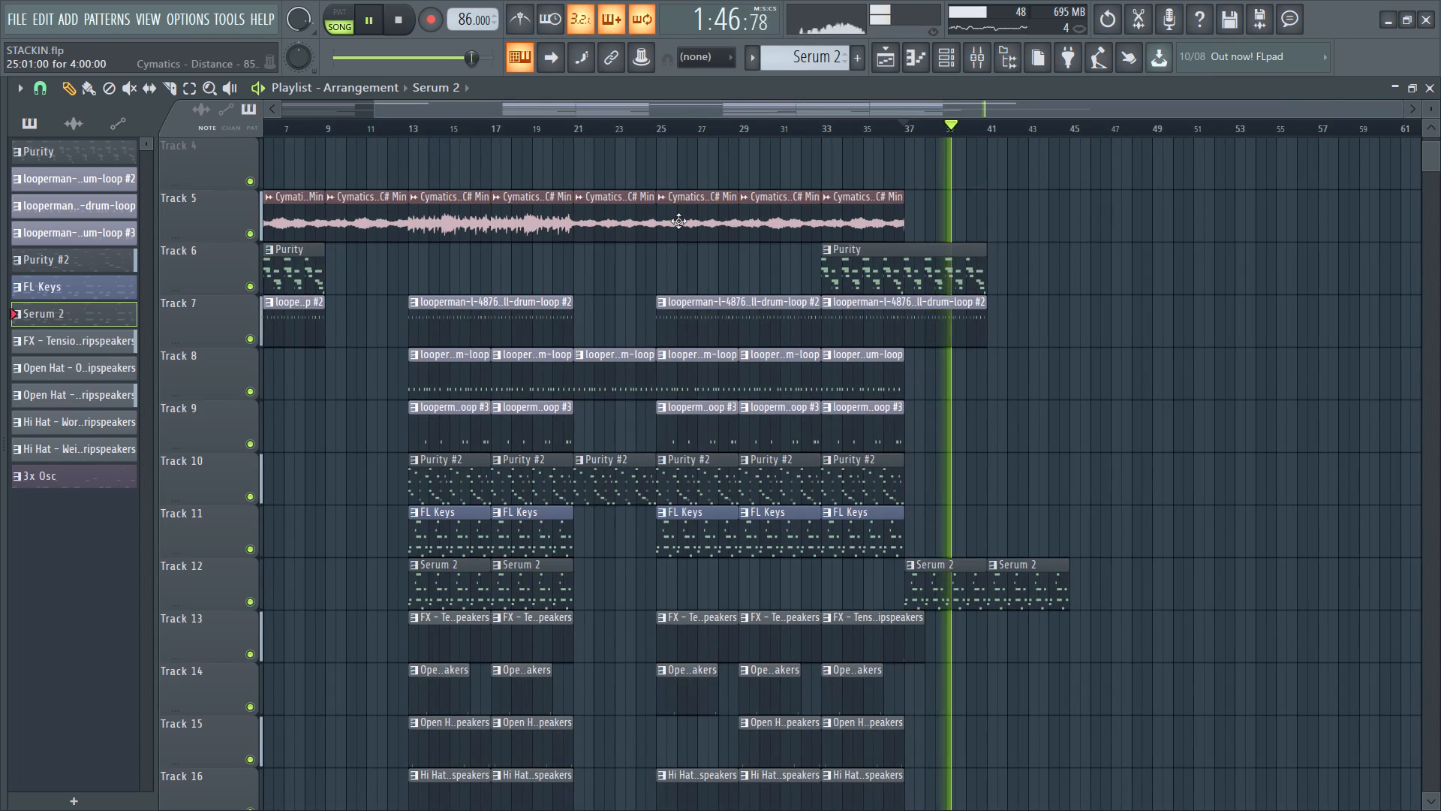
left_click(678, 221)
scroll(904, 262, "up", 3, "ctrl")
left_click(913, 224)
scroll(958, 224, "up", 3, "ctrl")
left_click_drag(956, 222, 942, 221)
scroll(942, 221, "up", 6, "ctrl")
left_click(880, 225)
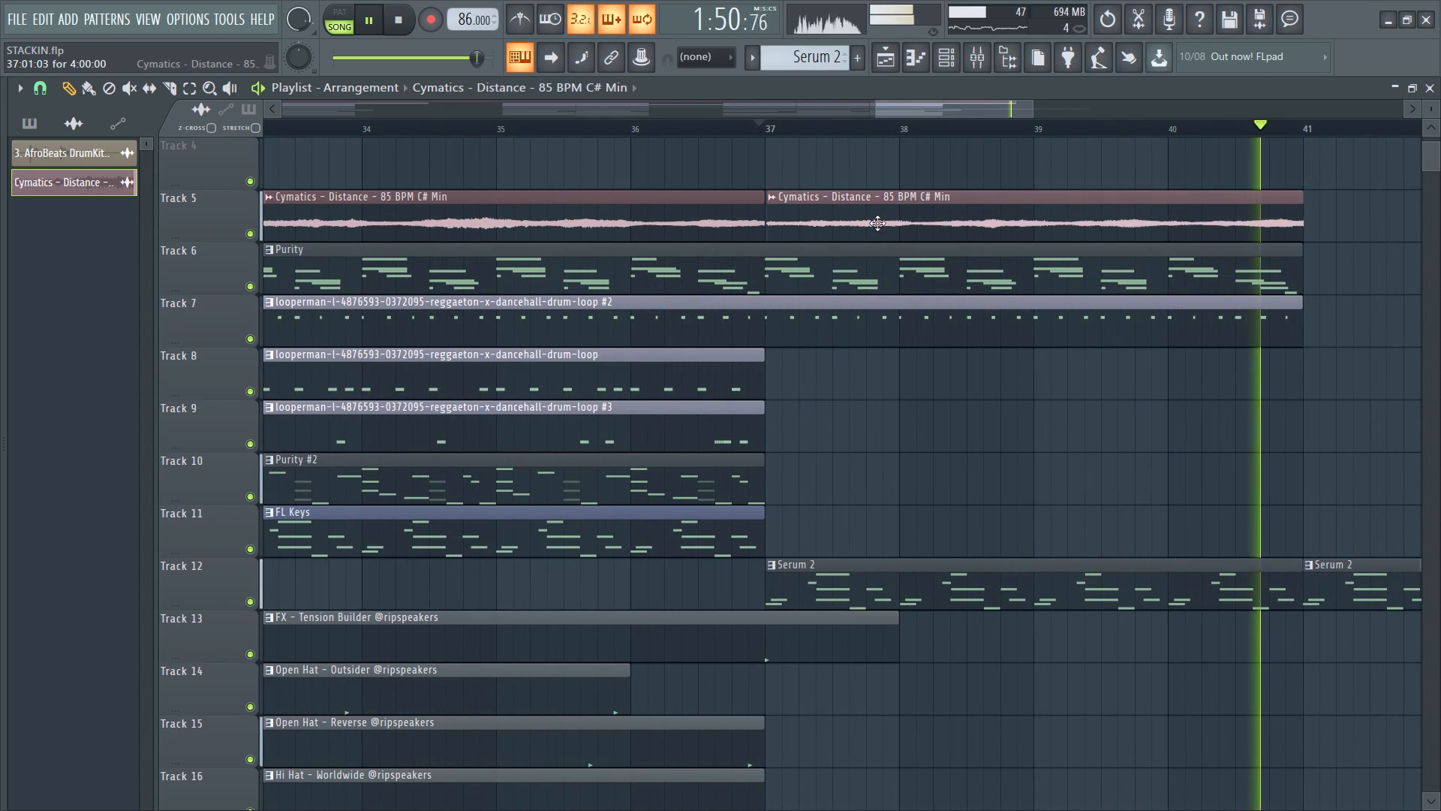
Replay from just before bar 37 and examine the clips on Tracks 5 to 18 around bars 33 to 41.
scroll(812, 248, "down", 6, "ctrl")
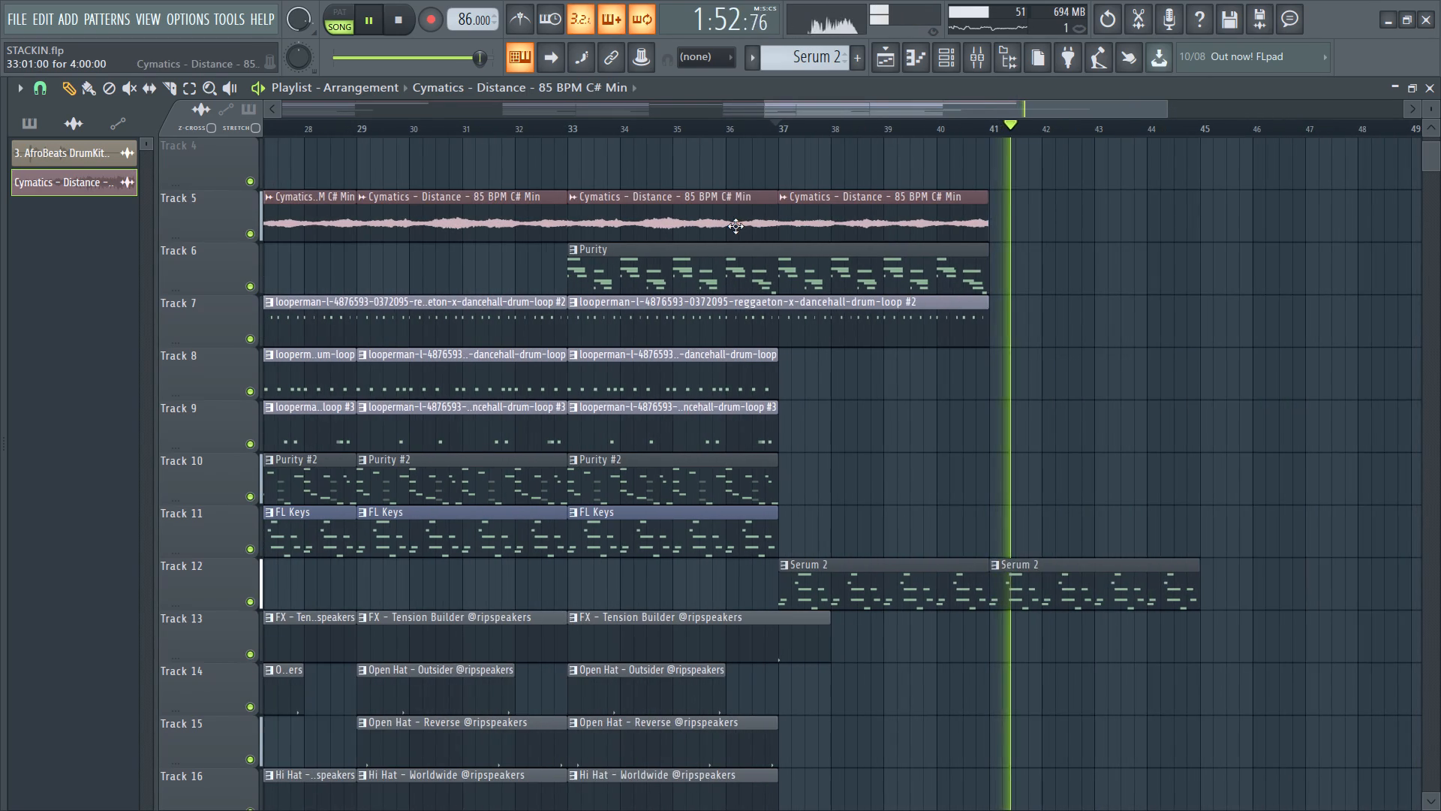
left_click(752, 131)
scroll(763, 433, "down", 5, "ctrl")
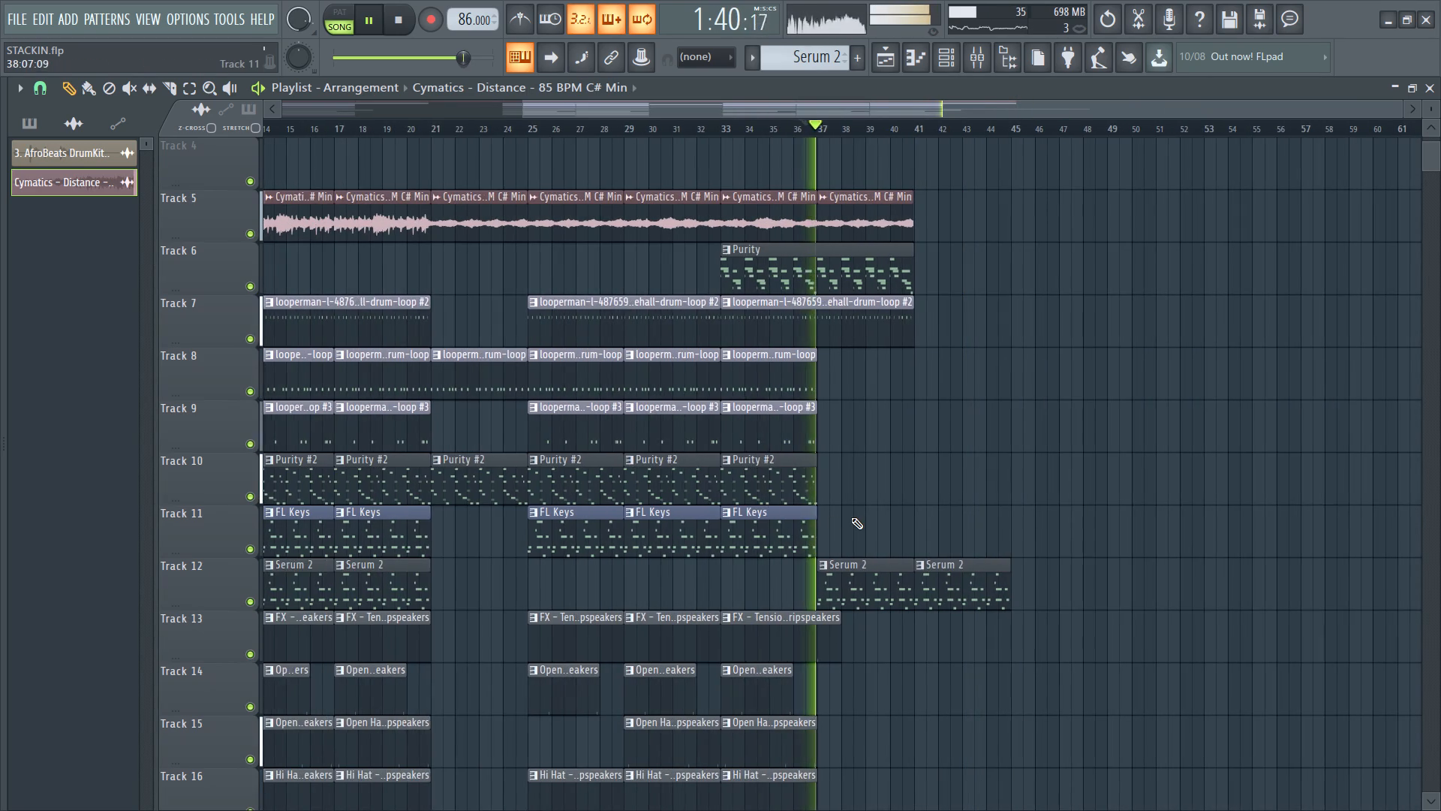
scroll(851, 517, "up", 4, "ctrl")
scroll(797, 495, "down", 2)
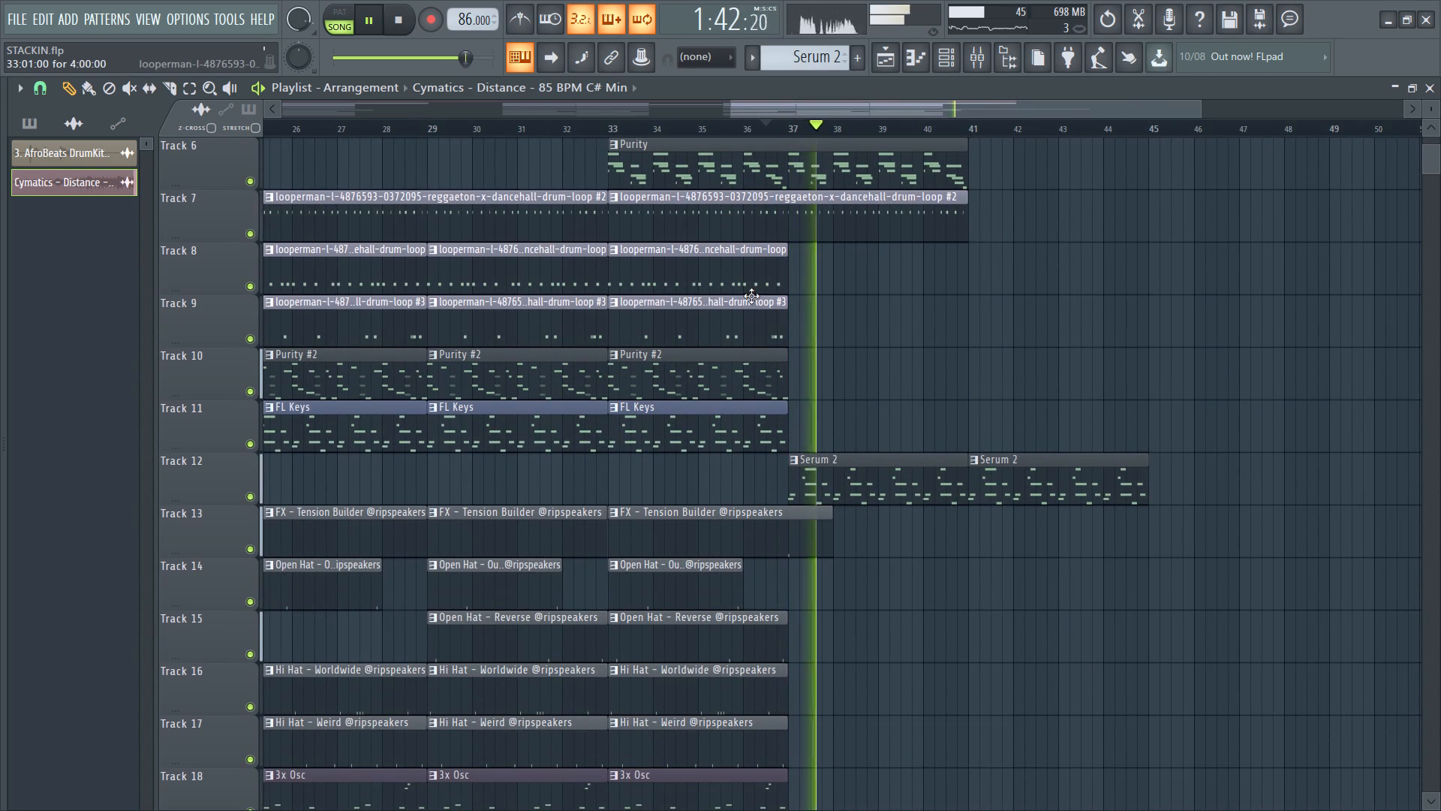
left_click(725, 270, "ctrl")
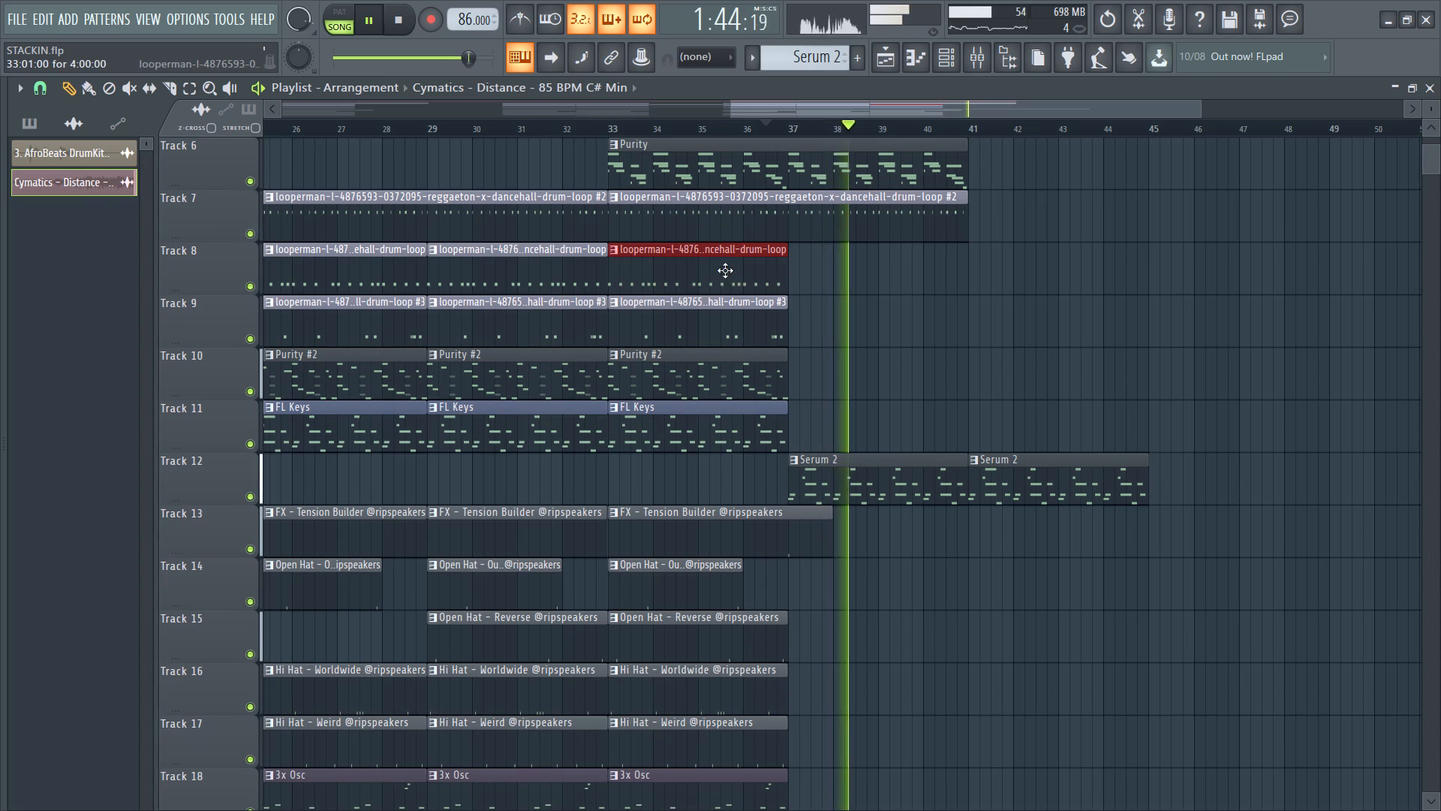
scroll(730, 318, "down", 3)
scroll(750, 535, "down", 1)
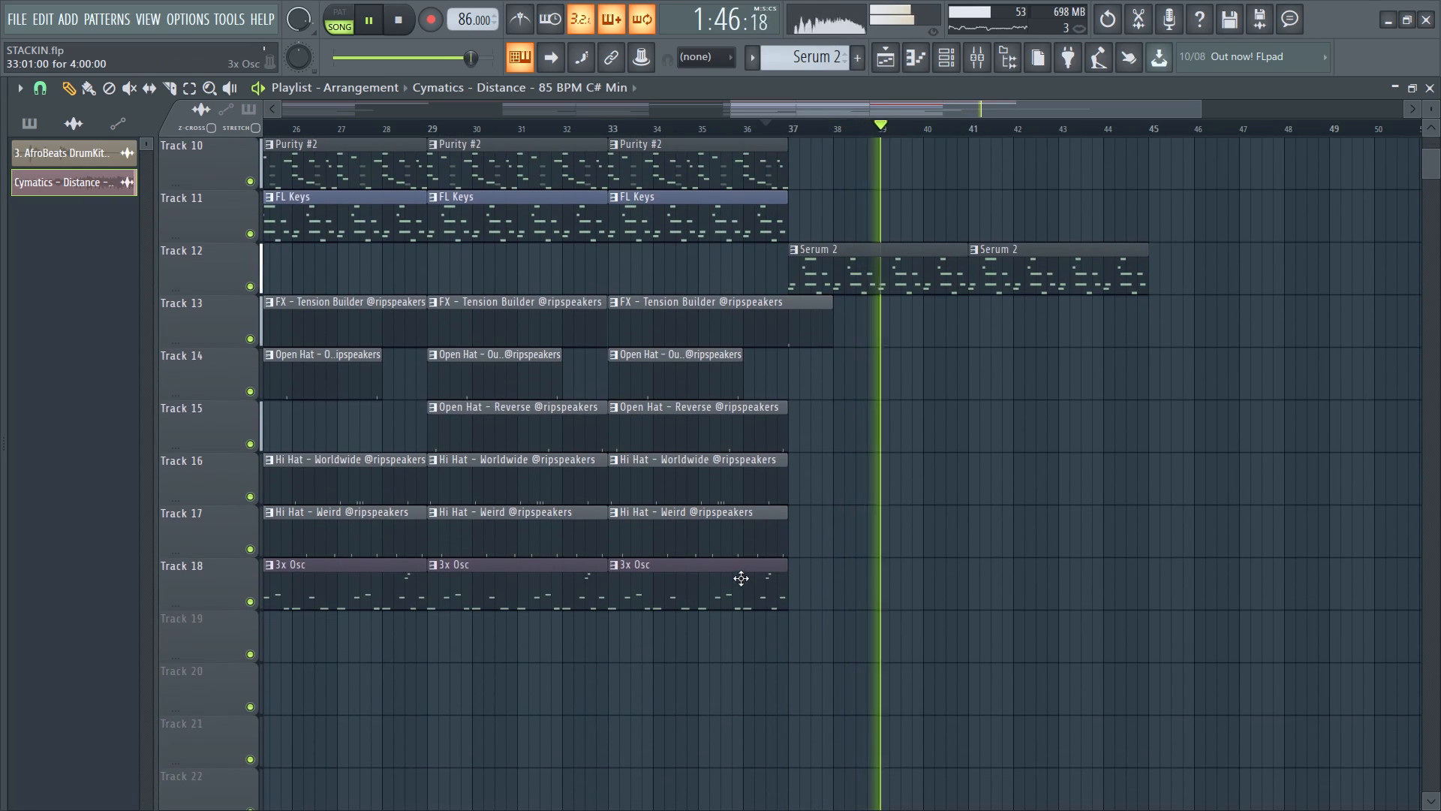
scroll(769, 559, "down", 2, "ctrl")
scroll(814, 505, "up", 6)
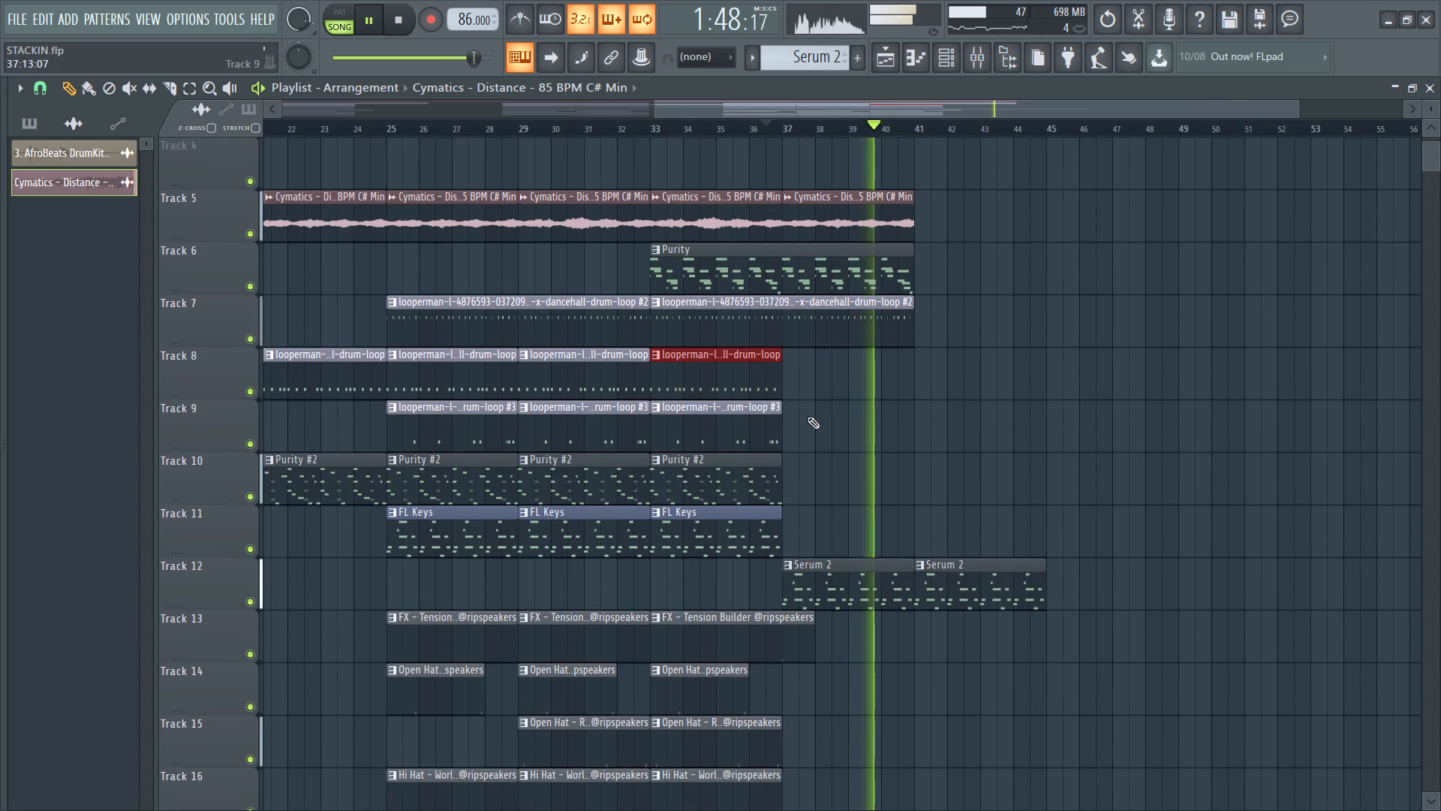
left_click(702, 378)
Duplicate the bar 37 Cymatics - Distance clip on Track 5 so the copy starts at bar 41.
left_click(850, 205, "ctrl")
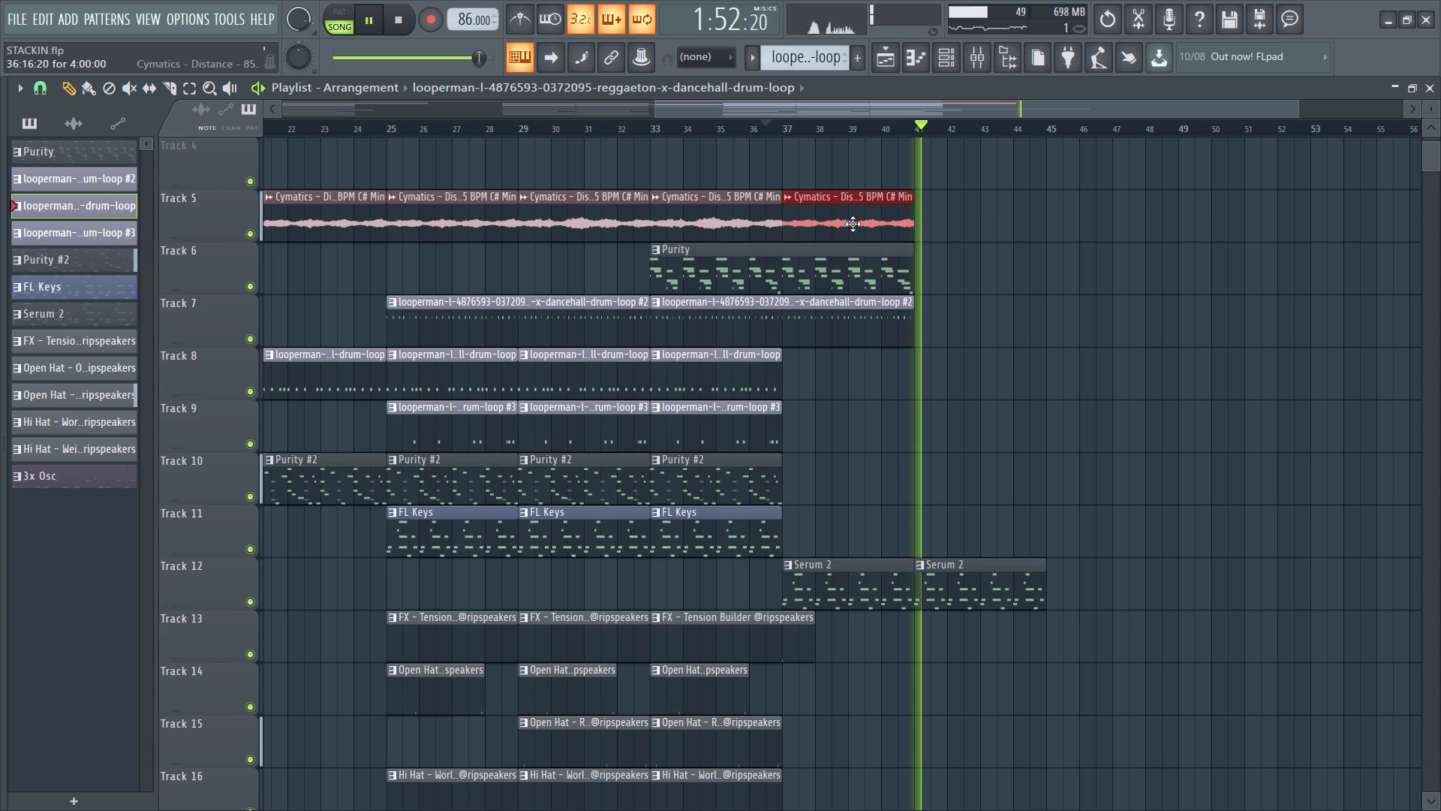
left_click_drag(849, 208, 848, 242, "ctrl")
key("ctrl+b")
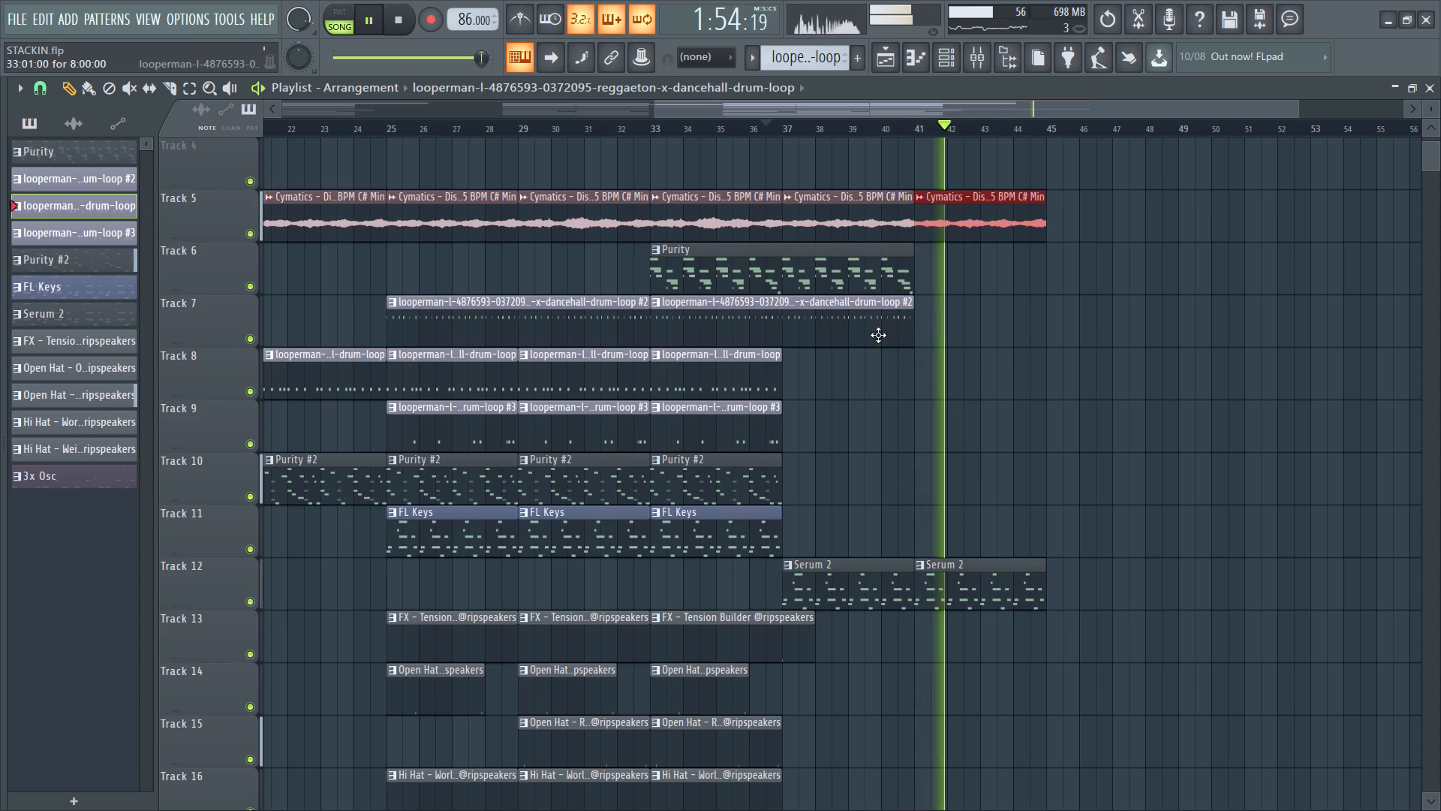
Duplicate the bar 33 looperman reggaeton-x-dancehall-drum-loop #2 clip on Track 7 so the copy starts at bar 41.
left_click(852, 318, "ctrl")
key("ctrl+b")
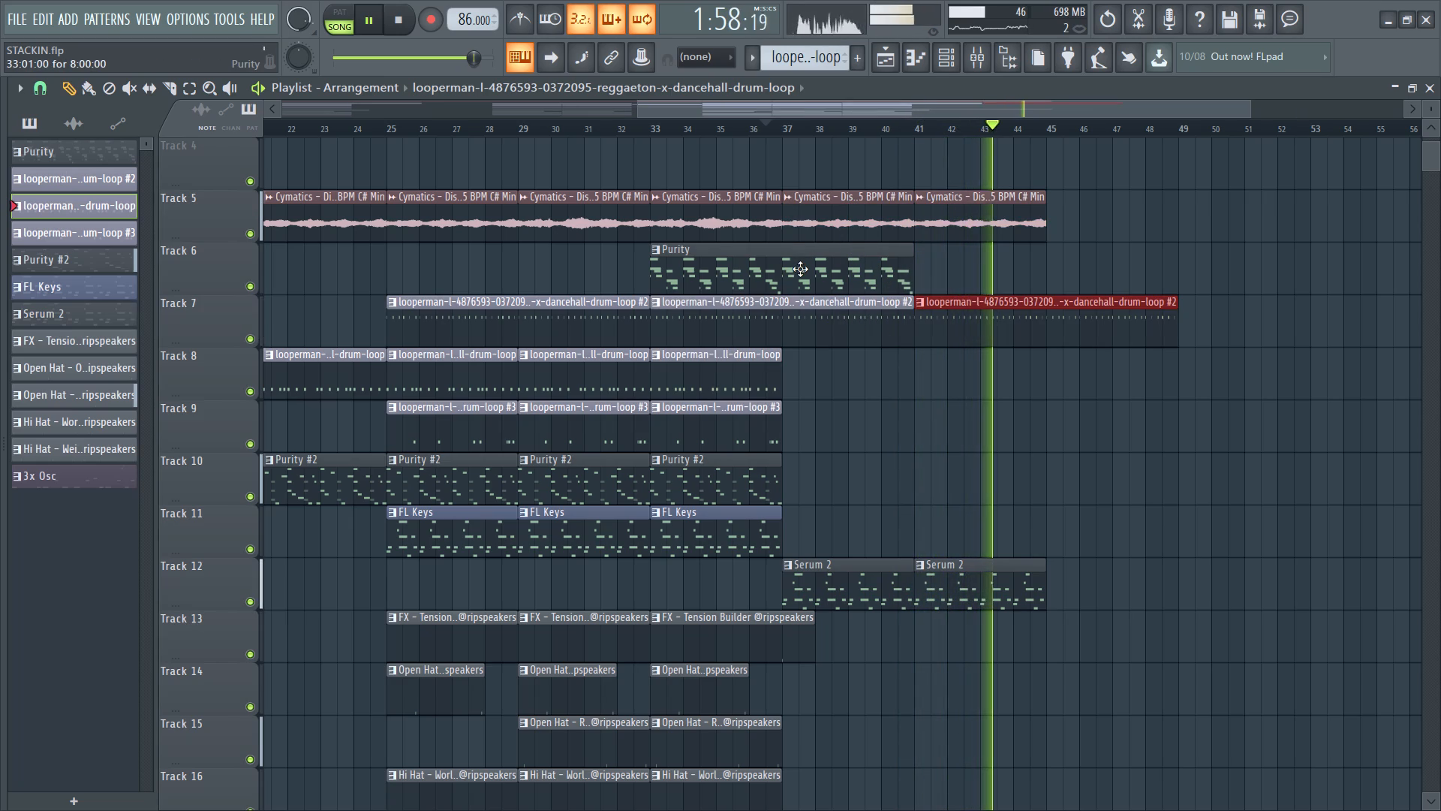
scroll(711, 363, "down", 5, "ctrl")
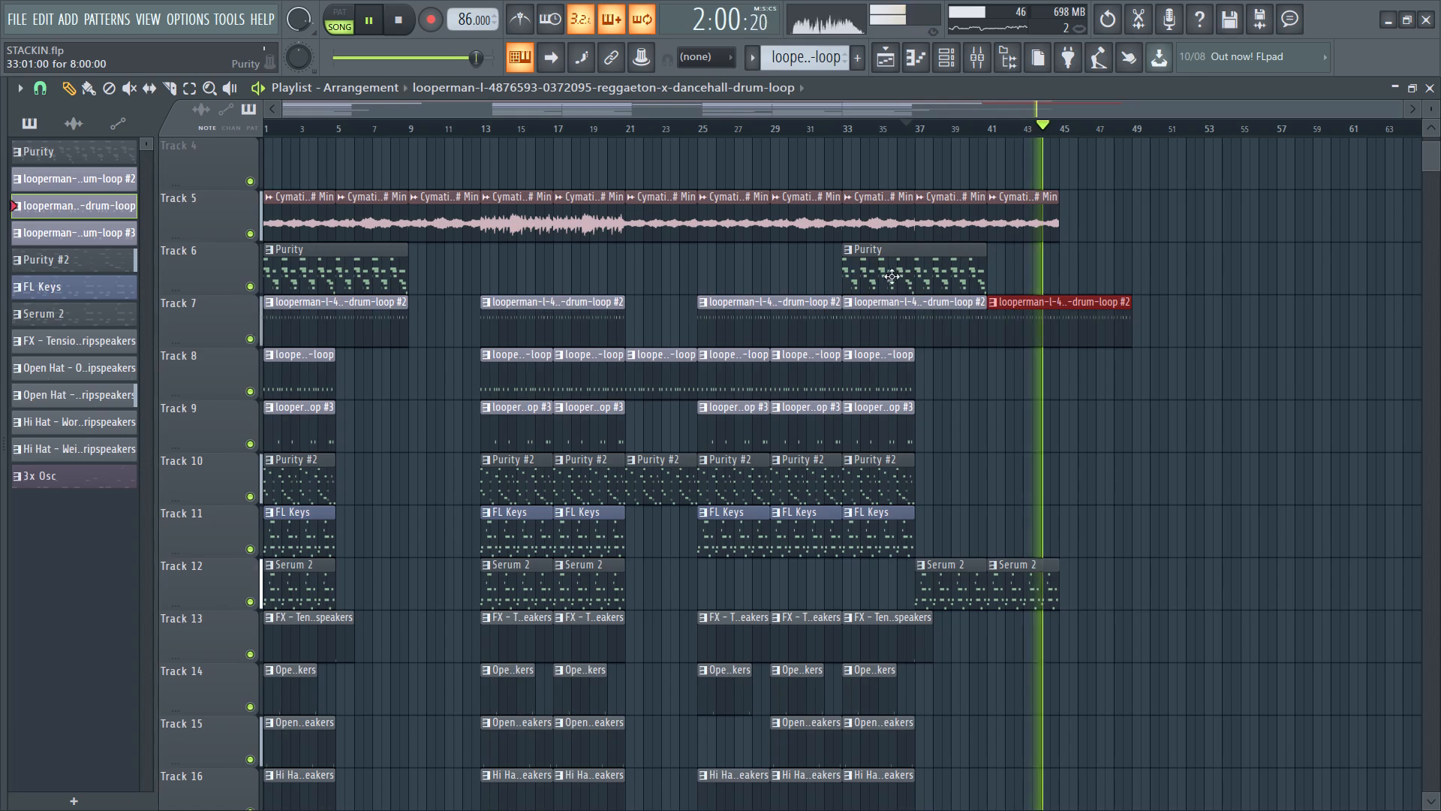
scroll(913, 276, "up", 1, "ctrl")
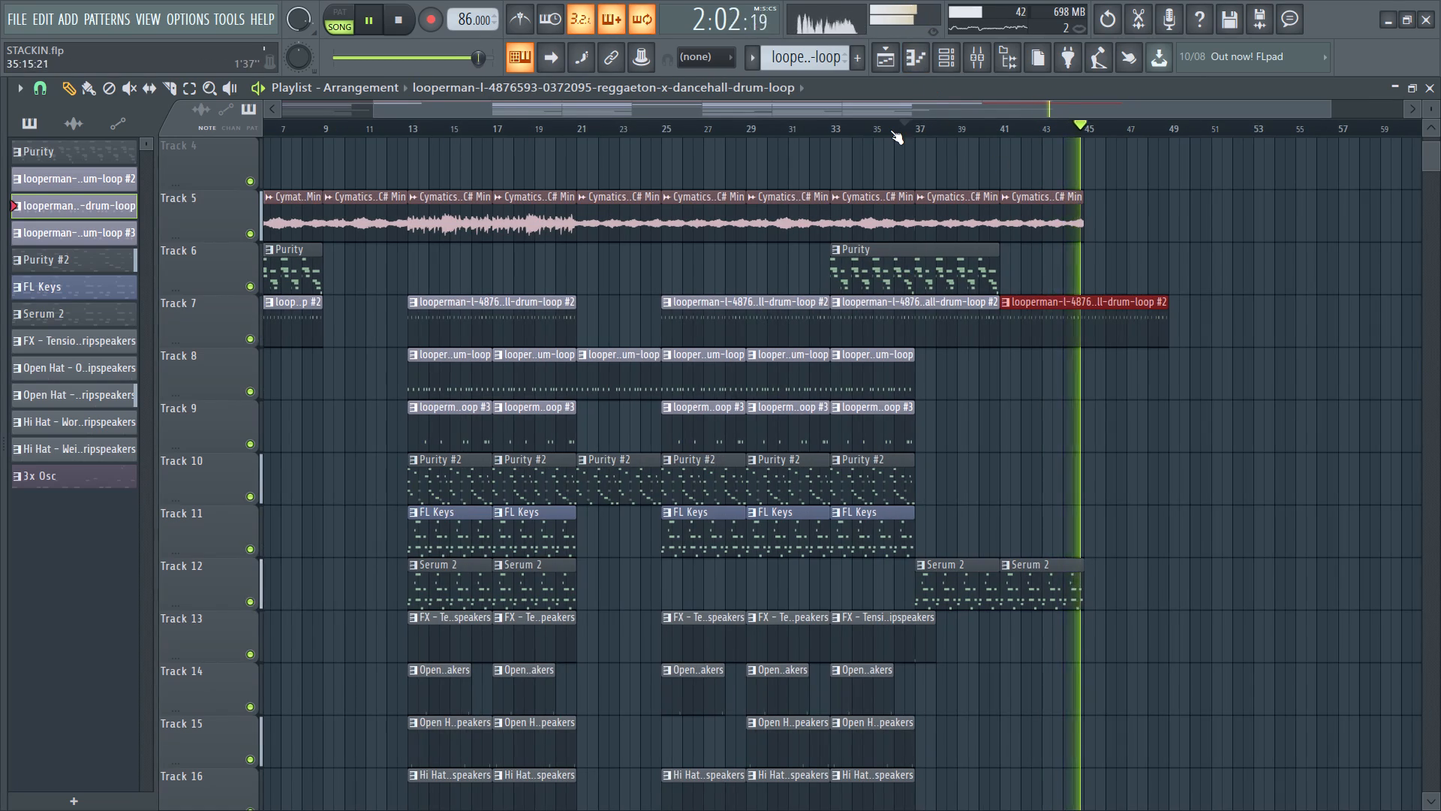
Place a looperman reggaeton-x-dancehall-drum-loop clip, picked from Track 8, on Track 9 starting at bar 41.
key("space")
key("space")
scroll(916, 467, "up", 5, "ctrl")
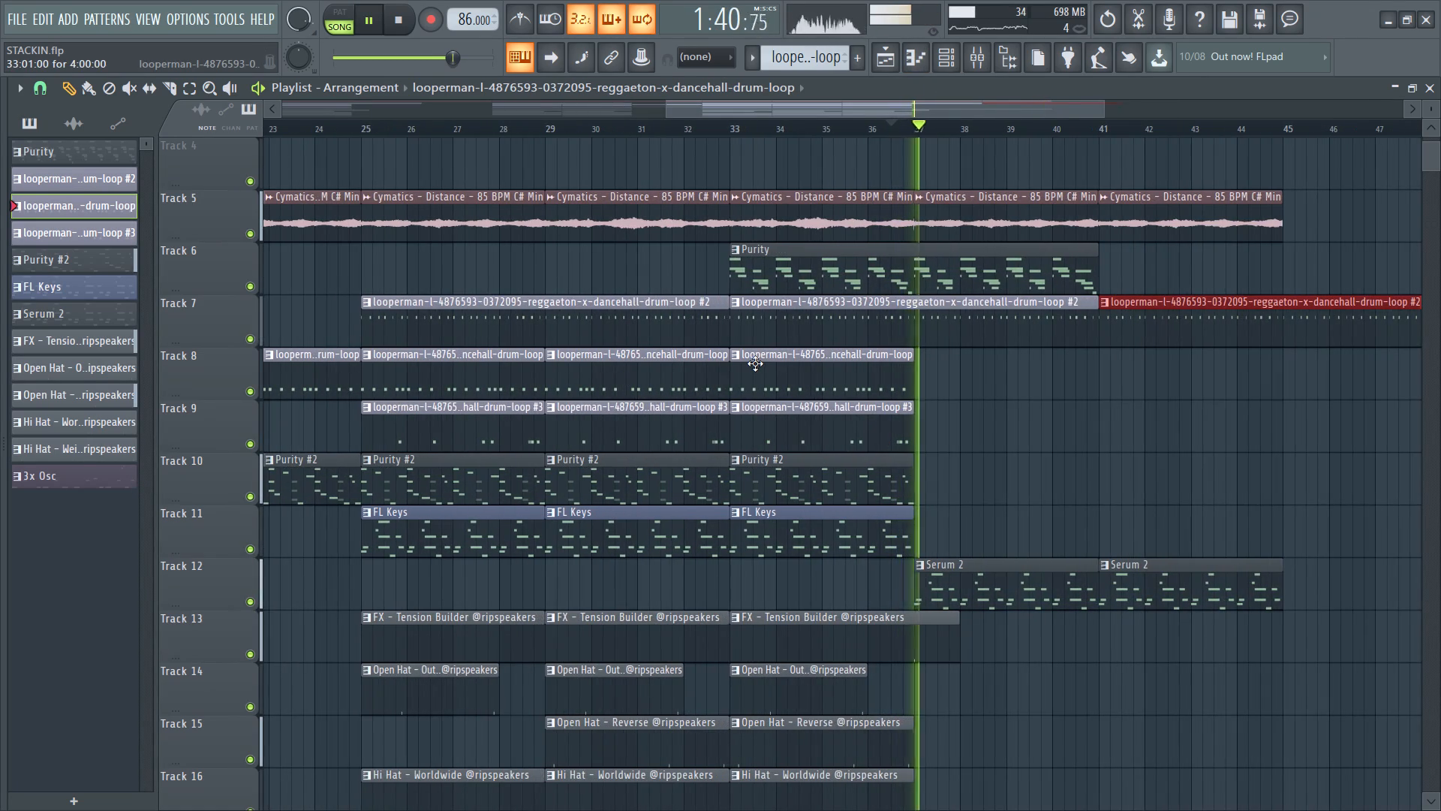
left_click(755, 363)
scroll(997, 423, "down", 3, "ctrl")
scroll(1144, 430, "up", 3, "ctrl")
scroll(1103, 381, "up", 3, "ctrl")
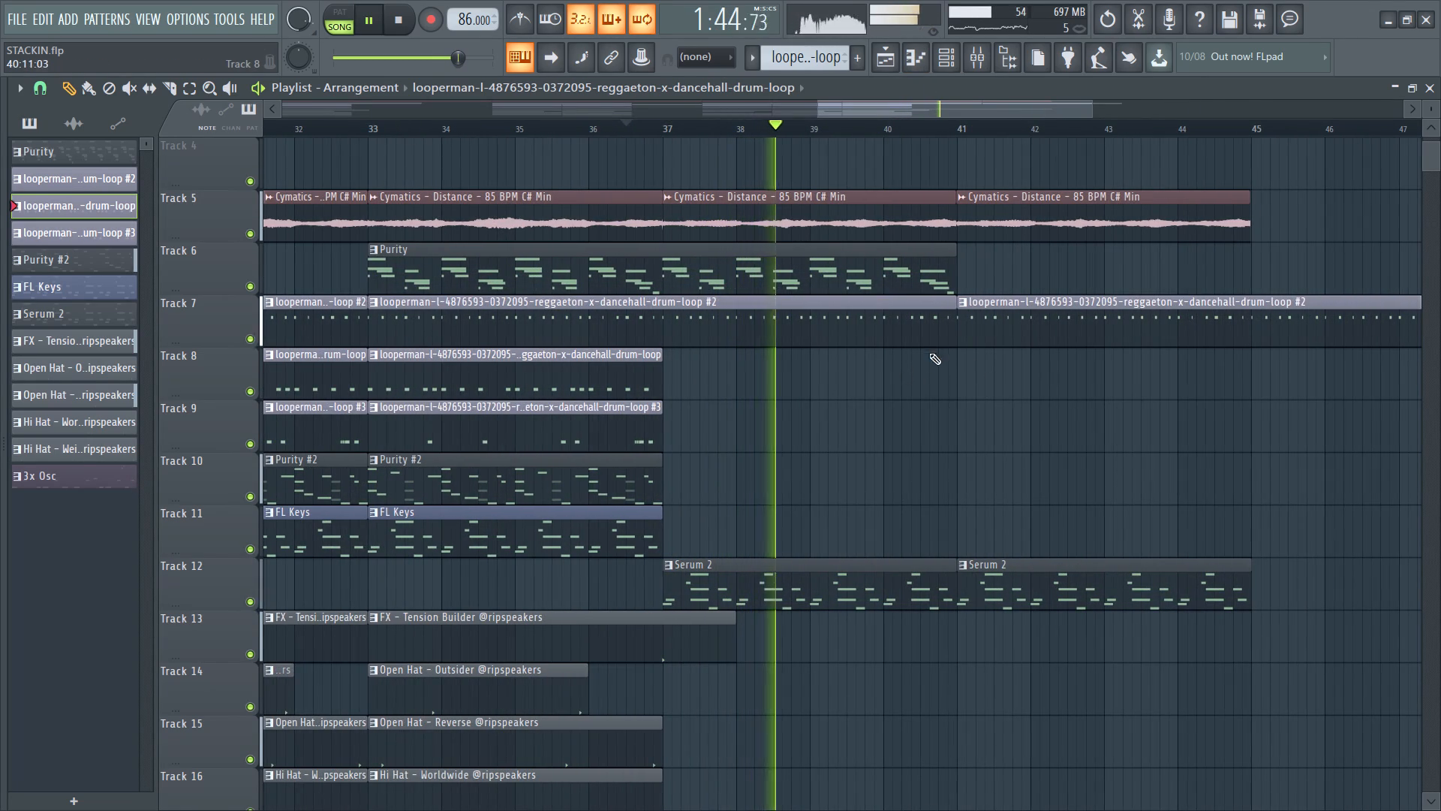
scroll(919, 409, "down", 7, "ctrl")
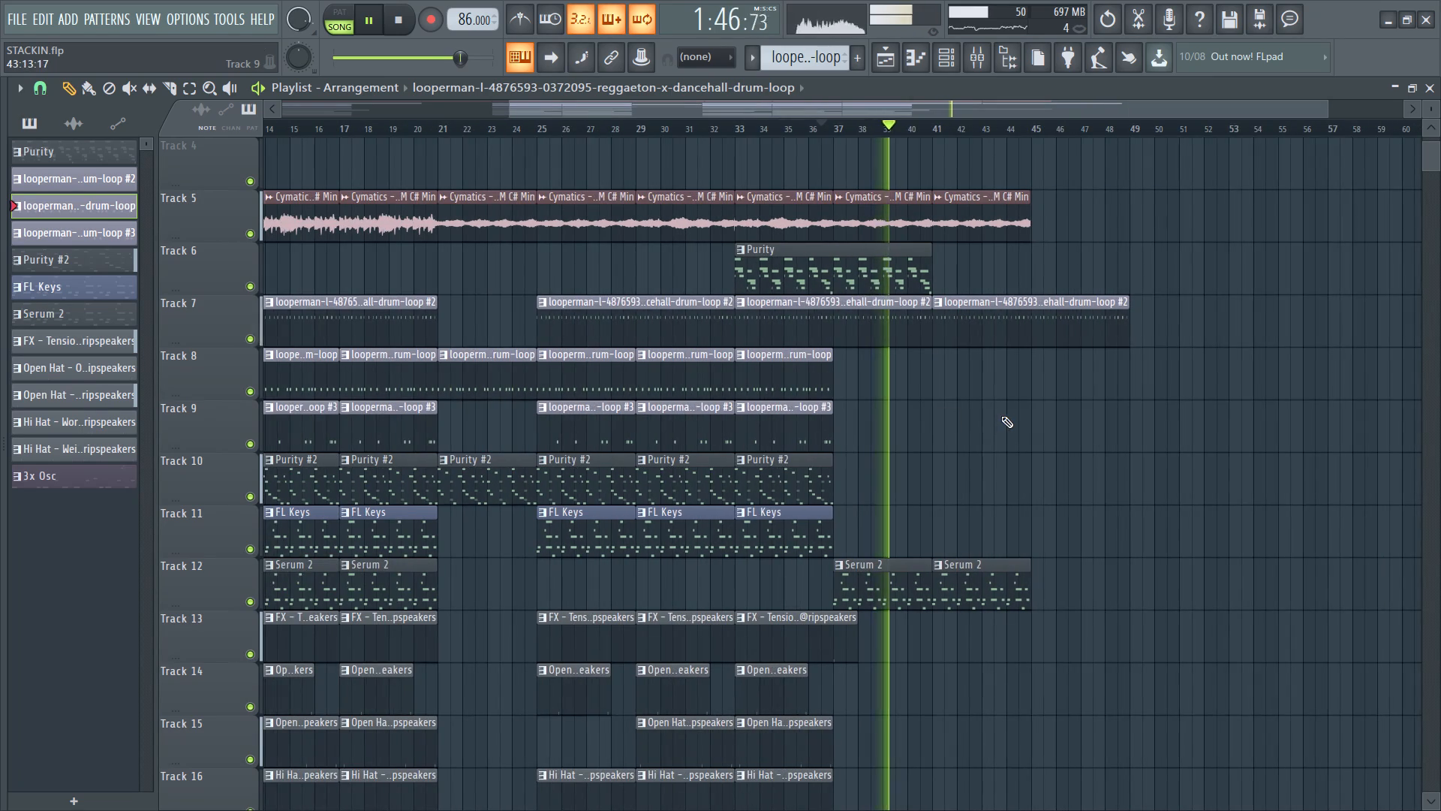
scroll(996, 411, "up", 5, "ctrl")
scroll(883, 399, "up", 3, "ctrl")
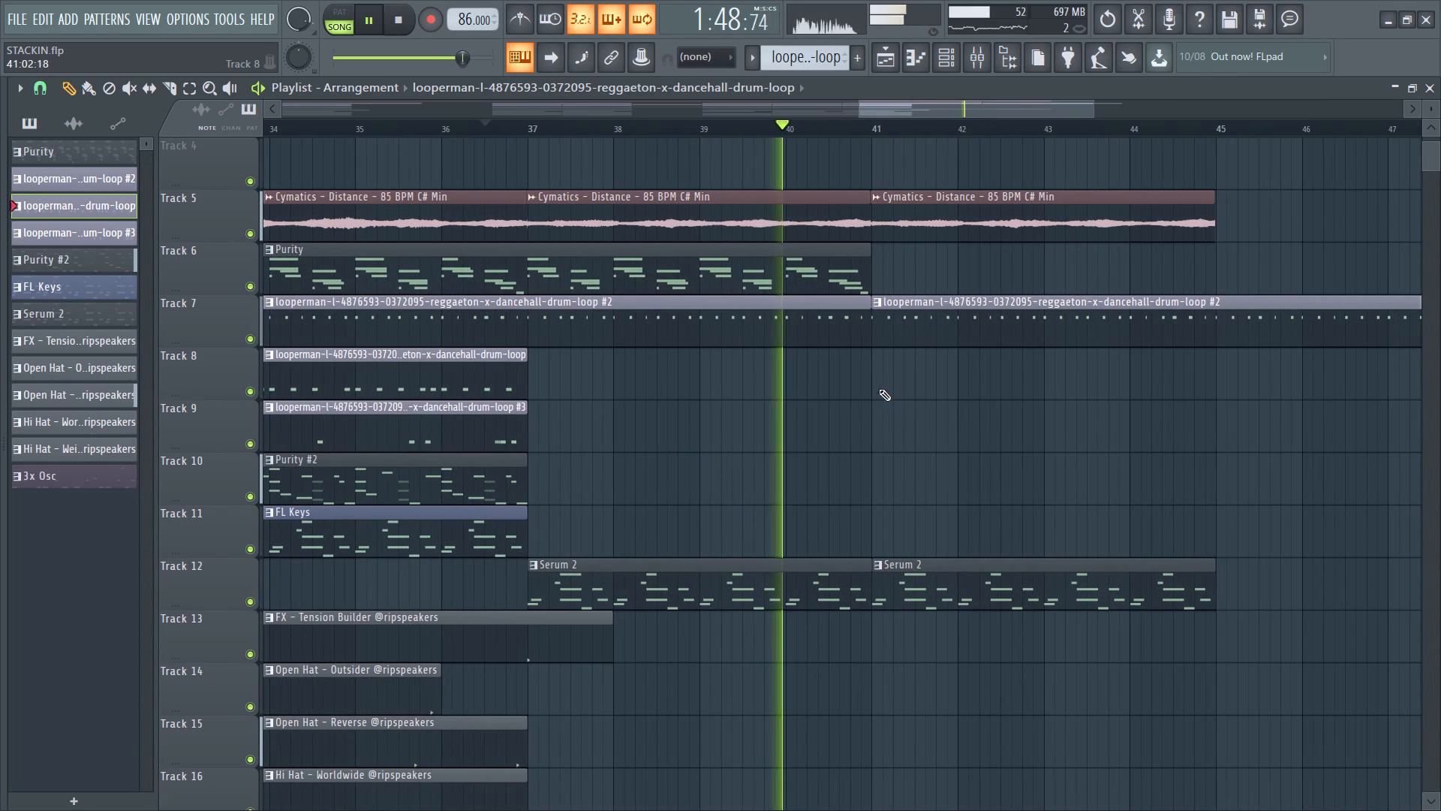
left_click(871, 414)
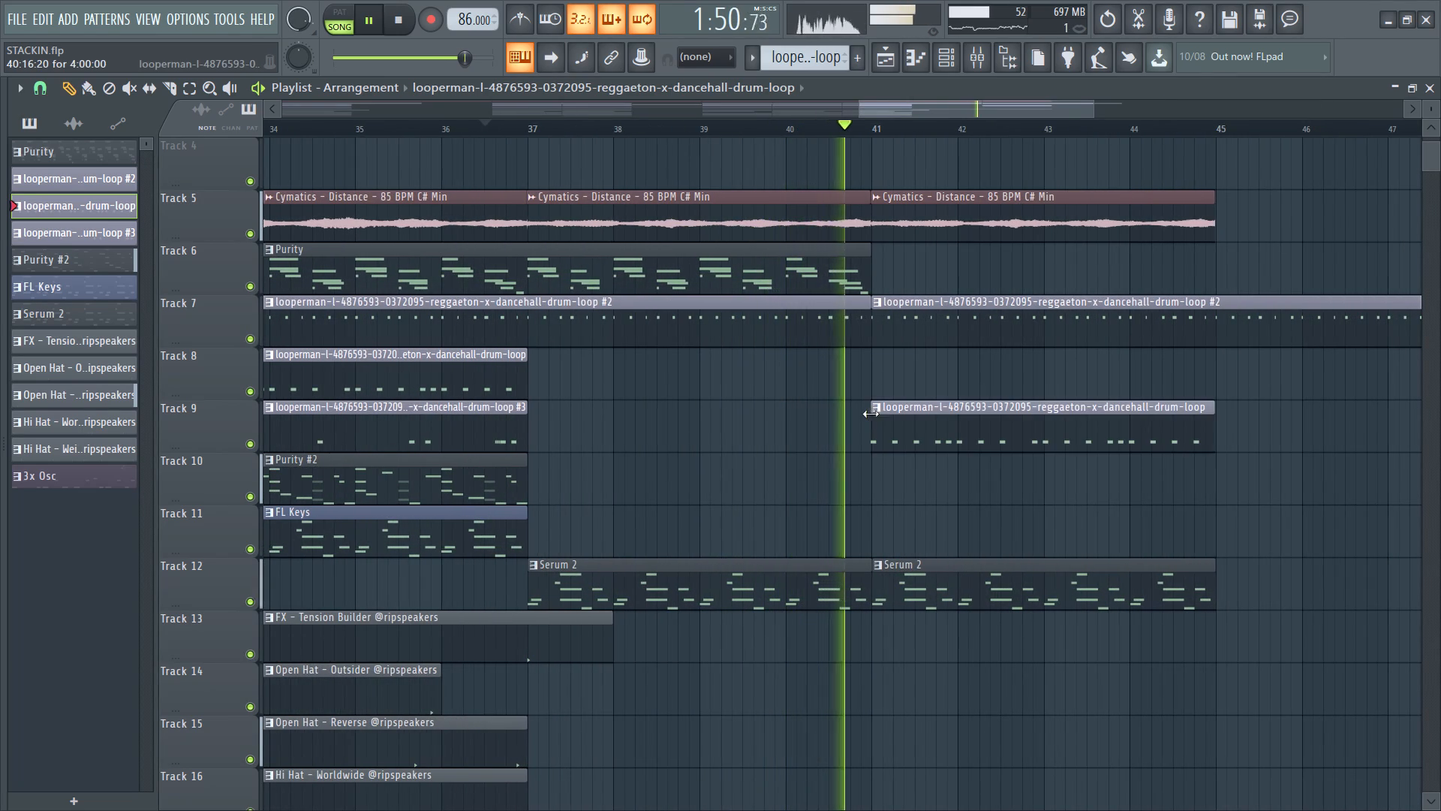
scroll(916, 424, "up", 2, "ctrl")
left_click(913, 425)
Duplicate the bar 41 Serum 2 clip on Track 12 so the copy starts at bar 45.
scroll(838, 433, "down", 2, "ctrl")
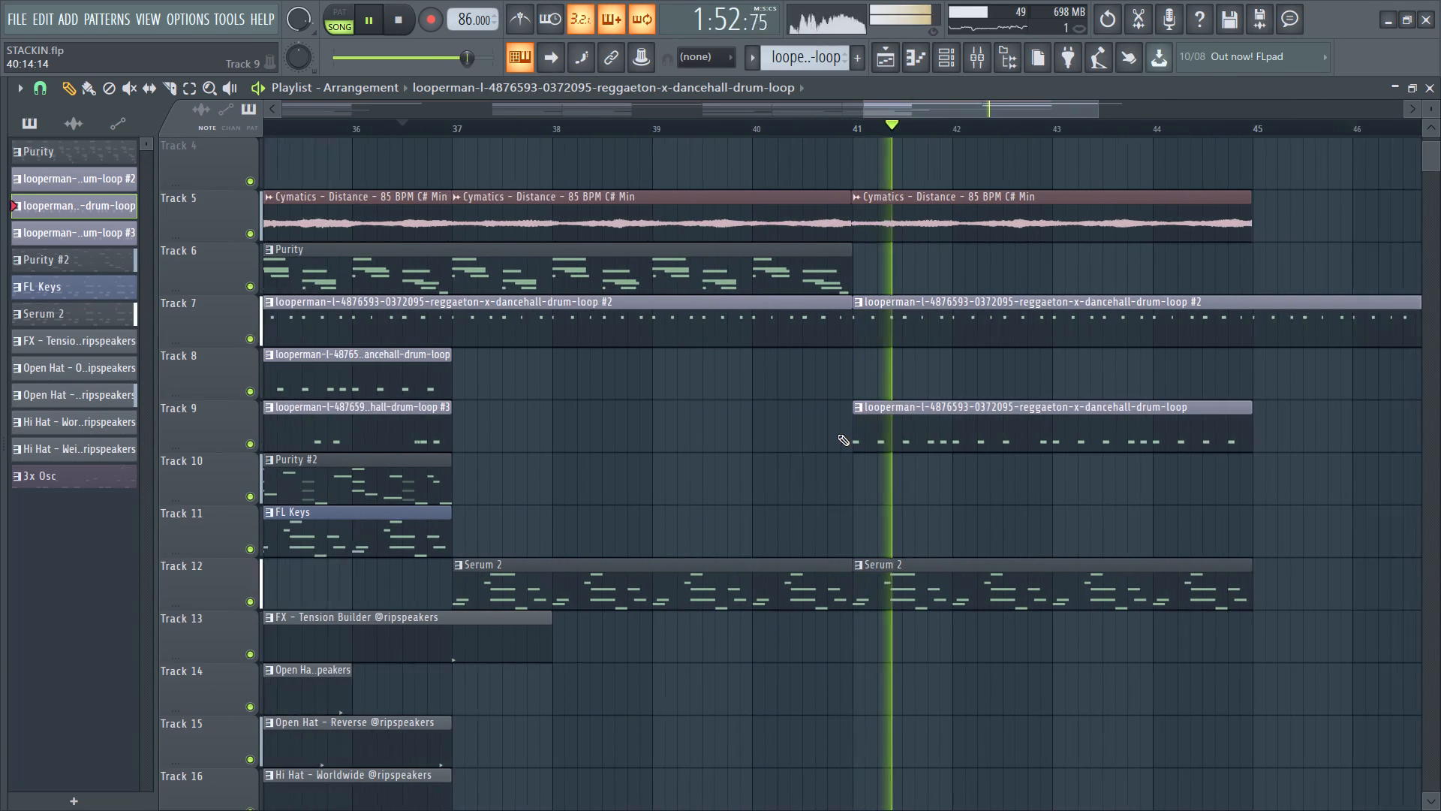
scroll(837, 433, "down", 5, "ctrl")
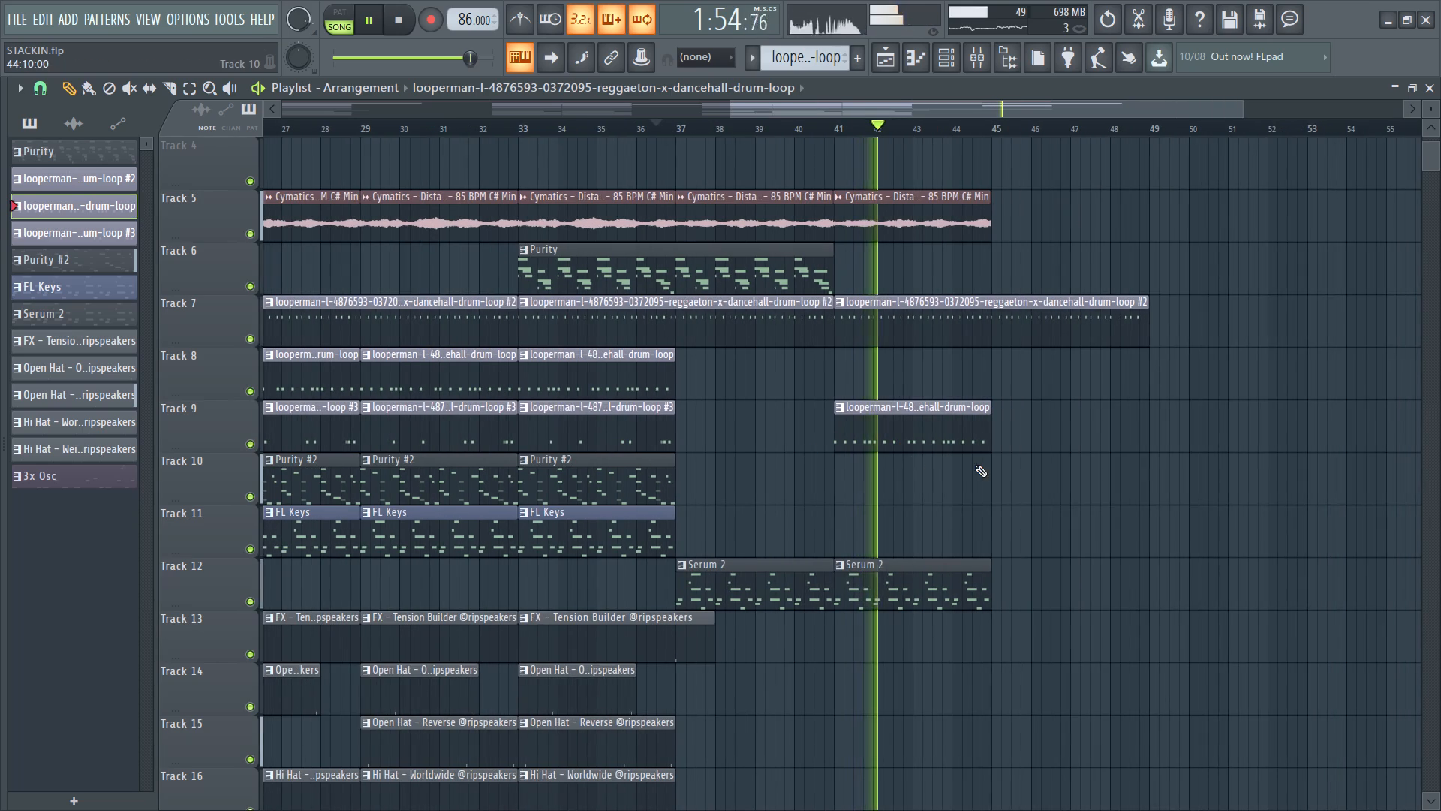
scroll(976, 464, "down", 2)
scroll(897, 431, "down", 2, "ctrl")
left_click(931, 481, "ctrl")
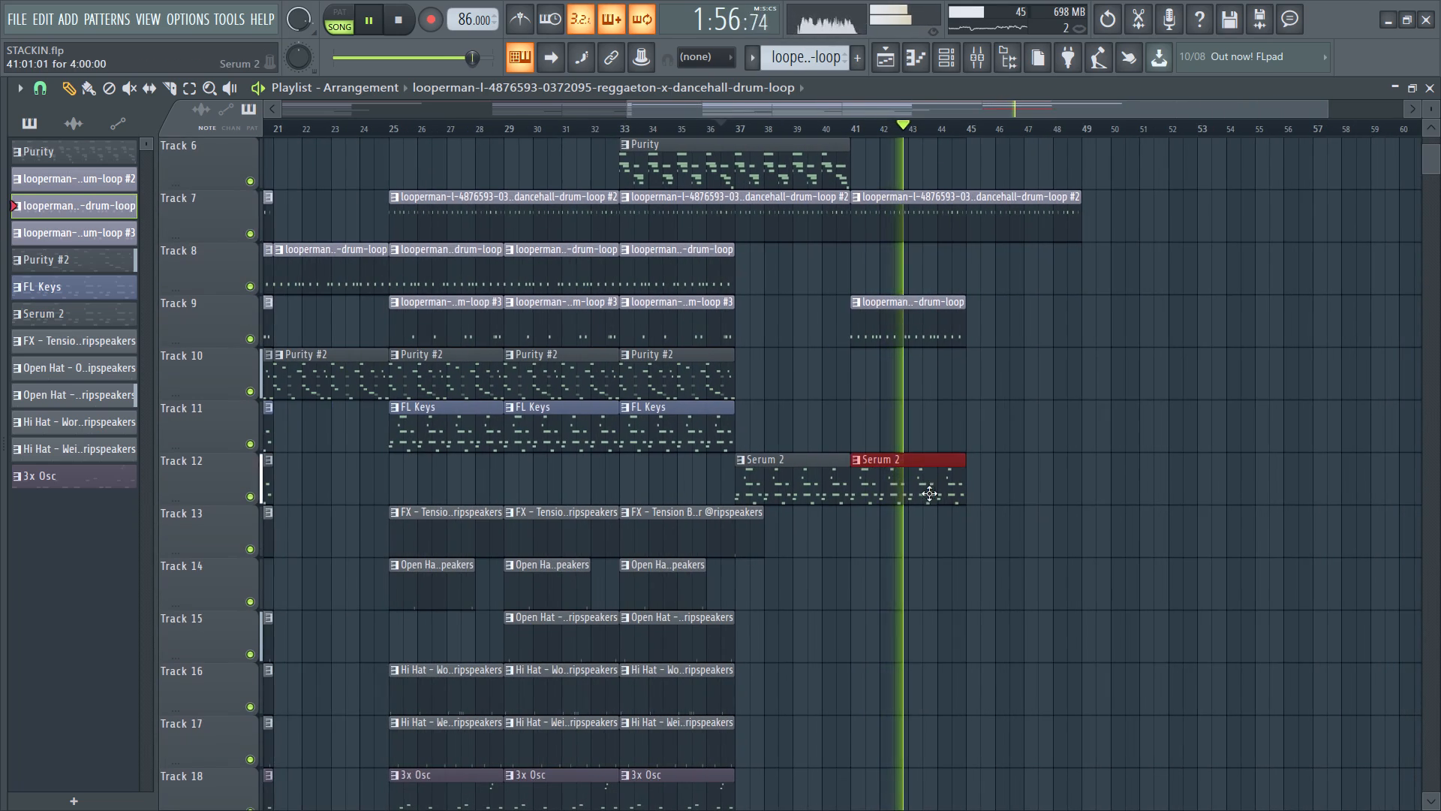
scroll(933, 494, "up", 4, "ctrl")
scroll(853, 493, "up", 3, "ctrl")
key("ctrl+b")
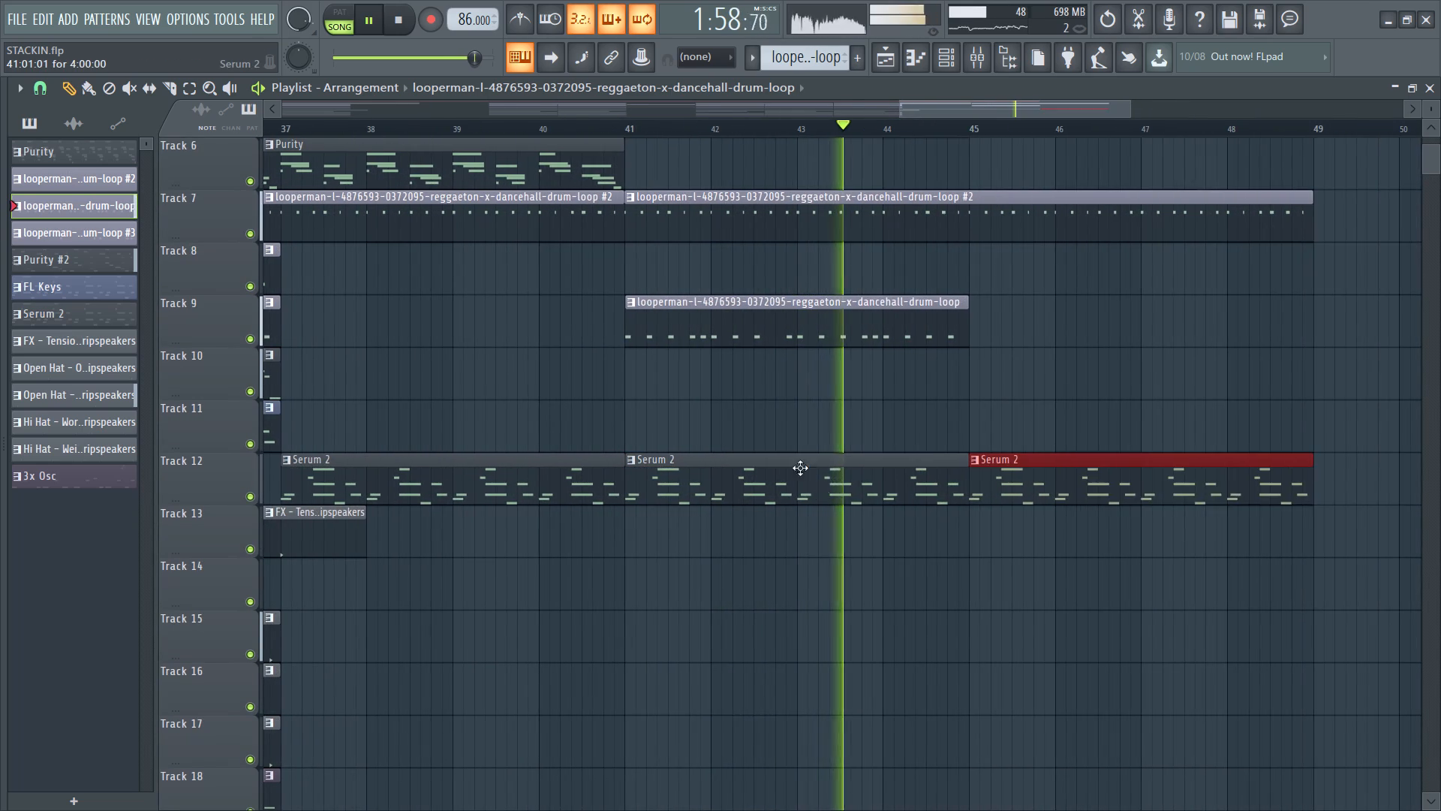
Duplicate the bar 41 looperman drum-loop clip on Track 9 so the copy starts at bar 45.
scroll(771, 433, "up", 3)
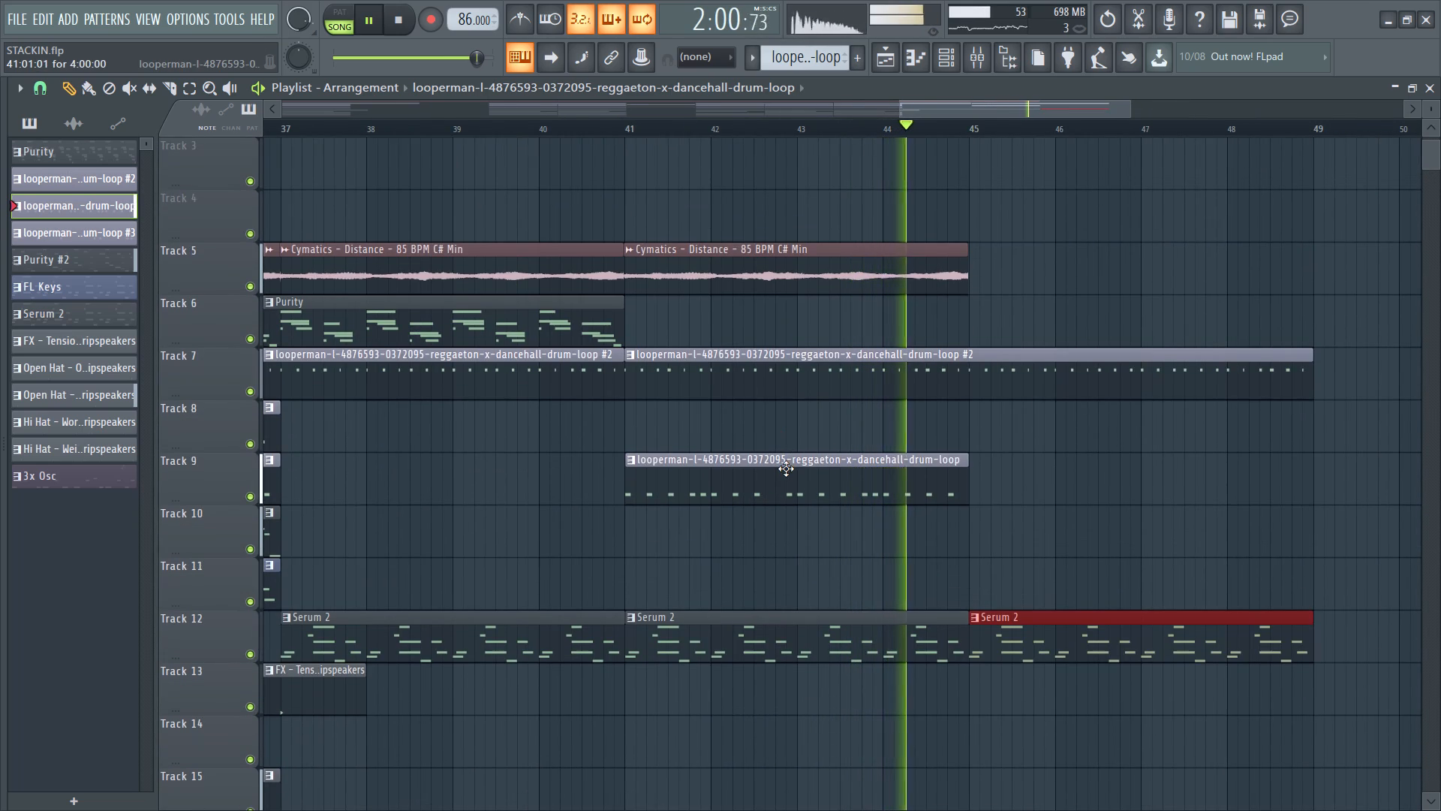
left_click(786, 469, "ctrl")
key("ctrl+b")
Move the two looperman drum-loop clips at bars 41 and 45 from Track 9 up to Track 8.
scroll(720, 460, "down", 4, "ctrl")
left_click(393, 478)
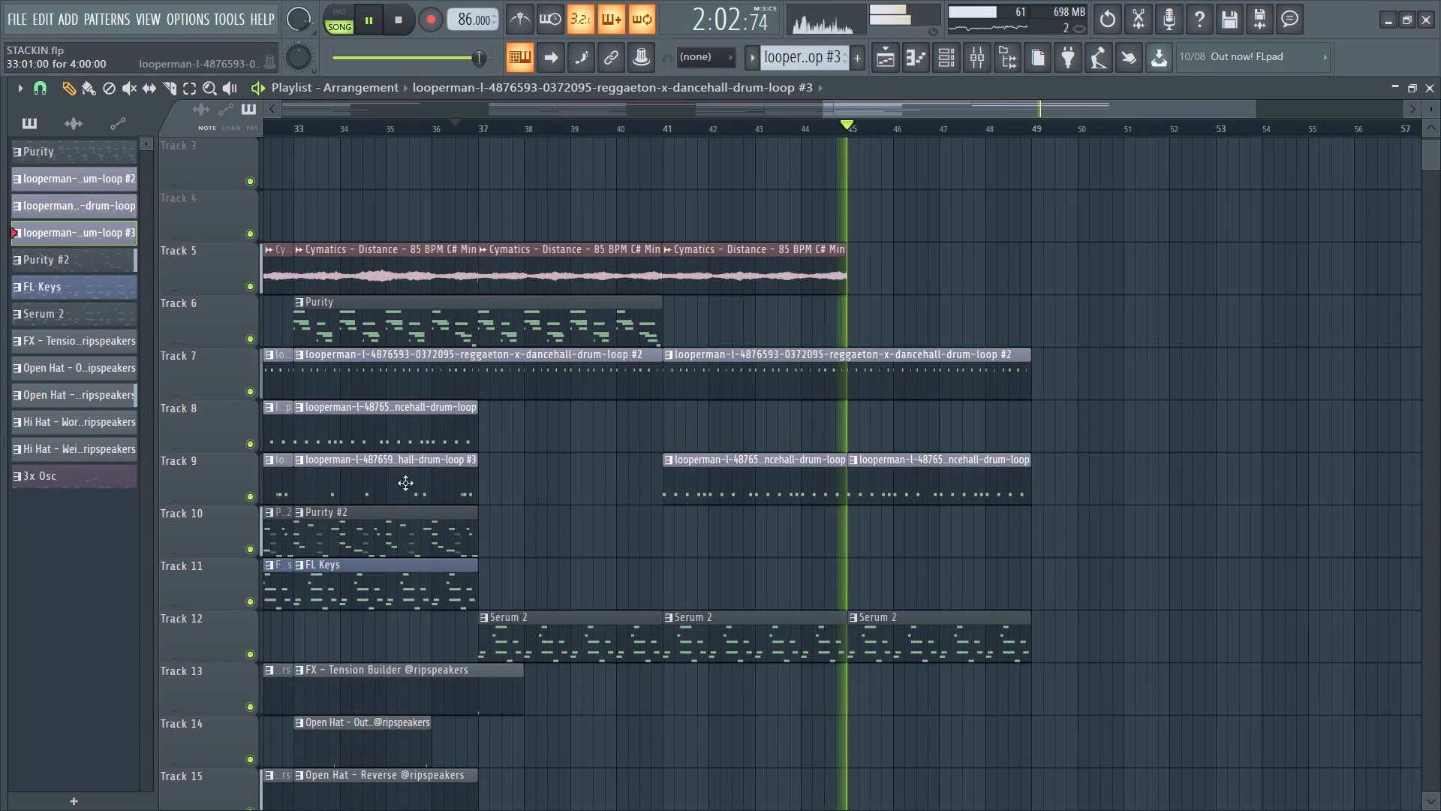
left_click_drag(804, 485, 965, 500, "ctrl")
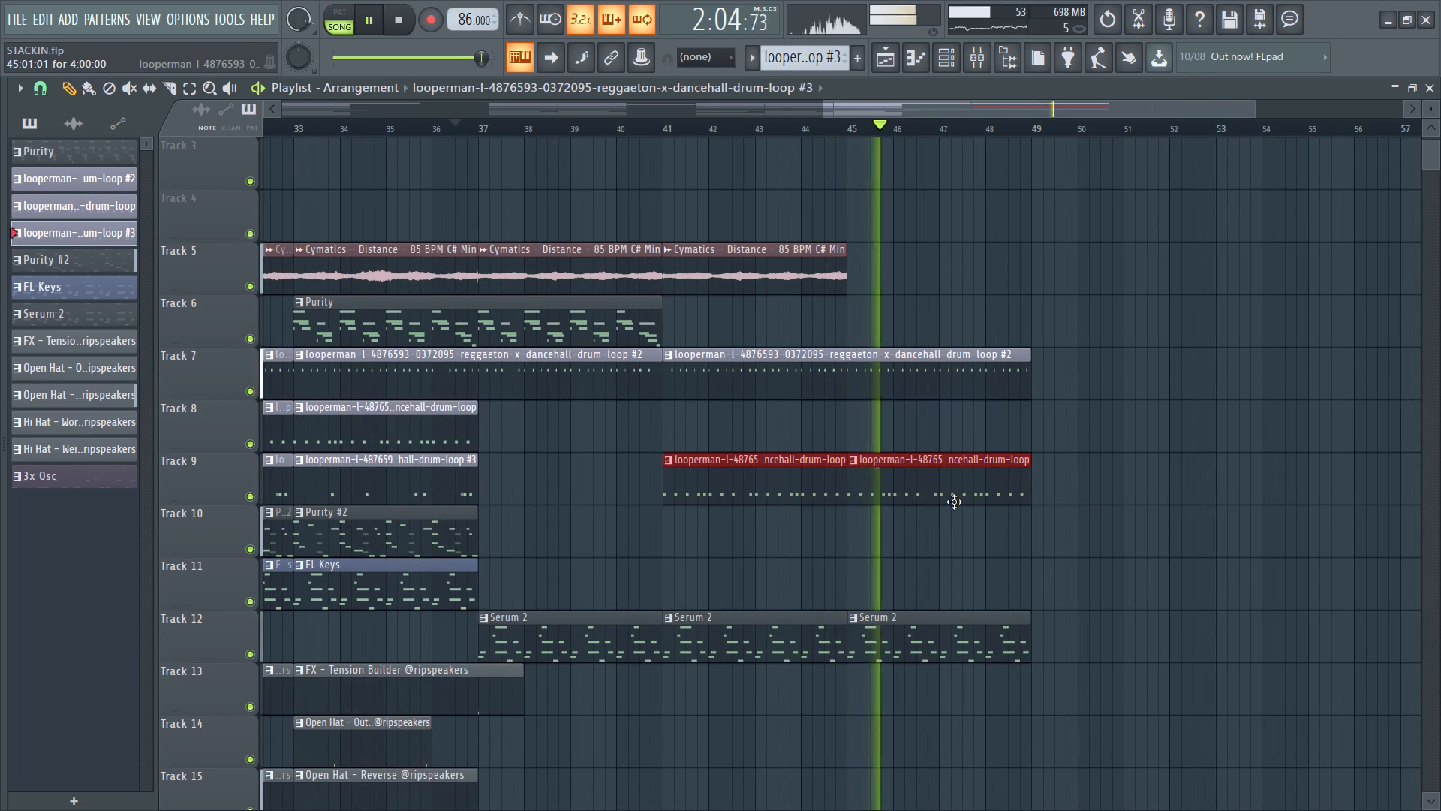
key("shift+Up")
Place a looperman reggaeton-x-dancehall-drum-loop #3 clip on Track 9, aligned to bar 45.
key("space")
key("space")
left_click(405, 430)
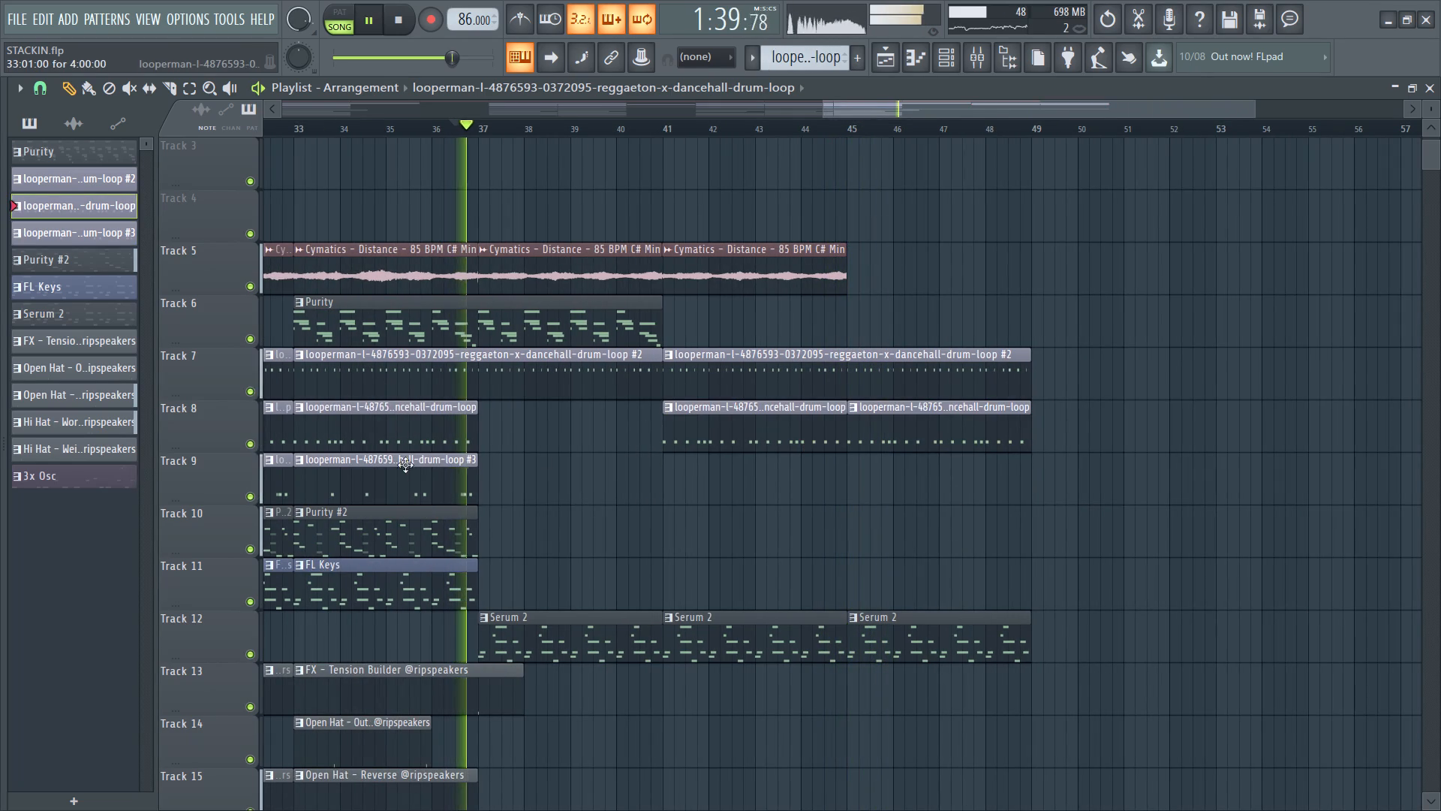
left_click(406, 487)
scroll(909, 549, "up", 3, "ctrl")
left_click(814, 478)
scroll(859, 502, "up", 3, "ctrl")
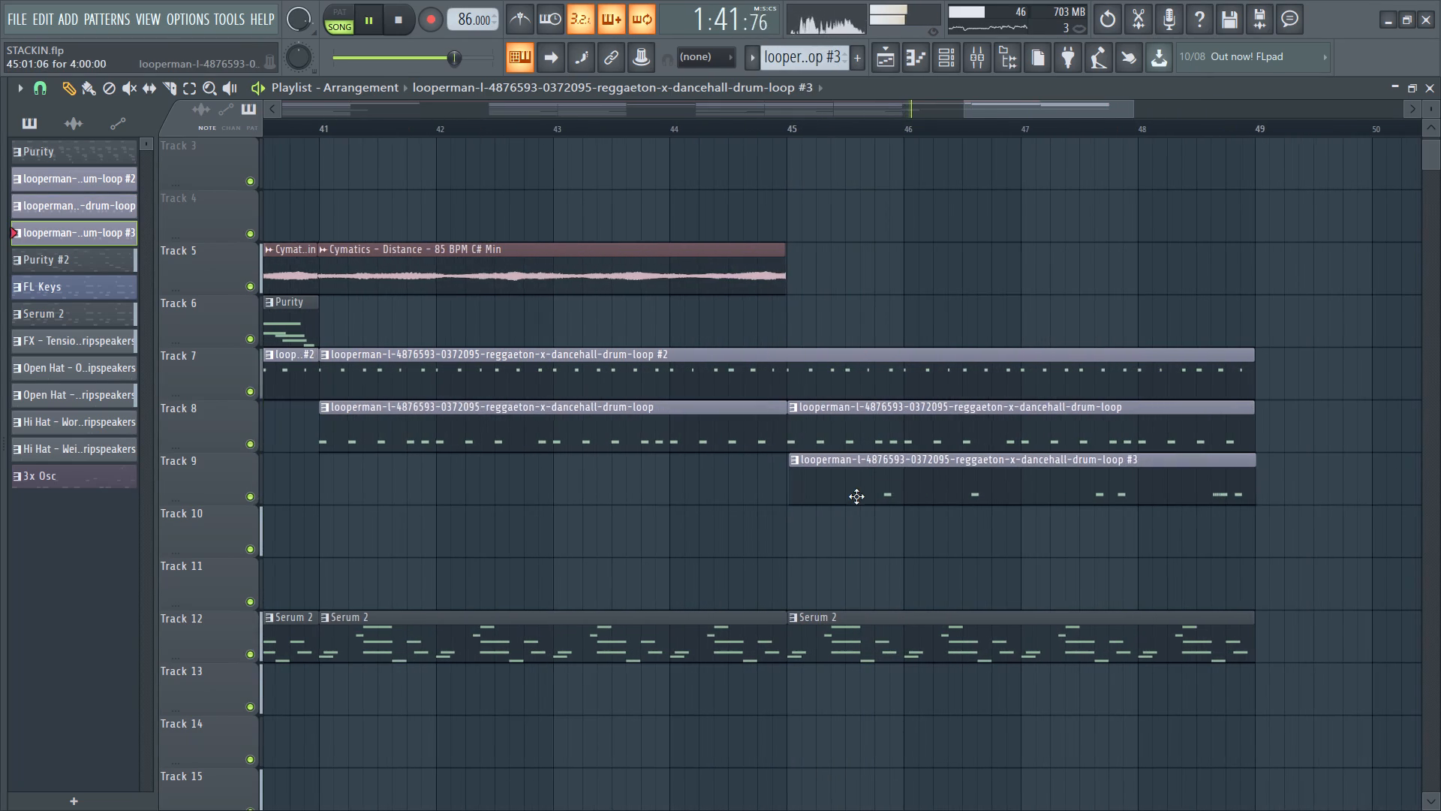
left_click(861, 492)
scroll(852, 496, "up", 4, "ctrl")
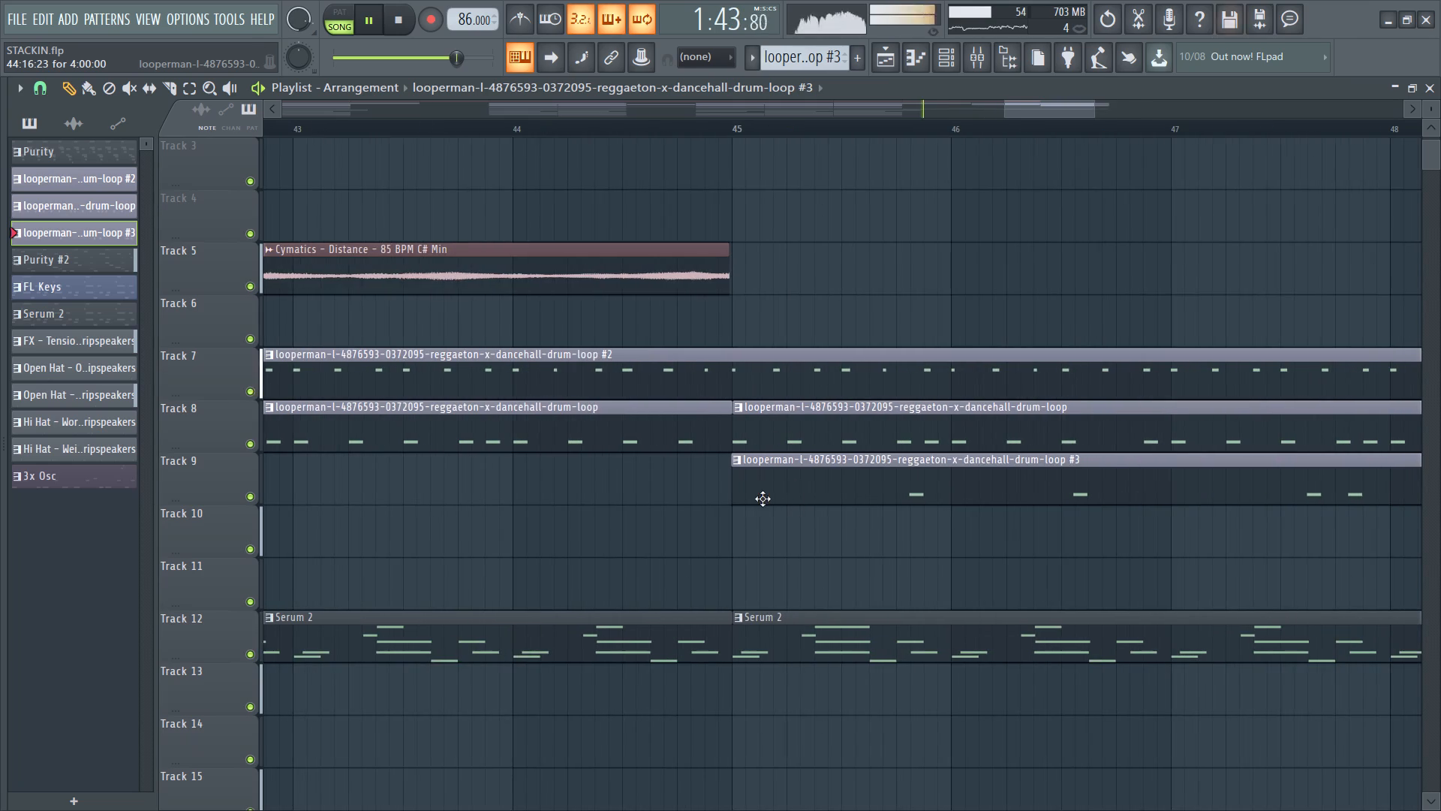
scroll(763, 499, "down", 4, "ctrl")
scroll(781, 498, "up", 20, "ctrl")
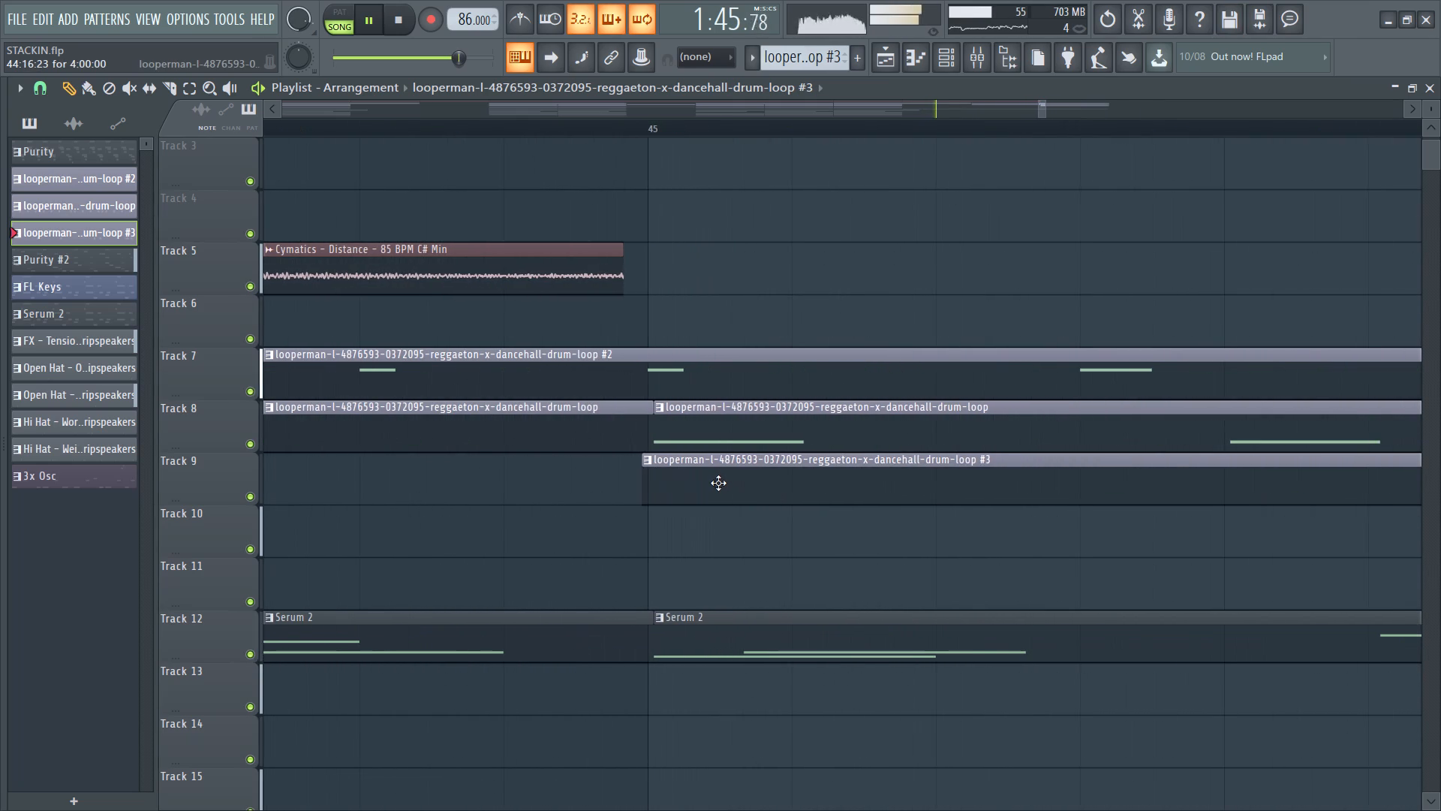
left_click_drag(718, 483, 725, 485)
Align the looperman drum-loop clips at bars 45 and 41 on Track 8 exactly to their bar lines.
left_click_drag(709, 415, 702, 415)
scroll(669, 442, "down", 20, "ctrl")
scroll(337, 378, "down", 4, "ctrl")
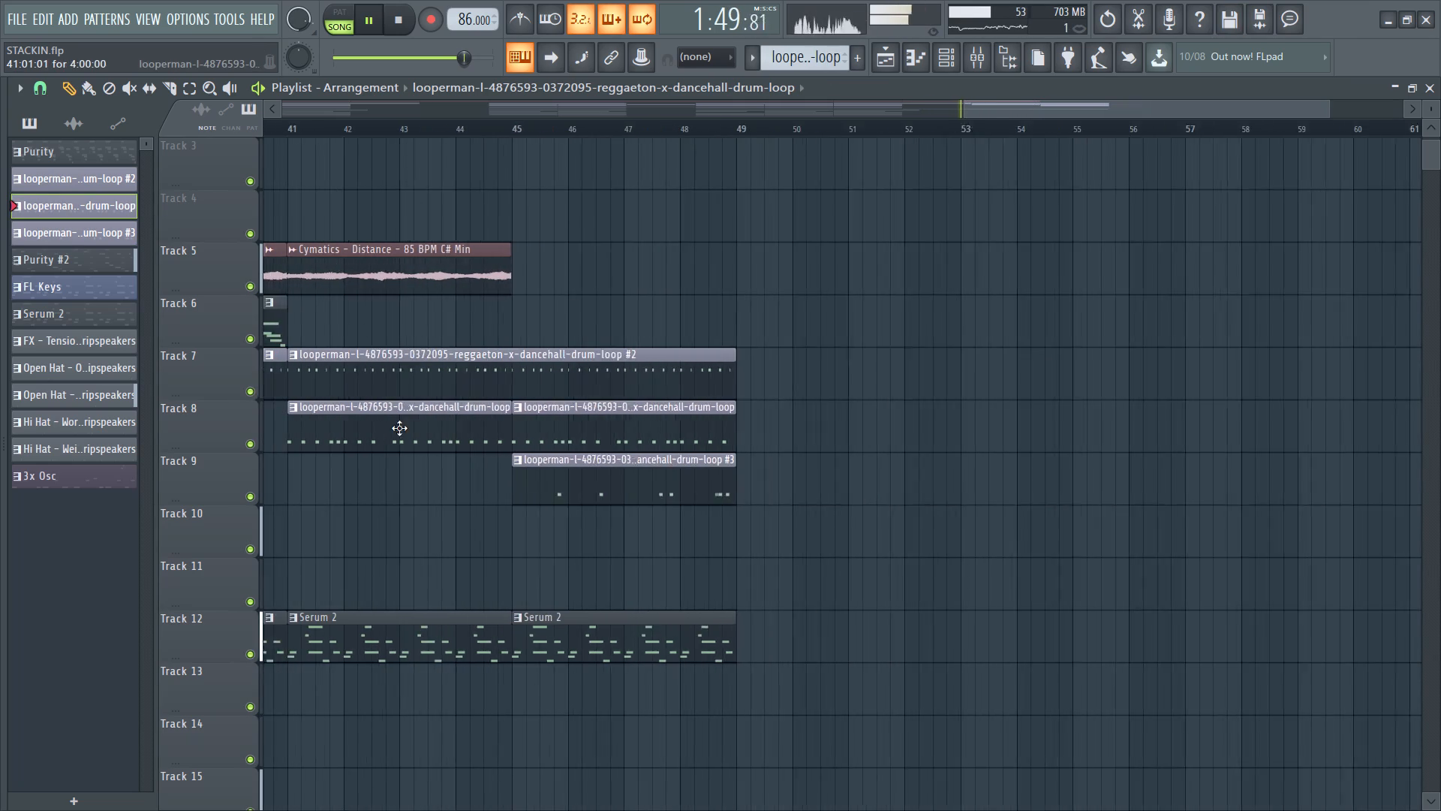
scroll(399, 428, "down", 4, "ctrl")
scroll(640, 467, "up", 13, "ctrl")
left_click(620, 443)
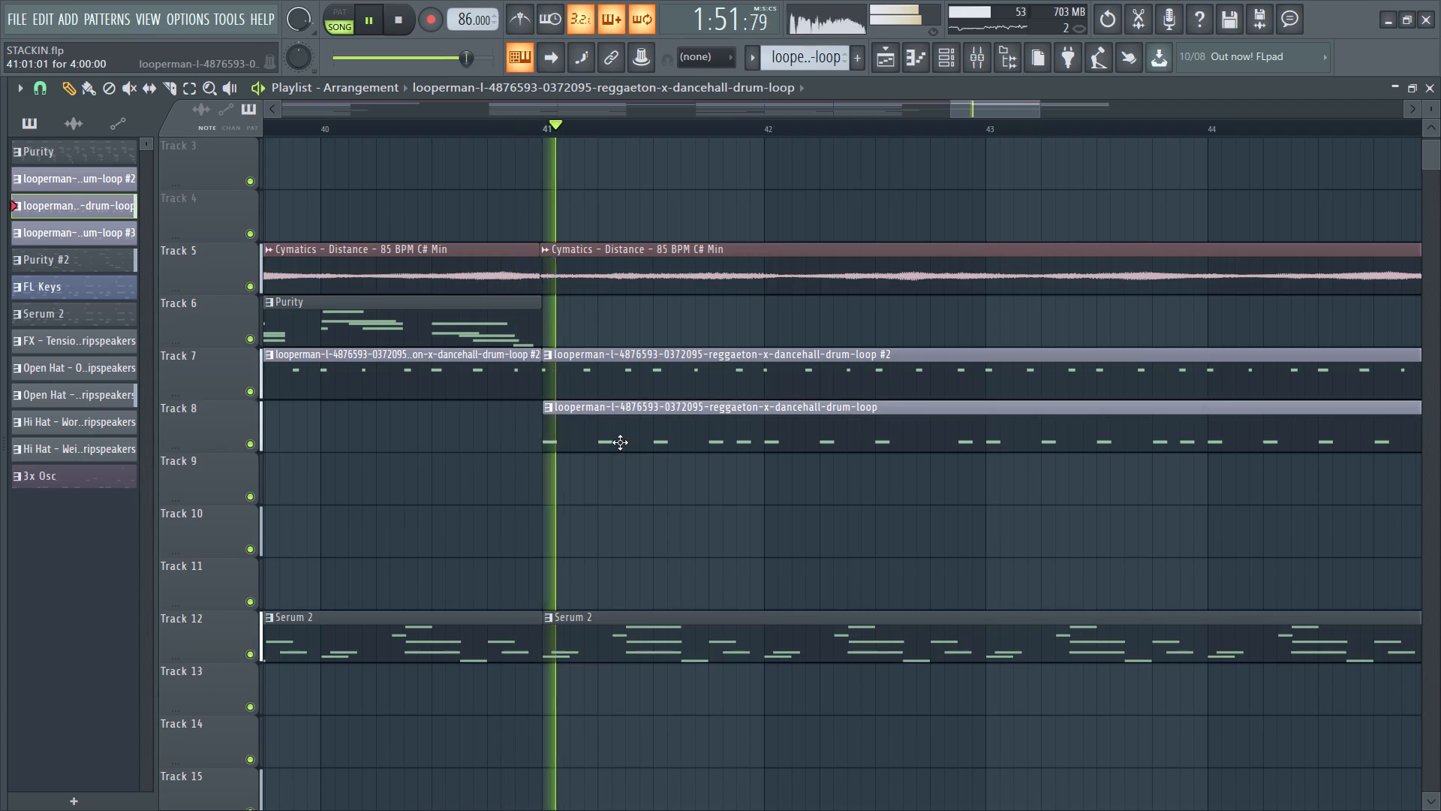
scroll(516, 417, "up", 18, "ctrl")
left_click(675, 436)
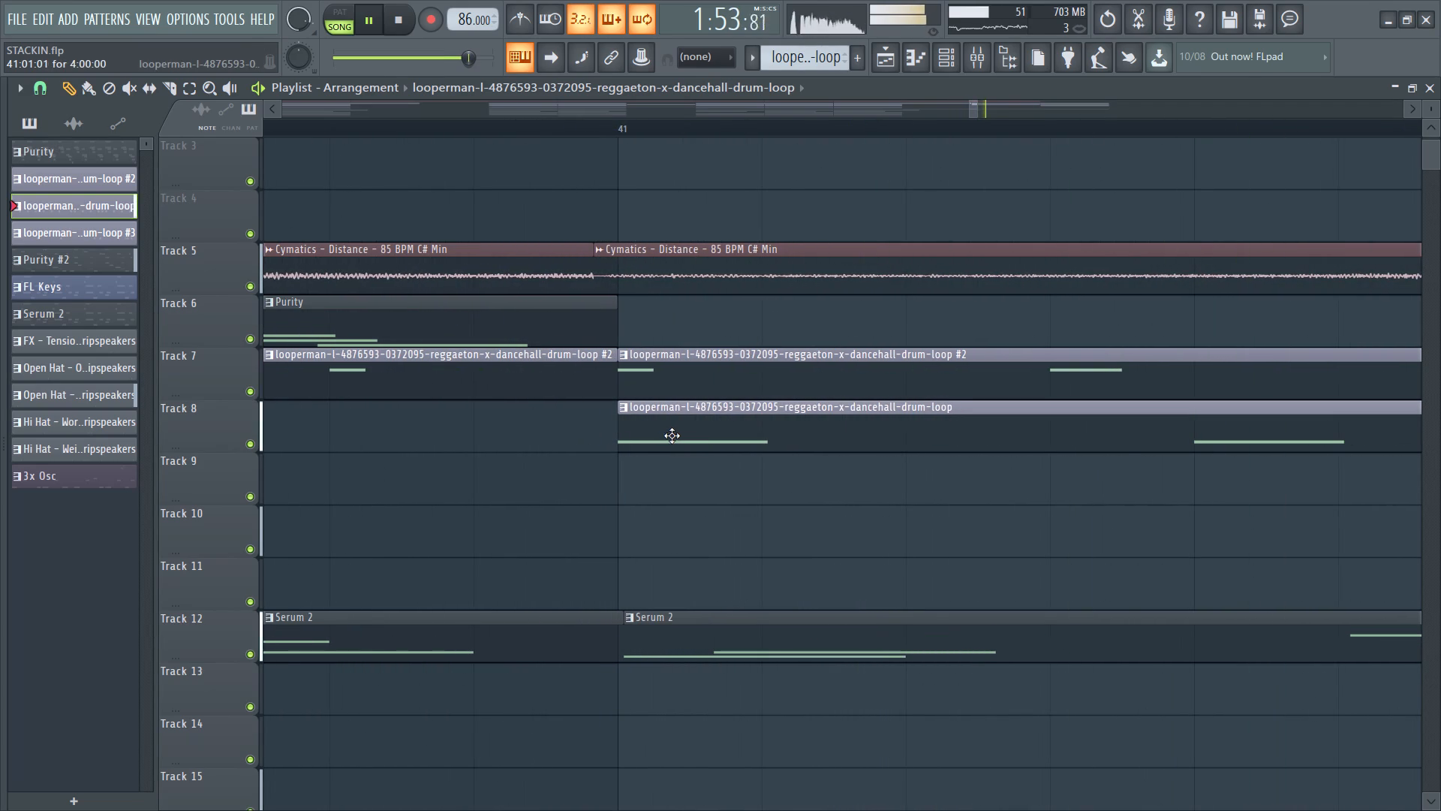
Align the first Serum 2 clip of the new section on Track 12 exactly to bar 37.
scroll(603, 458, "down", 4, "ctrl")
scroll(657, 650, "down", 17, "ctrl")
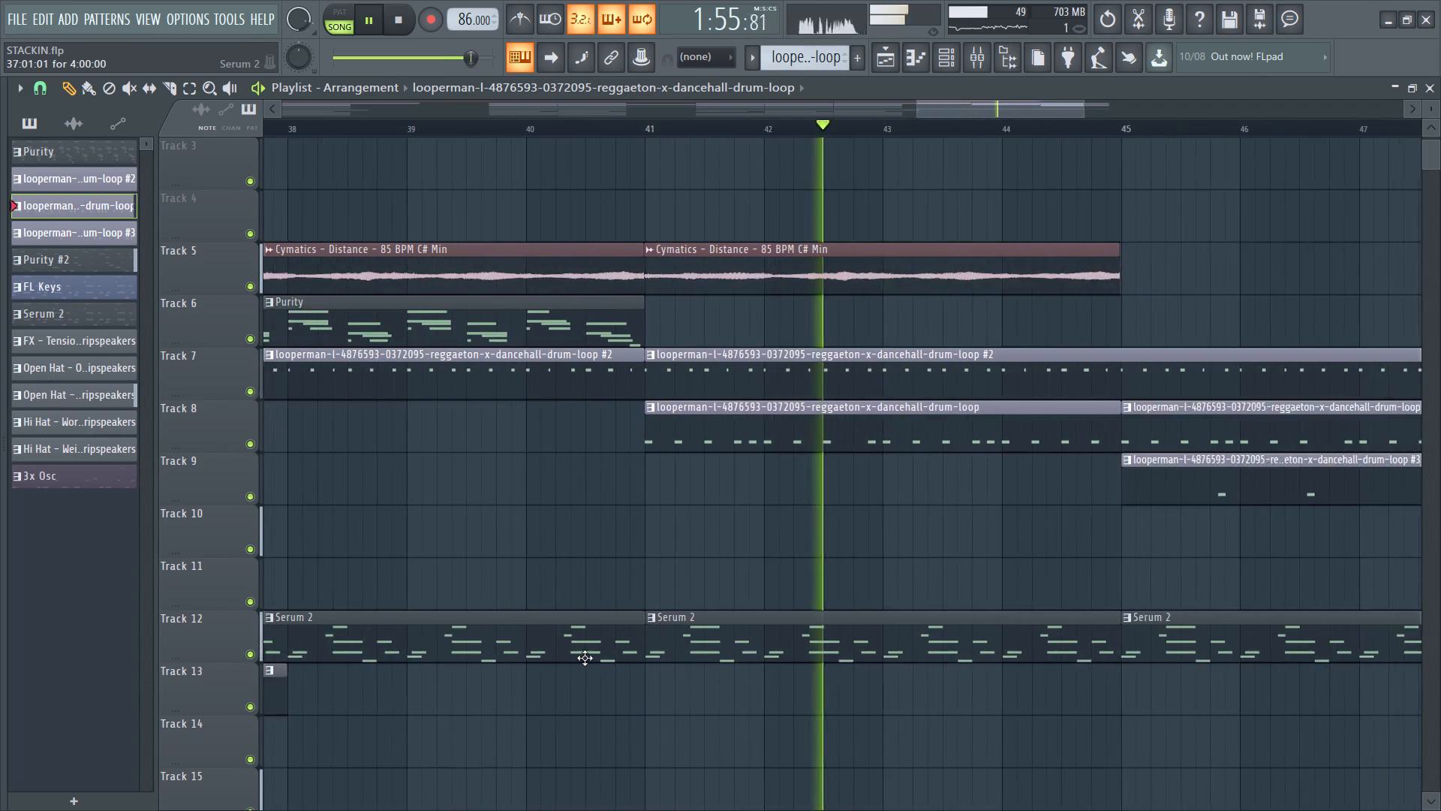
scroll(585, 658, "down", 3, "ctrl")
scroll(386, 640, "up", 18, "ctrl")
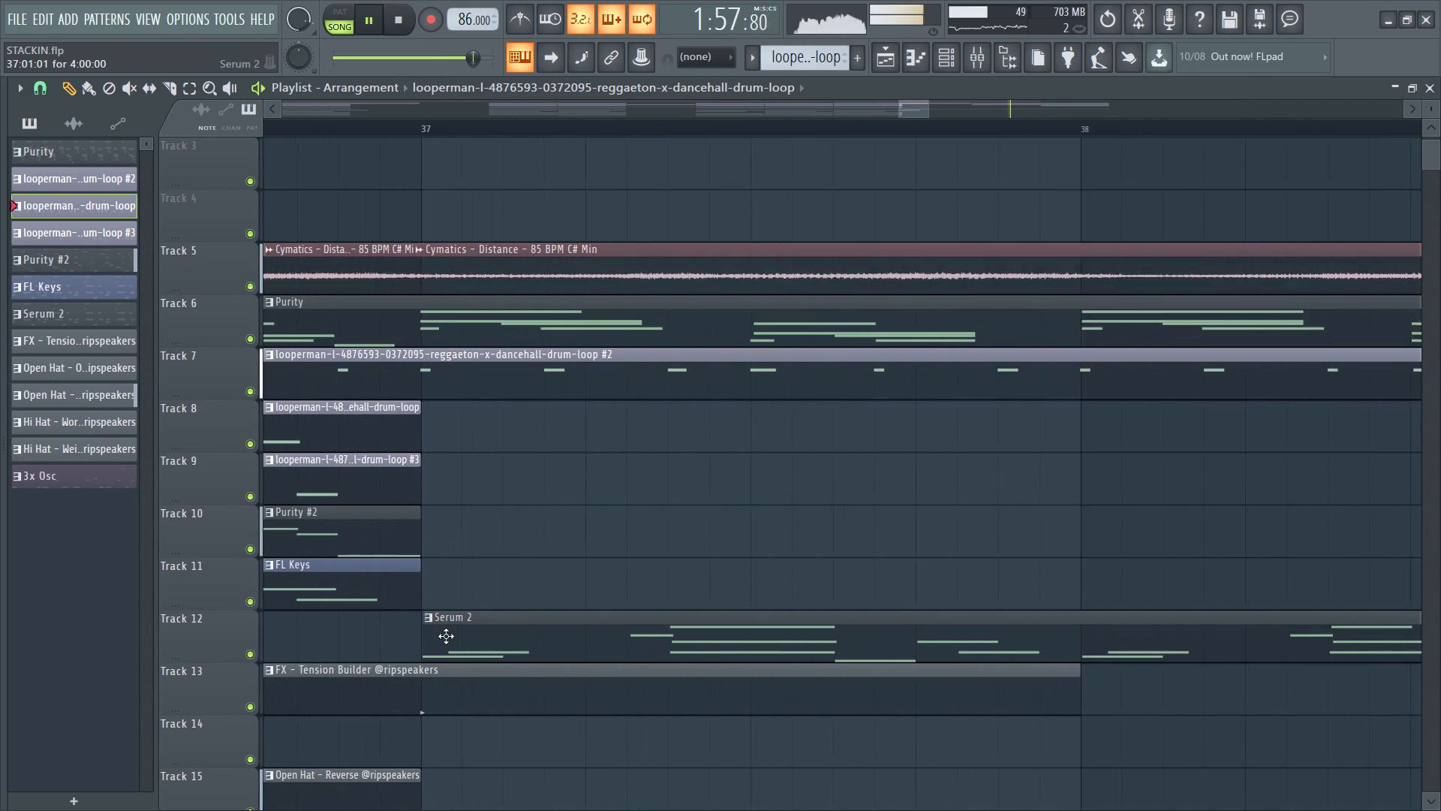
scroll(446, 636, "up", 2, "ctrl")
left_click(438, 635)
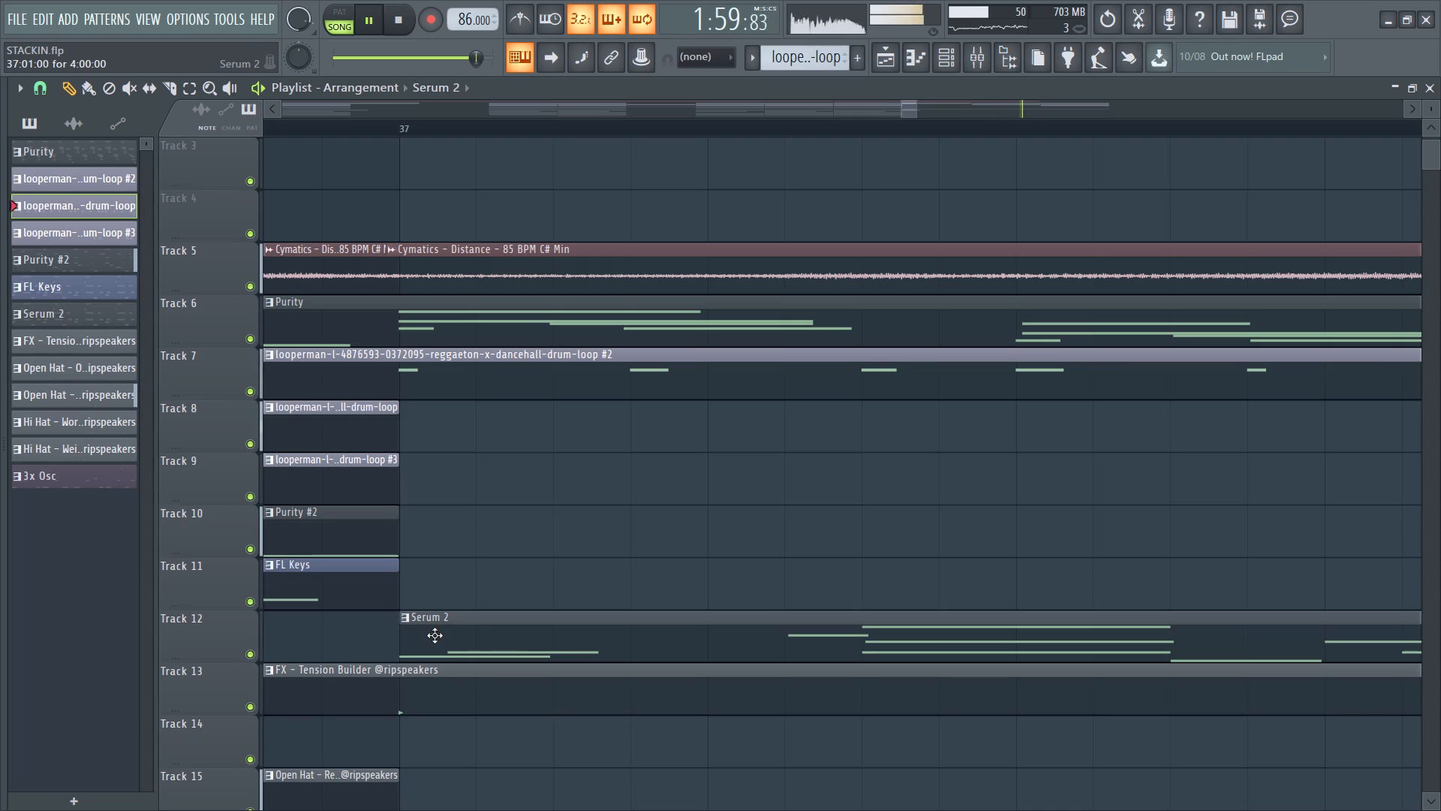
Align the following two Serum 2 clips on Track 12 exactly to bars 41 and 45.
scroll(390, 632, "down", 10, "ctrl")
scroll(1288, 638, "up", 4, "ctrl")
scroll(1219, 647, "down", 3, "ctrl")
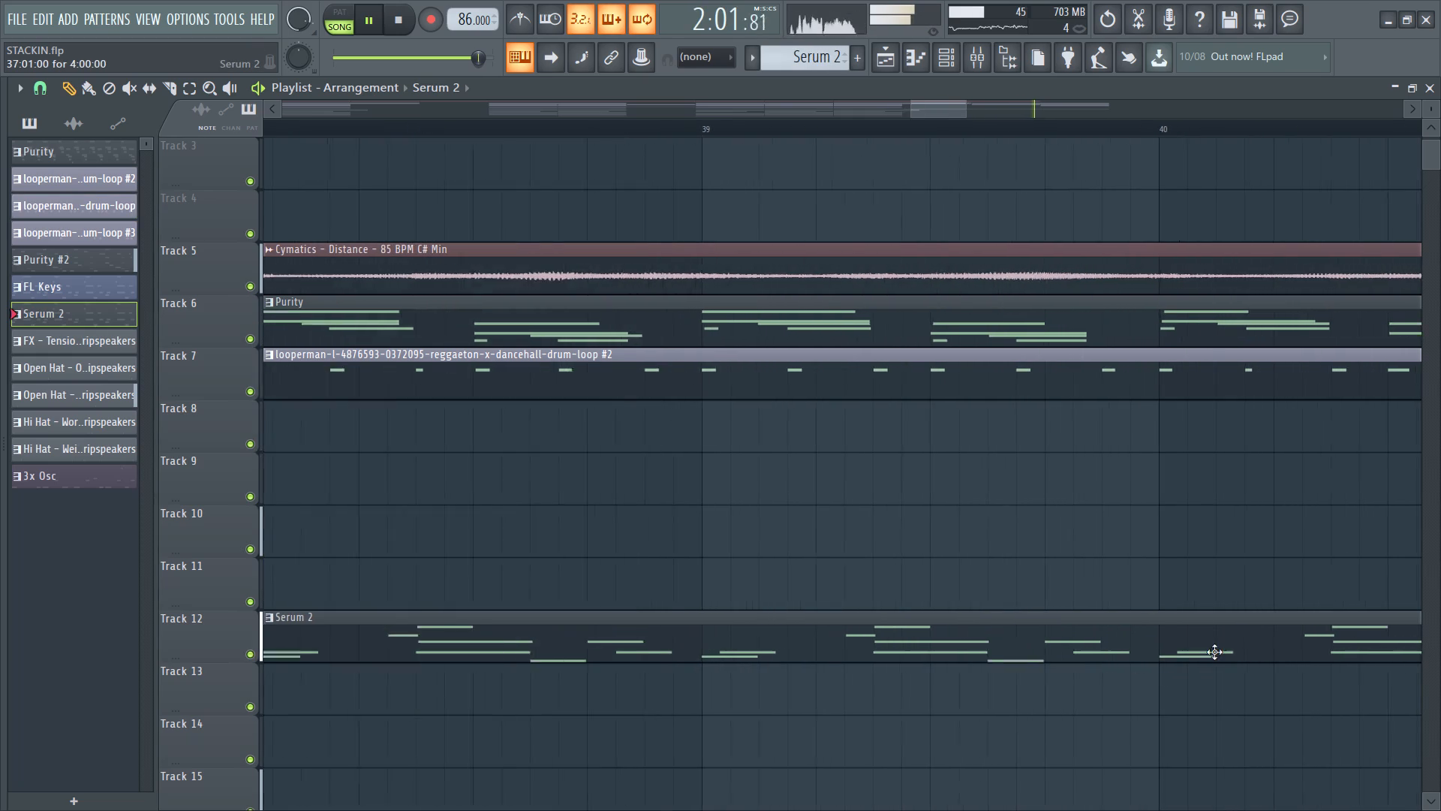
scroll(1214, 652, "down", 13, "ctrl")
scroll(1226, 644, "up", 13, "ctrl")
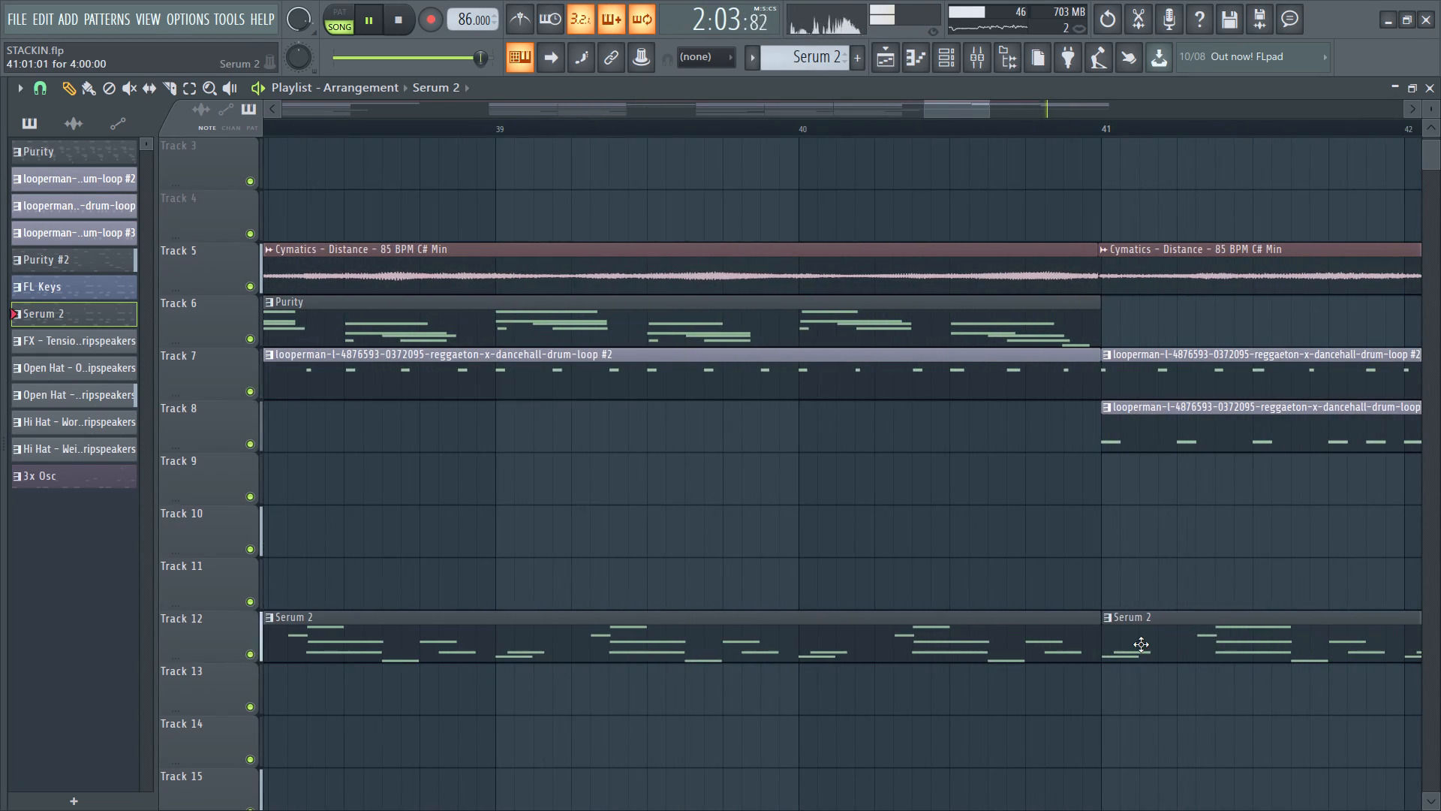
left_click(1141, 644)
scroll(868, 584, "down", 9, "ctrl")
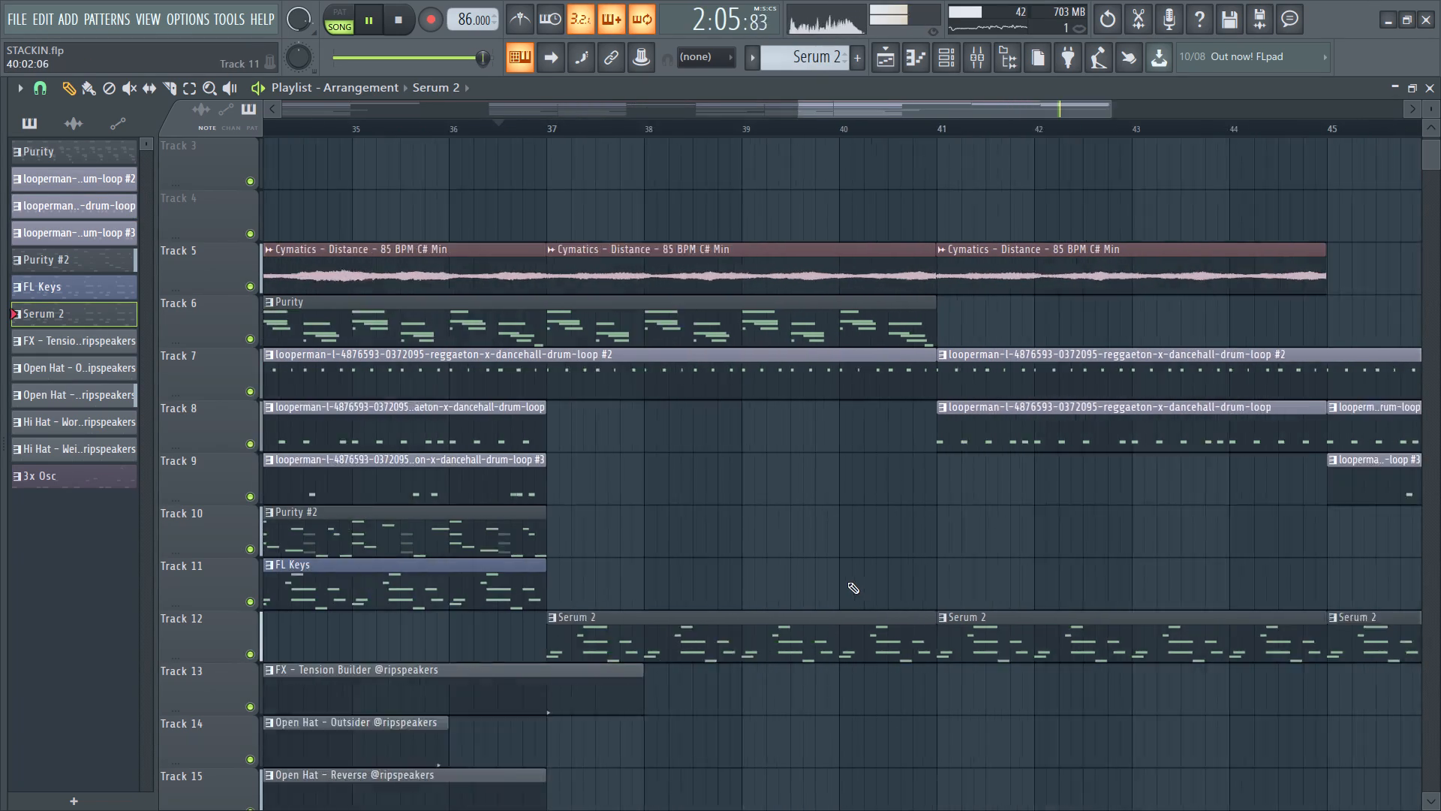
scroll(847, 582, "down", 7, "ctrl")
scroll(1106, 660, "up", 20, "ctrl")
scroll(1106, 660, "up", 5, "ctrl")
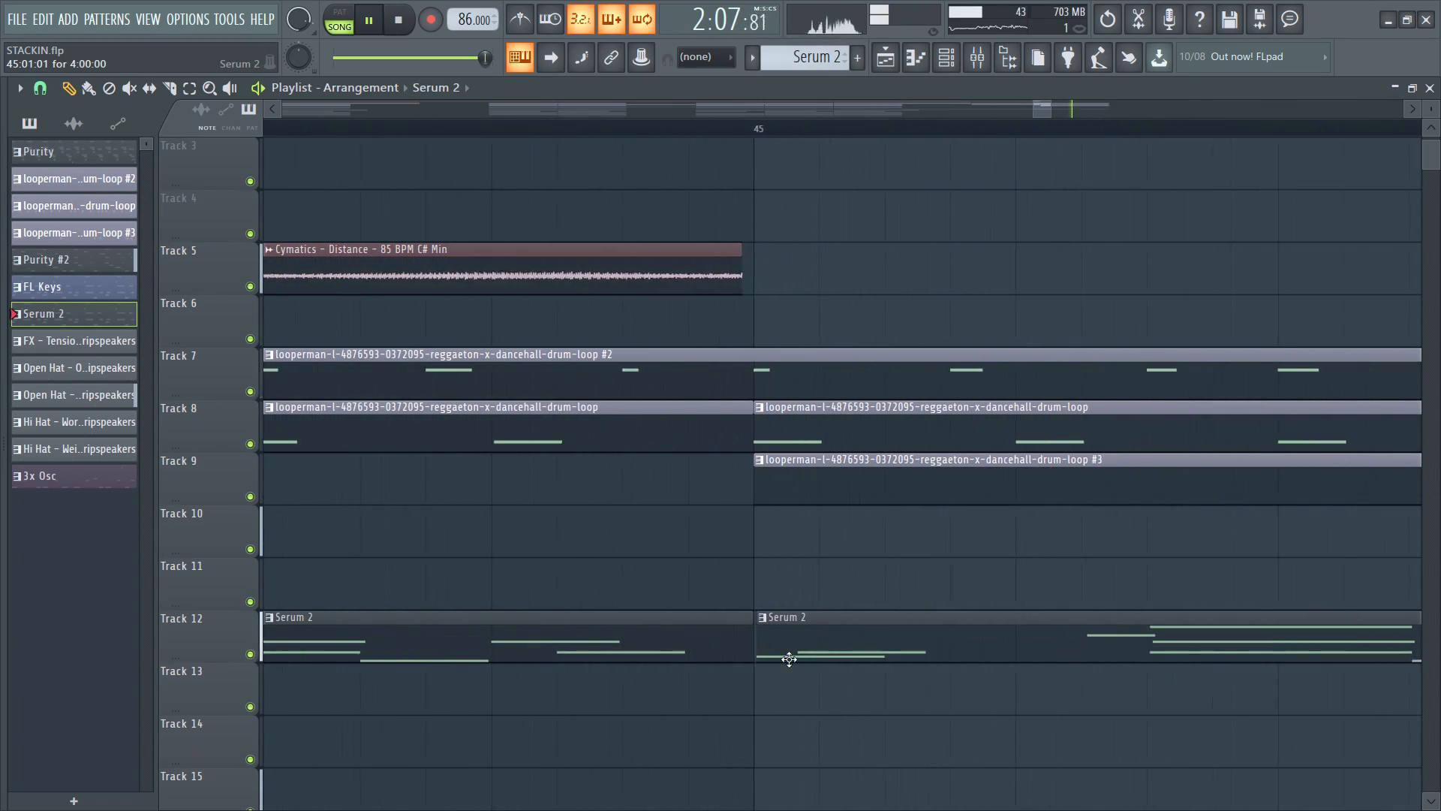
scroll(789, 659, "up", 7, "ctrl")
left_click_drag(768, 635, 760, 637)
Align the last two Cymatics - Distance clips on Track 5 exactly to bars 41 and 37.
scroll(721, 607, "down", 8, "ctrl")
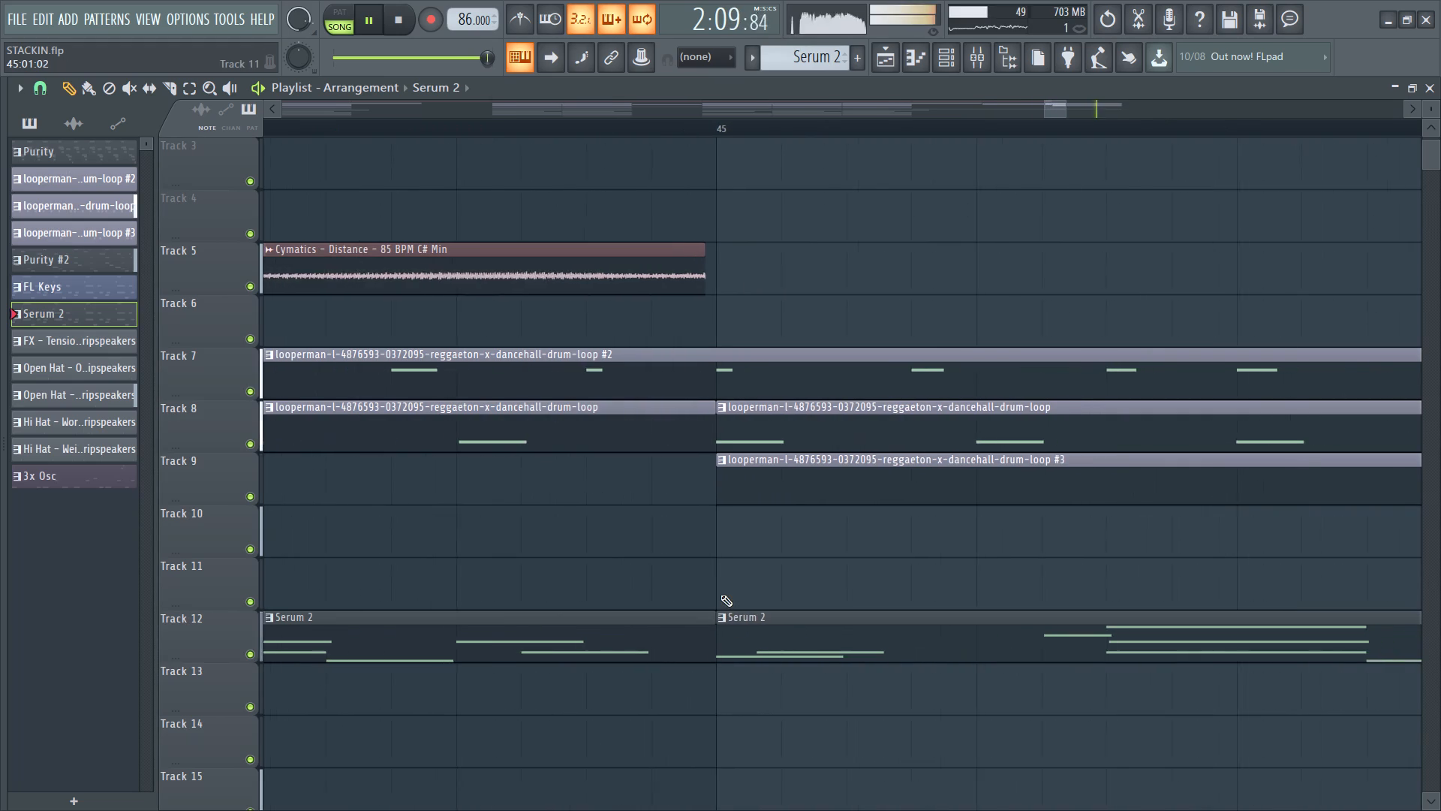
scroll(720, 595, "down", 20, "ctrl")
scroll(657, 308, "up", 12, "ctrl")
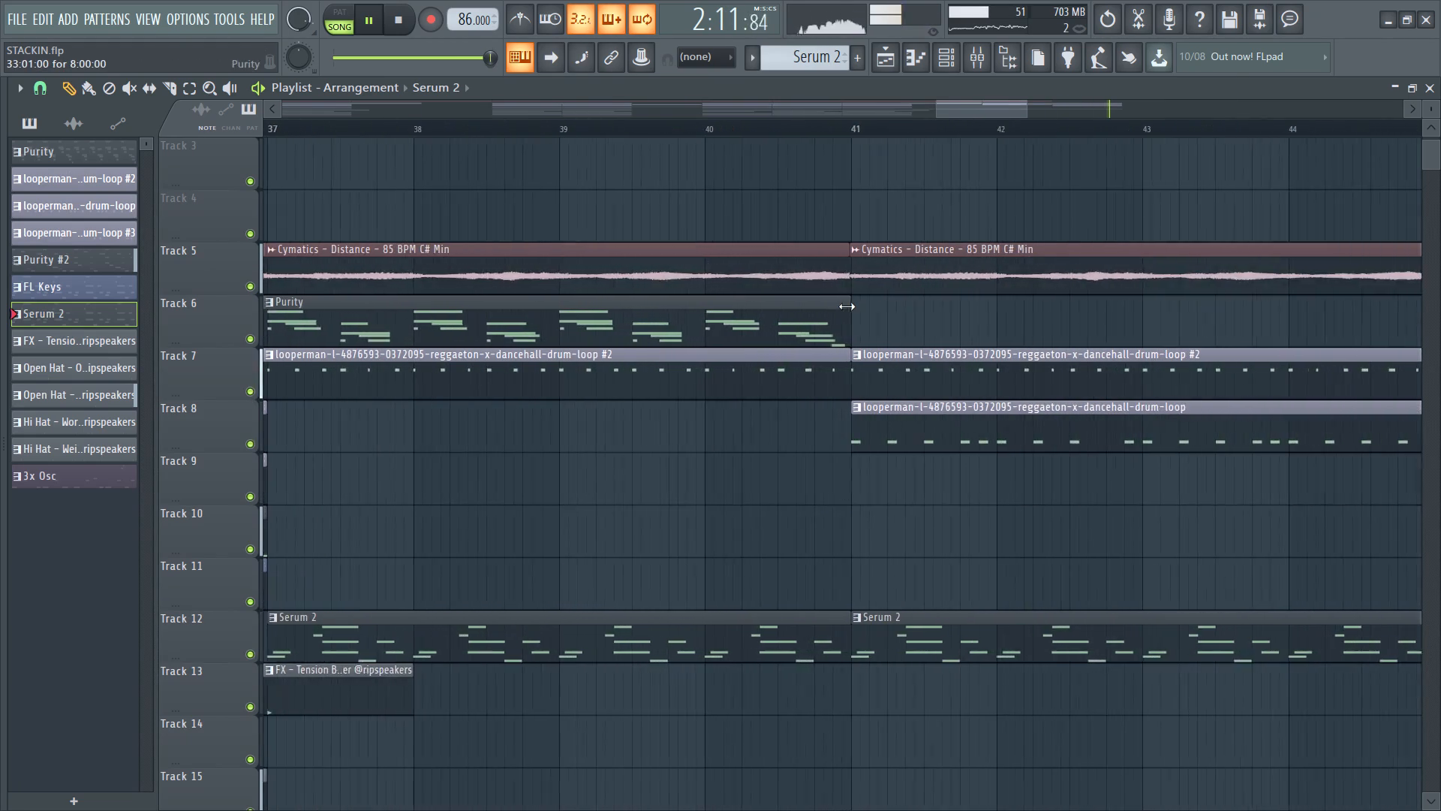
scroll(847, 306, "up", 10, "ctrl")
left_click_drag(869, 276, 879, 278)
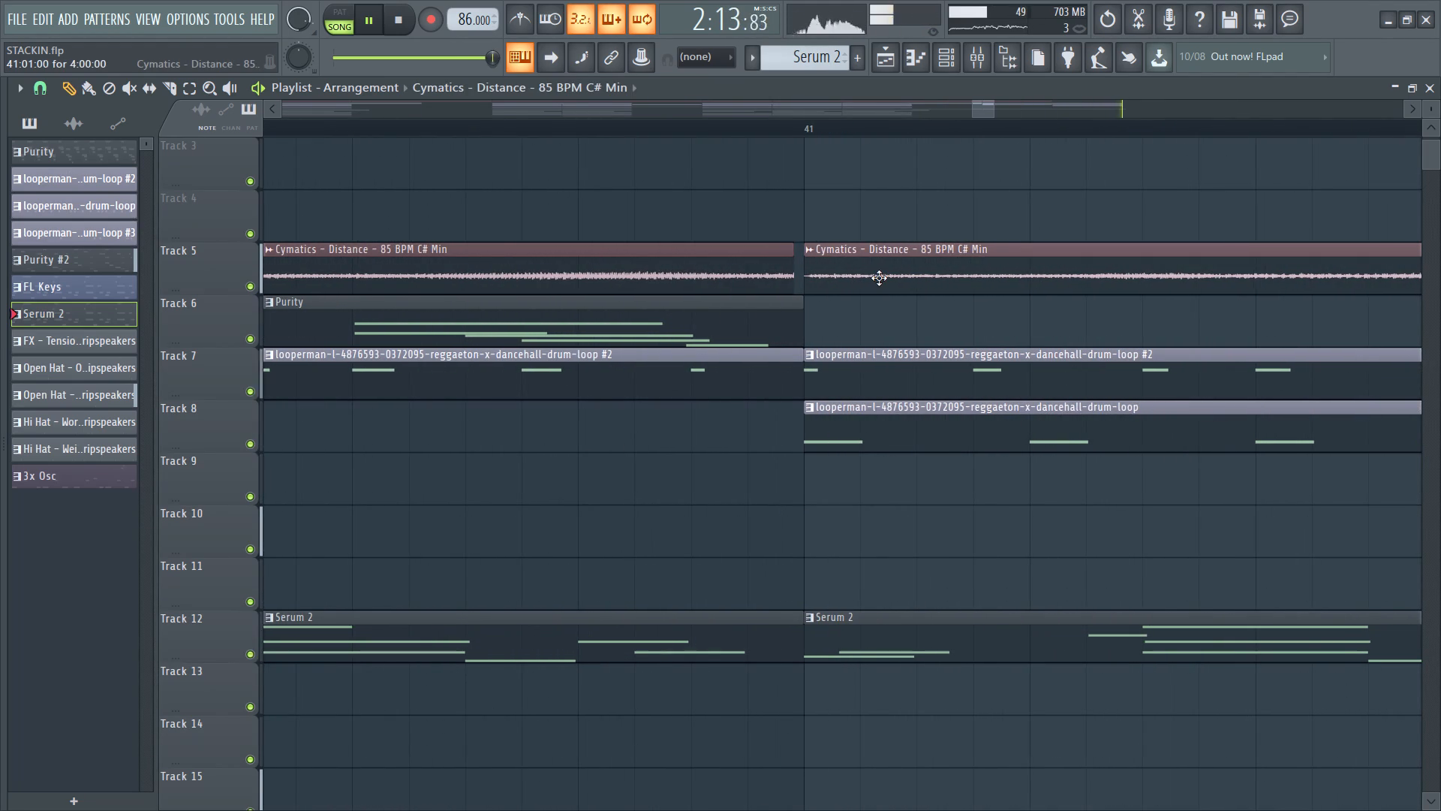
left_click_drag(879, 278, 878, 278)
scroll(697, 316, "down", 16, "ctrl")
scroll(334, 261, "up", 2, "ctrl")
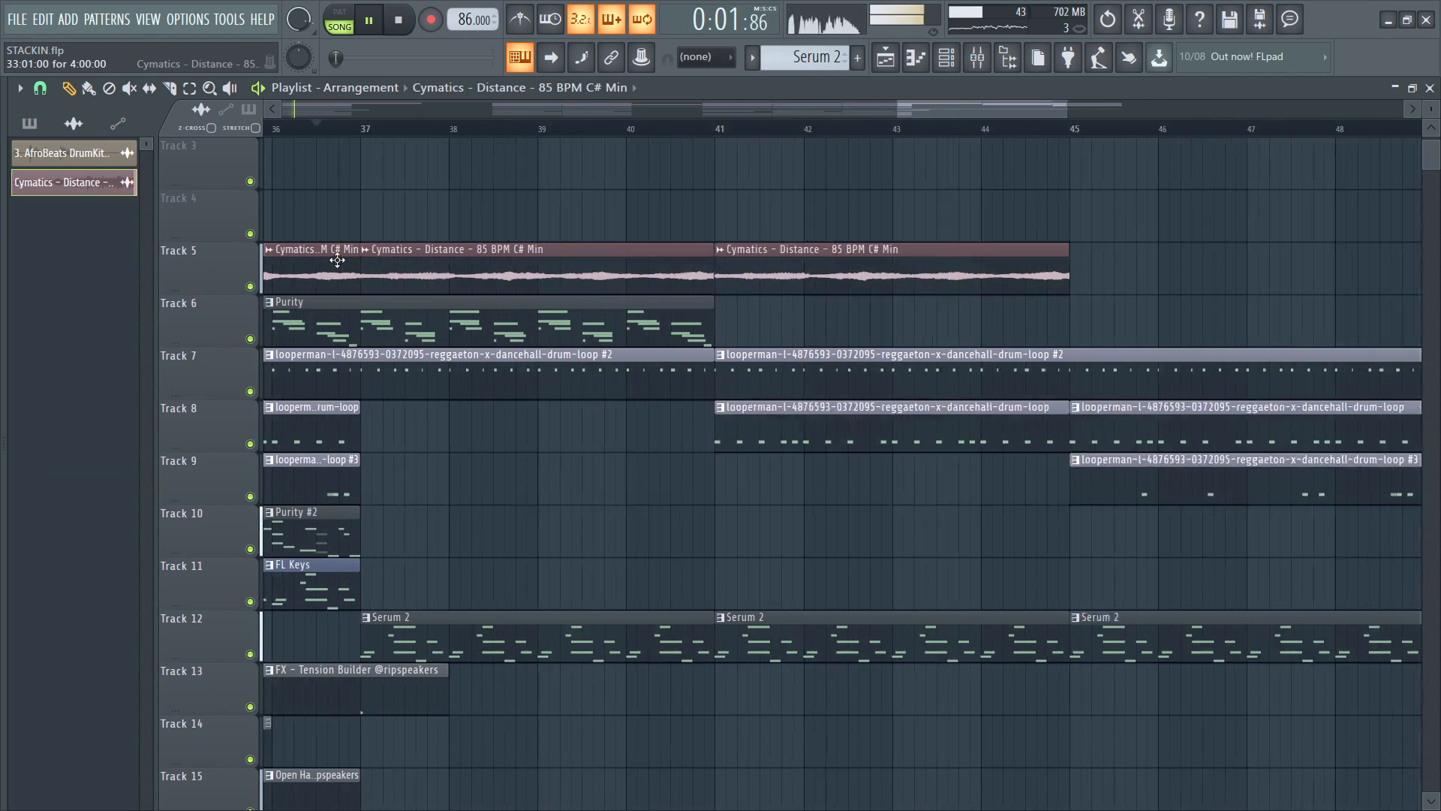
scroll(337, 260, "up", 16, "ctrl")
left_click_drag(411, 267, 426, 274)
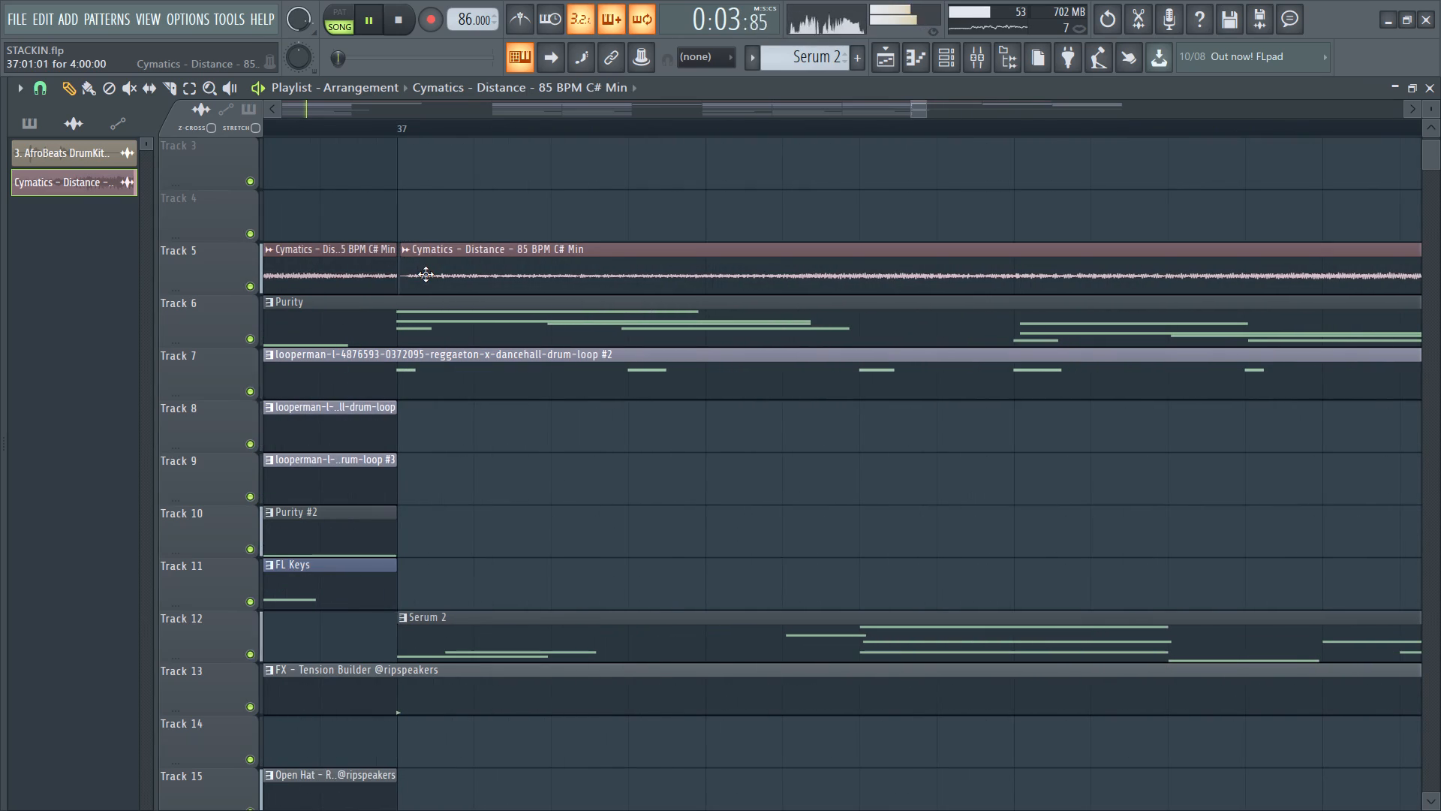
left_click_drag(426, 274, 423, 274)
Align the Cymatics - Distance clip at bar 33 on Track 5 exactly to its bar line.
scroll(418, 282, "down", 19, "ctrl")
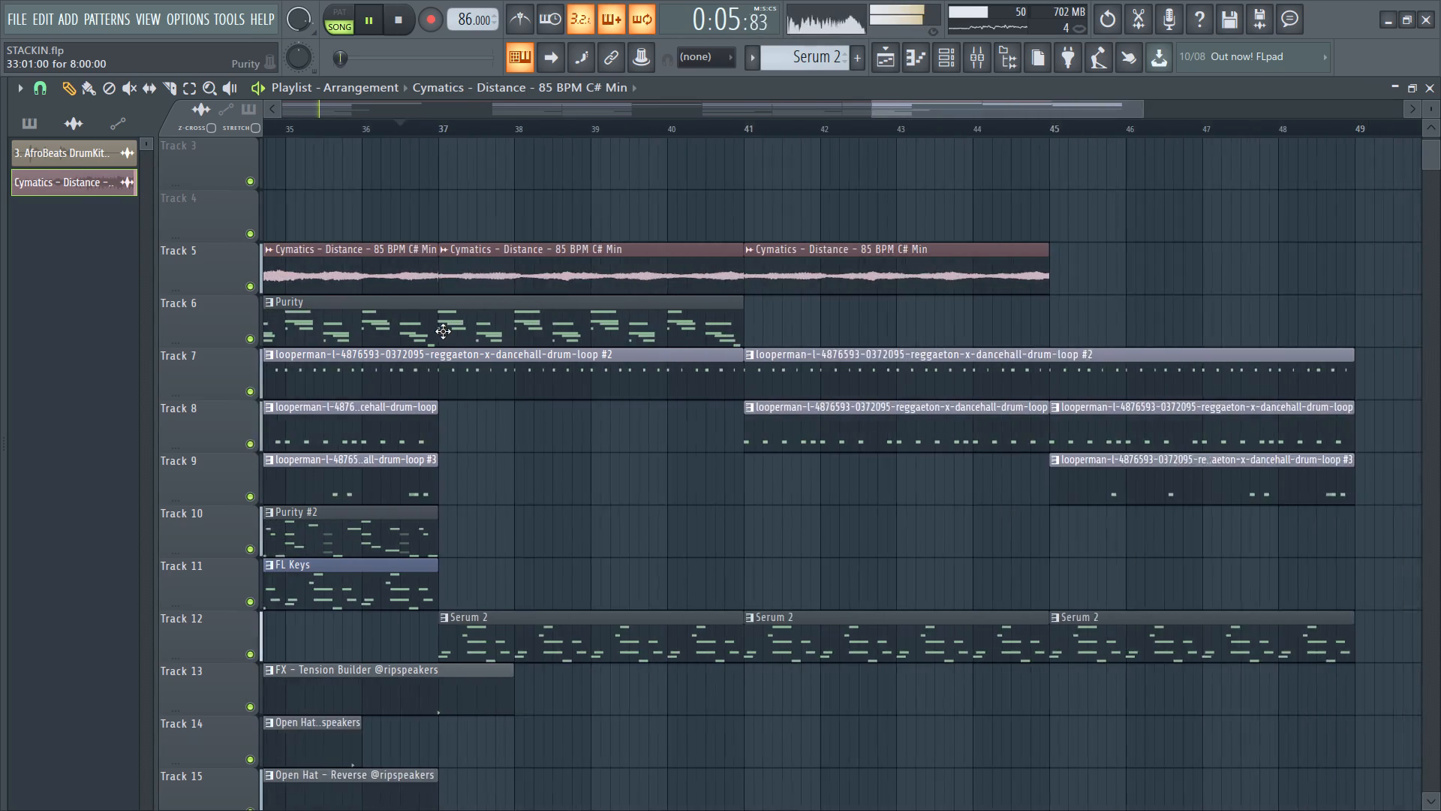
scroll(443, 331, "down", 5, "ctrl")
scroll(490, 272, "up", 19, "ctrl")
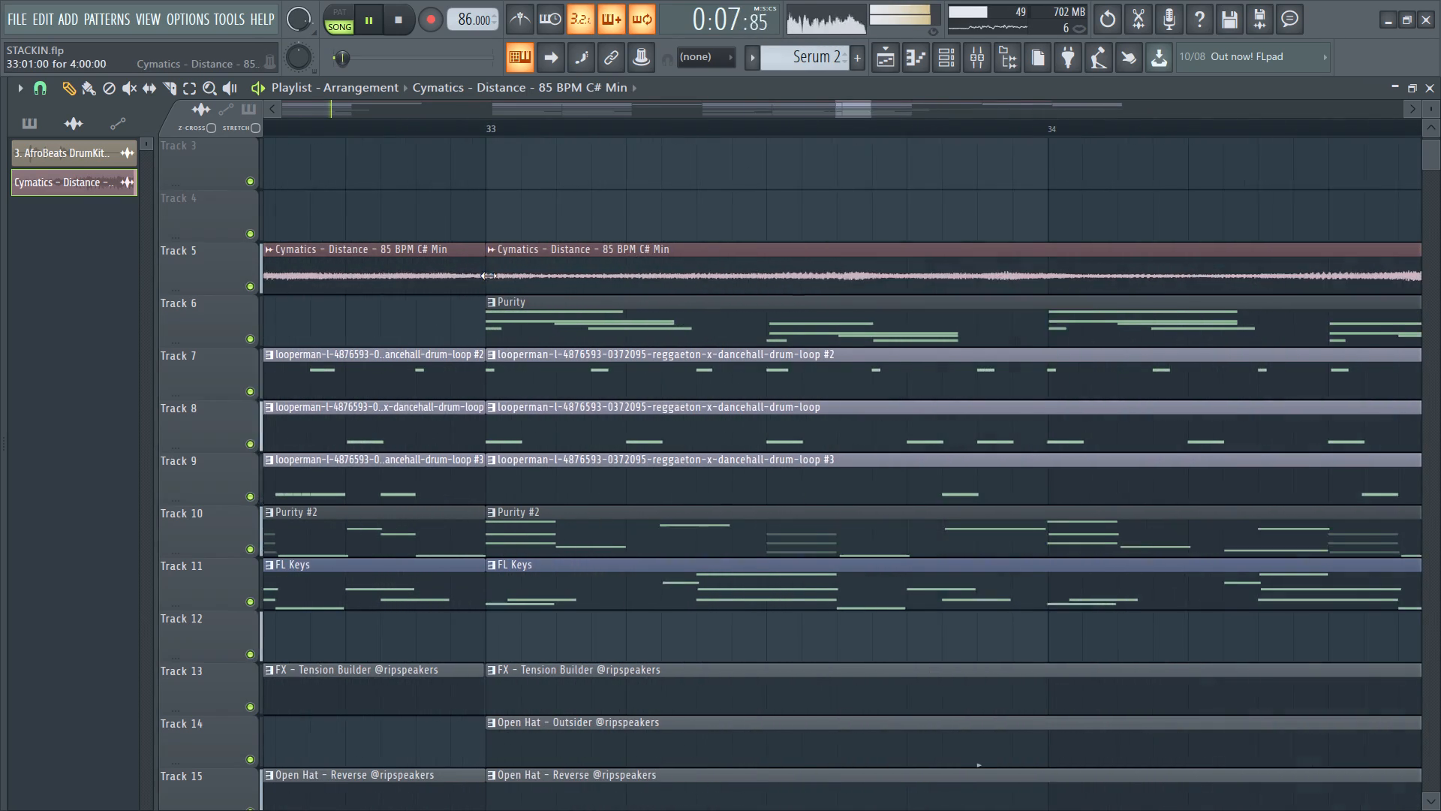
scroll(488, 276, "up", 4, "ctrl")
left_click(444, 273, "ctrl")
scroll(511, 270, "up", 2, "ctrl")
left_click(512, 268, "ctrl")
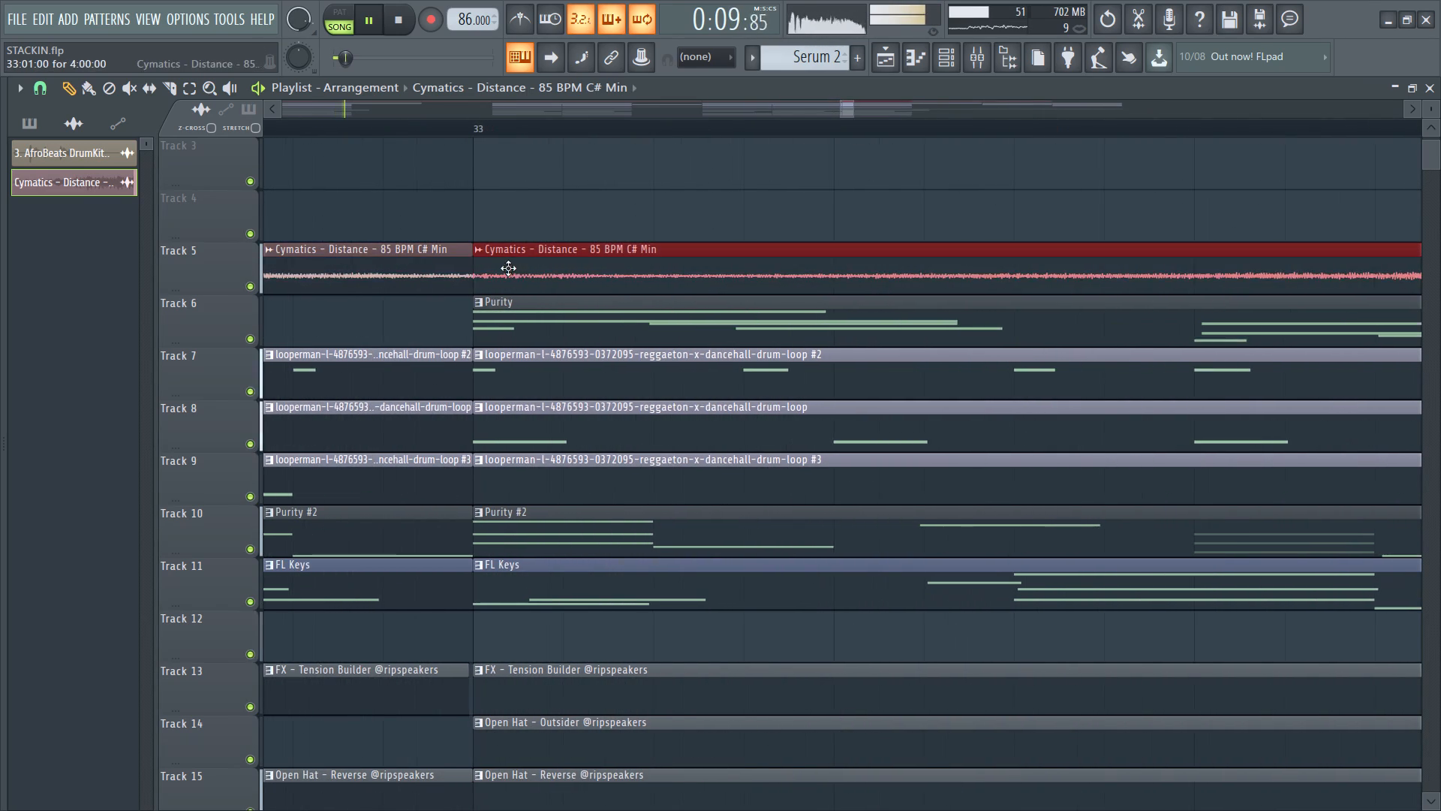
Review the clip layout of the whole arrangement across all tracks during playback, especially the sparser section from bar 21 to 25.
scroll(488, 276, "down", 20, "ctrl")
scroll(488, 276, "down", 3, "ctrl")
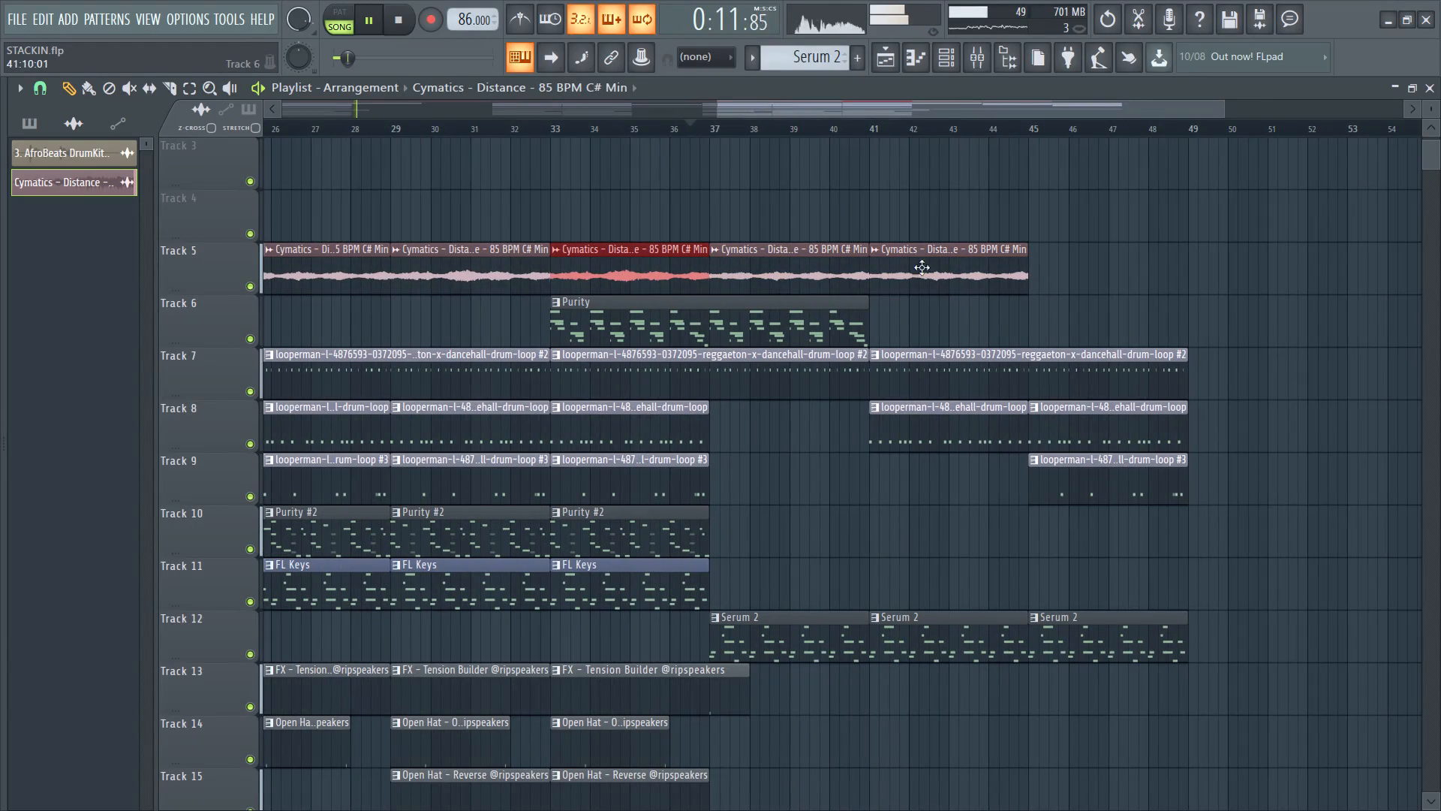
scroll(796, 378, "down", 3, "ctrl")
scroll(625, 397, "down", 3, "ctrl")
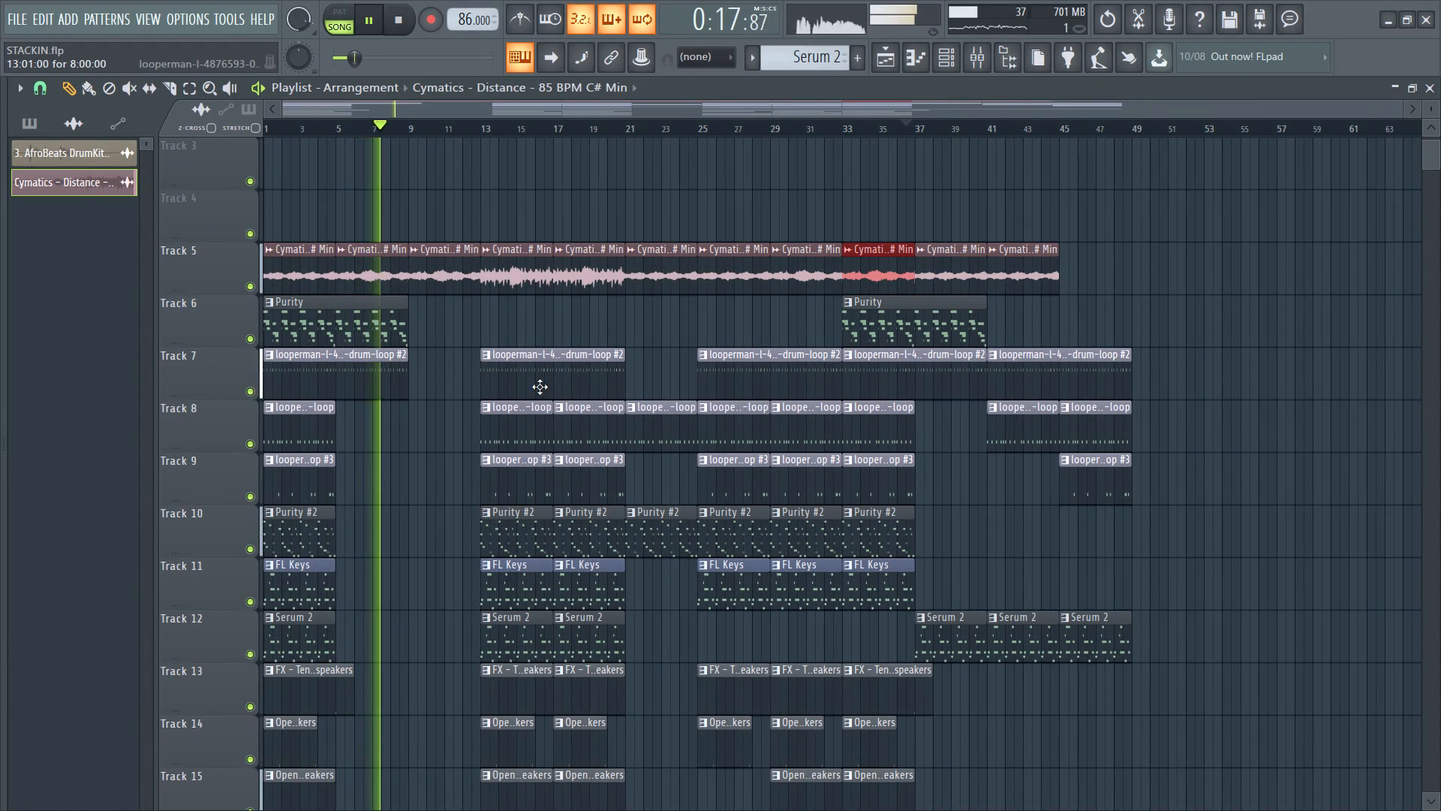
scroll(411, 397, "down", 3)
scroll(435, 383, "up", 2, "ctrl")
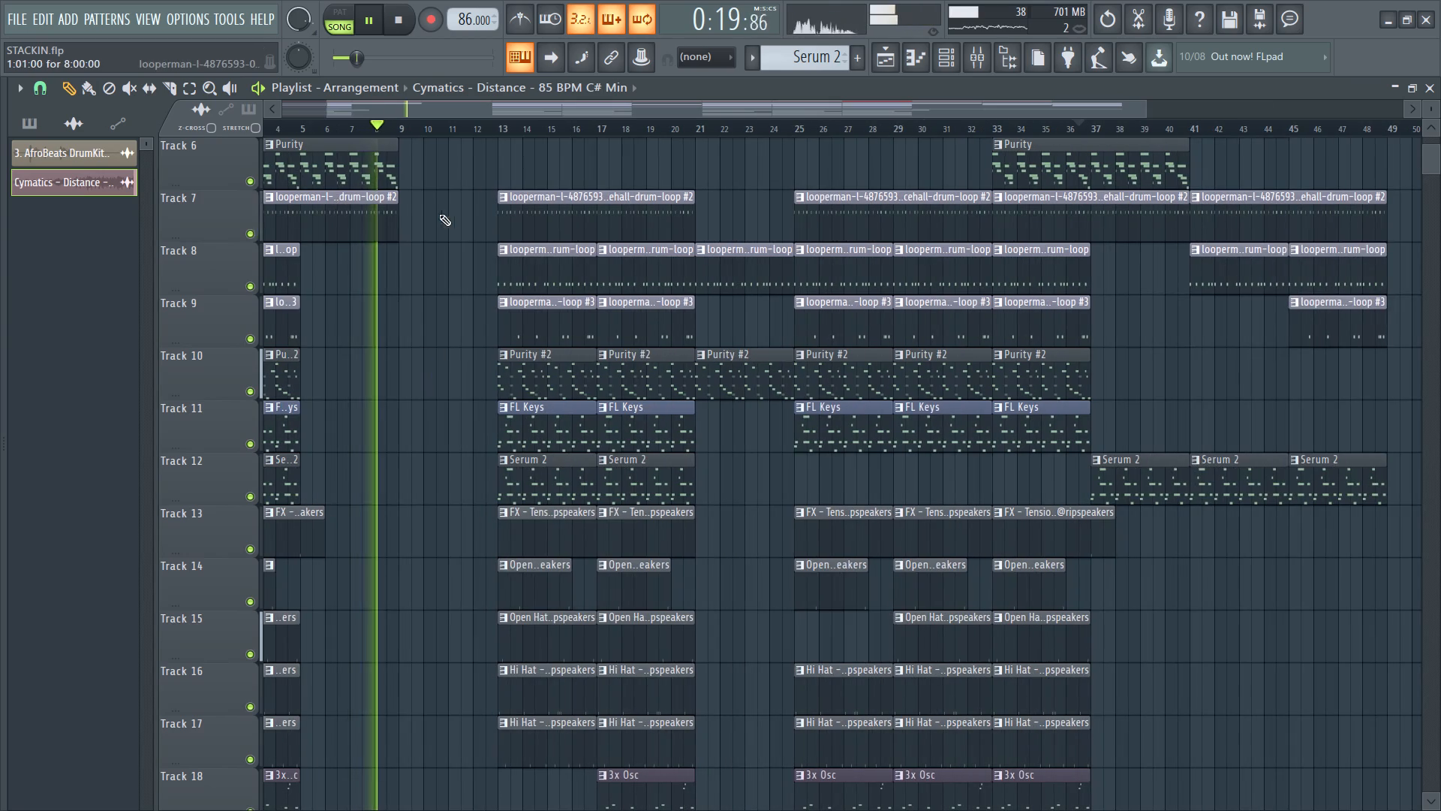
scroll(465, 375, "down", 2)
scroll(434, 382, "down", 2, "ctrl")
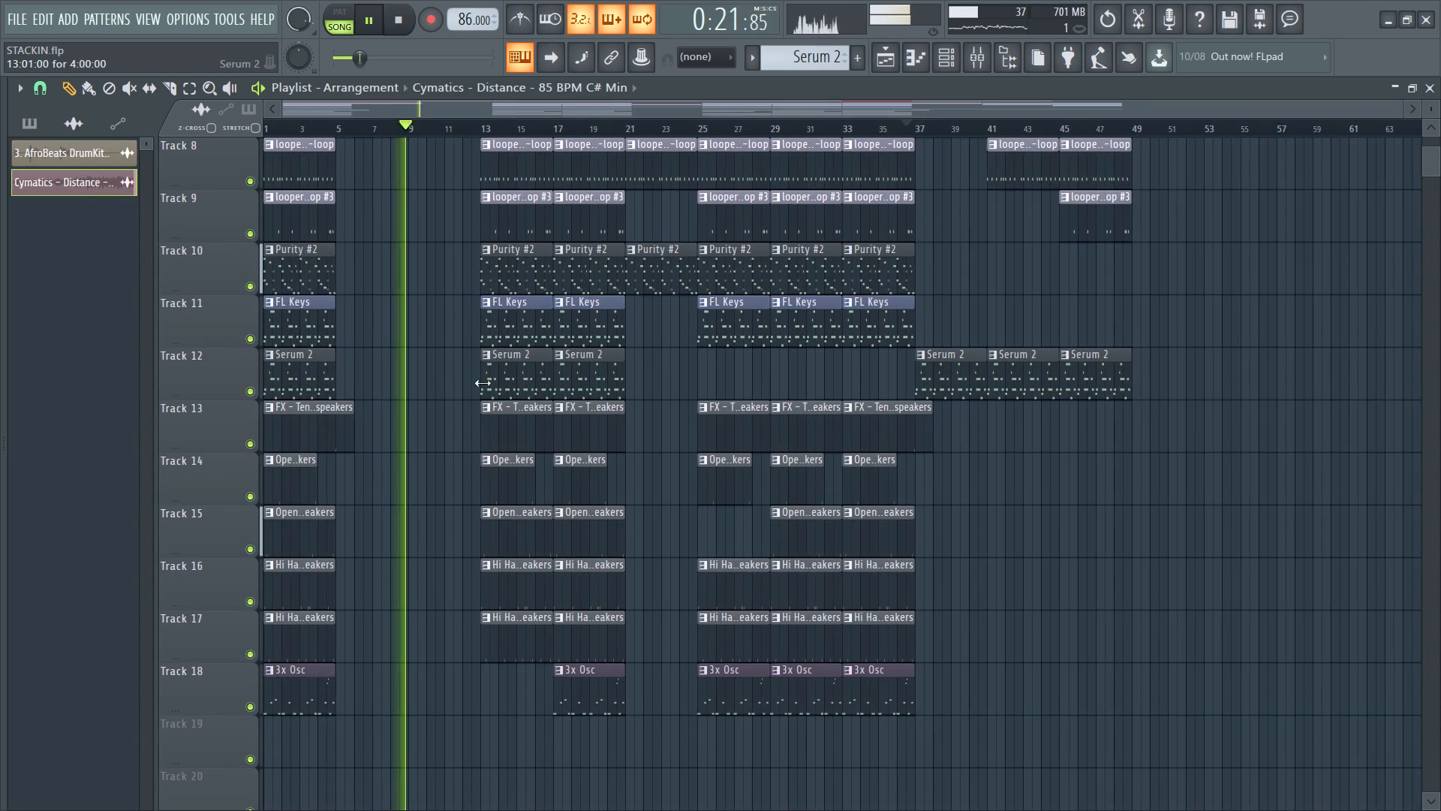
scroll(479, 379, "up", 3, "ctrl")
scroll(462, 366, "up", 4)
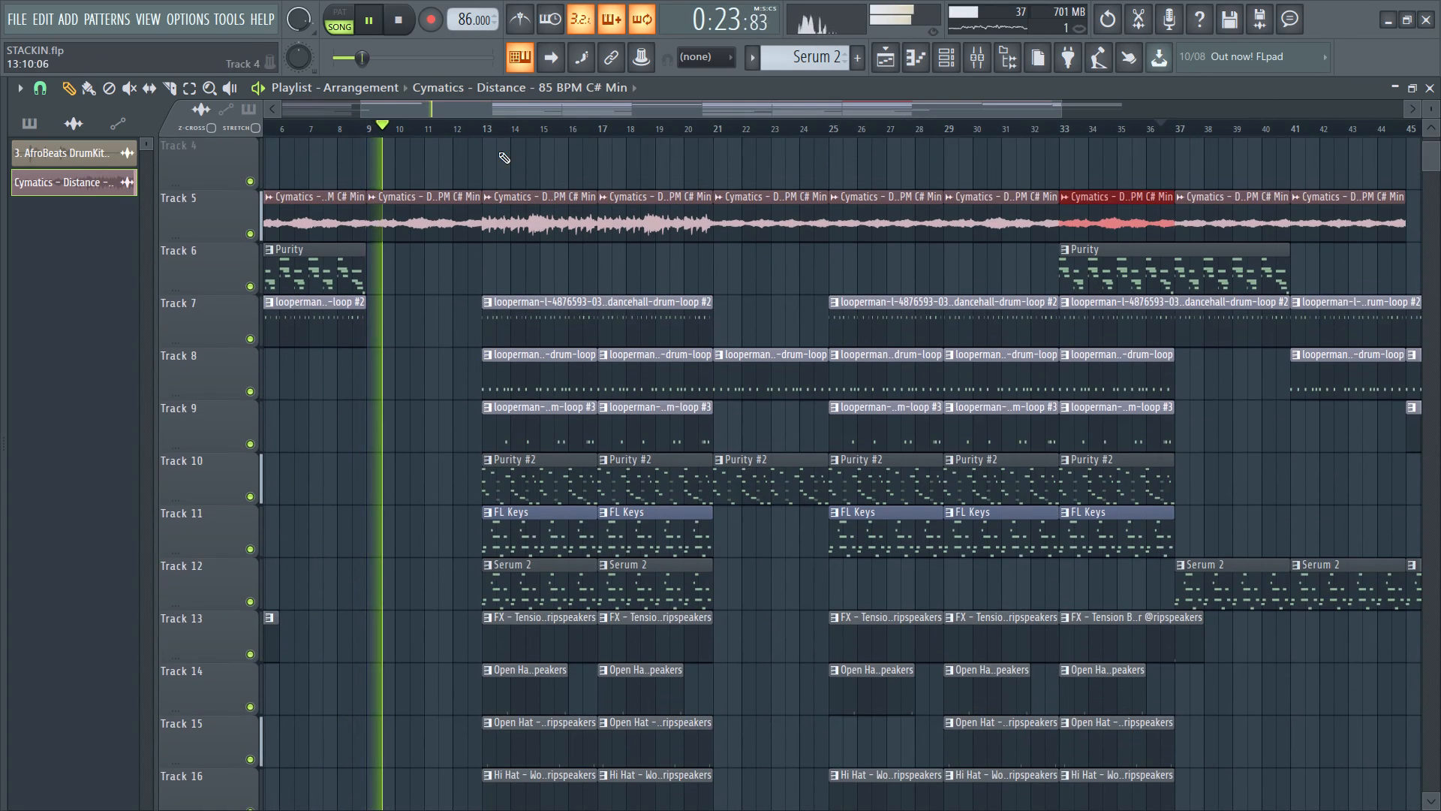
left_click(483, 110)
scroll(446, 314, "down", 2, "ctrl")
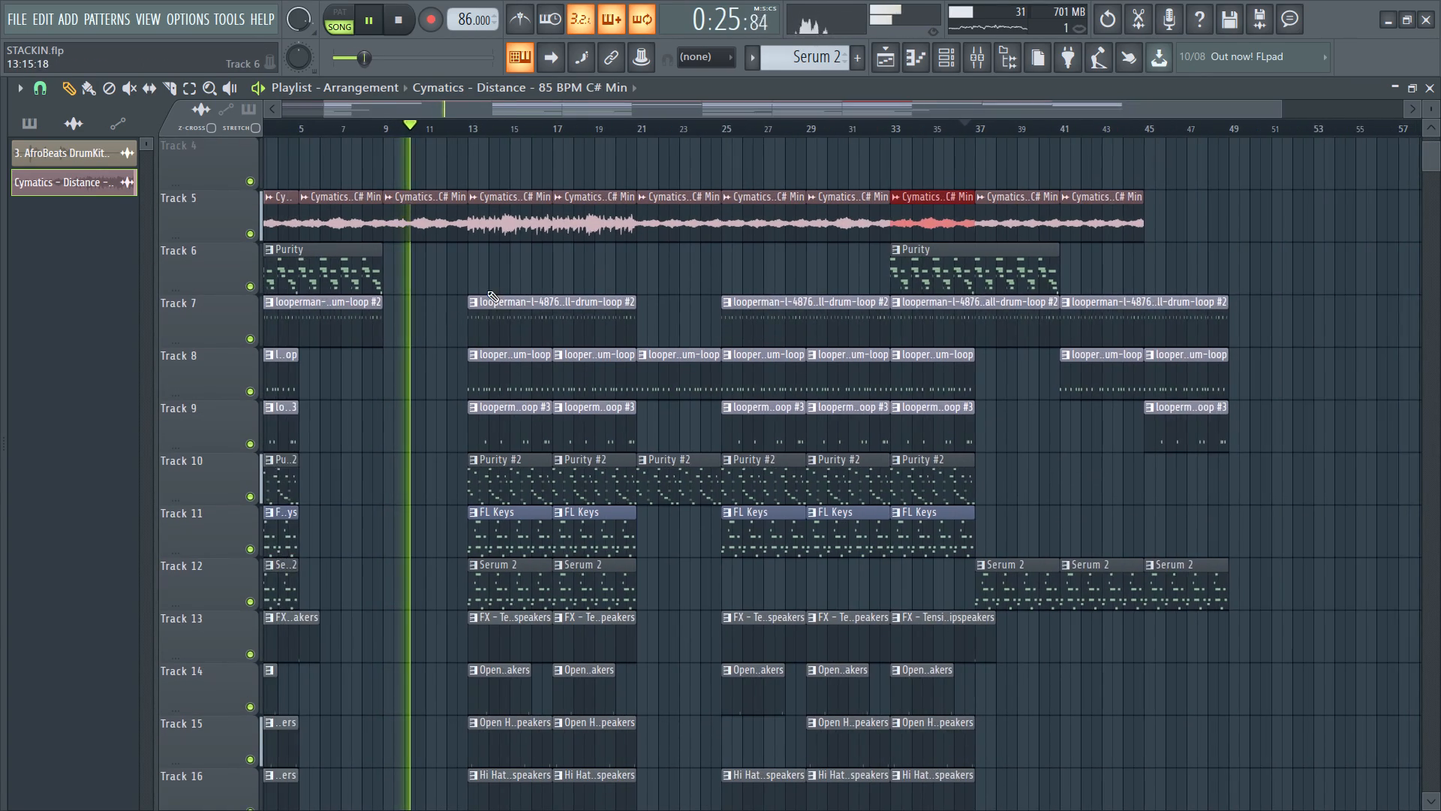
scroll(487, 290, "up", 3, "ctrl")
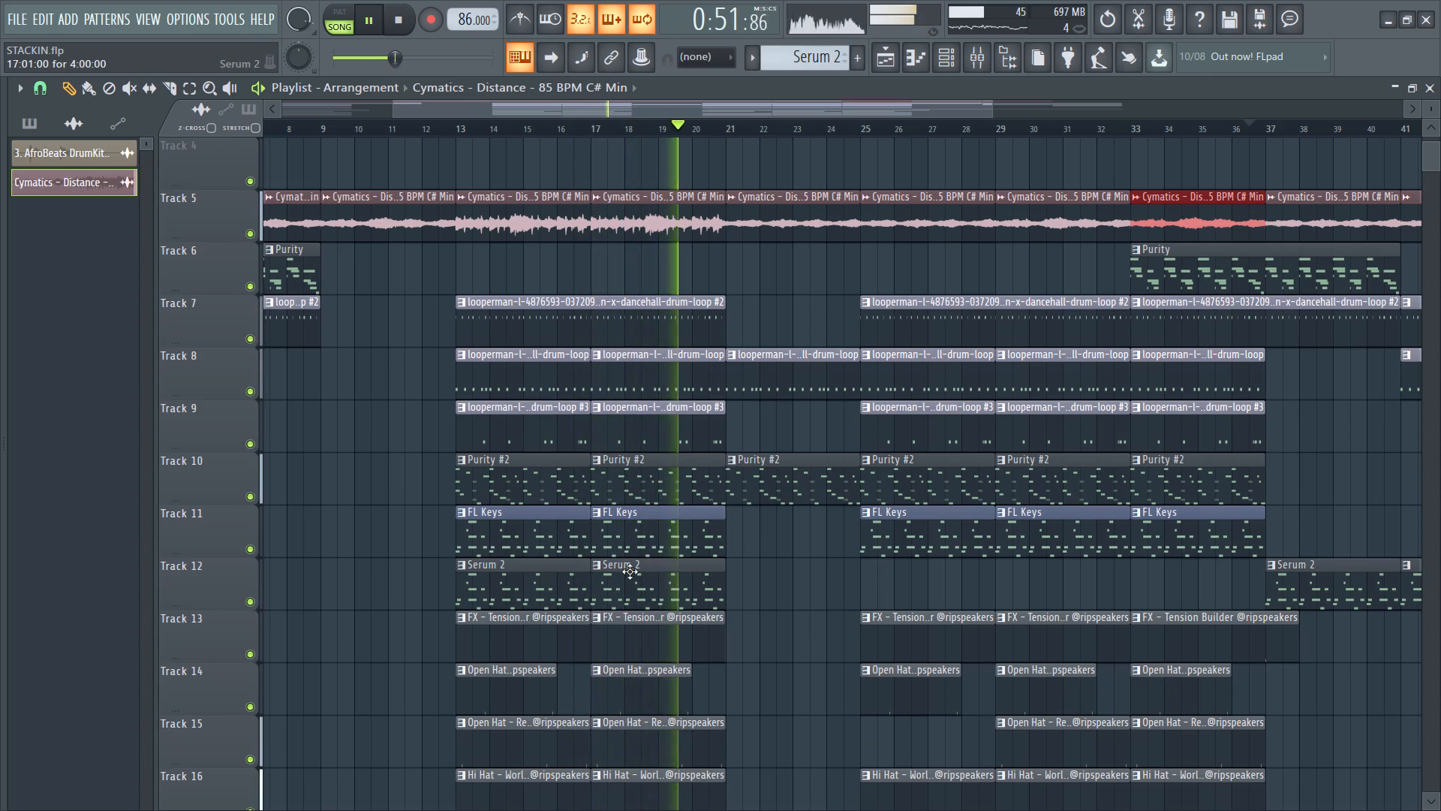
scroll(630, 571, "down", 3, "ctrl")
scroll(689, 589, "up", 3, "ctrl")
scroll(689, 562, "down", 2)
scroll(690, 559, "down", 3, "ctrl")
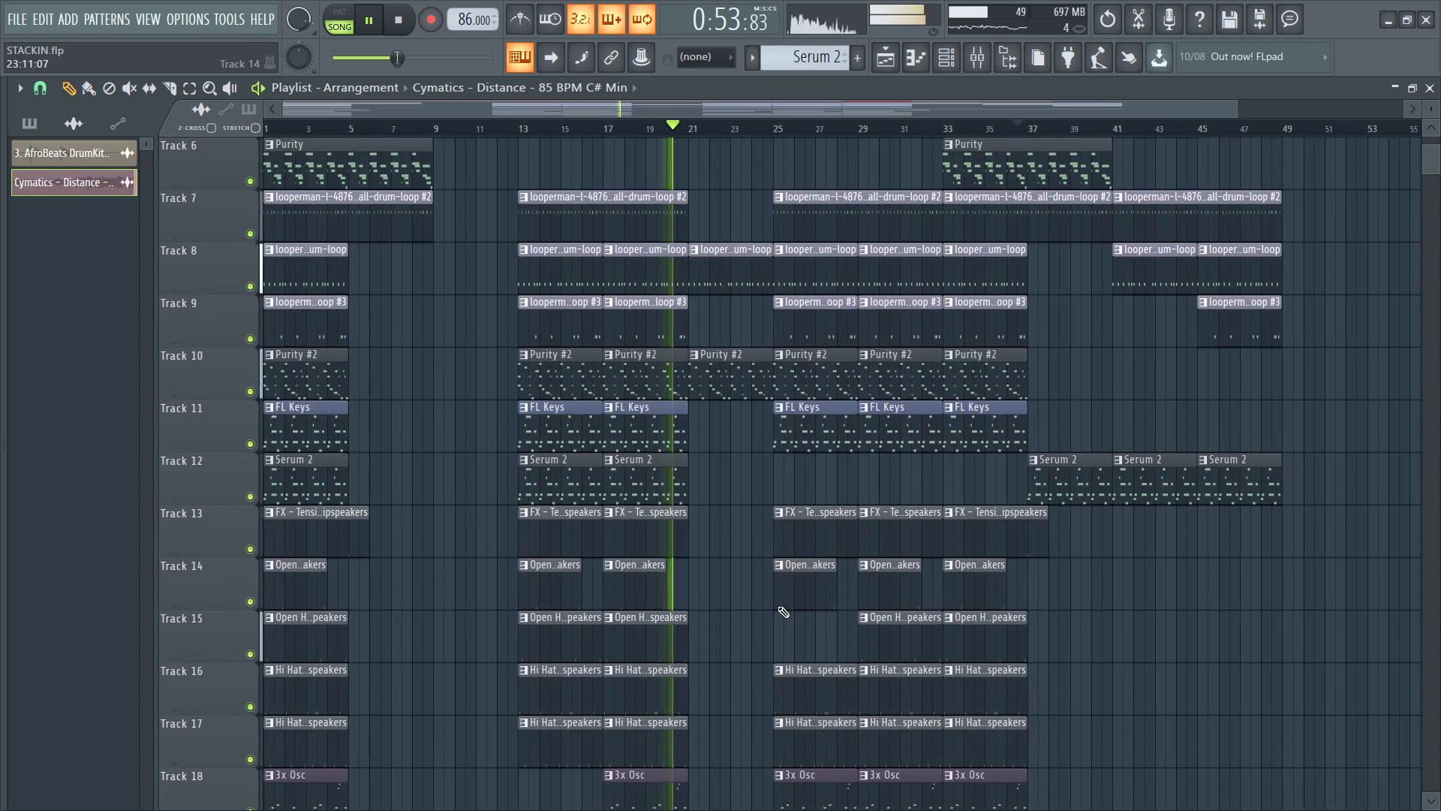
scroll(862, 617, "up", 3, "ctrl")
scroll(675, 631, "down", 3)
scroll(684, 635, "up", 3, "ctrl")
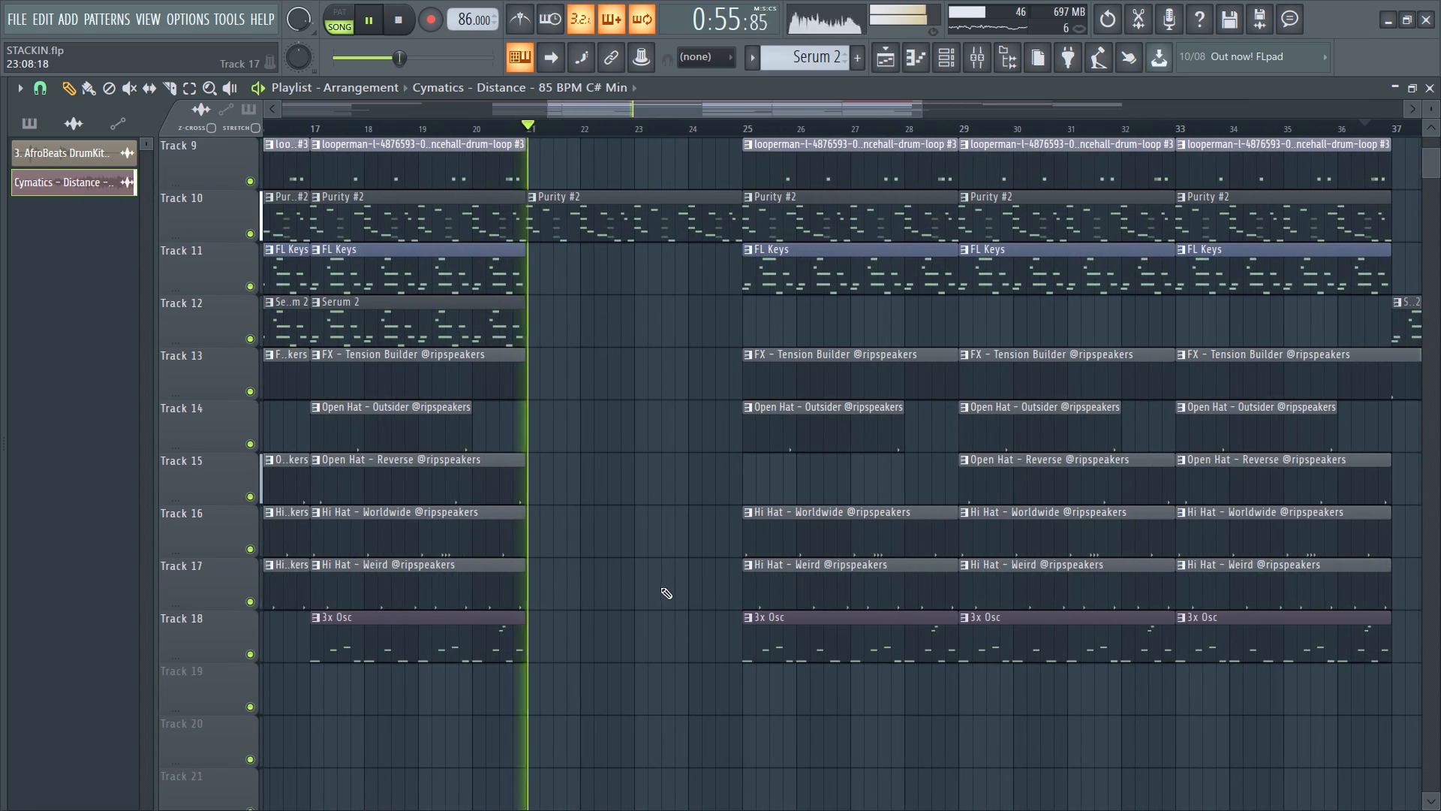
scroll(645, 568, "up", 6)
scroll(620, 574, "down", 2, "ctrl")
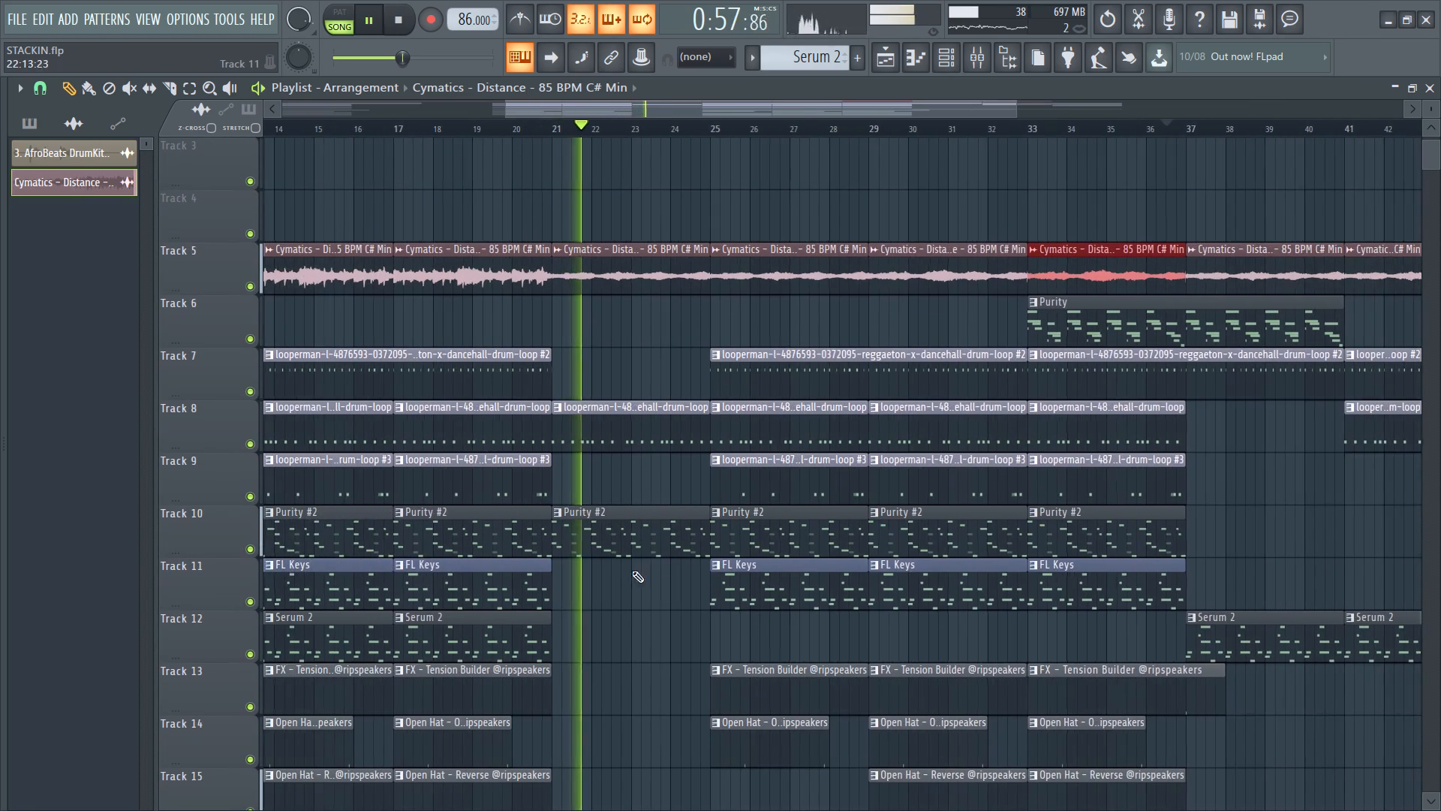
scroll(723, 583, "up", 3, "ctrl")
scroll(612, 582, "down", 2)
Duplicate the Open Hat - Reverse clip at bar 17 on Track 15 to bar 21.
scroll(596, 588, "down", 2, "ctrl")
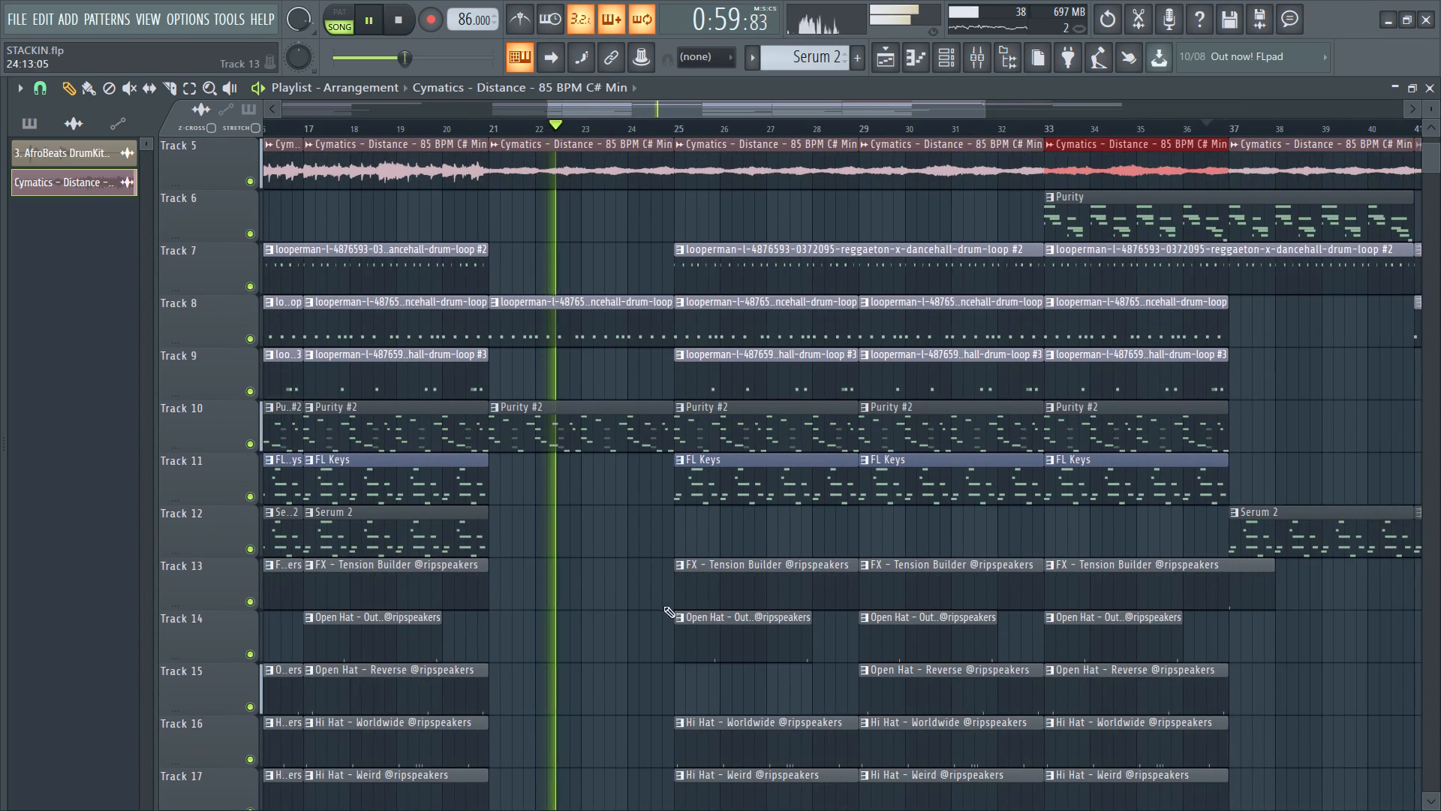
scroll(588, 655, "down", 3)
left_click(381, 581, "ctrl")
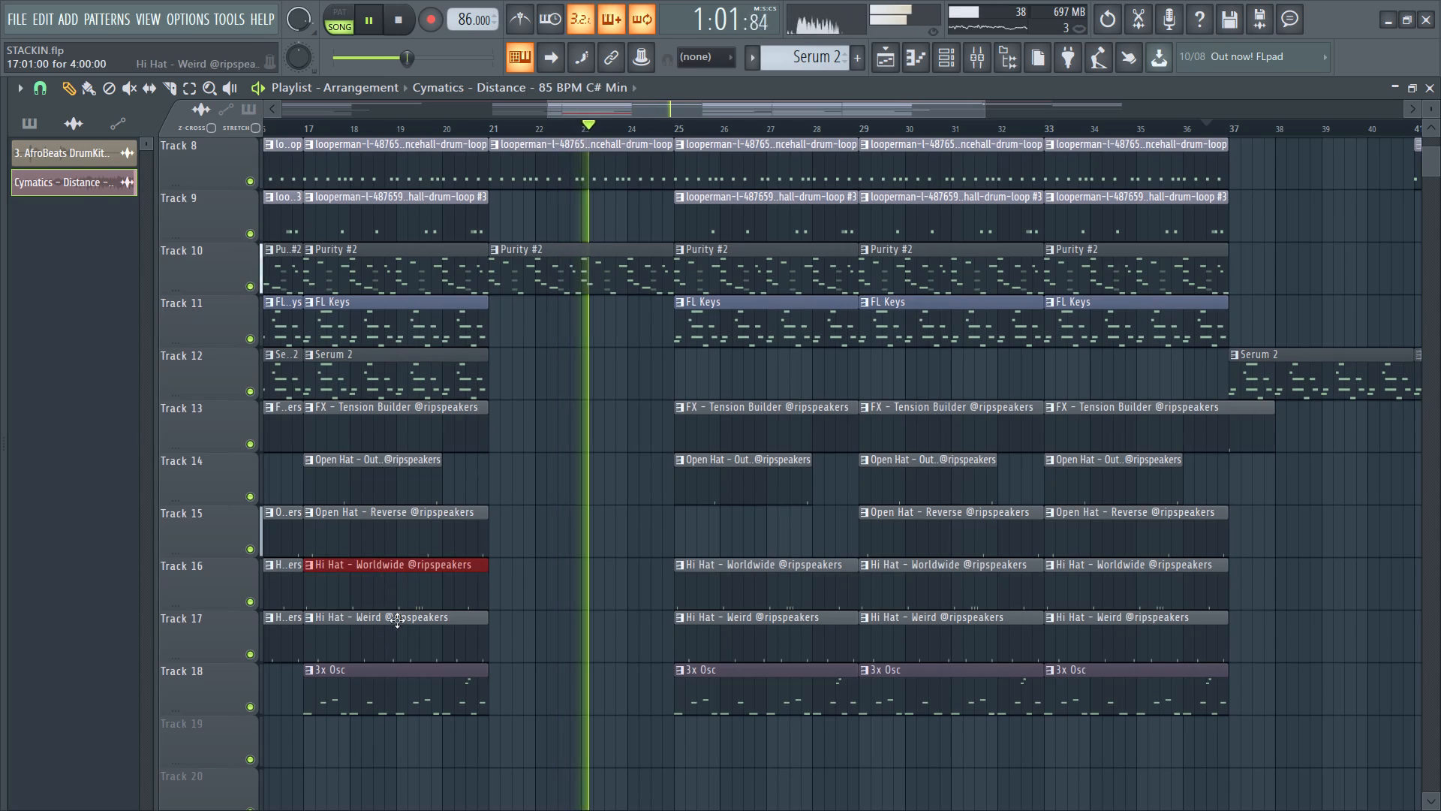
left_click(395, 537, "ctrl")
key("ctrl+b")
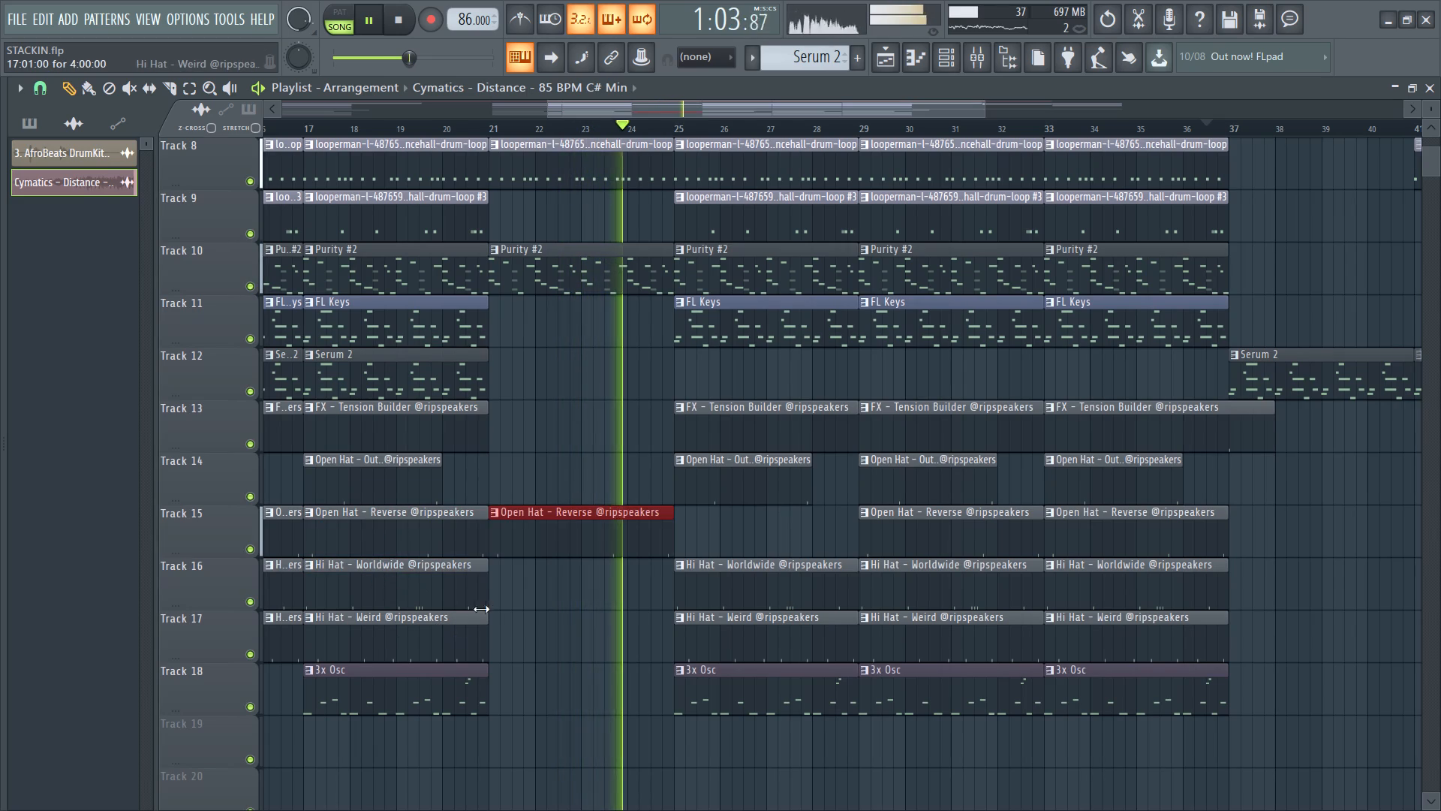
left_click(383, 479)
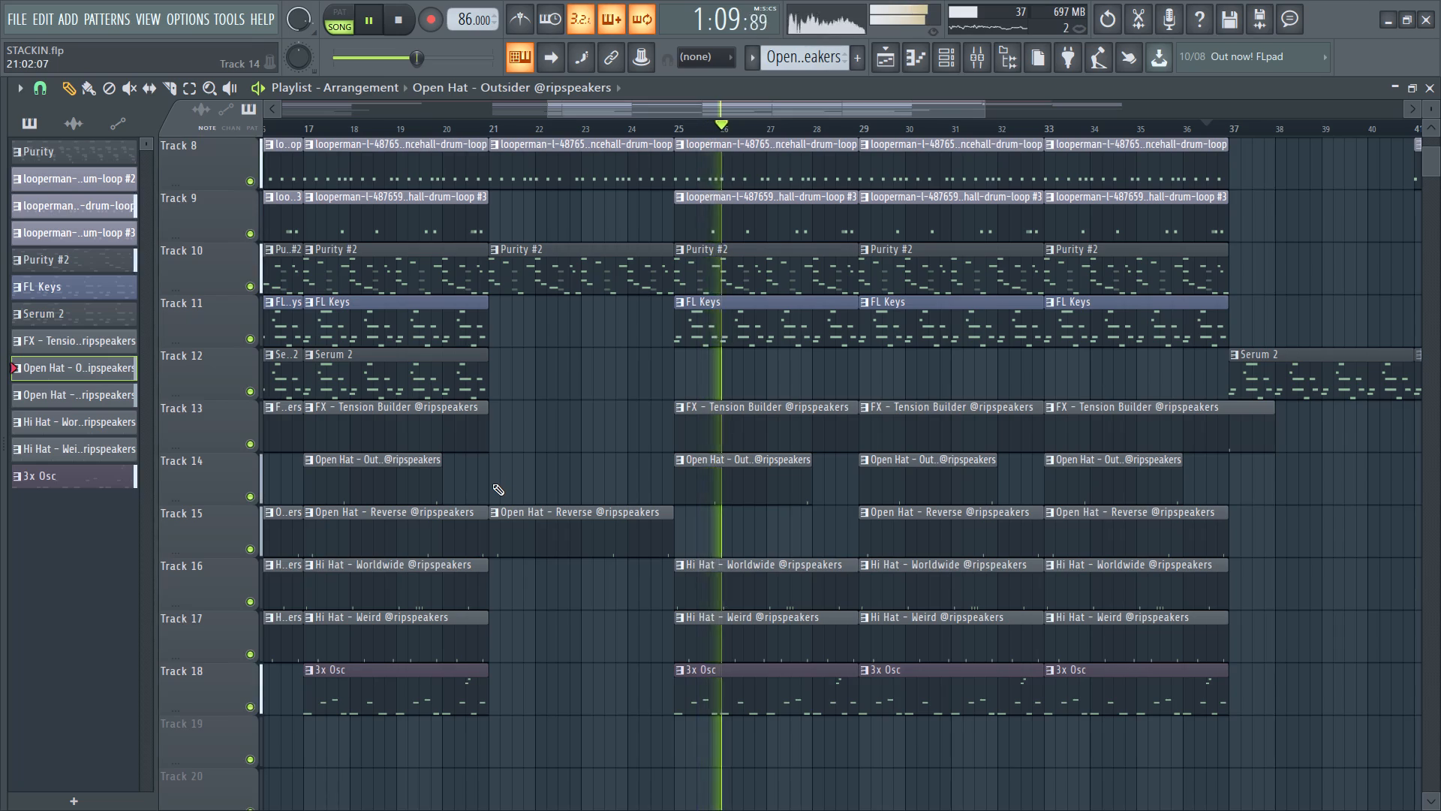
Save the STACKIN project.
scroll(492, 484, "up", 2, "ctrl")
scroll(464, 511, "down", 3, "ctrl")
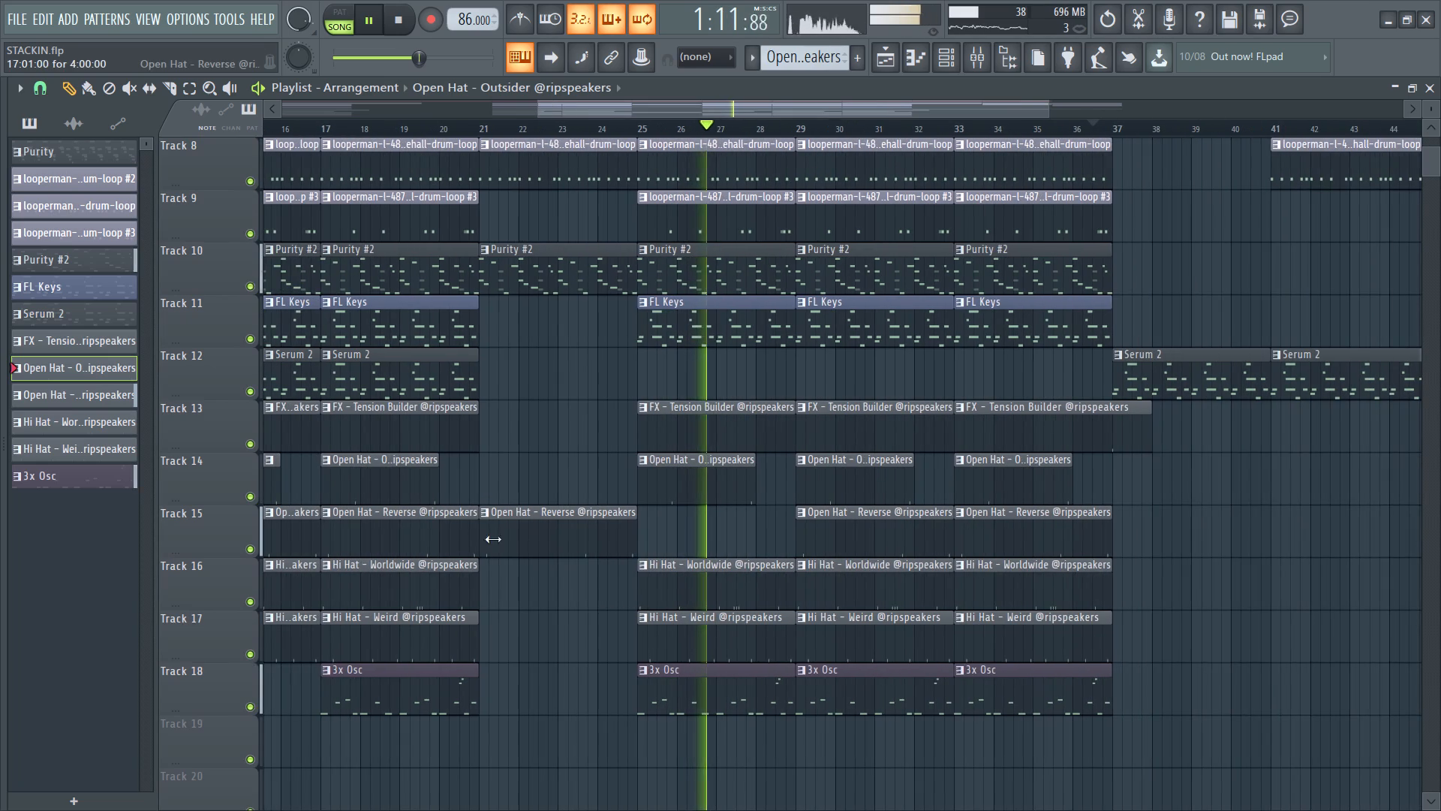
scroll(760, 500, "up", 3, "ctrl")
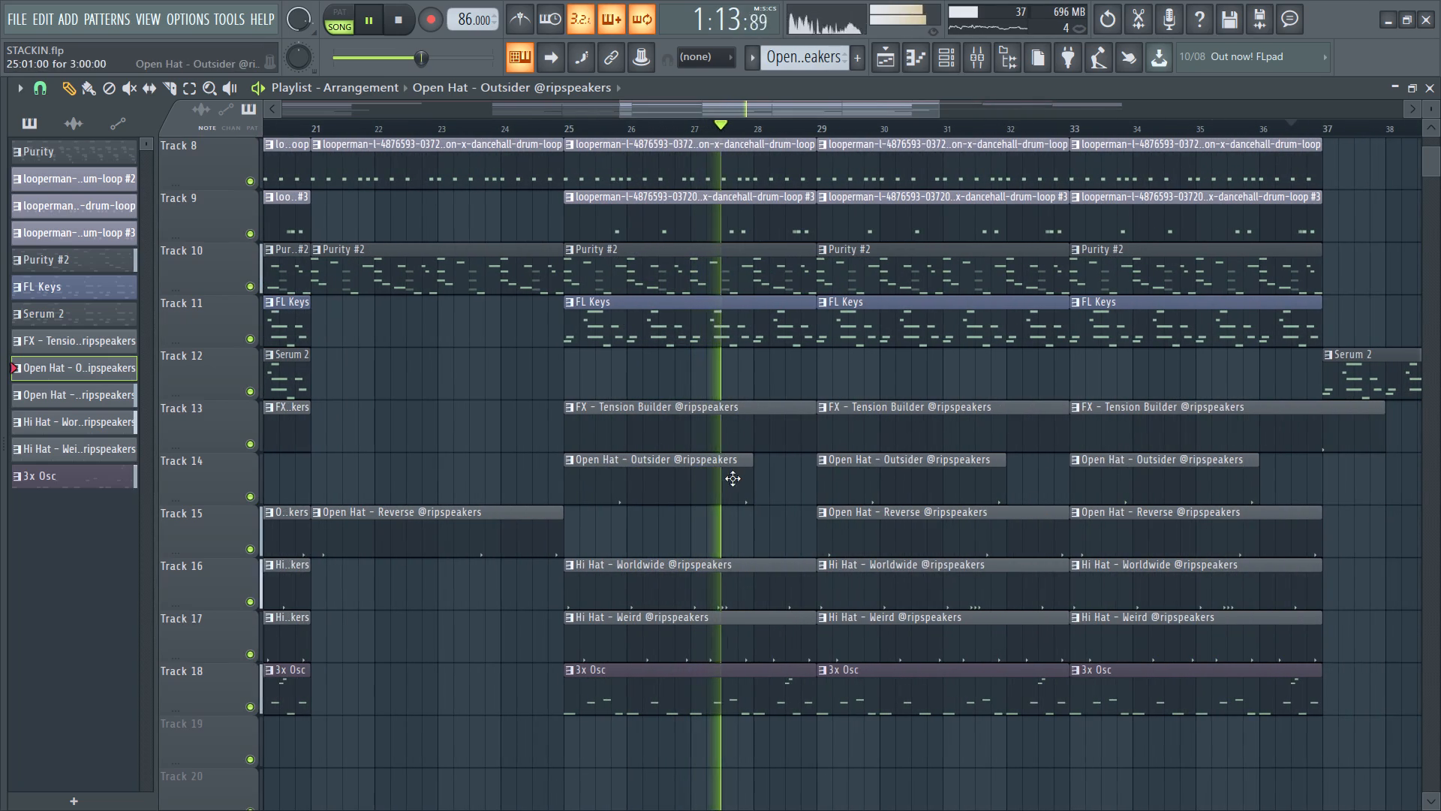
scroll(678, 532, "down", 3, "ctrl")
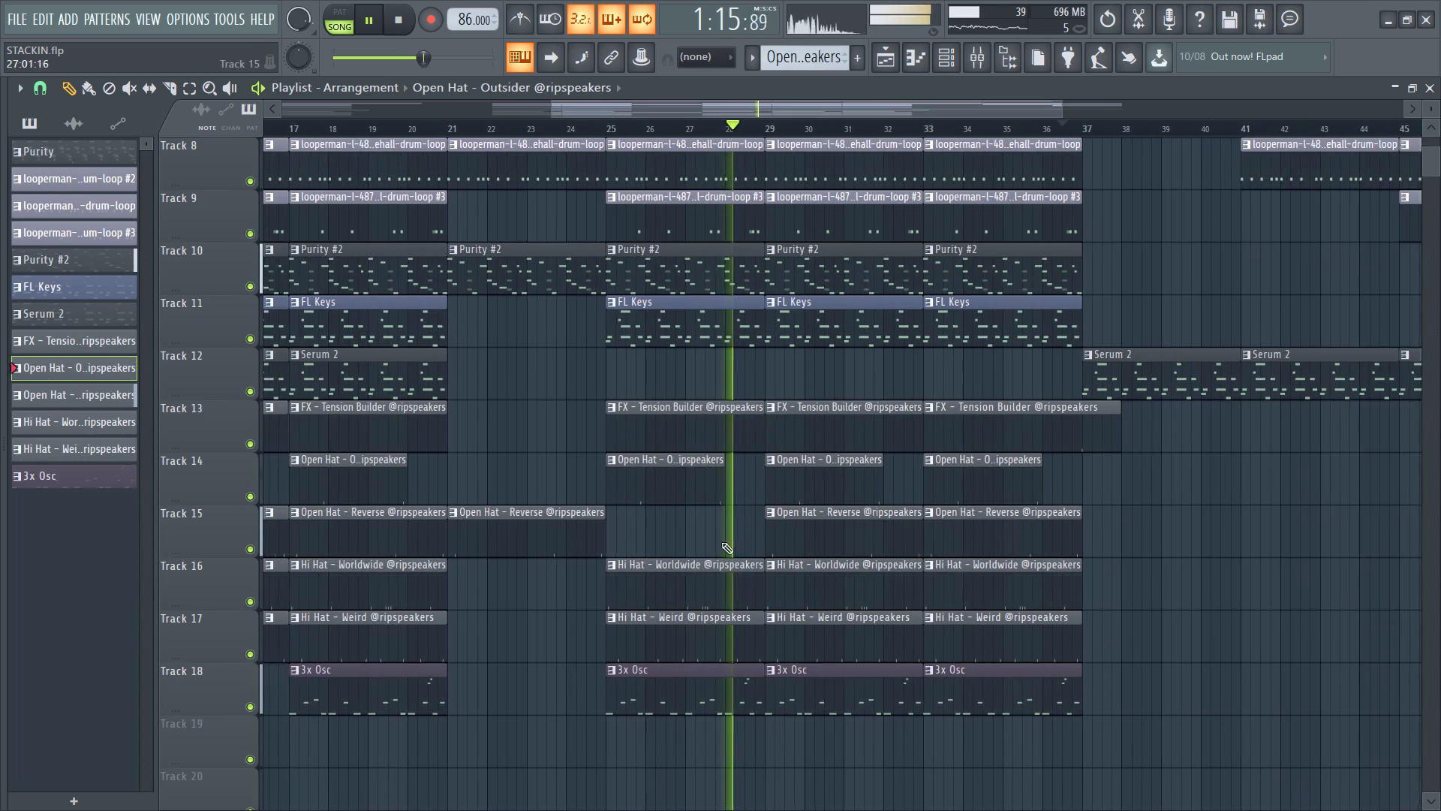
scroll(896, 579, "up", 3, "ctrl")
key("ctrl+s")
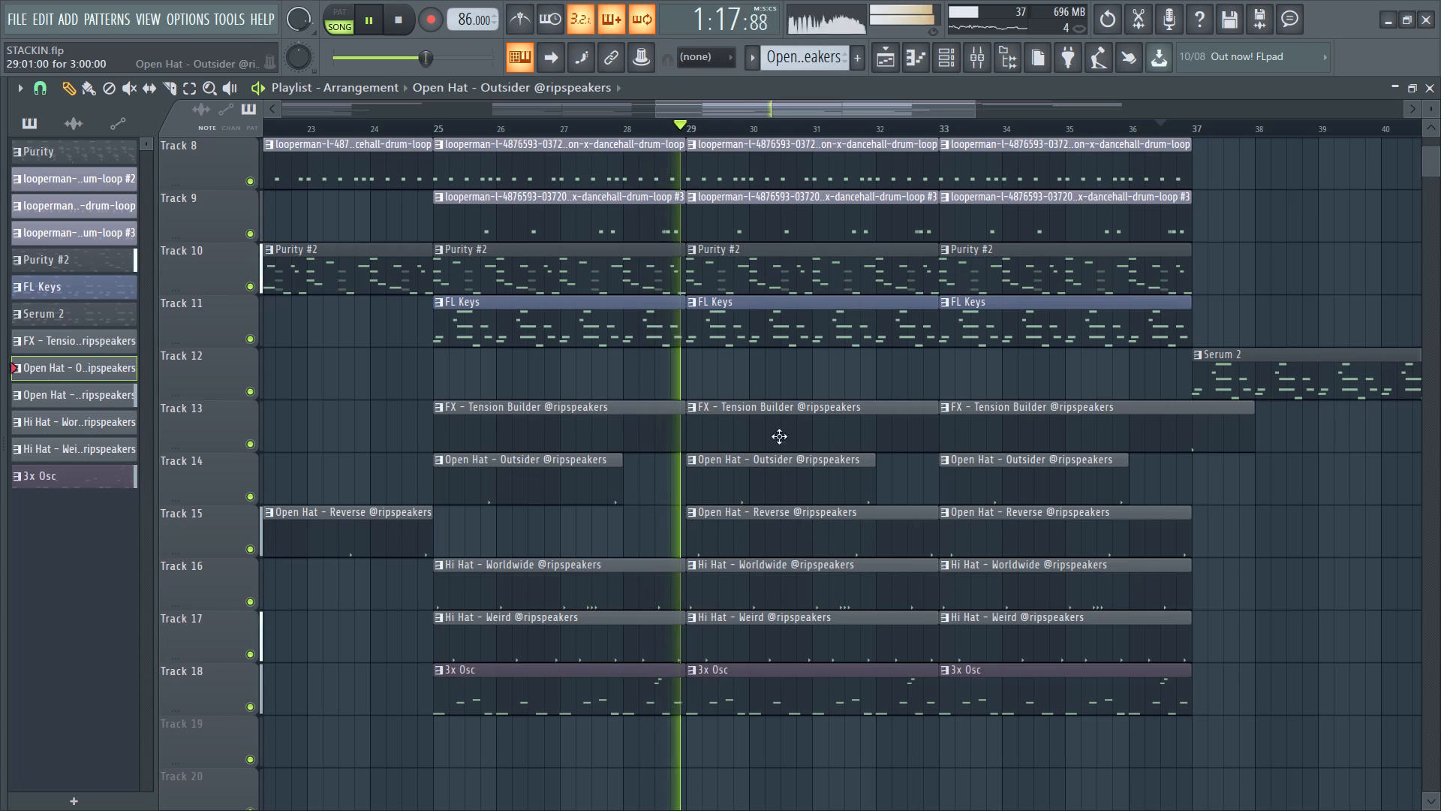
key("ctrl+s")
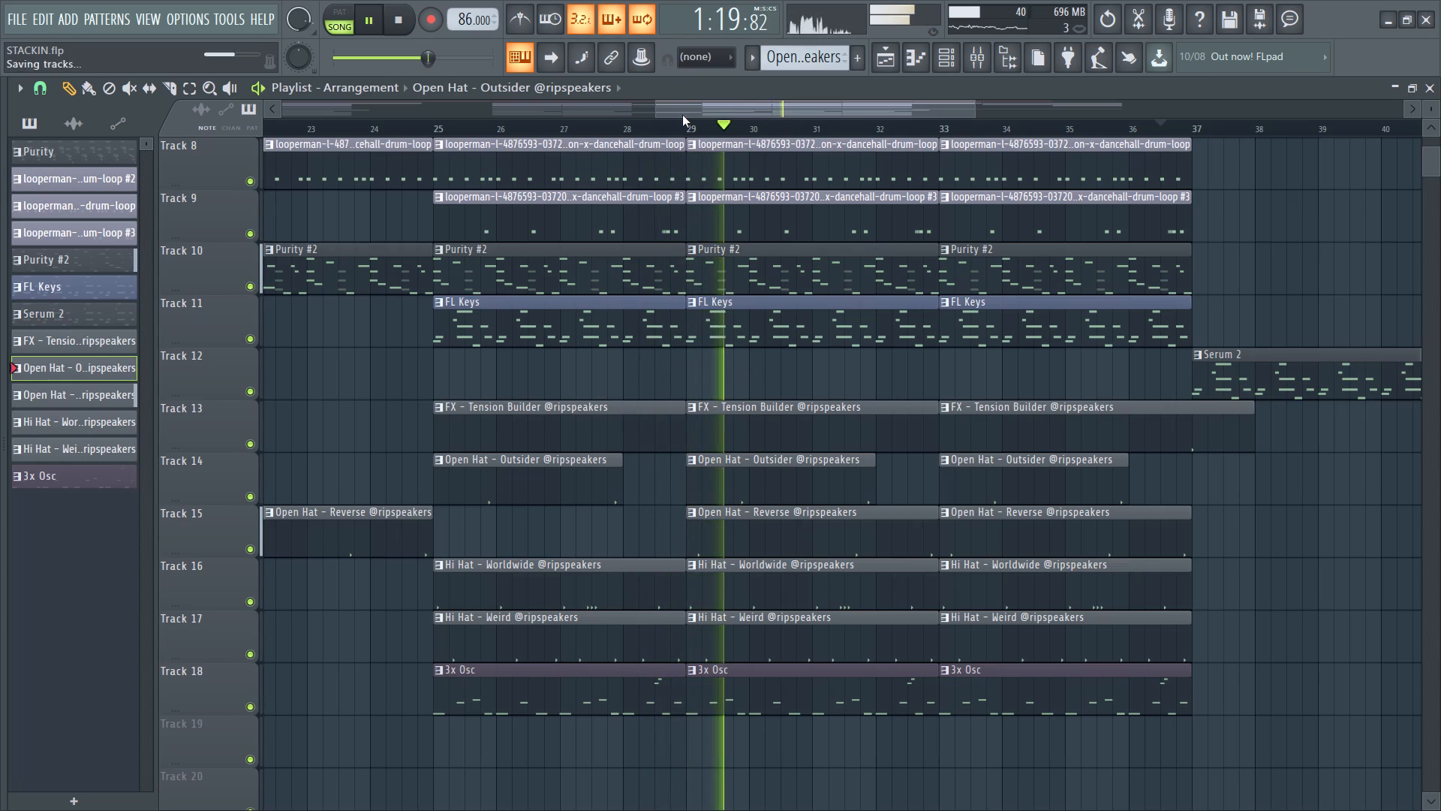
Review the clips from bar 24 through bar 49 on all tracks as the song plays.
left_click_drag(673, 111, 691, 101)
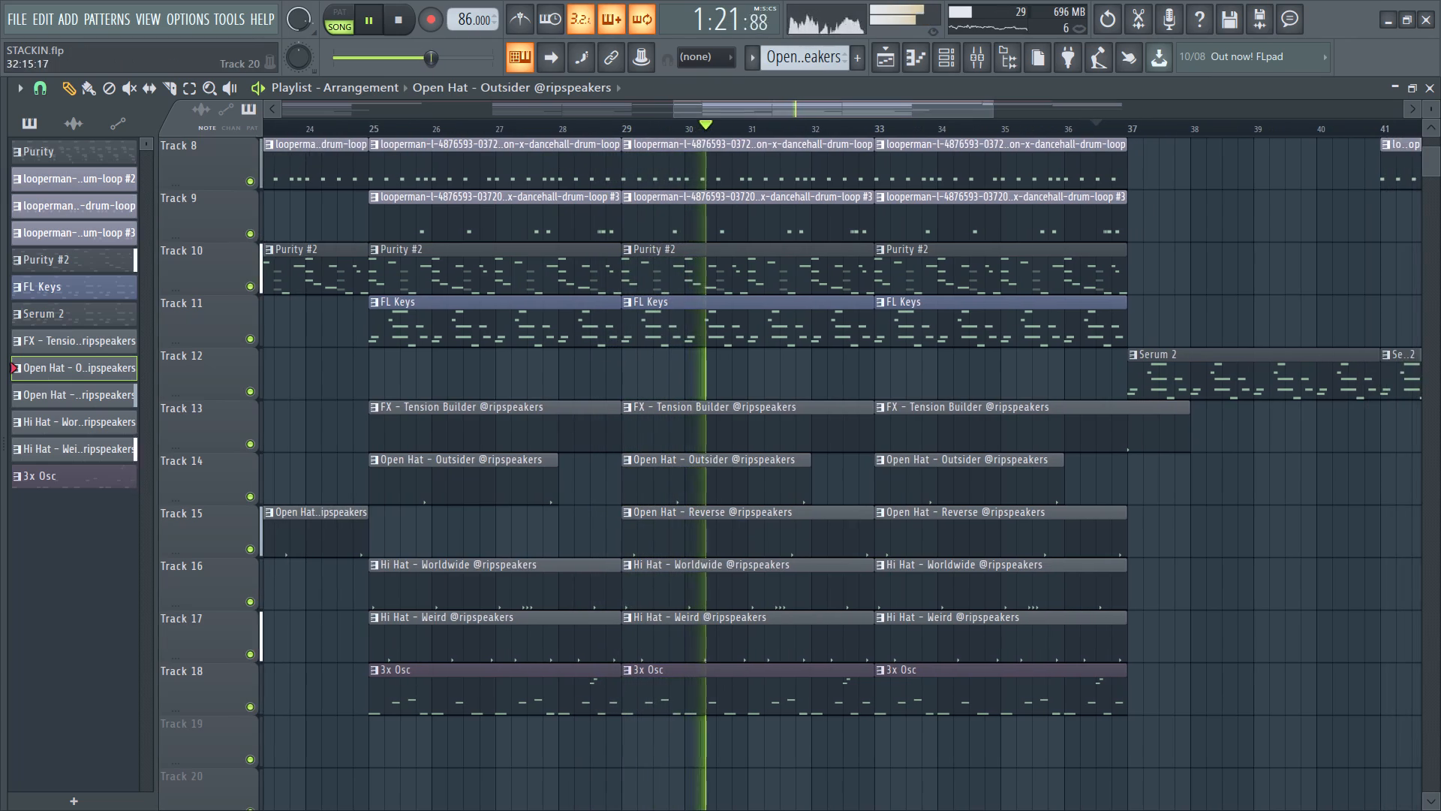
scroll(856, 793, "up", 3, "ctrl")
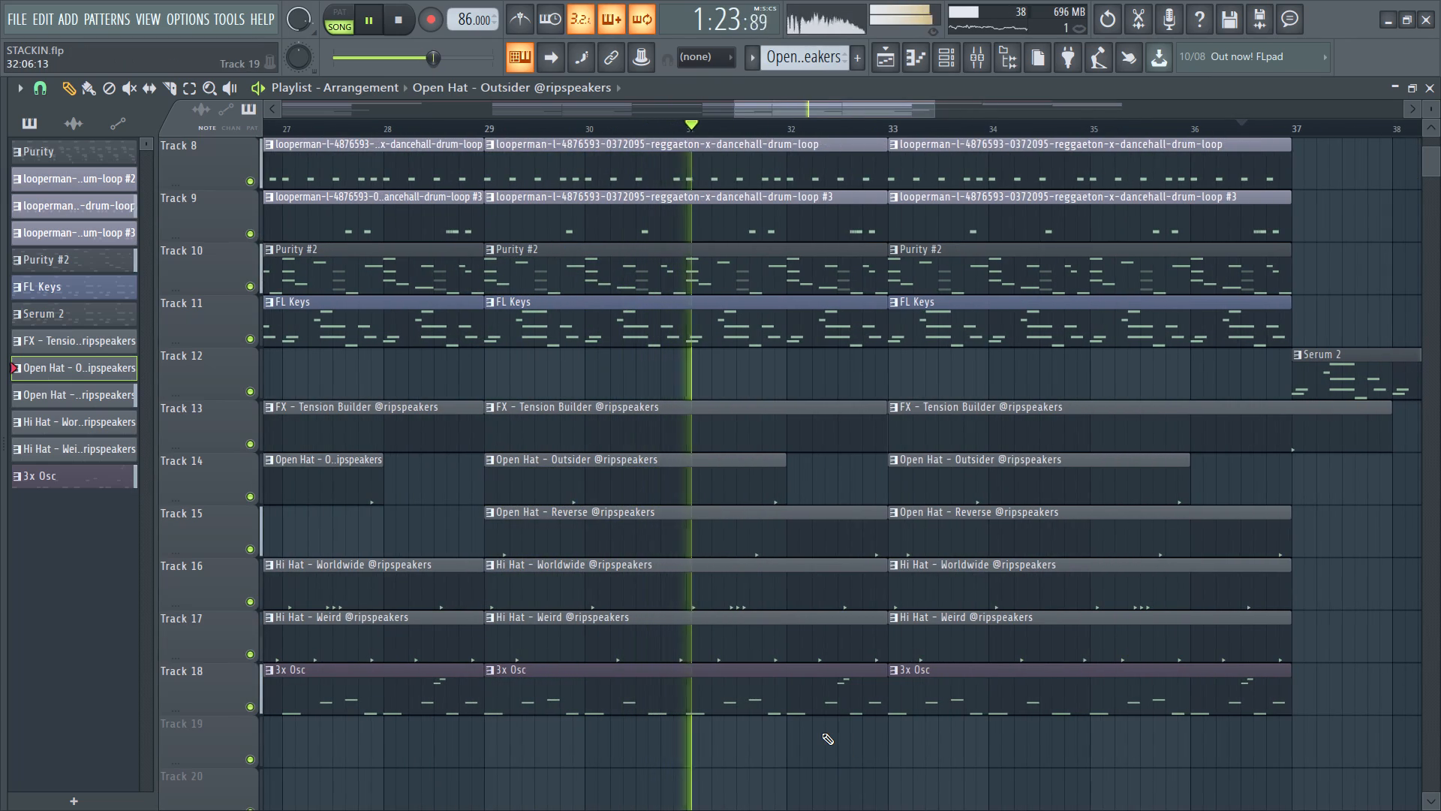
scroll(603, 598, "down", 3, "ctrl")
scroll(753, 664, "down", 4, "ctrl")
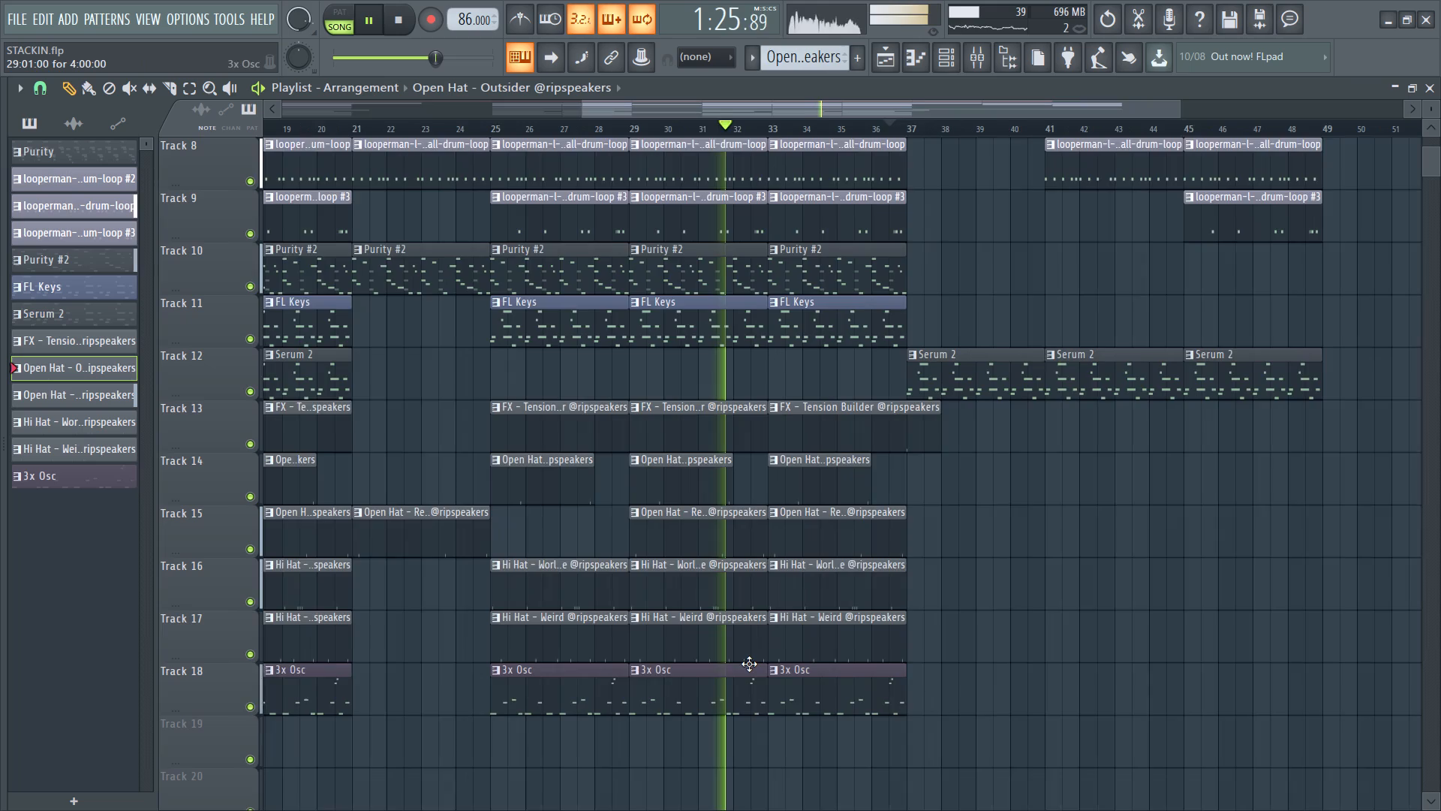
scroll(749, 662, "down", 4, "ctrl")
scroll(1000, 693, "up", 4, "ctrl")
scroll(997, 623, "up", 3, "ctrl")
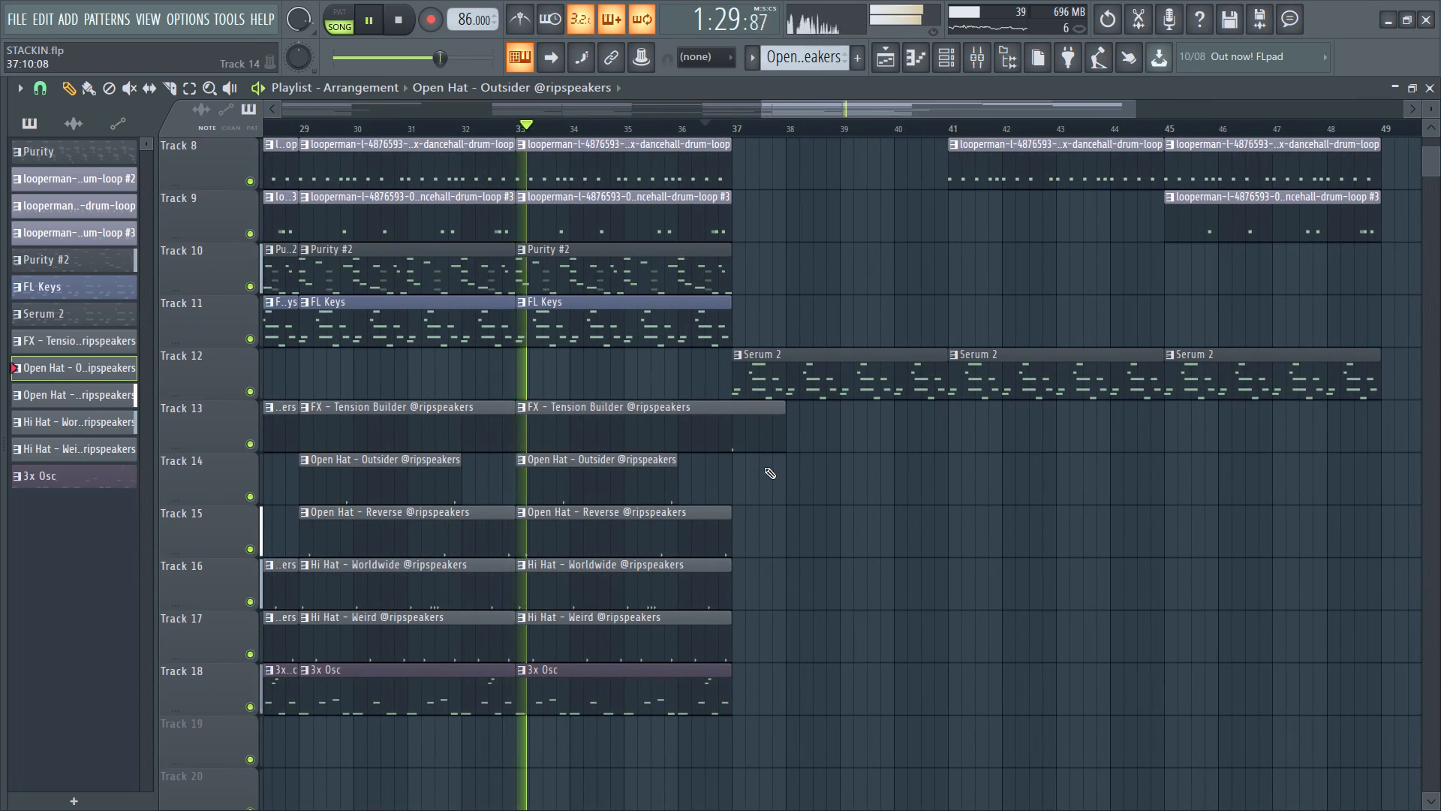
scroll(790, 529, "up", 5)
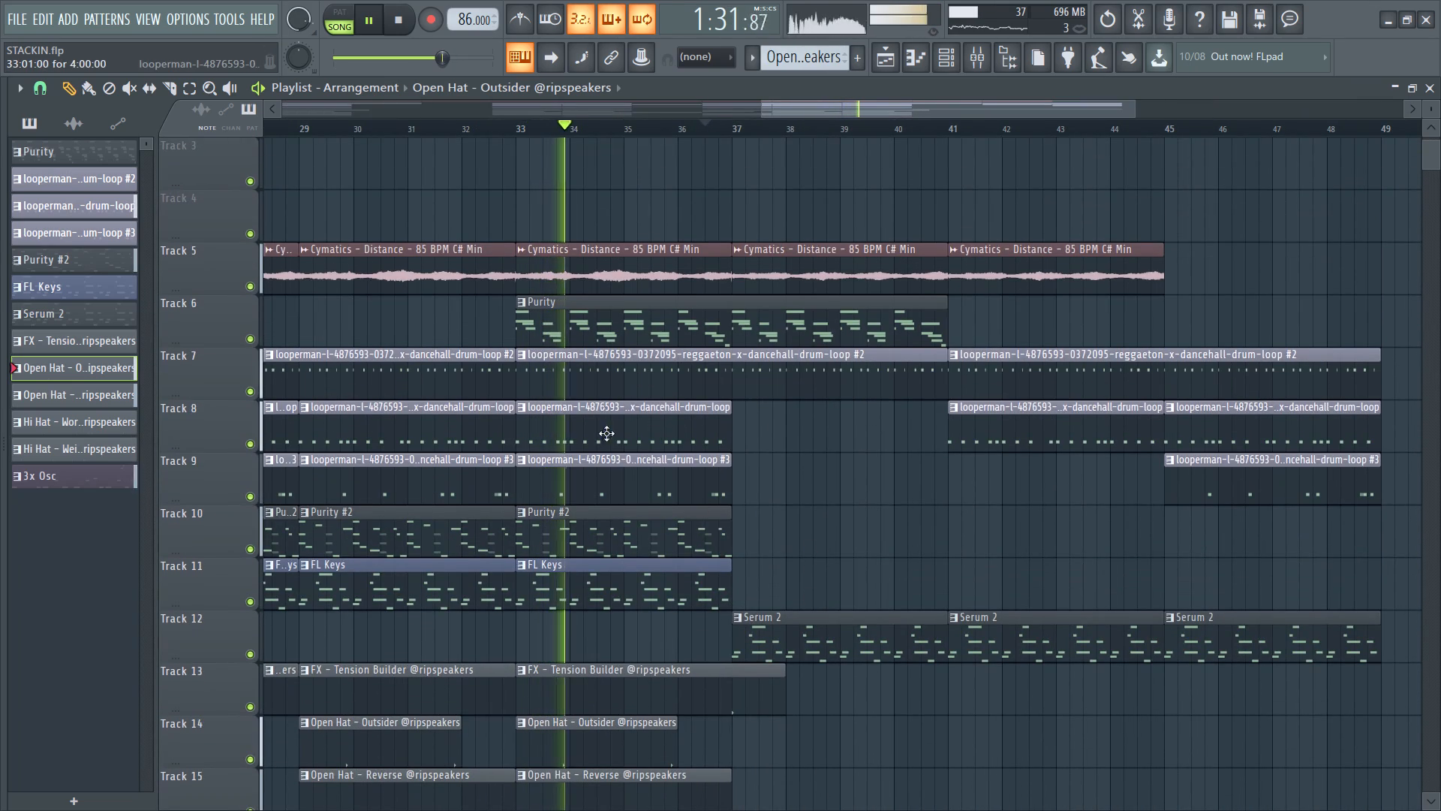
Audition the muted Purity channel briefly, delete it from the channel rack and return to the playlist.
left_click(976, 56)
left_click(976, 56)
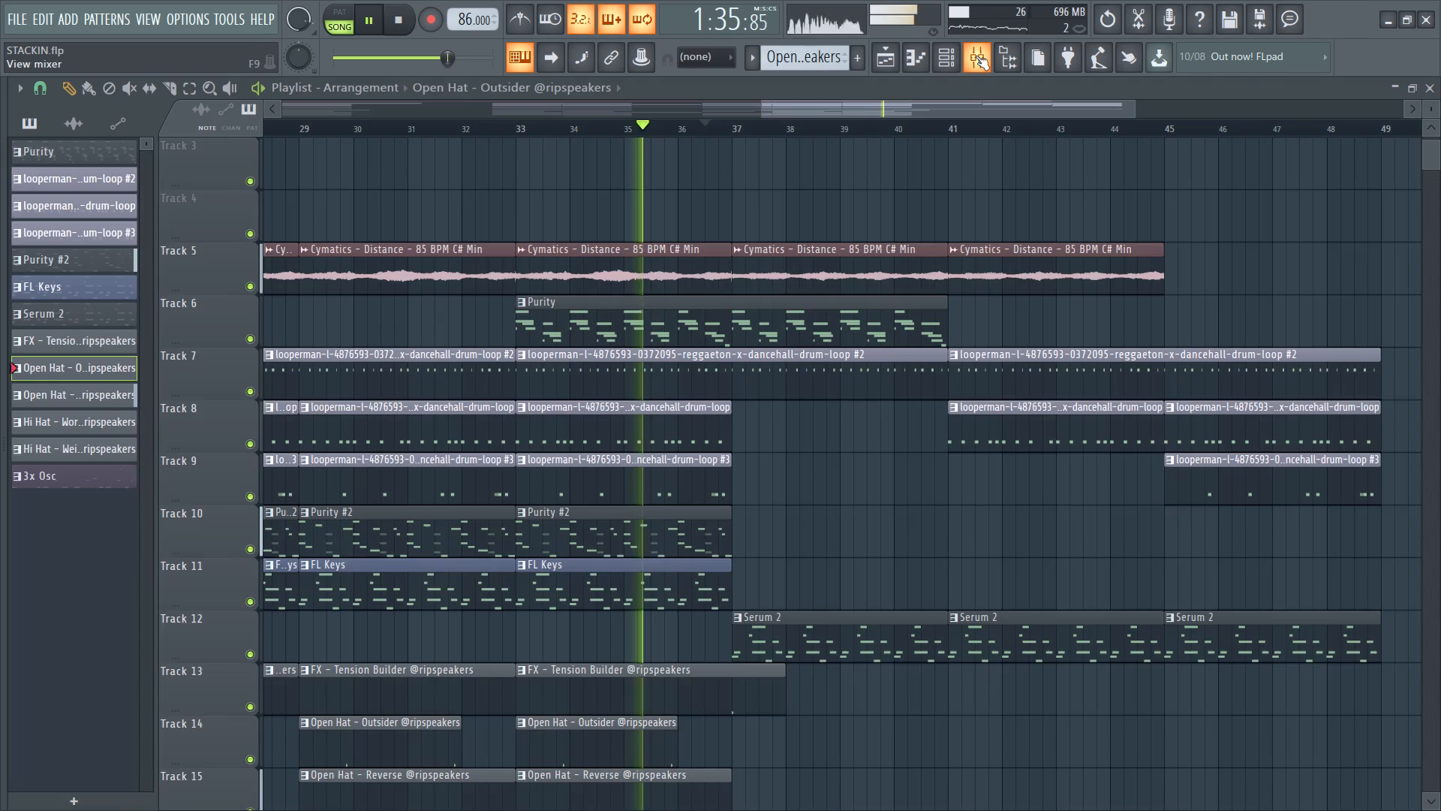
left_click(639, 327)
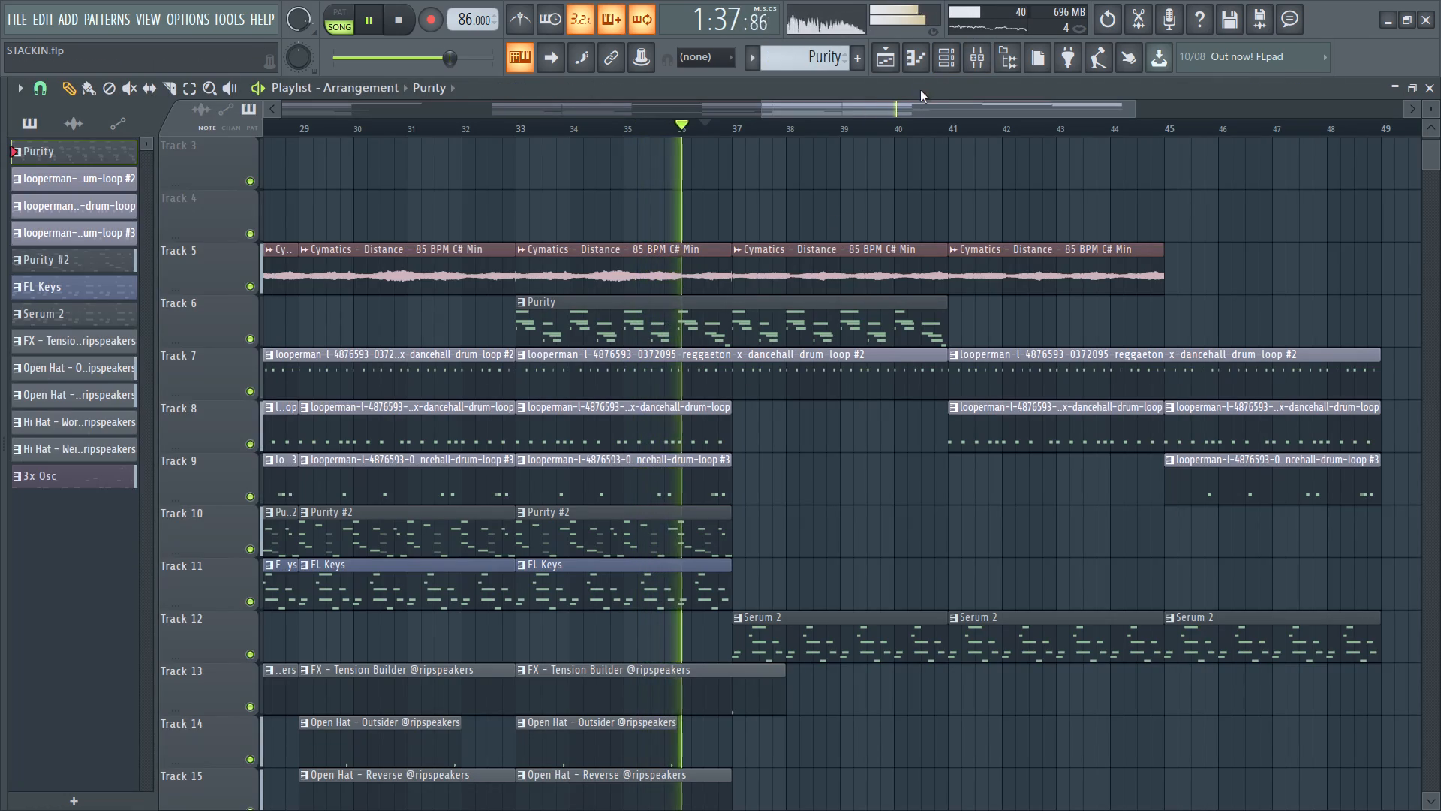
left_click(941, 64)
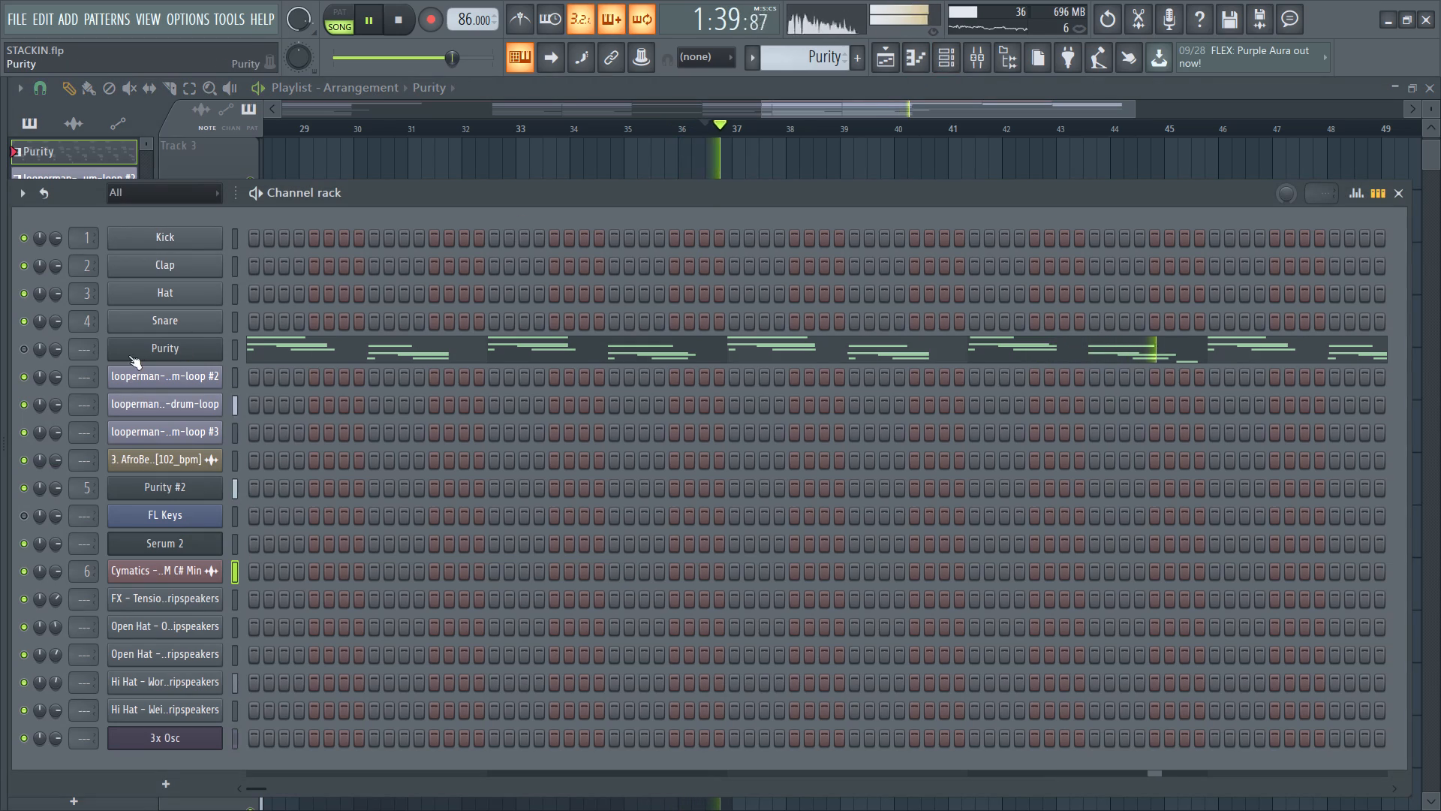
left_click(23, 351)
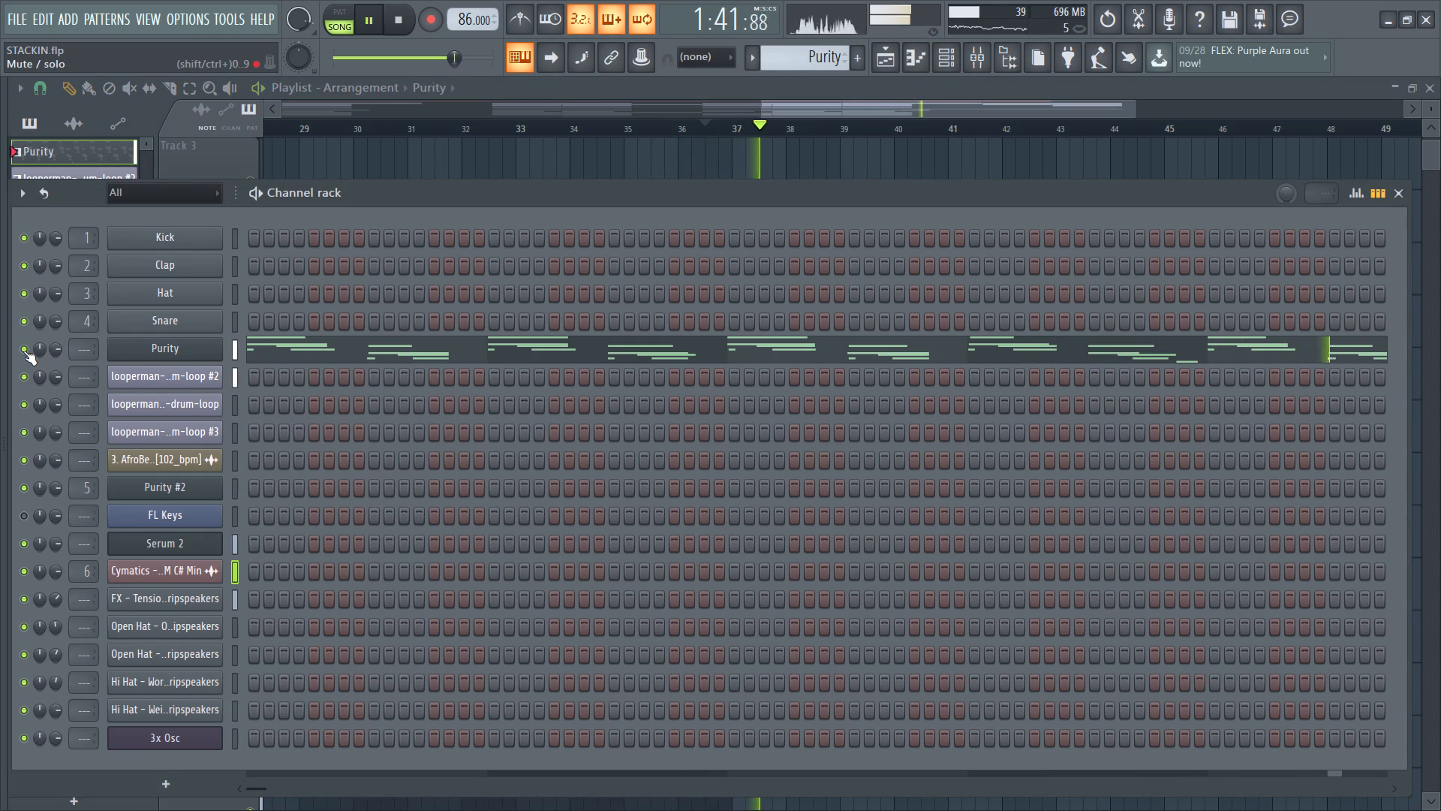
left_click(23, 351)
right_click(135, 346)
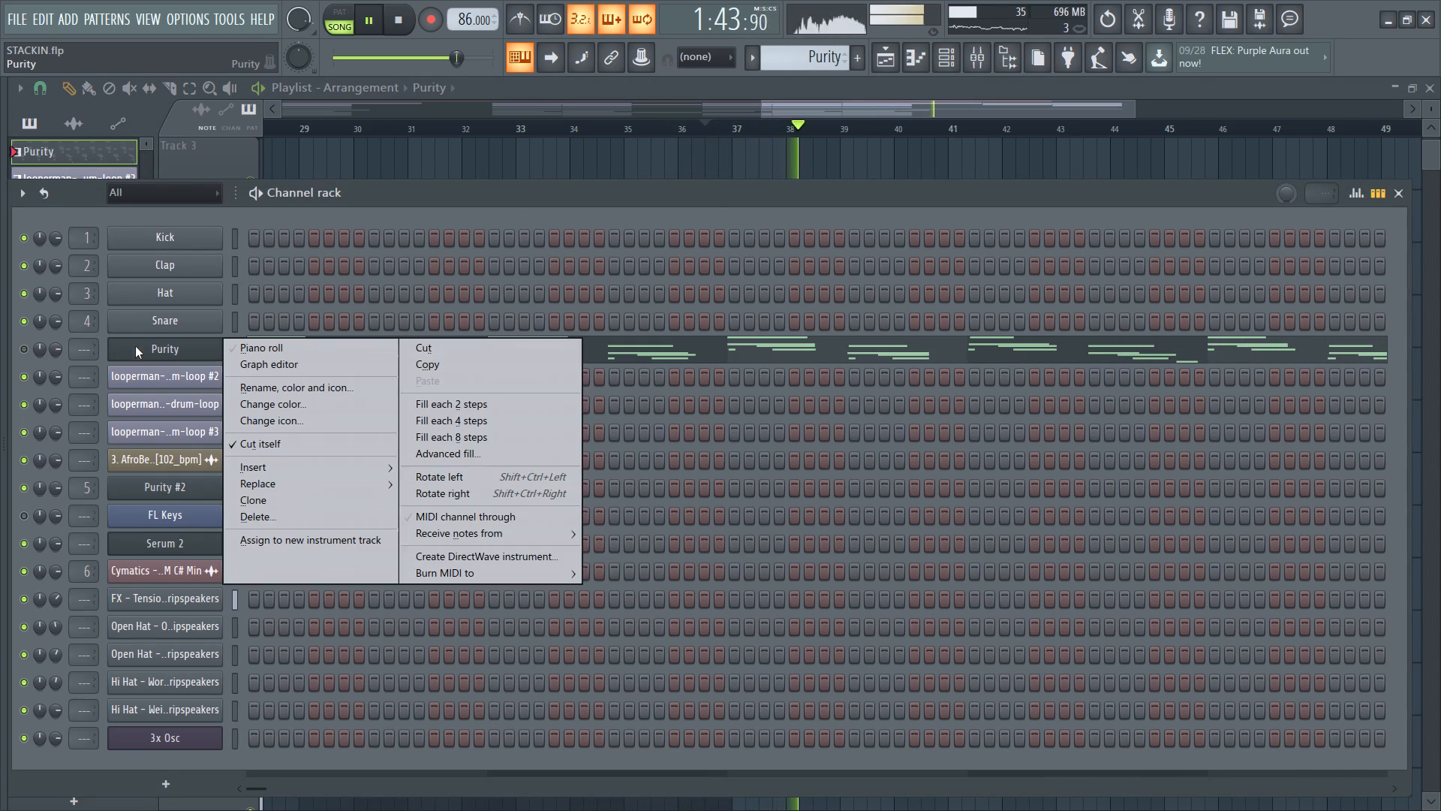
left_click(253, 514)
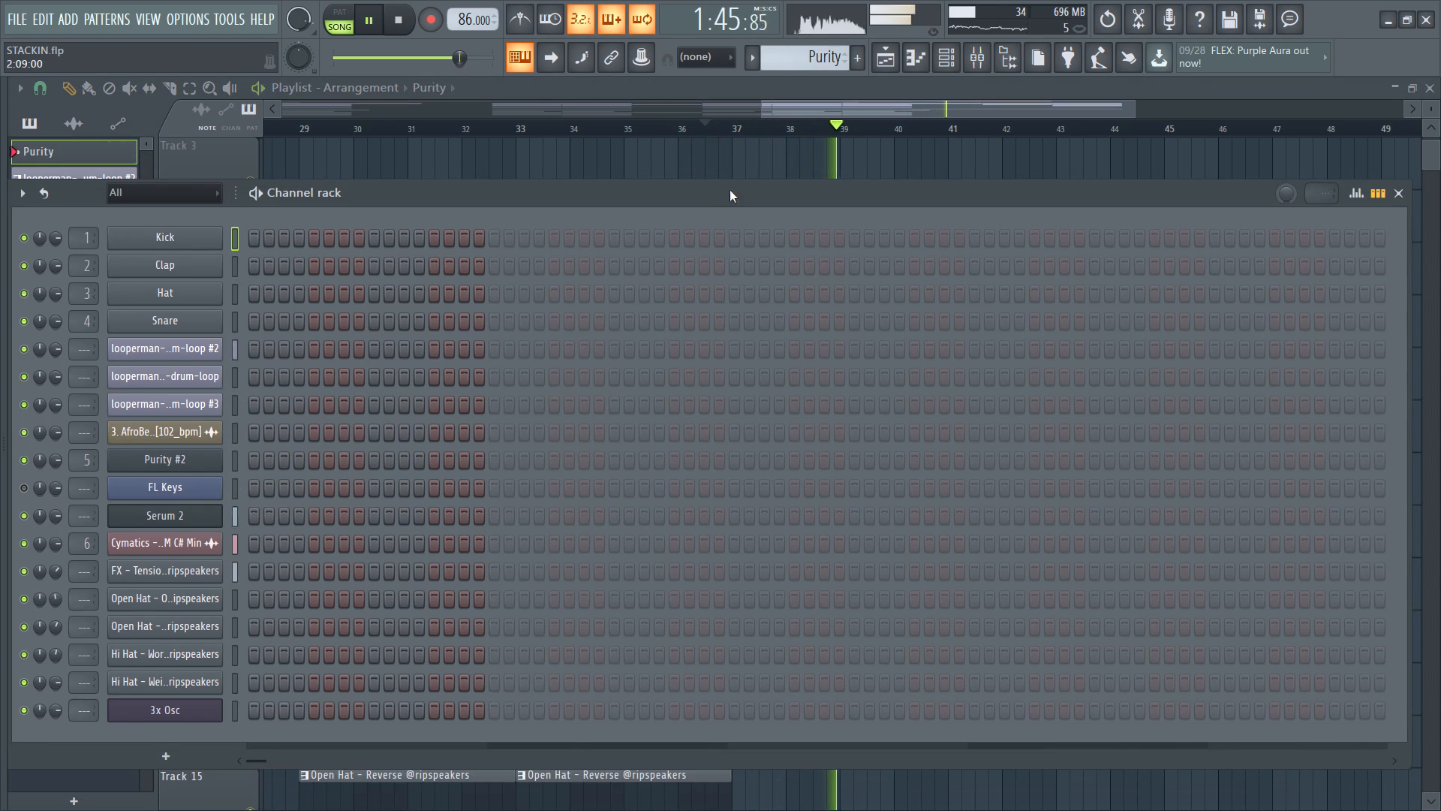
left_click(887, 67)
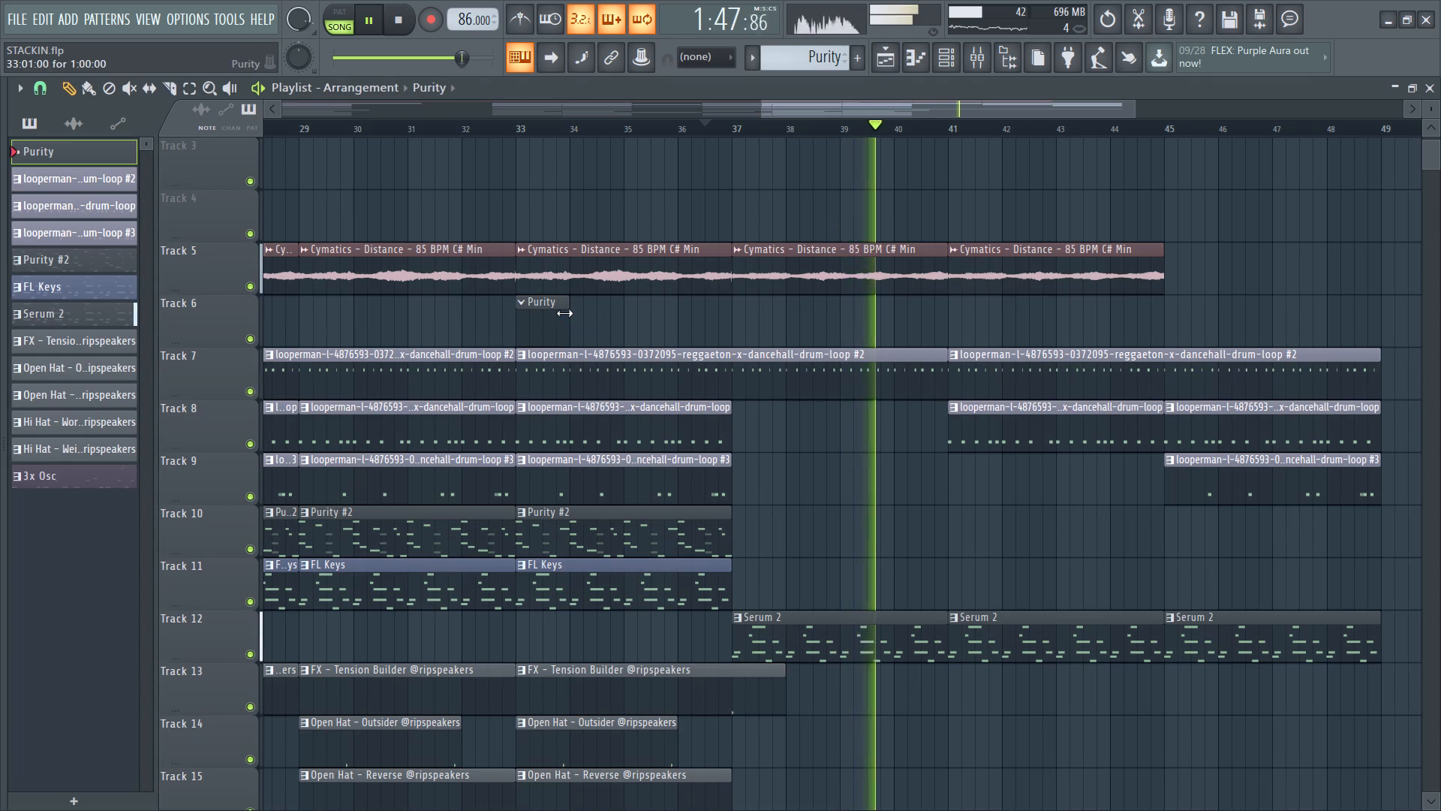
Delete the empty Purity clips left on Track 6 at bars 33 and 1.
right_click(563, 313)
scroll(549, 349, "down", 9, "ctrl")
right_click_drag(290, 327, 267, 324)
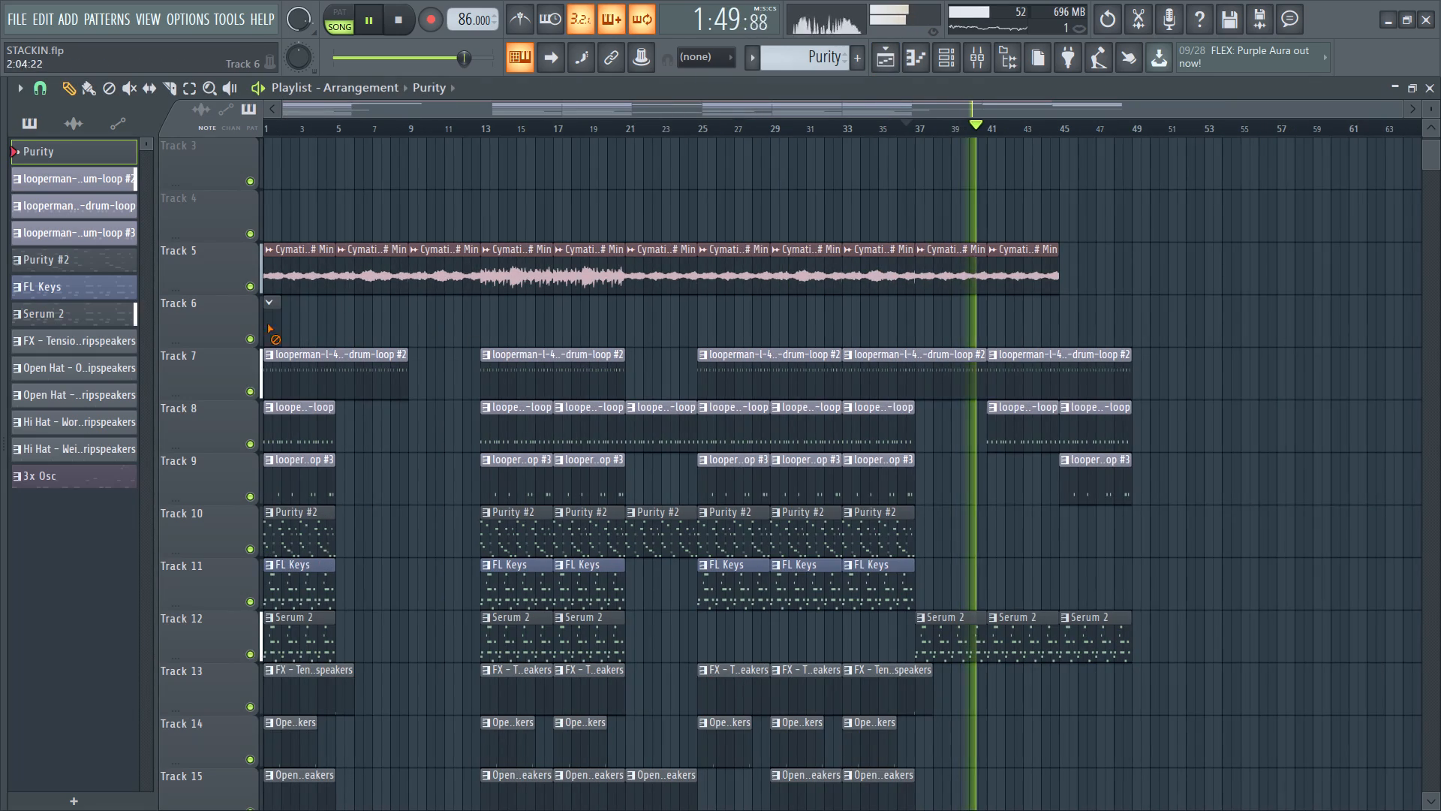
Delete the leftover clip remnant at the start of Track 6.
right_click_drag(267, 324, 261, 322)
Duplicate the Cymatics loop clip at bar 41 on Track 5 to bar 45.
scroll(485, 386, "down", 3)
scroll(964, 259, "up", 1)
scroll(1027, 237, "up", 2)
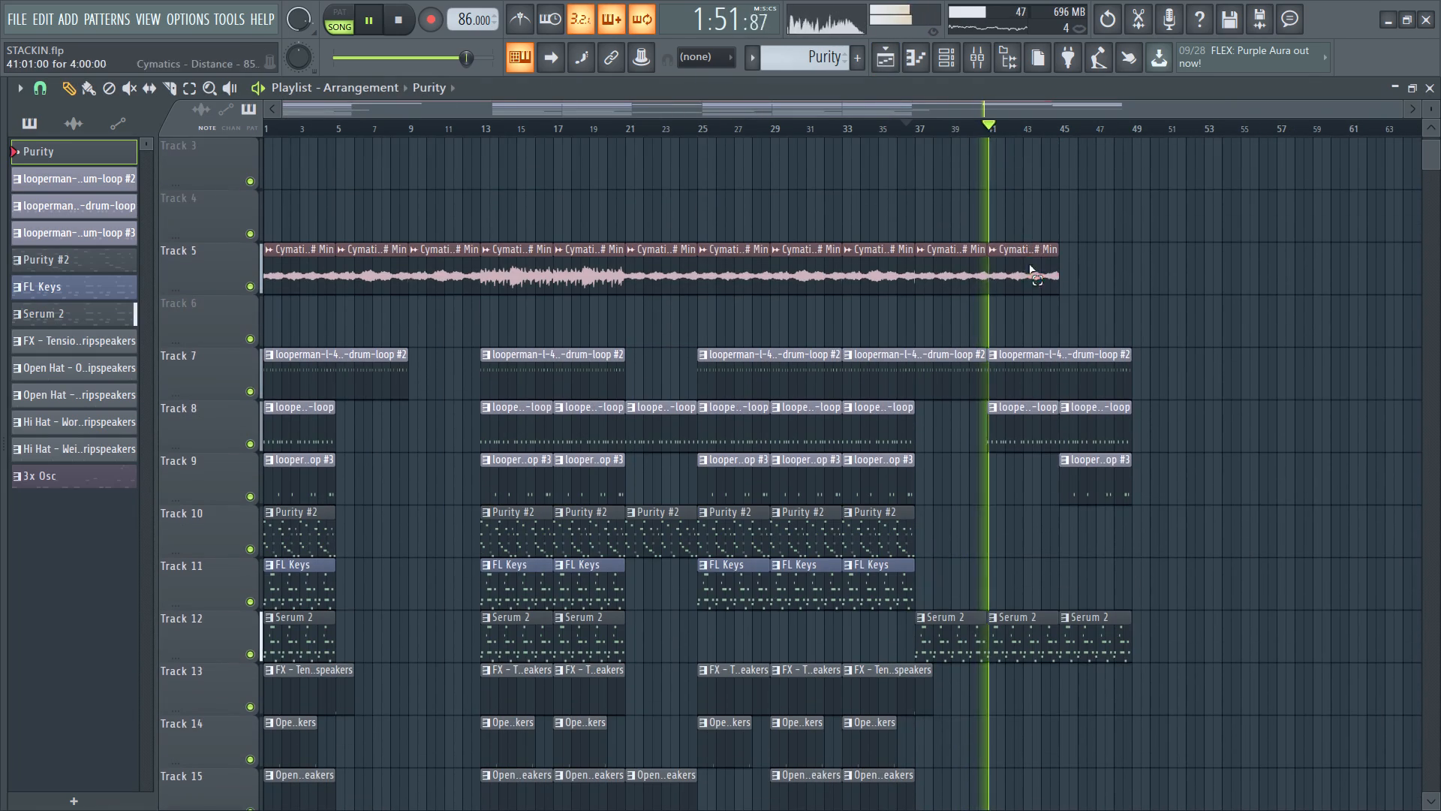
left_click(1029, 264, "ctrl")
key("ctrl+b")
Copy the bar 29 FX, open hat, hi-hat and 3x Osc clips on Tracks 13 to 18 and place the copies at bar 45.
scroll(1068, 567, "down", 2)
scroll(988, 448, "up", 3, "ctrl")
scroll(829, 530, "down", 3)
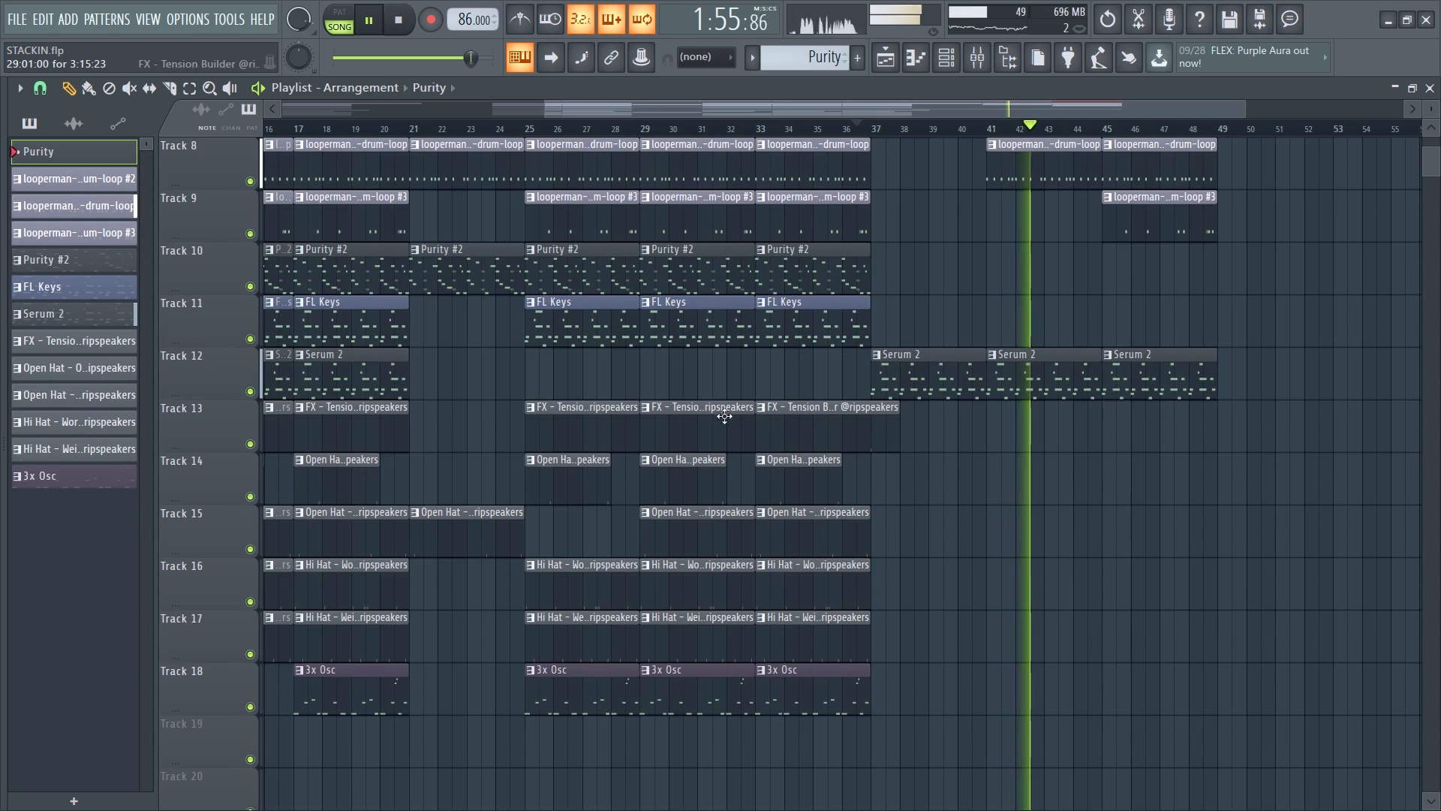
left_click_drag(703, 420, 690, 706, "ctrl")
key("ctrl+c")
key("ctrl+v")
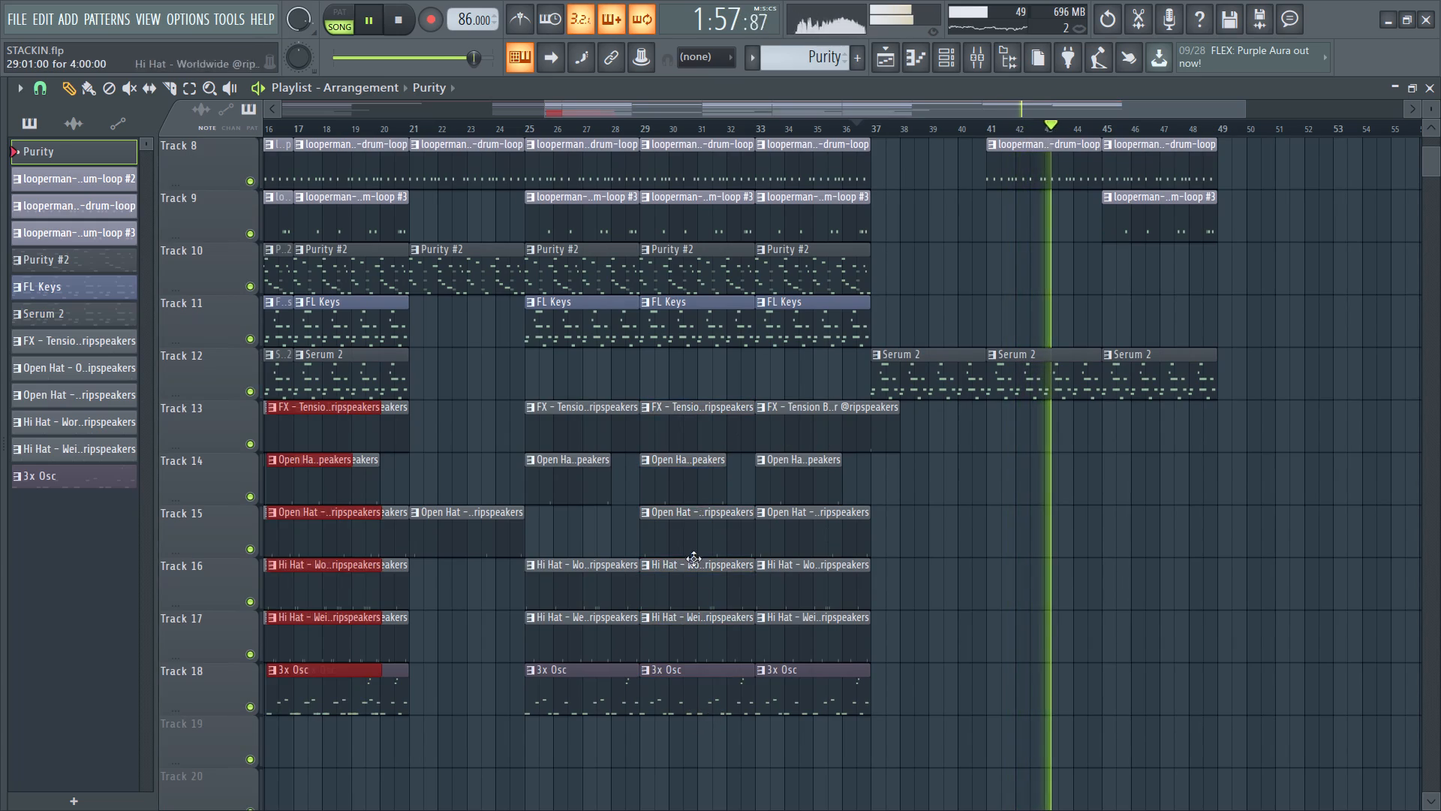
left_click_drag(344, 415, 1184, 422)
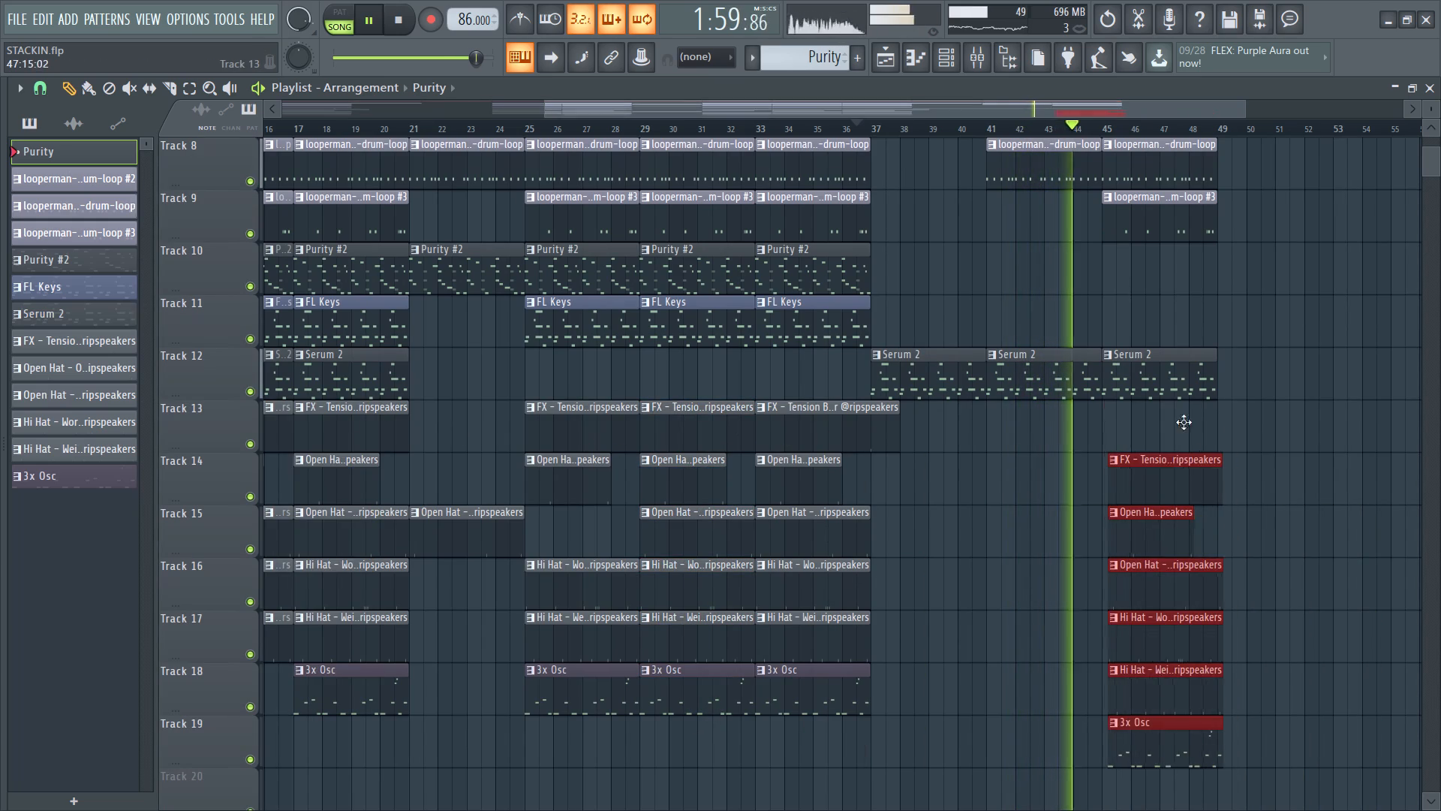
left_click_drag(1184, 422, 1176, 413)
scroll(1187, 448, "up", 7, "ctrl")
left_click_drag(1105, 427, 1115, 423)
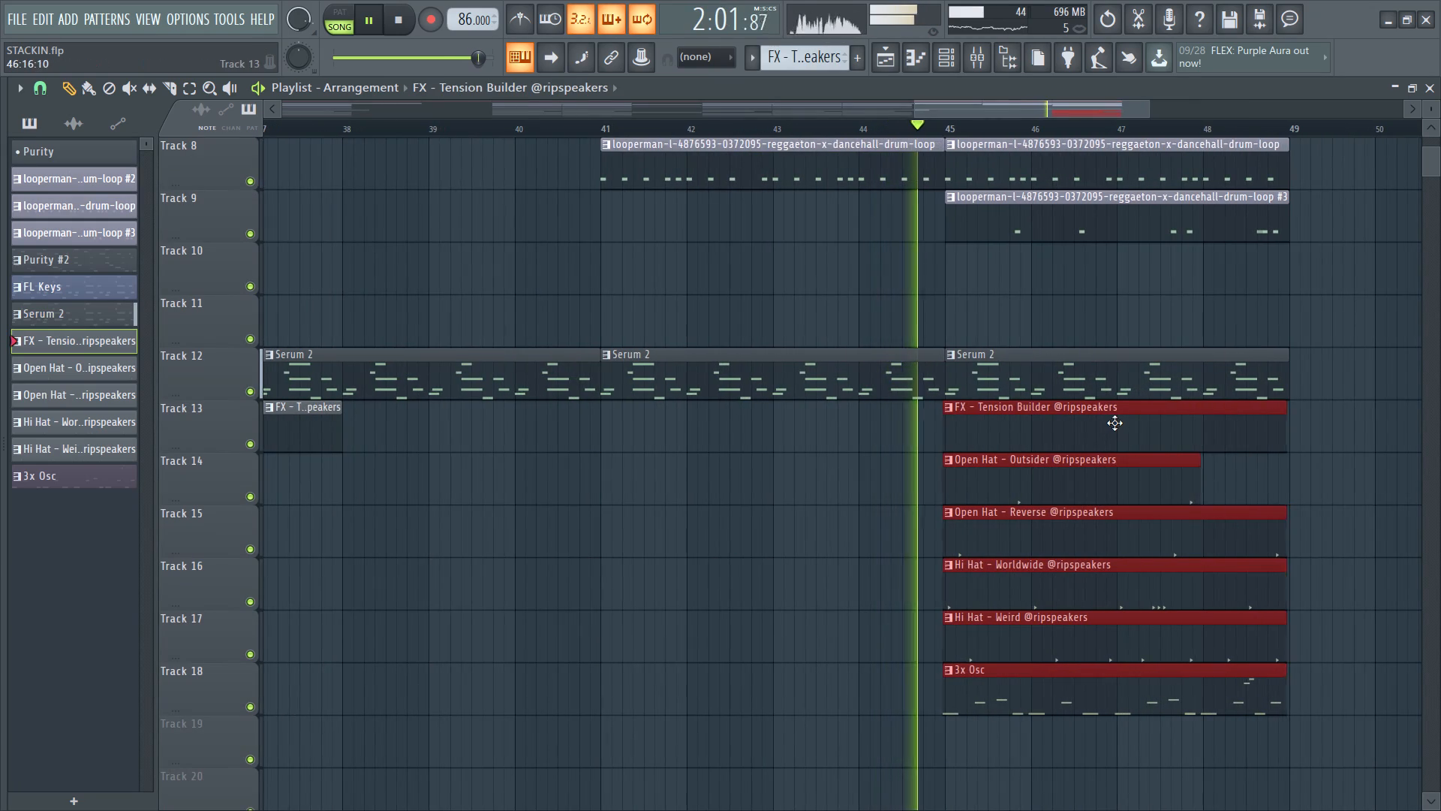
left_click_drag(1115, 423, 1115, 423)
Duplicate the bar 45 clips on Tracks 8, 9 and 12 to 18 to bar 49, leaving out Track 7.
scroll(1079, 454, "up", 4, "ctrl")
scroll(868, 466, "down", 8, "ctrl")
left_click_drag(1007, 728, 1007, 725, "ctrl")
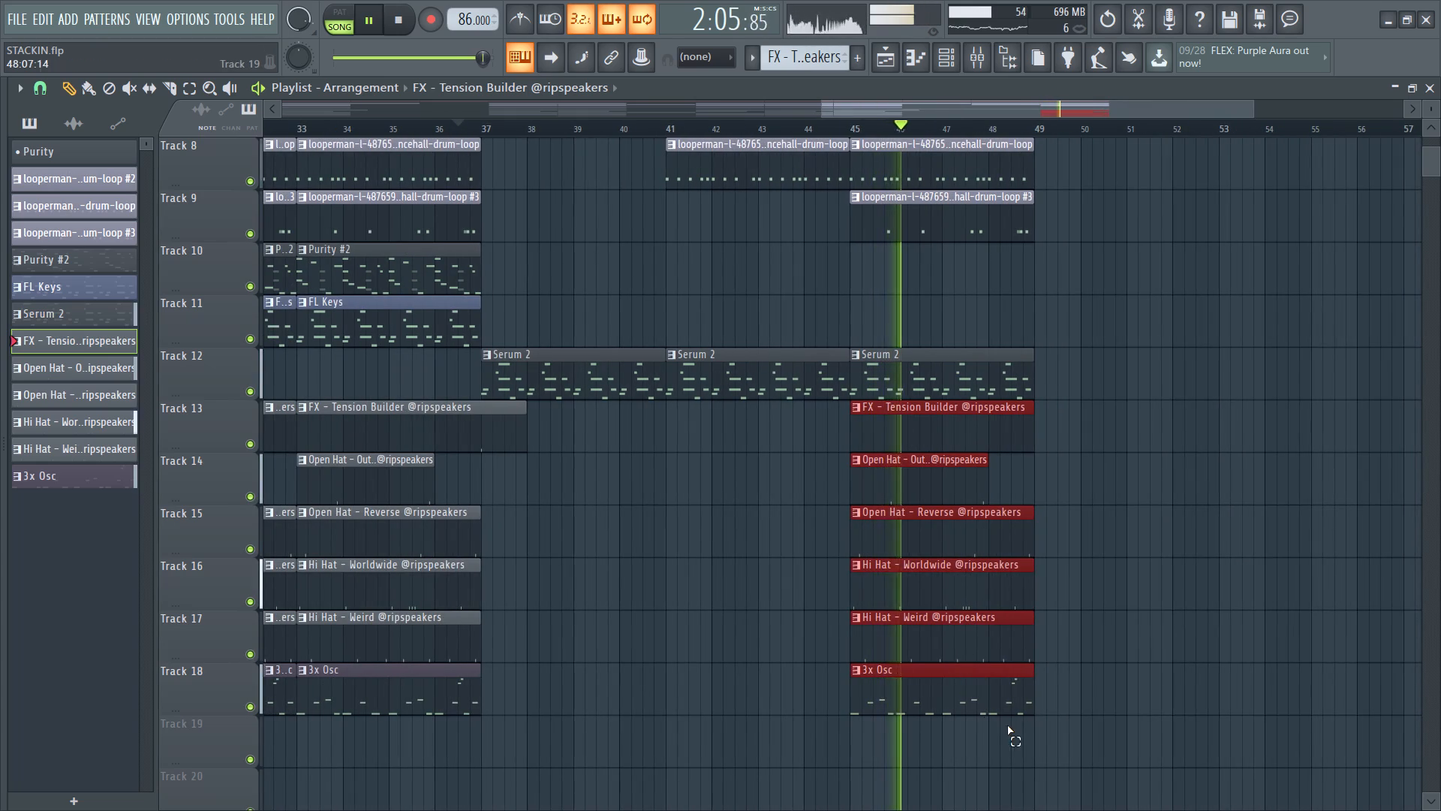
left_click_drag(1007, 725, 897, 502, "ctrl")
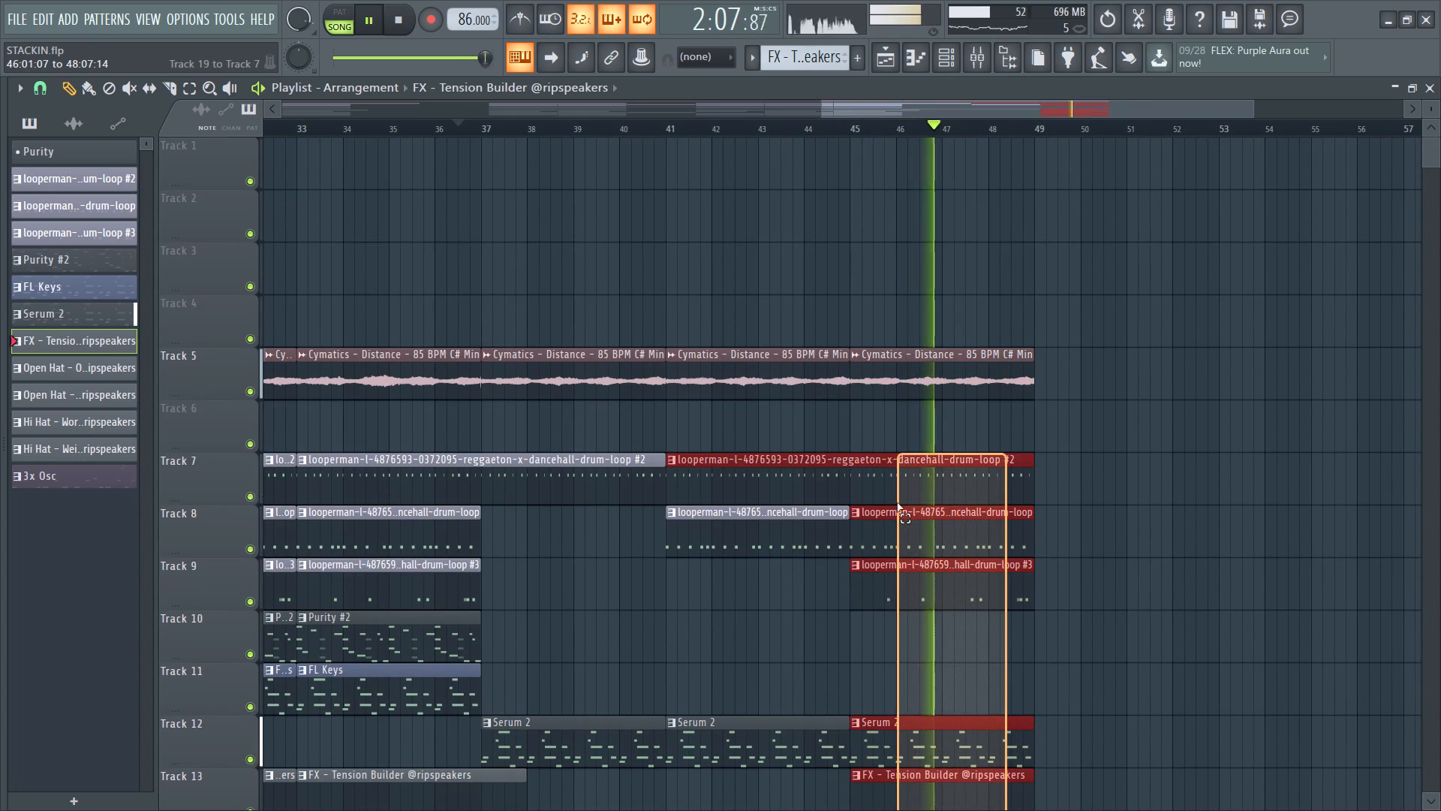
left_click_drag(897, 502, 892, 530, "ctrl")
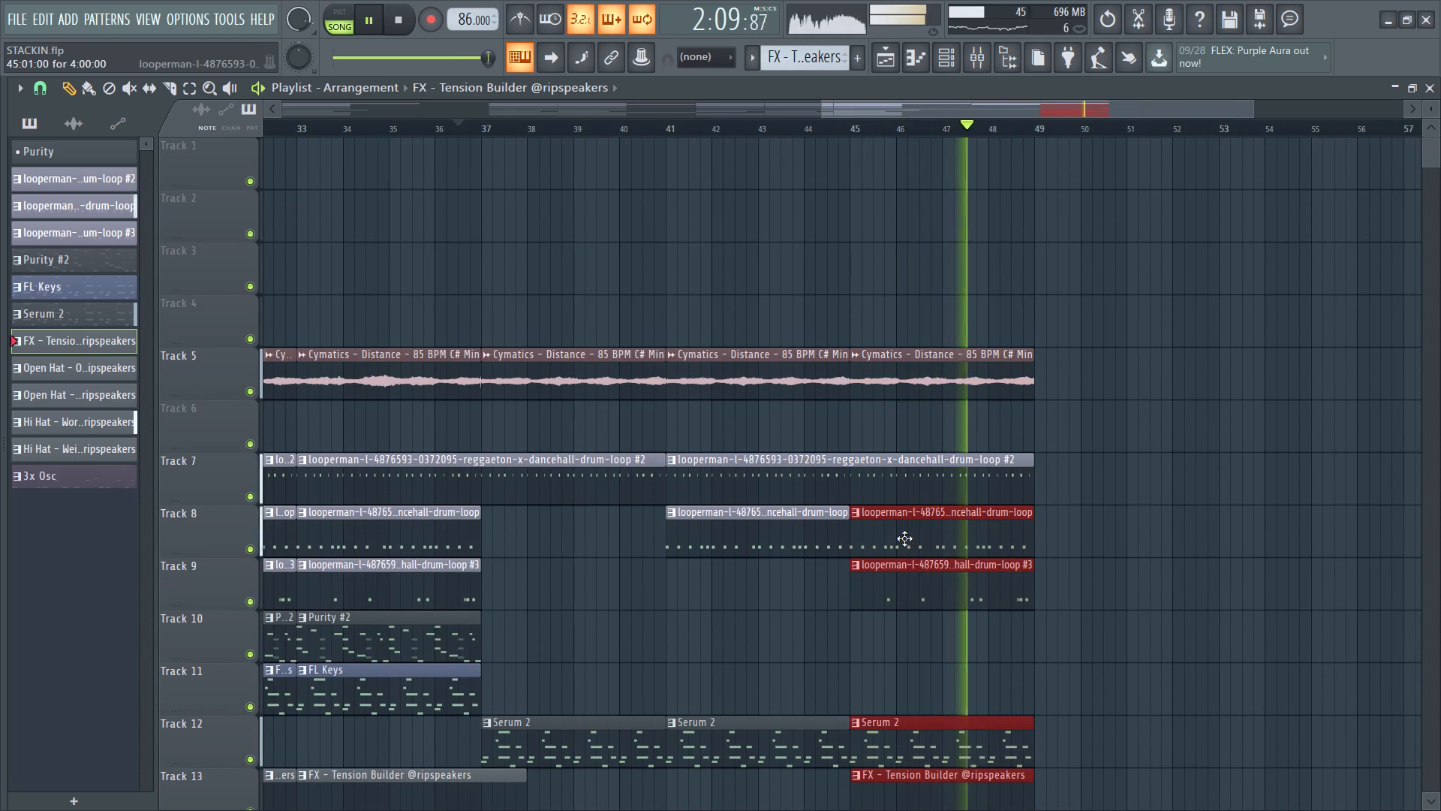
key("ctrl+b")
Place a Purity #2 clip at bar 49 on Track 10 and restart playback.
scroll(907, 522, "down", 7)
scroll(847, 532, "down", 4, "ctrl")
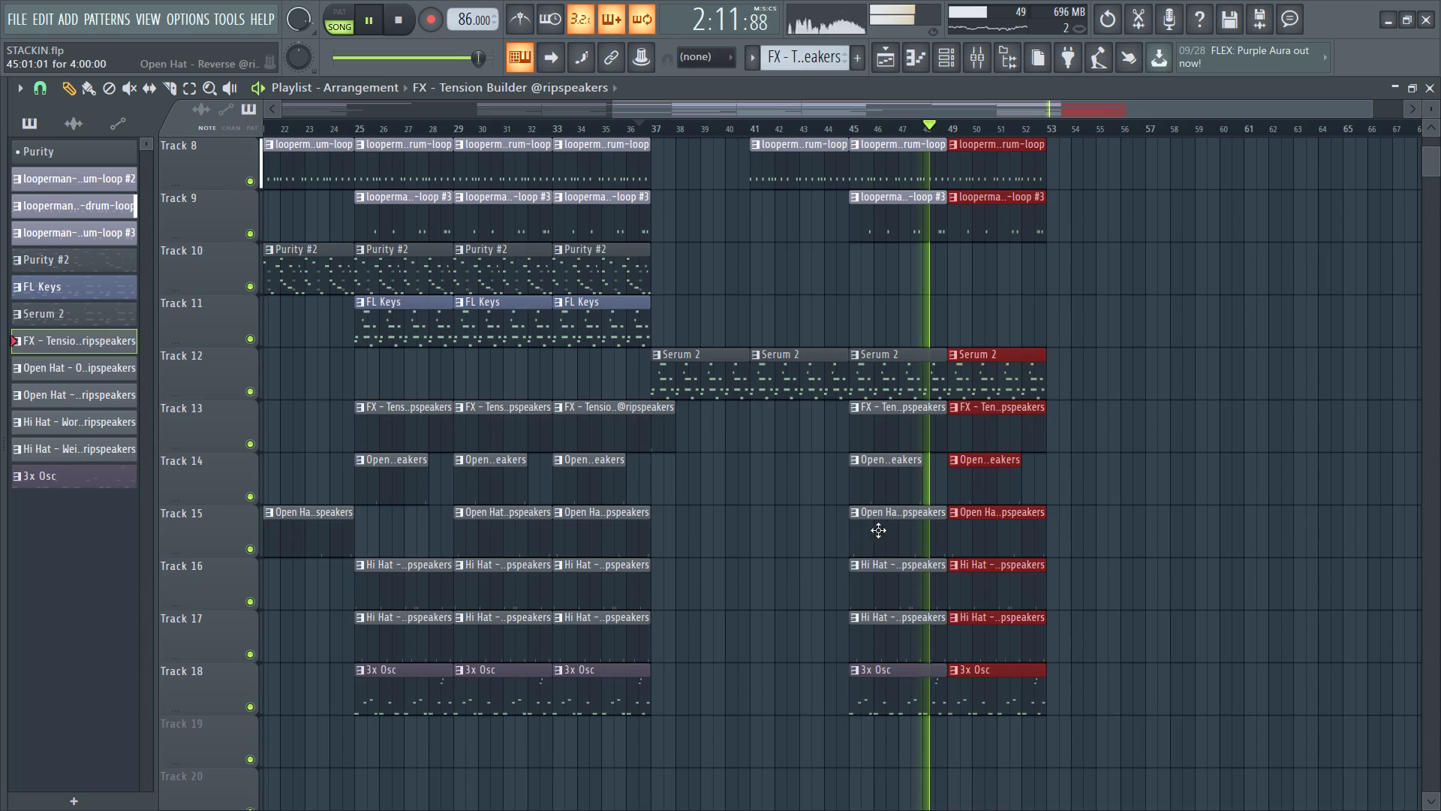
left_click(592, 312)
left_click(620, 264)
scroll(940, 320, "up", 4, "ctrl")
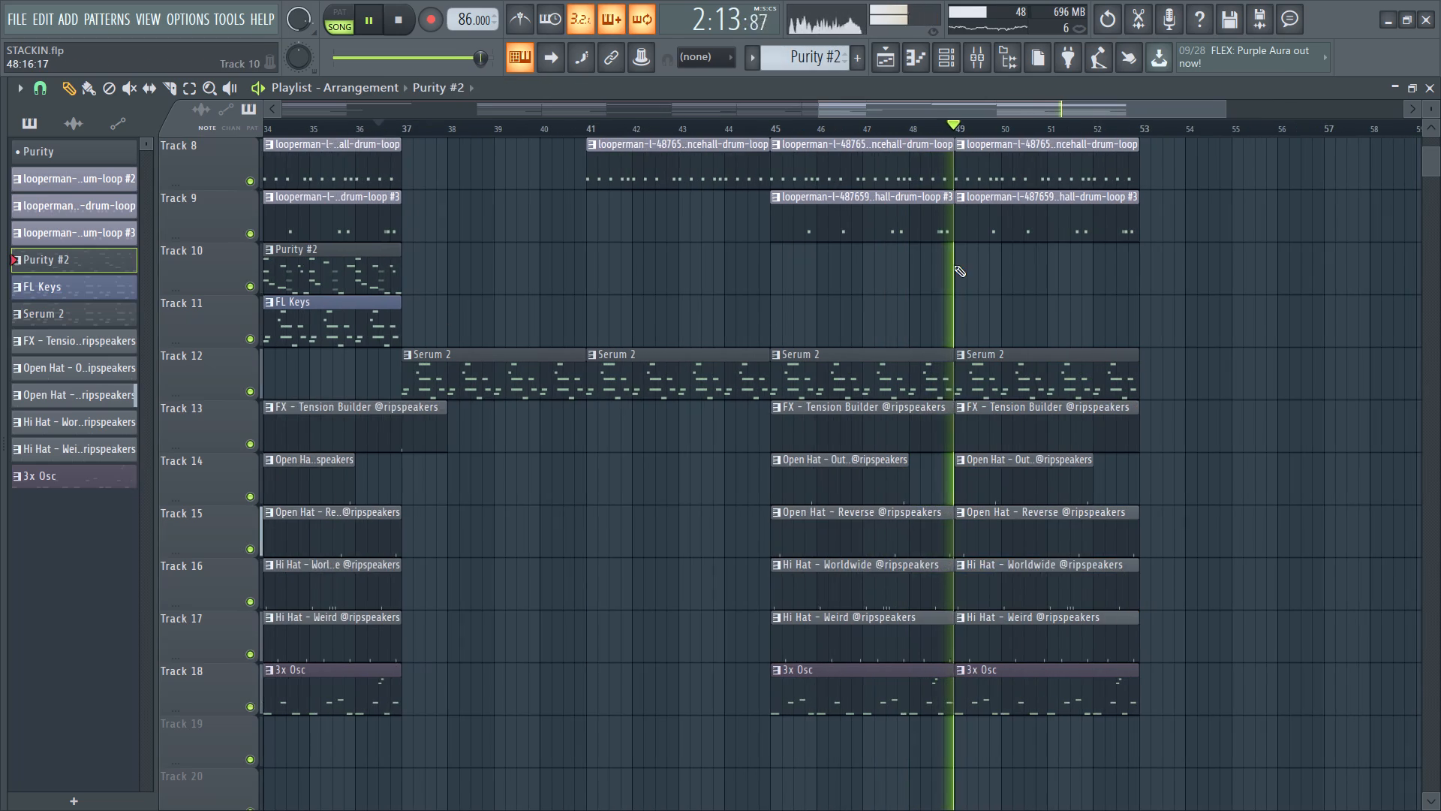
left_click(954, 265)
scroll(983, 271, "up", 5, "ctrl")
scroll(958, 279, "up", 1)
key("space")
key("space")
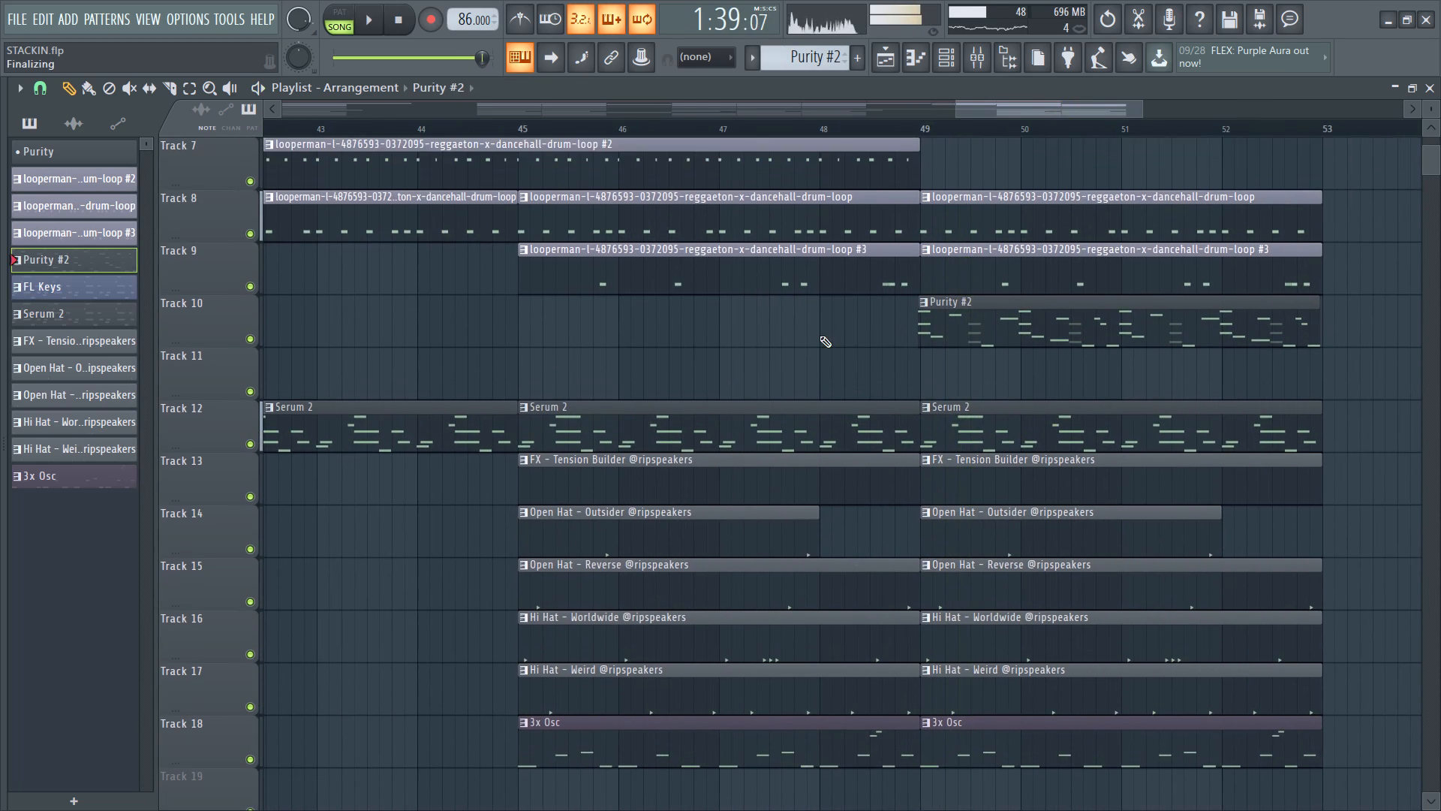
Move the new Purity #2 clip on Track 10 to start exactly at bar 45.
scroll(814, 337, "down", 5, "ctrl")
left_click_drag(922, 324, 741, 317)
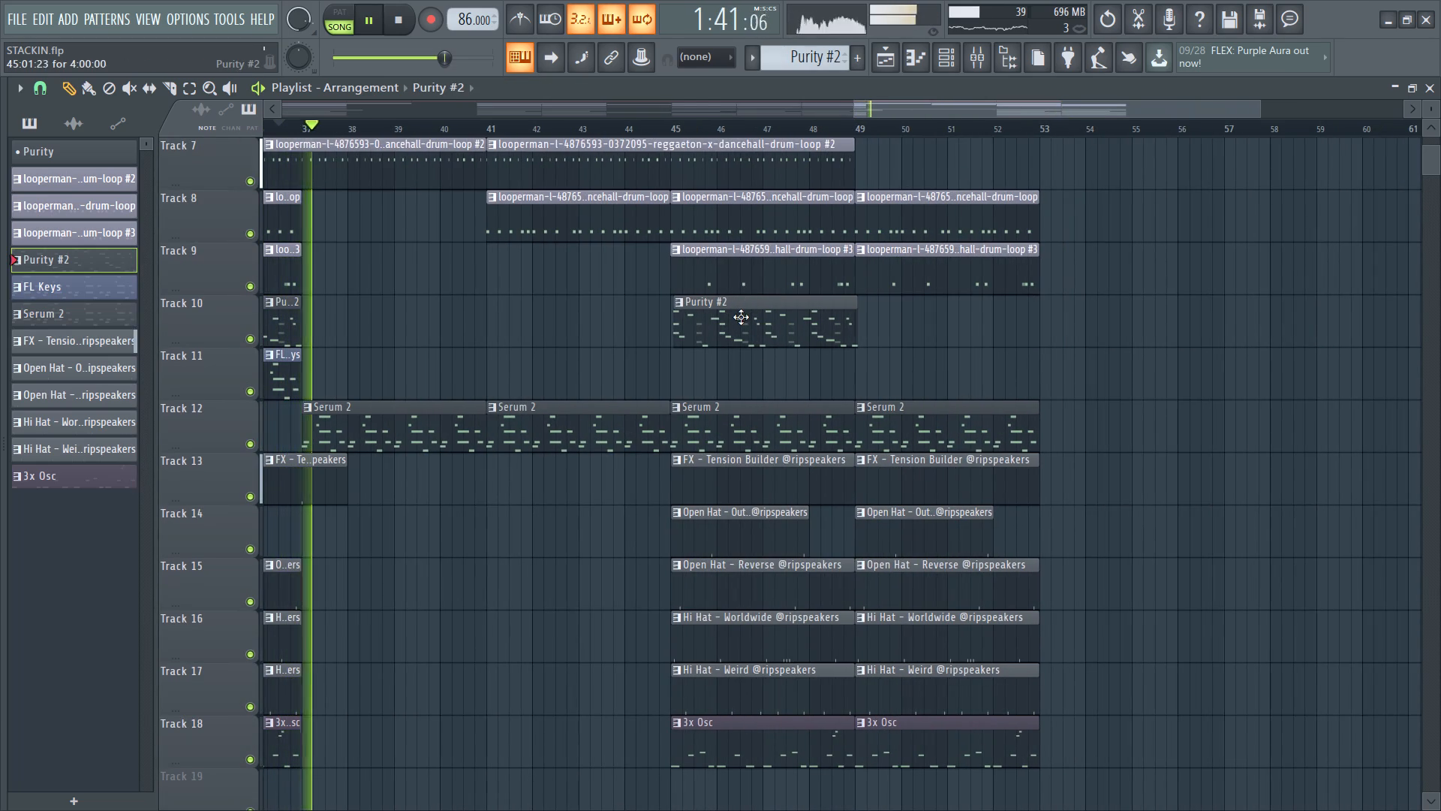
left_click_drag(741, 317, 739, 317)
scroll(730, 327, "up", 7, "ctrl")
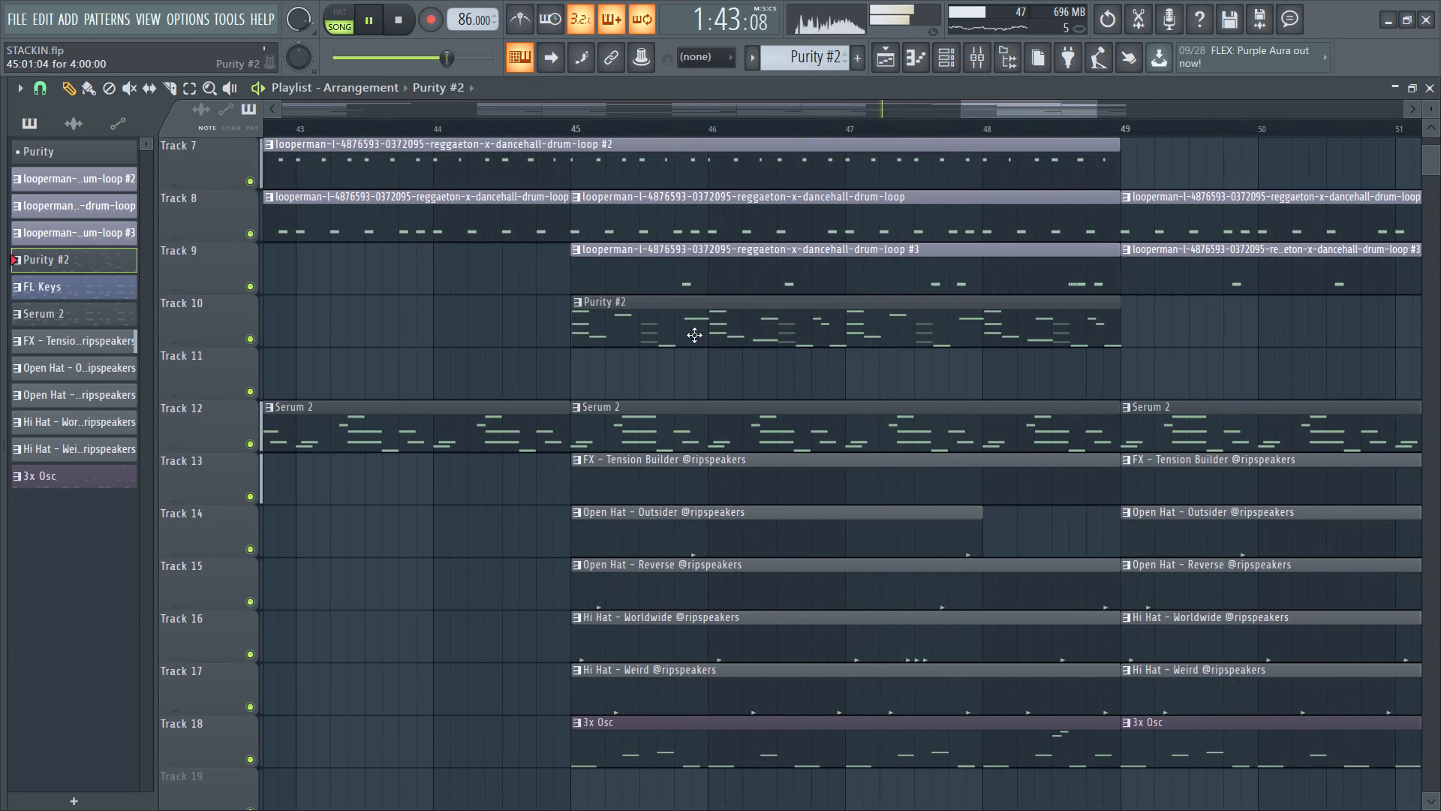
left_click(694, 335)
scroll(595, 348, "up", 14, "ctrl")
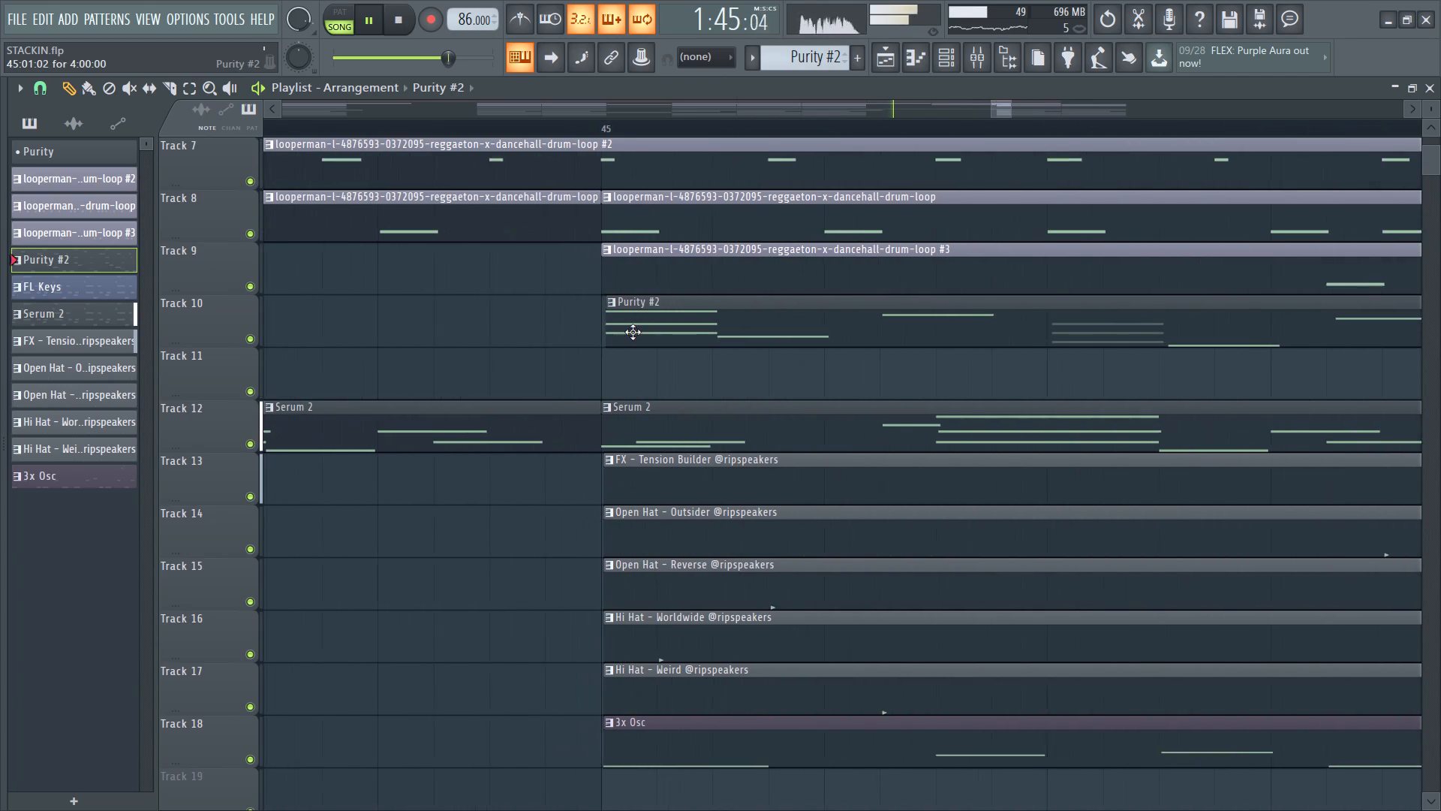
scroll(633, 332, "up", 2, "ctrl")
left_click_drag(612, 330, 604, 328)
Duplicate the bar 45 Purity #2 clip on Track 10 to bar 49.
scroll(606, 321, "down", 9, "ctrl")
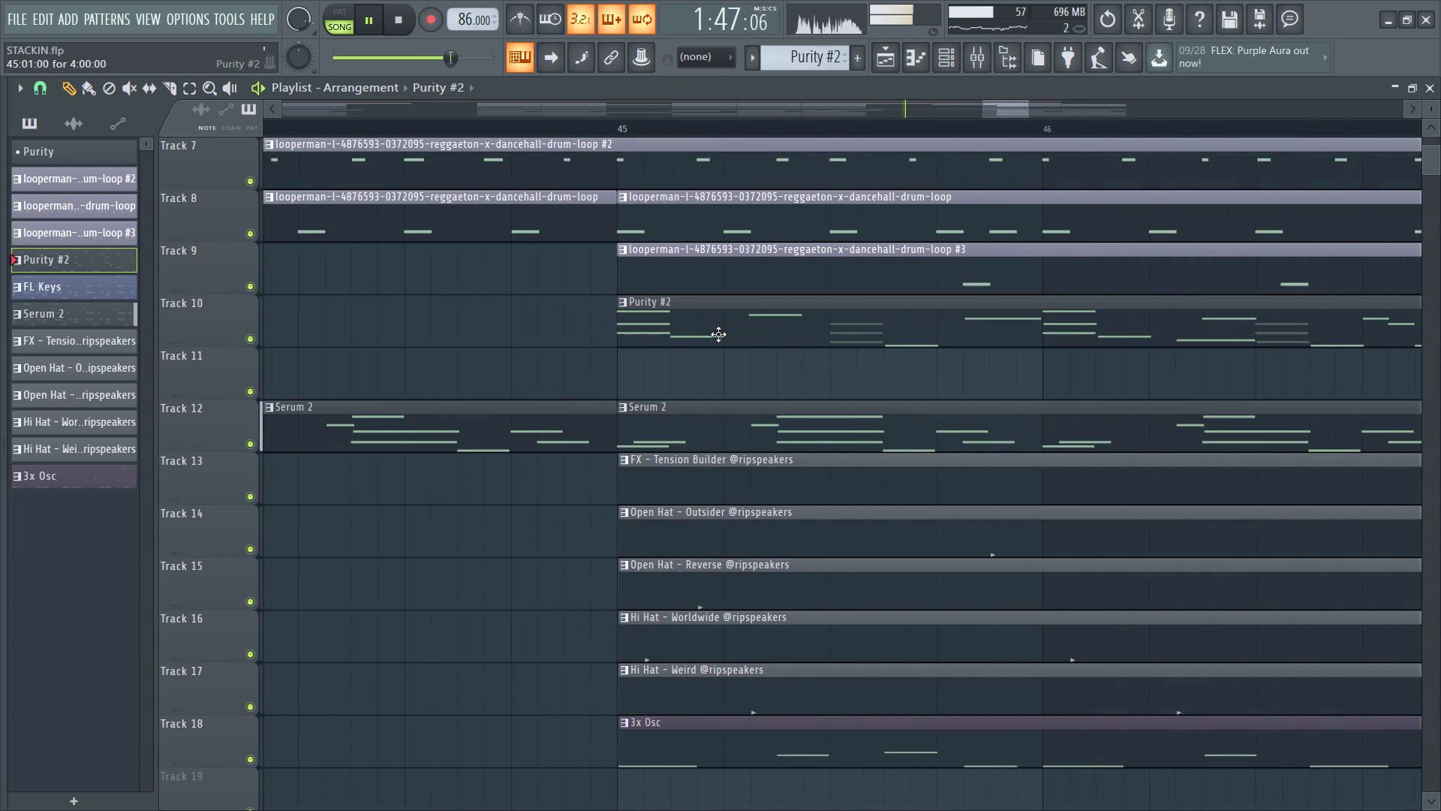
left_click(721, 334, "ctrl")
scroll(722, 336, "down", 10, "ctrl")
key("ctrl+b")
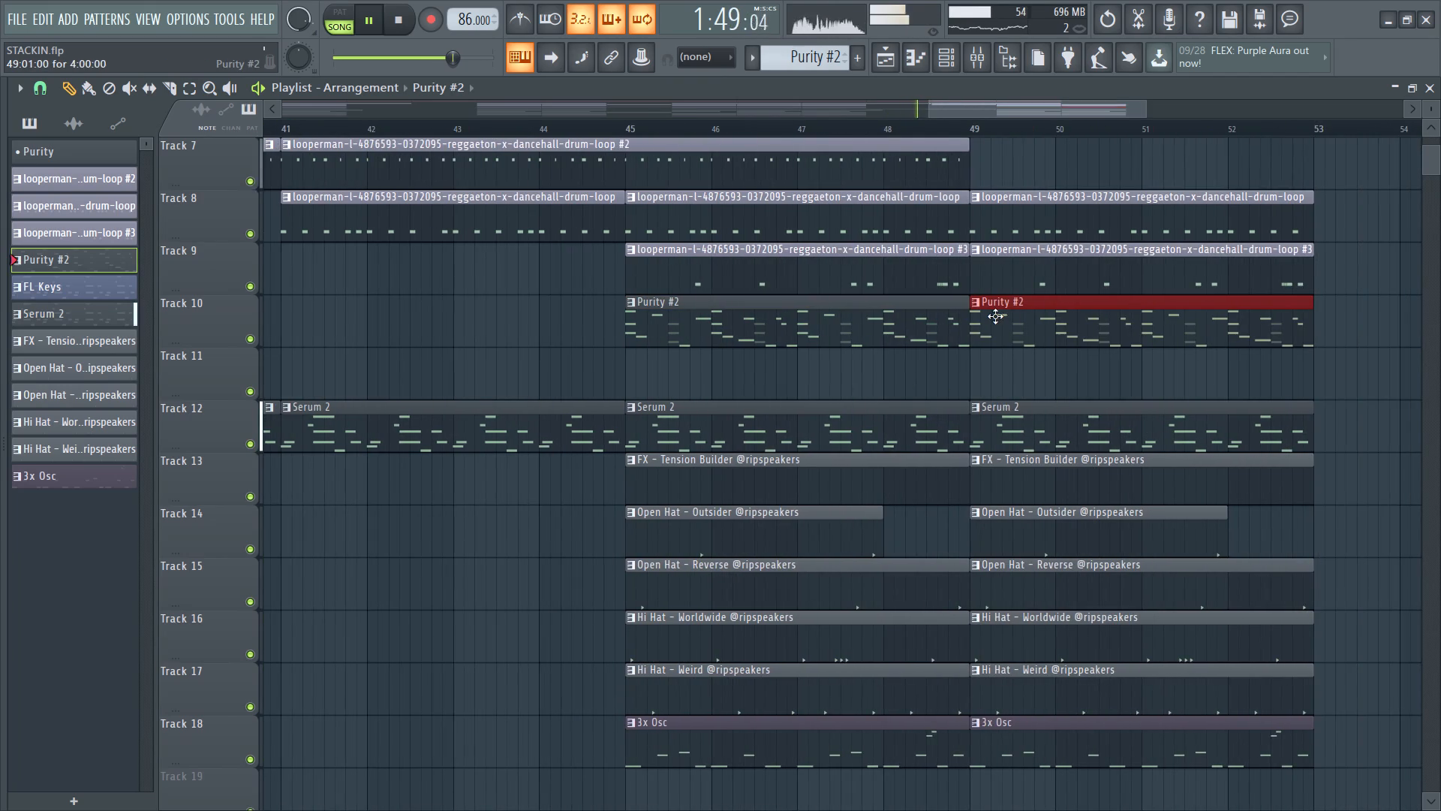
Align the clips near bar 49 on Tracks 8, 9, 12, 13 and 14 exactly with the start of bar 49.
scroll(993, 317, "up", 20, "ctrl")
scroll(993, 317, "up", 8, "ctrl")
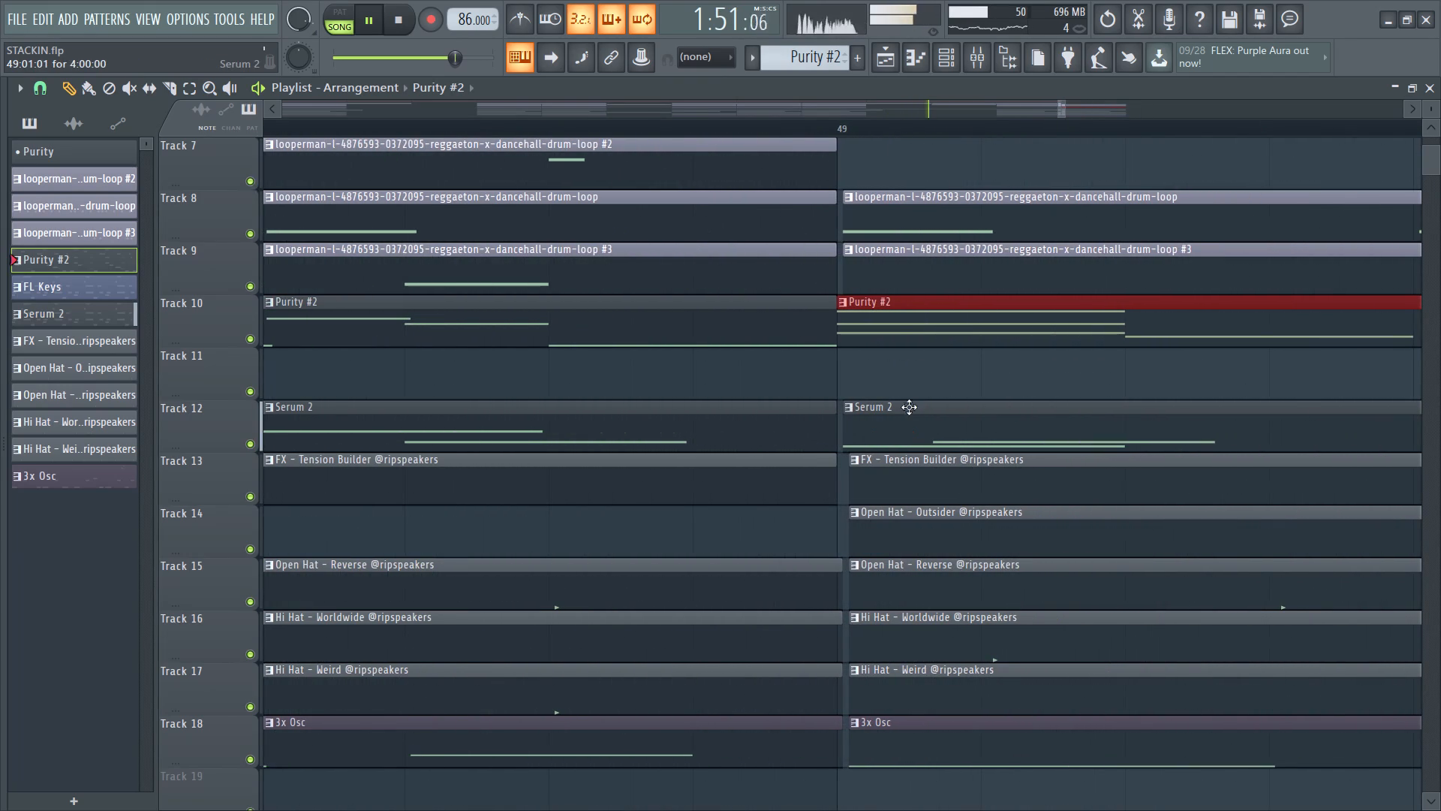
left_click(883, 213, "alt")
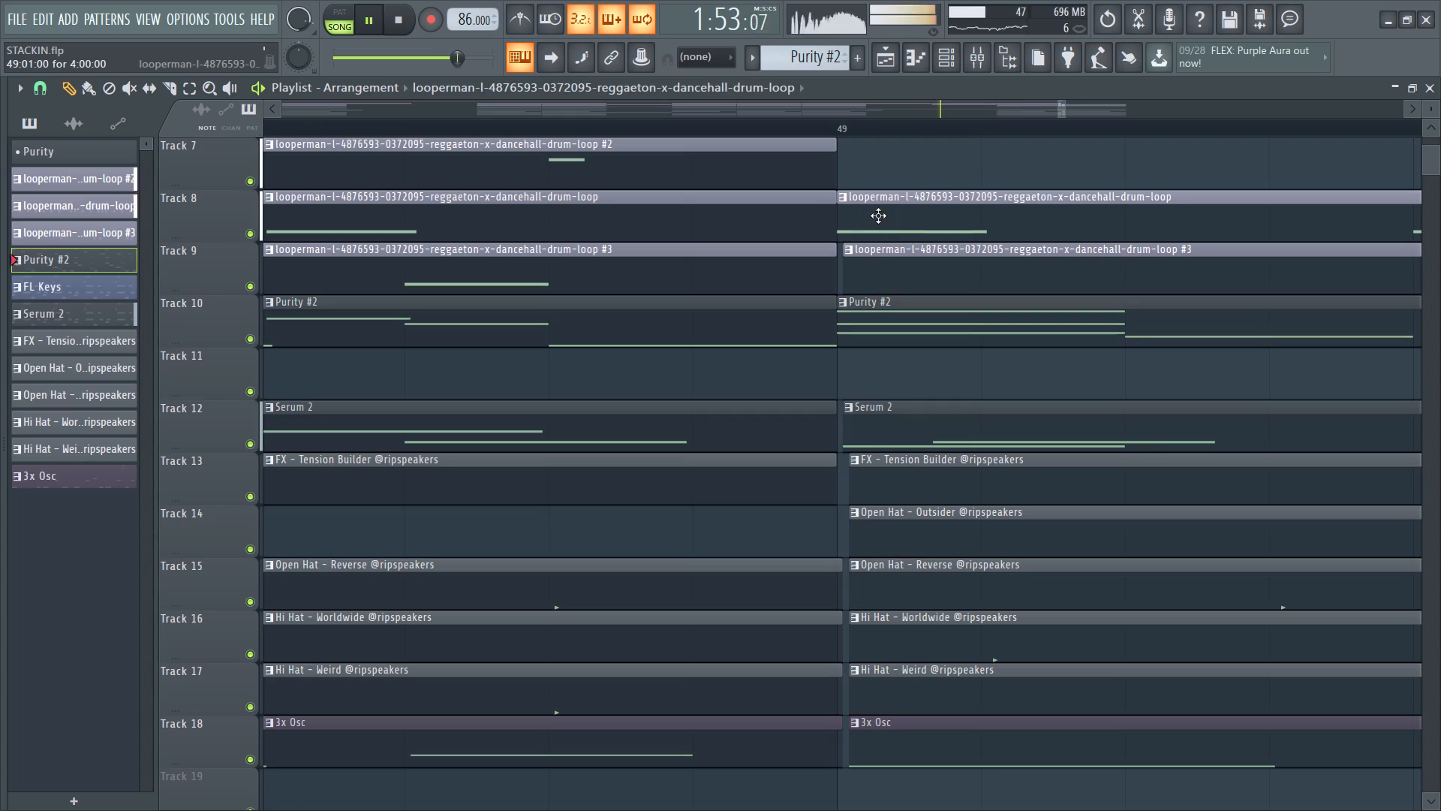
left_click(875, 274, "alt")
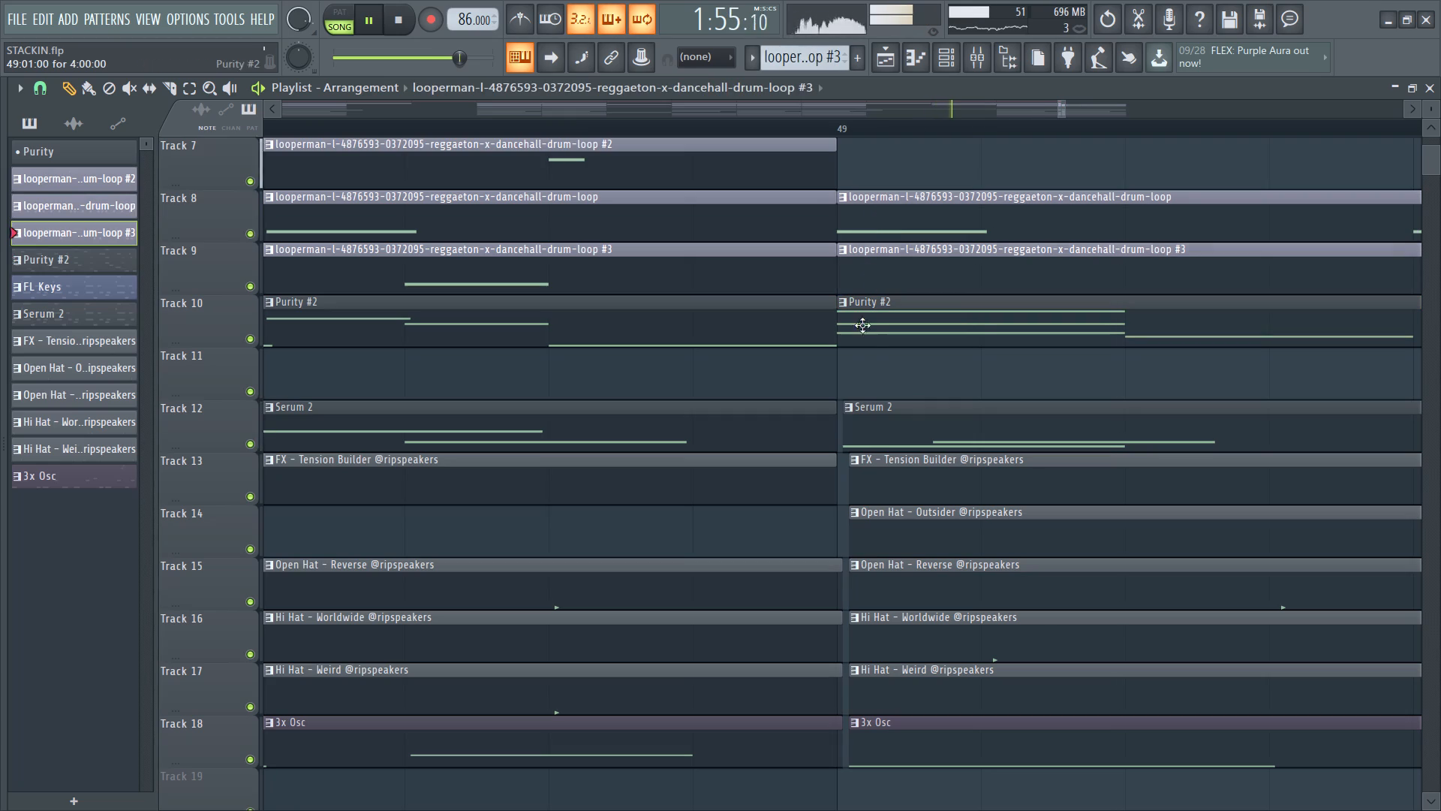
left_click(878, 440, "alt")
left_click_drag(889, 484, 887, 484, "alt")
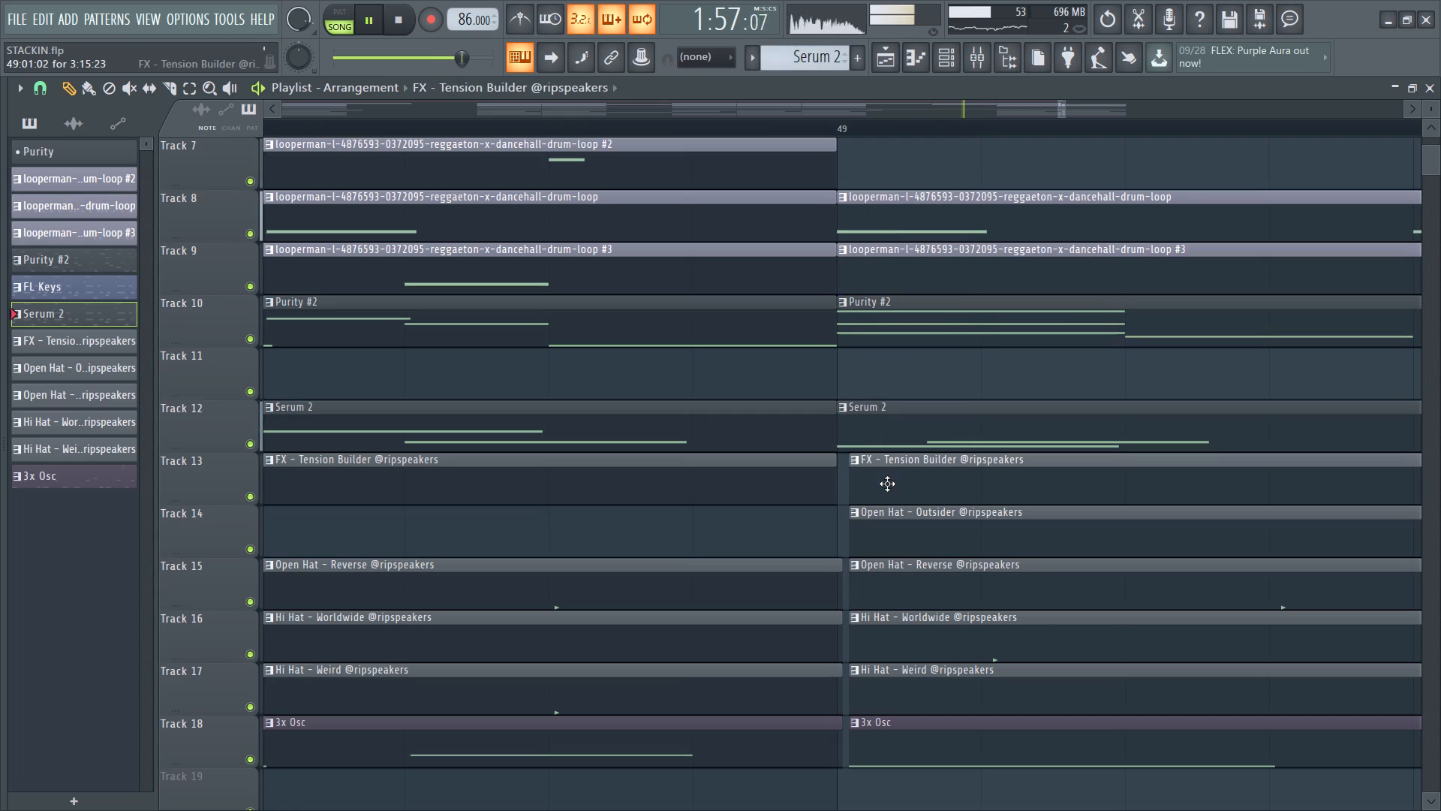
left_click_drag(887, 484, 878, 476, "alt")
left_click_drag(882, 528, 871, 519, "alt")
Select the clips near bar 45 on Tracks 13 to 18 and align them exactly with the start of bar 45.
scroll(855, 574, "down", 20, "ctrl")
scroll(855, 574, "down", 1, "ctrl")
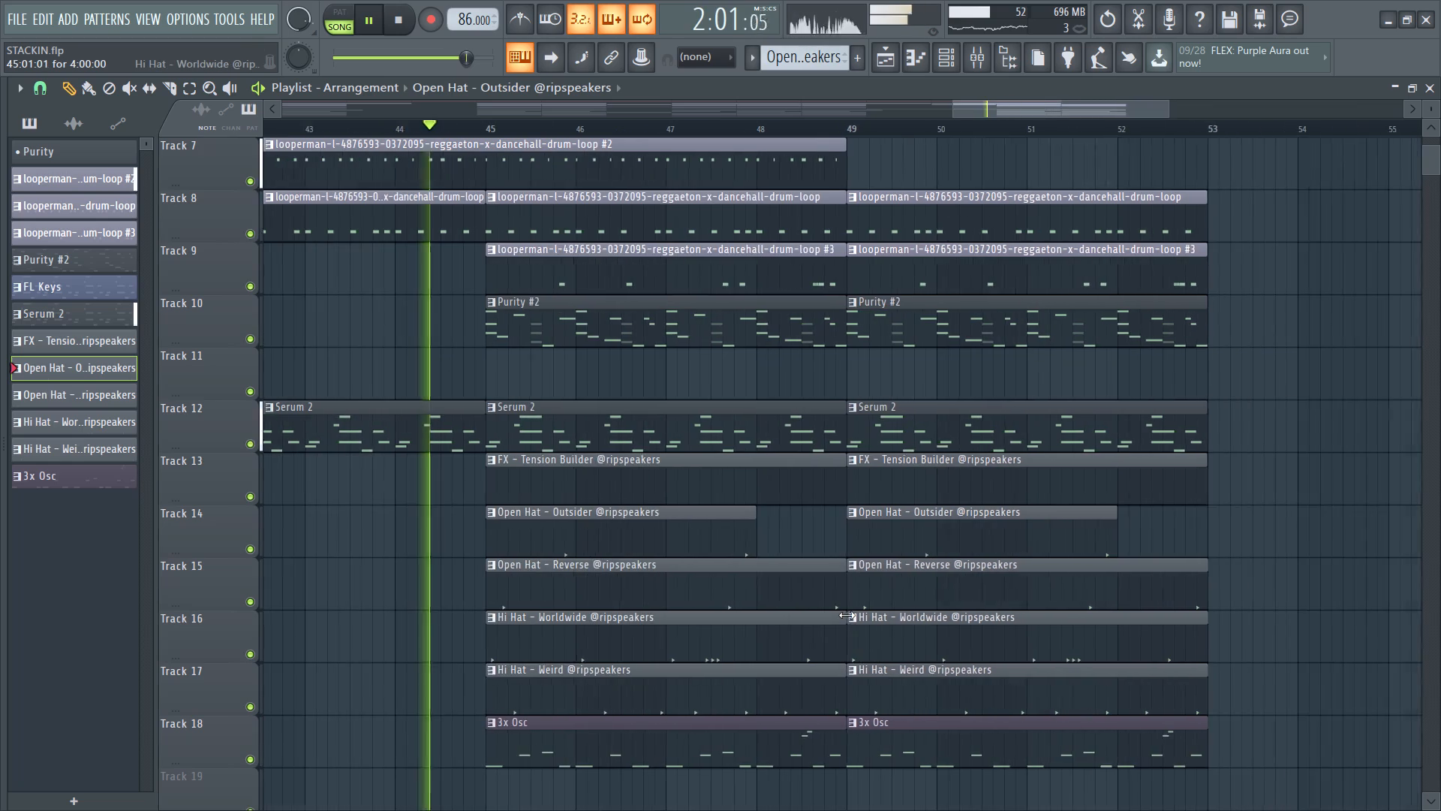
scroll(474, 631, "up", 18, "ctrl")
scroll(482, 580, "up", 3, "ctrl")
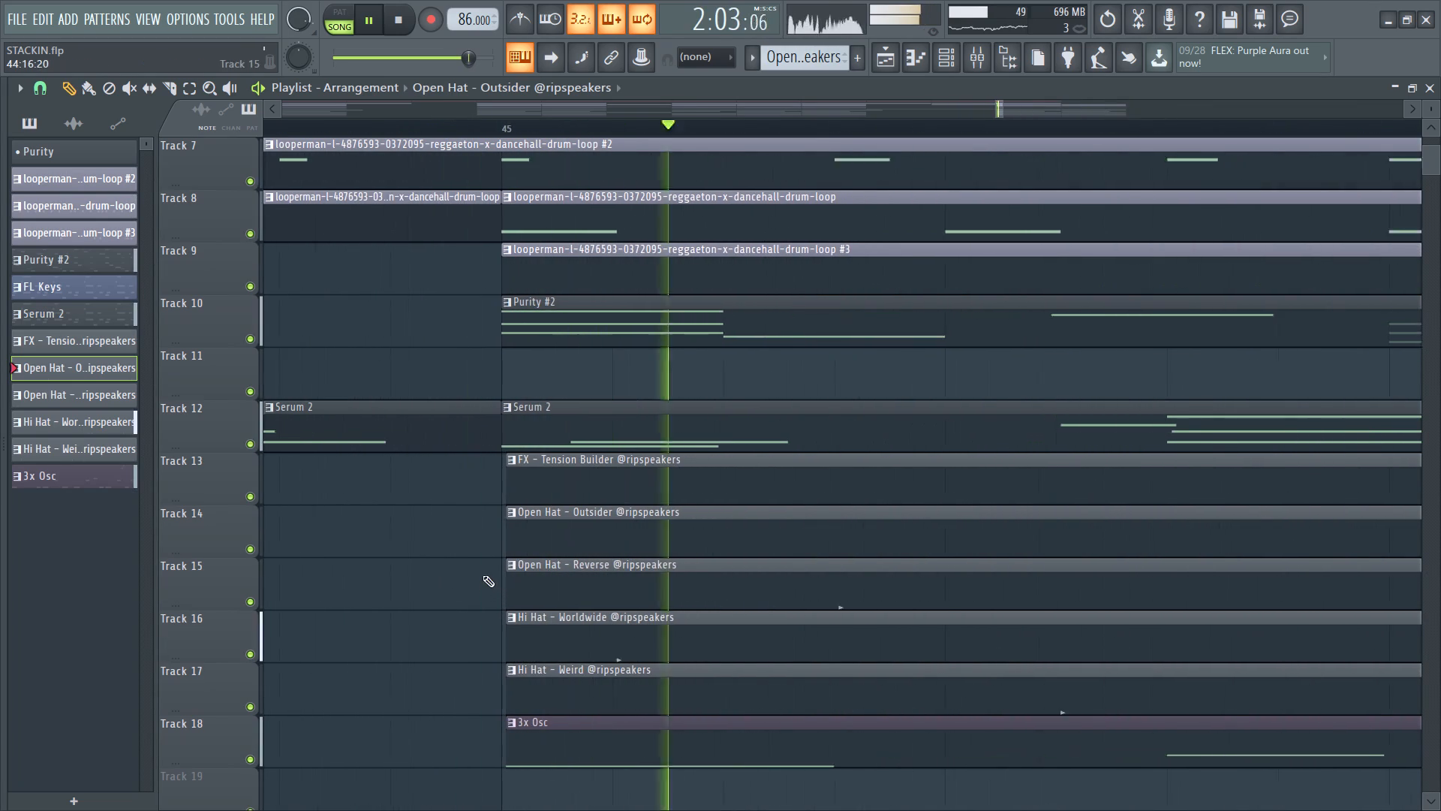
scroll(483, 575, "up", 1, "ctrl")
left_click_drag(539, 487, 546, 716, "ctrl")
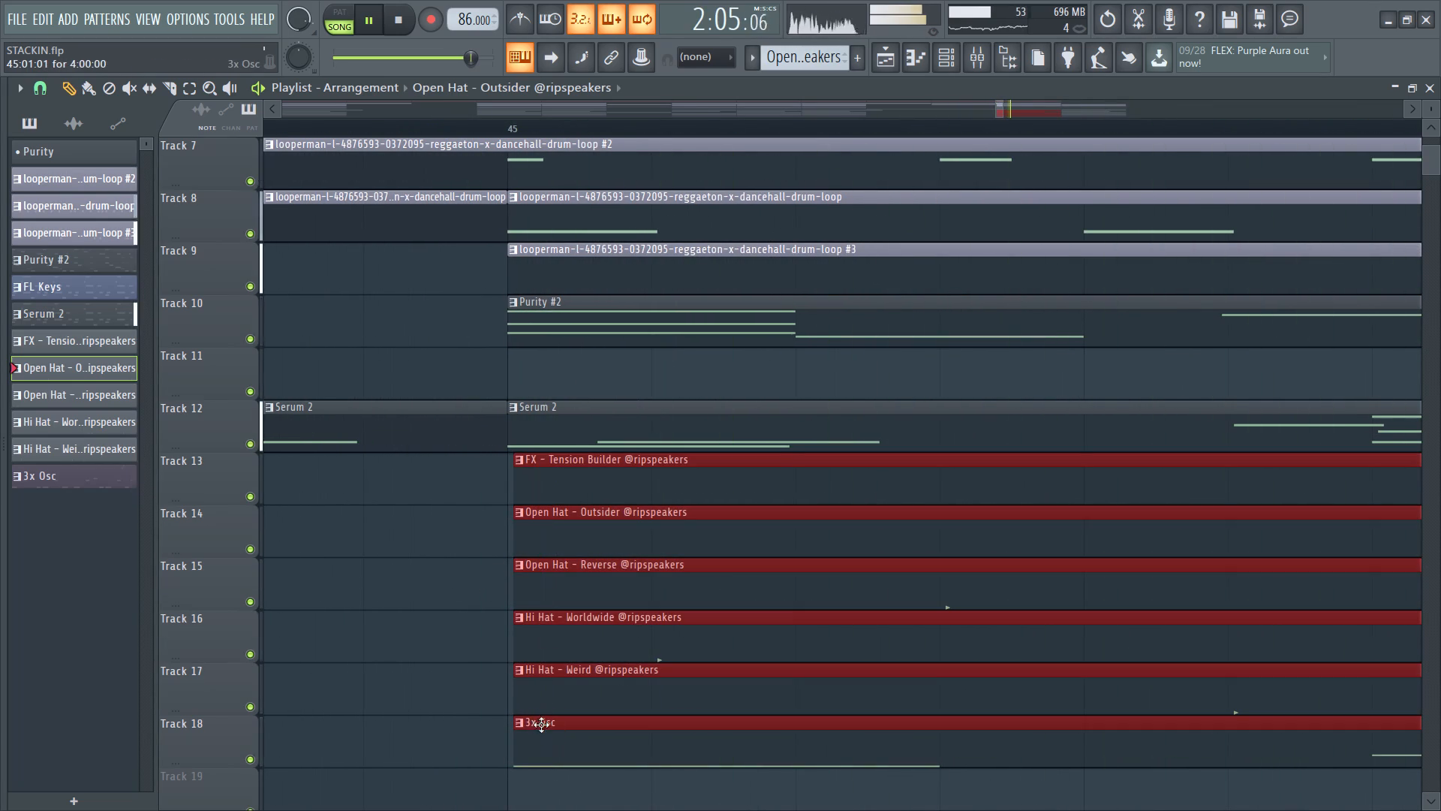
left_click_drag(541, 734, 534, 732, "alt")
Align the Open Hat - Reverse, both Hi Hat and 3x Osc clips on Tracks 15 to 18 exactly with bar 49.
scroll(495, 644, "down", 12, "ctrl")
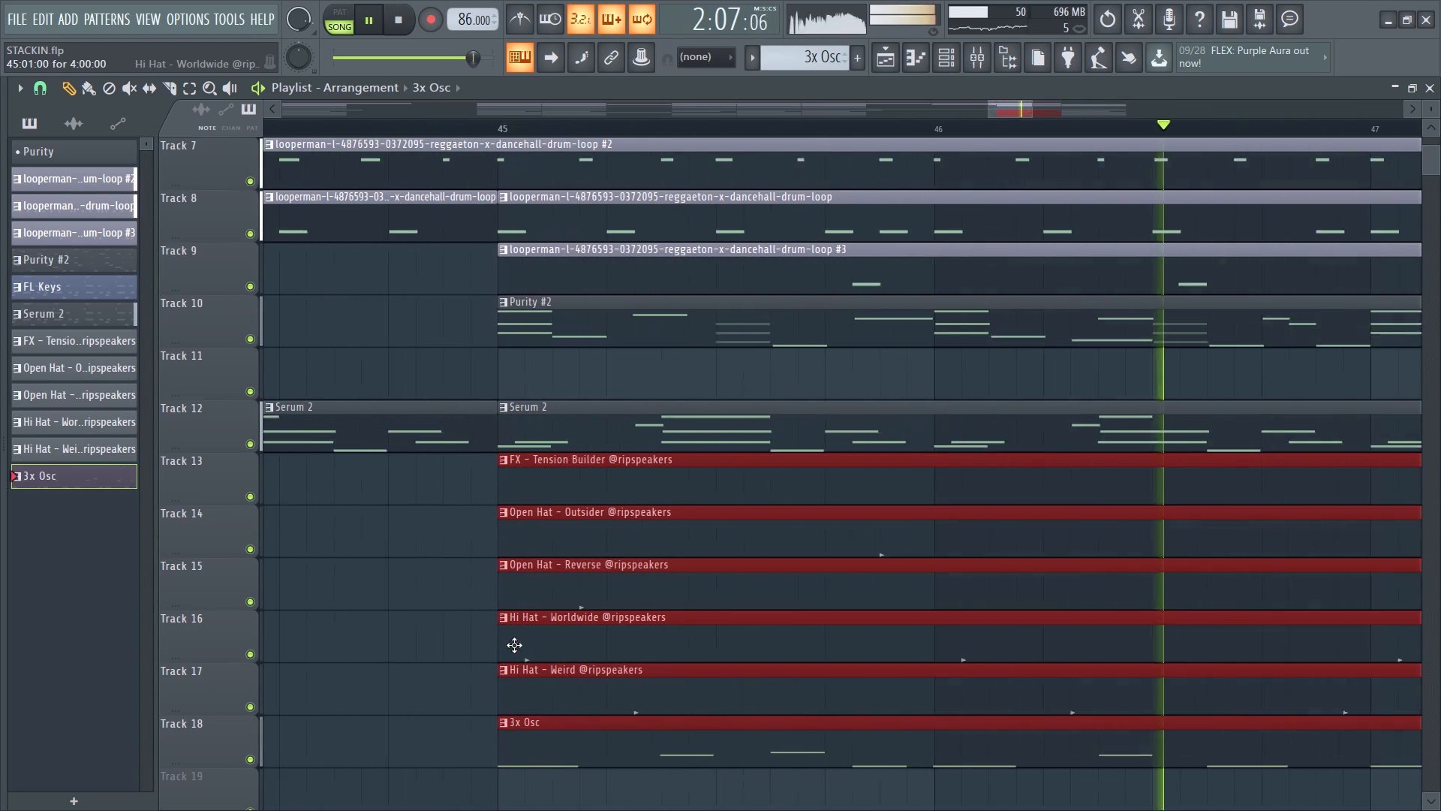
scroll(514, 645, "down", 11, "ctrl")
scroll(1046, 705, "up", 19, "ctrl")
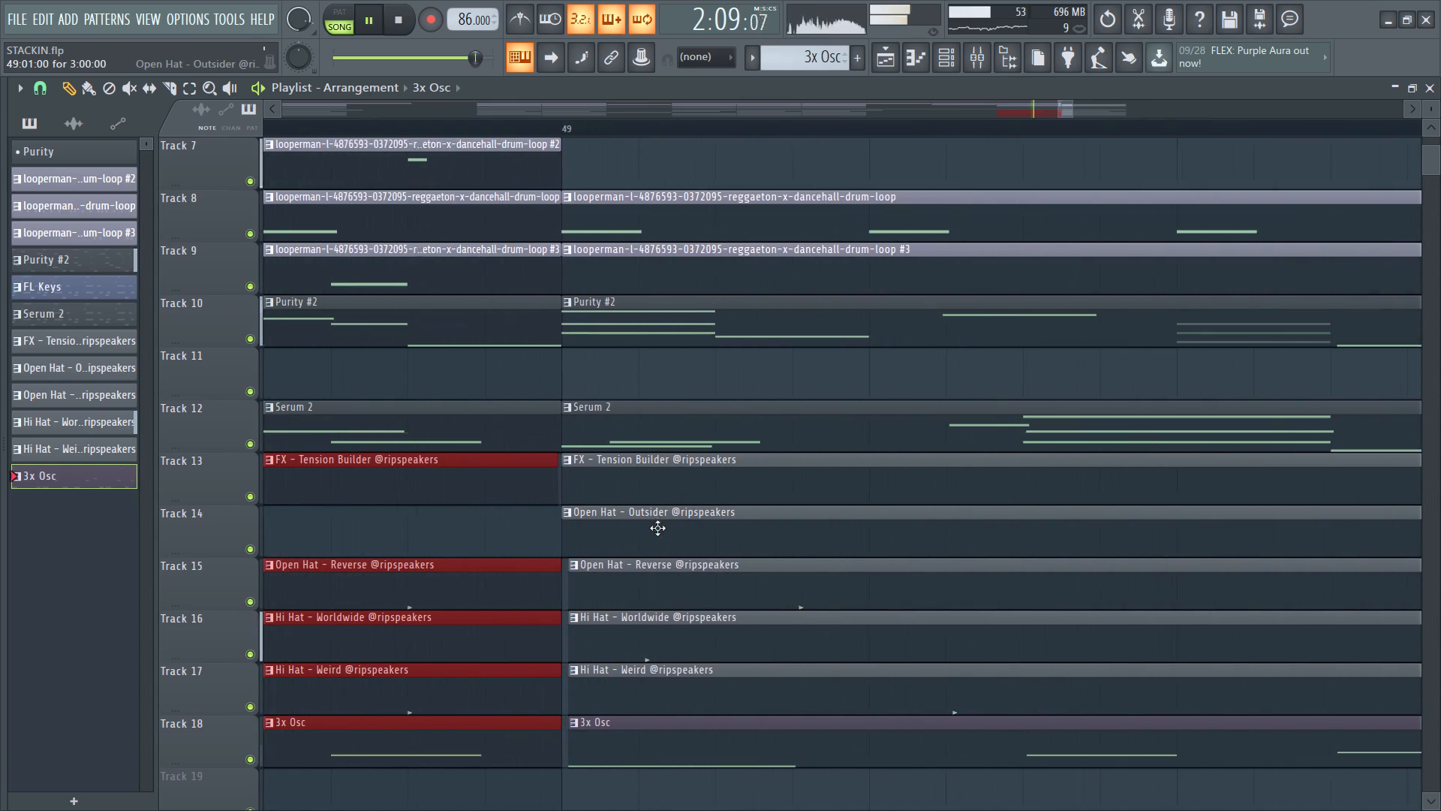
scroll(657, 528, "up", 7, "ctrl")
left_click(521, 483, "ctrl")
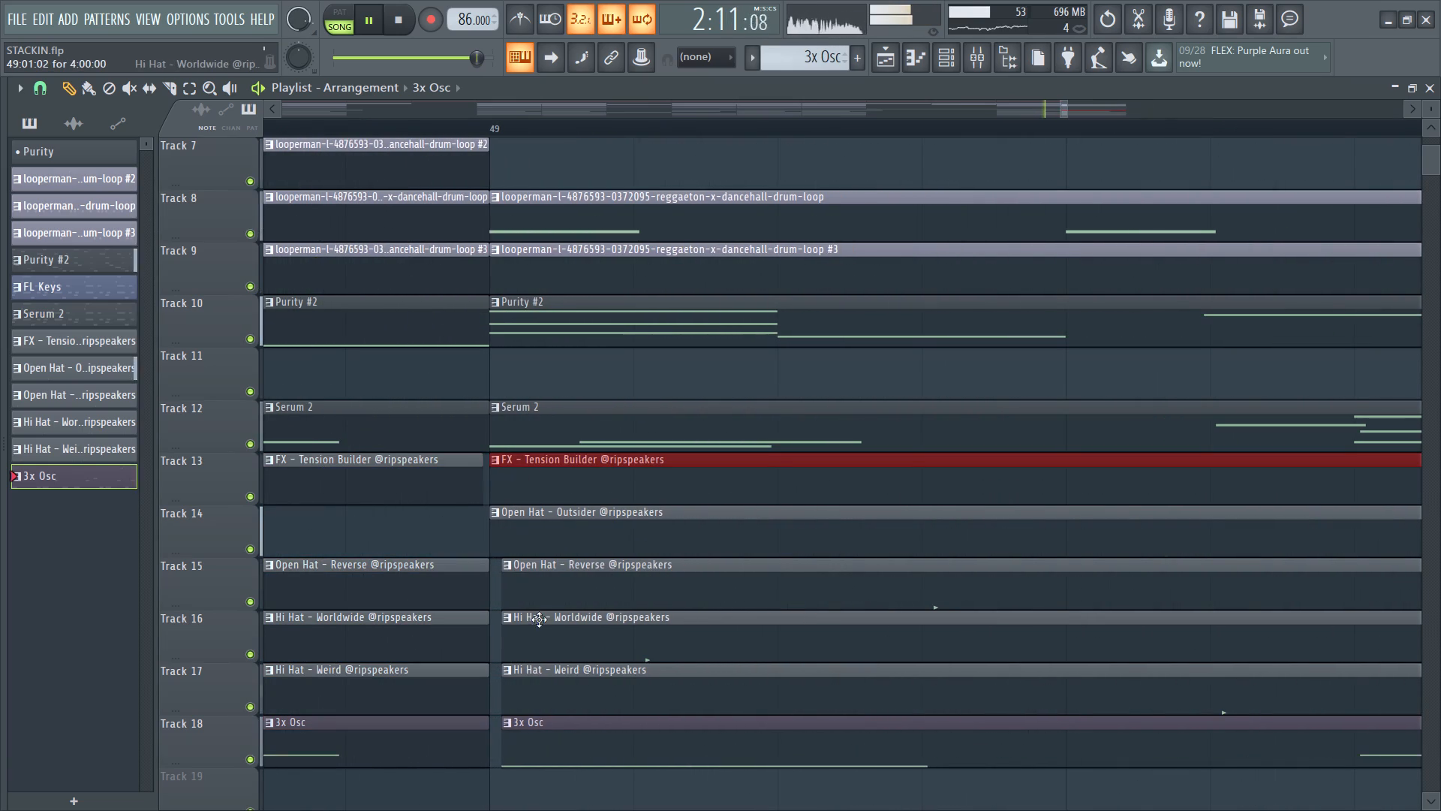
left_click_drag(545, 609, 543, 746, "ctrl")
left_click_drag(543, 745, 531, 742, "alt")
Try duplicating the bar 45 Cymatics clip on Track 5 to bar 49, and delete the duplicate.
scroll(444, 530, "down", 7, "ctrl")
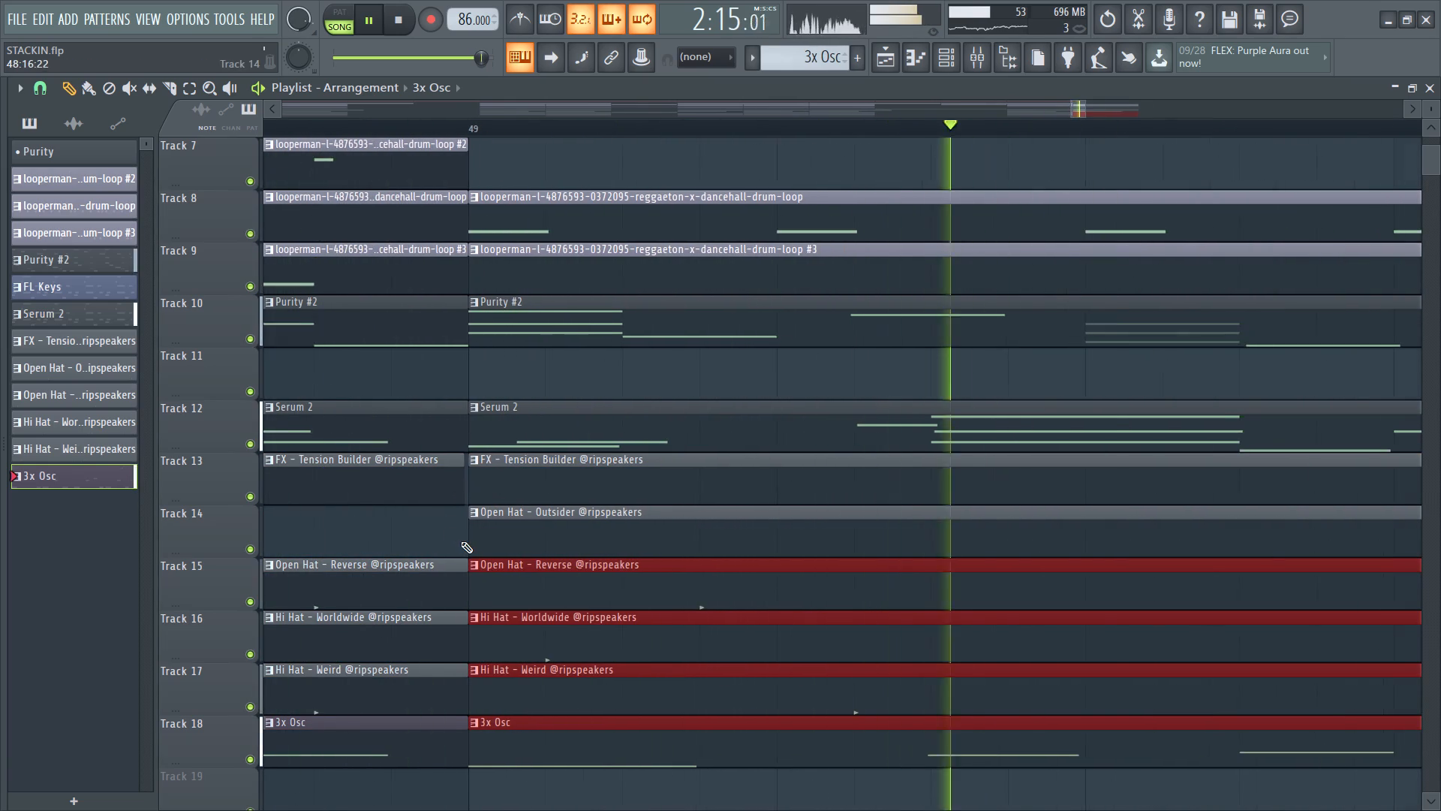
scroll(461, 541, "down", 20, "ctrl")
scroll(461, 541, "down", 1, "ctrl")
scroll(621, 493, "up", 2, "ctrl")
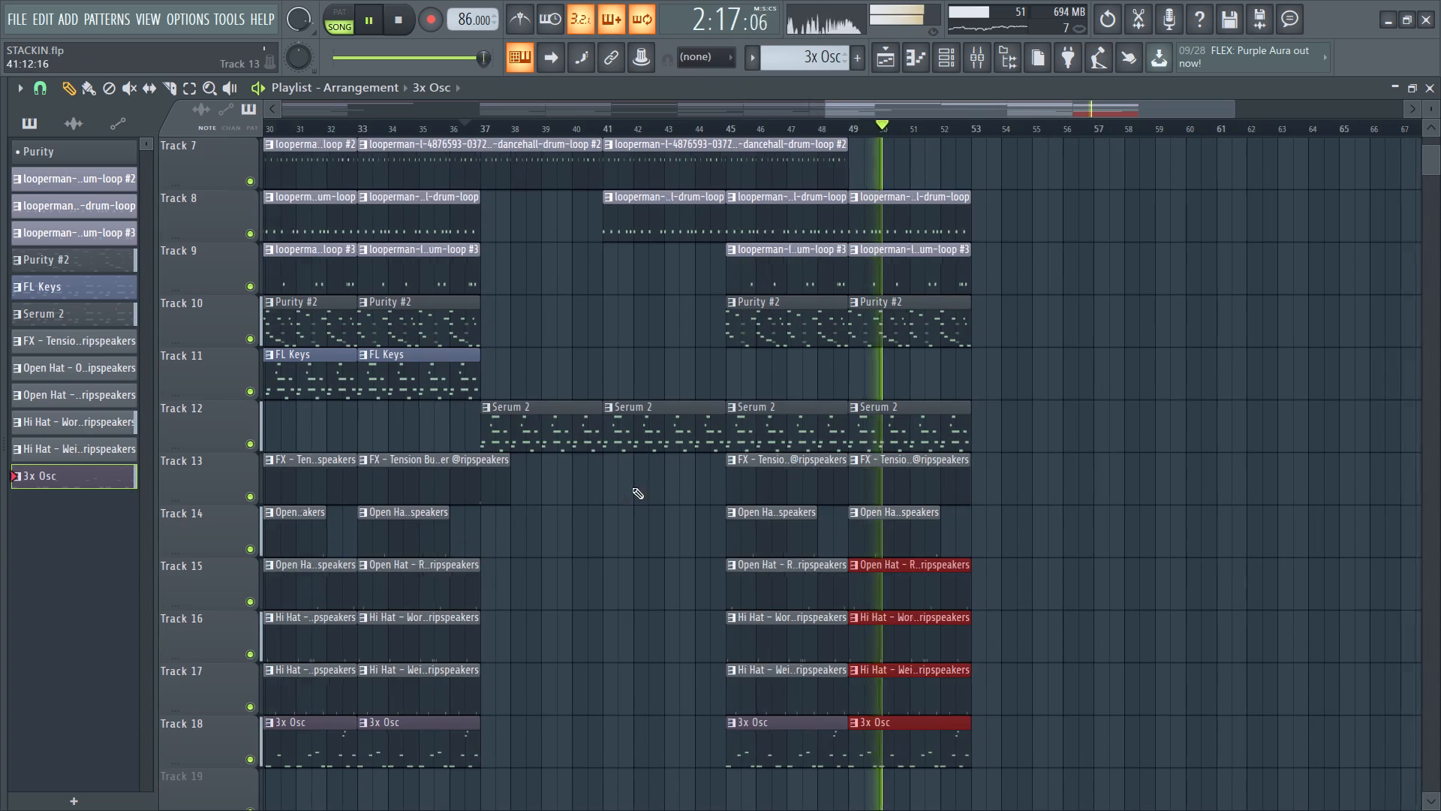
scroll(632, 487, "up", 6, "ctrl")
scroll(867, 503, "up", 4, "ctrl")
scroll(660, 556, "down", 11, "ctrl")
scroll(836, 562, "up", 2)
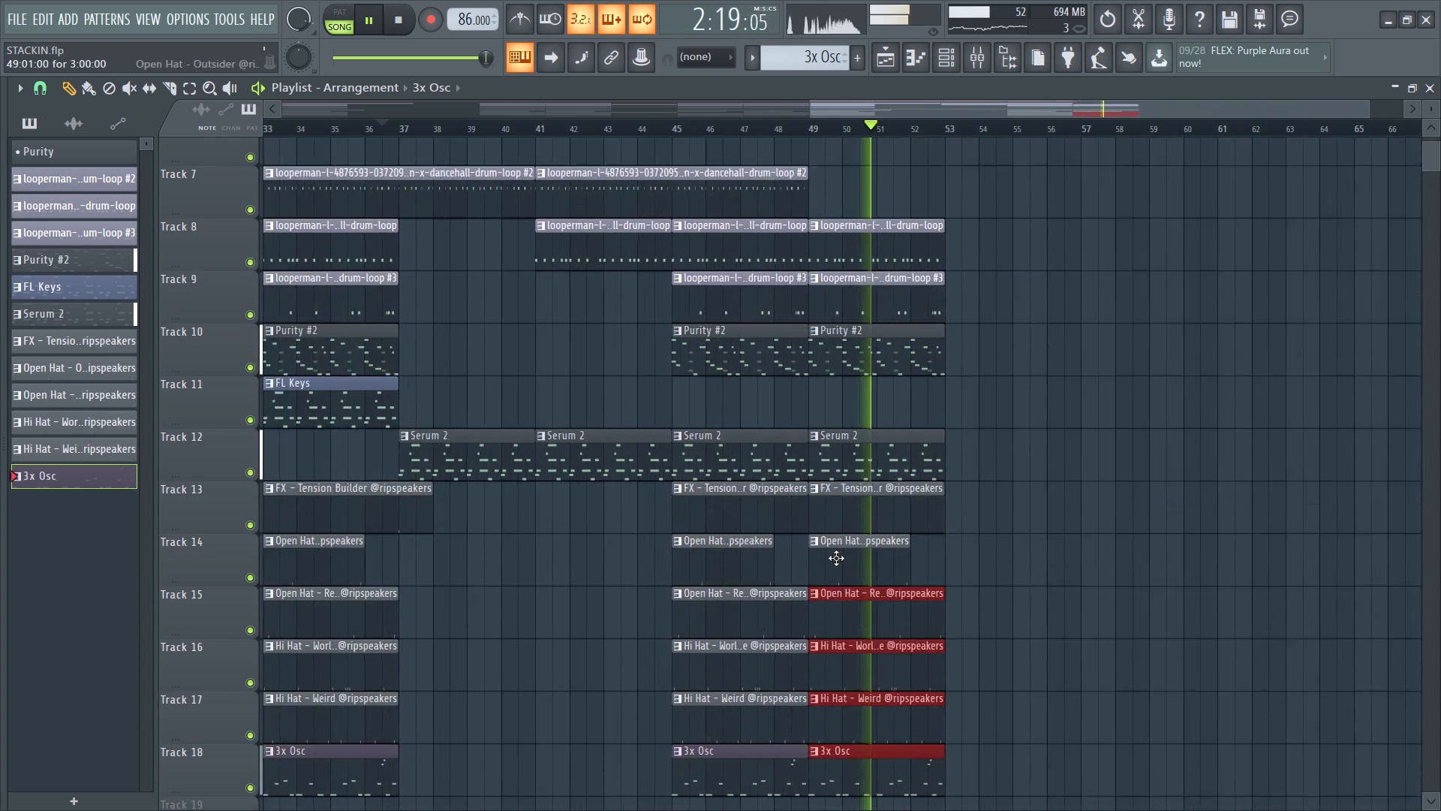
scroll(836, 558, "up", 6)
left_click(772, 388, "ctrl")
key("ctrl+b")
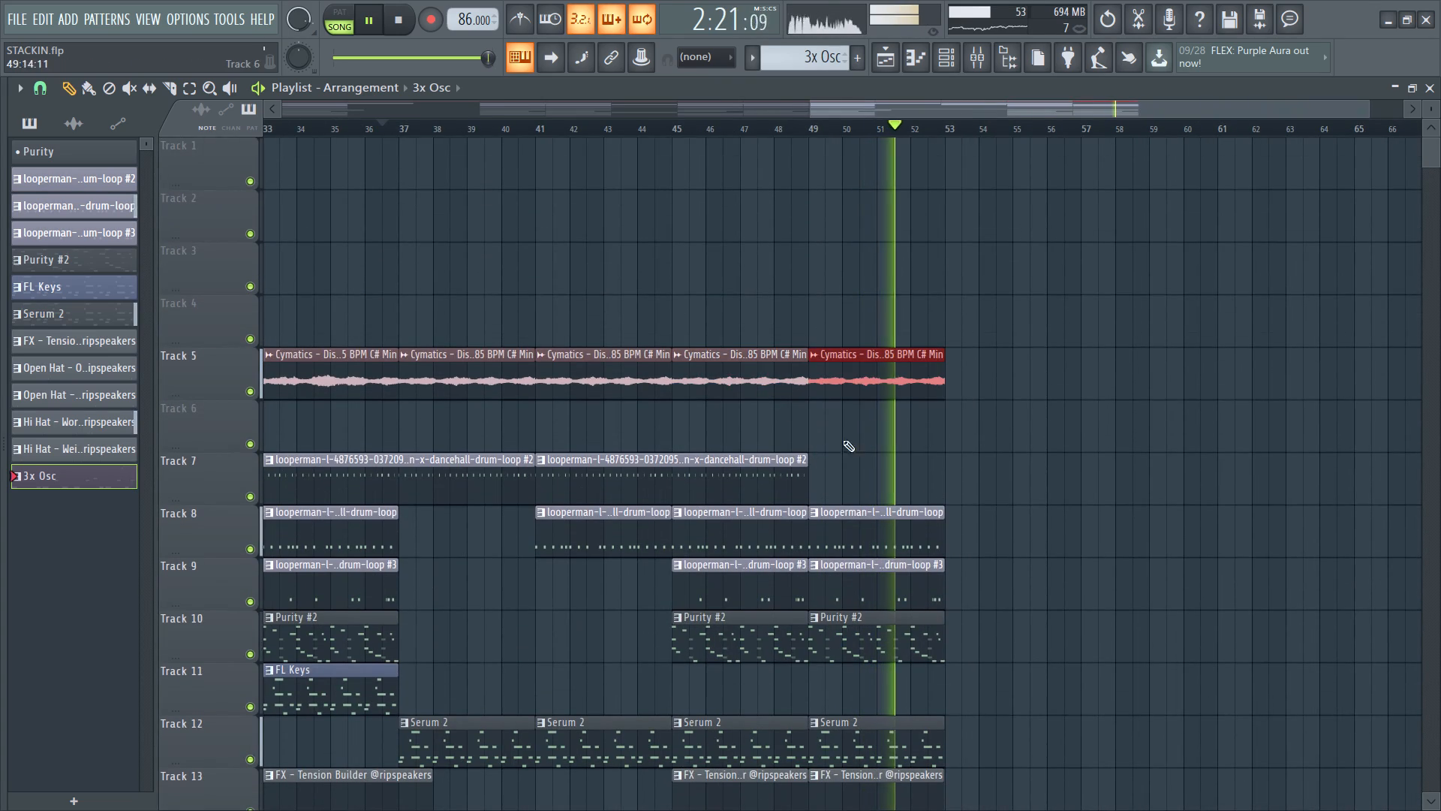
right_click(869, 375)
Use the bar 33 Cymatics clip as the source to place a new copy at bar 49 on Track 5.
scroll(480, 392, "down", 1, "ctrl")
scroll(480, 392, "up", 1, "ctrl")
scroll(480, 392, "down", 1, "ctrl")
left_click(451, 373)
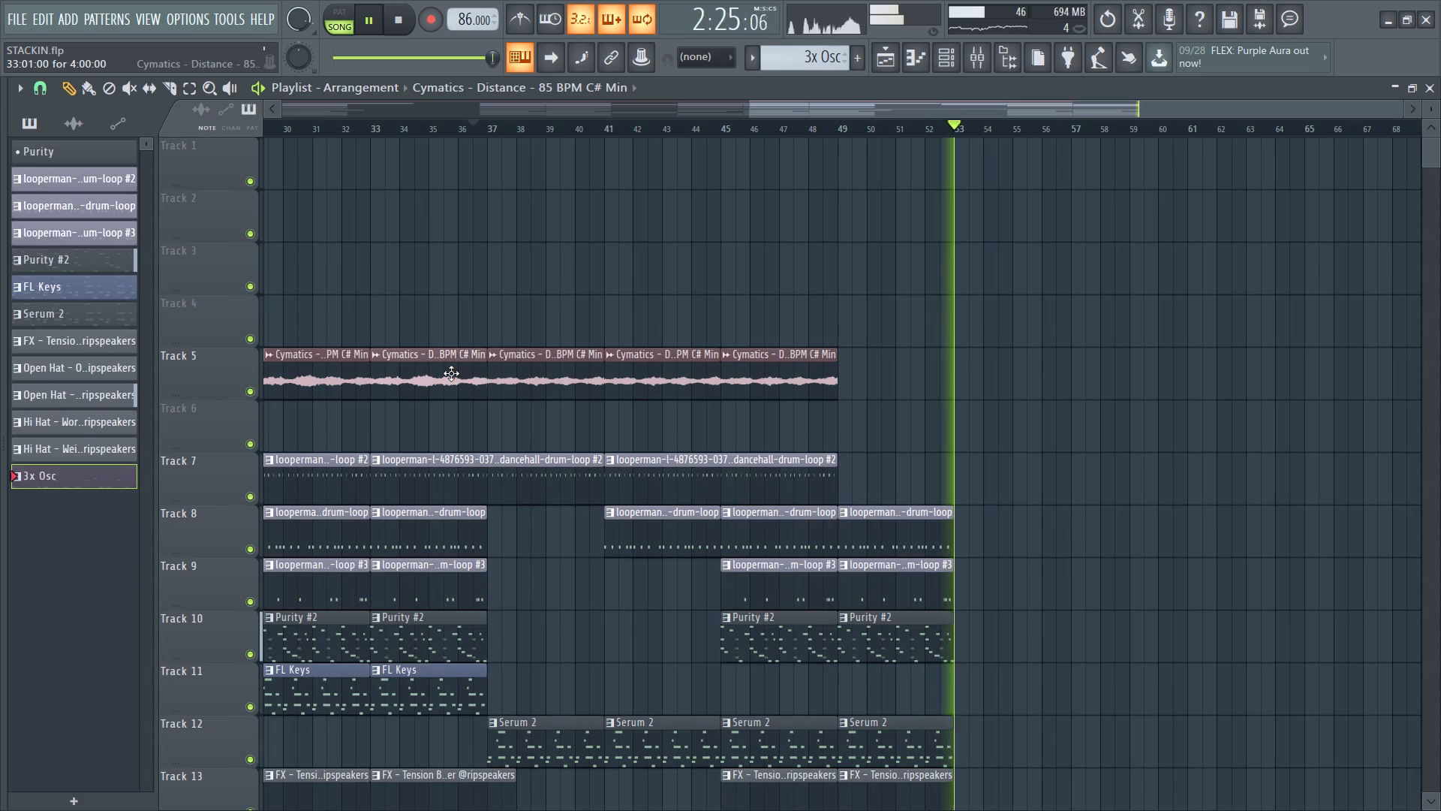
left_click(844, 327)
scroll(882, 336, "up", 4, "ctrl")
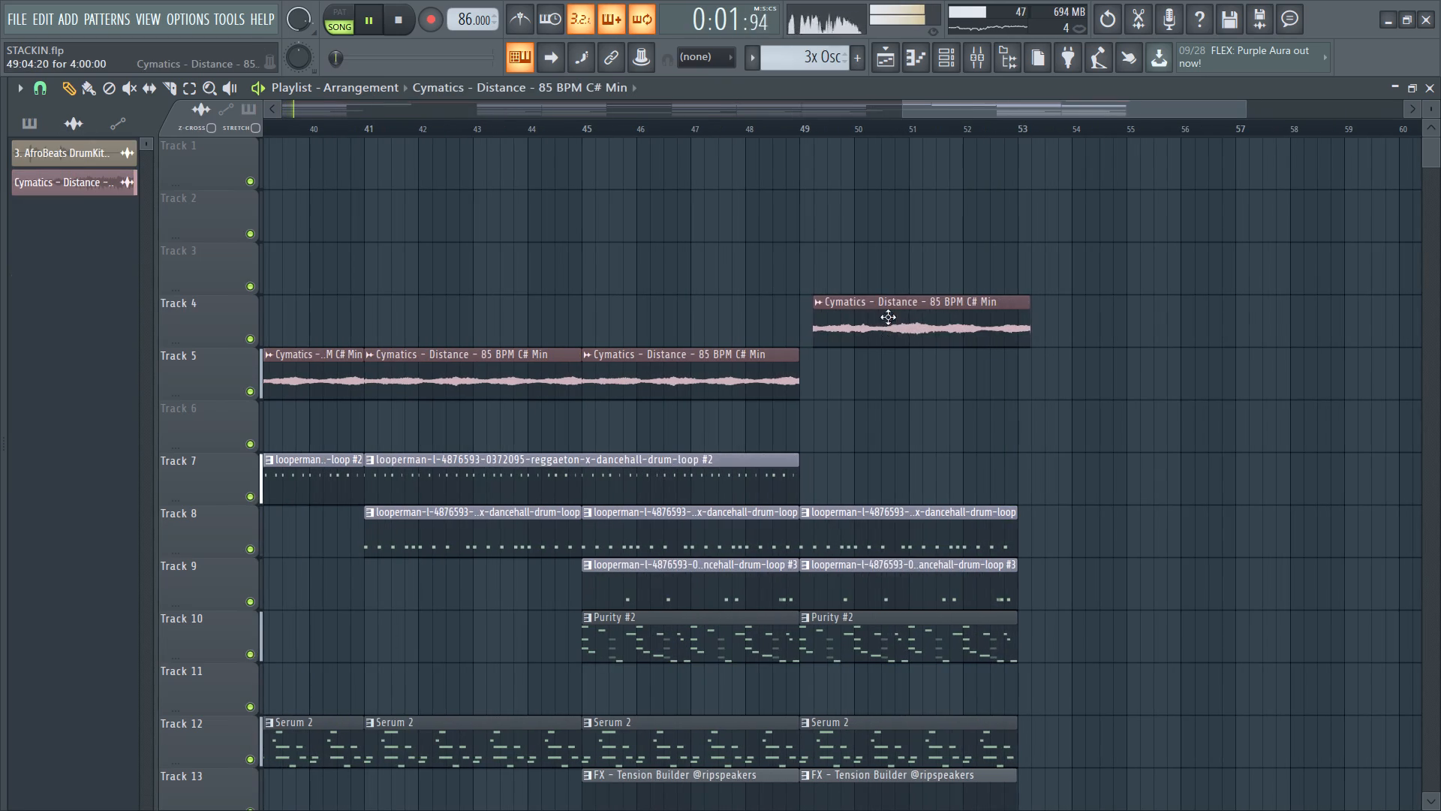
left_click_drag(886, 330, 873, 397)
Align the newly placed Cymatics clip on Track 5 exactly with the start of bar 49.
left_click(736, 133)
scroll(871, 421, "up", 4, "ctrl")
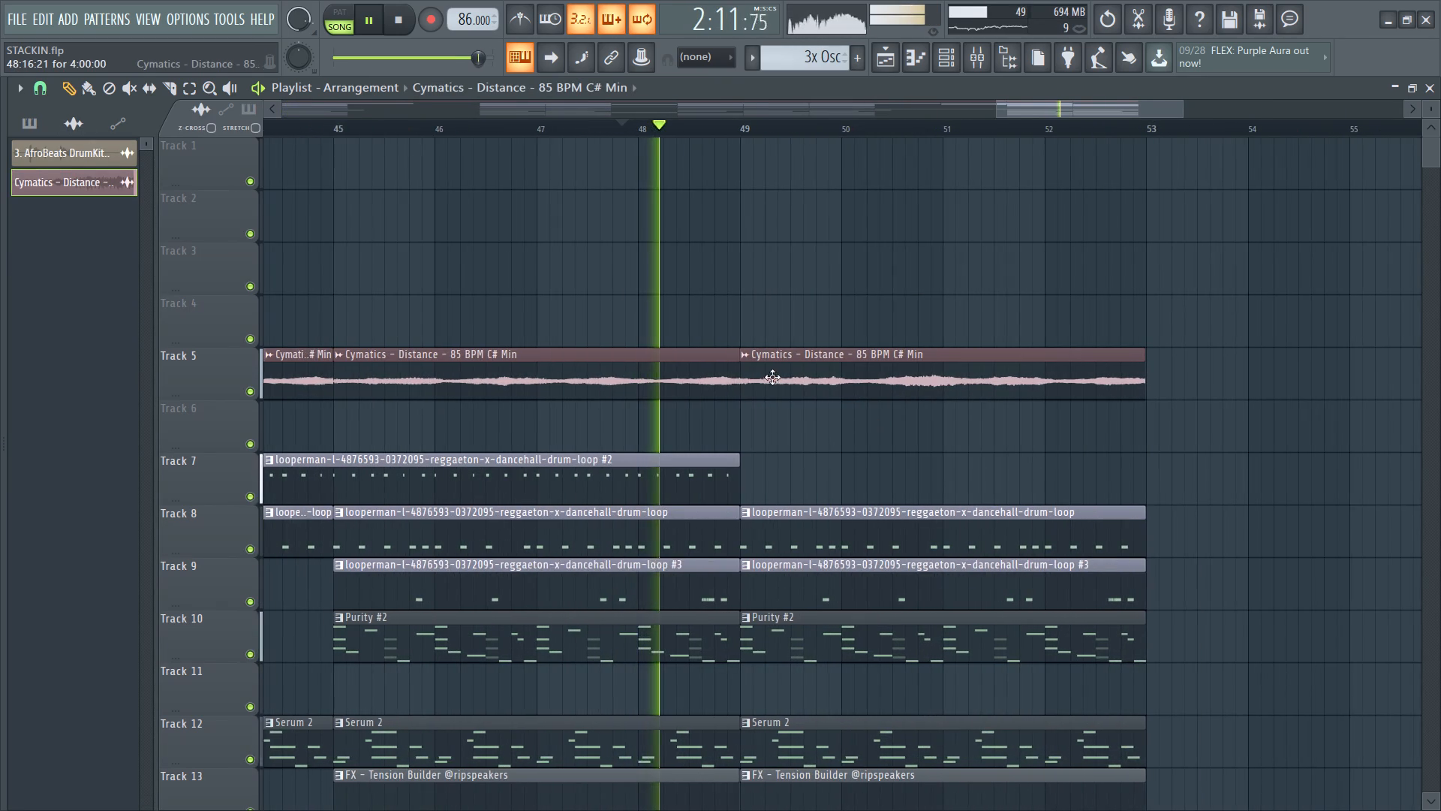
scroll(774, 381, "up", 6)
left_click(646, 381, "ctrl")
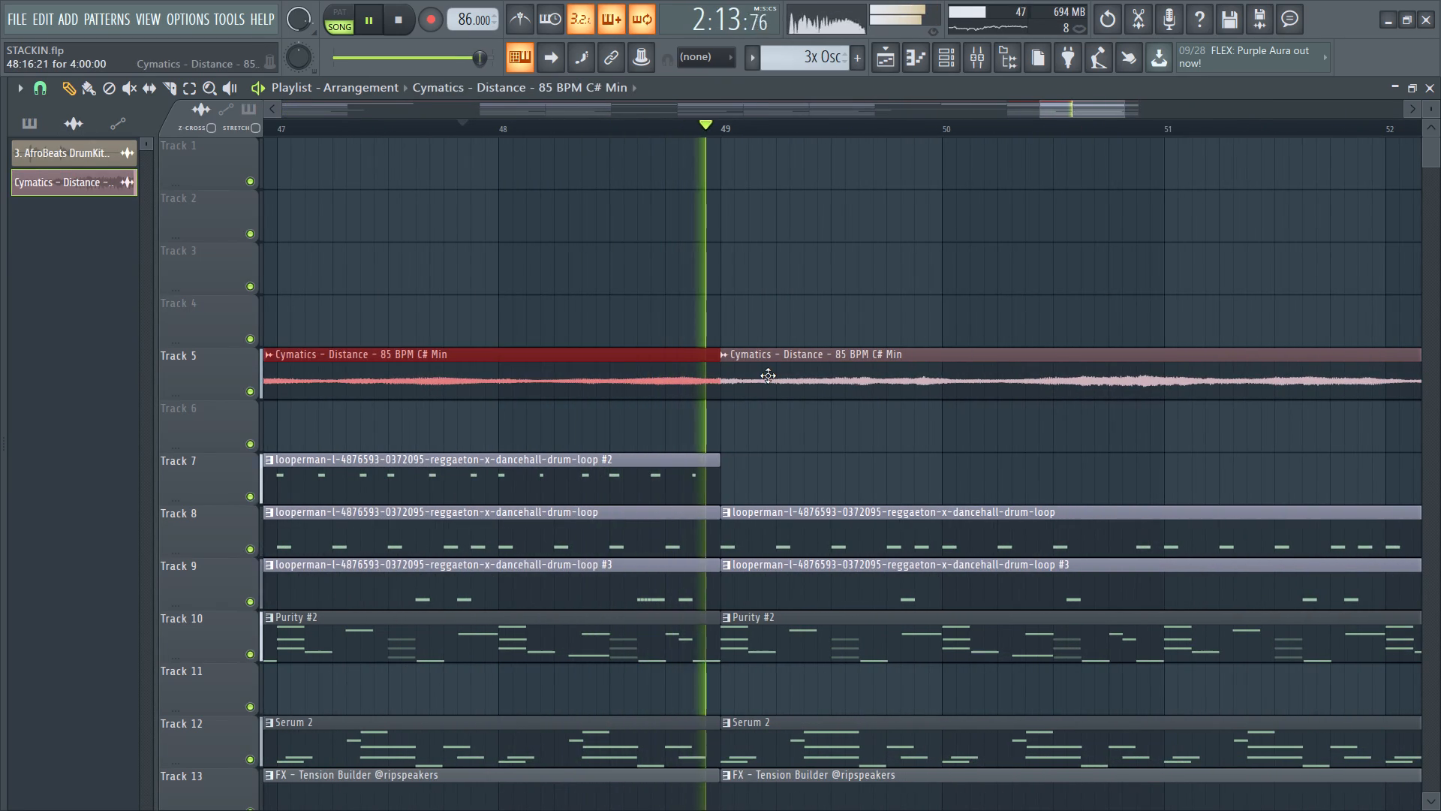
left_click(768, 375)
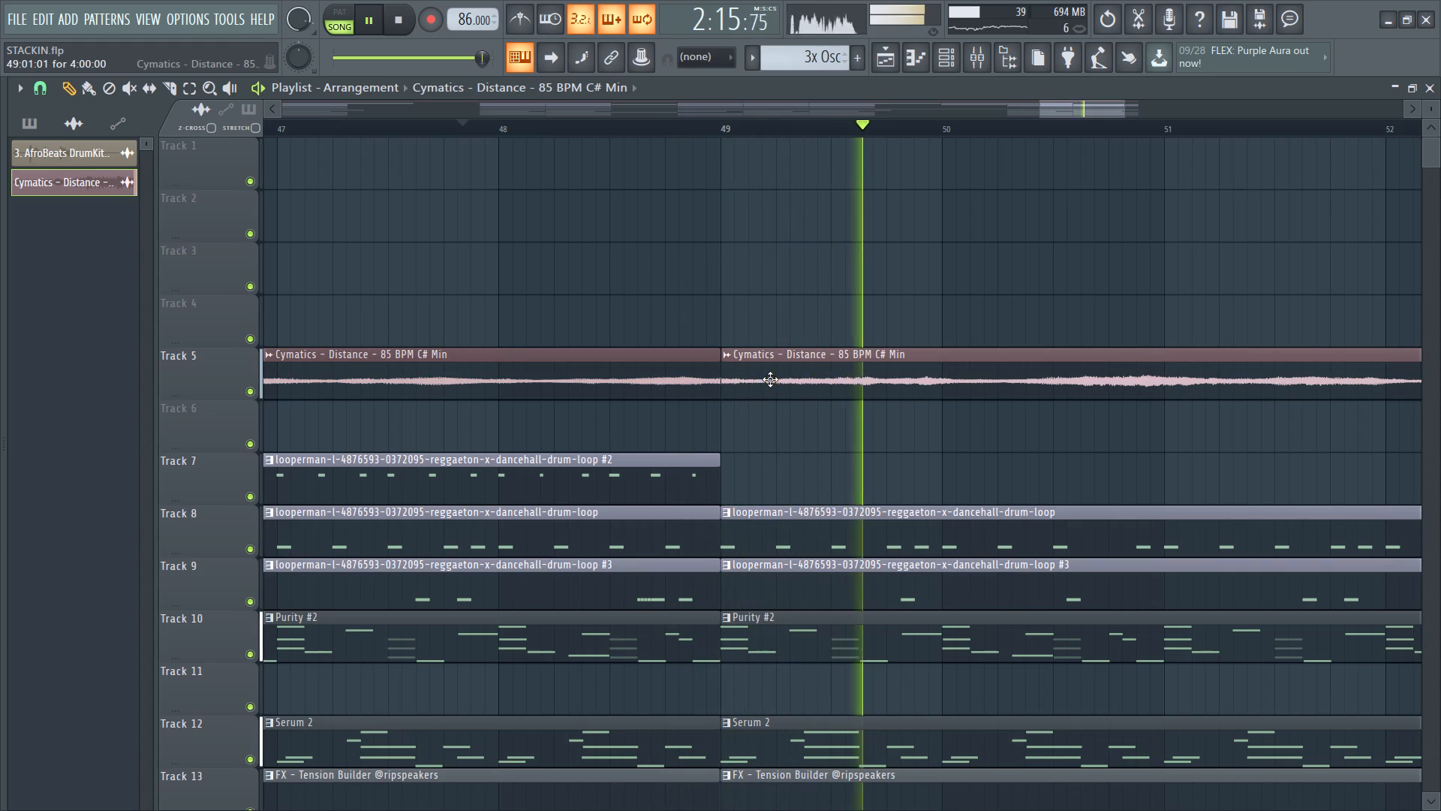
scroll(647, 419, "down", 7, "ctrl")
scroll(660, 376, "up", 11, "ctrl")
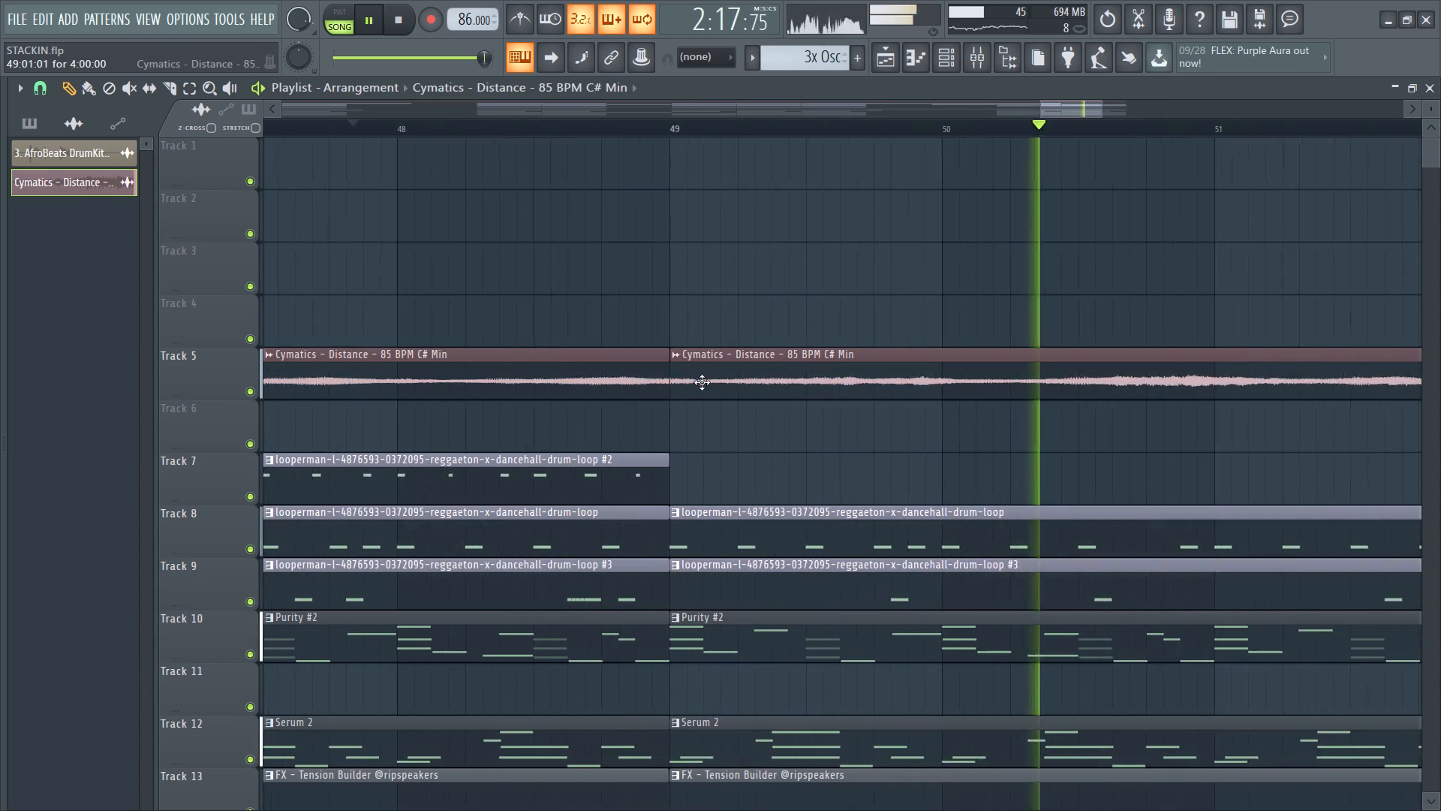
scroll(682, 381, "up", 7, "ctrl")
left_click(684, 375)
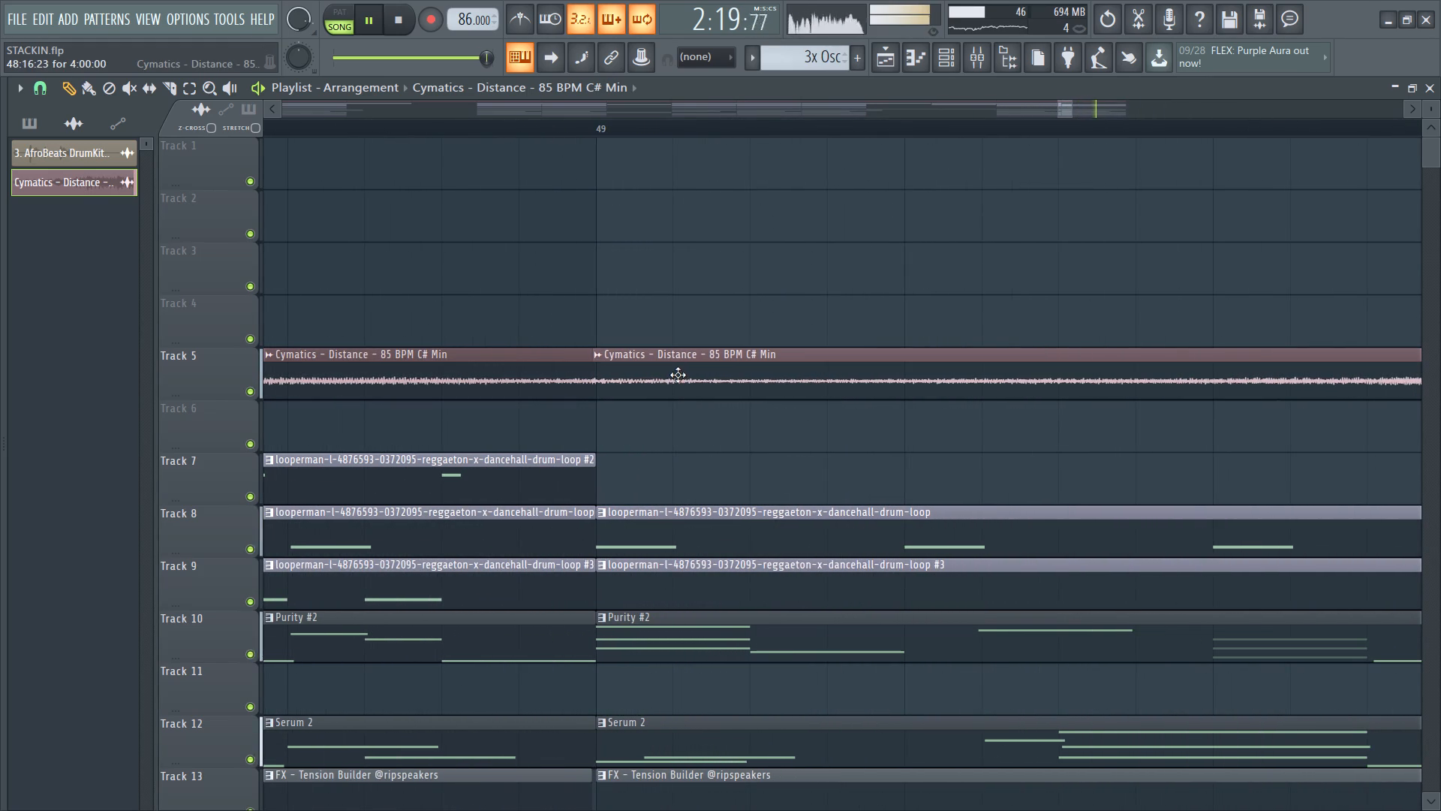
scroll(633, 396, "down", 13, "ctrl")
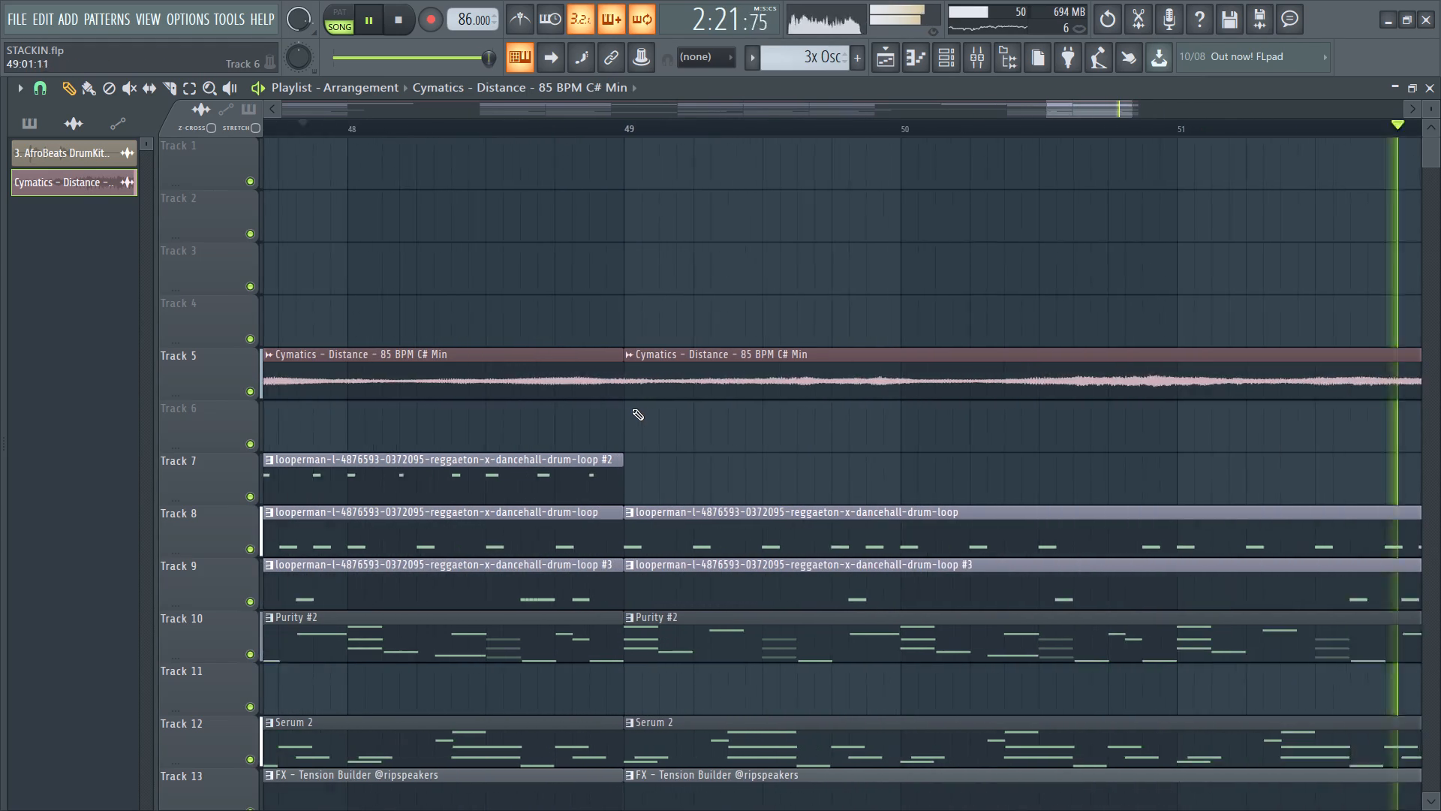
Duplicate the bar 49 Cymatics clip on Track 5 so the copy starts at bar 53.
scroll(632, 409, "down", 6, "ctrl")
left_click(778, 372, "ctrl")
key("ctrl+b")
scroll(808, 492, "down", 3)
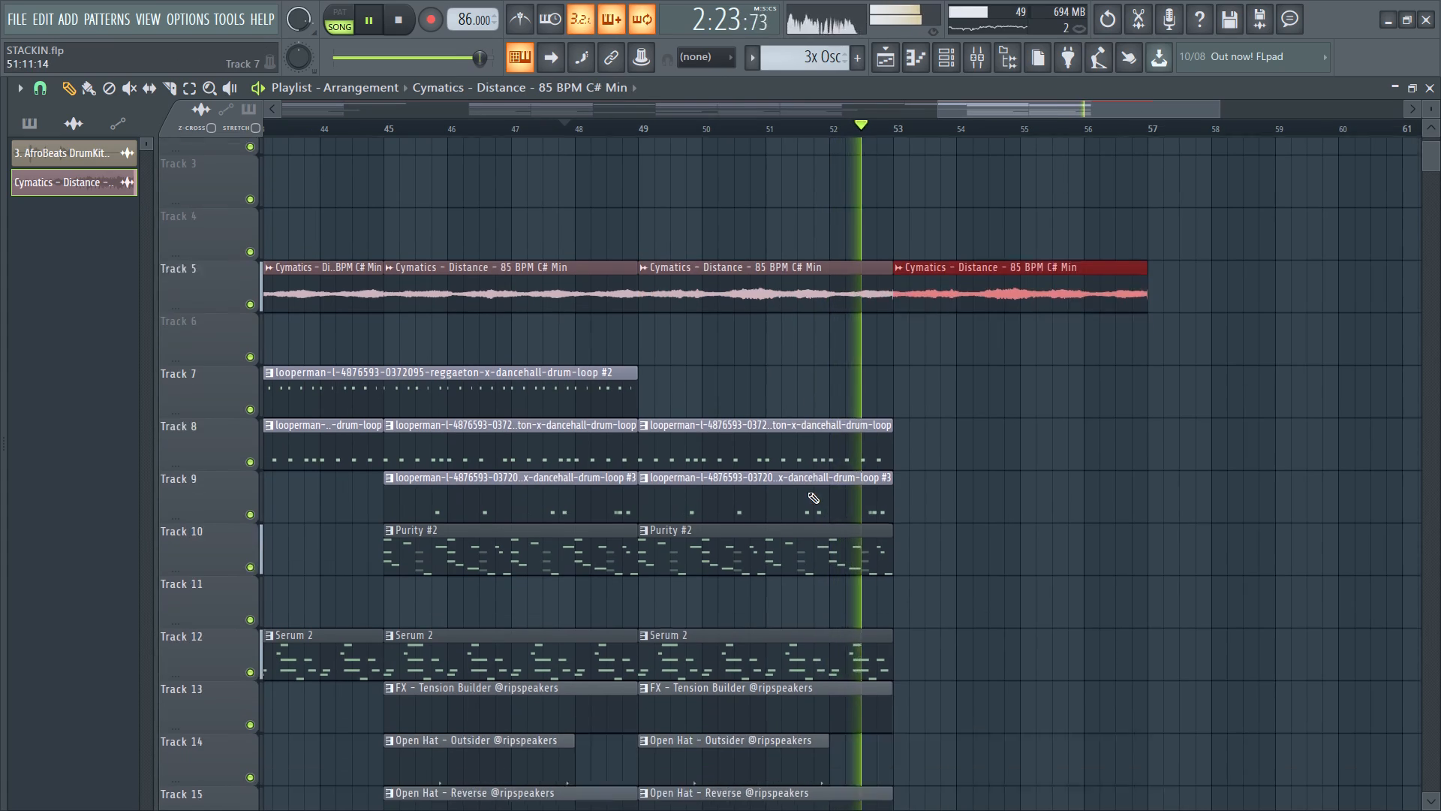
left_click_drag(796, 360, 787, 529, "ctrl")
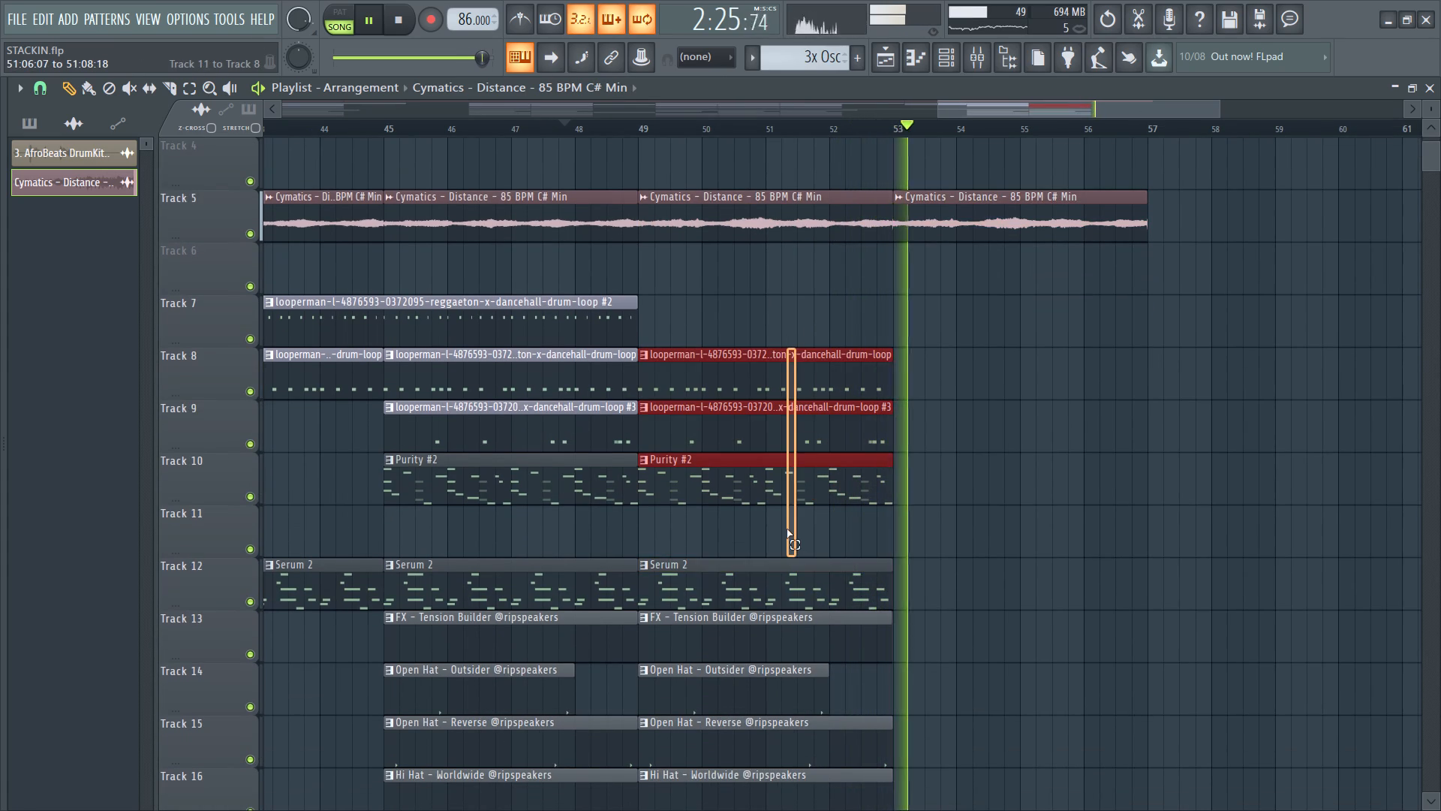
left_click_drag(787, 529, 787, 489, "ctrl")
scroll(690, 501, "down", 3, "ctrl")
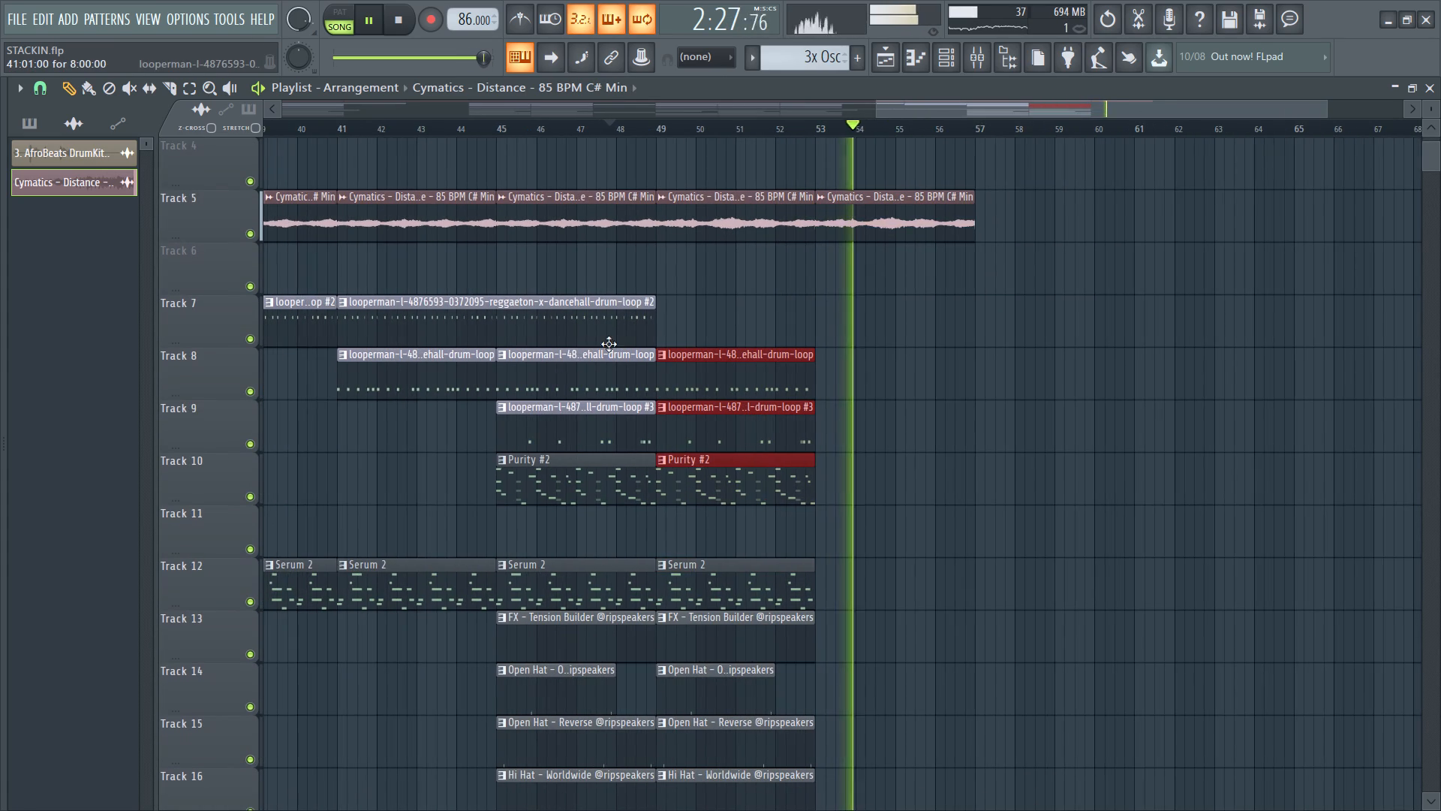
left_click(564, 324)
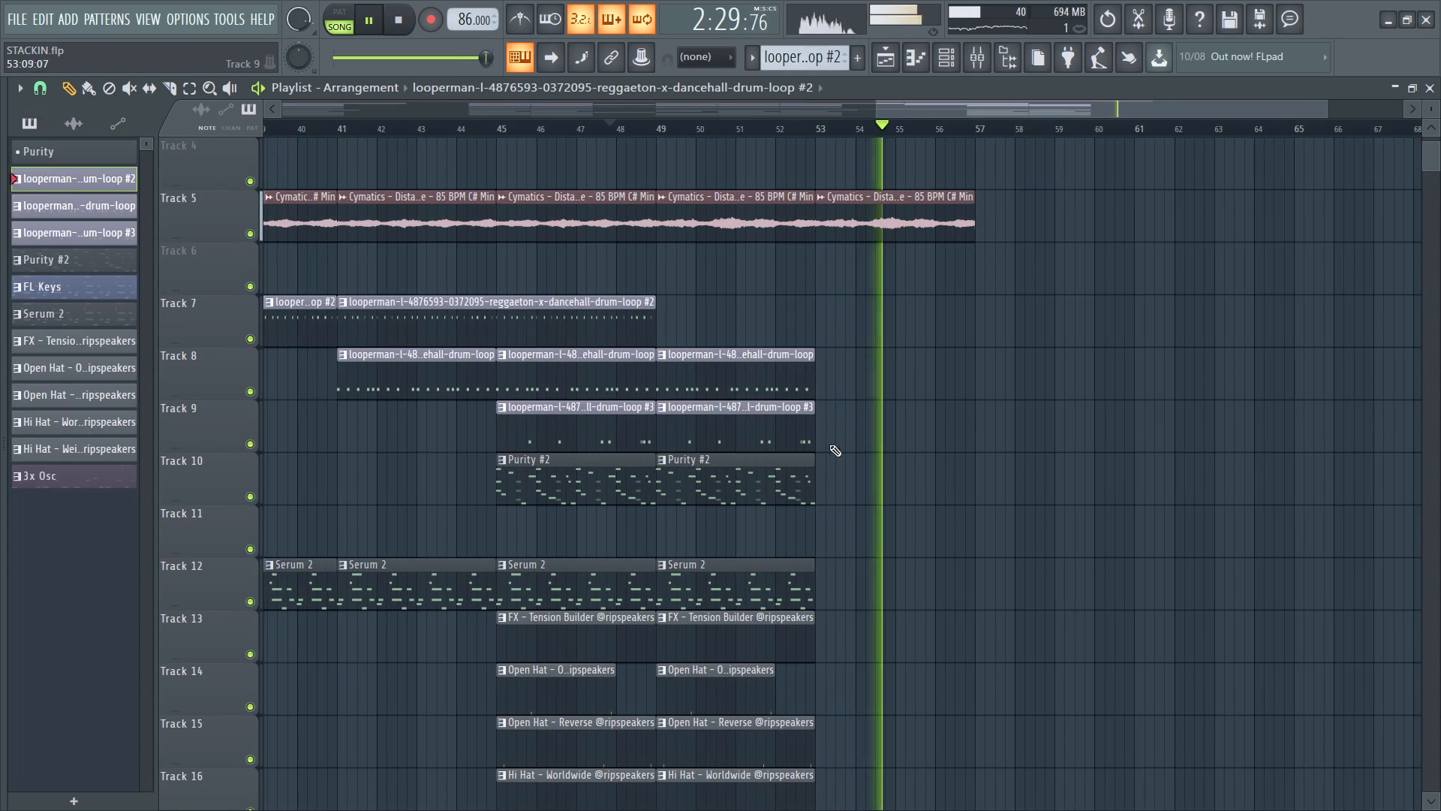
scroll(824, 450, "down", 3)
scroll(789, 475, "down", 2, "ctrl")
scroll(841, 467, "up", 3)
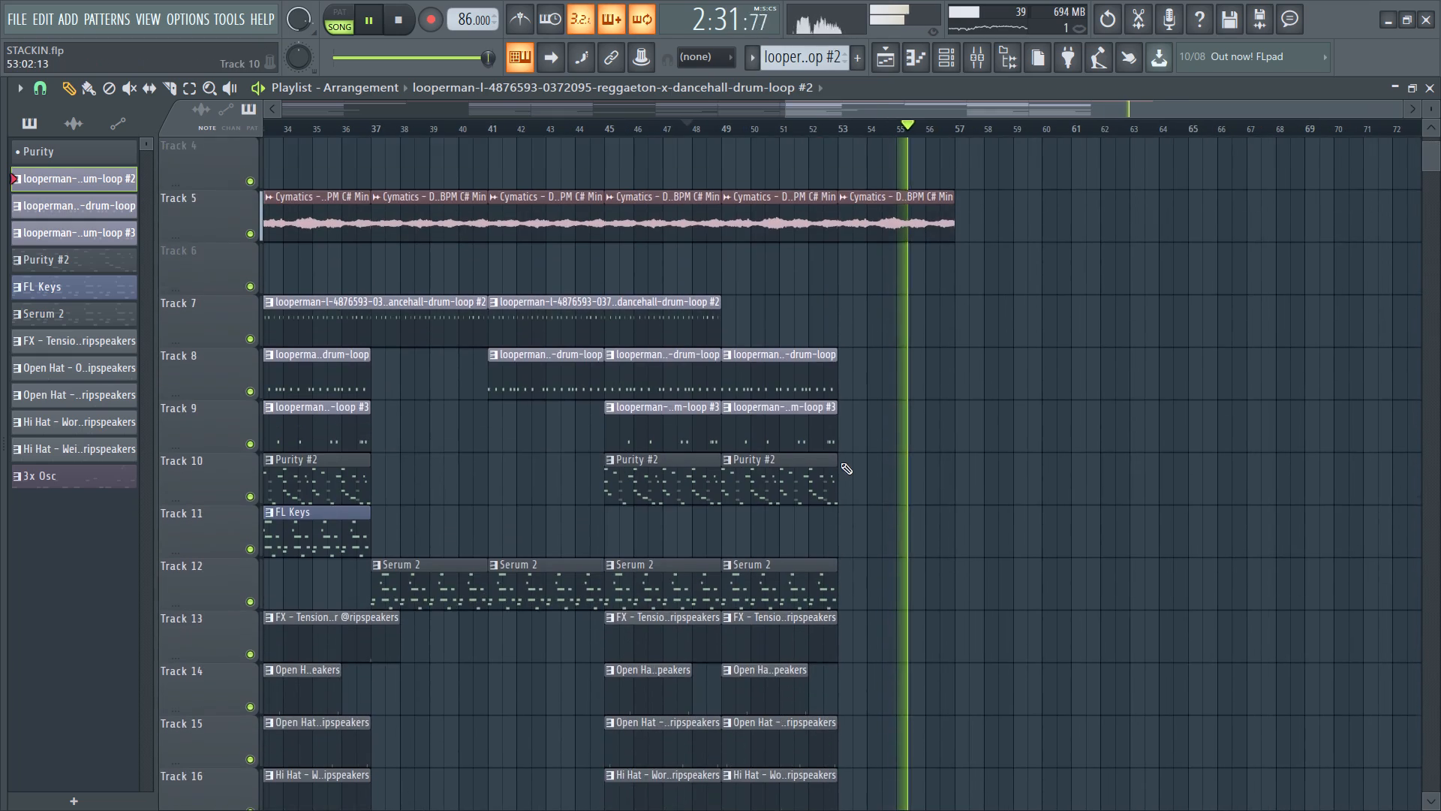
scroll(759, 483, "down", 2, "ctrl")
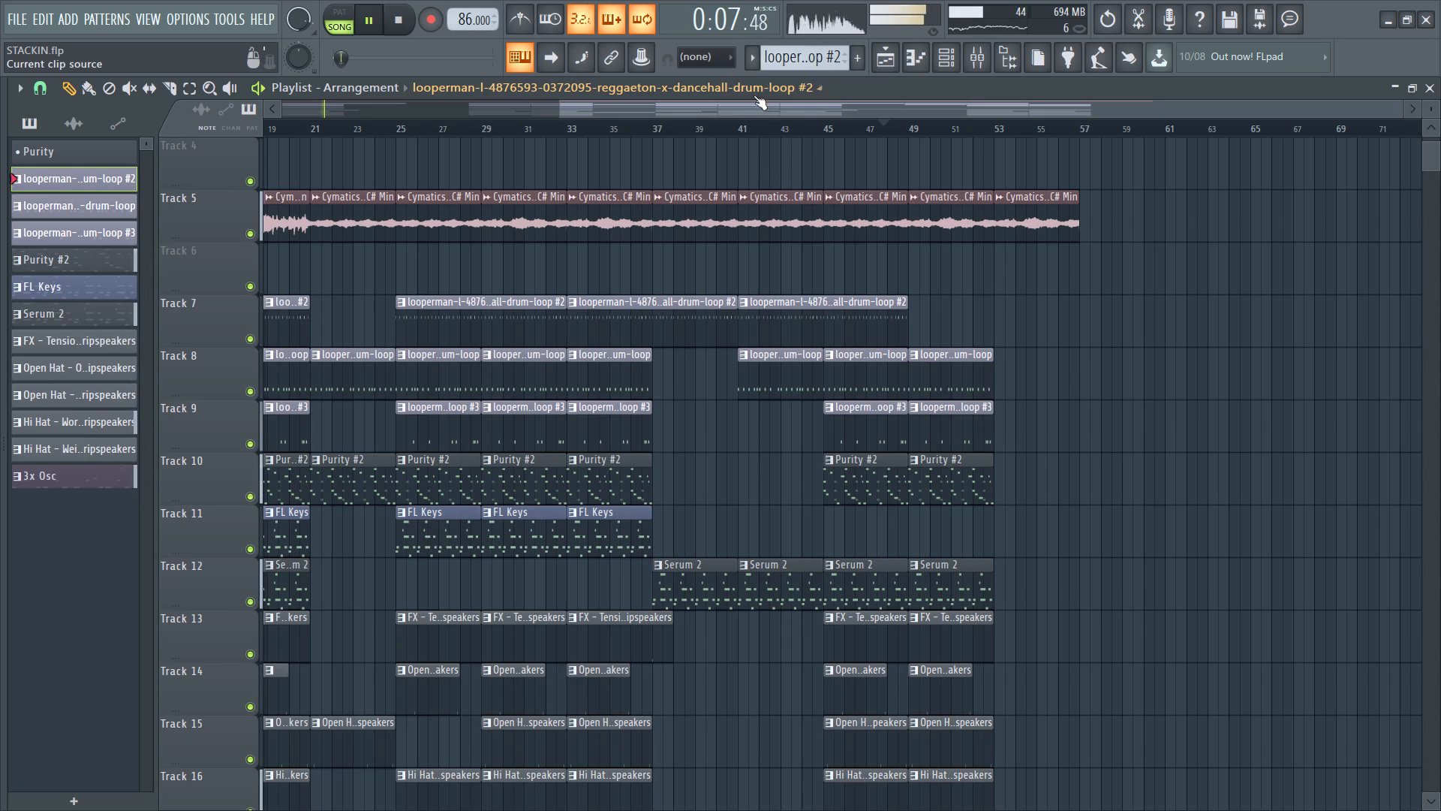
Open the Slicex instrument behind the Track 8 looperman reggaeton-x-dancehall-drum-loop pattern and select its Marker #4 slice.
left_click_drag(746, 111, 383, 137)
scroll(260, 460, "up", 3, "ctrl")
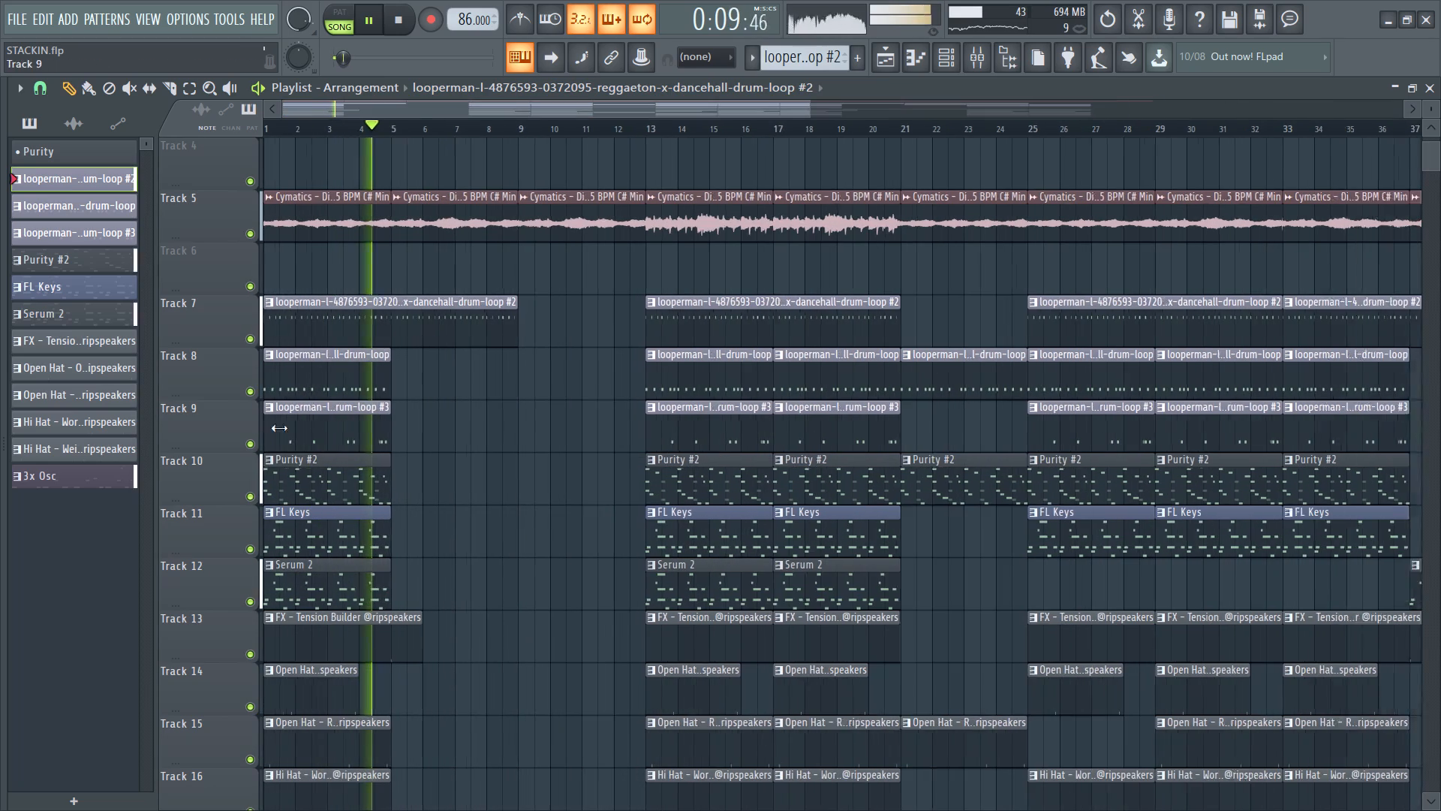
left_click(940, 71)
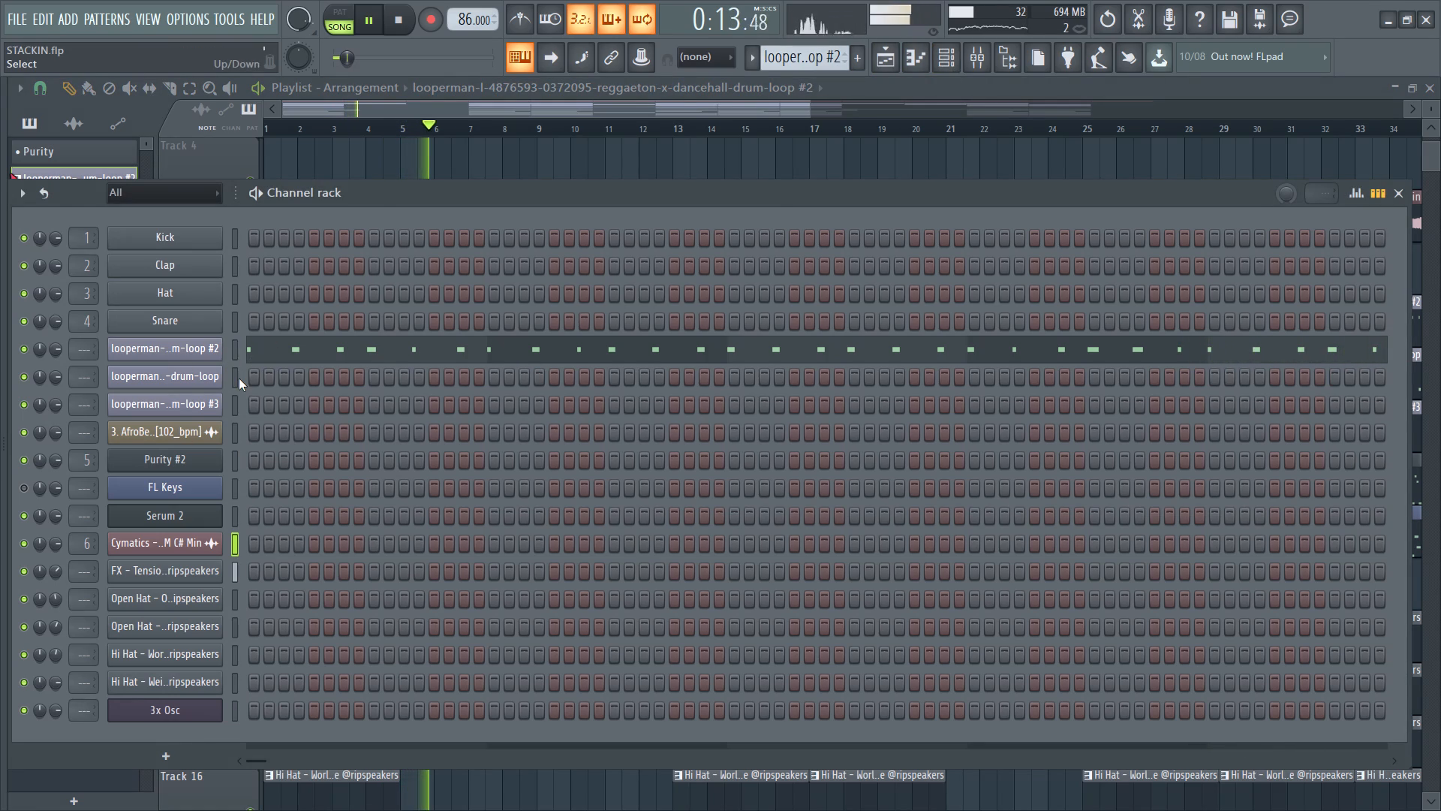
left_click(199, 383)
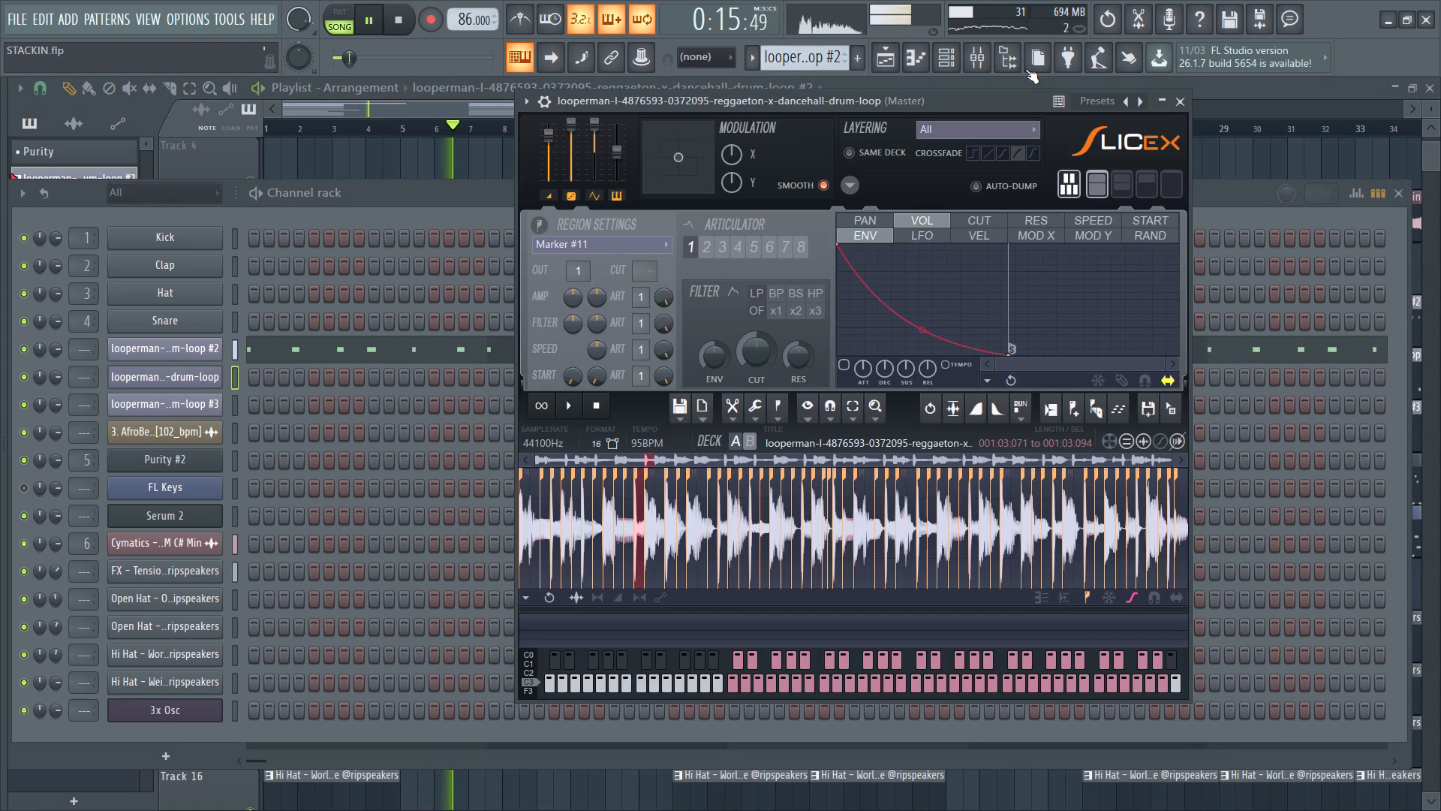
left_click(953, 50)
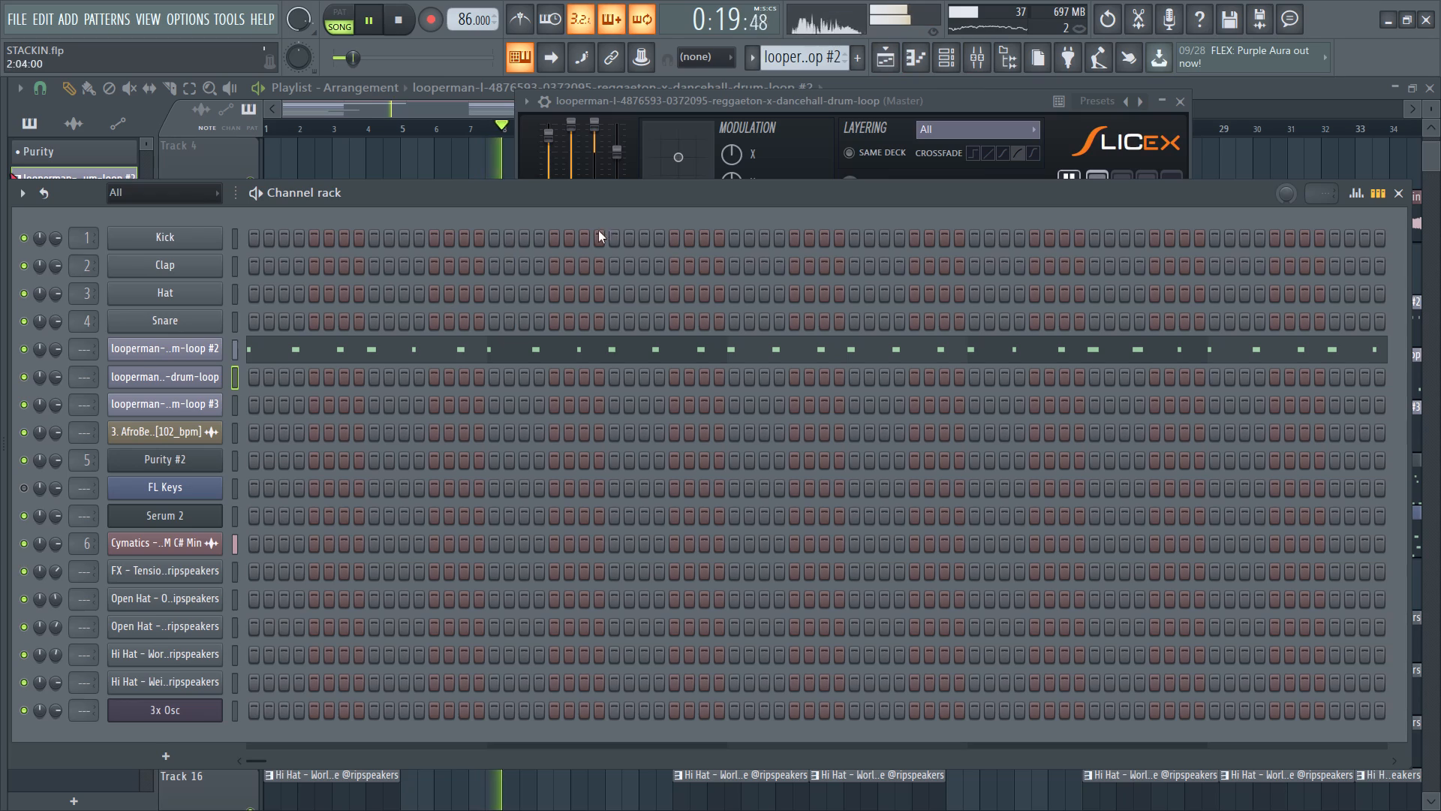
left_click(878, 52)
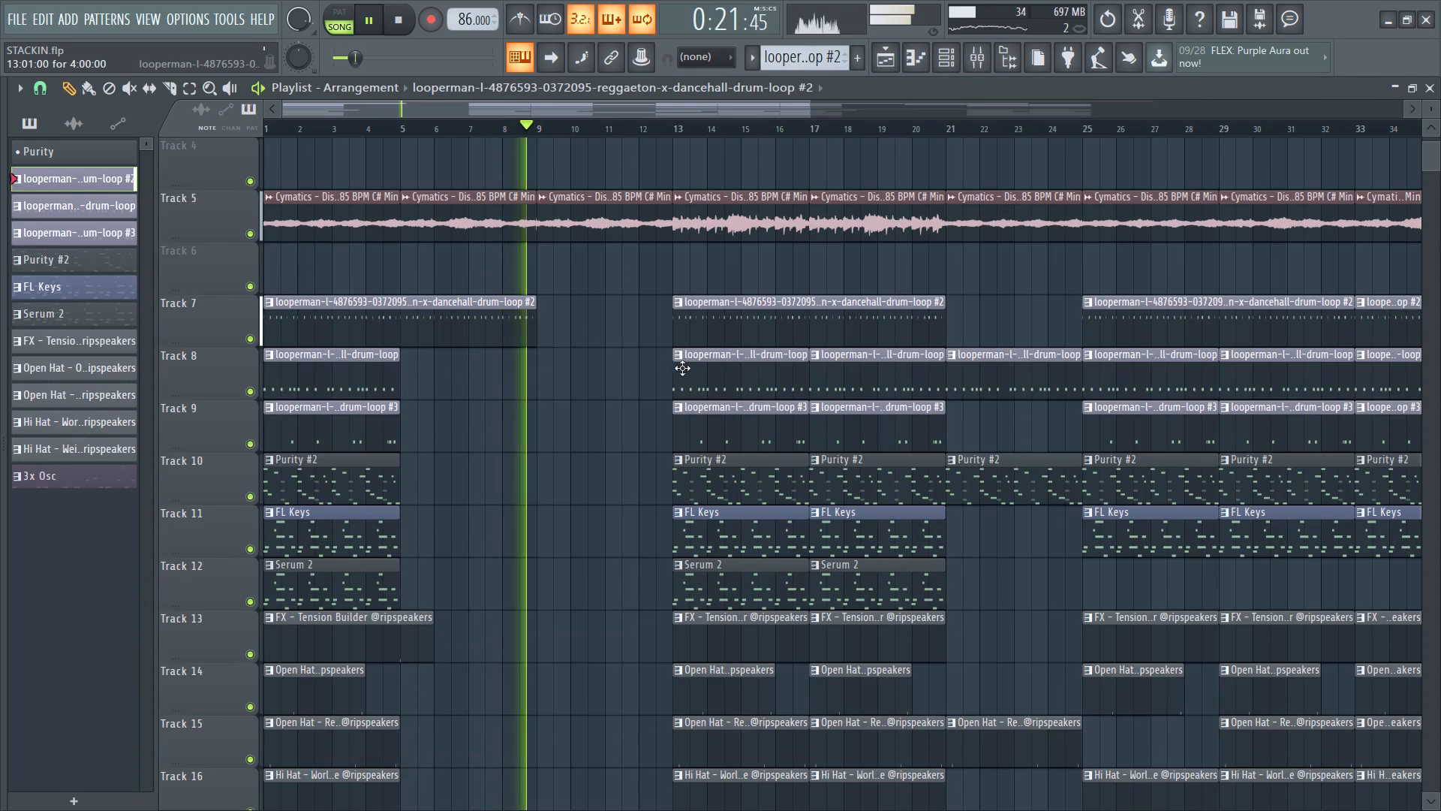
left_click(701, 374)
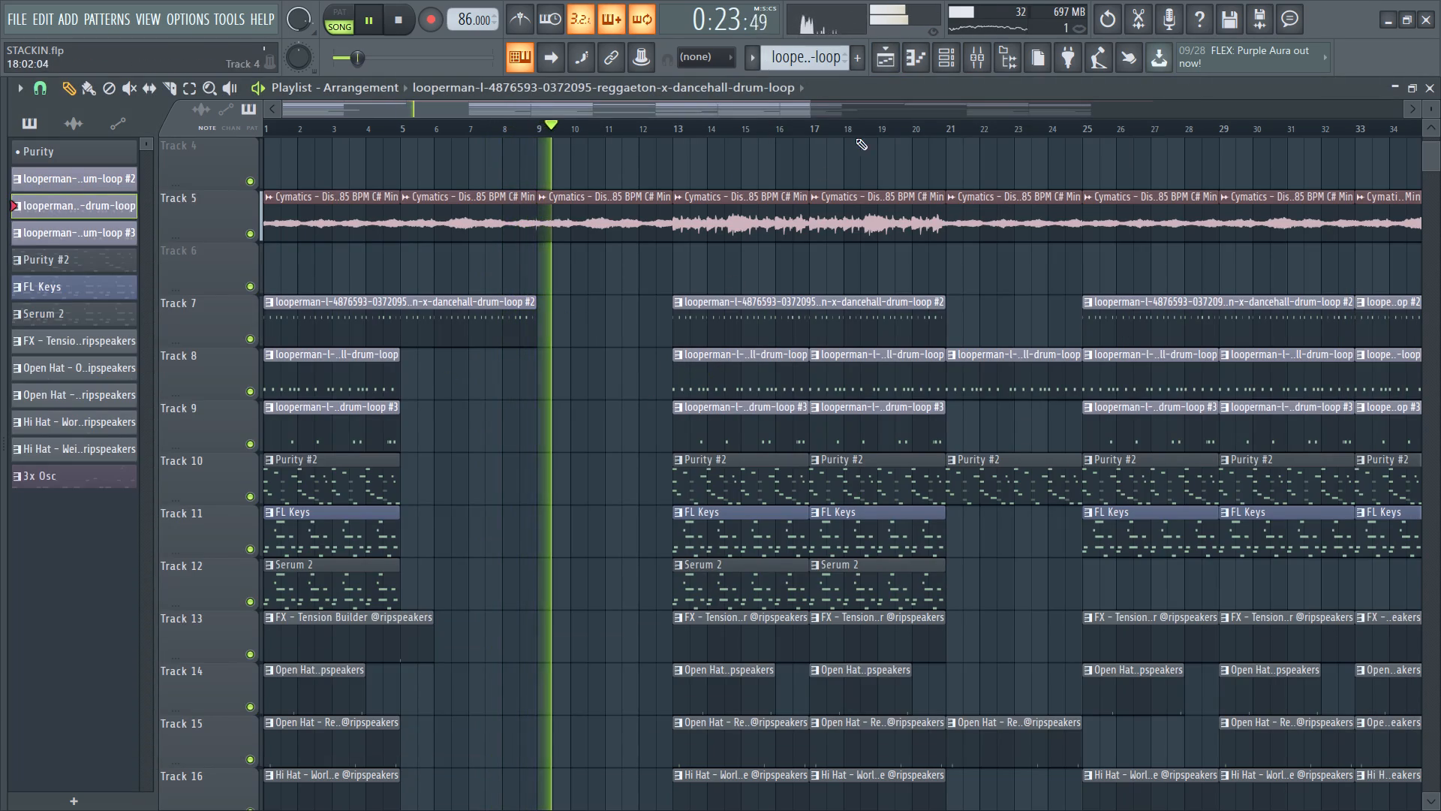
scroll(781, 282, "up", 2, "ctrl")
left_click(943, 66)
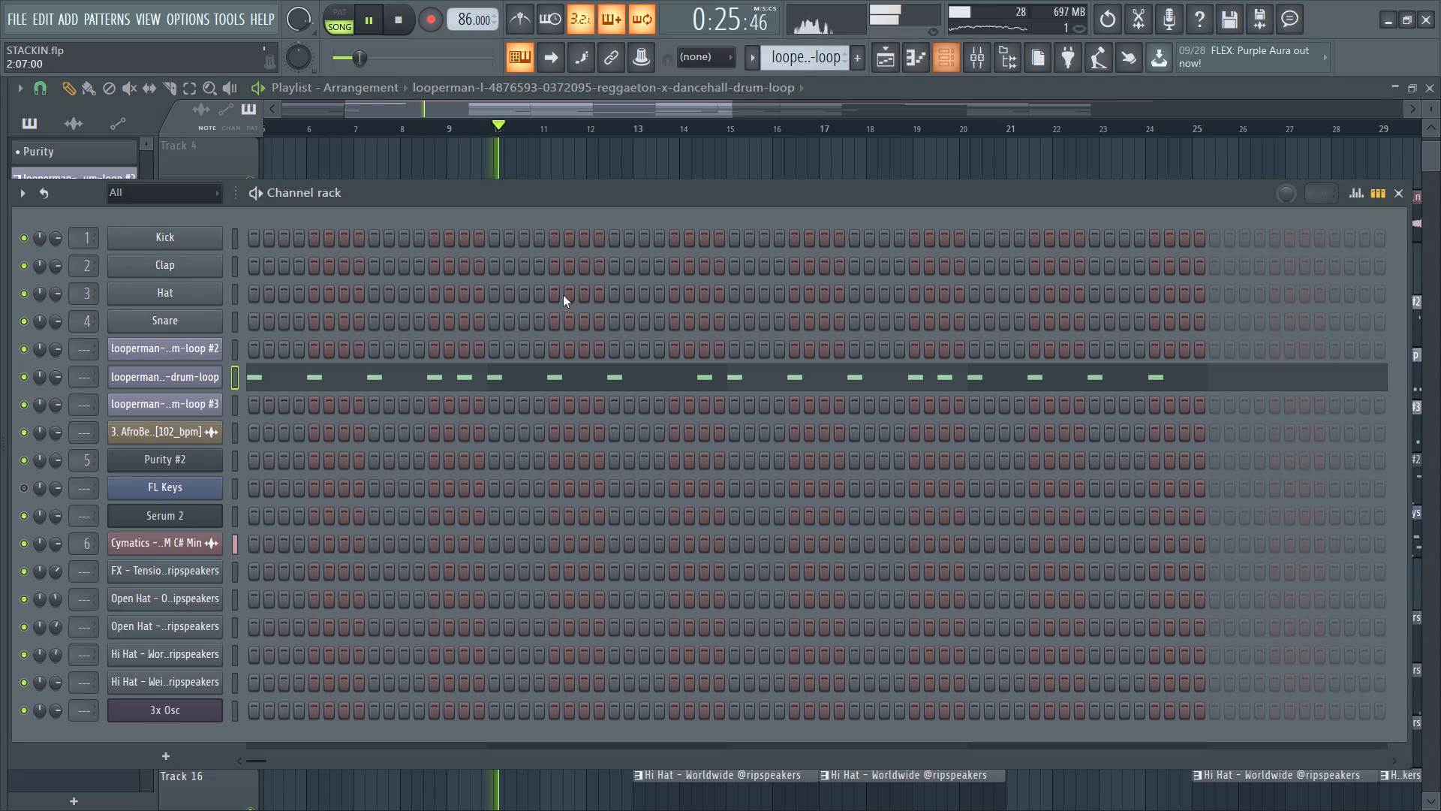
double_click(195, 378)
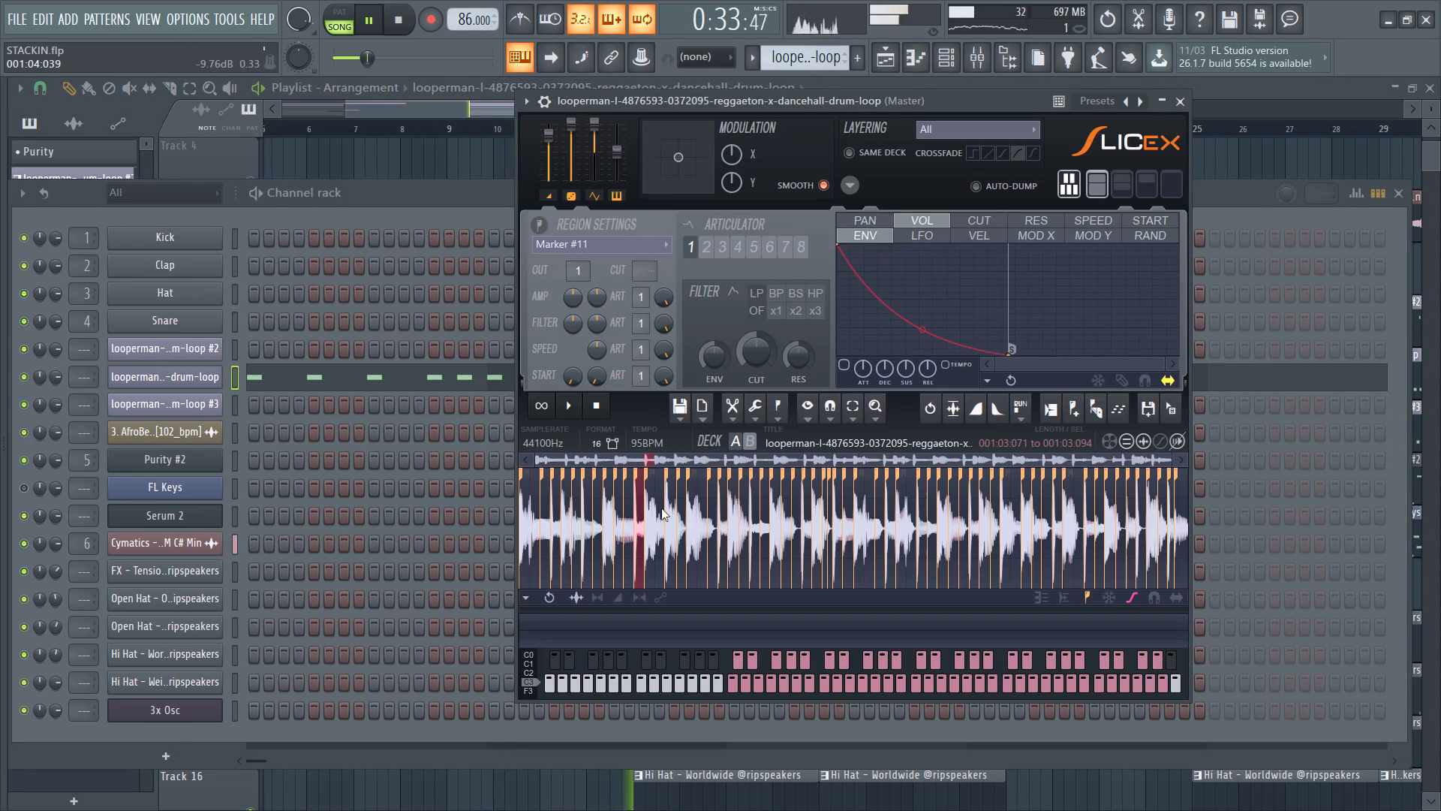
left_click(561, 479)
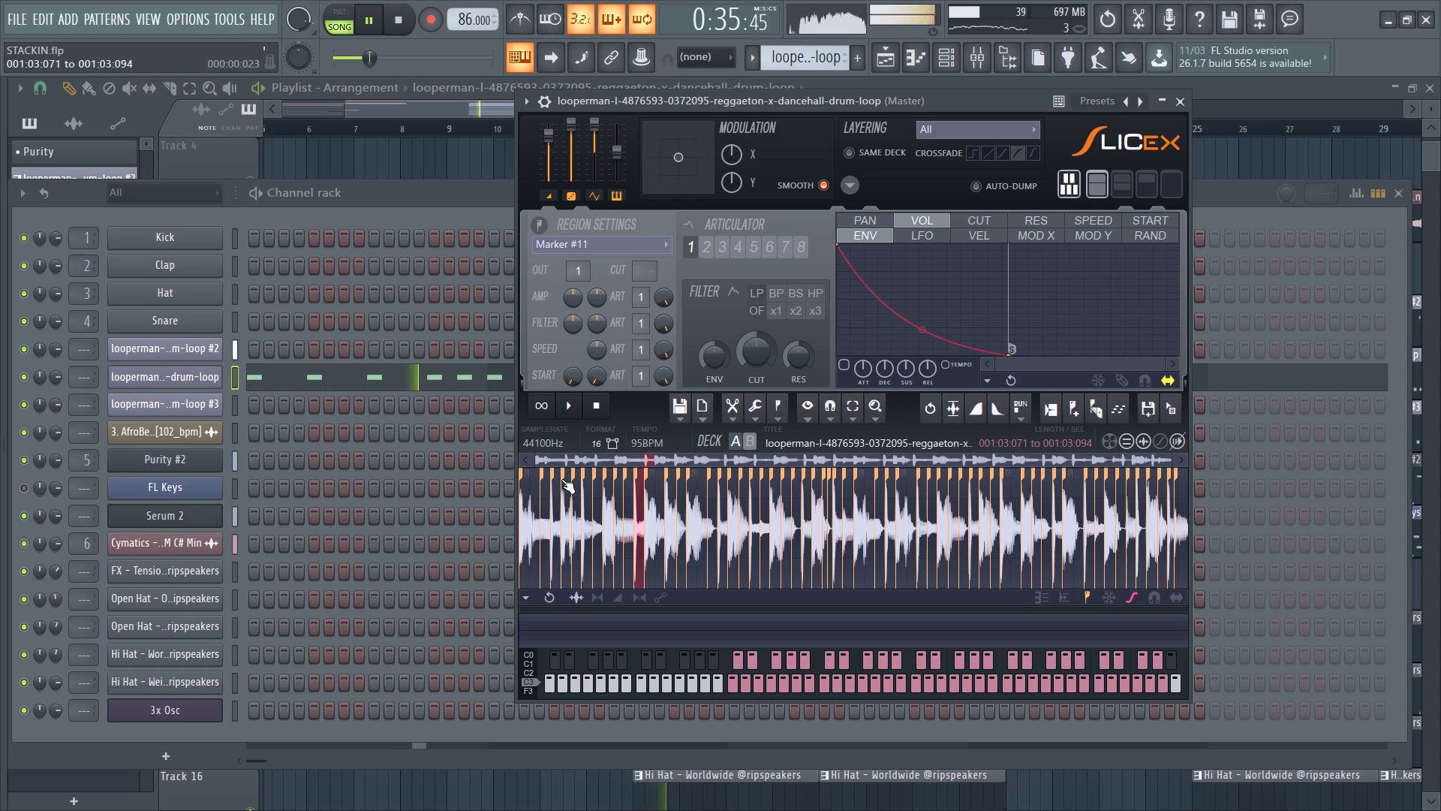
left_click(561, 479, "ctrl")
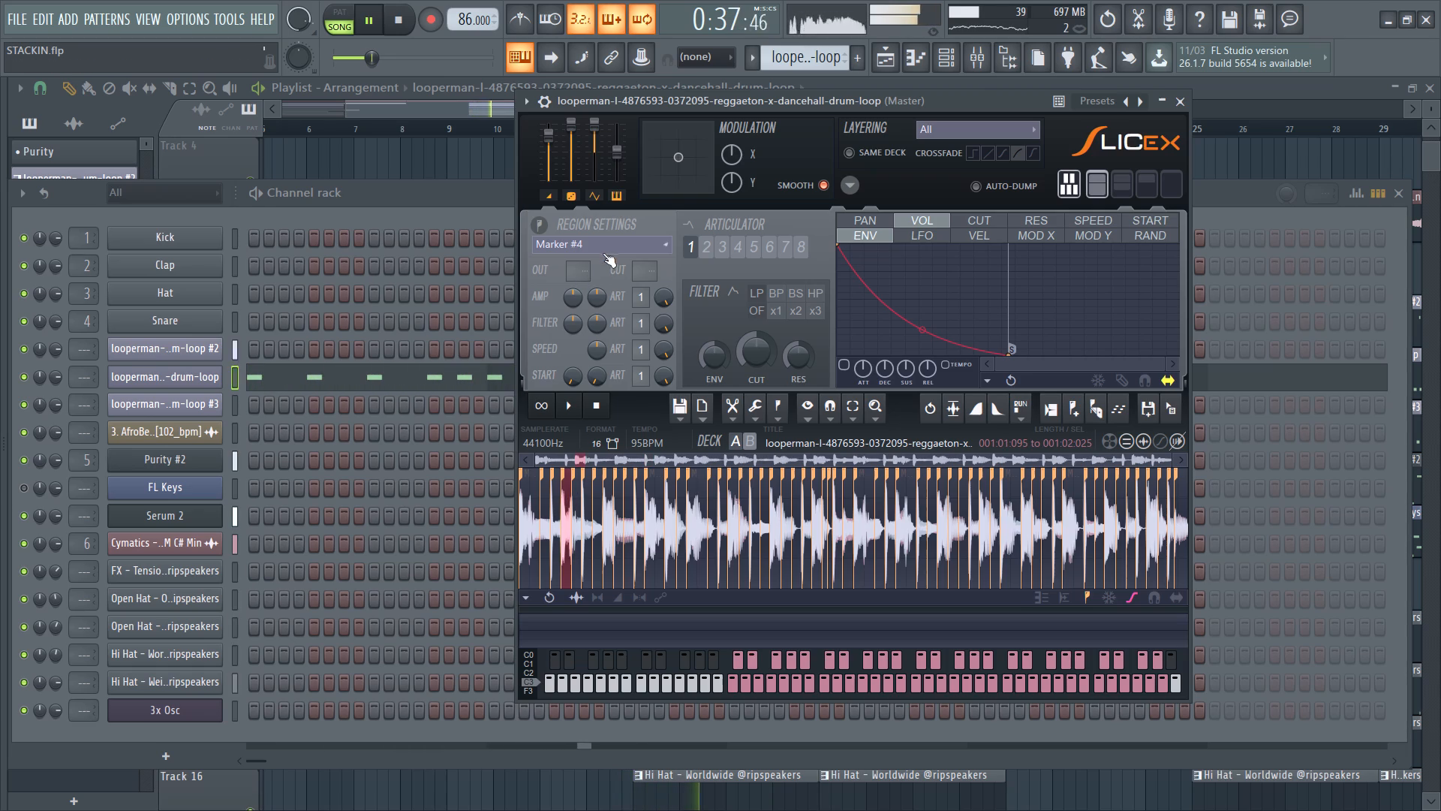
Name mixer track Insert 1 "snare" and give it a random colour.
left_click(979, 52)
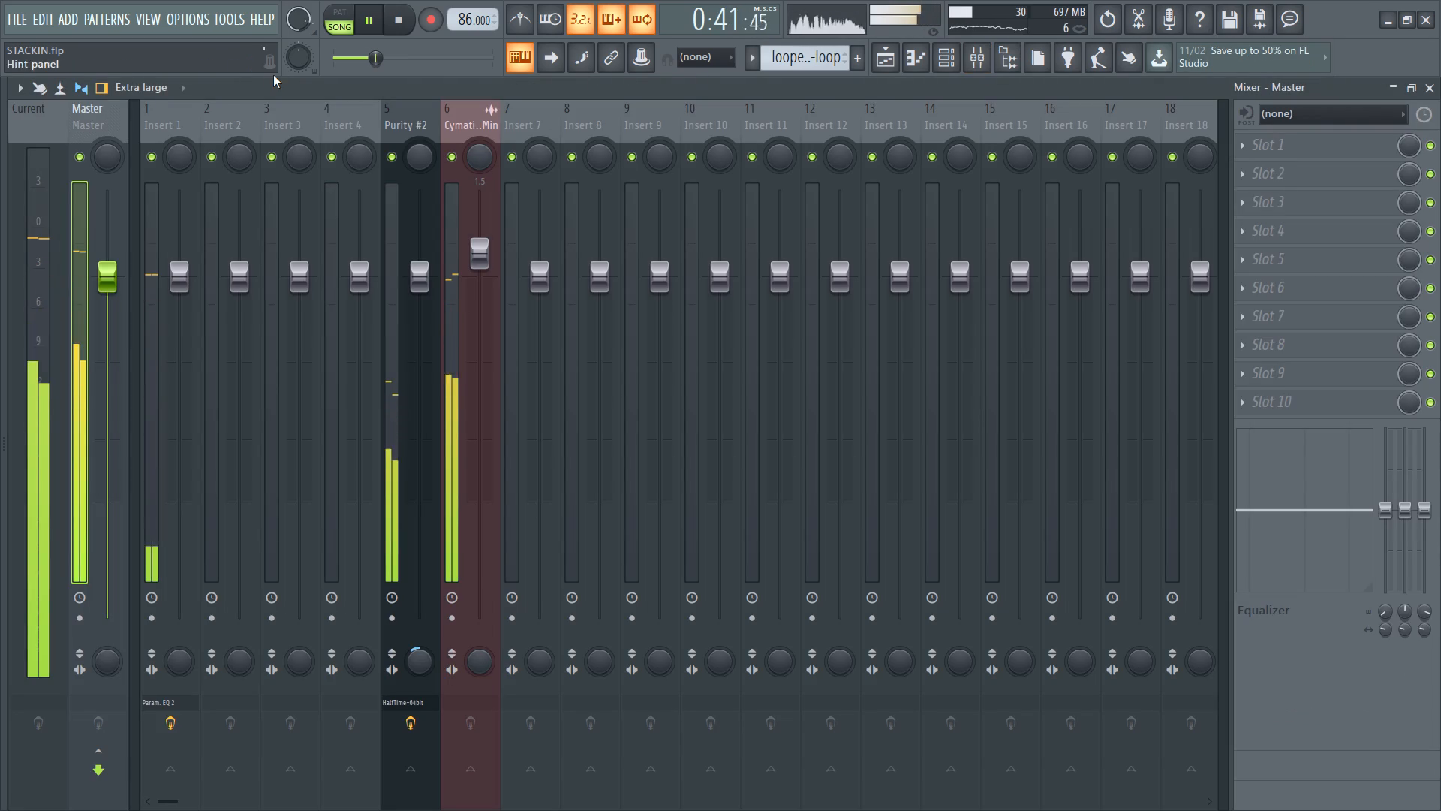
right_click(176, 117)
double_click(247, 115)
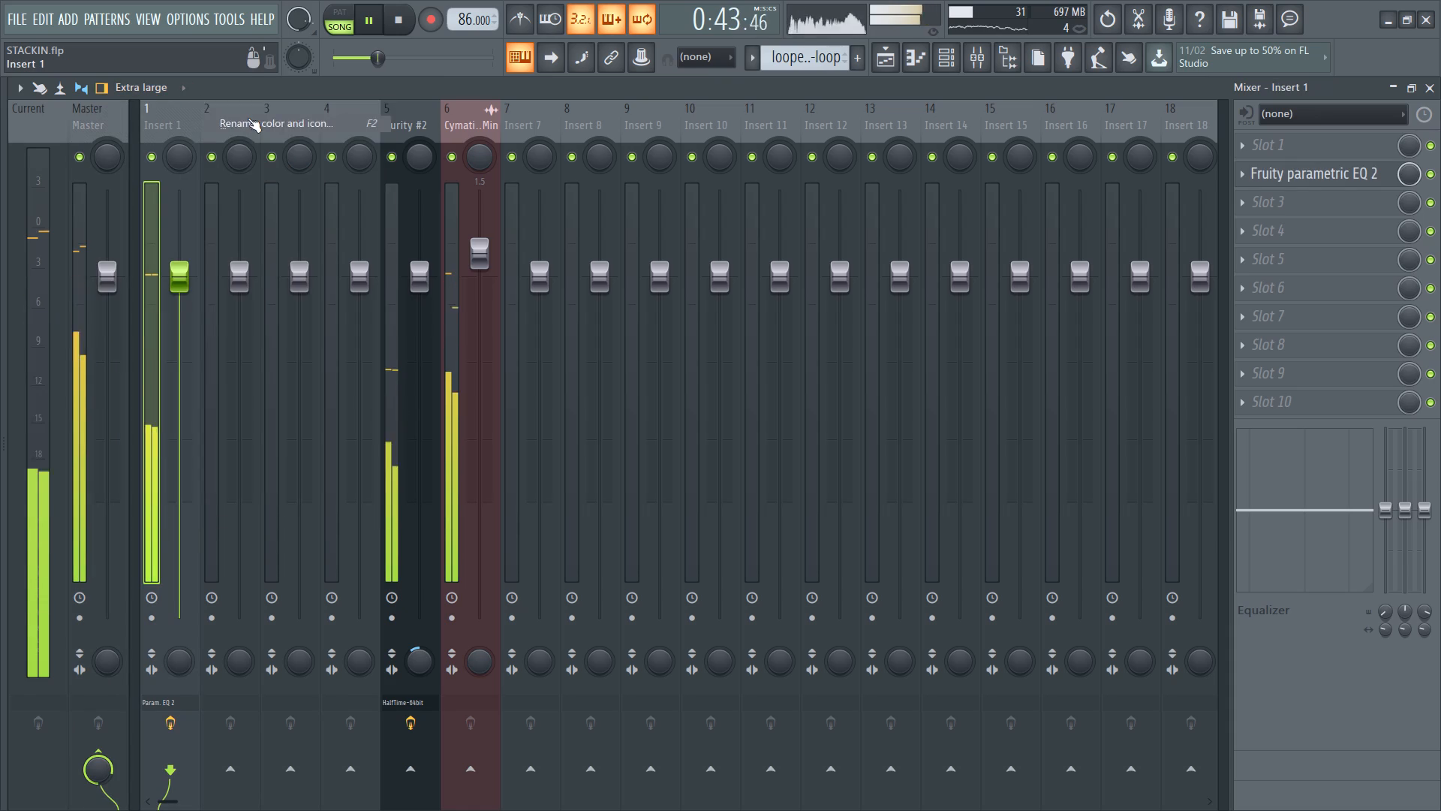
type("snare")
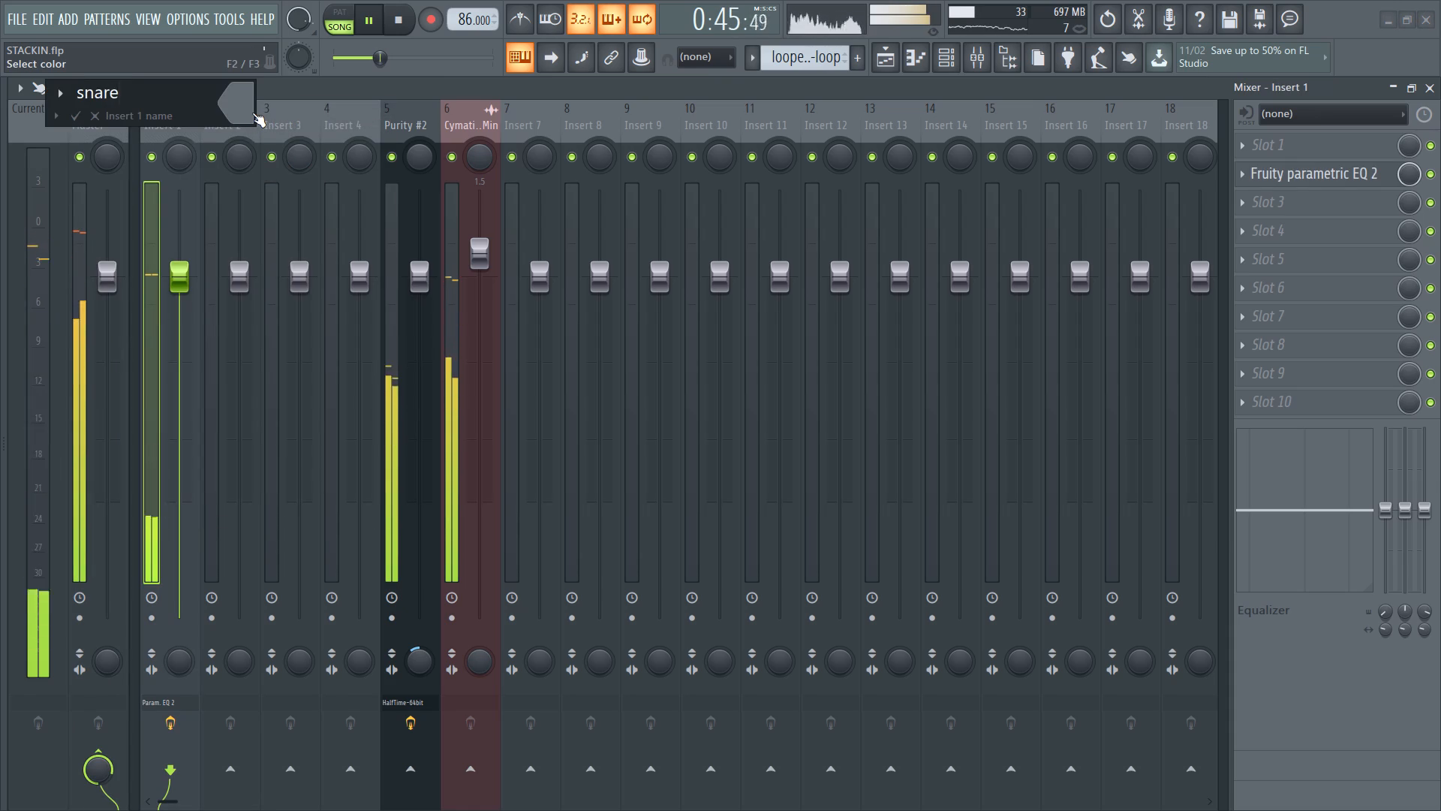
right_click(252, 110)
key("Return")
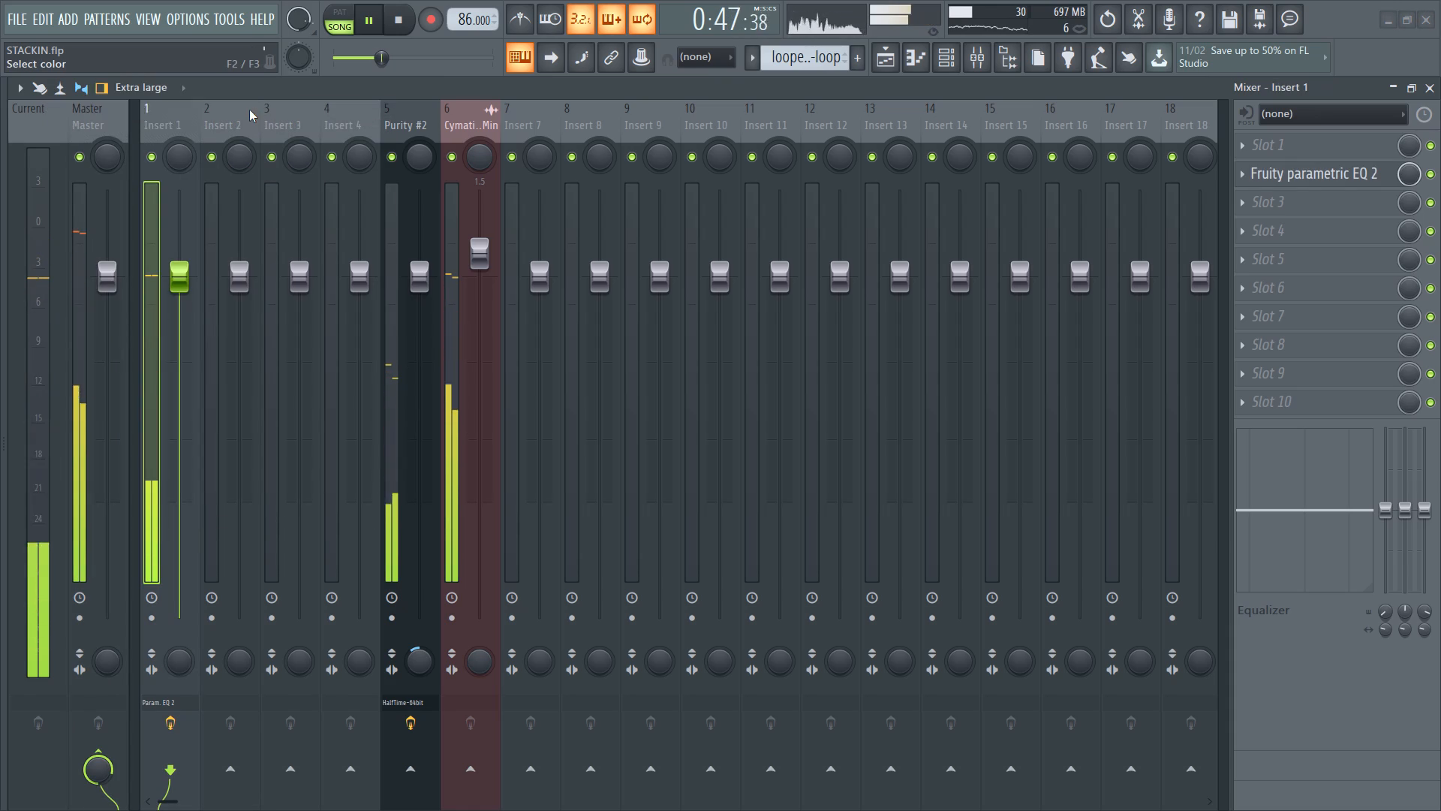
Set the output track offset of the Marker #4 slice to 2 in the looperman drum-loop's Slicex.
left_click(892, 62)
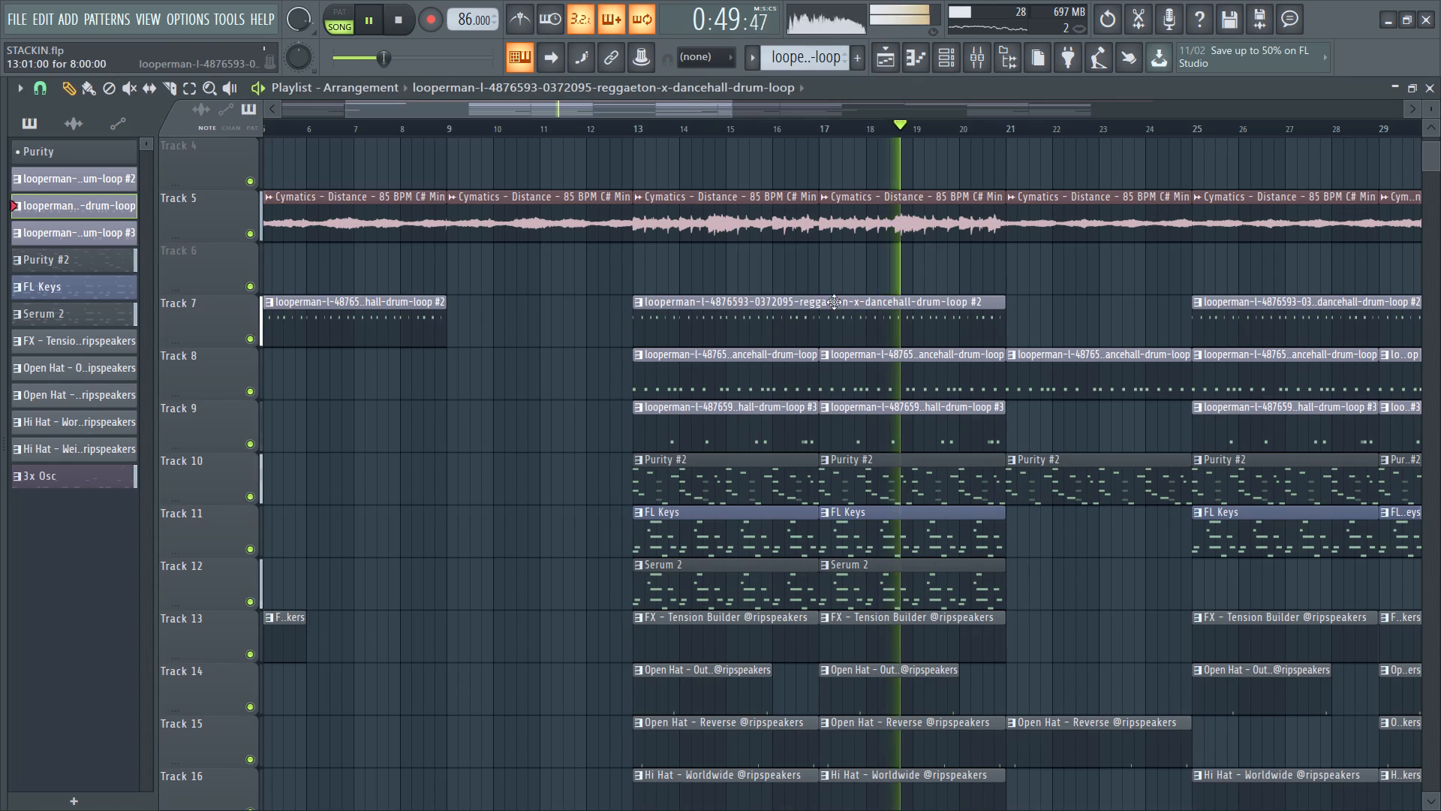
left_click(715, 377)
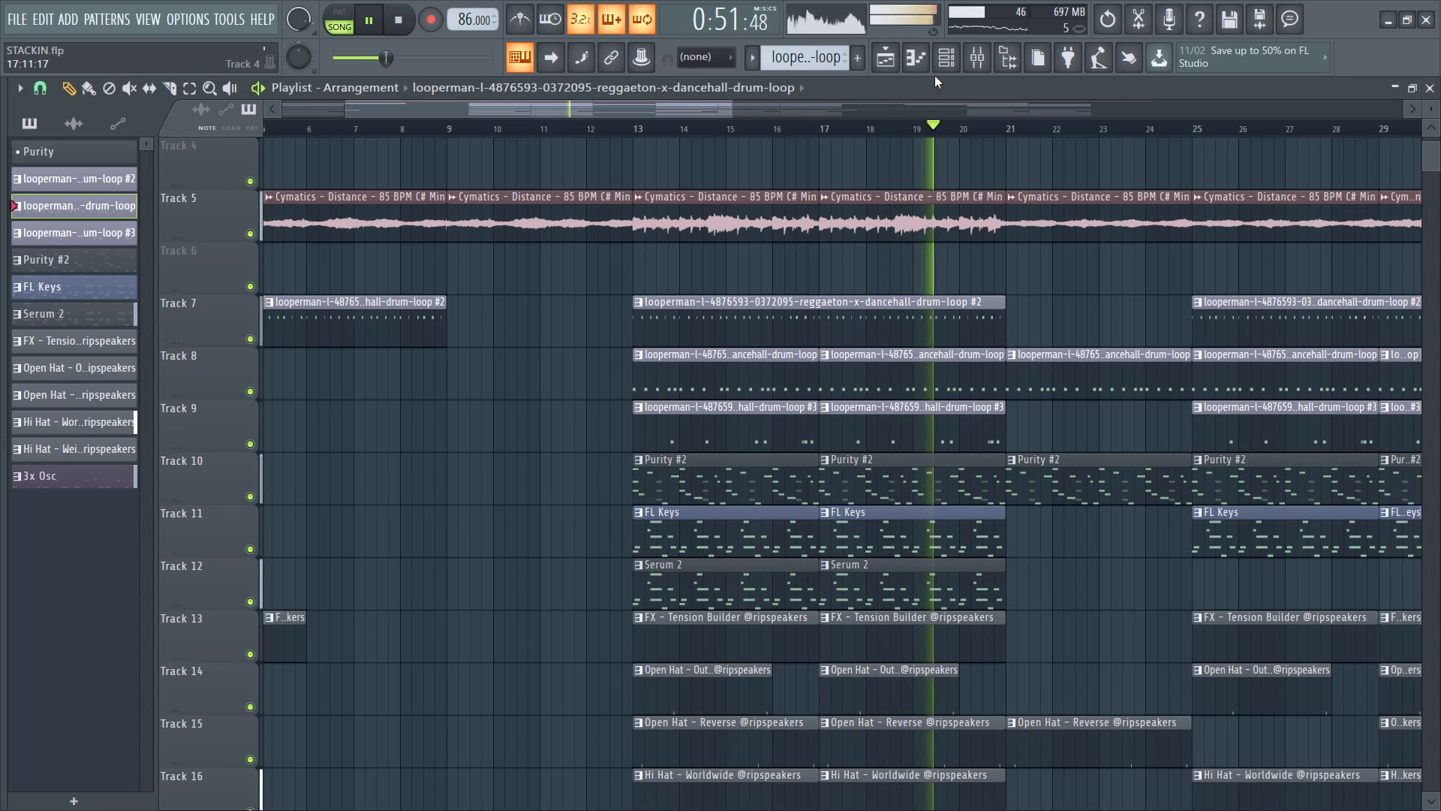
left_click(942, 62)
double_click(141, 381)
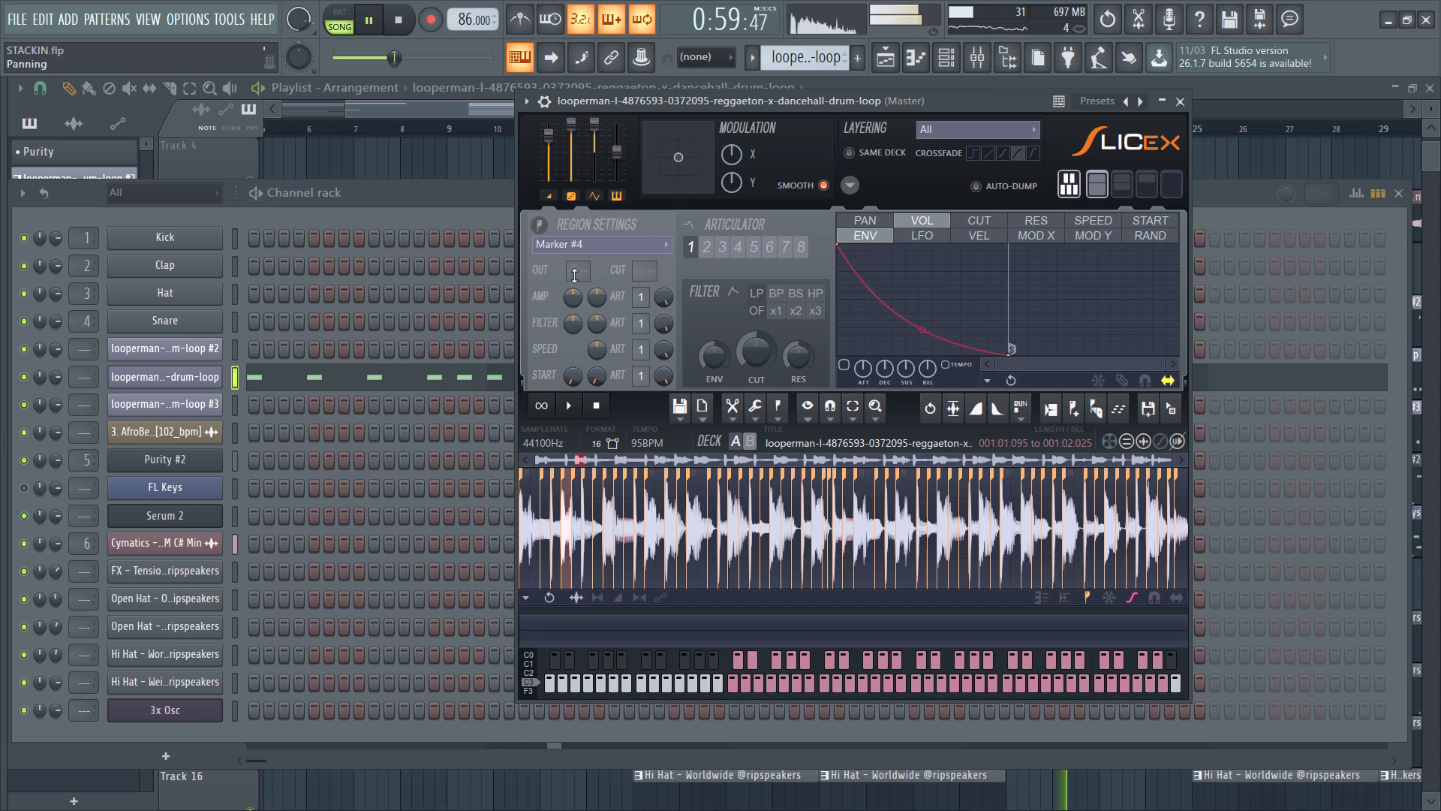
left_click(988, 62)
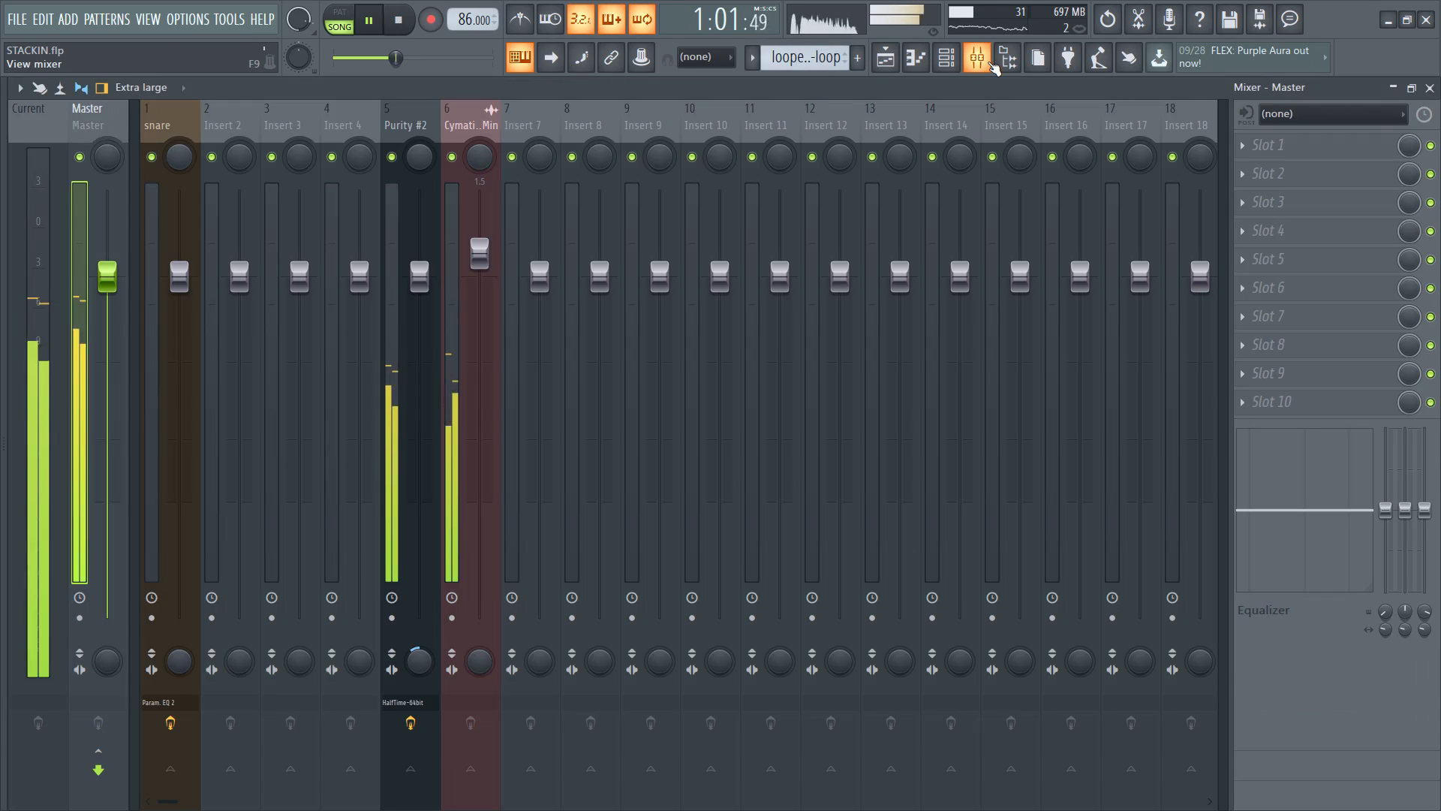
left_click(988, 62)
scroll(567, 276, "up", 2)
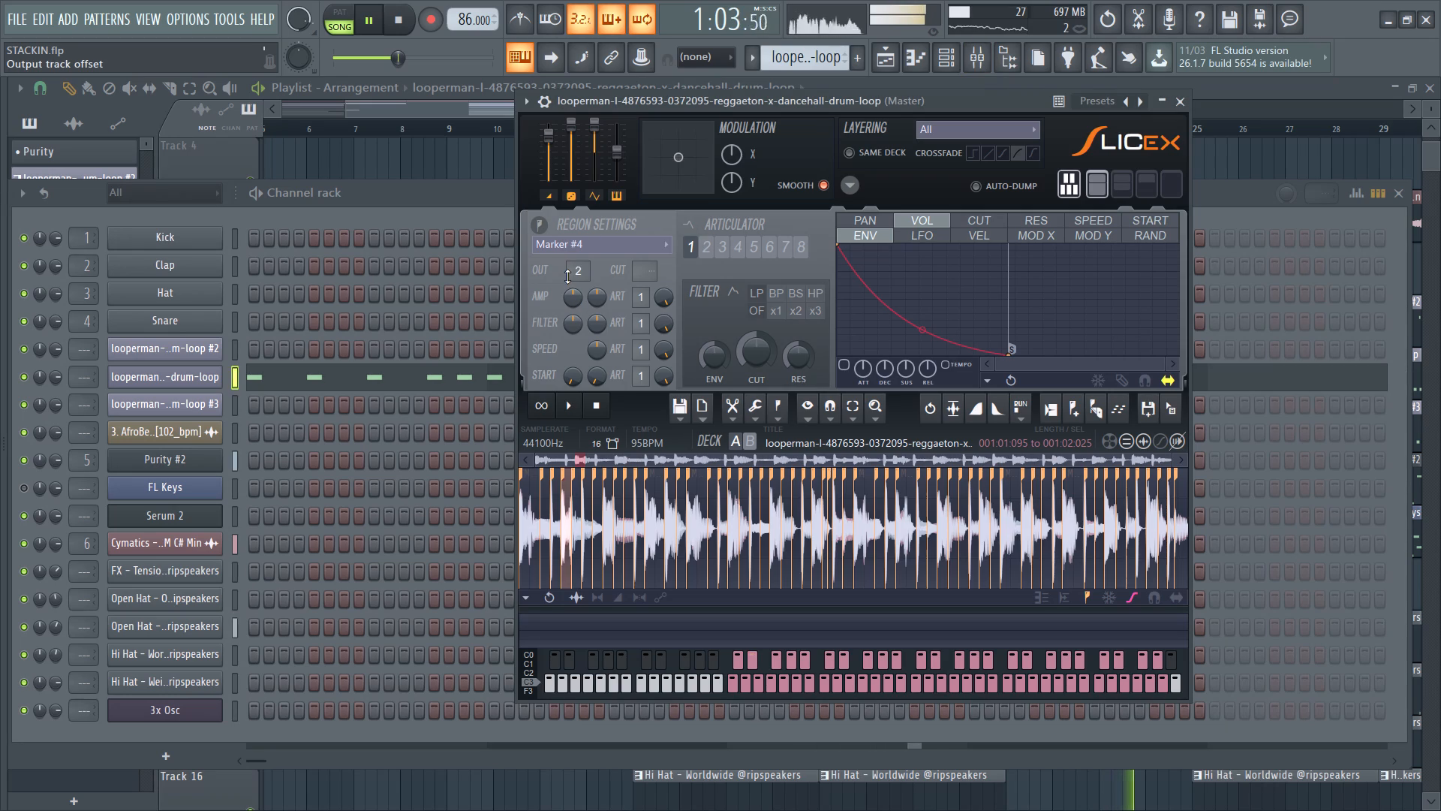
Name mixer track Insert 2 "kicks" and give it a random colour.
left_click(964, 62)
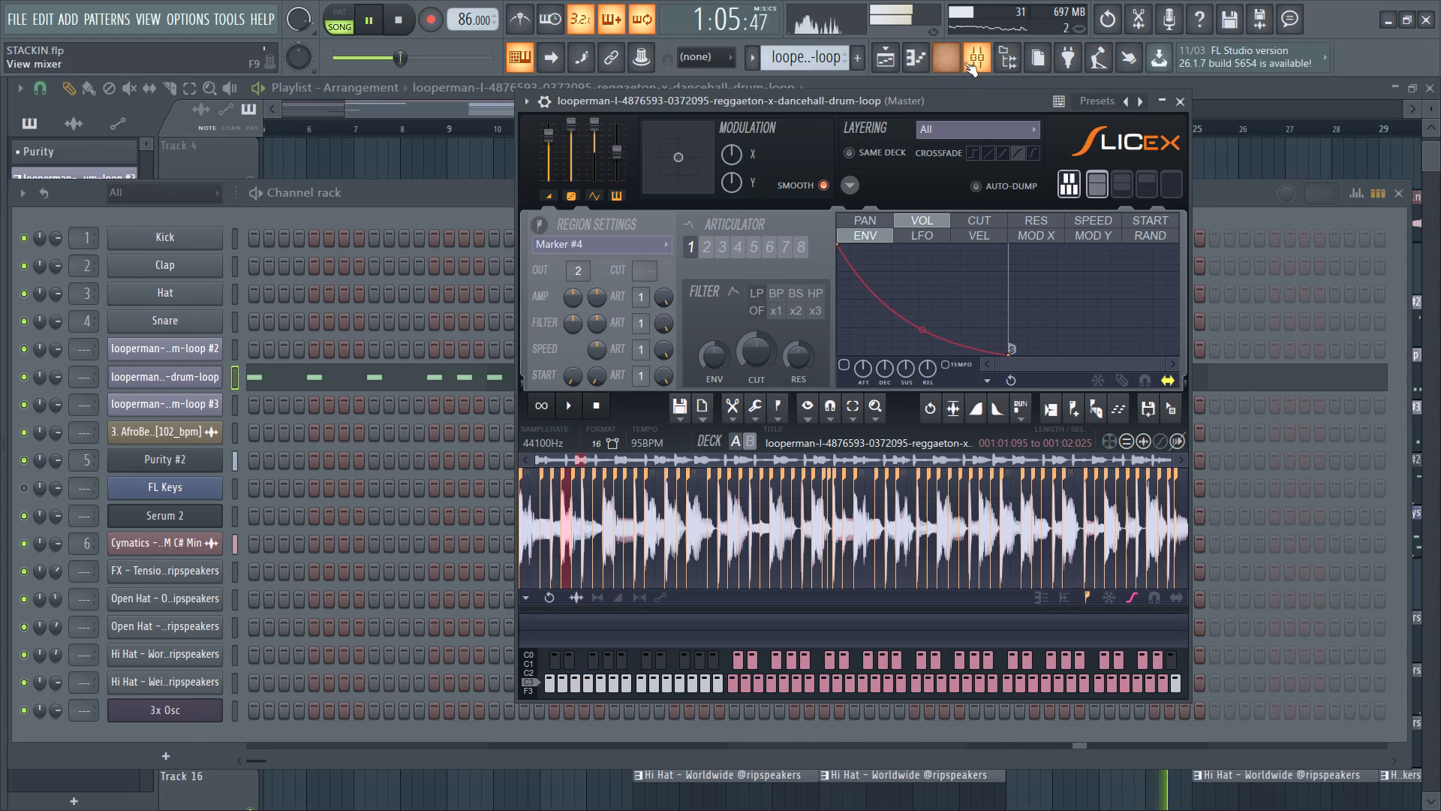
left_click(227, 117)
right_click(227, 117)
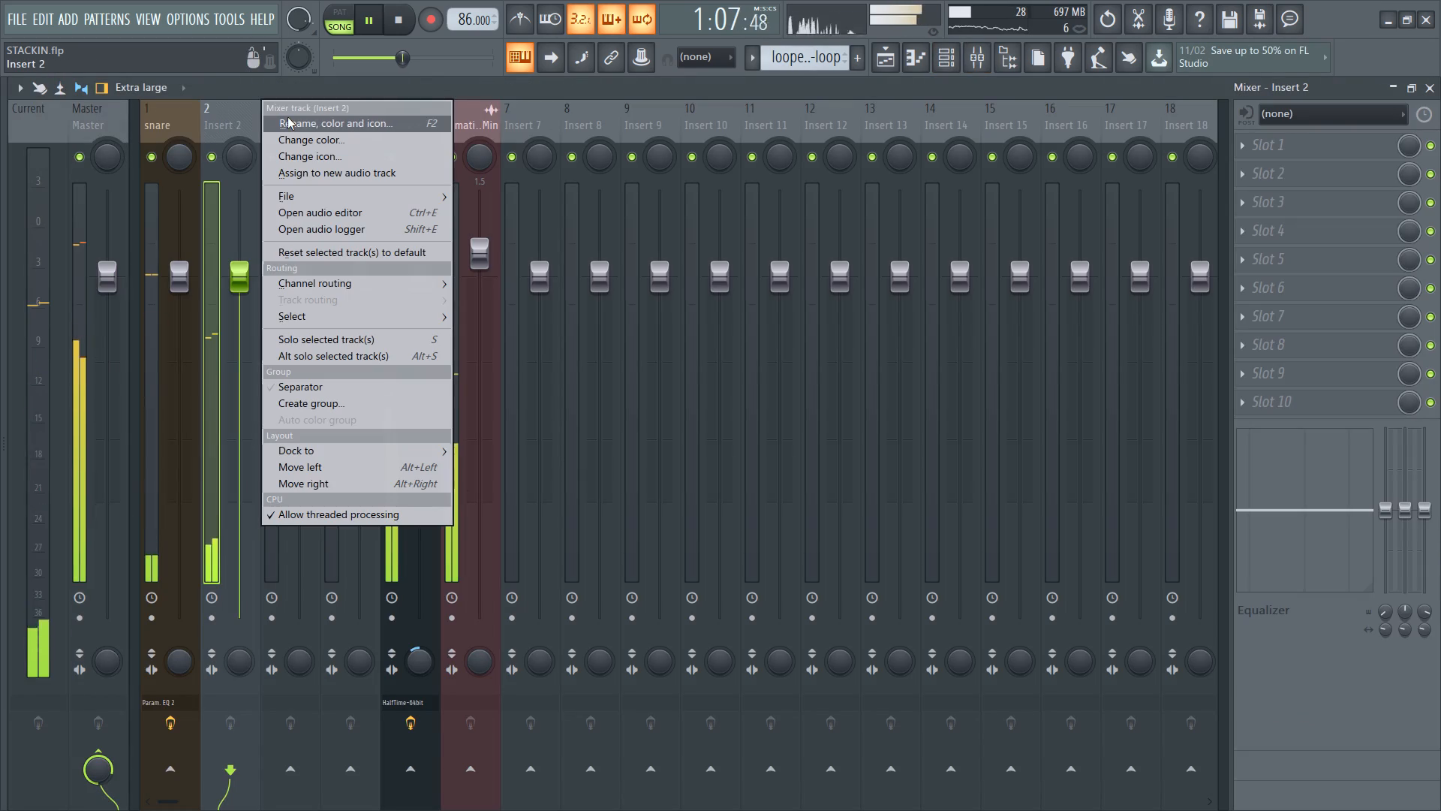
left_click(287, 118)
type("ki")
type("ck")
key("s")
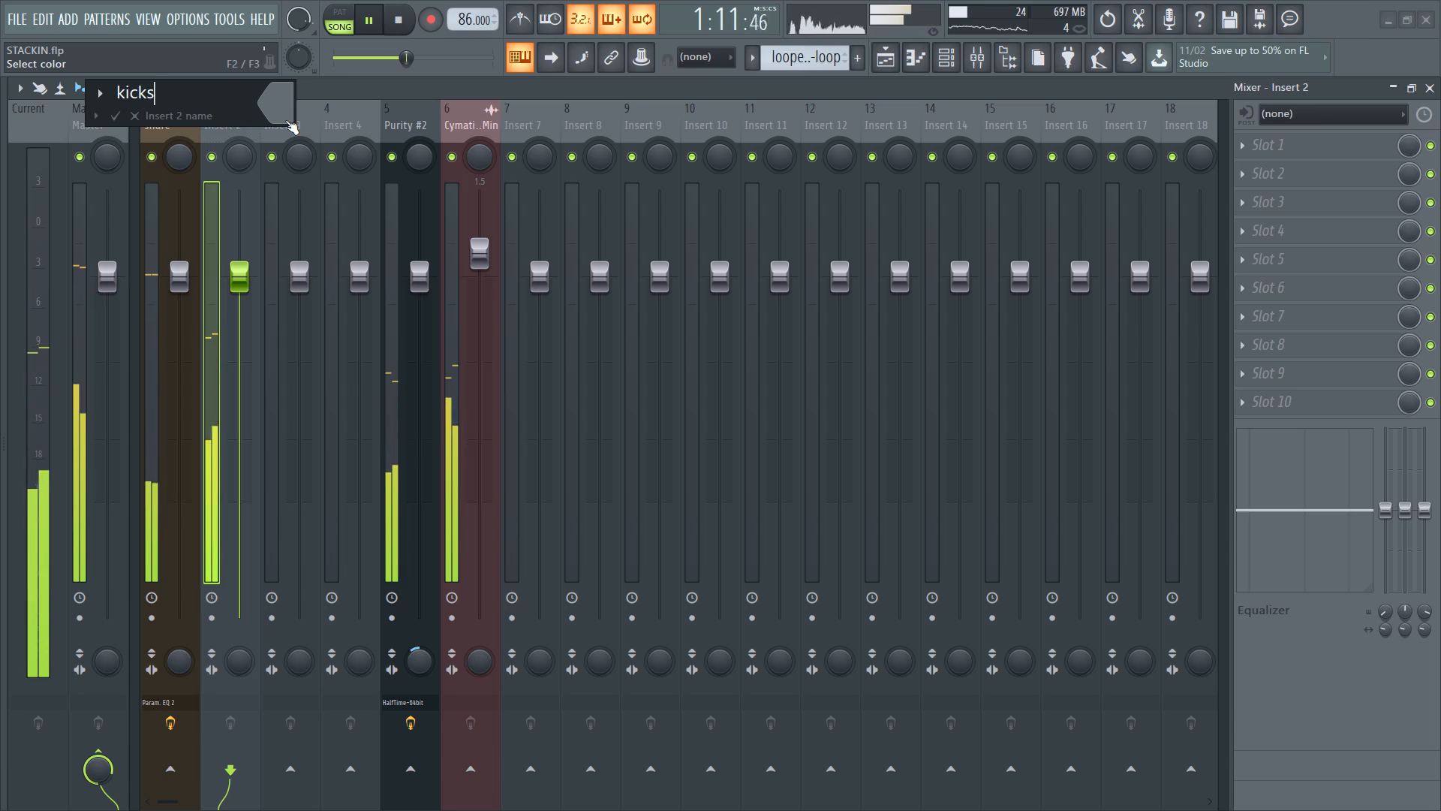
right_click(284, 117)
key("Return")
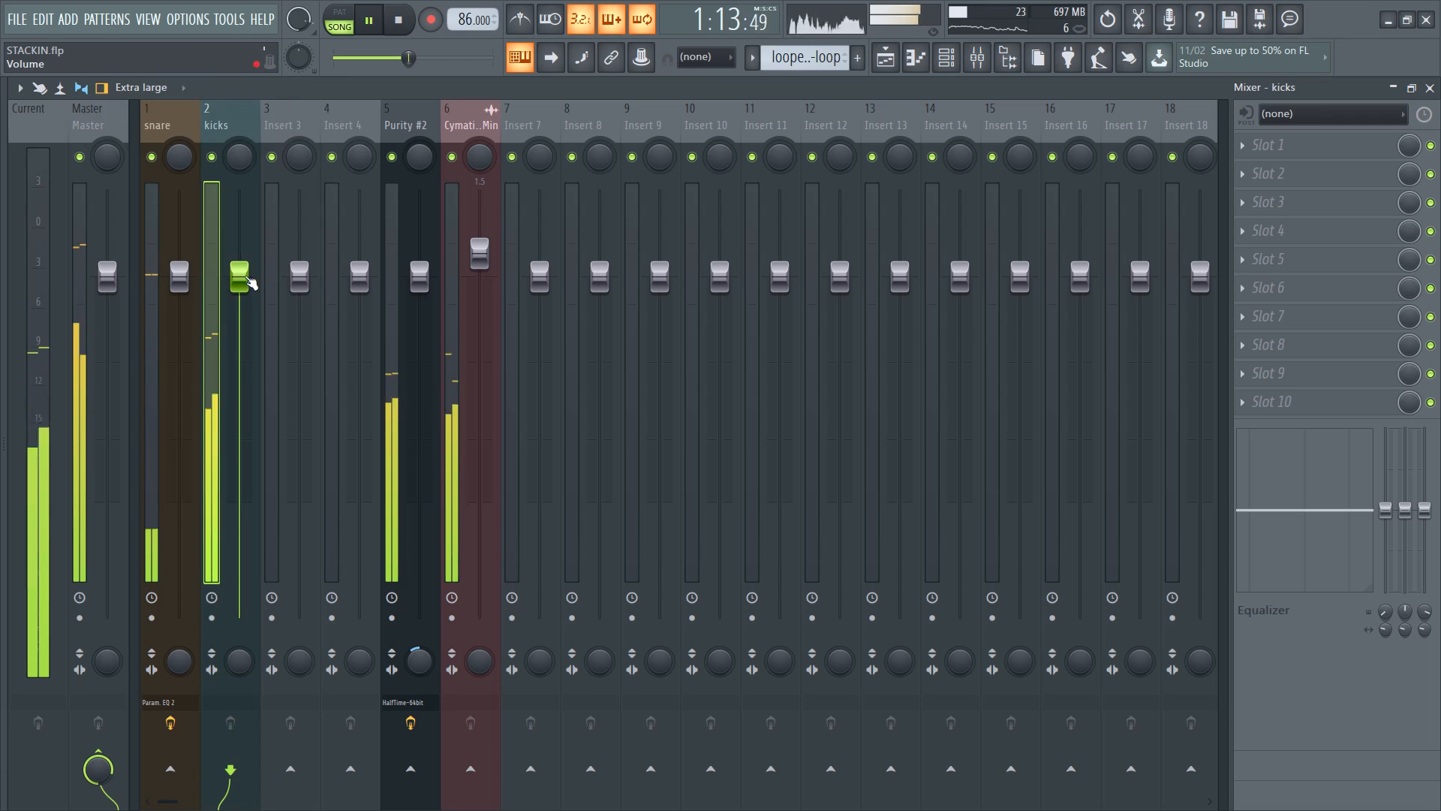
Raise the volume of the kicks mixer track to about 0.3 dB.
left_click_drag(245, 276, 246, 266)
Route the Marker #28 slice of the looperman drum-loop #3's Slicex to mixer Insert 3 through its output track offset.
left_click(886, 53)
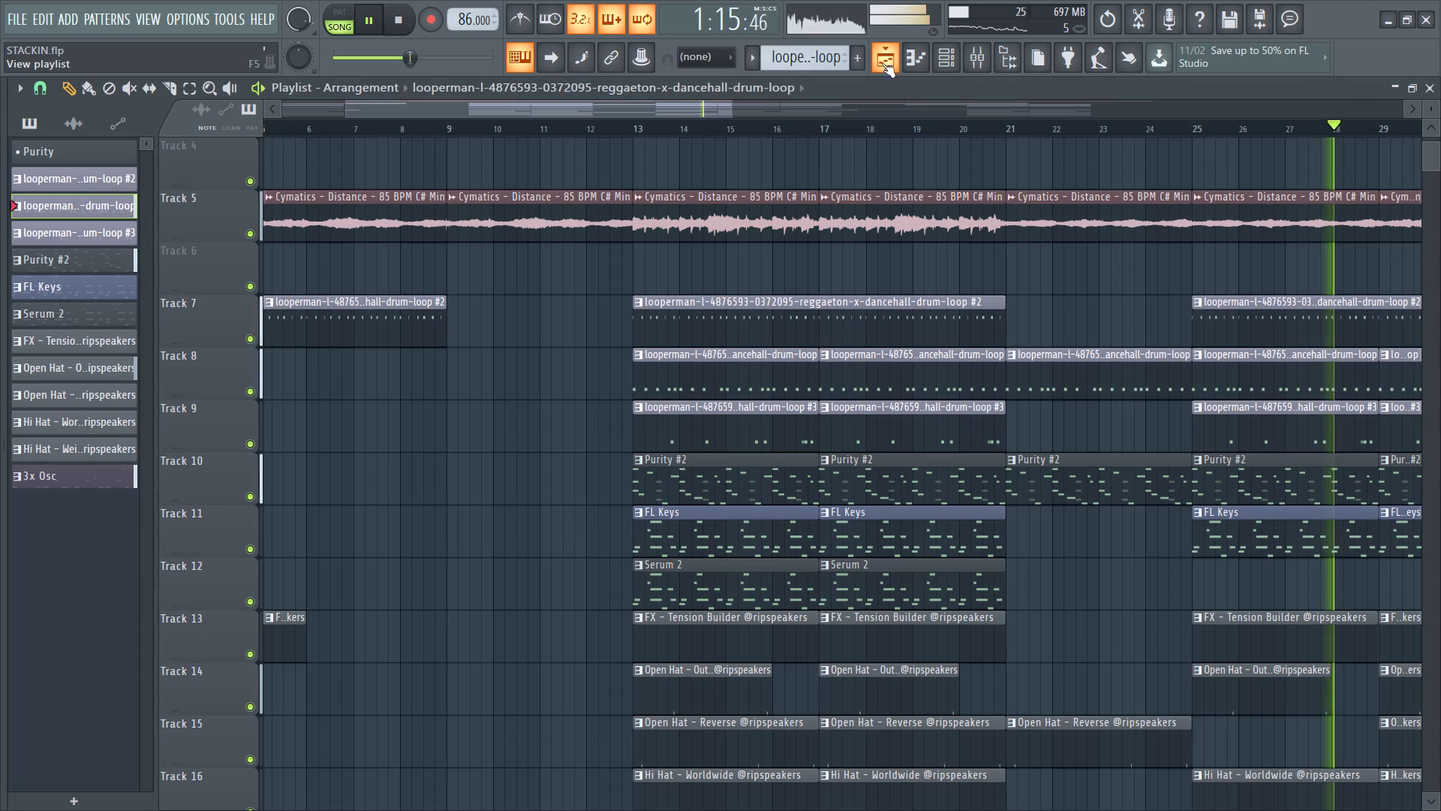
left_click(746, 431)
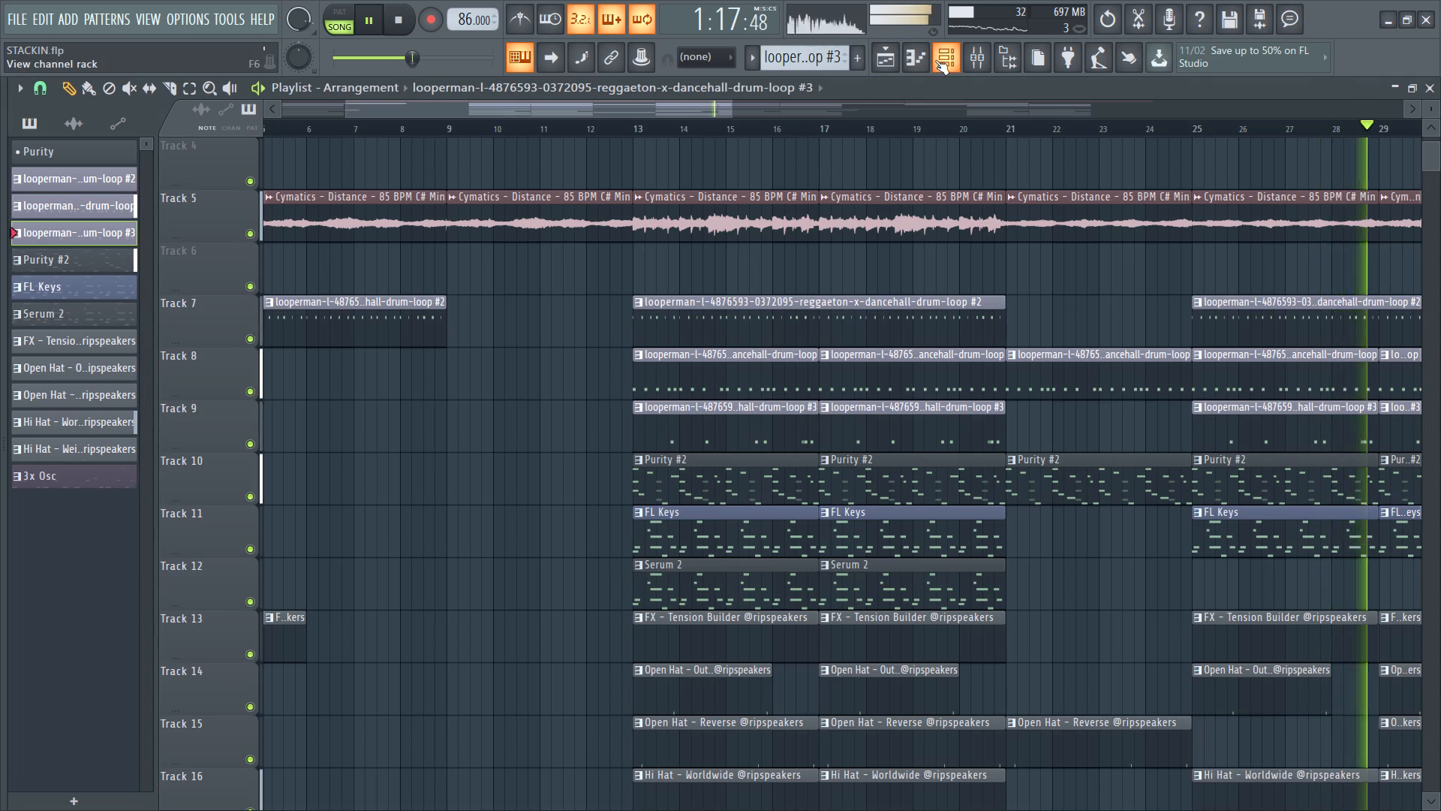
left_click(935, 60)
left_click(194, 405)
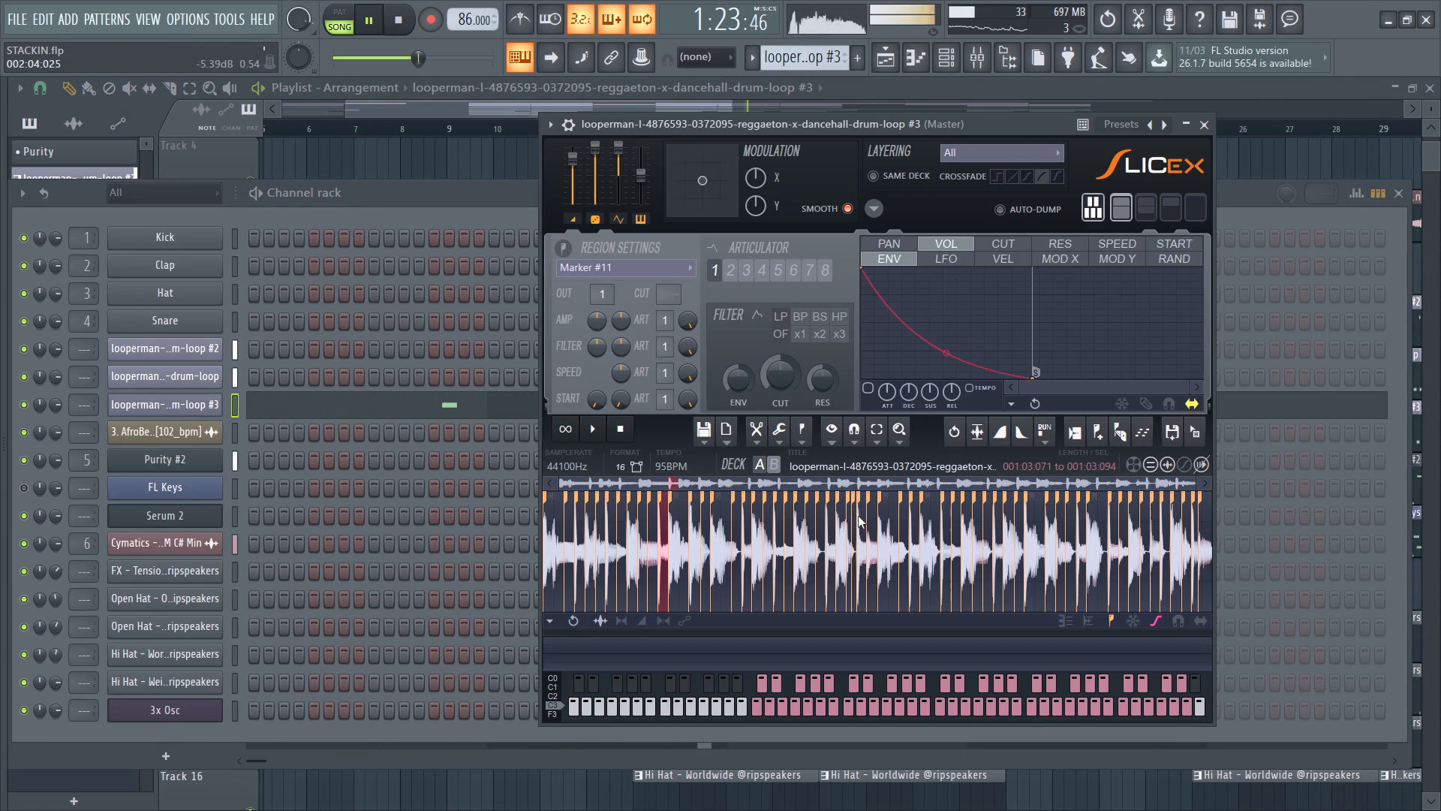
scroll(856, 529, "up", 6, "ctrl")
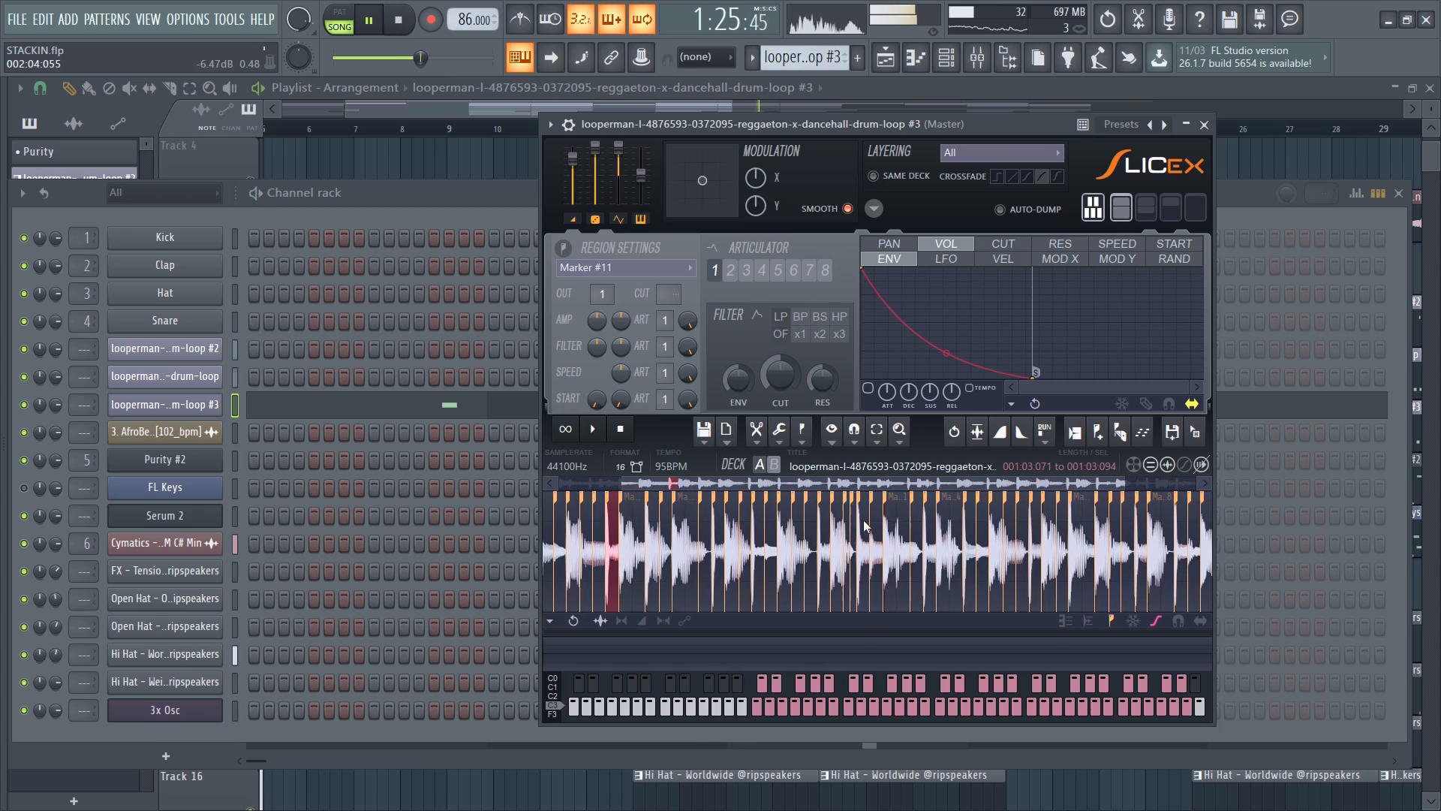
left_click(850, 502, "ctrl")
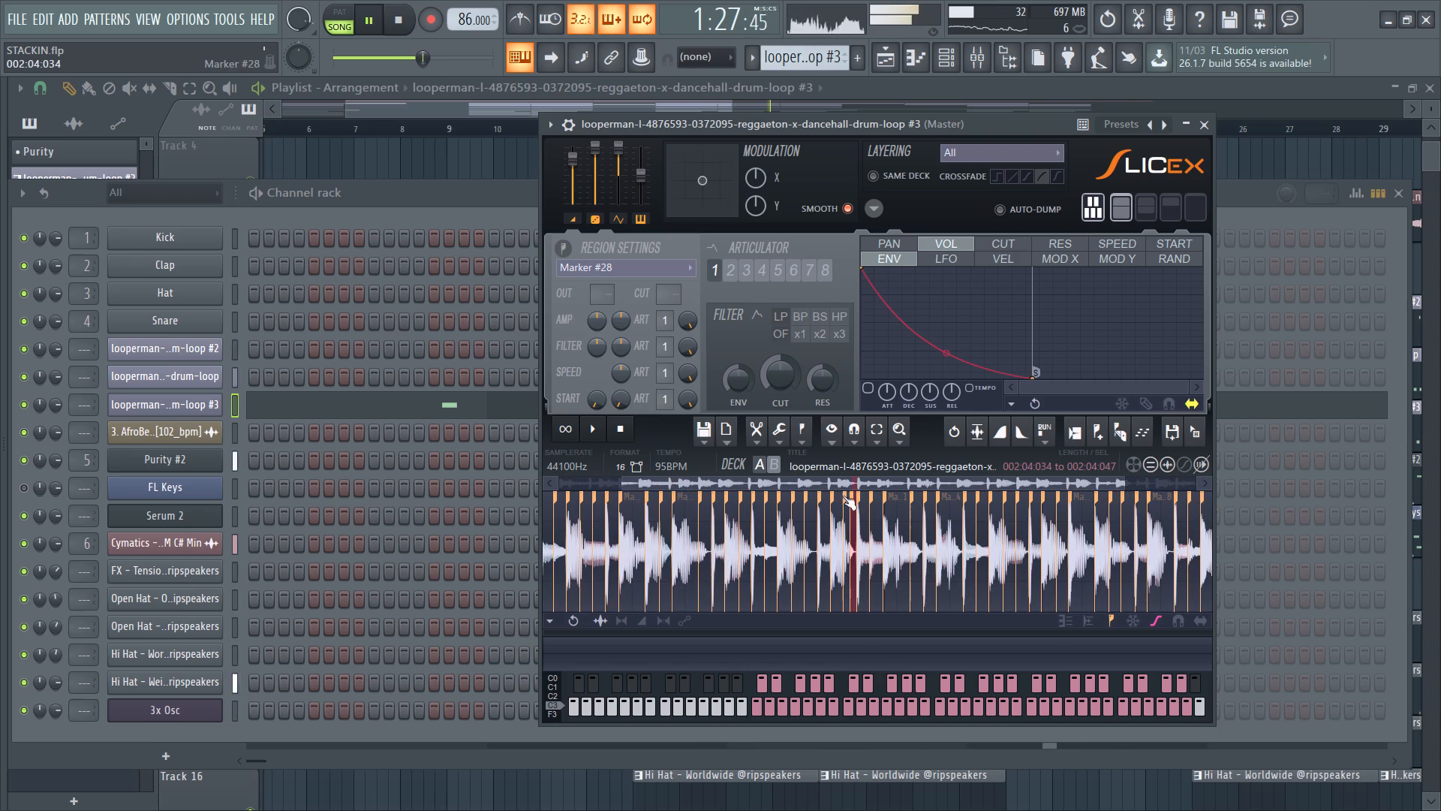
scroll(602, 295, "up", 2)
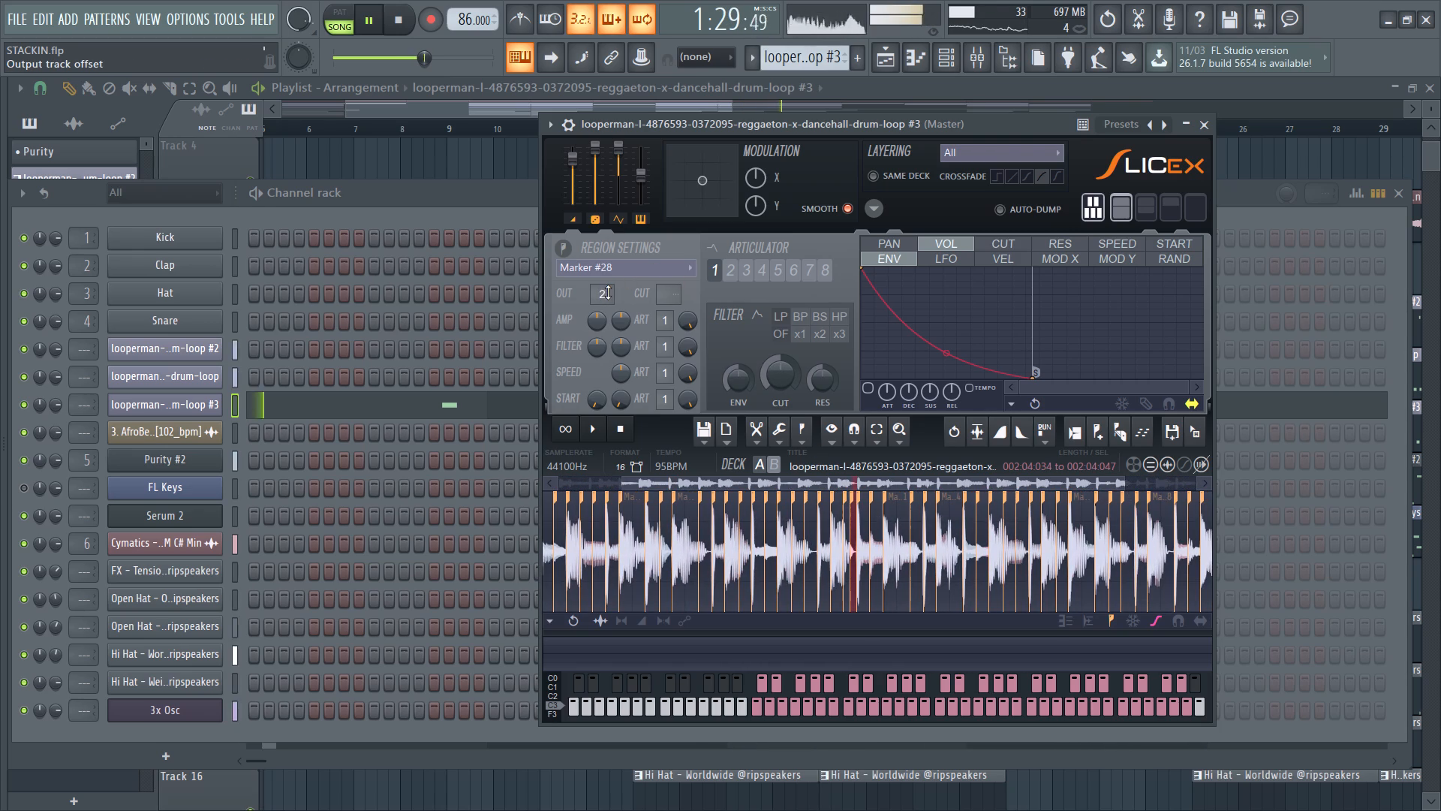
scroll(608, 293, "up", 1)
Name mixer track Insert 3 "snare 2" and give it a random colour.
left_click(974, 56)
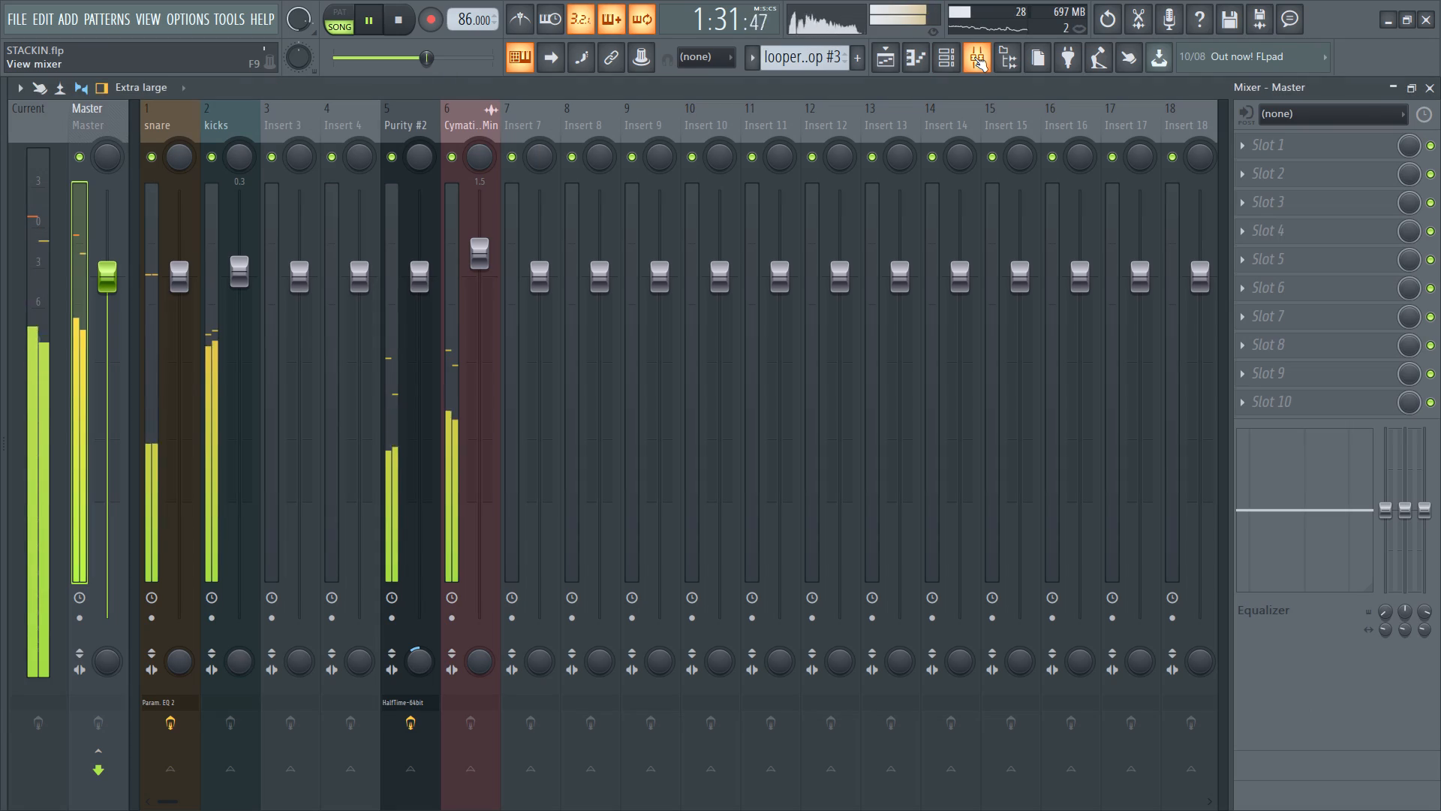
right_click(285, 118)
left_click(379, 117)
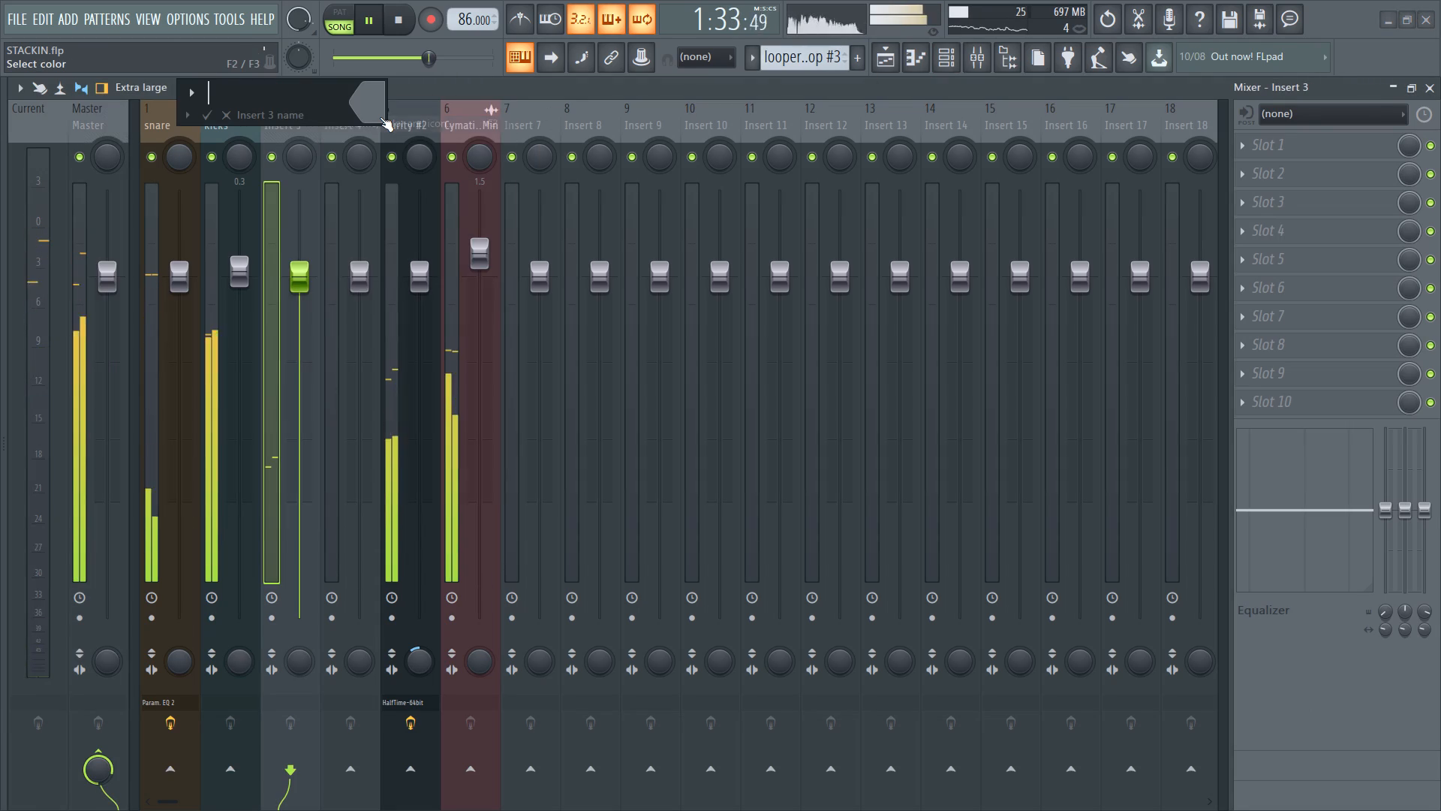
type("snare 2")
right_click(372, 109)
key("Return")
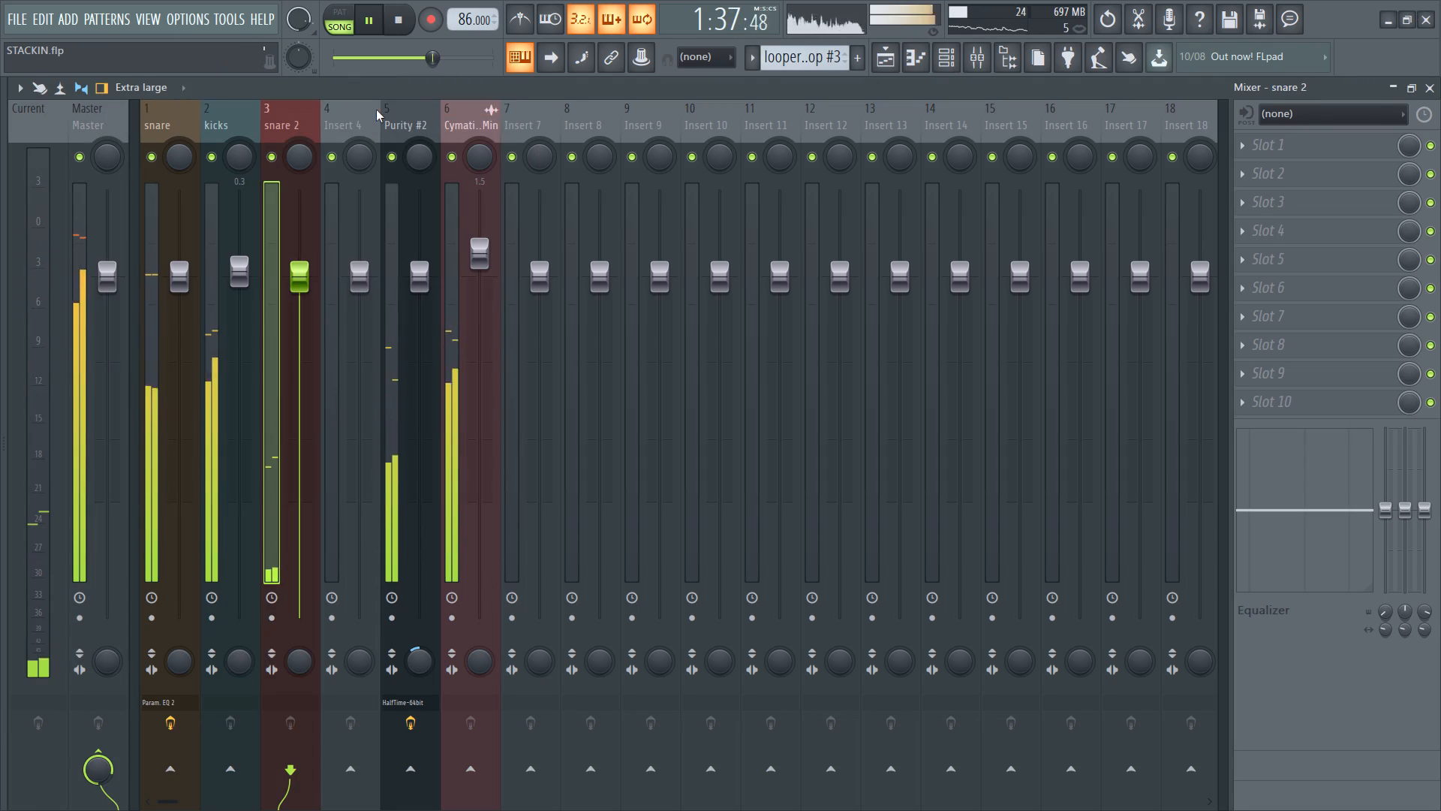
Raise the snare 2 mixer track's volume to about 1.6 dB and widen its stereo separation slightly.
left_click_drag(296, 286, 296, 238)
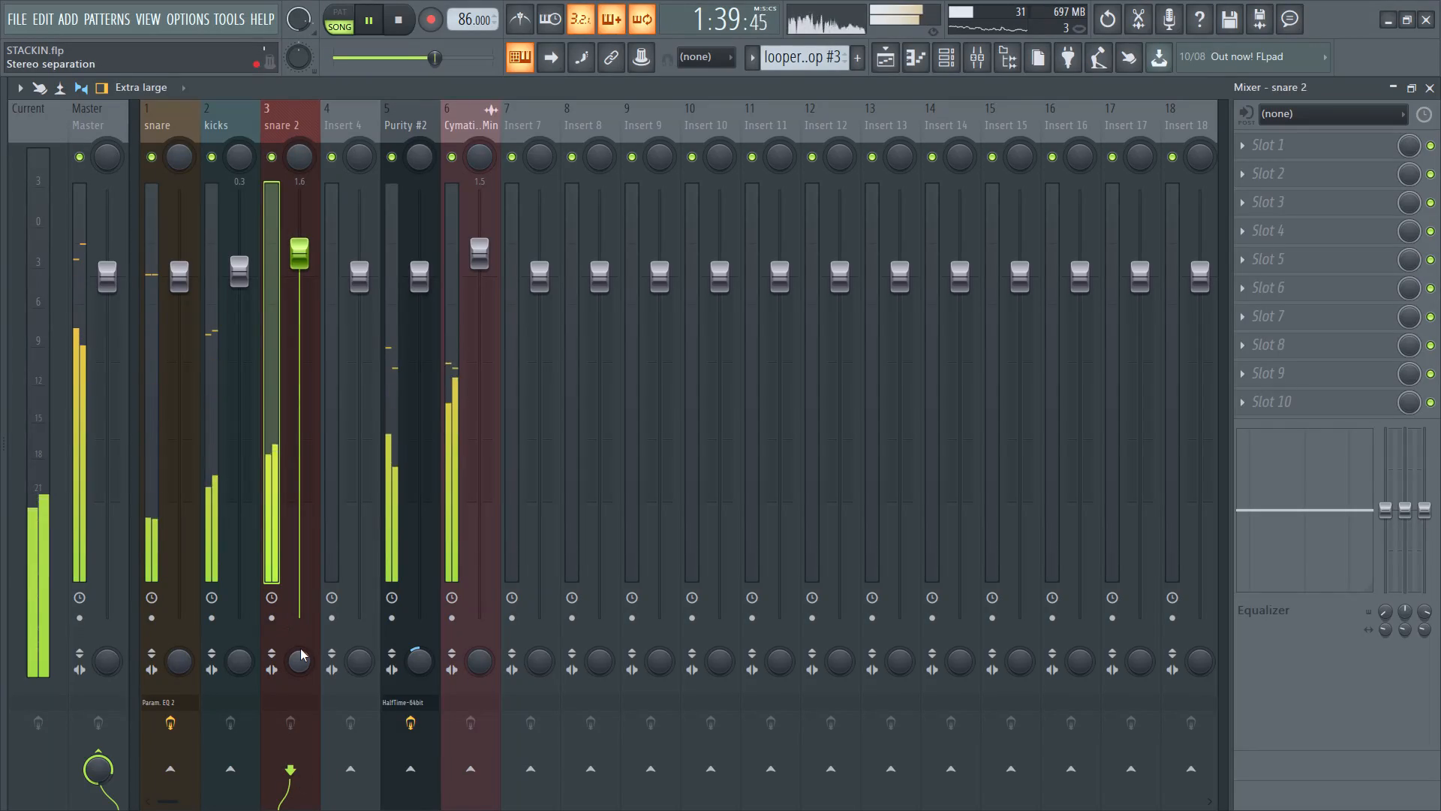
scroll(300, 650, "down", 3)
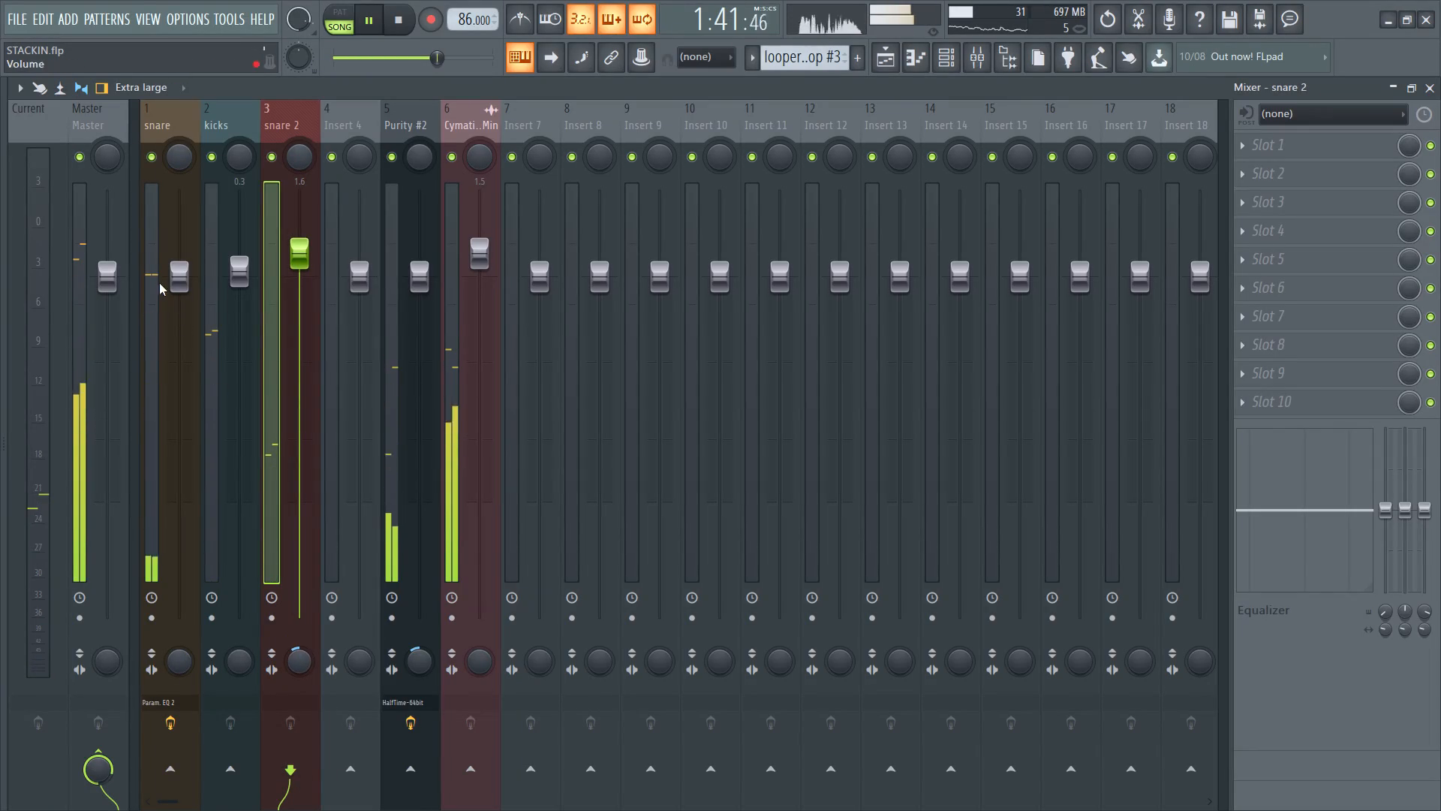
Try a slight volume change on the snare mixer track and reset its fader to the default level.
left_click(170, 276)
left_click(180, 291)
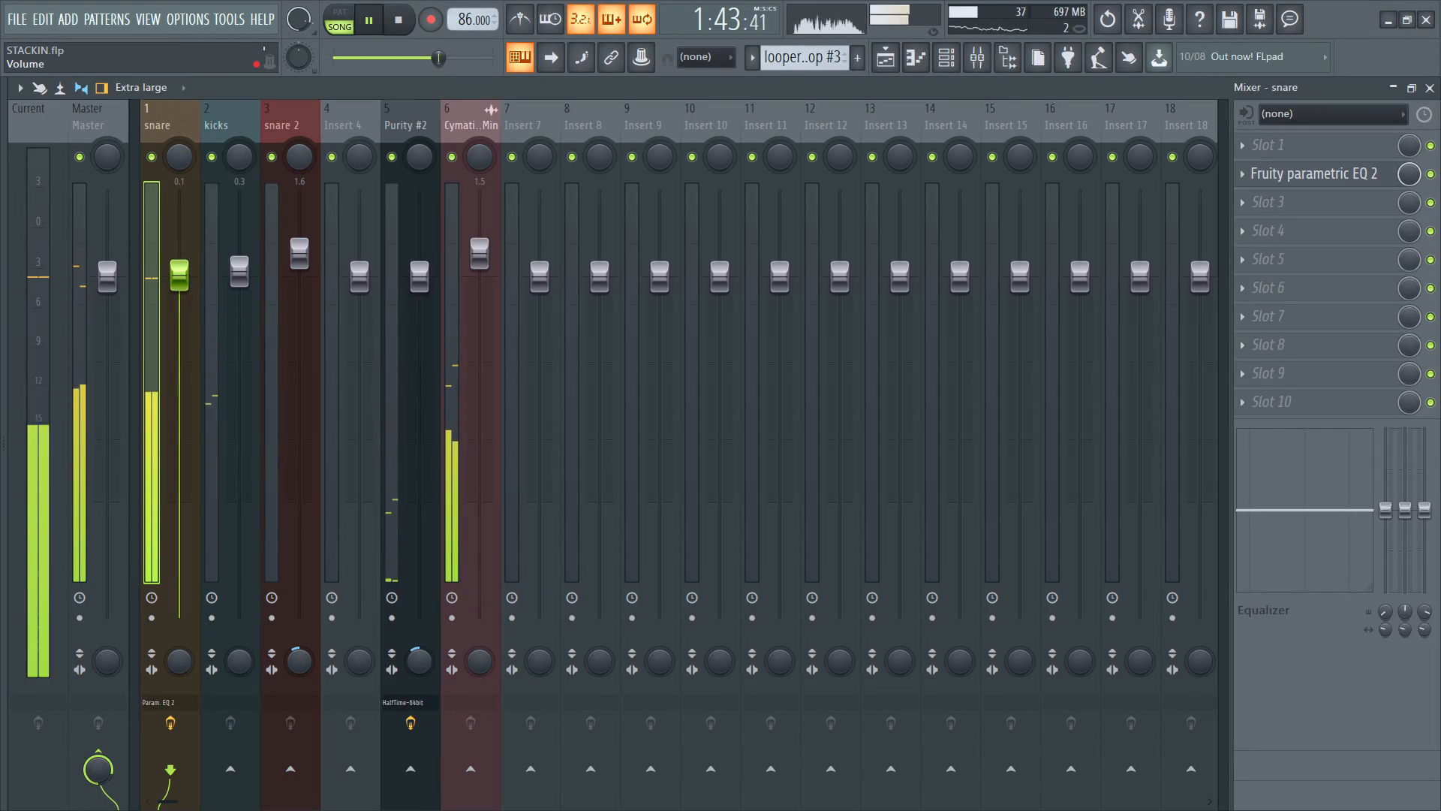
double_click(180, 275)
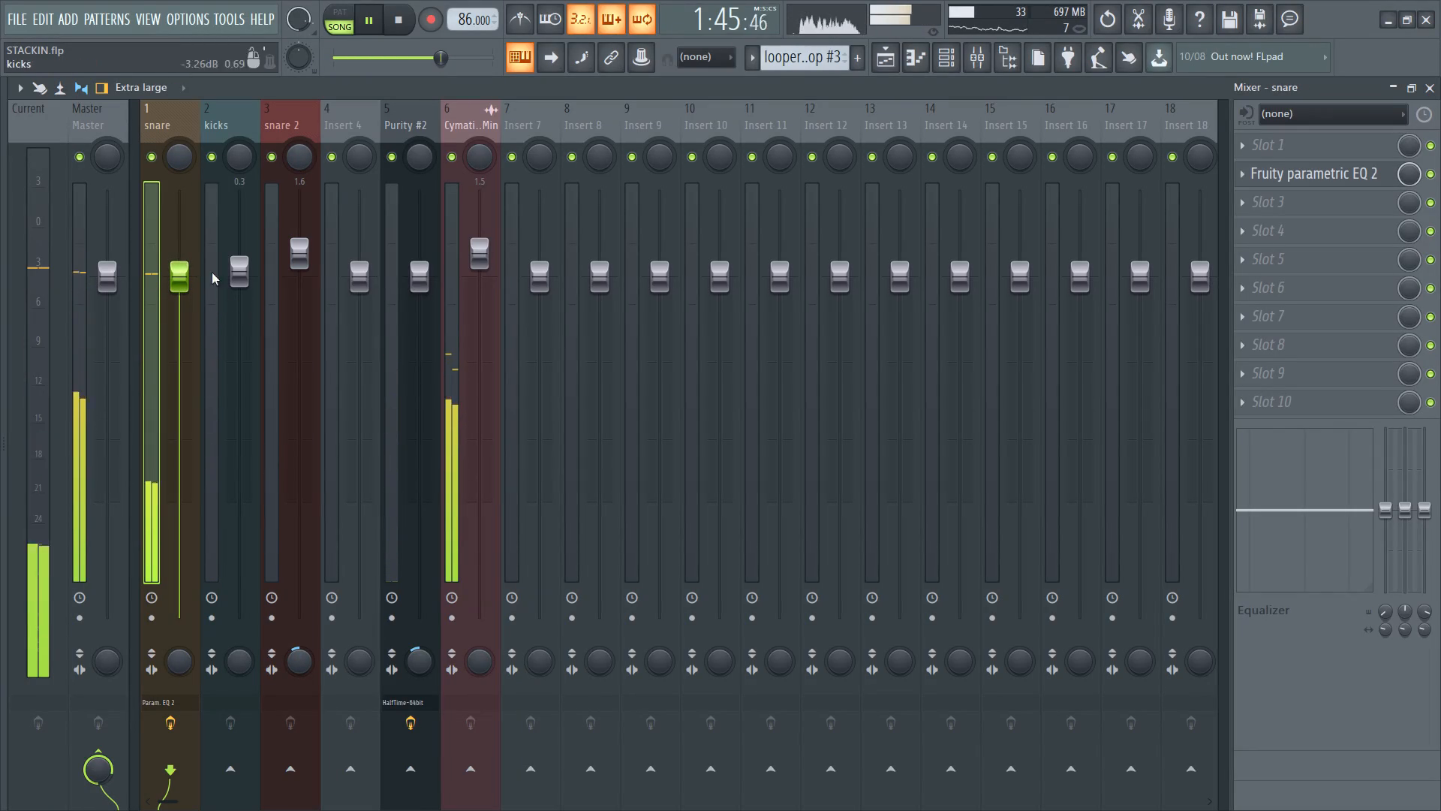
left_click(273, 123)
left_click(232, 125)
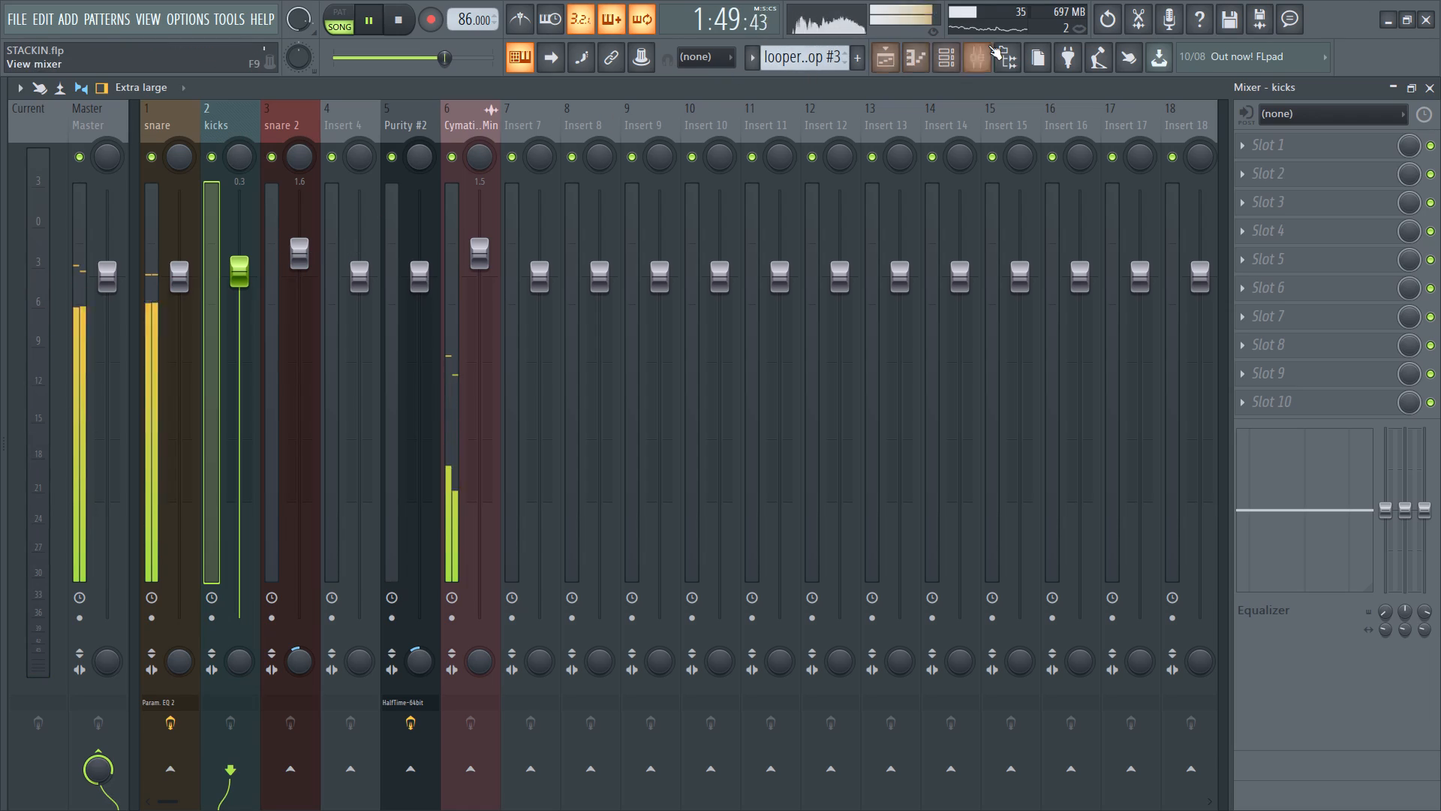
Route the FX Tension Builder, Open Hat, Hi Hat and 3x Osc channels to their own mixer tracks 7 to 12.
left_click(937, 54)
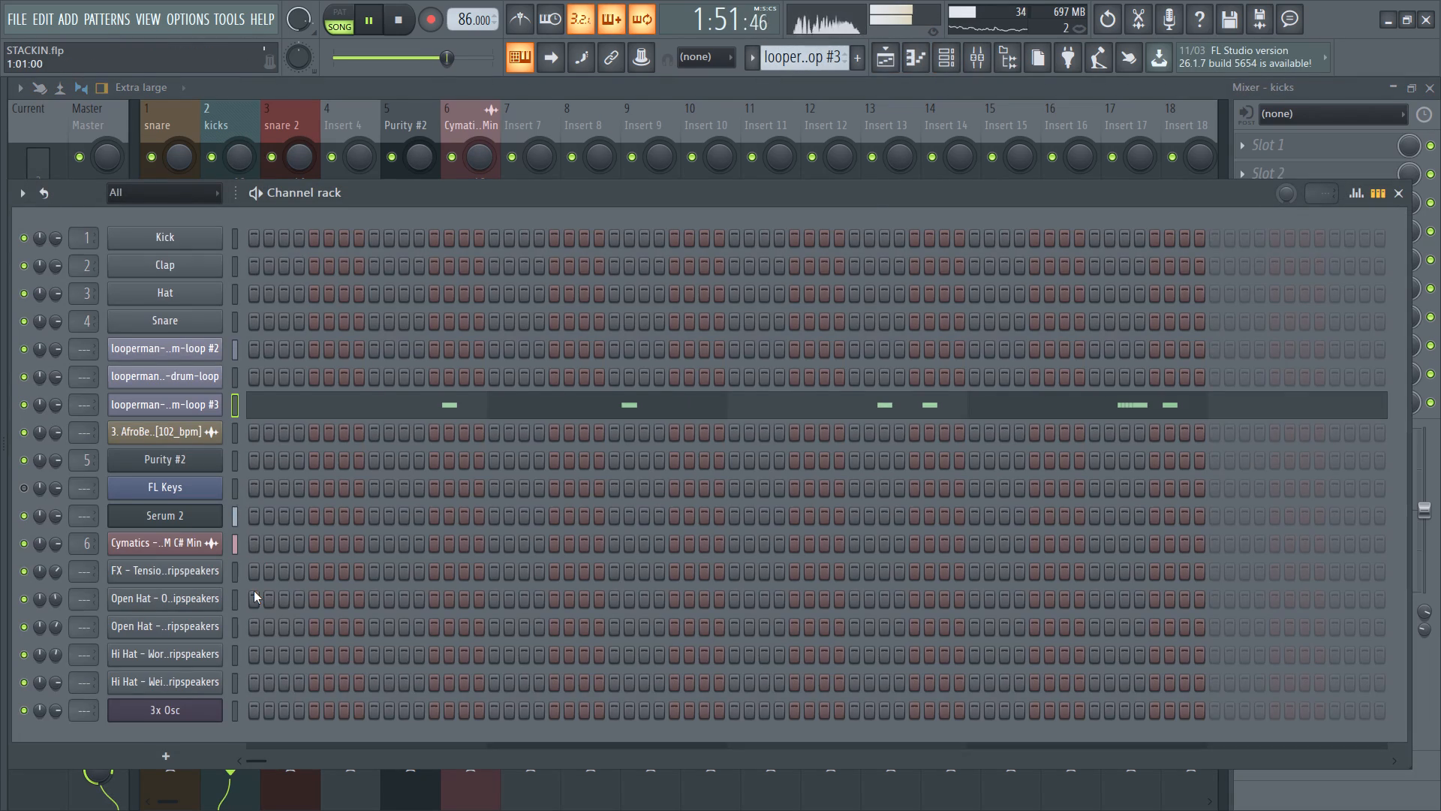
left_click_drag(236, 577, 233, 629)
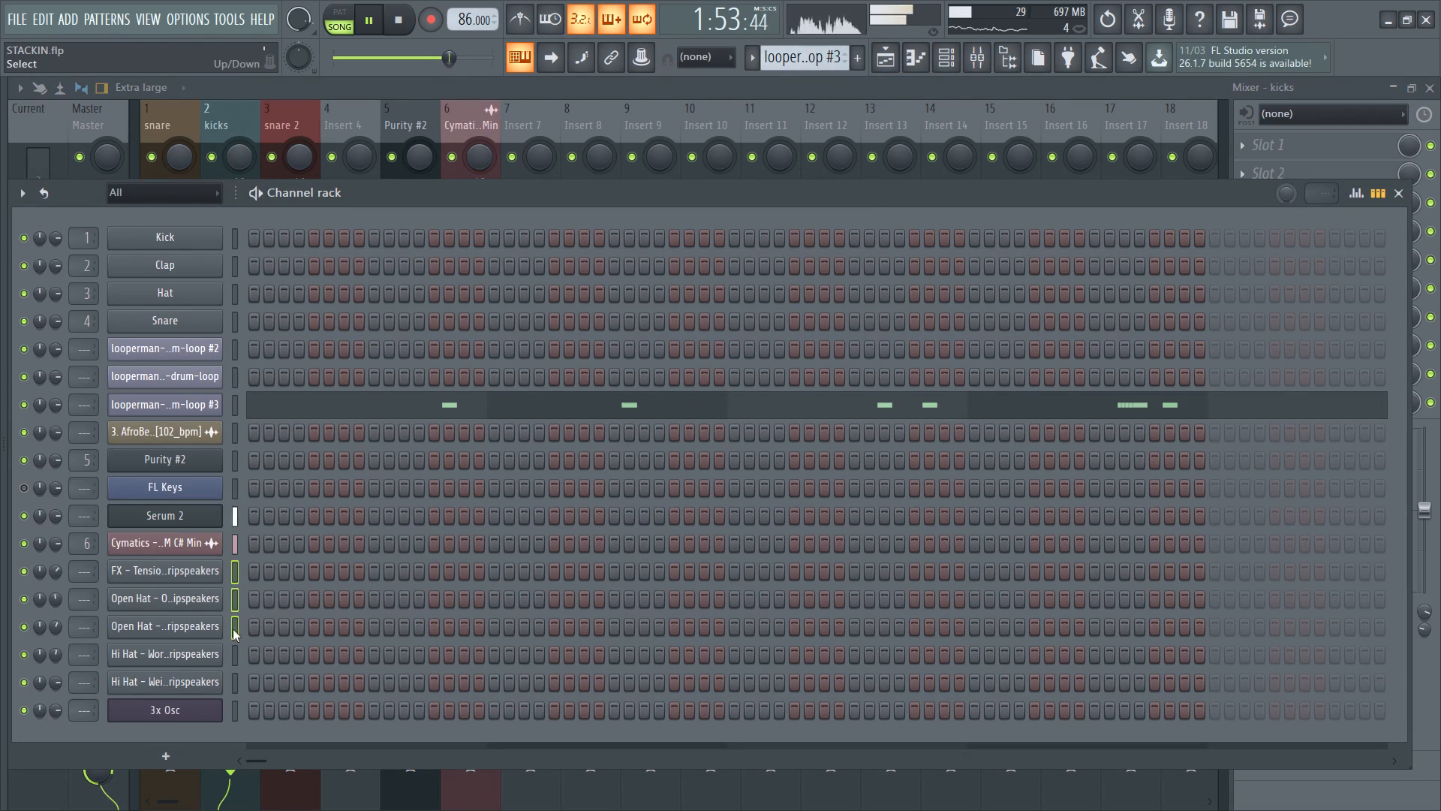
left_click_drag(233, 629, 237, 716)
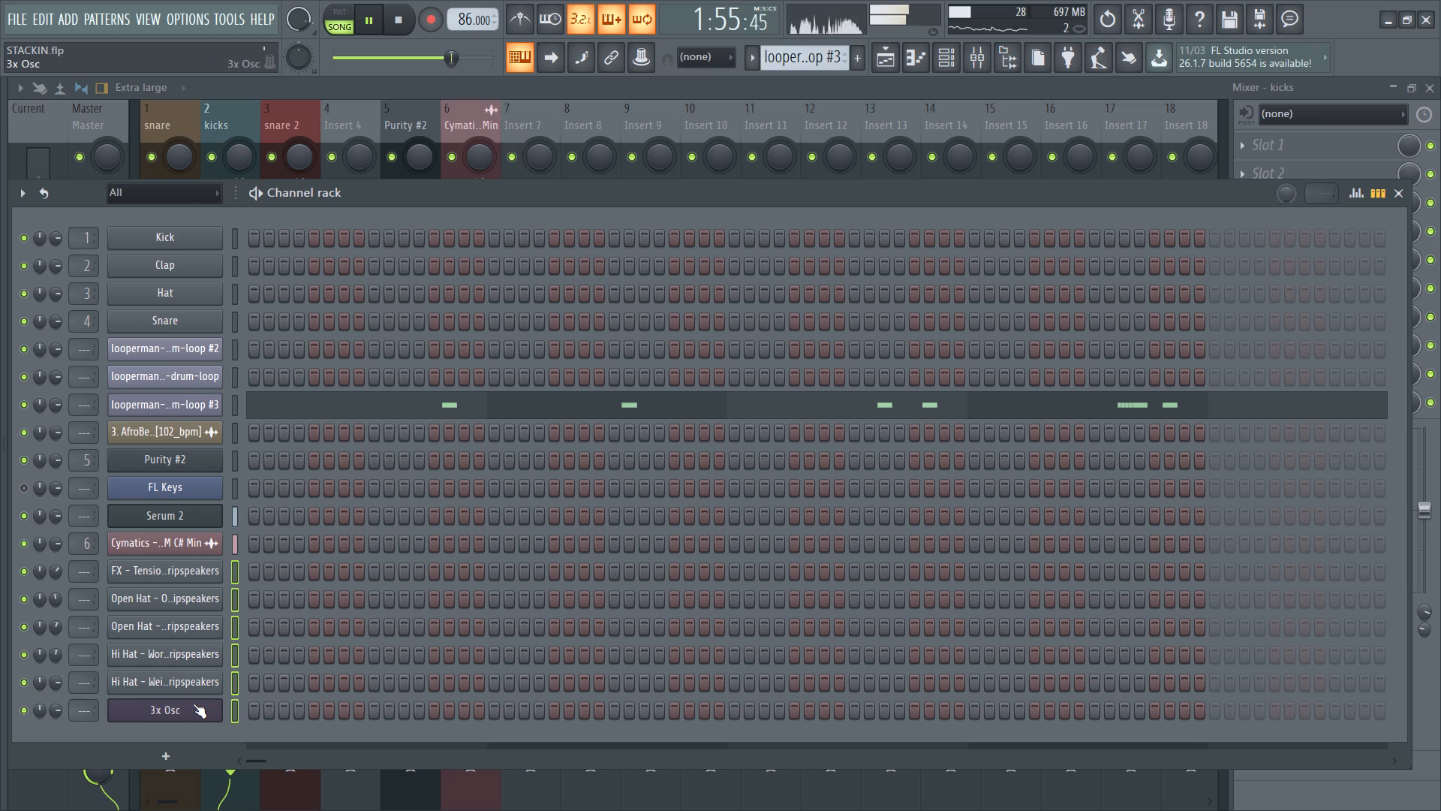
key("ctrl+l")
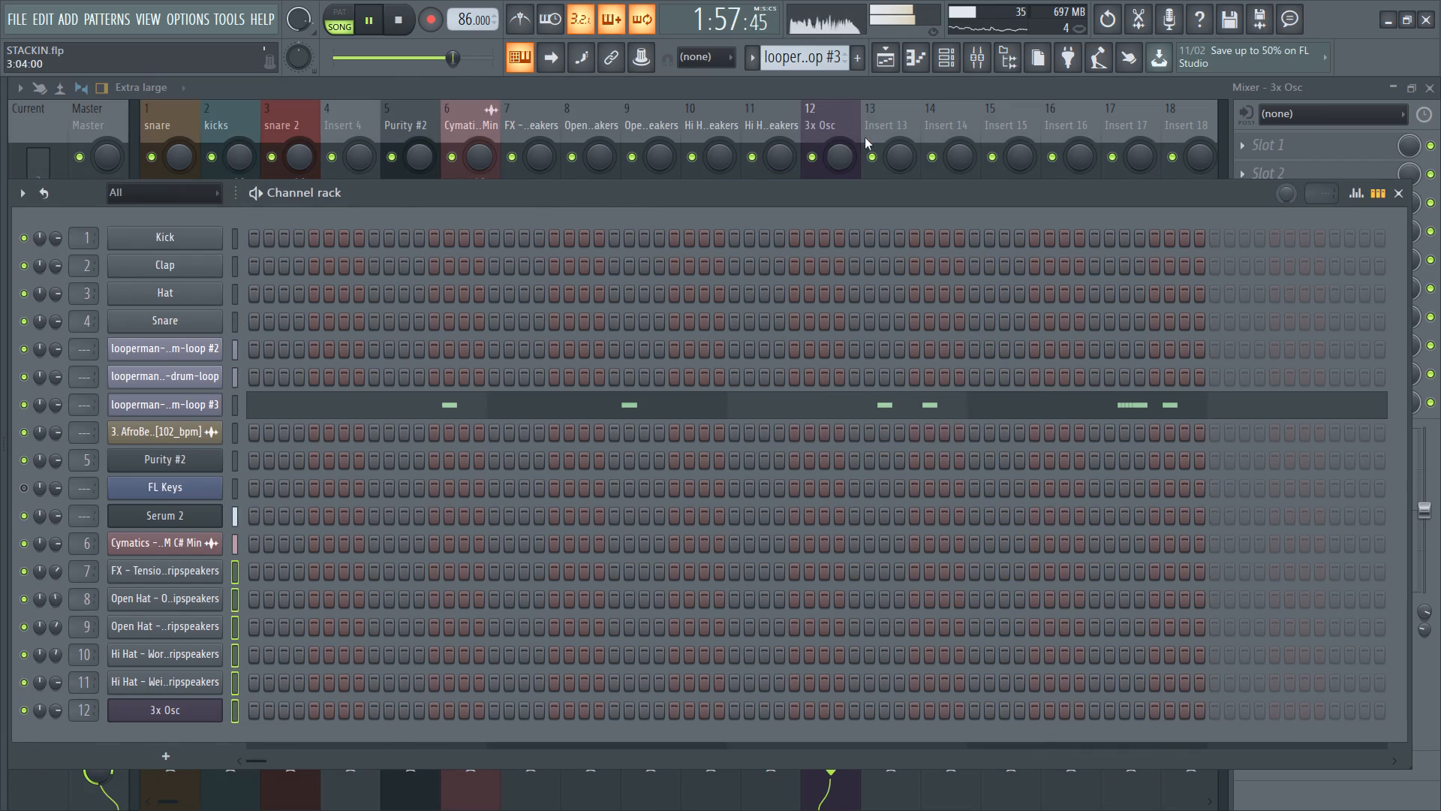
Add Fruity Blood Overdrive to effect slot 3 of the 3x Osc mixer track.
left_click(839, 110)
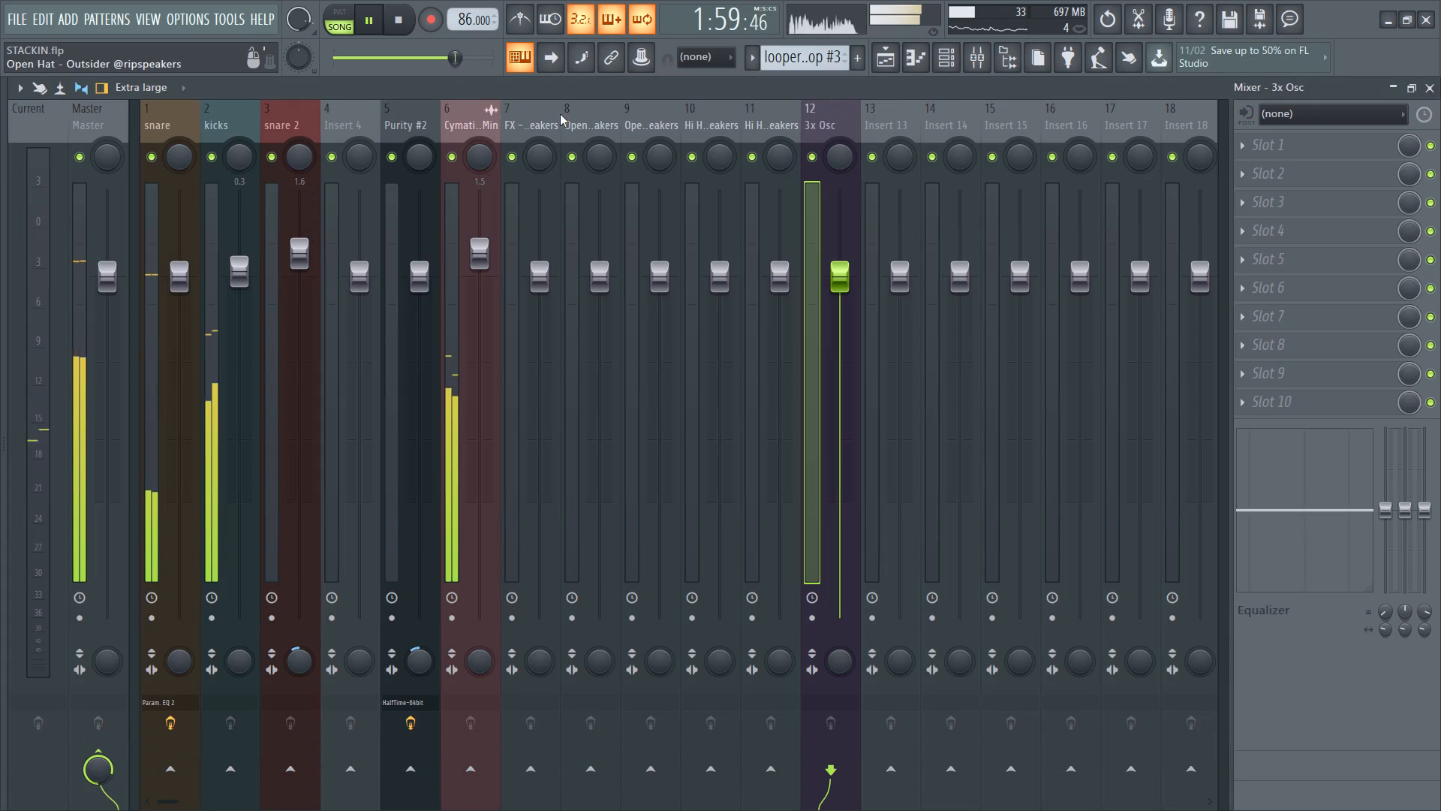
left_click(596, 112)
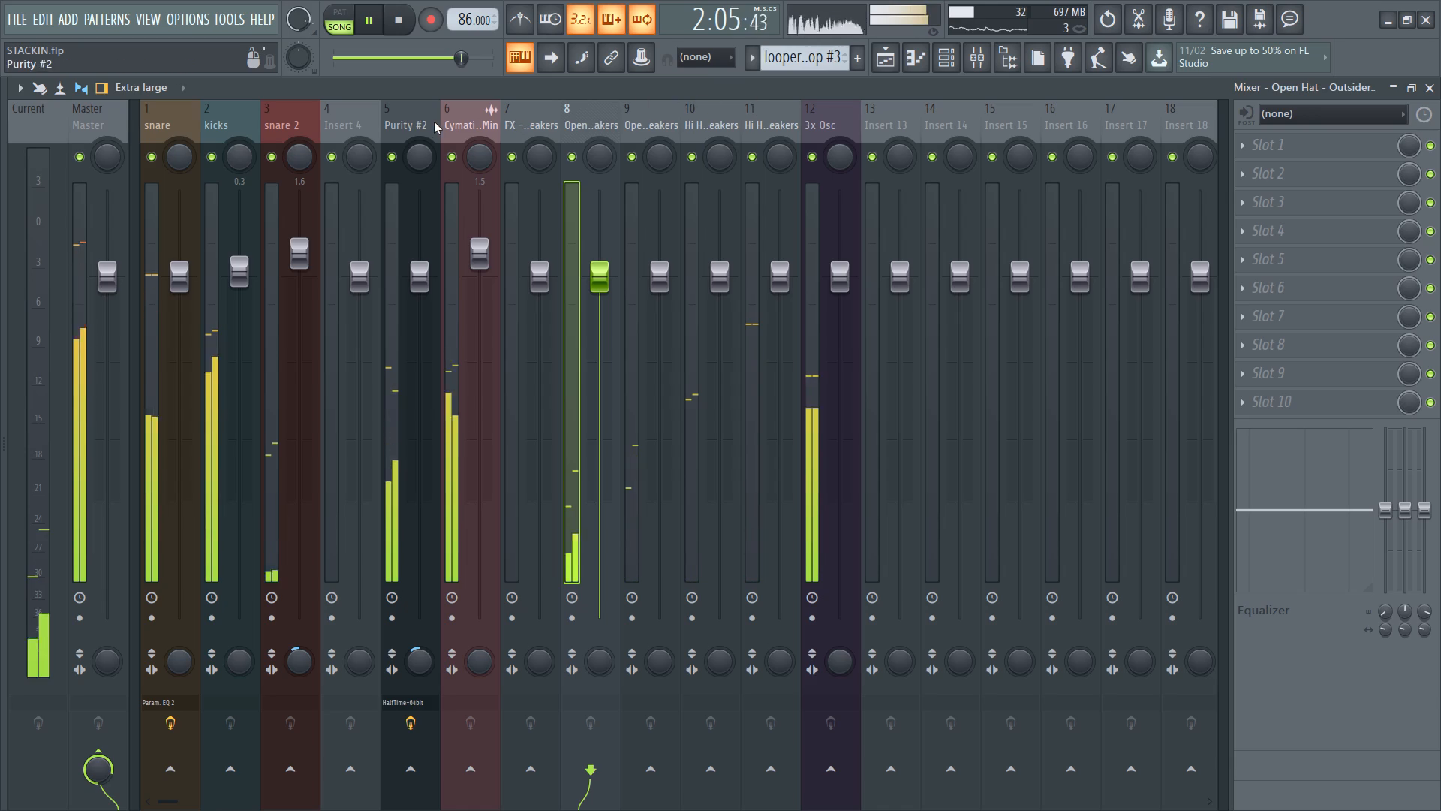
left_click(811, 116)
left_click(1292, 212)
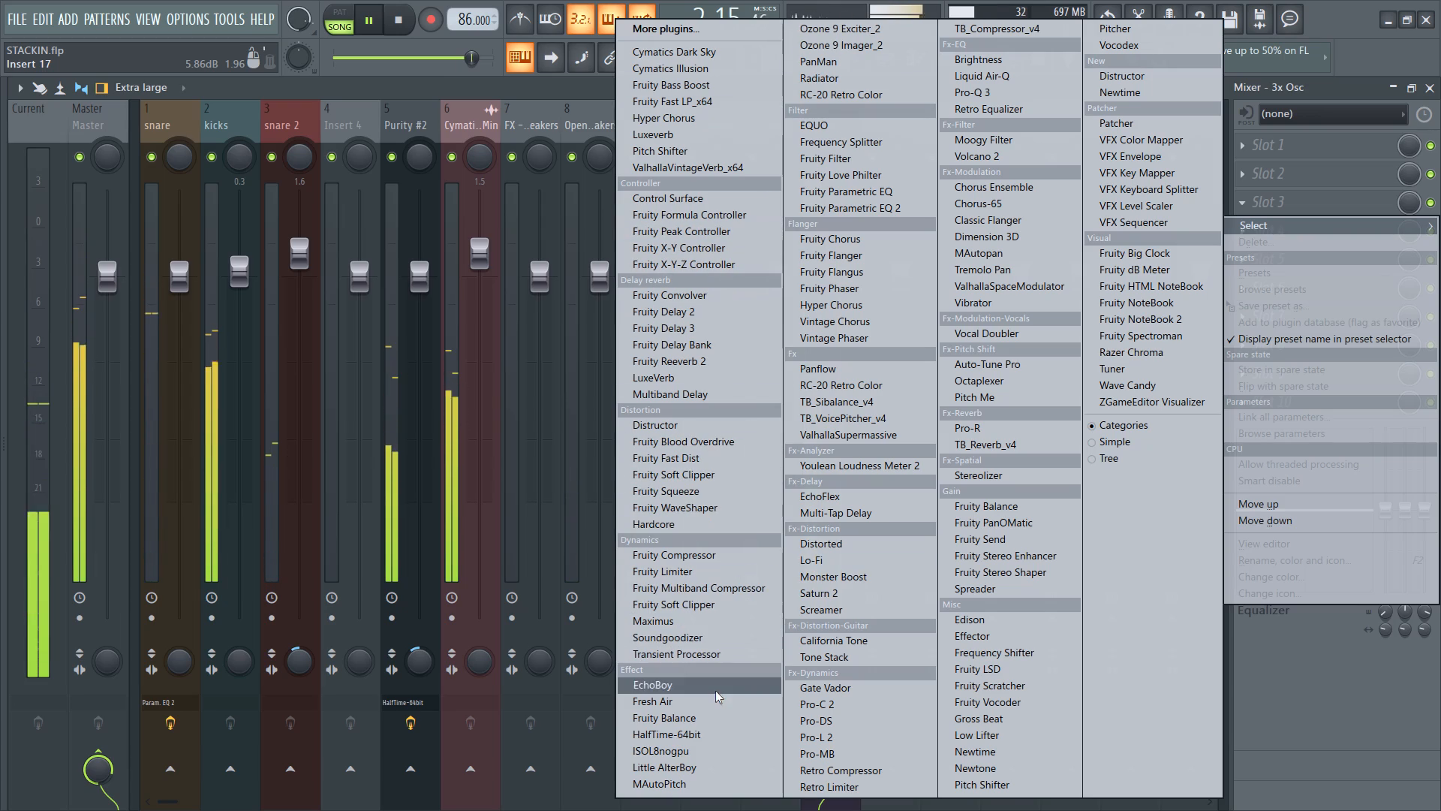
left_click(699, 439)
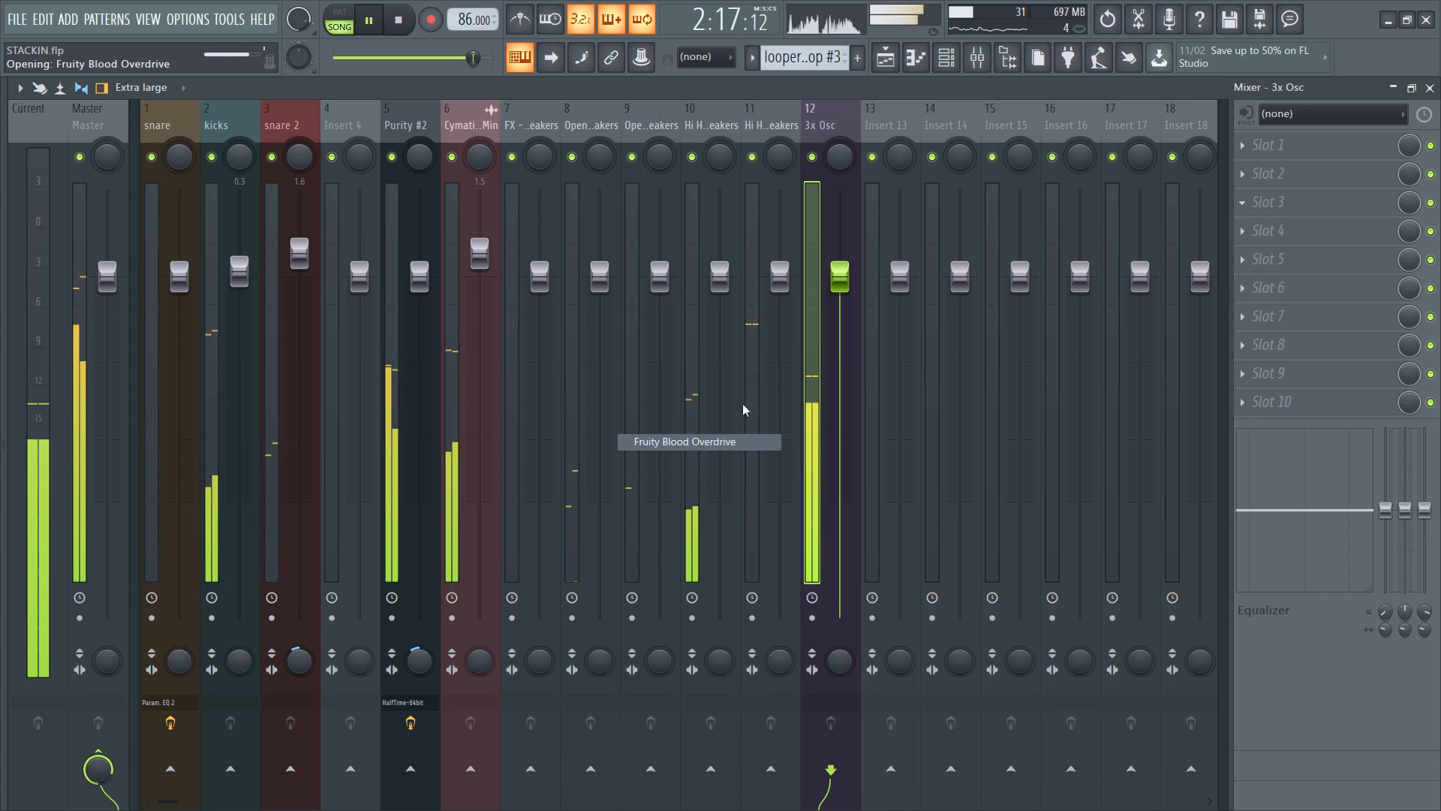
left_click(812, 122)
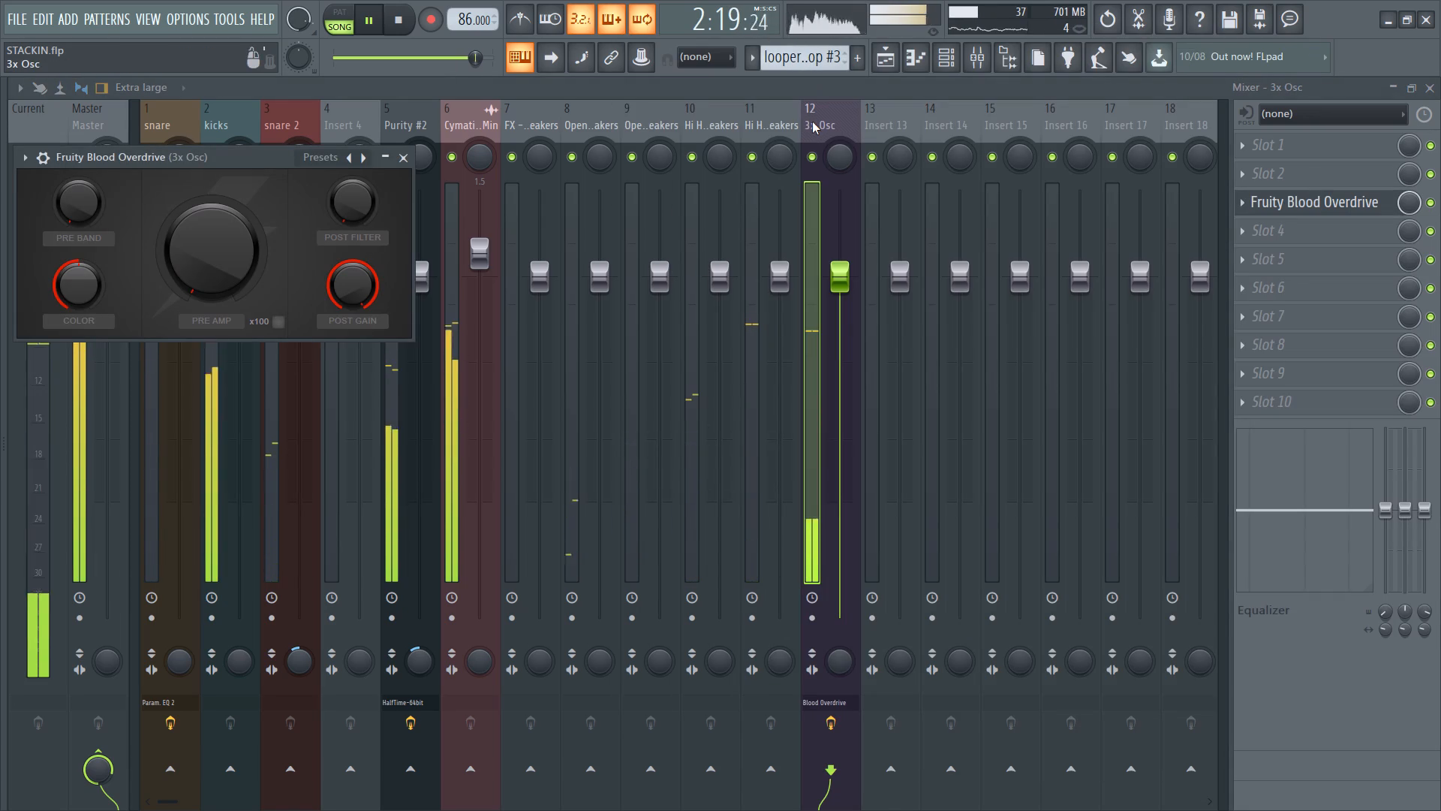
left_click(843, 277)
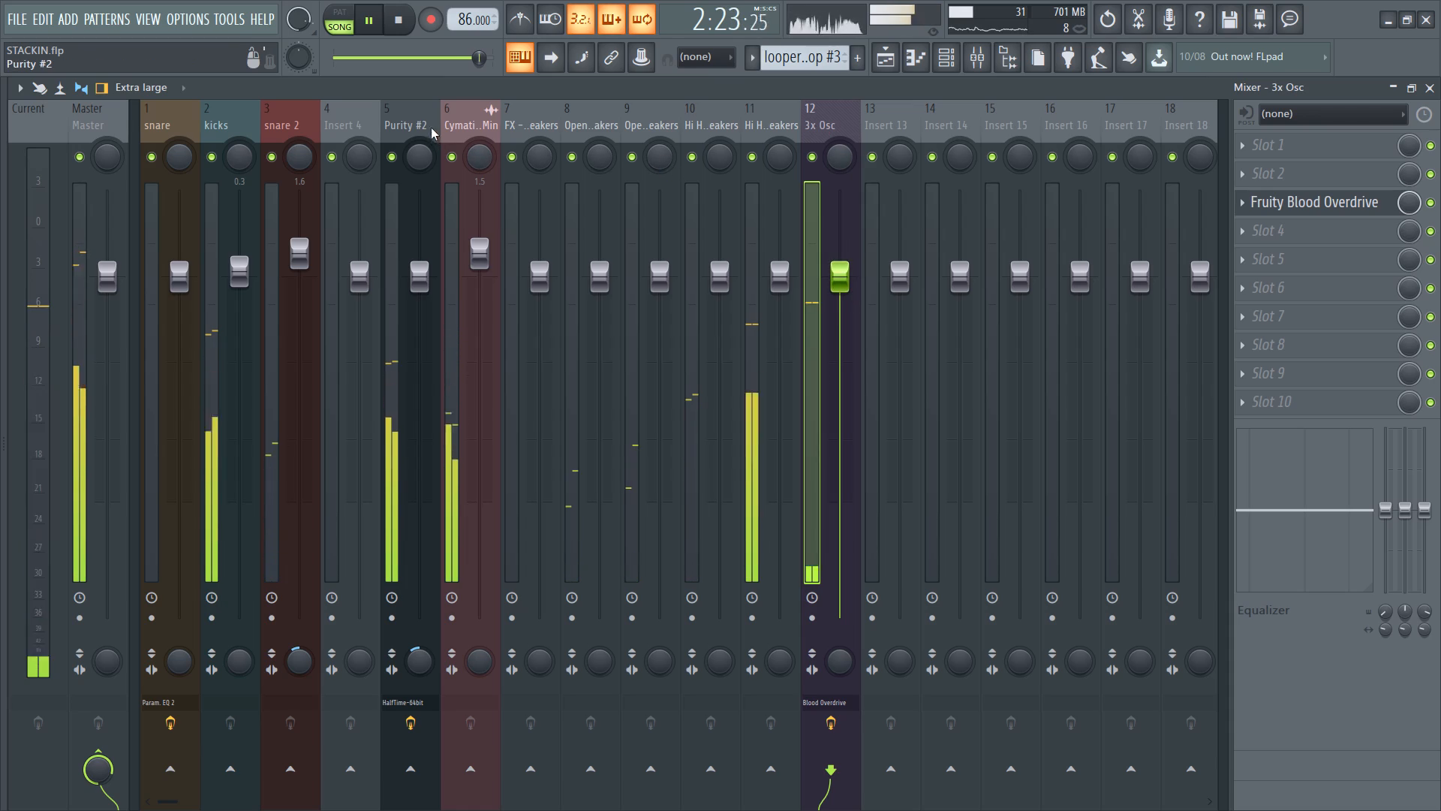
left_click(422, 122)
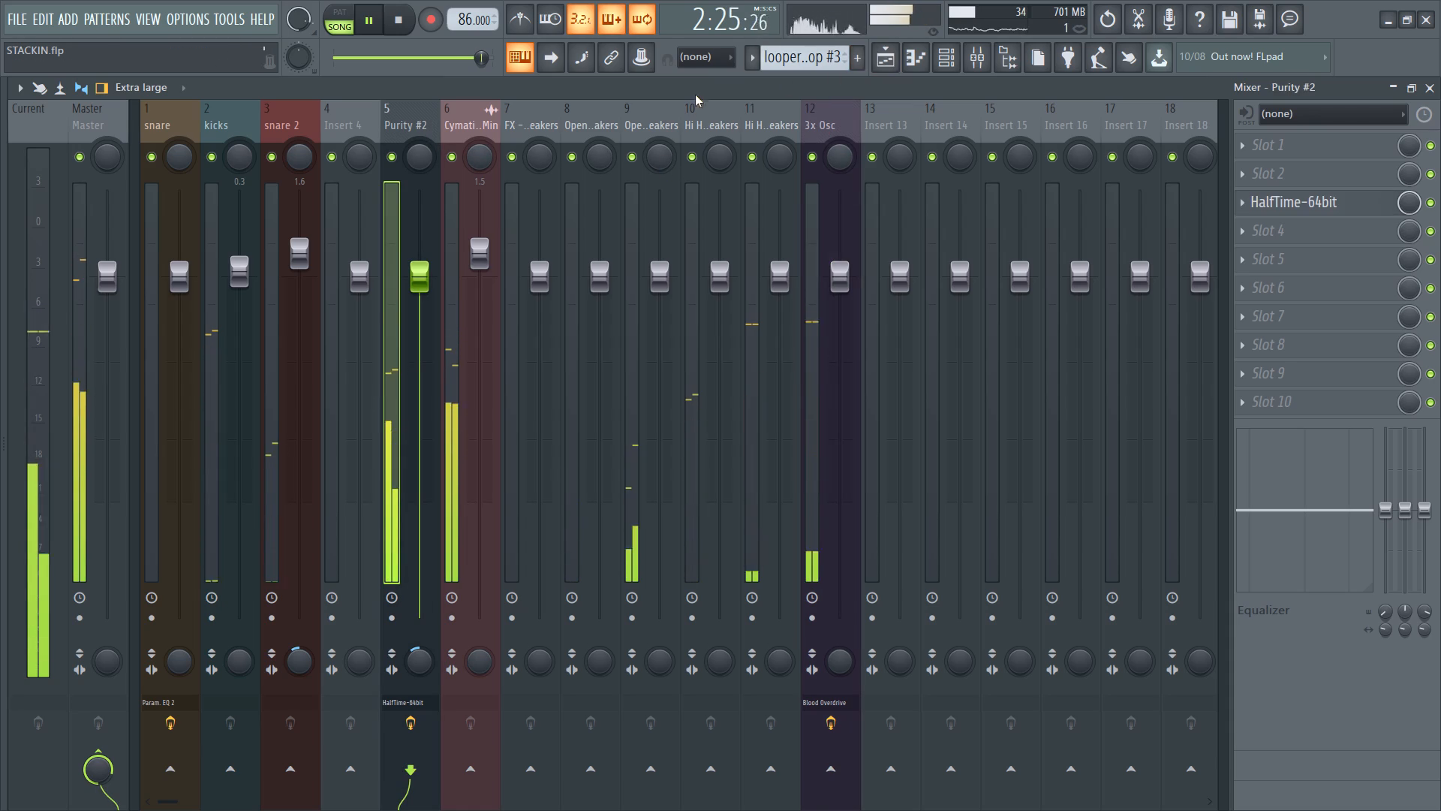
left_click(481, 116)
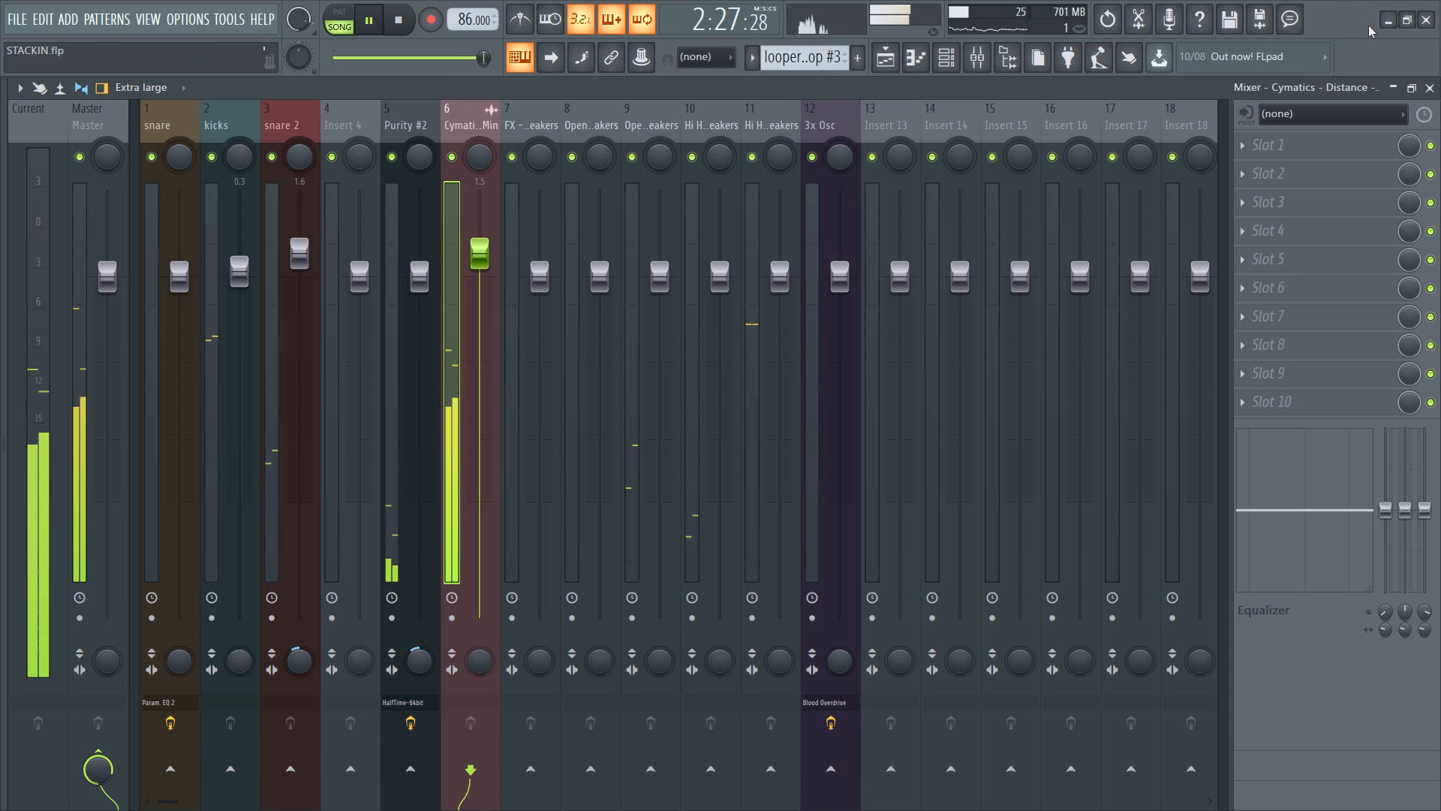
Switch to the Brave browser and open the 808ball Chelsea vs Man Utd live stream page in a new tab.
left_click(1382, 15)
left_click(1235, 21)
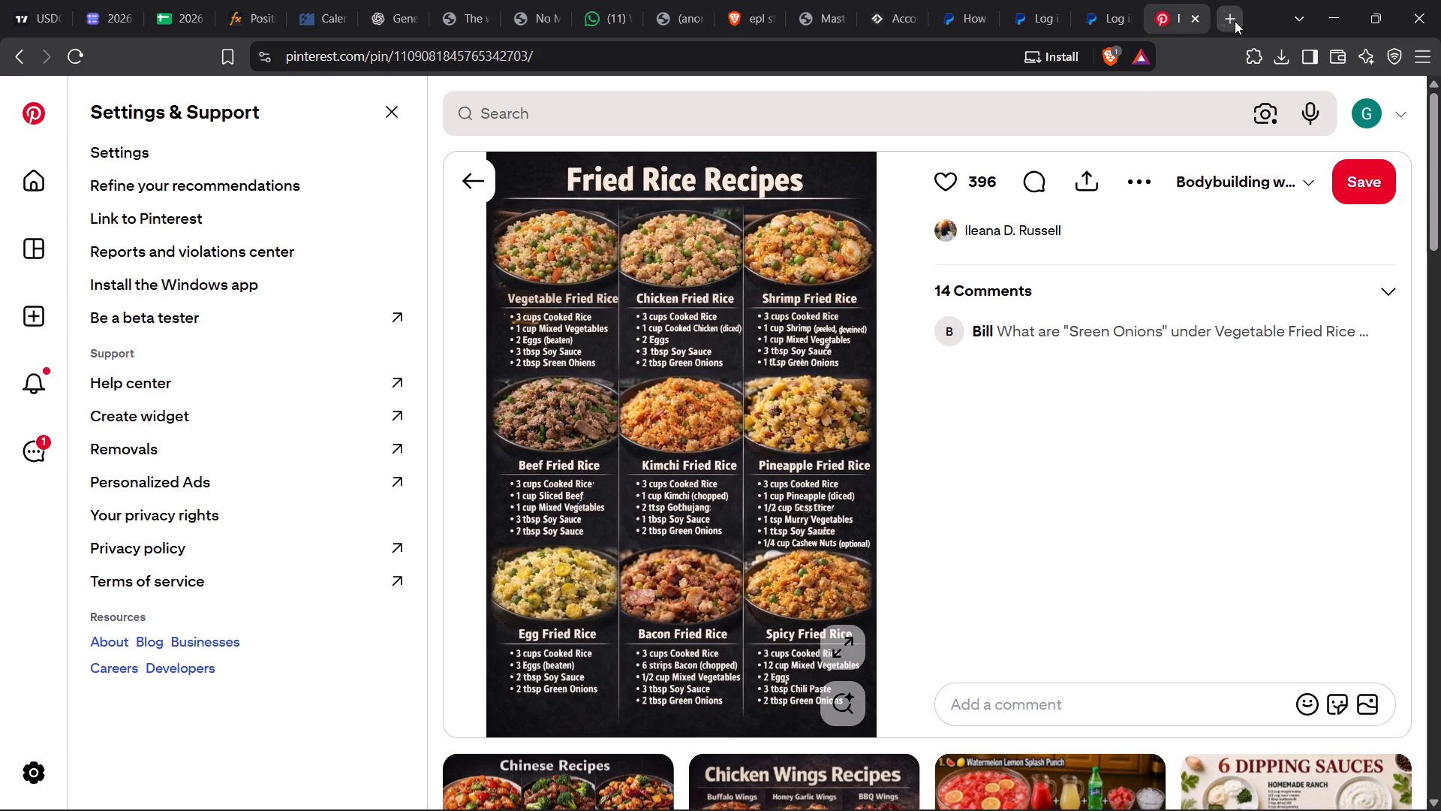
type("li")
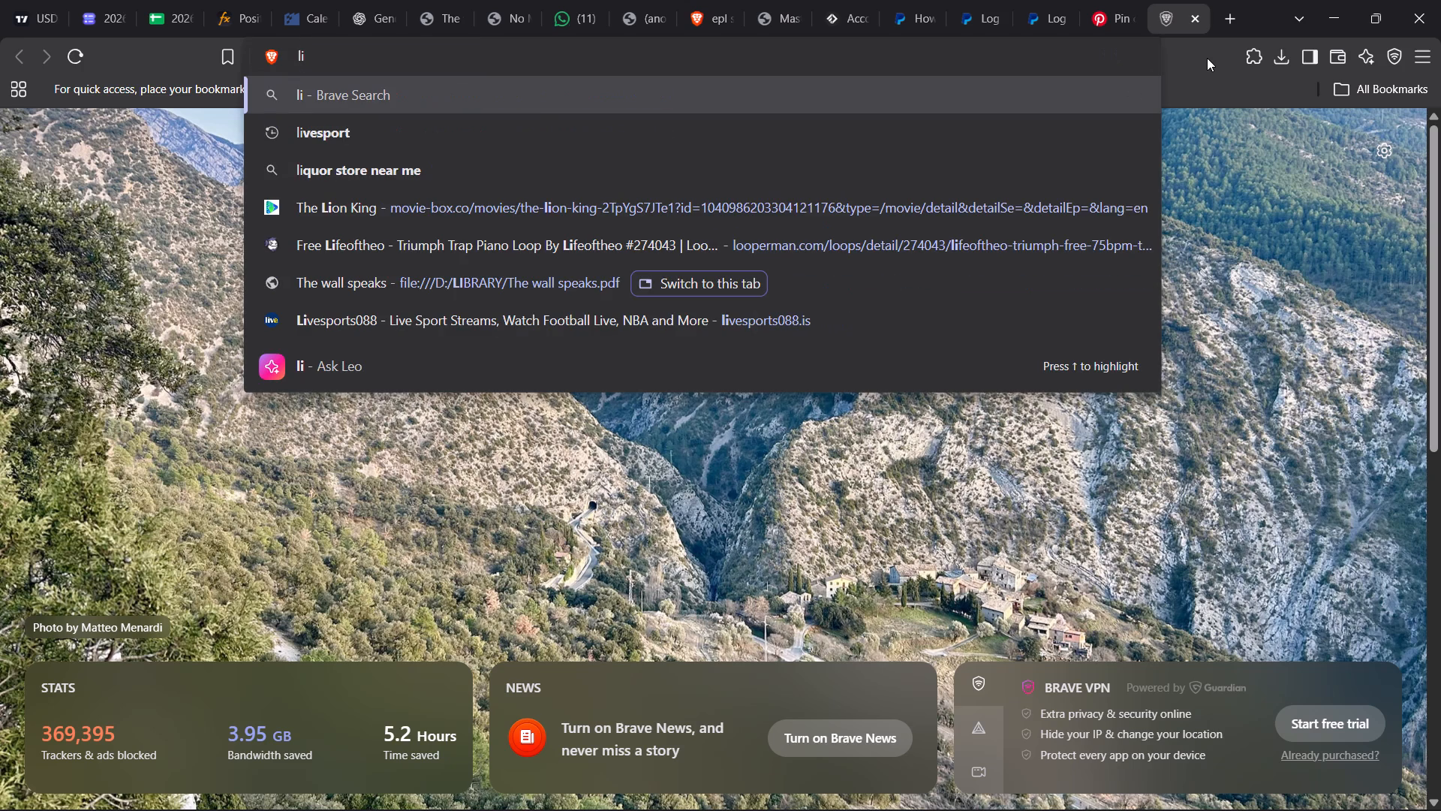
type("ve")
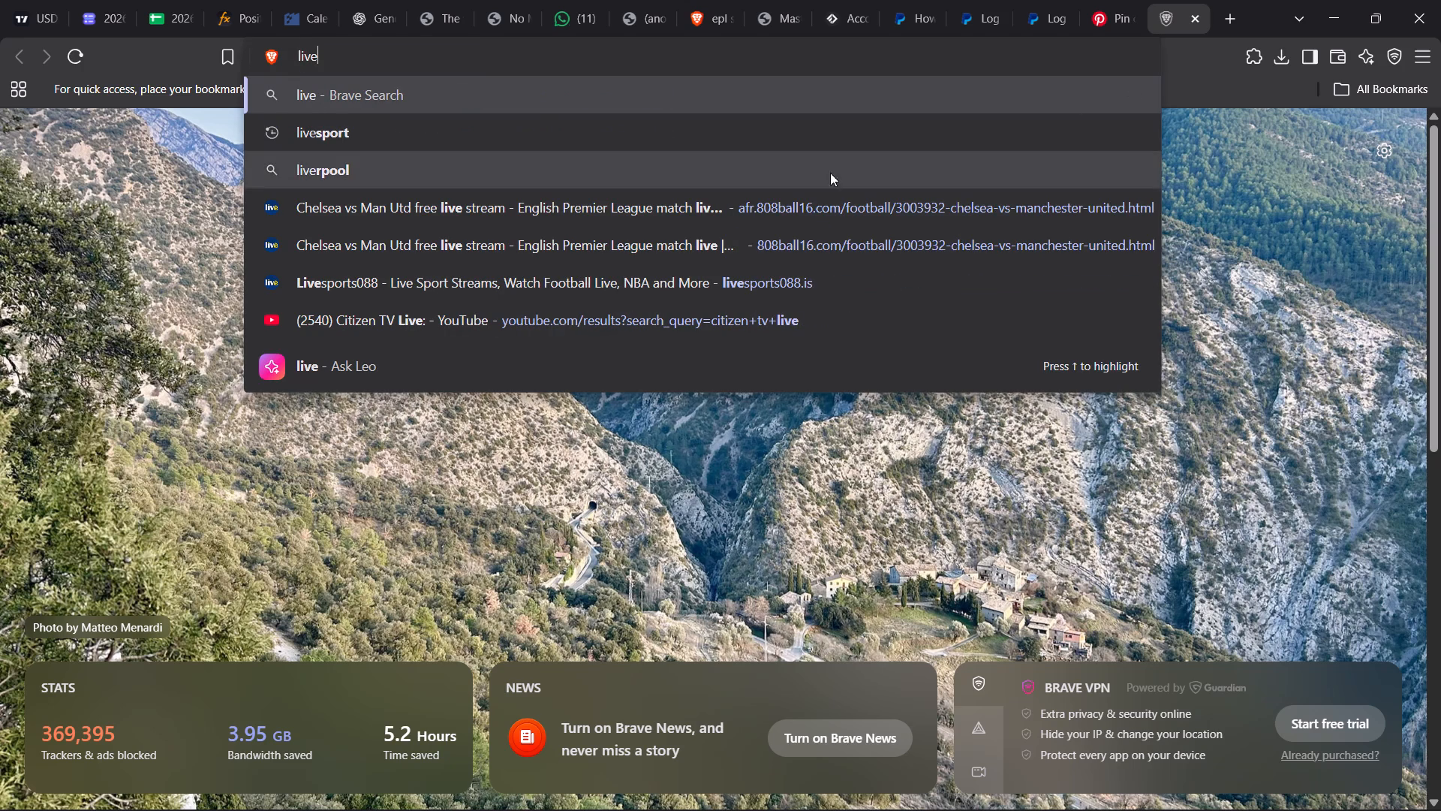
left_click(805, 194)
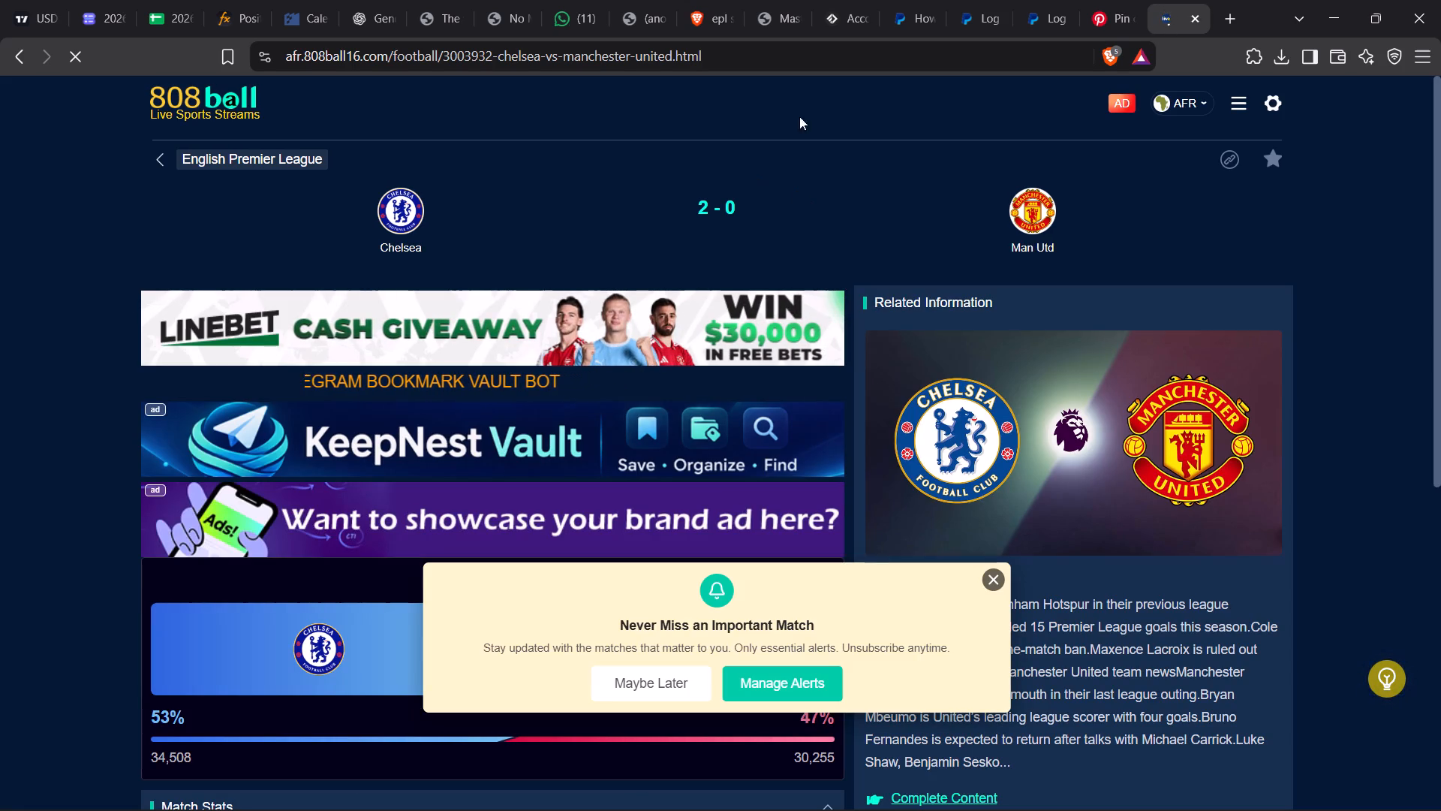
Go to 808ball's live stream listing, dismiss the match alerts prompt and open the Man Utd vs Roma match page.
left_click(156, 161)
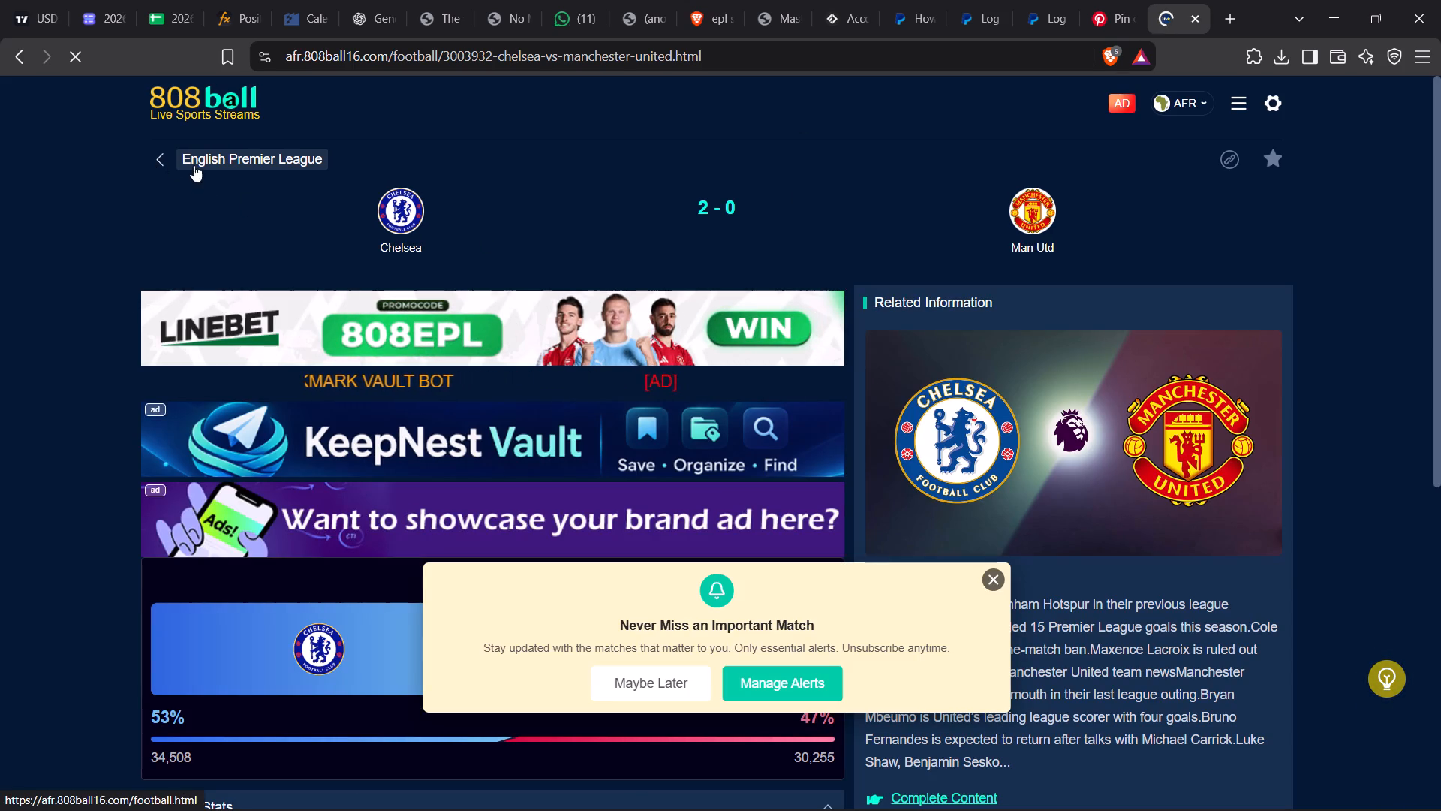
scroll(749, 457, "down", 1)
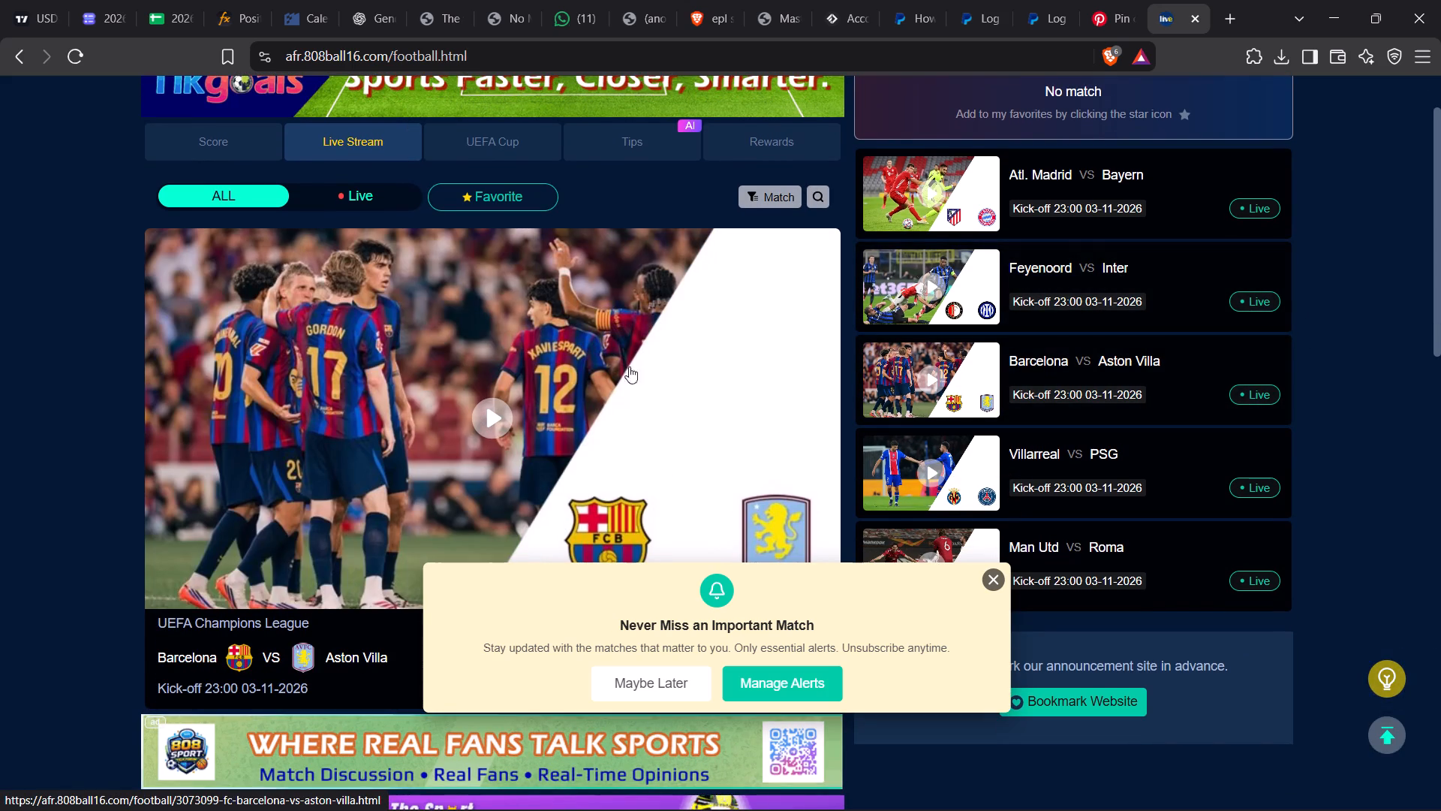
left_click(335, 143)
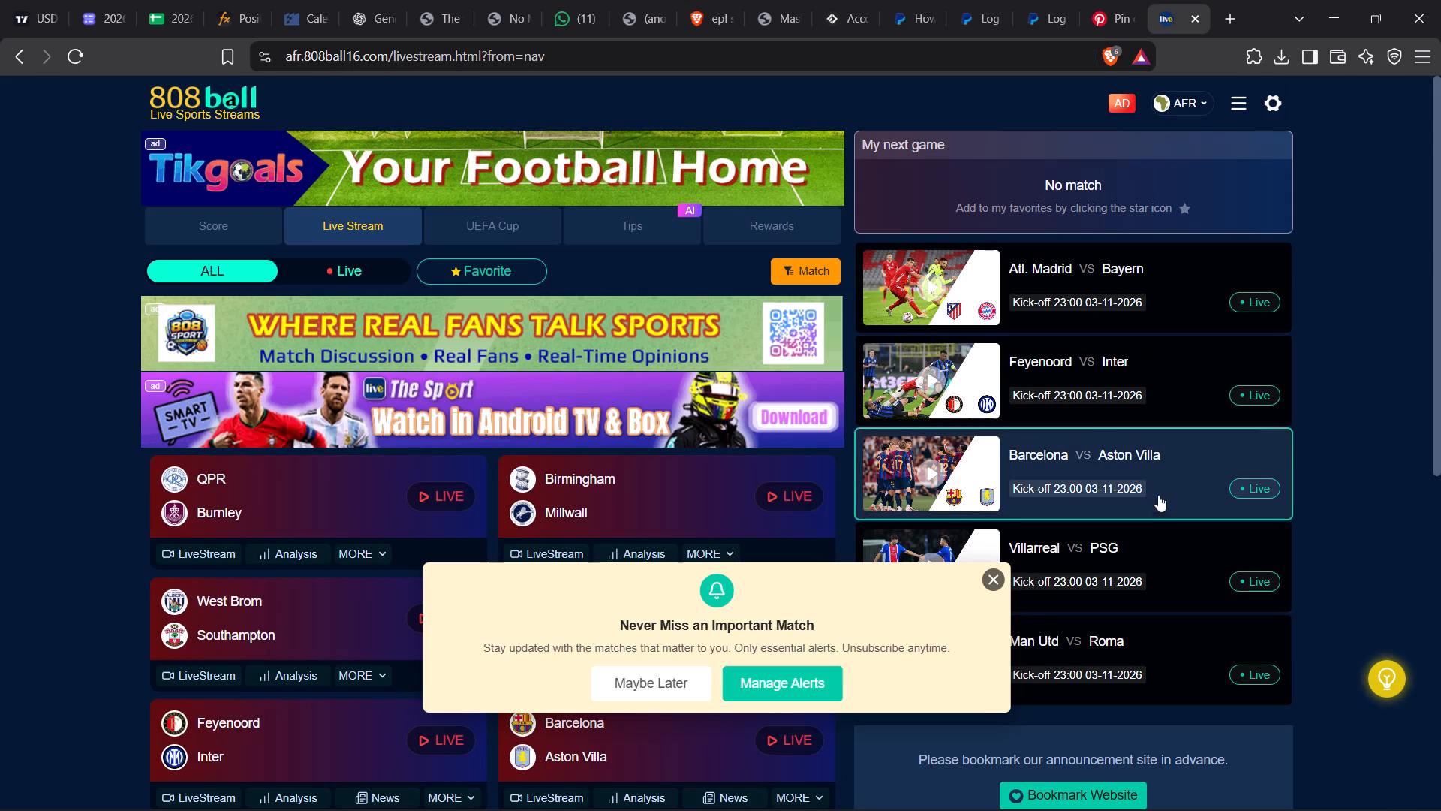
left_click(990, 576)
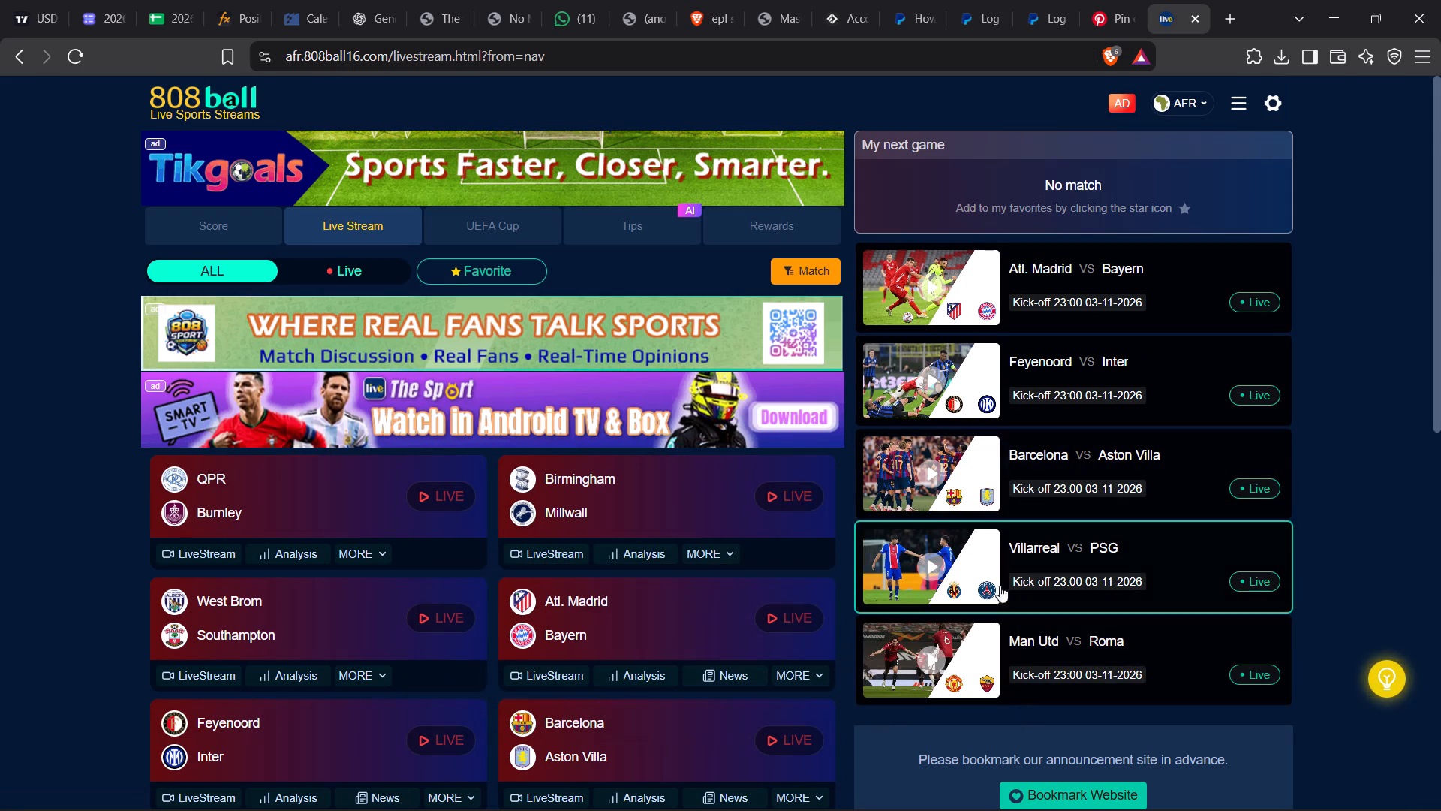
left_click(1087, 650)
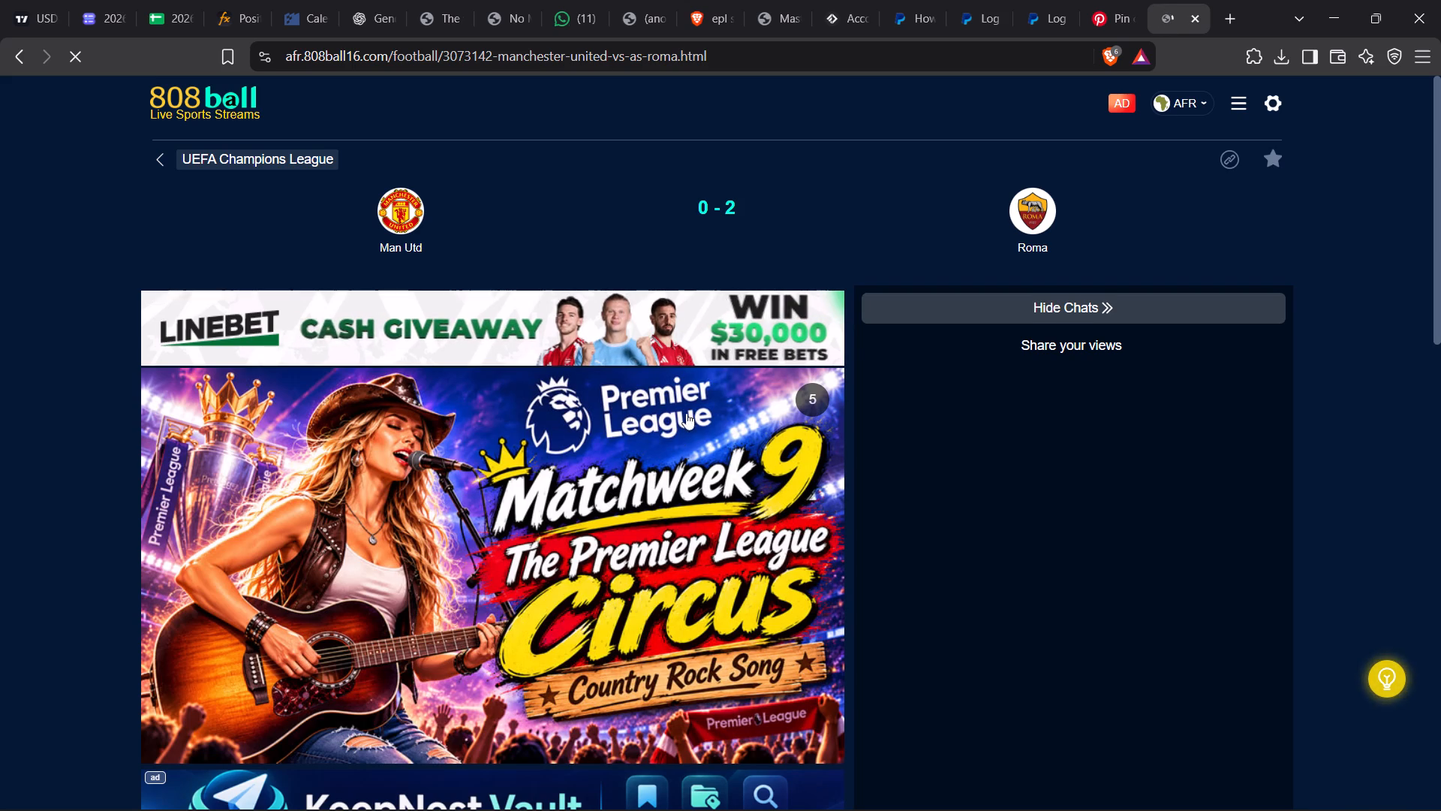
Fit the slider puzzle piece in the video player to start the Man Utd vs Roma live stream.
scroll(663, 442, "down", 5)
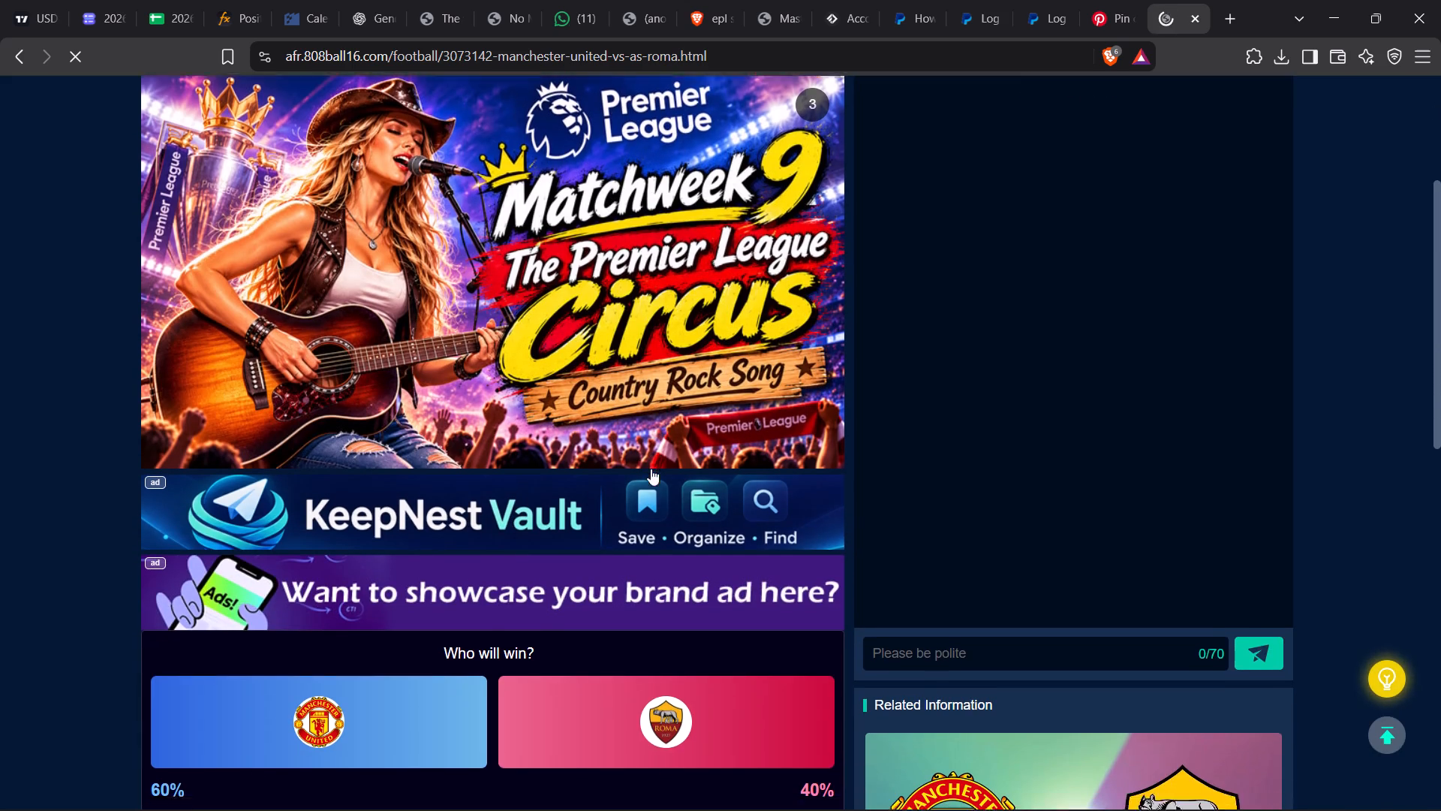
scroll(638, 662, "down", 3)
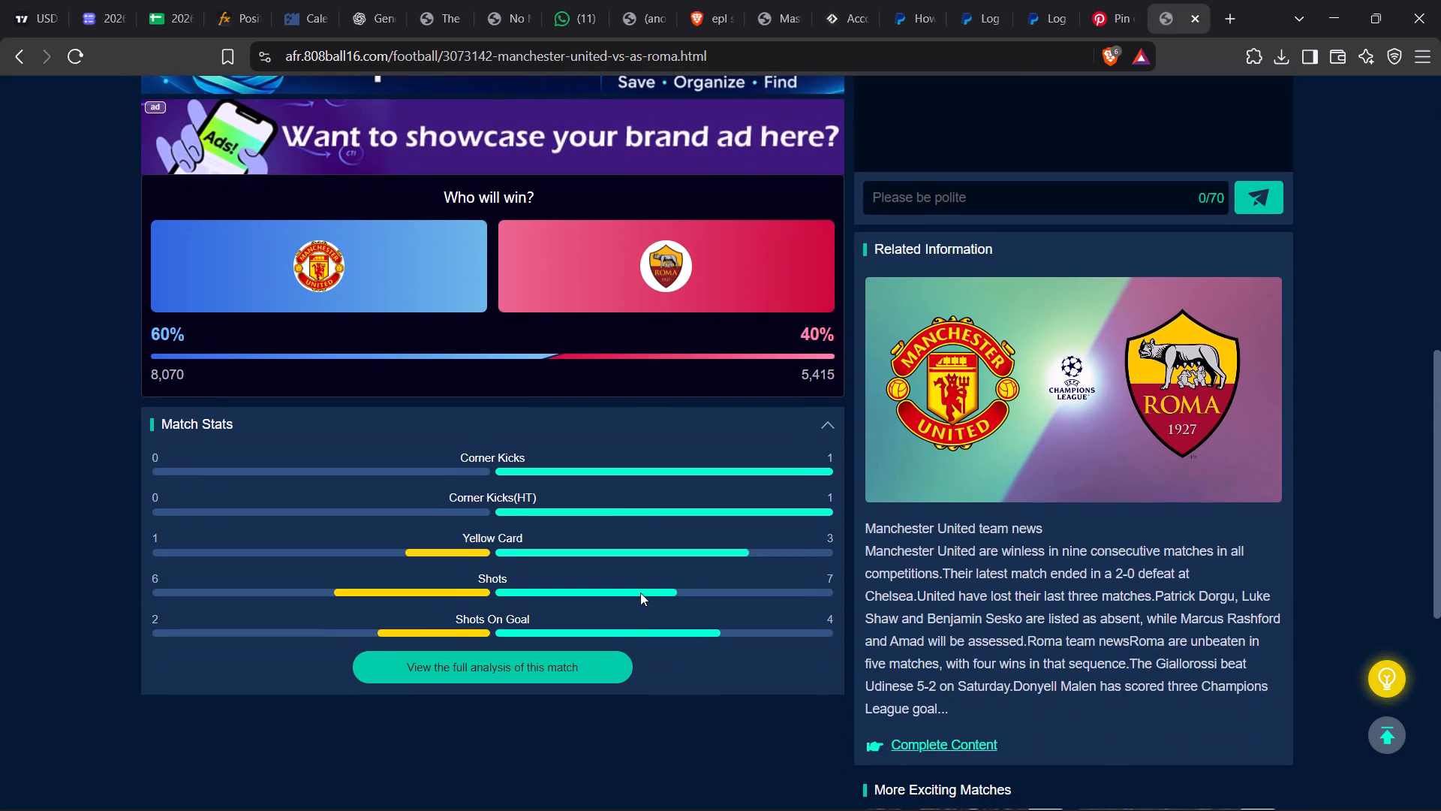
scroll(640, 592, "up", 7)
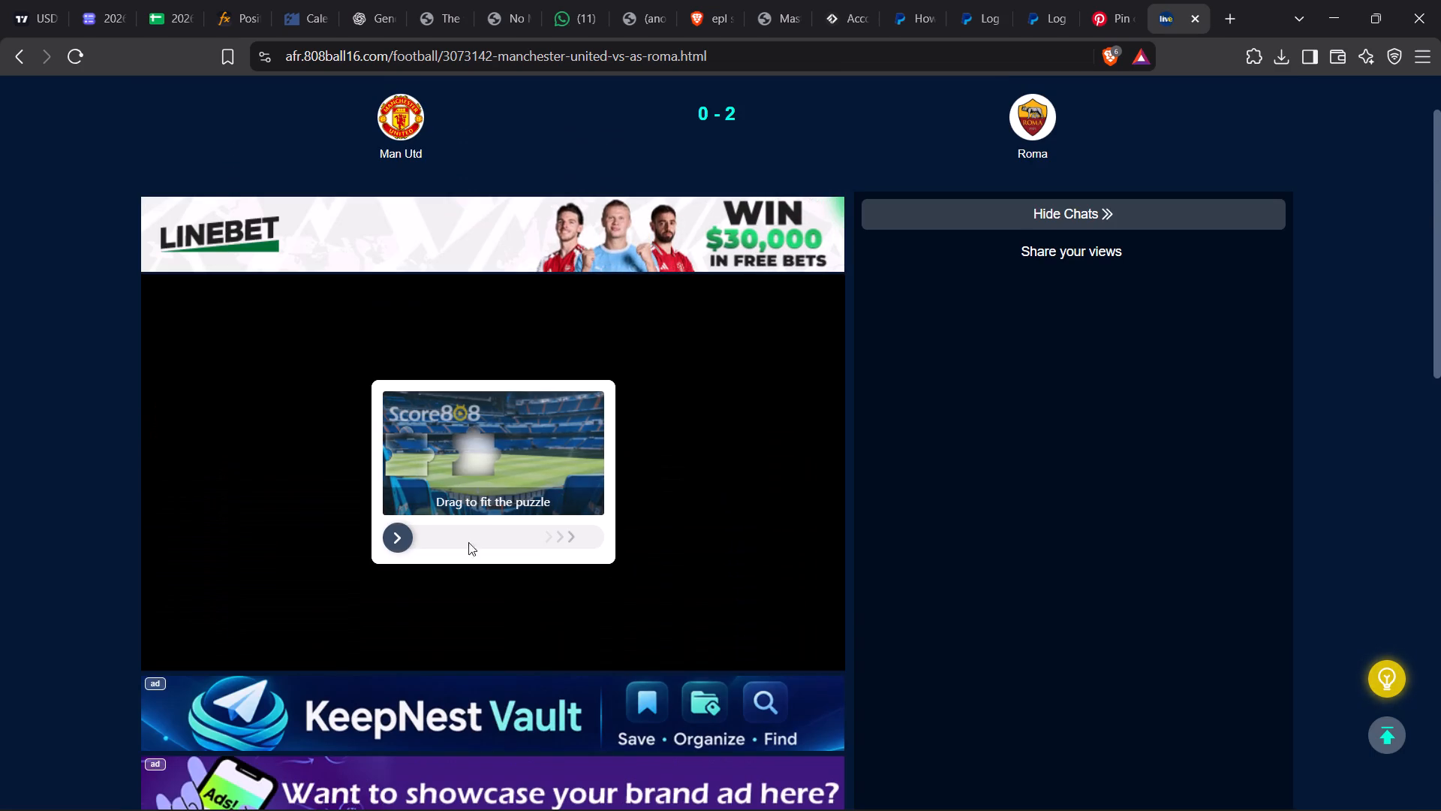
left_click_drag(393, 547, 468, 547)
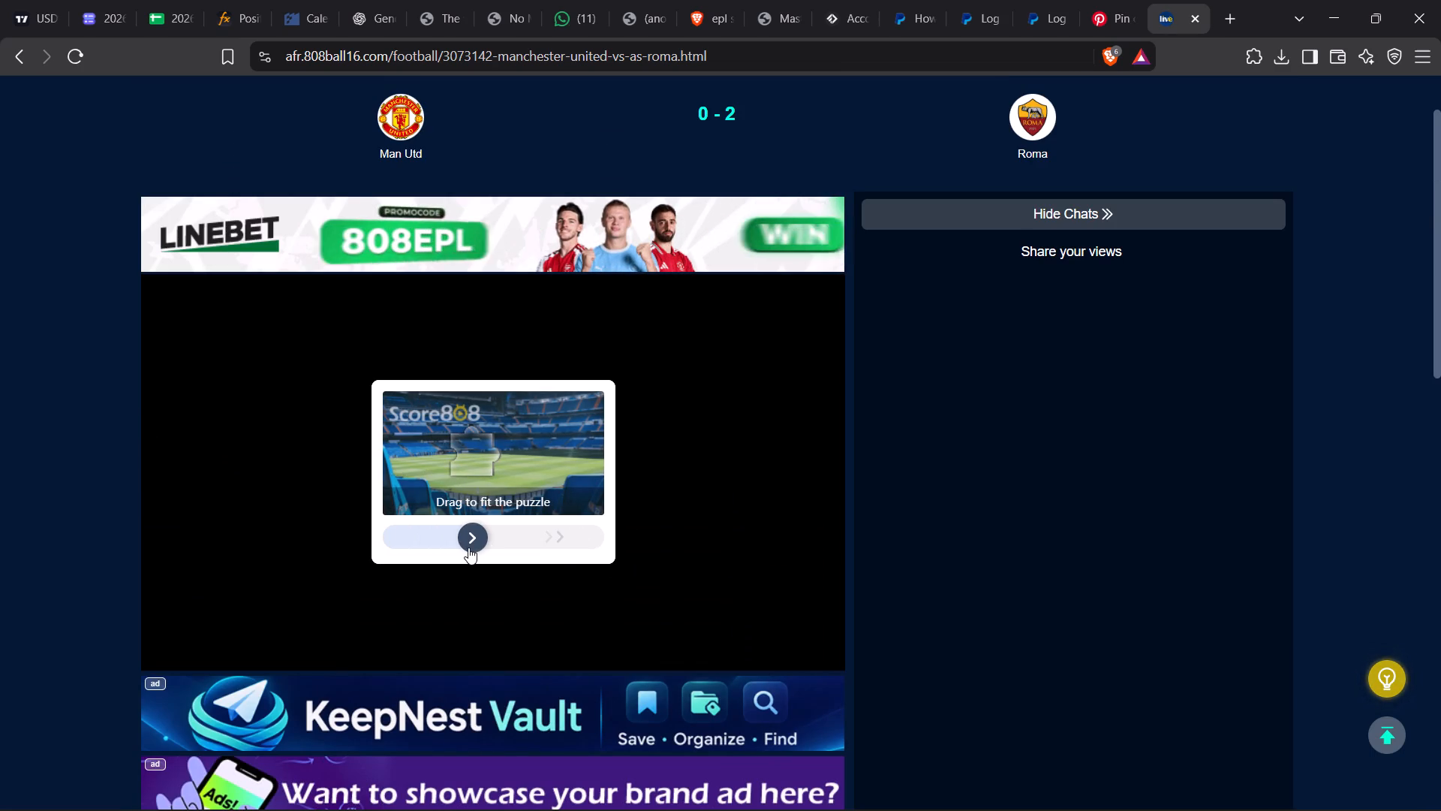
left_click_drag(468, 547, 468, 547)
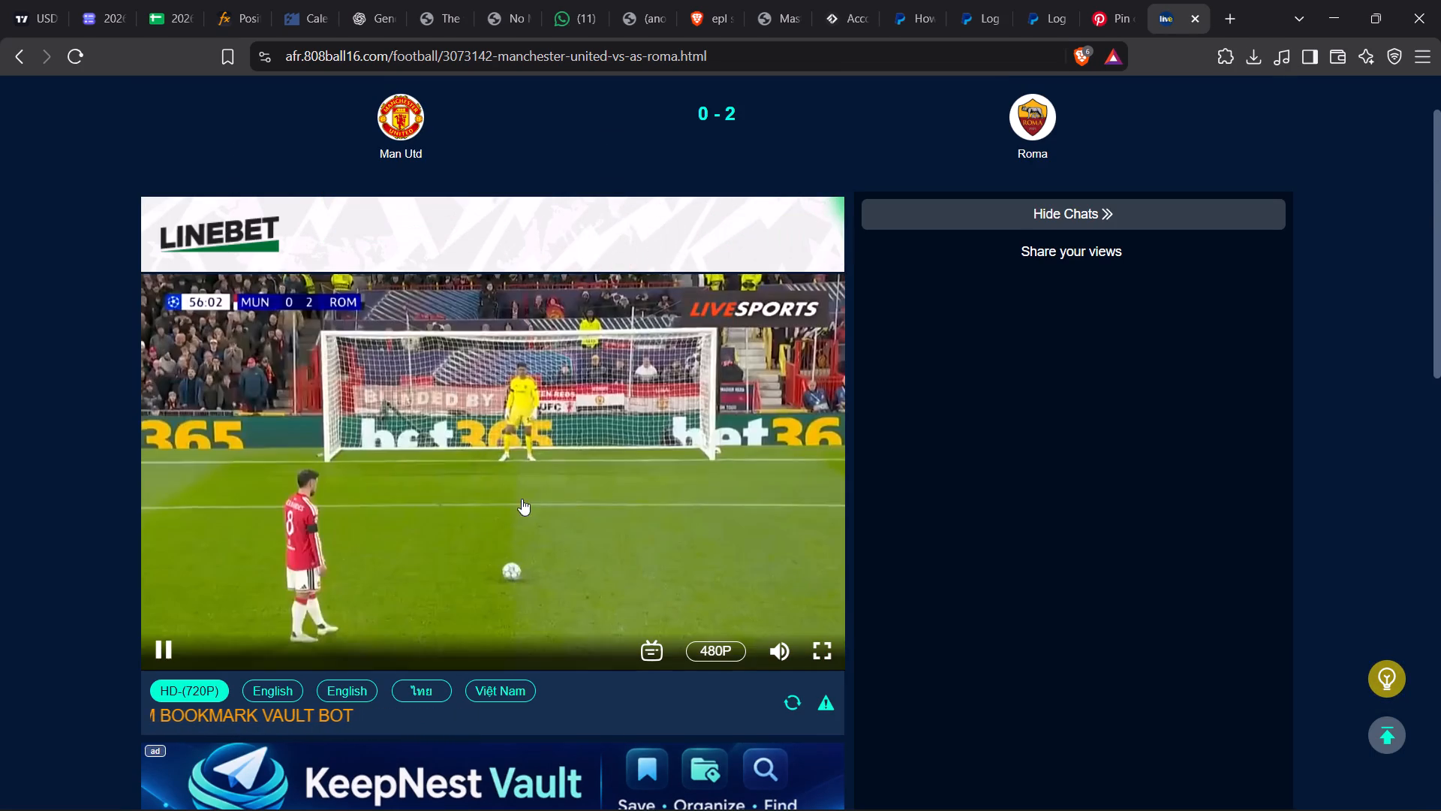
Switch the Man Utd vs Roma live stream to full screen.
left_click(814, 650)
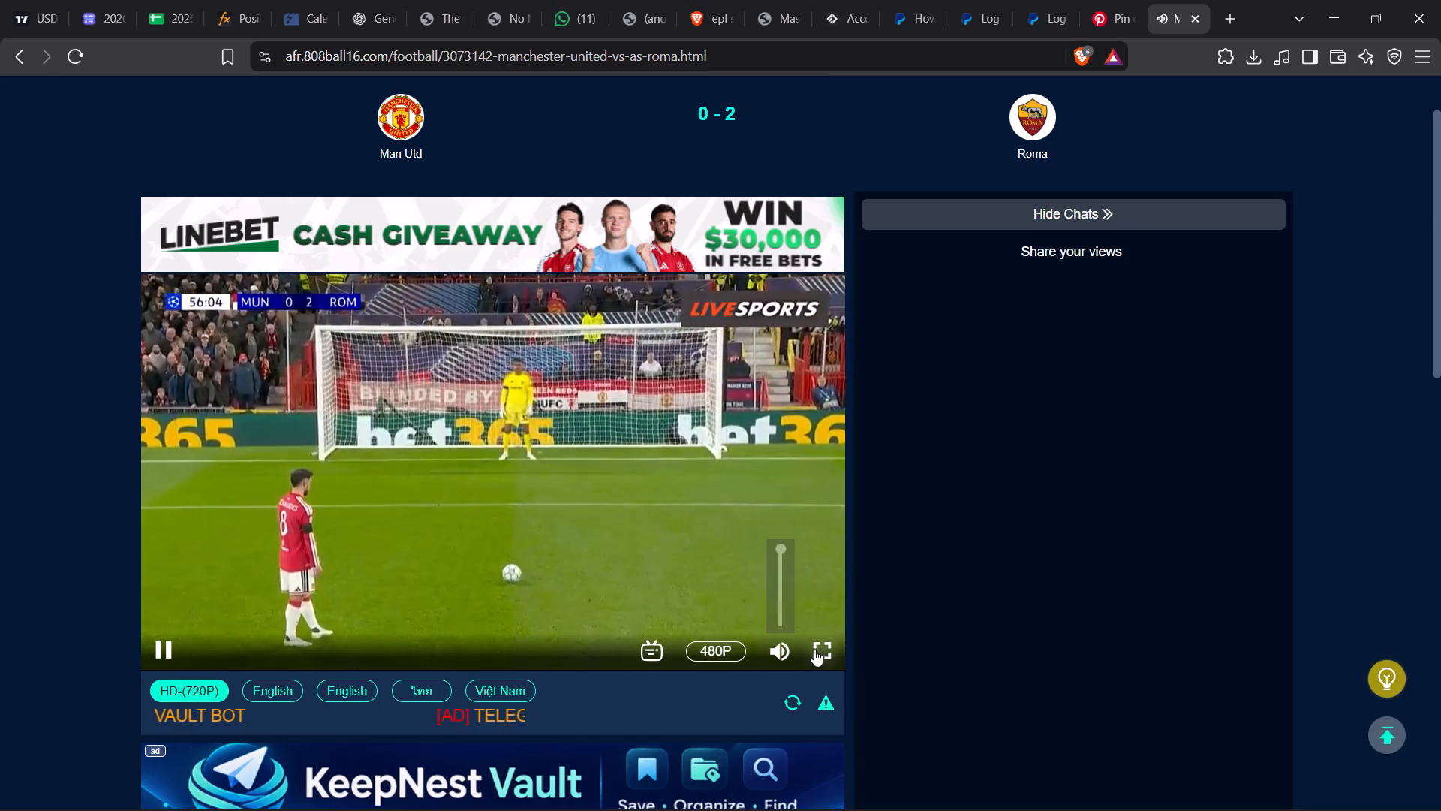
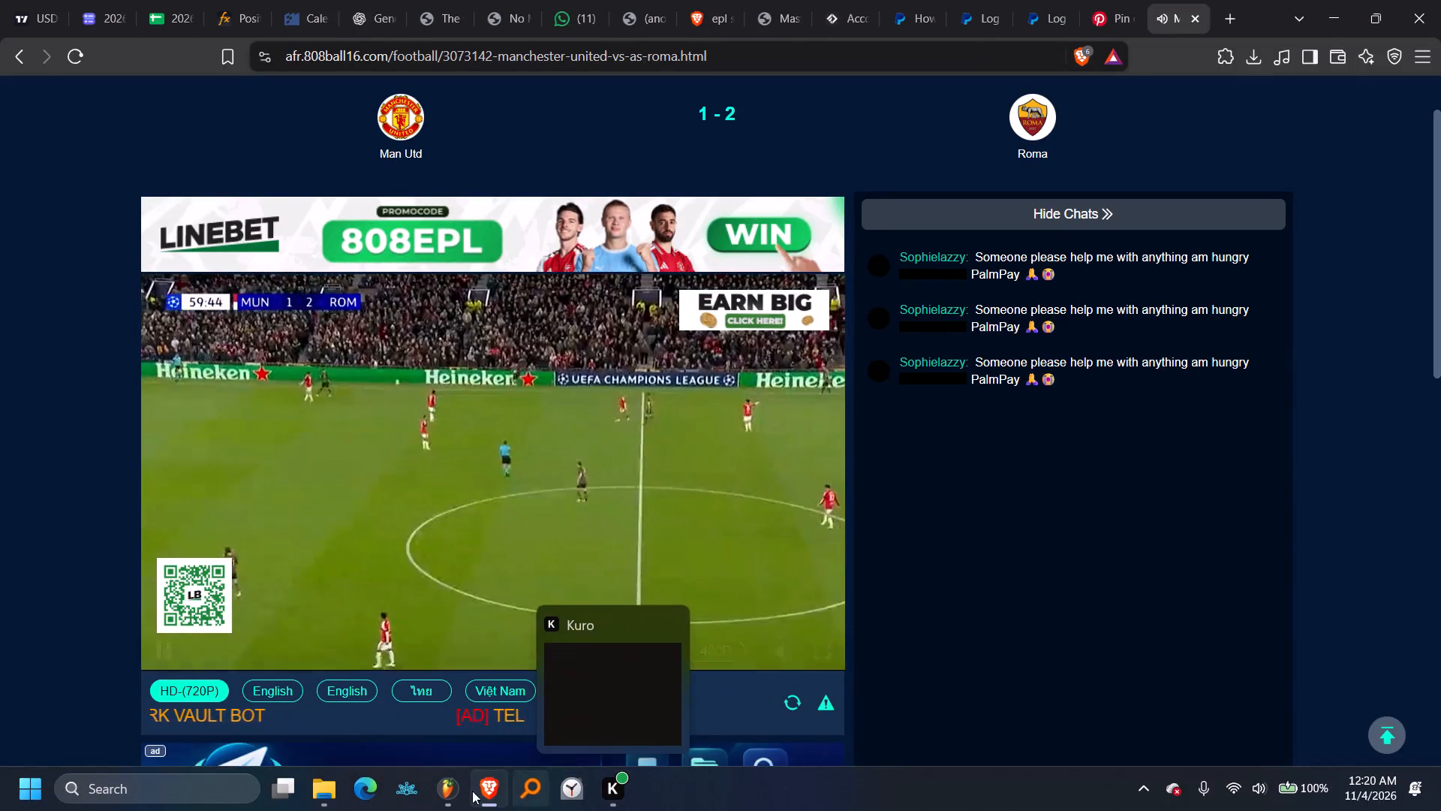
Switch to FL Studio and rename the Serum 2 channel to guitar, giving it a random colour.
left_click(441, 794)
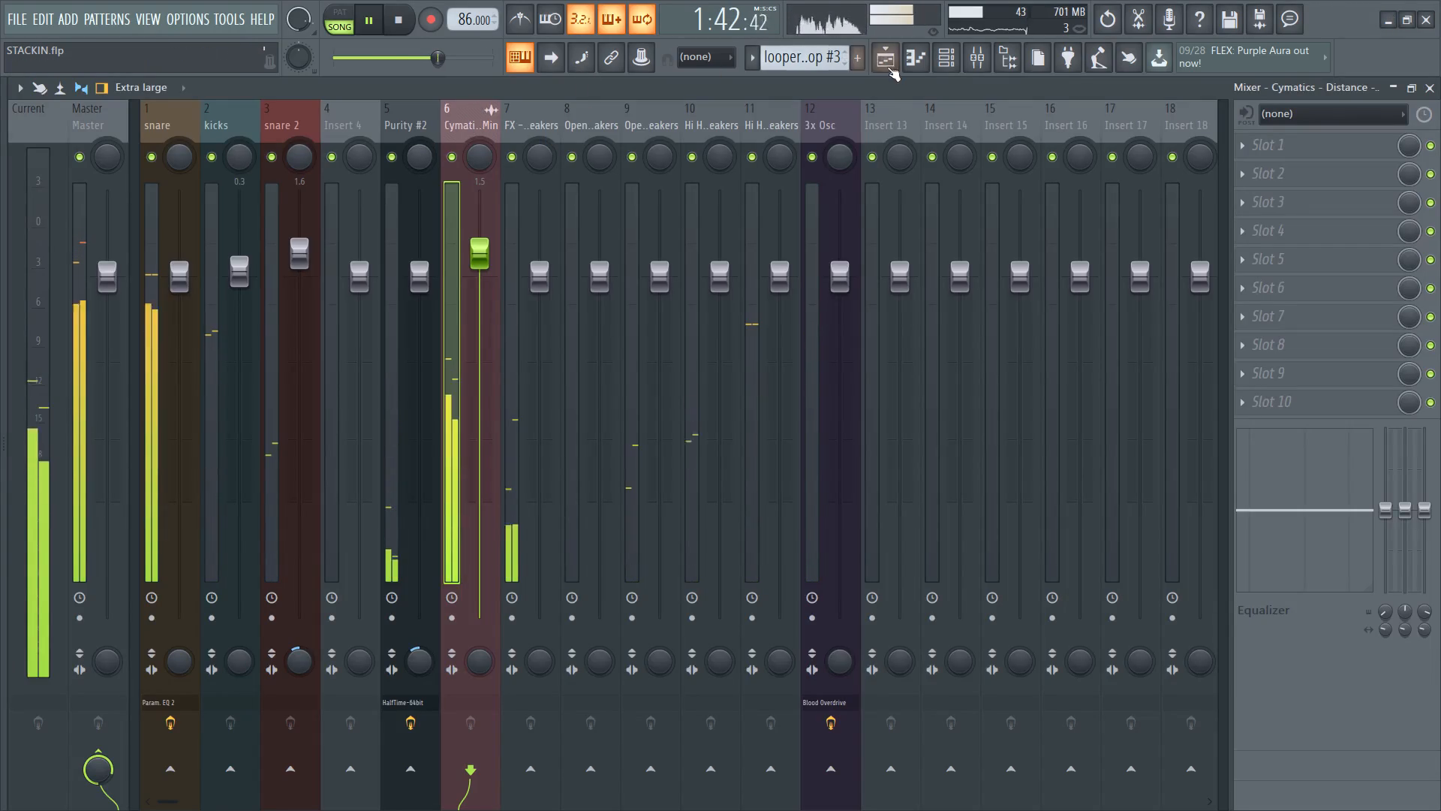
left_click(944, 62)
scroll(189, 640, "down", 2)
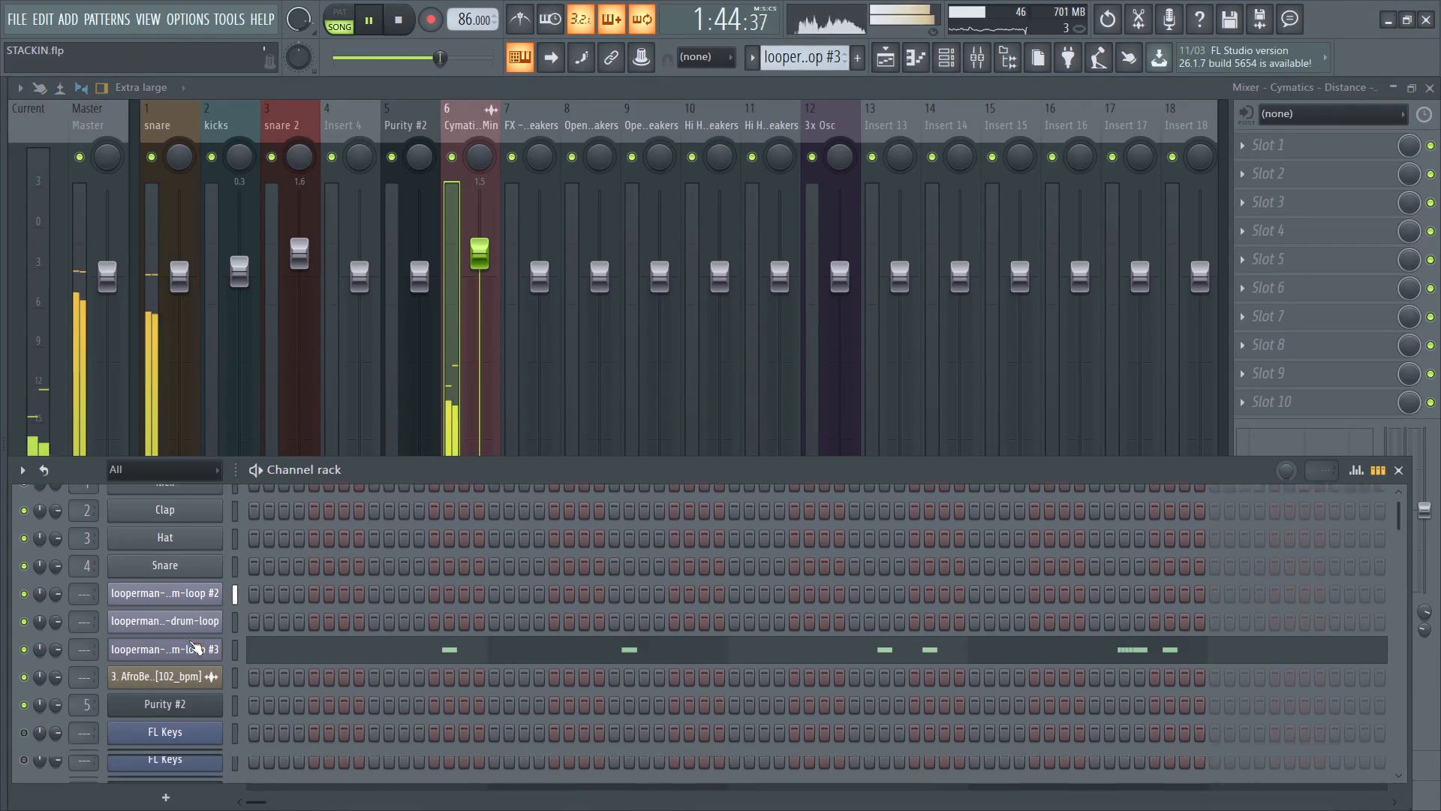
scroll(189, 641, "down", 1)
scroll(195, 603, "up", 1)
right_click(194, 643)
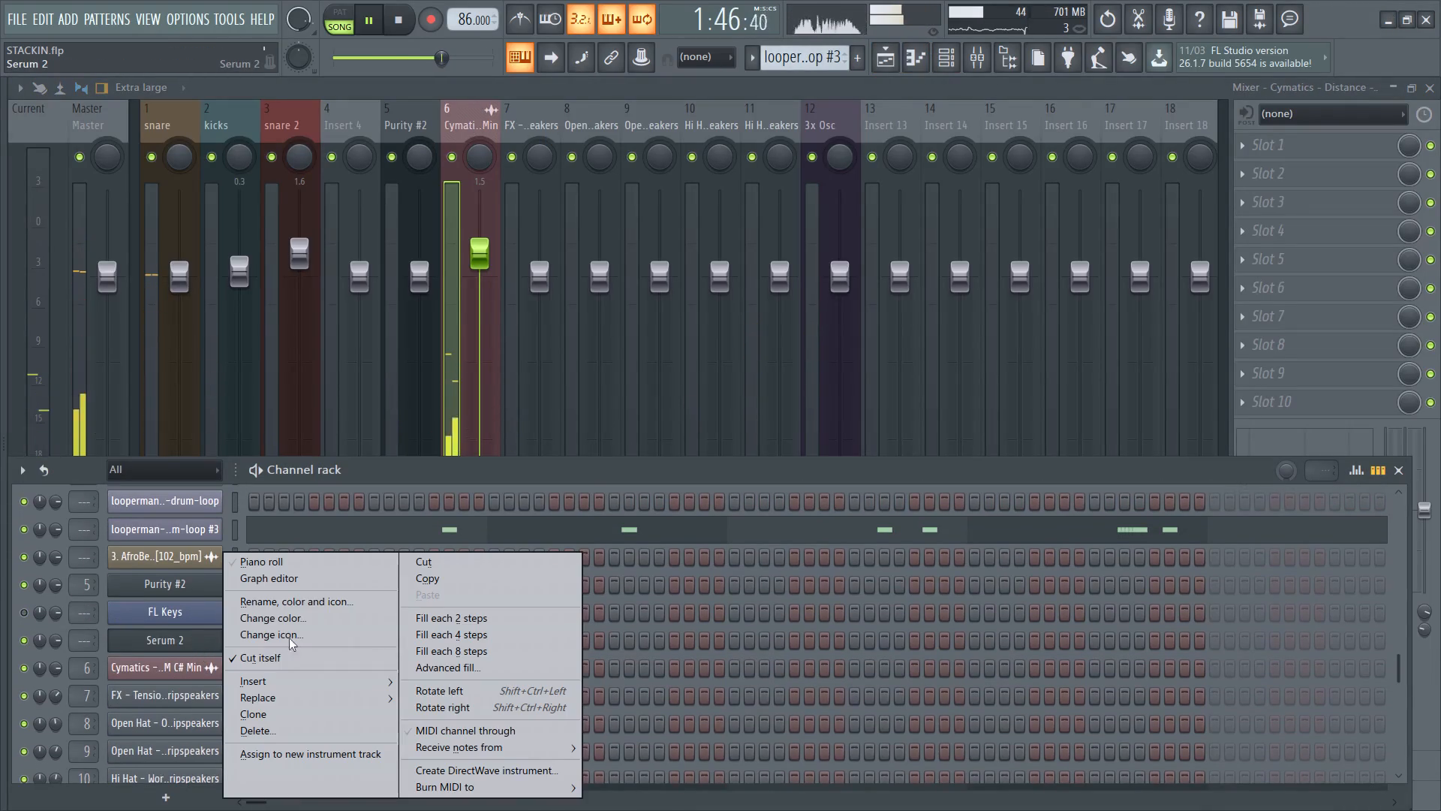
left_click(305, 603)
type("guitar")
key("s")
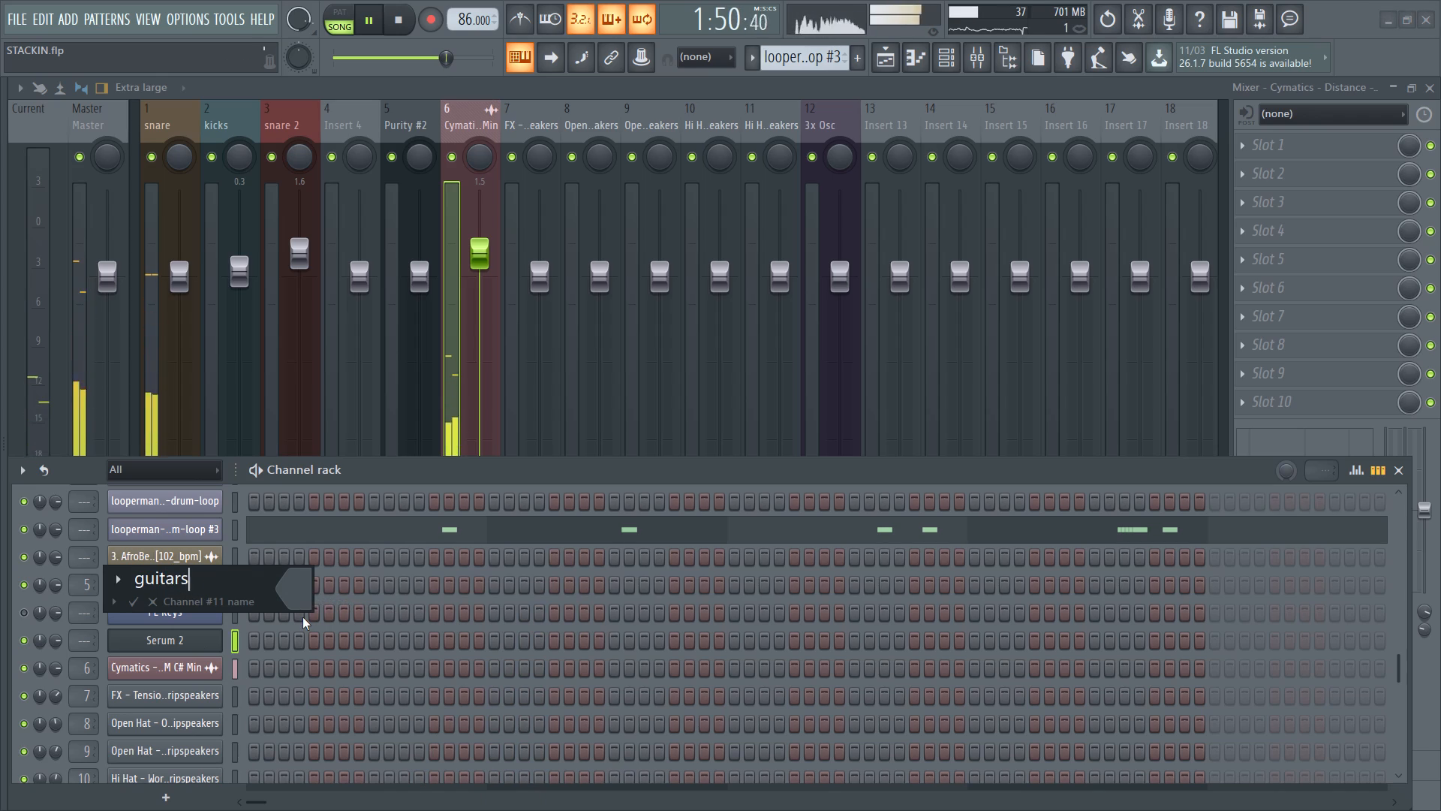
key("BackSpace")
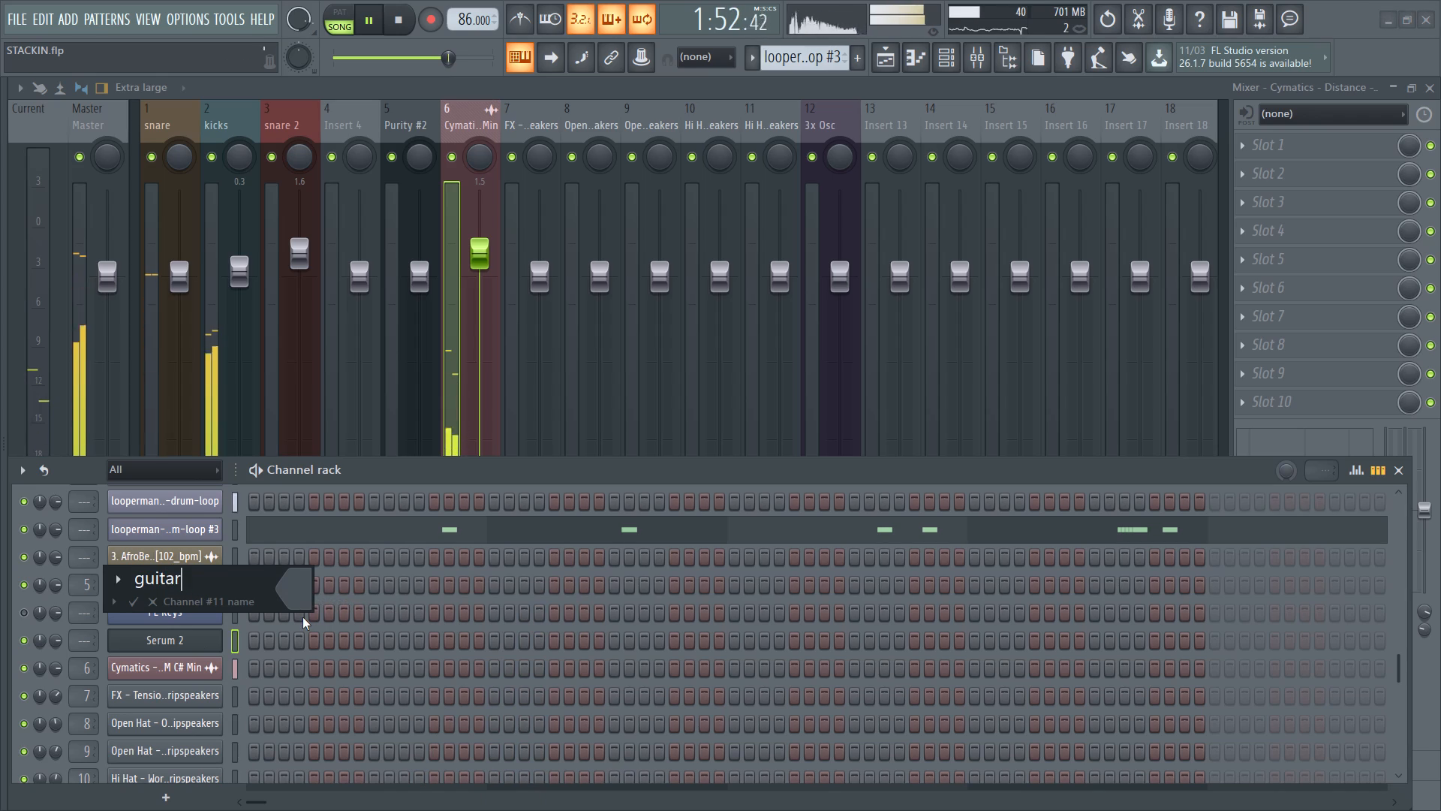
right_click(291, 581)
key("Return")
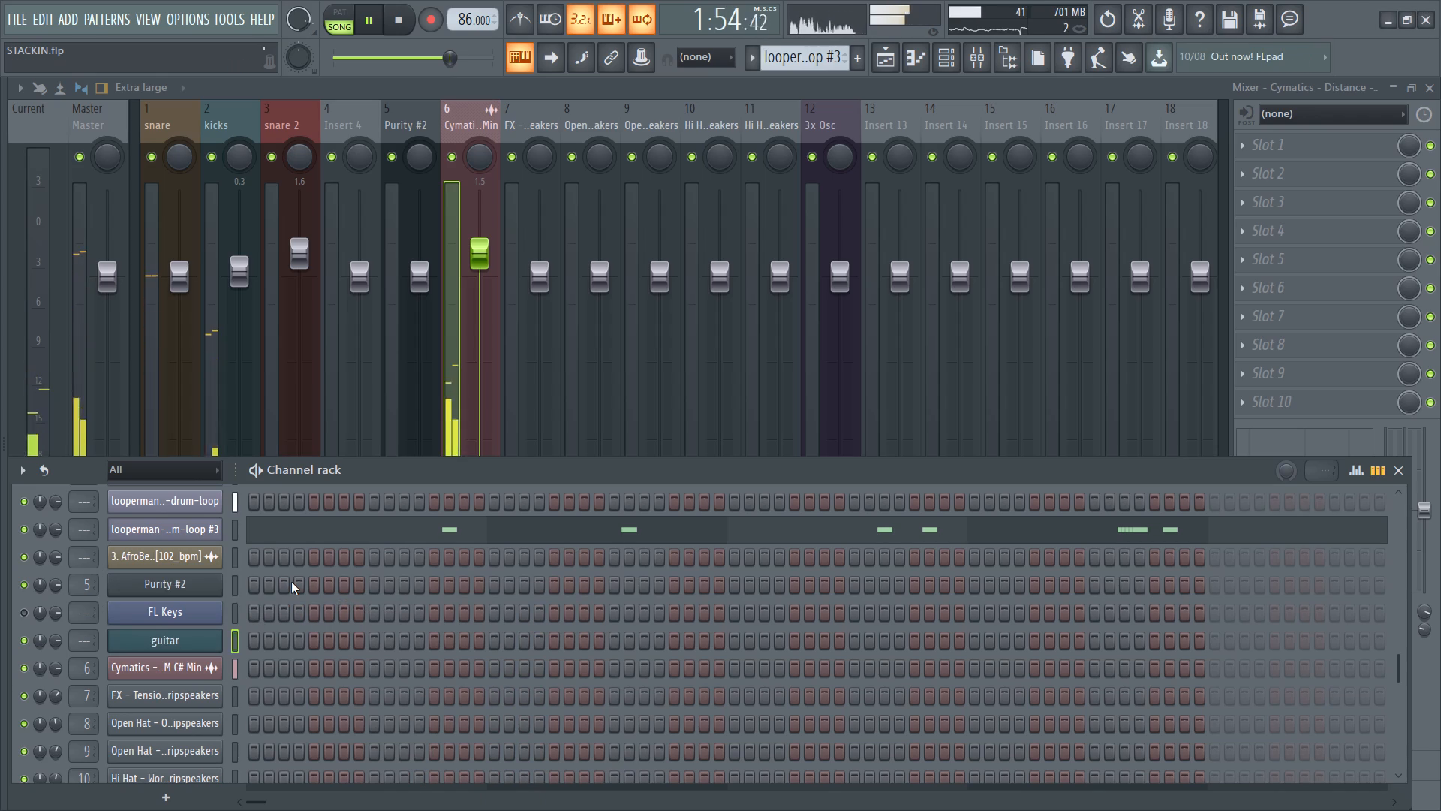
Route the guitar channel to its own free mixer track, insert 13.
key("ctrl+l")
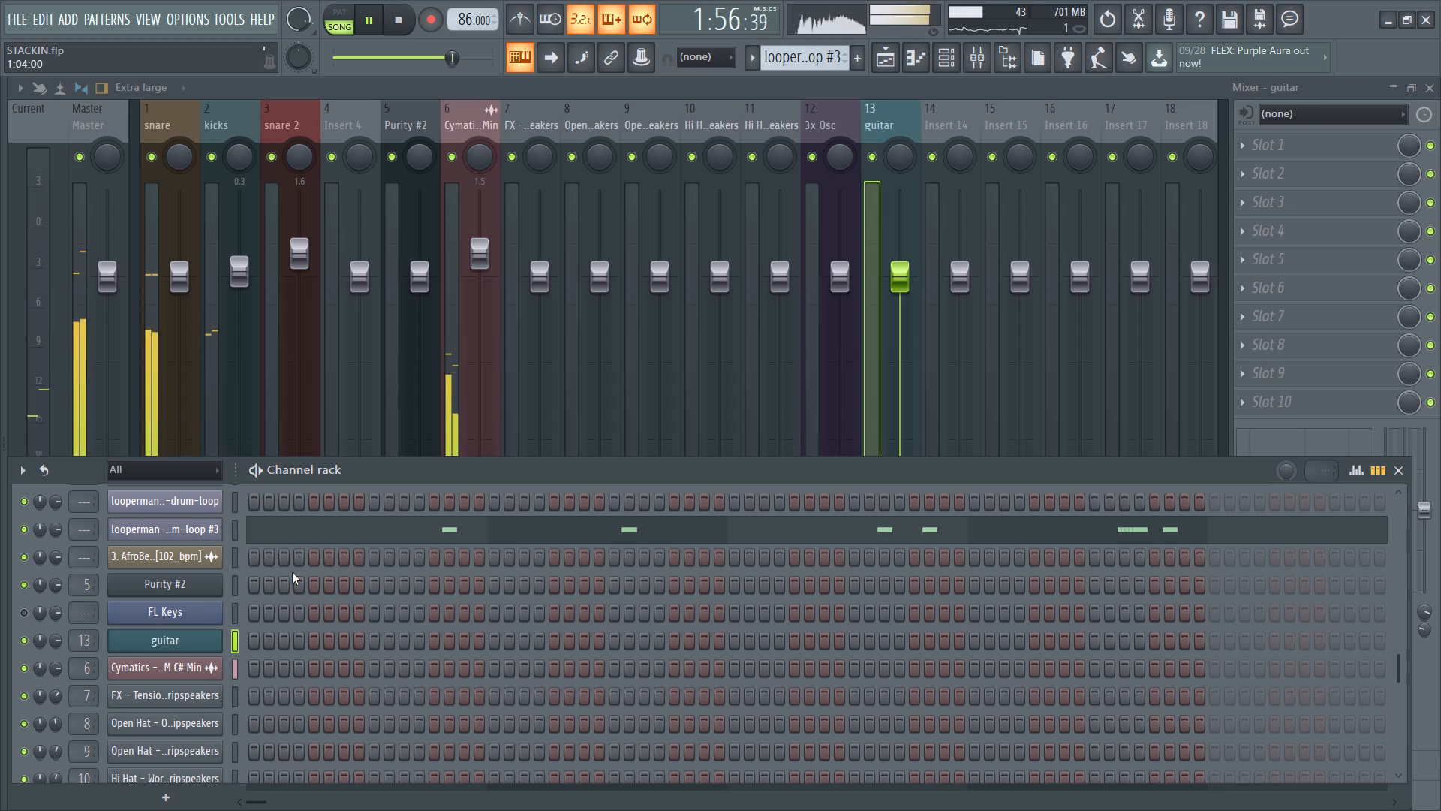
left_click(875, 124)
left_click(890, 118)
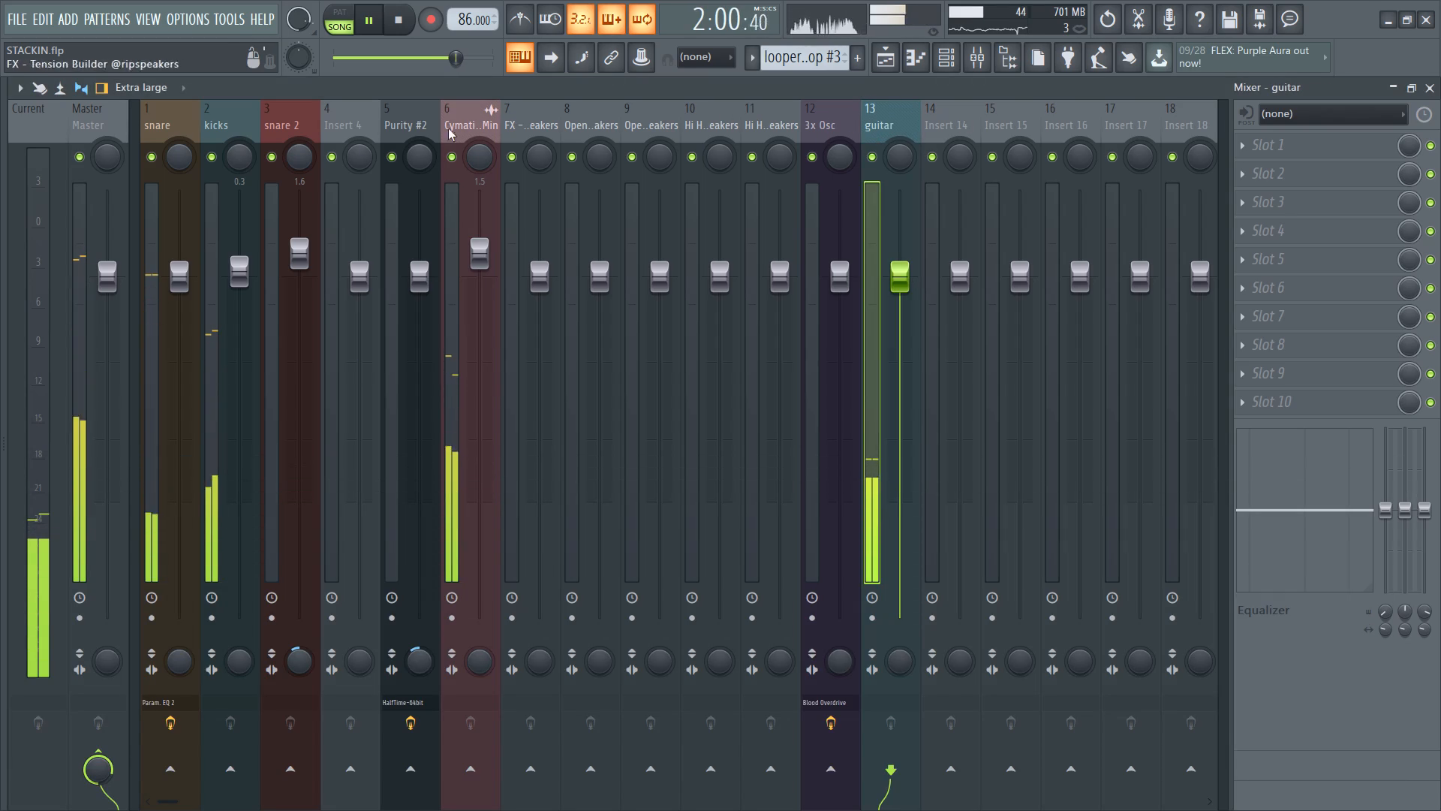
left_click(477, 122)
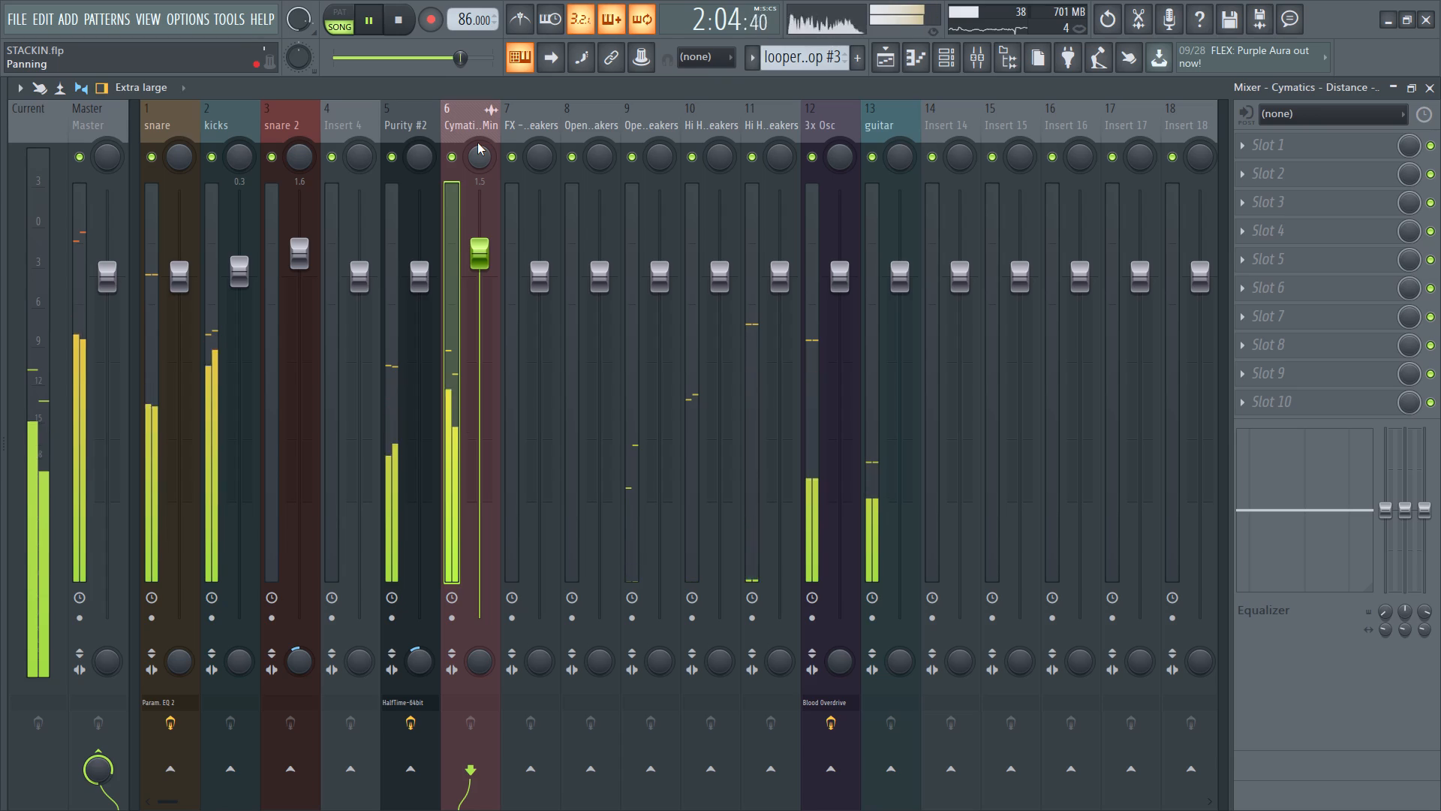
Review the song's playlist arrangement from the Cymatics loop down to the 3x Osc track during playback.
left_click(889, 74)
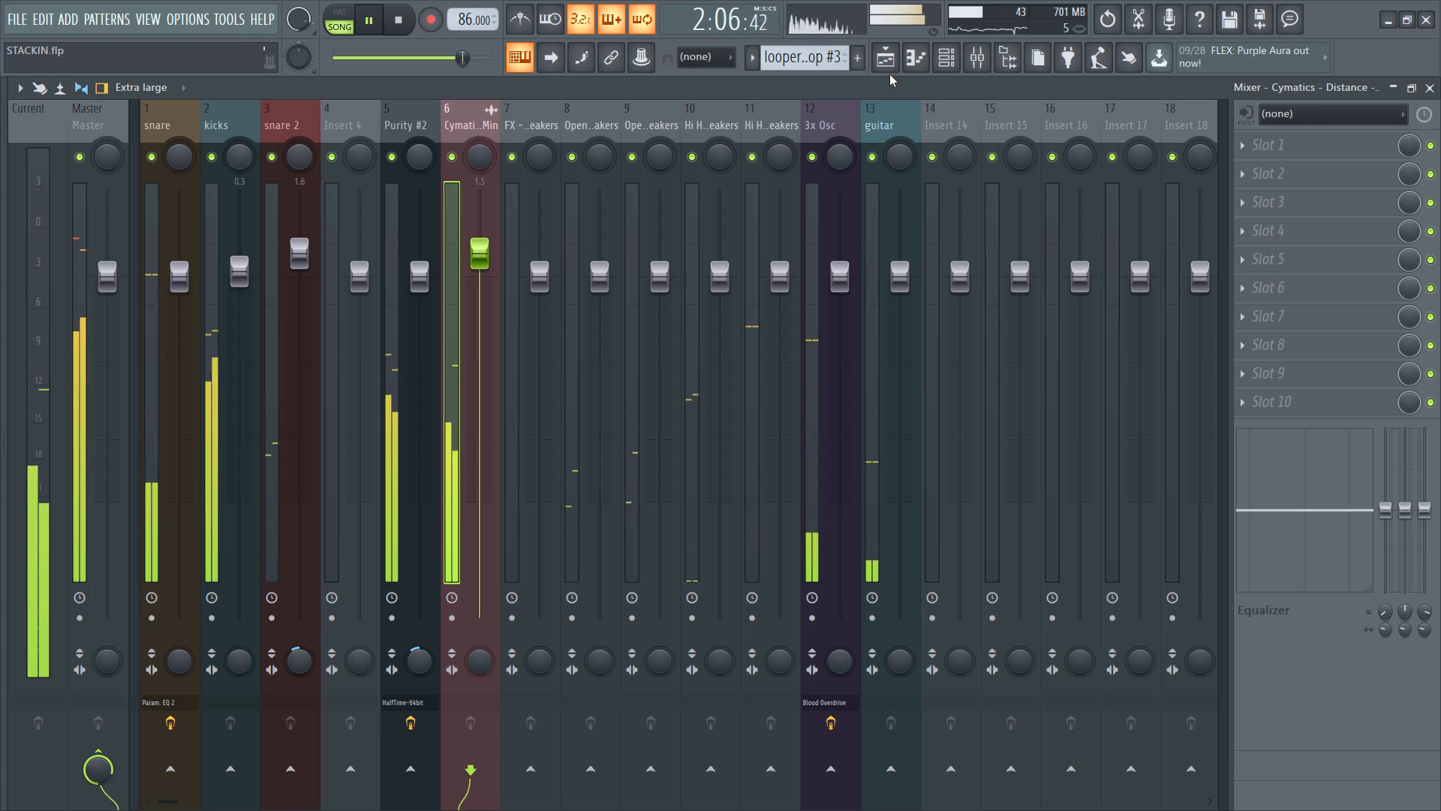
left_click(889, 68)
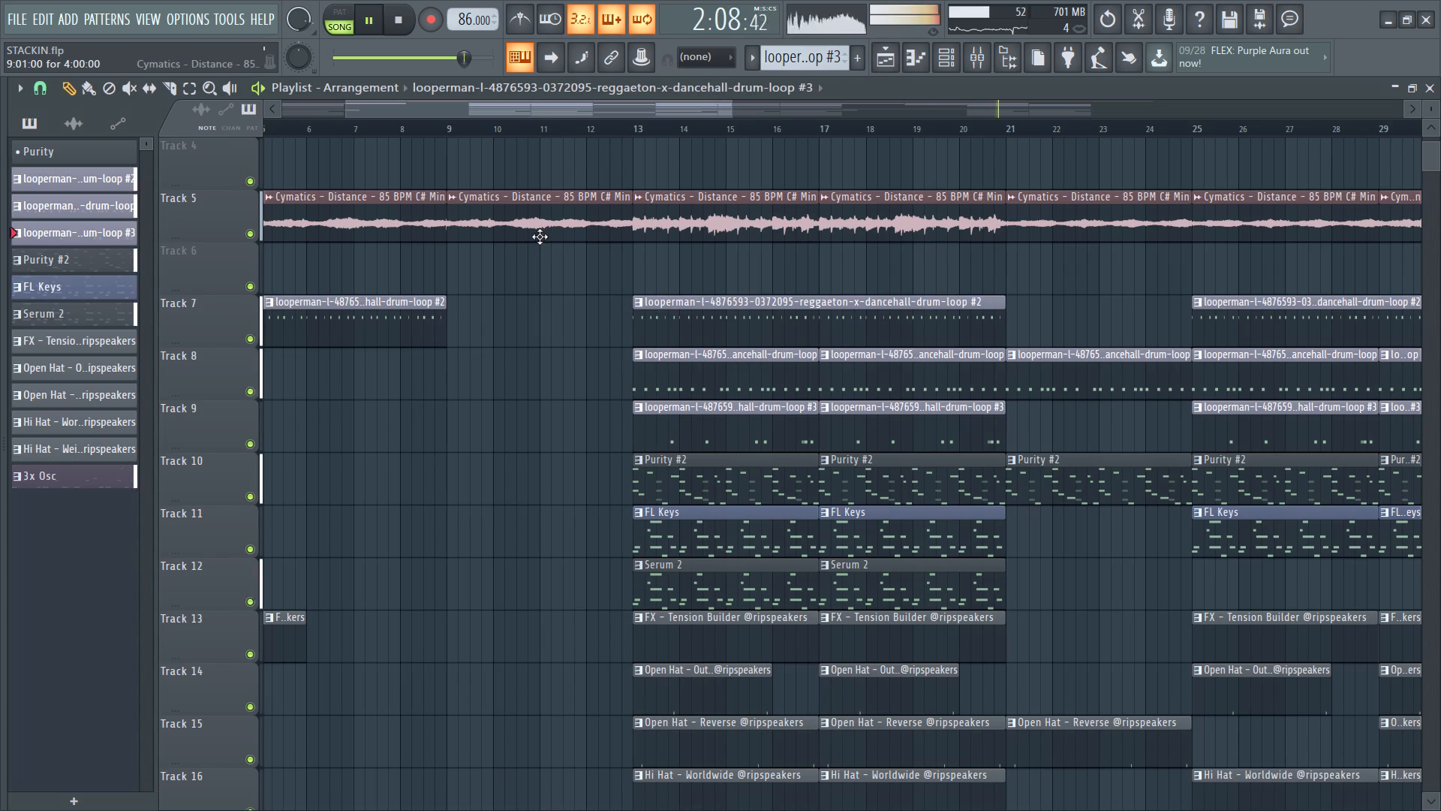
scroll(540, 238, "down", 9, "ctrl")
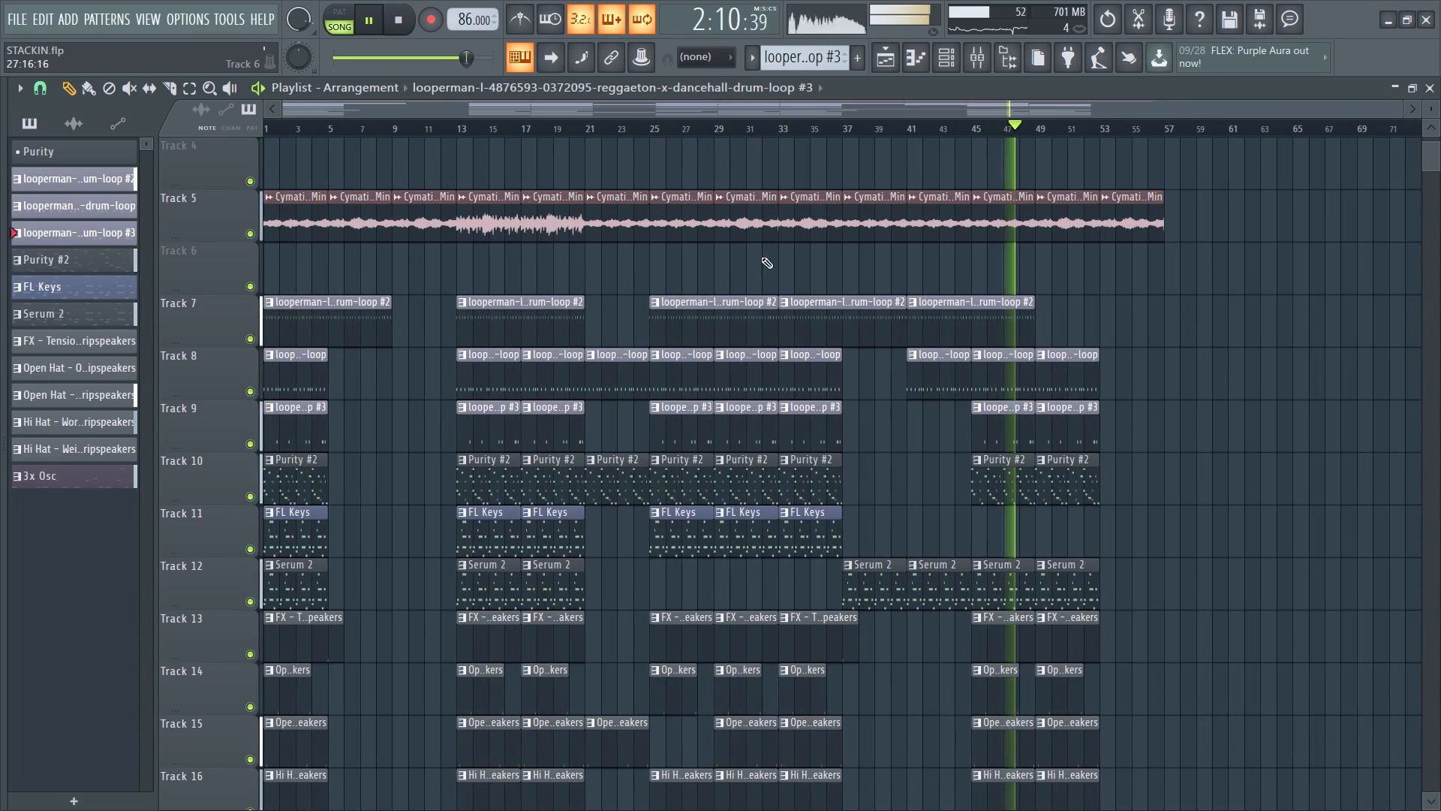
scroll(842, 245, "down", 1, "ctrl")
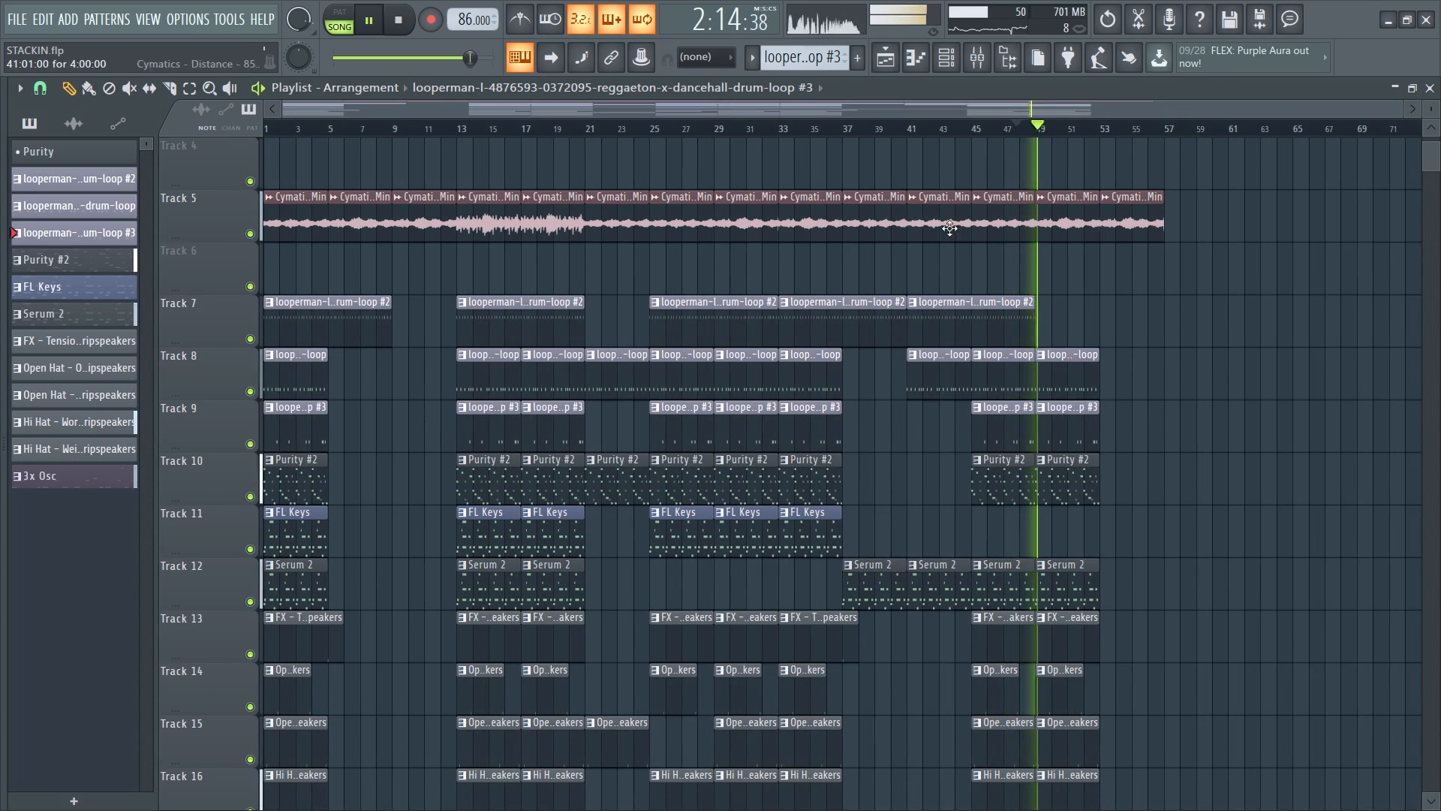
scroll(1185, 531, "up", 3, "ctrl")
scroll(982, 481, "down", 2)
scroll(1065, 434, "up", 2, "ctrl")
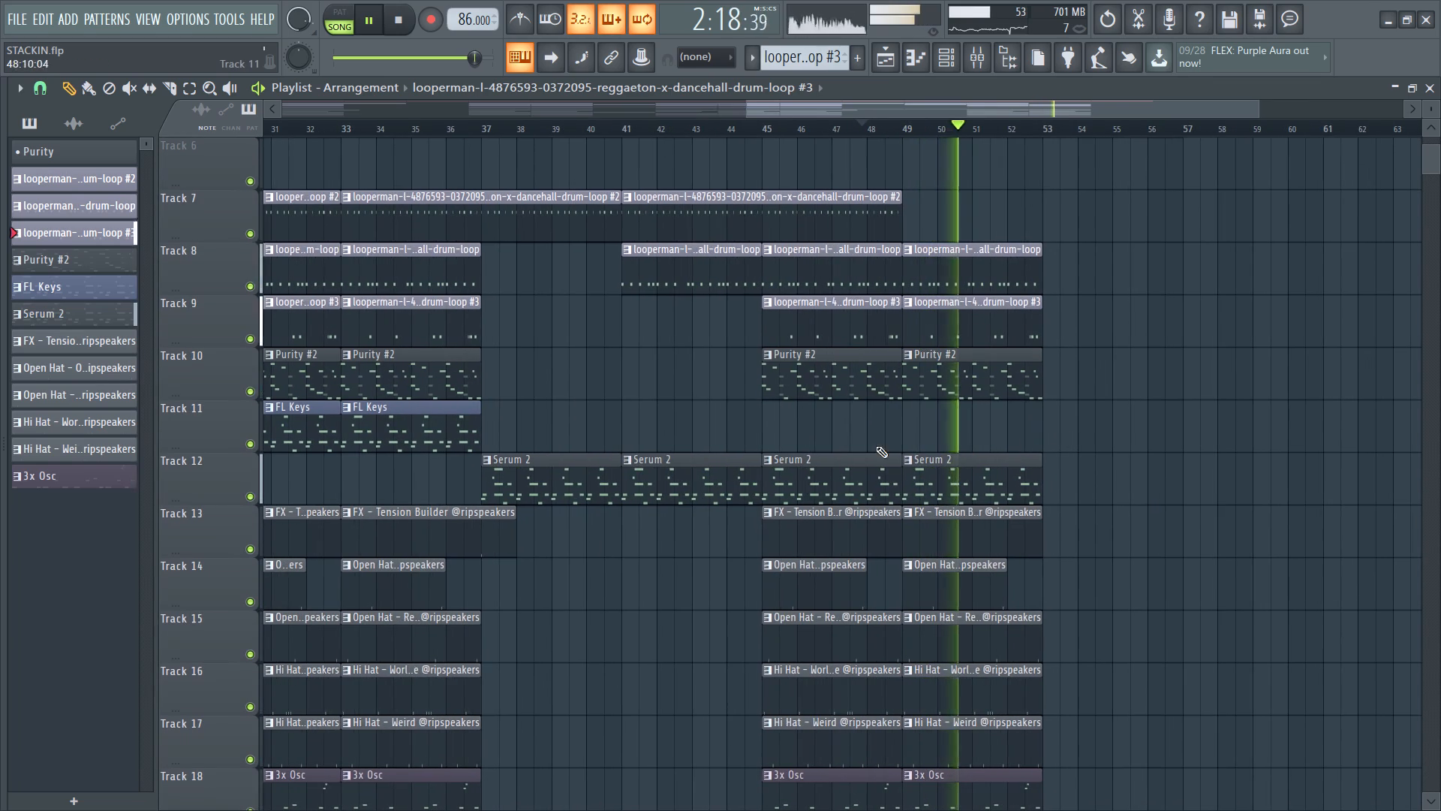
scroll(731, 399, "down", 3, "ctrl")
scroll(1018, 418, "up", 2, "ctrl")
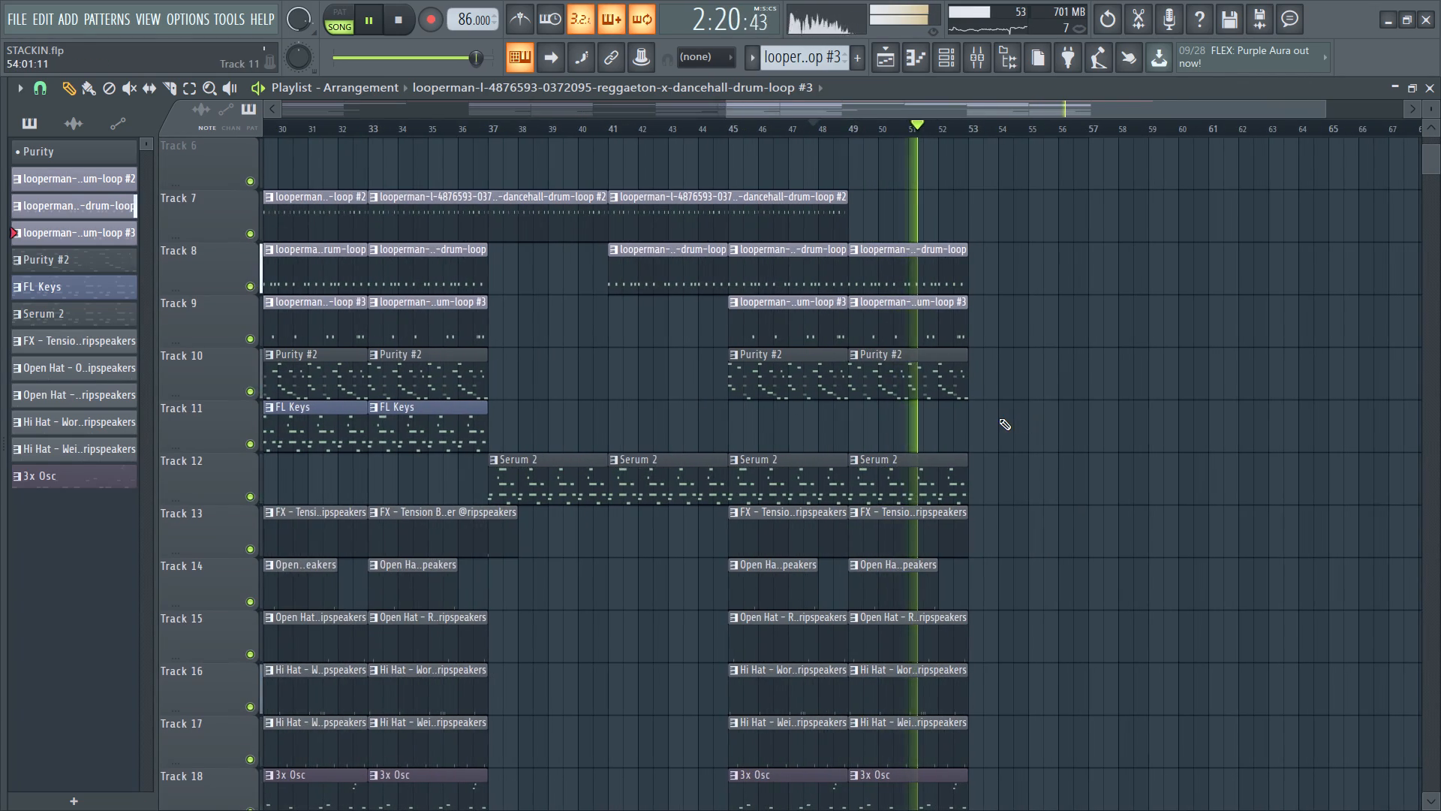
scroll(999, 418, "up", 2, "ctrl")
scroll(951, 437, "down", 2)
scroll(989, 460, "up", 5)
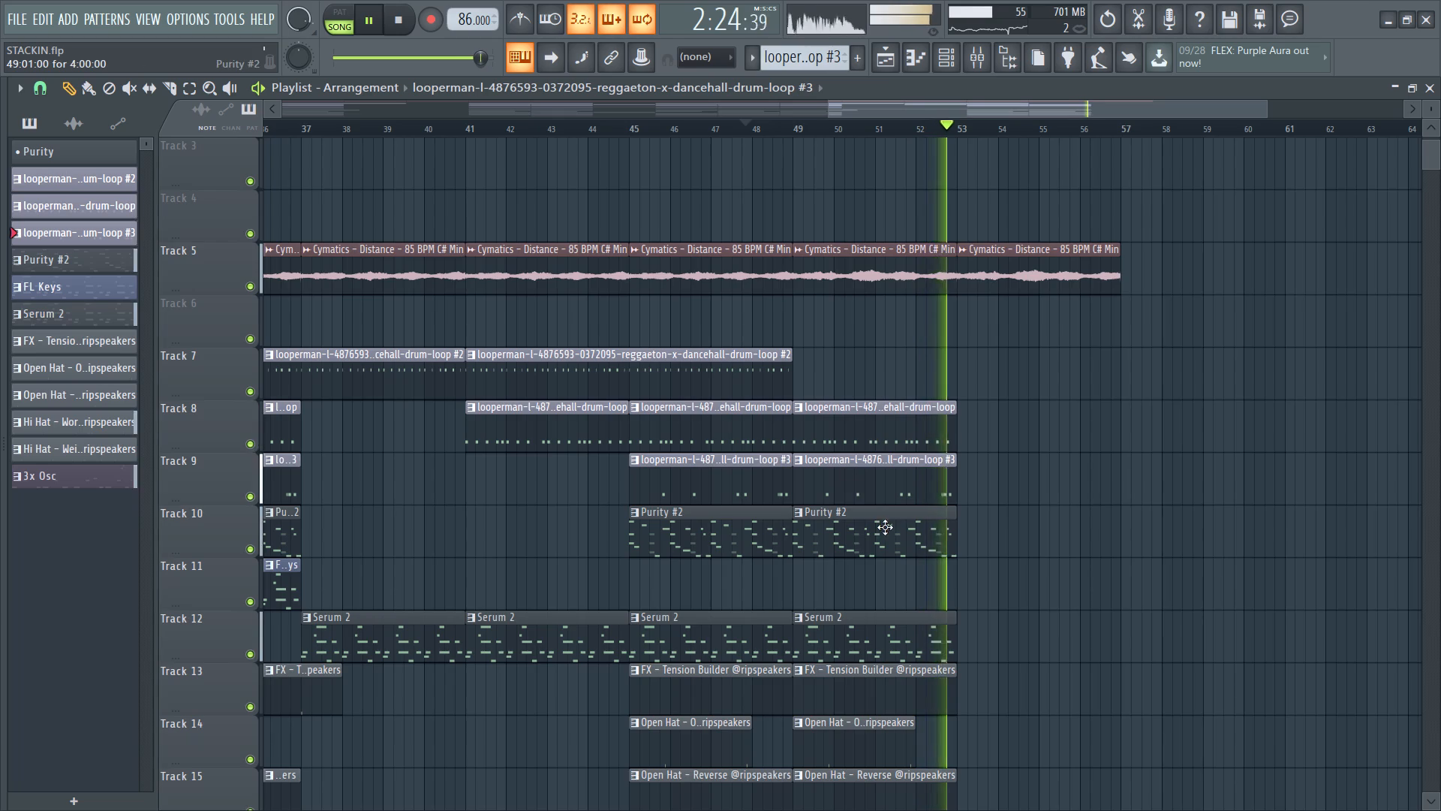
scroll(885, 523, "down", 6)
scroll(888, 508, "up", 1)
scroll(806, 498, "down", 3, "ctrl")
scroll(850, 478, "up", 3)
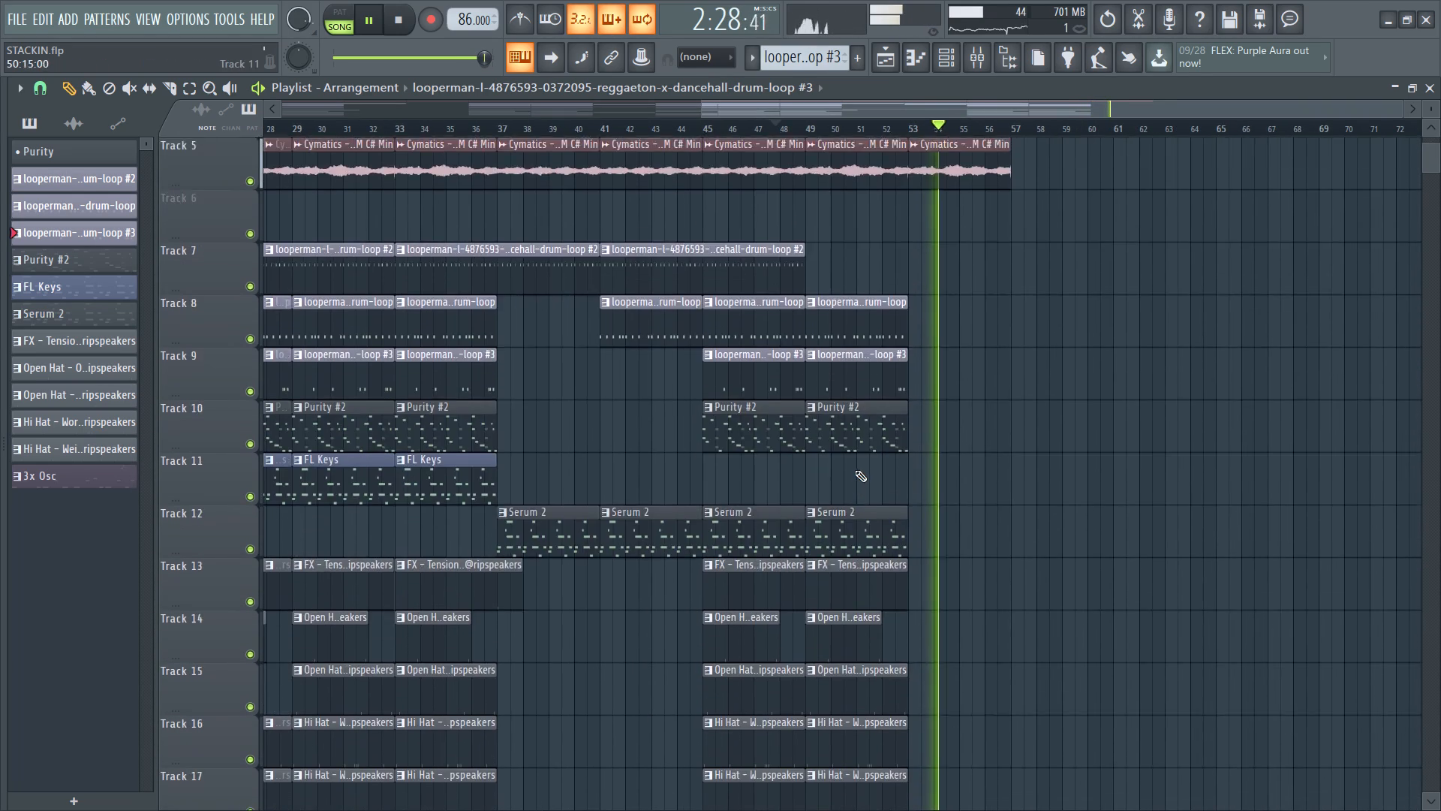
scroll(856, 469, "up", 2)
scroll(694, 303, "down", 7, "ctrl")
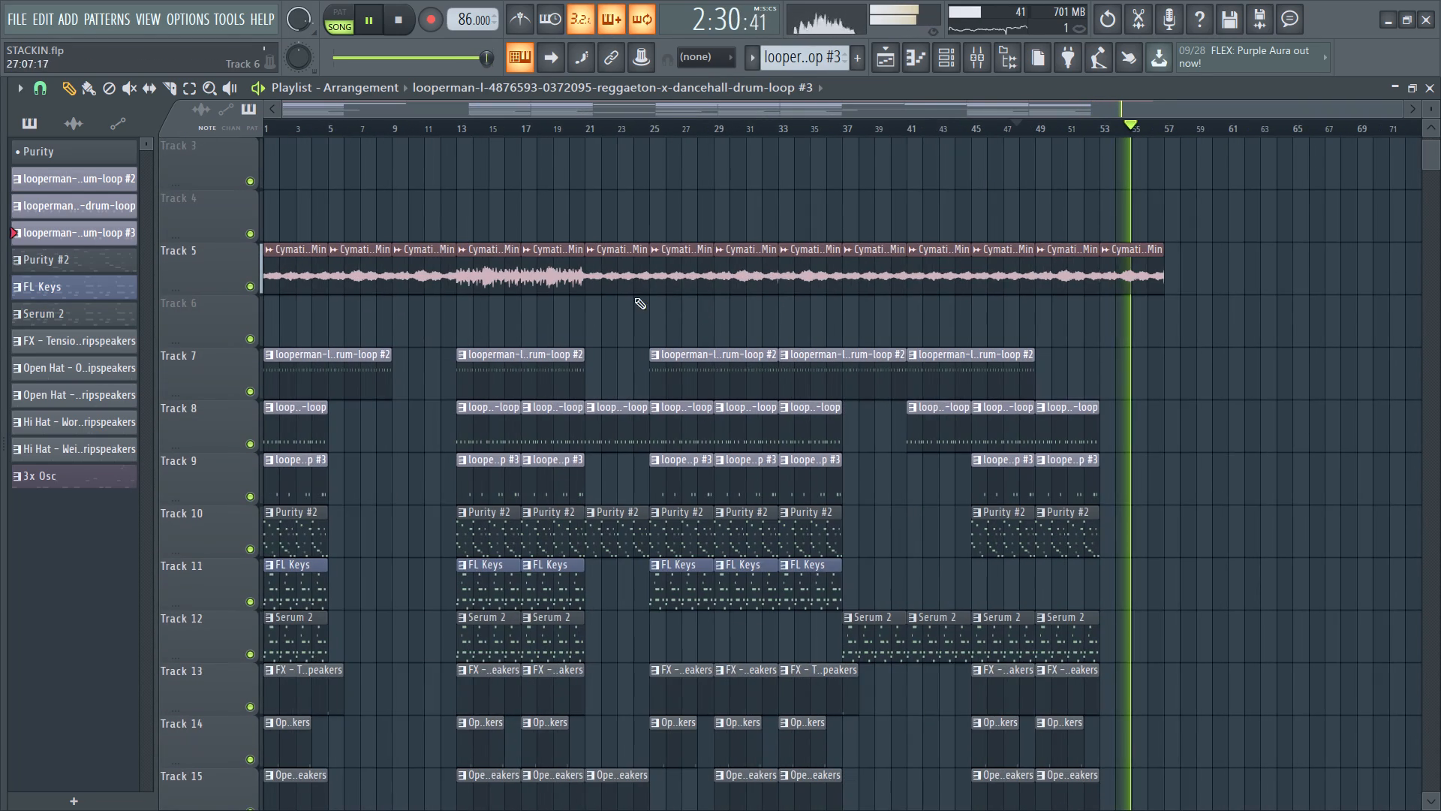
scroll(470, 301, "down", 1)
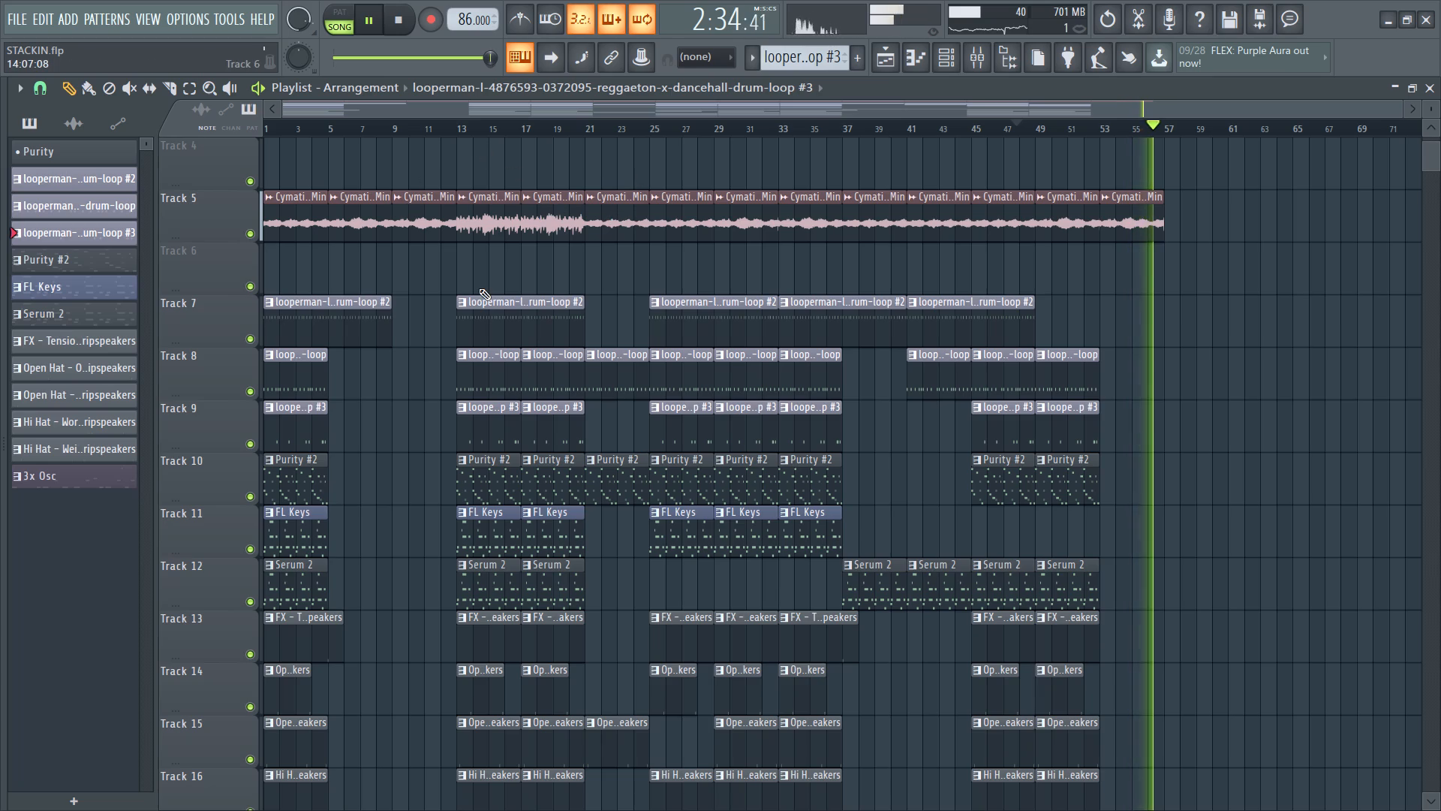
scroll(479, 288, "down", 4)
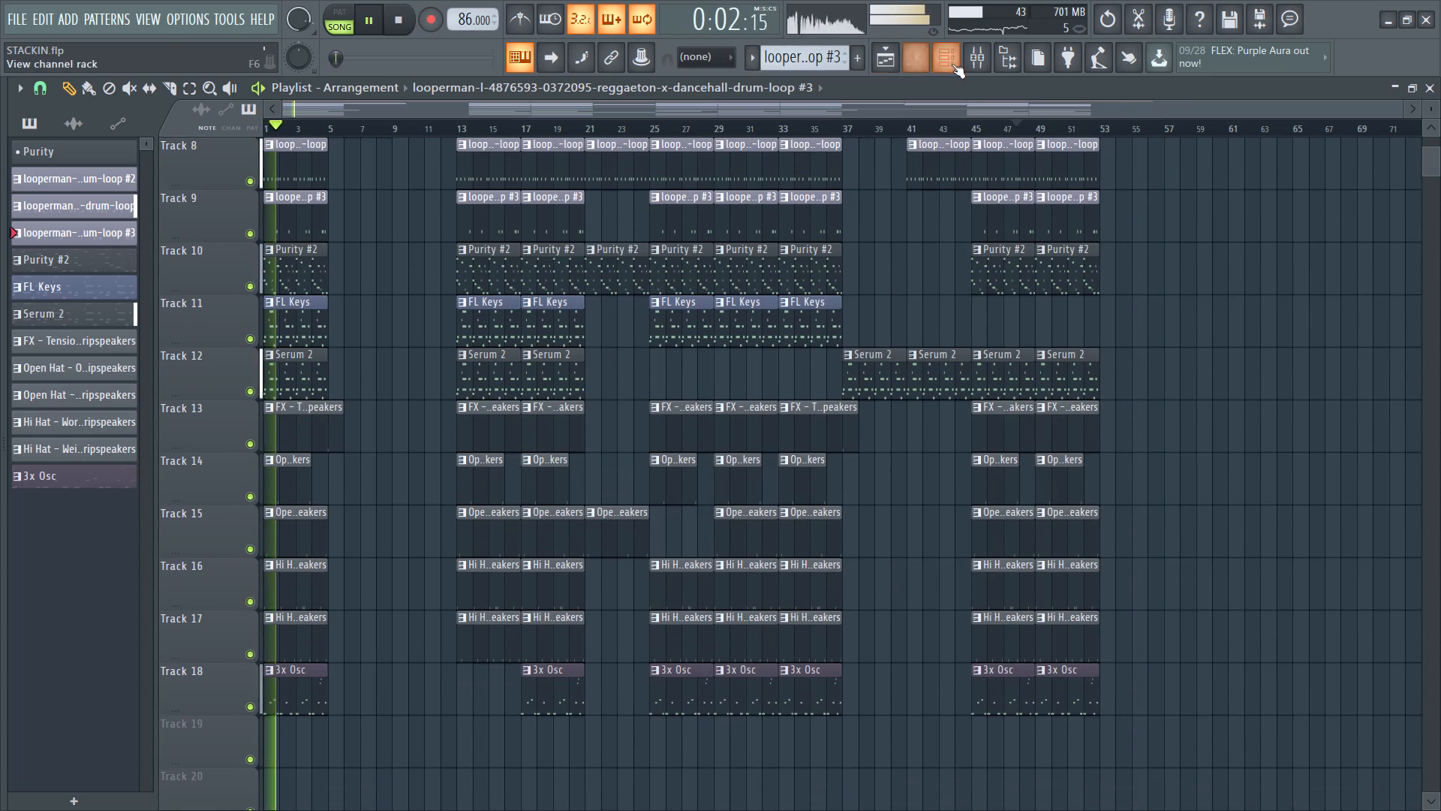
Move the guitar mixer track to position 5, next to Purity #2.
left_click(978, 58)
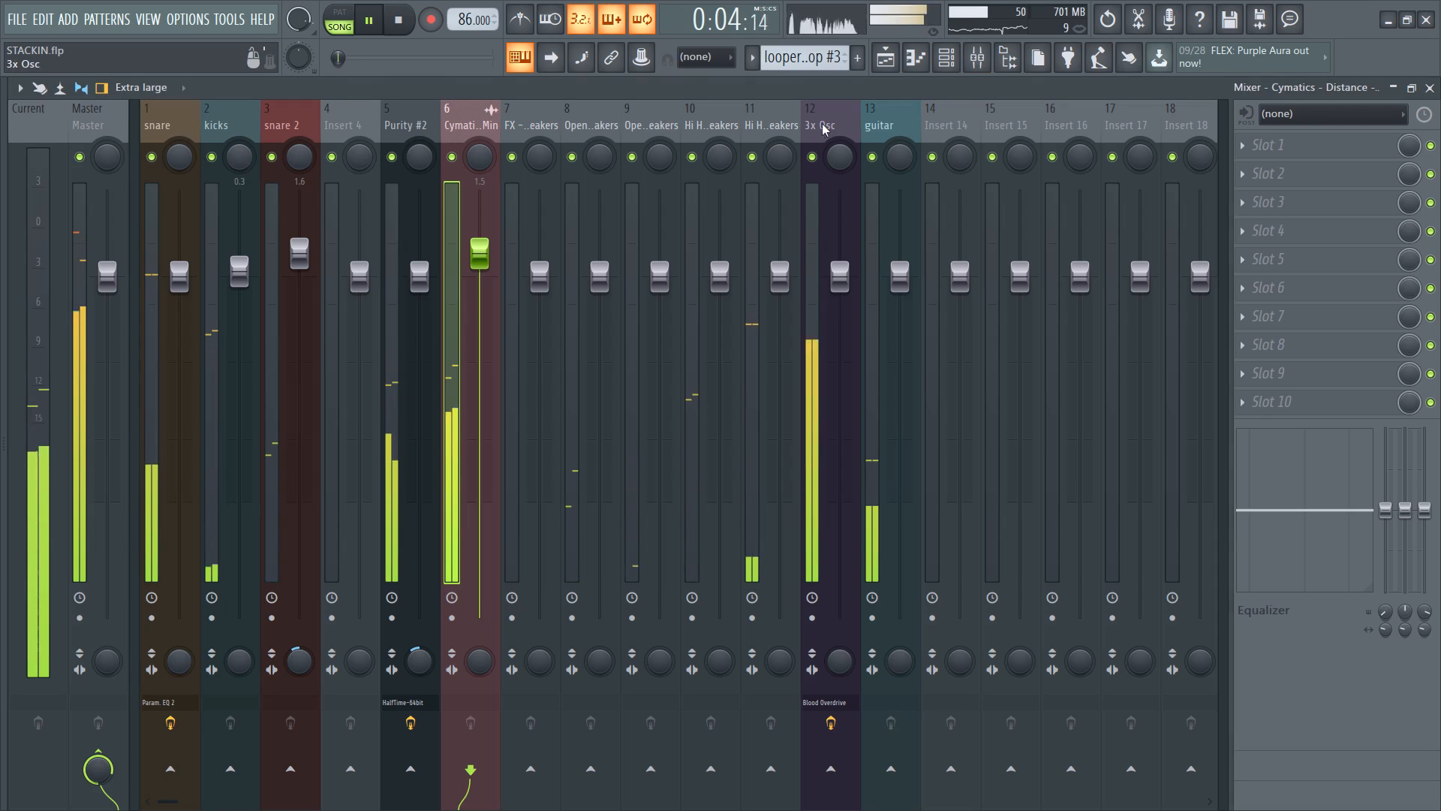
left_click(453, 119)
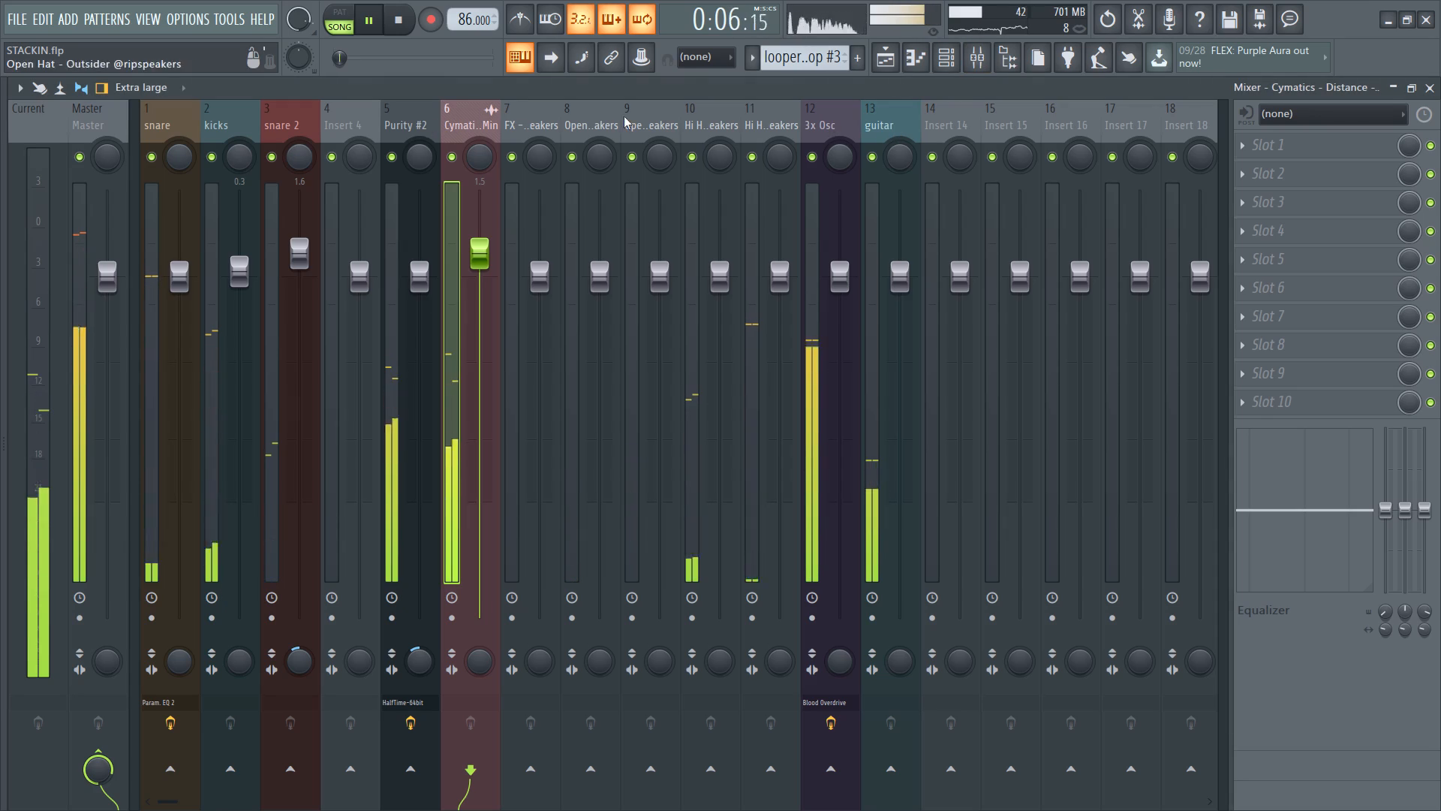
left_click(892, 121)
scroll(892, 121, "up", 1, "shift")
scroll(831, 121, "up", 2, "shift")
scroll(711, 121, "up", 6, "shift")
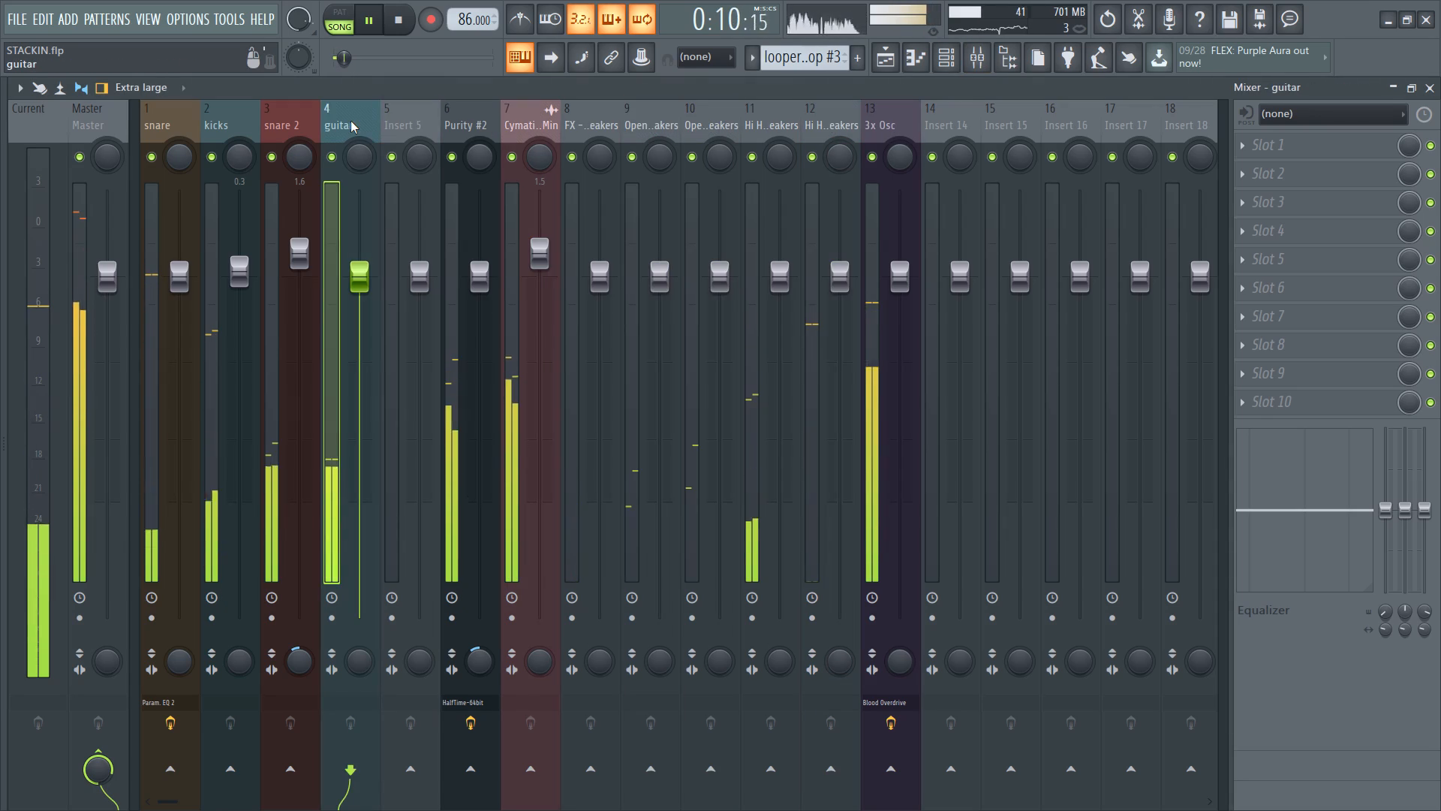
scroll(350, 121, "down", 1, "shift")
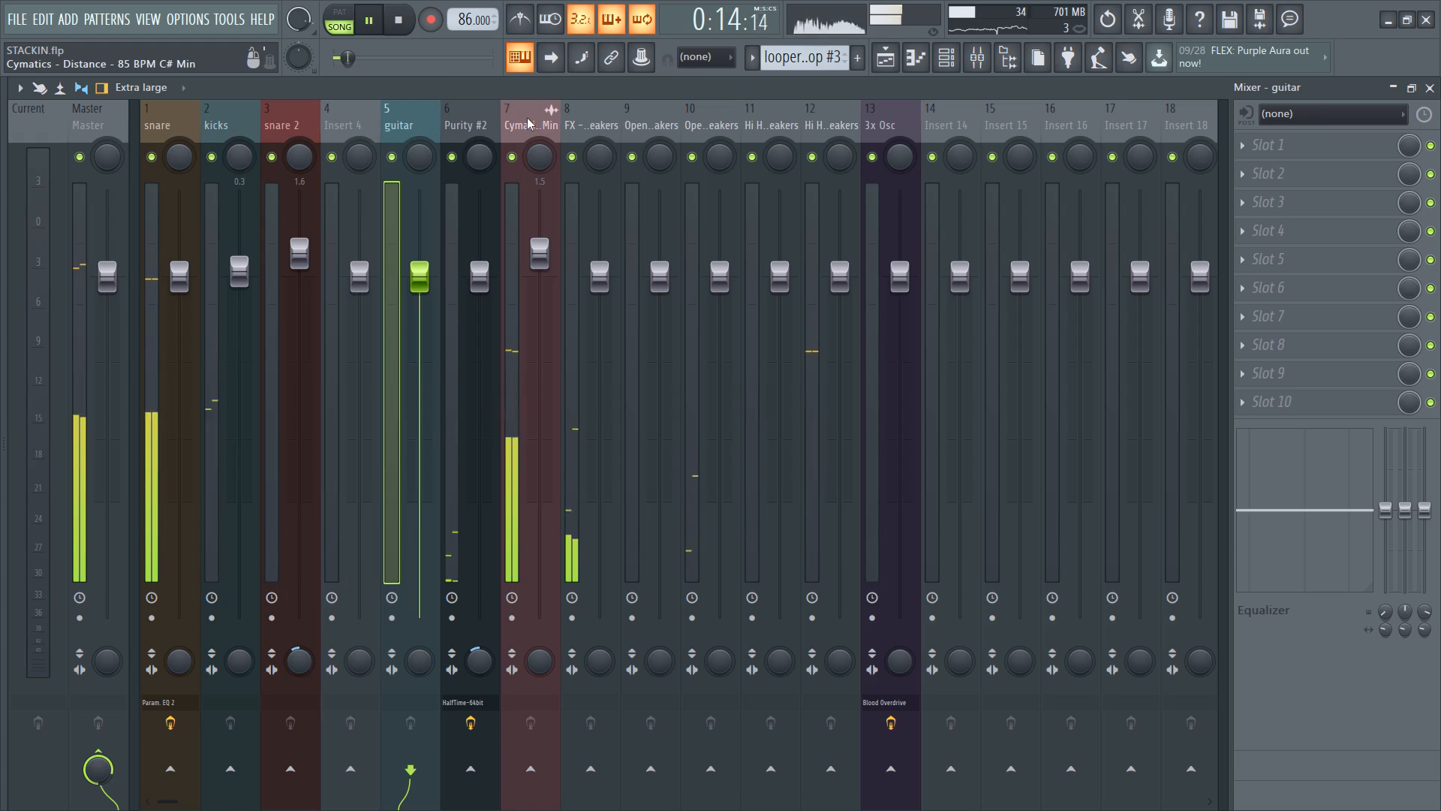
Move the Cymatics - Distance mixer track to position 14 and the Purity #2 track to position 13.
scroll(527, 118, "down", 3, "shift")
scroll(711, 118, "down", 2, "shift")
scroll(831, 118, "down", 2, "shift")
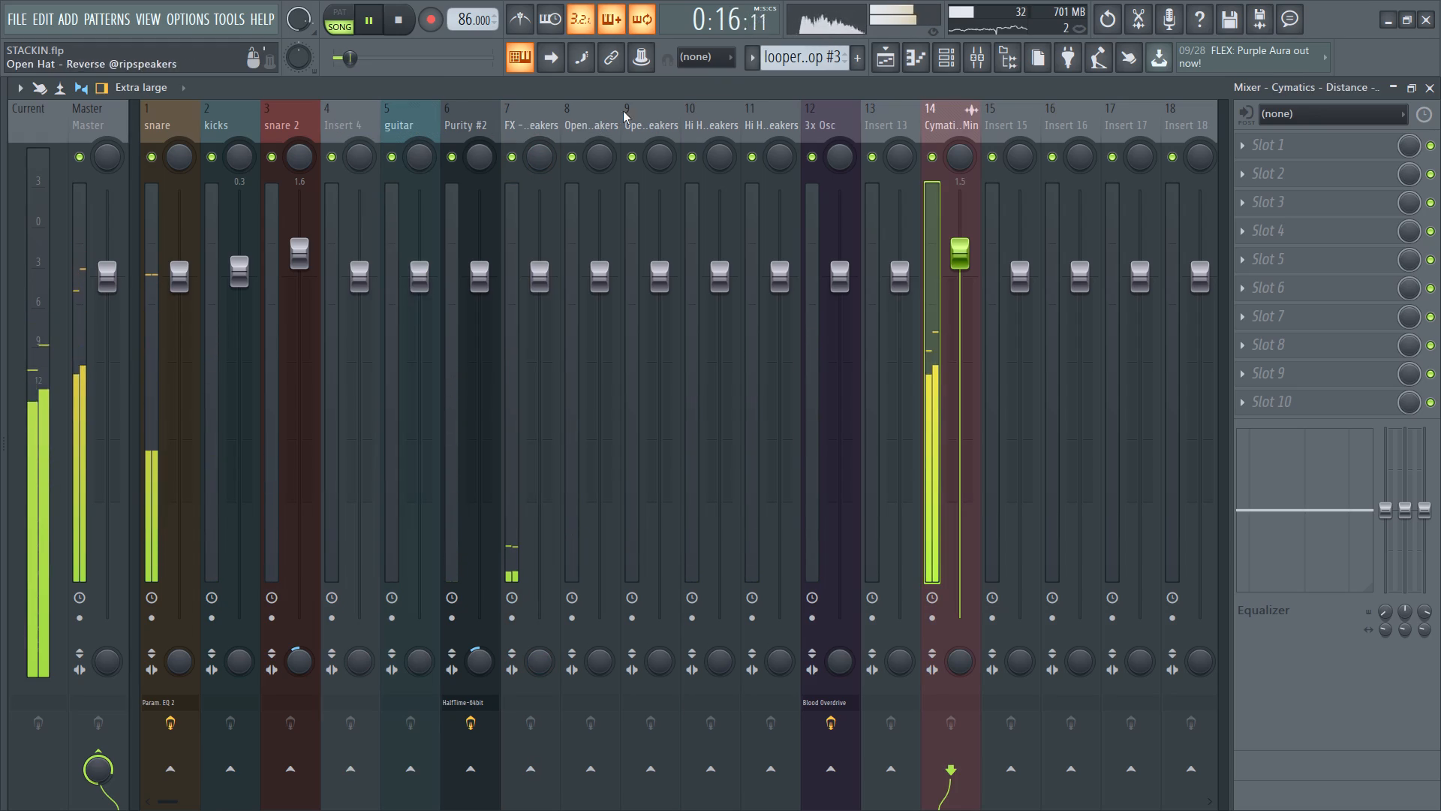
scroll(462, 114, "down", 2, "shift")
scroll(598, 119, "down", 2, "shift")
scroll(711, 119, "down", 2, "shift")
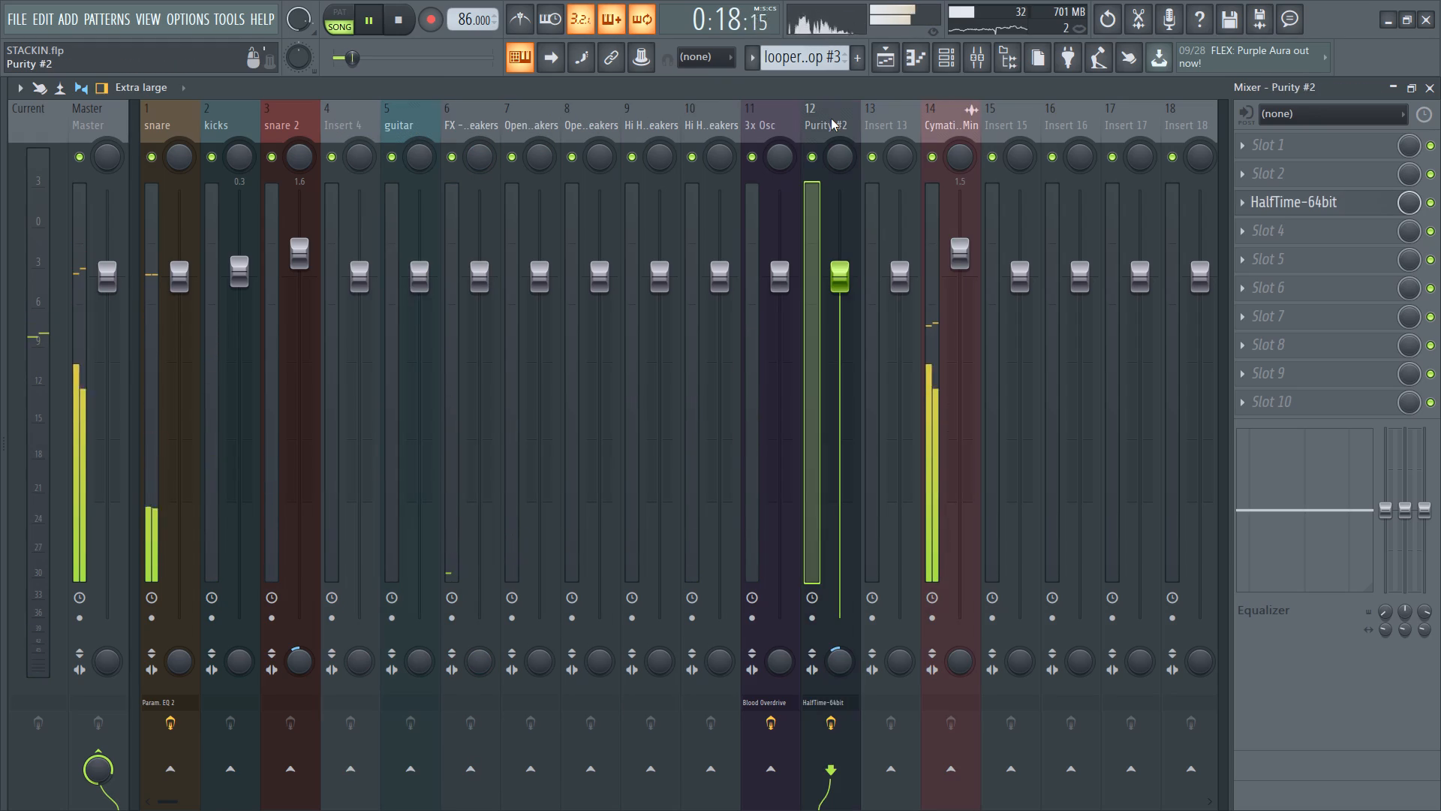
scroll(831, 119, "down", 1, "shift")
Move the guitar mixer track to position 14, directly after the Purity #2 and Cymatics tracks.
left_click(419, 131)
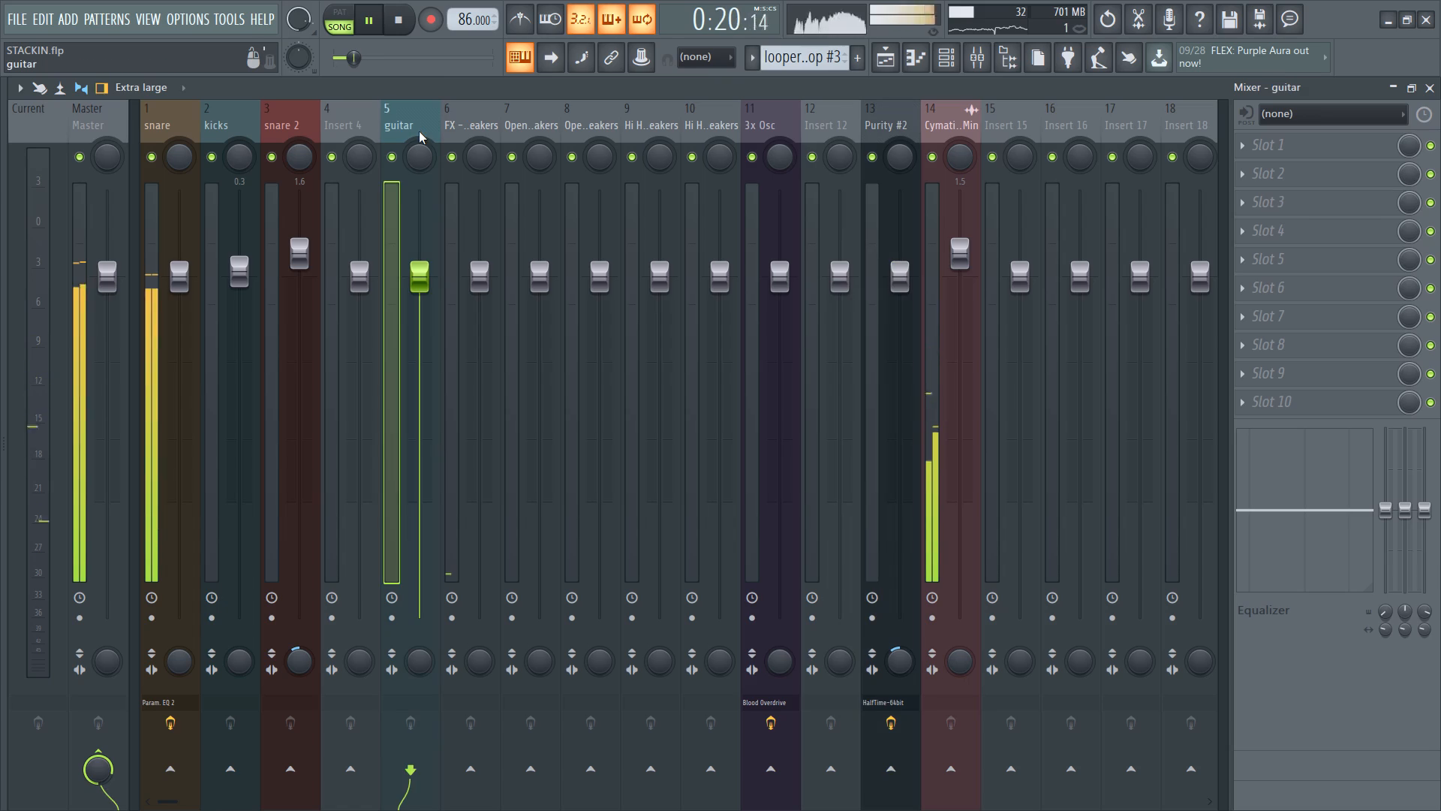
scroll(419, 131, "down", 2, "shift")
scroll(531, 131, "down", 2, "shift")
scroll(651, 131, "down", 2, "shift")
scroll(771, 131, "down", 2, "shift")
scroll(891, 131, "down", 1, "shift")
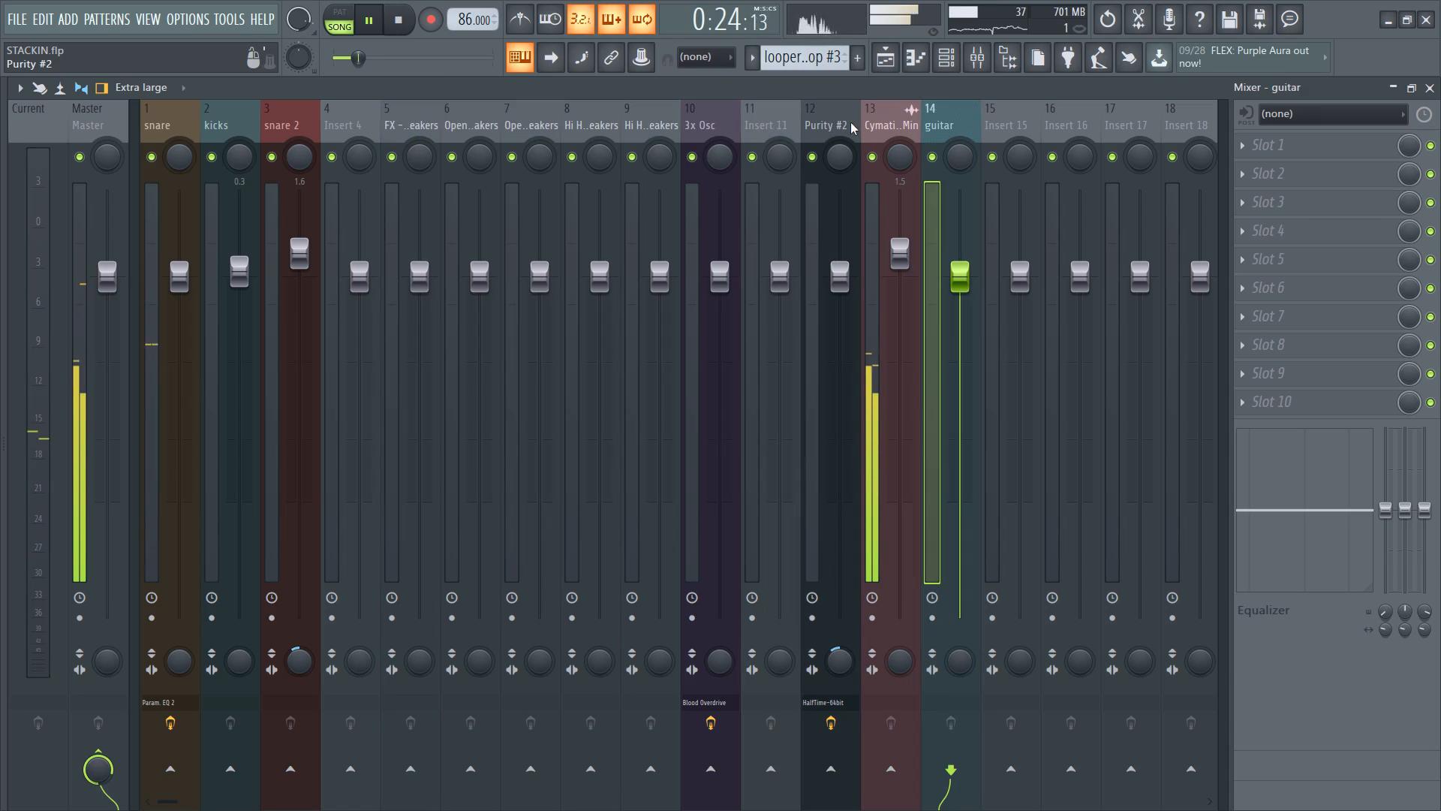
Route the Purity #2, Cymatics and guitar mixer tracks to Insert 11 and lower that insert's fader to about -7.3 dB.
left_click_drag(841, 122, 937, 125, "ctrl")
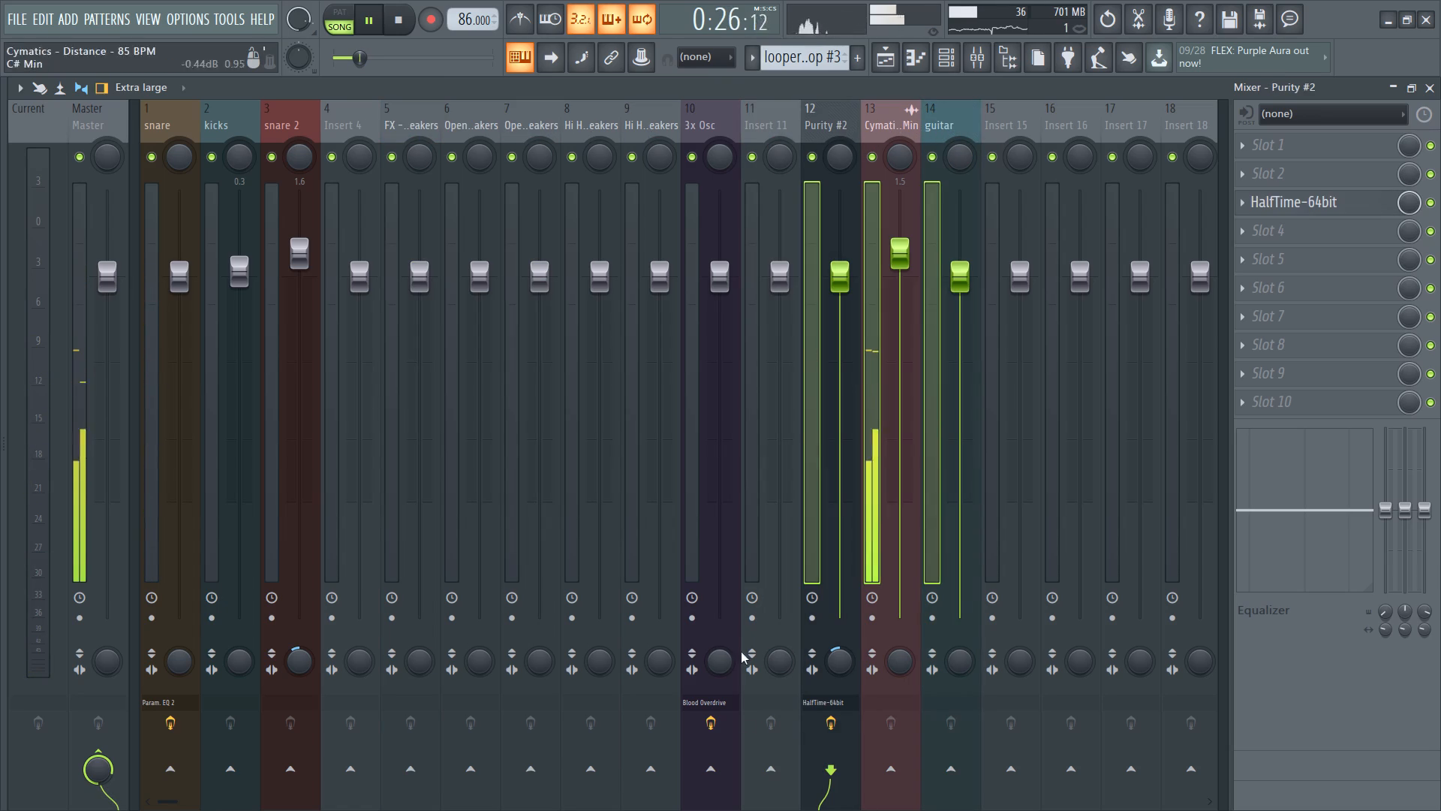
right_click(786, 762)
left_click(828, 733)
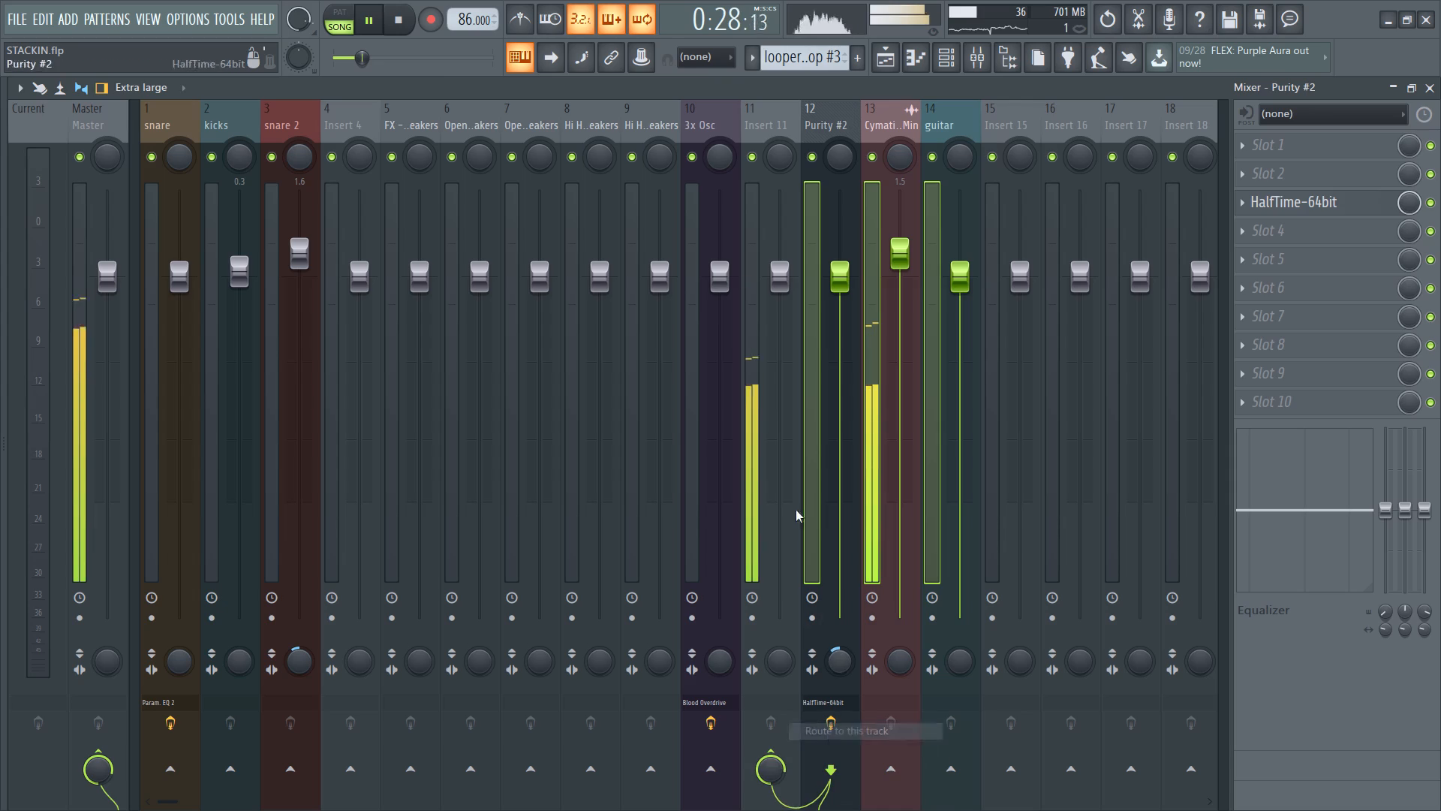
left_click_drag(780, 291, 785, 498)
Rename the Insert 11 mixer track to "melody bus" and give it a purple colour.
left_click(774, 125)
right_click(775, 124)
left_click(859, 122)
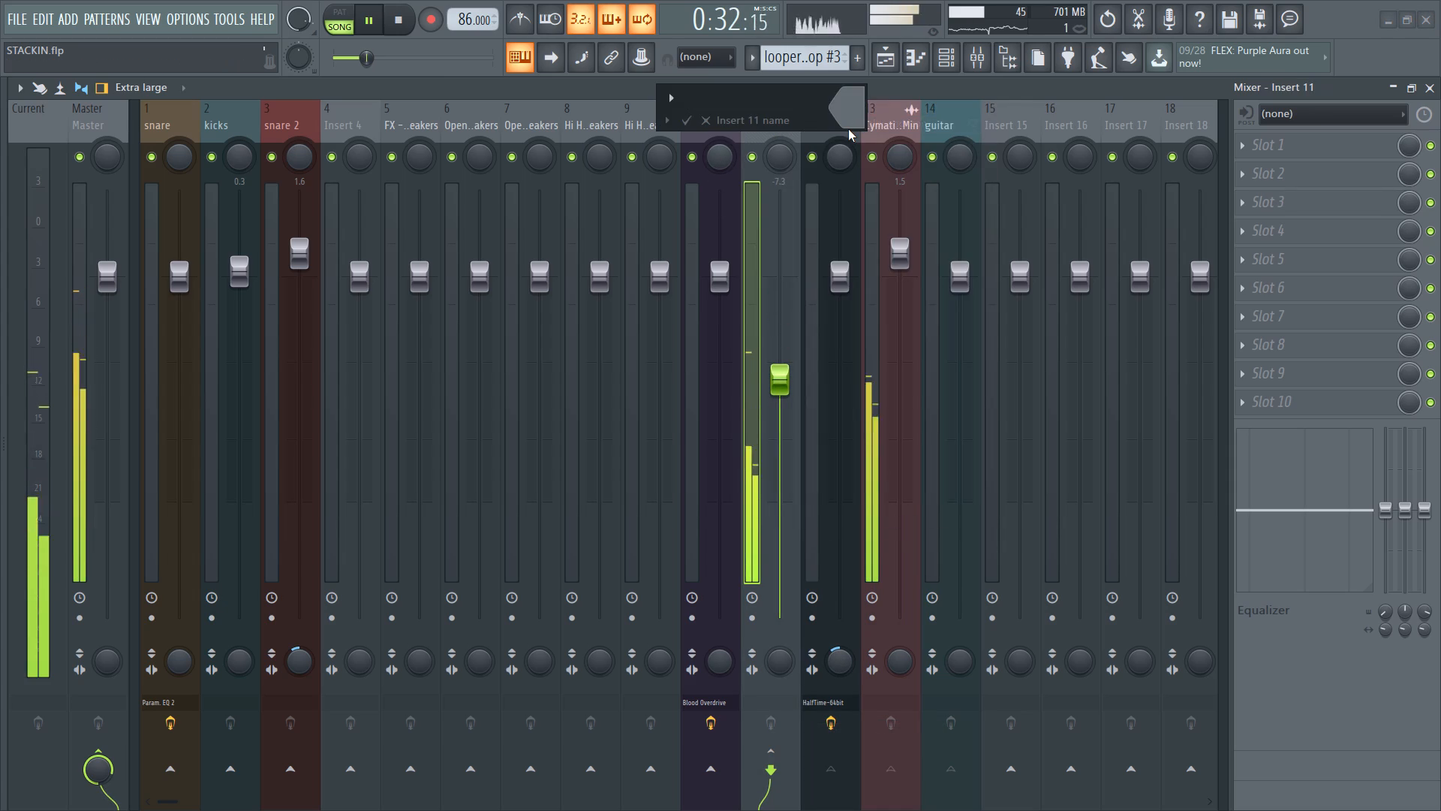
type("mel bu")
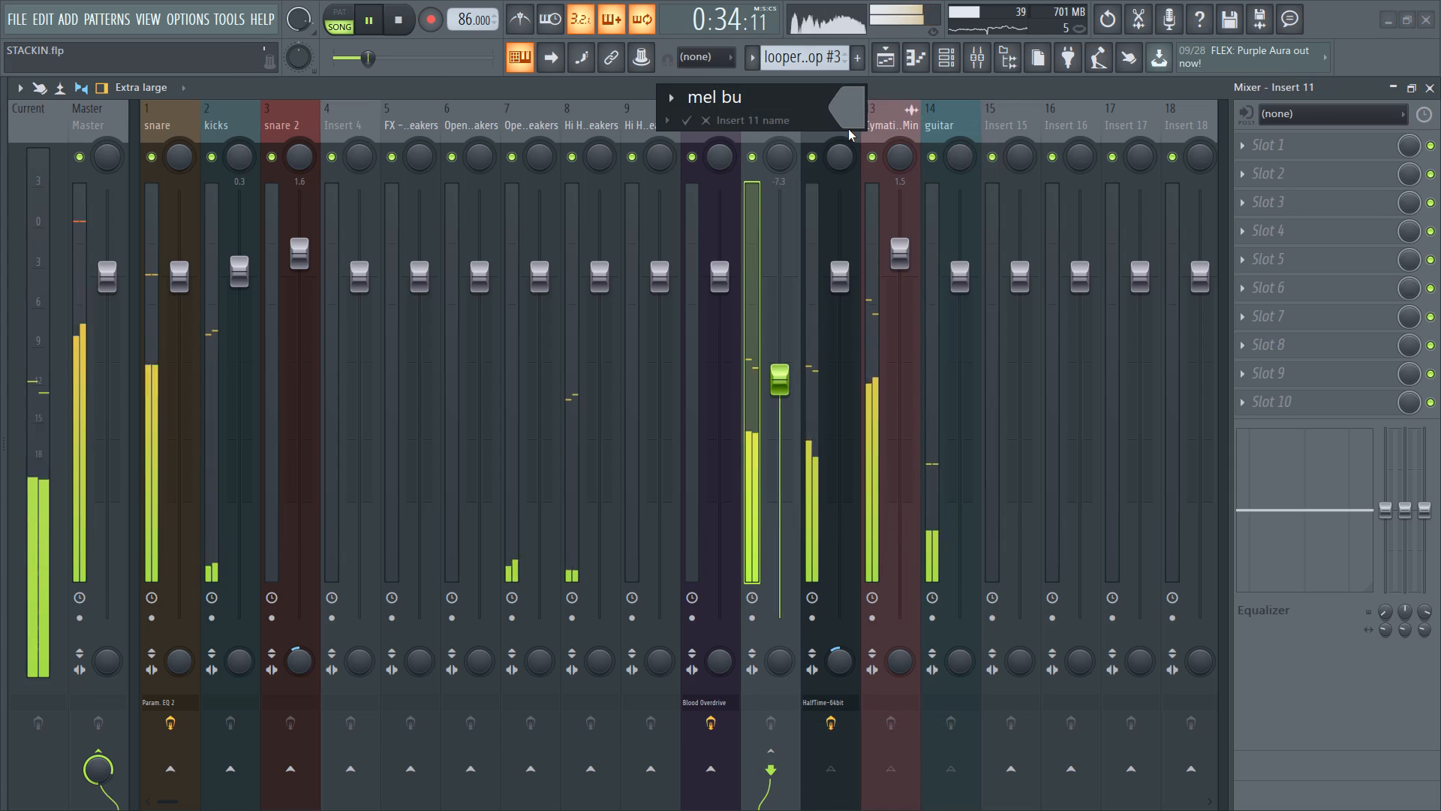
key("s")
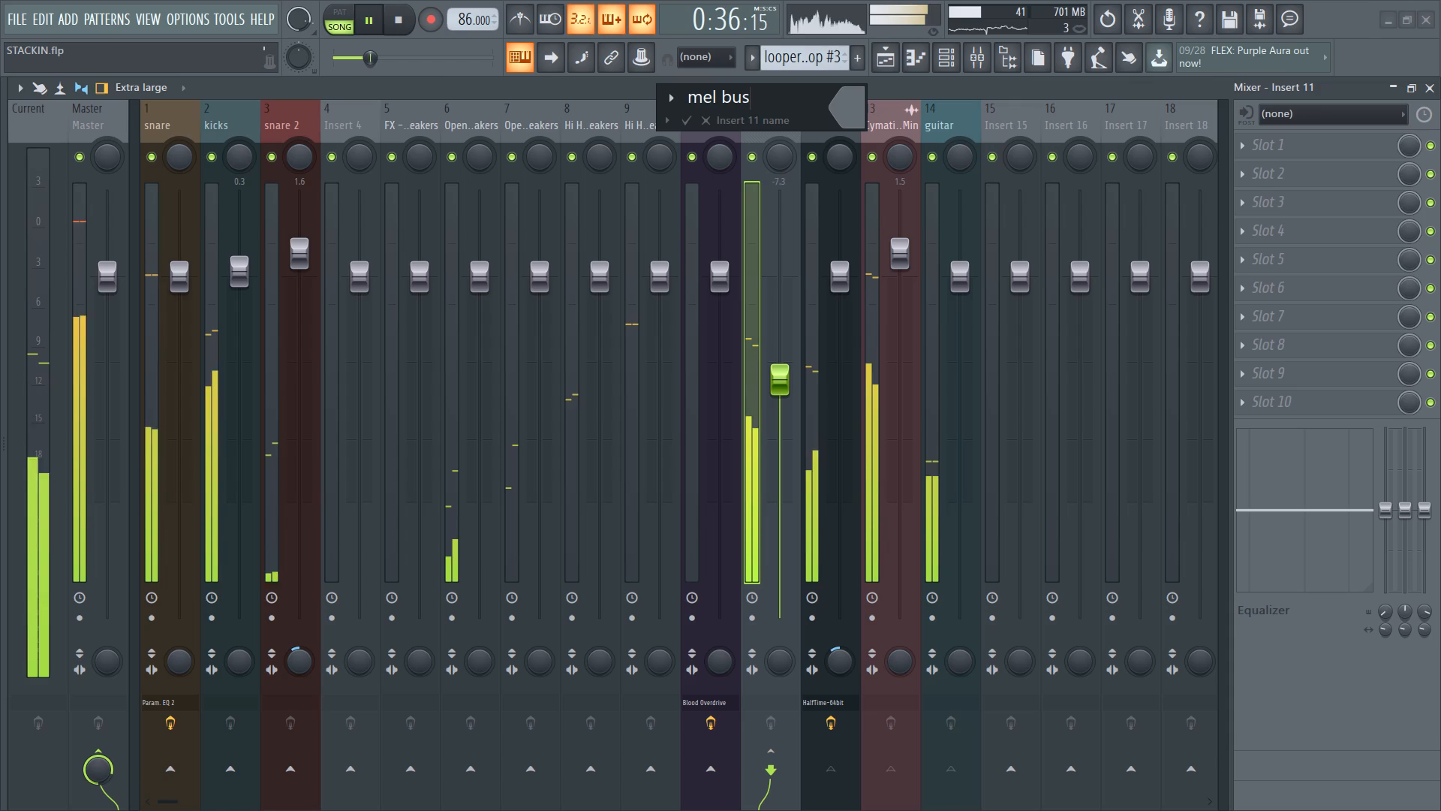
left_click(717, 96)
type("od")
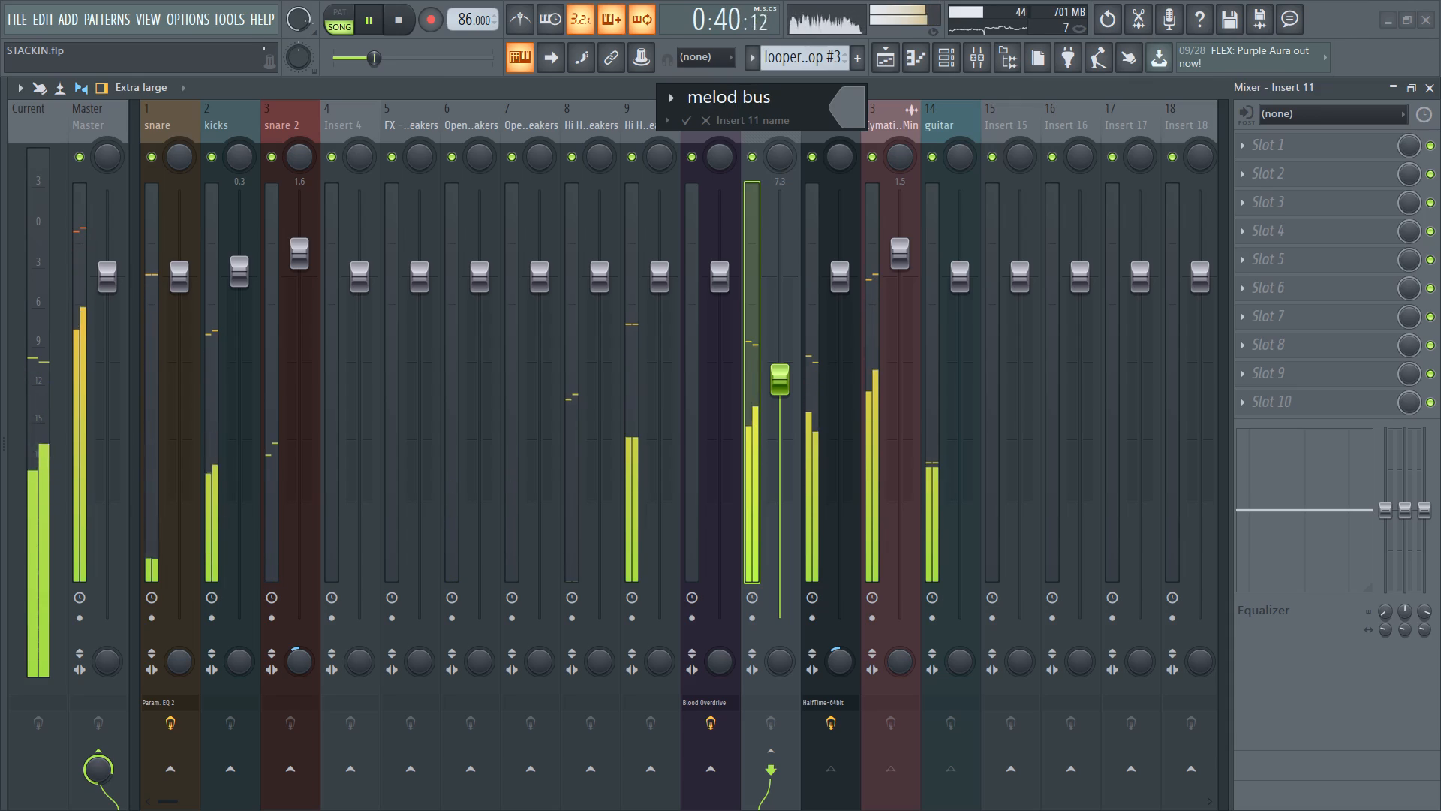
key("y")
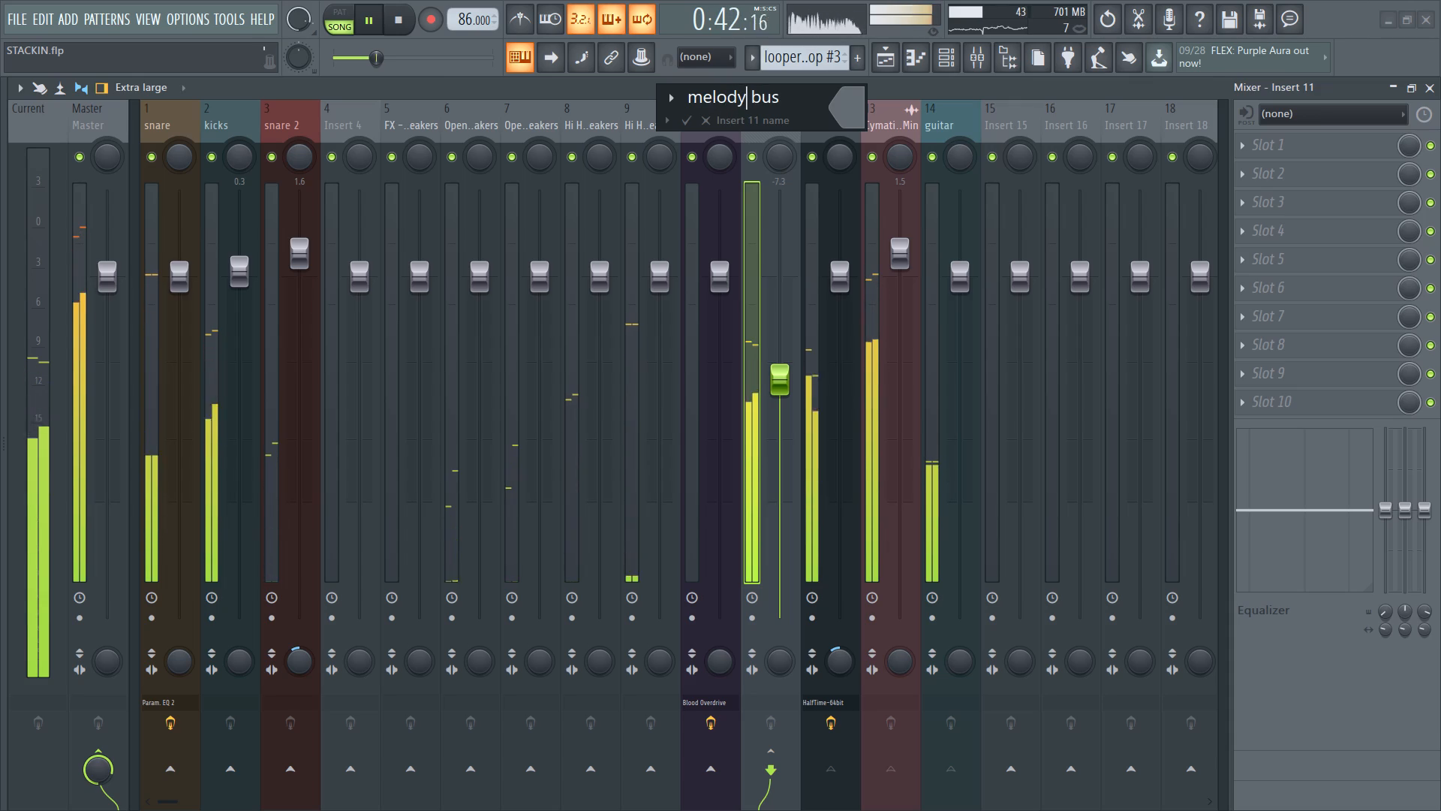
right_click(841, 101)
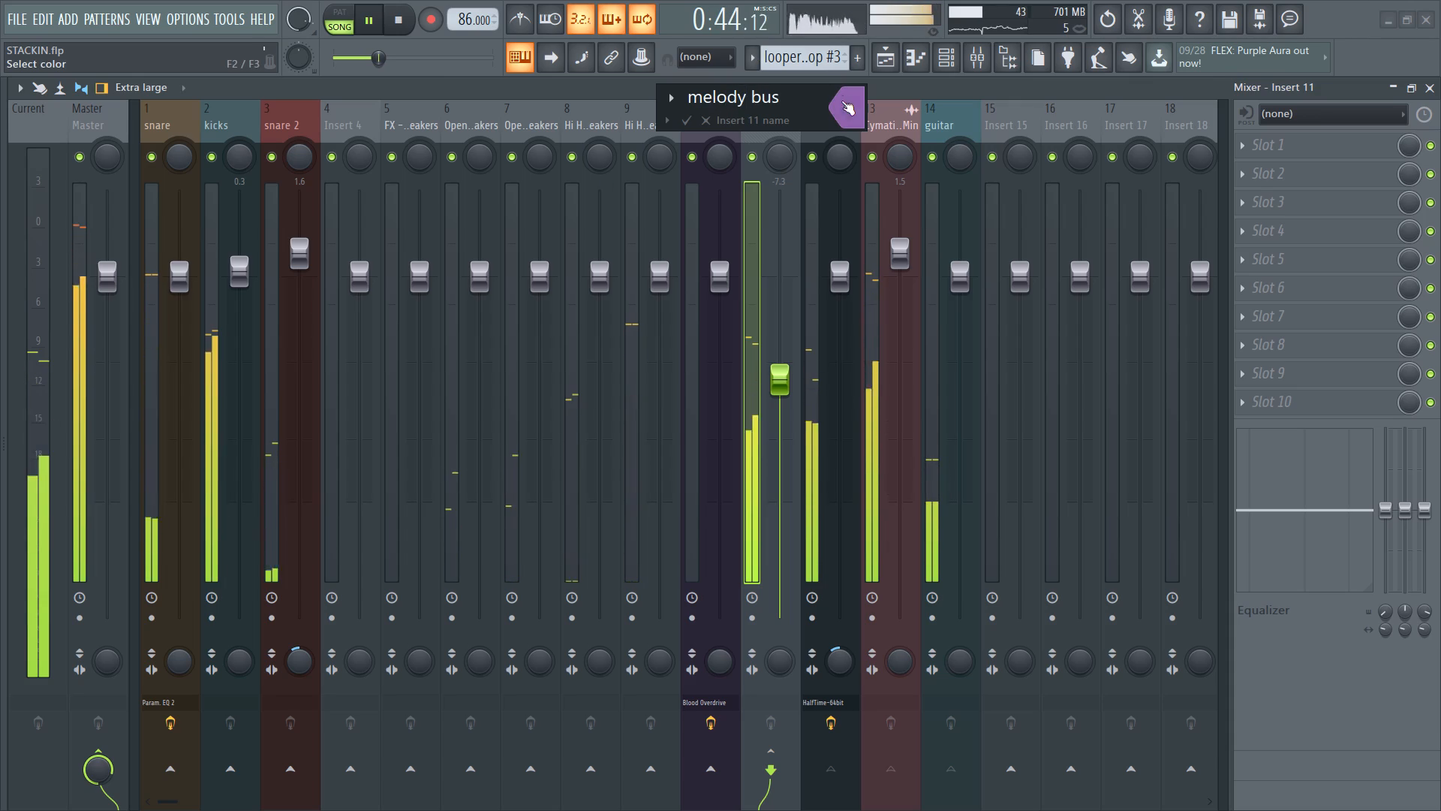
key("Return")
left_click(769, 114)
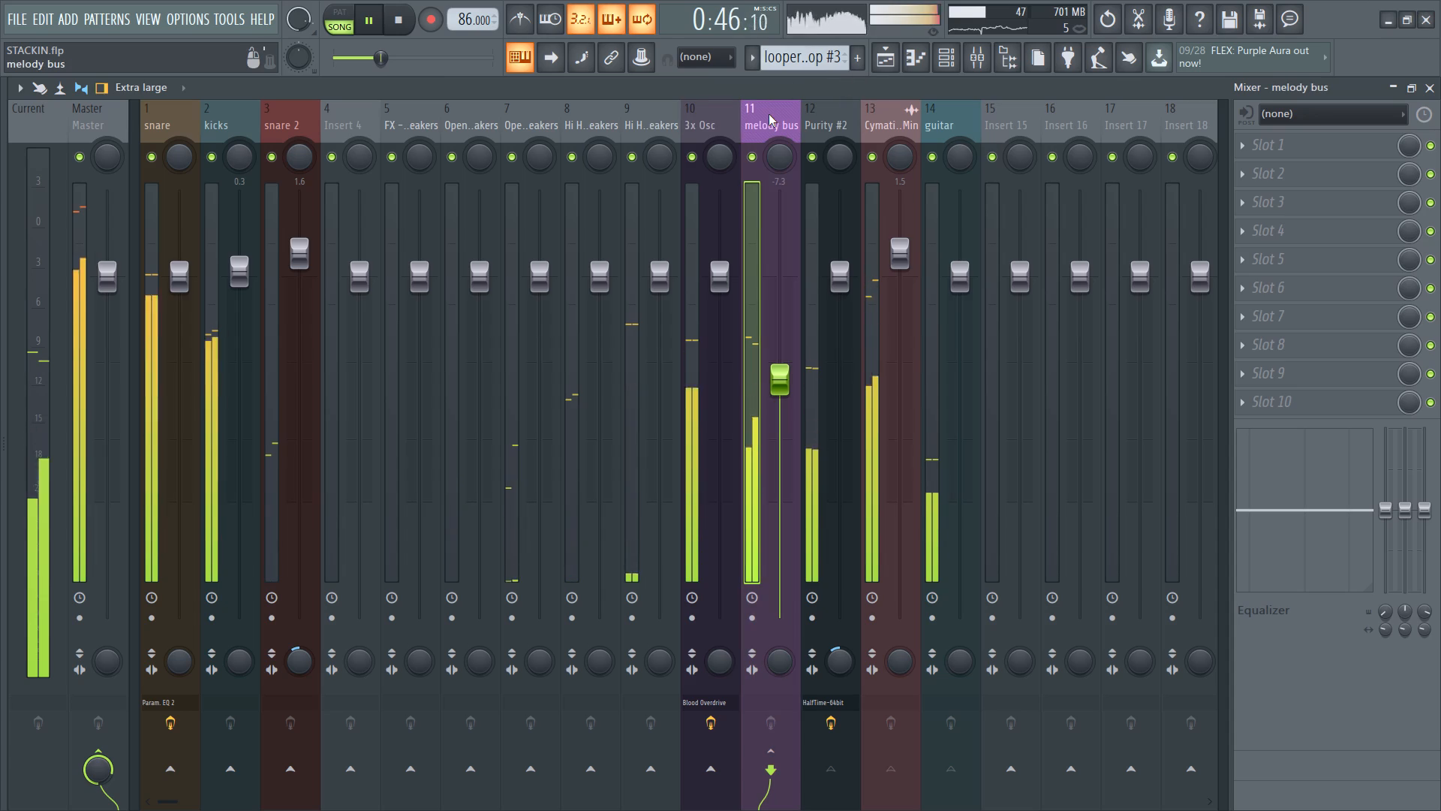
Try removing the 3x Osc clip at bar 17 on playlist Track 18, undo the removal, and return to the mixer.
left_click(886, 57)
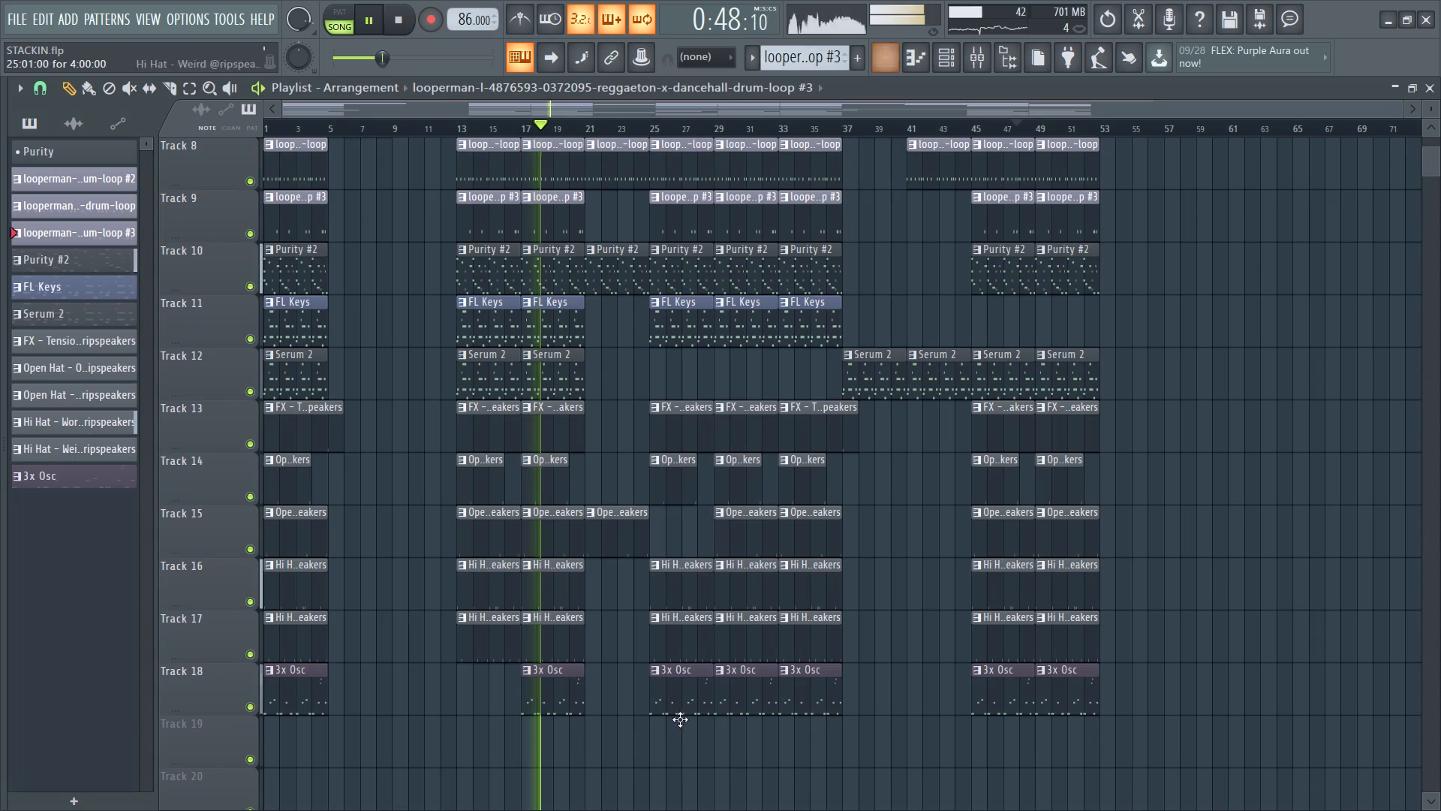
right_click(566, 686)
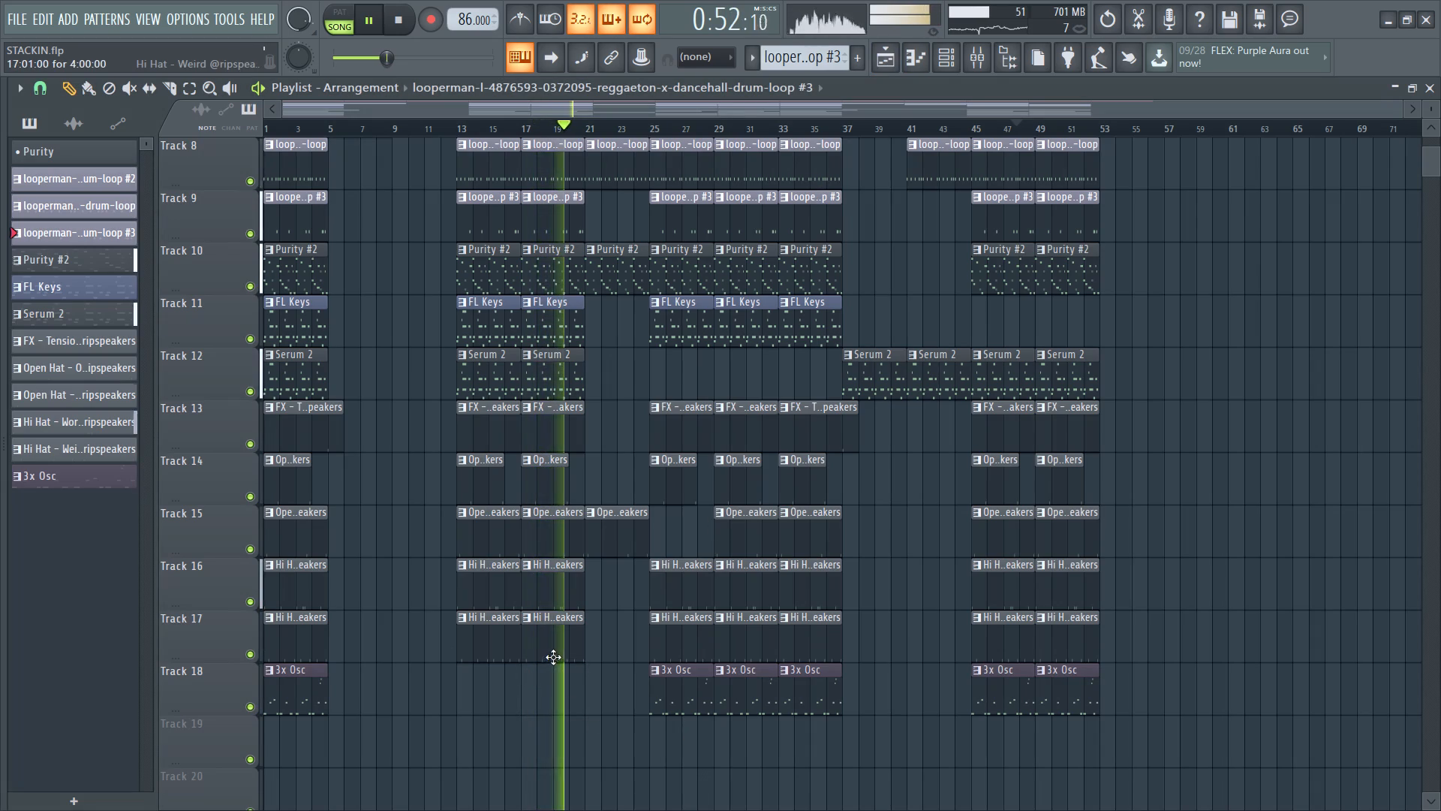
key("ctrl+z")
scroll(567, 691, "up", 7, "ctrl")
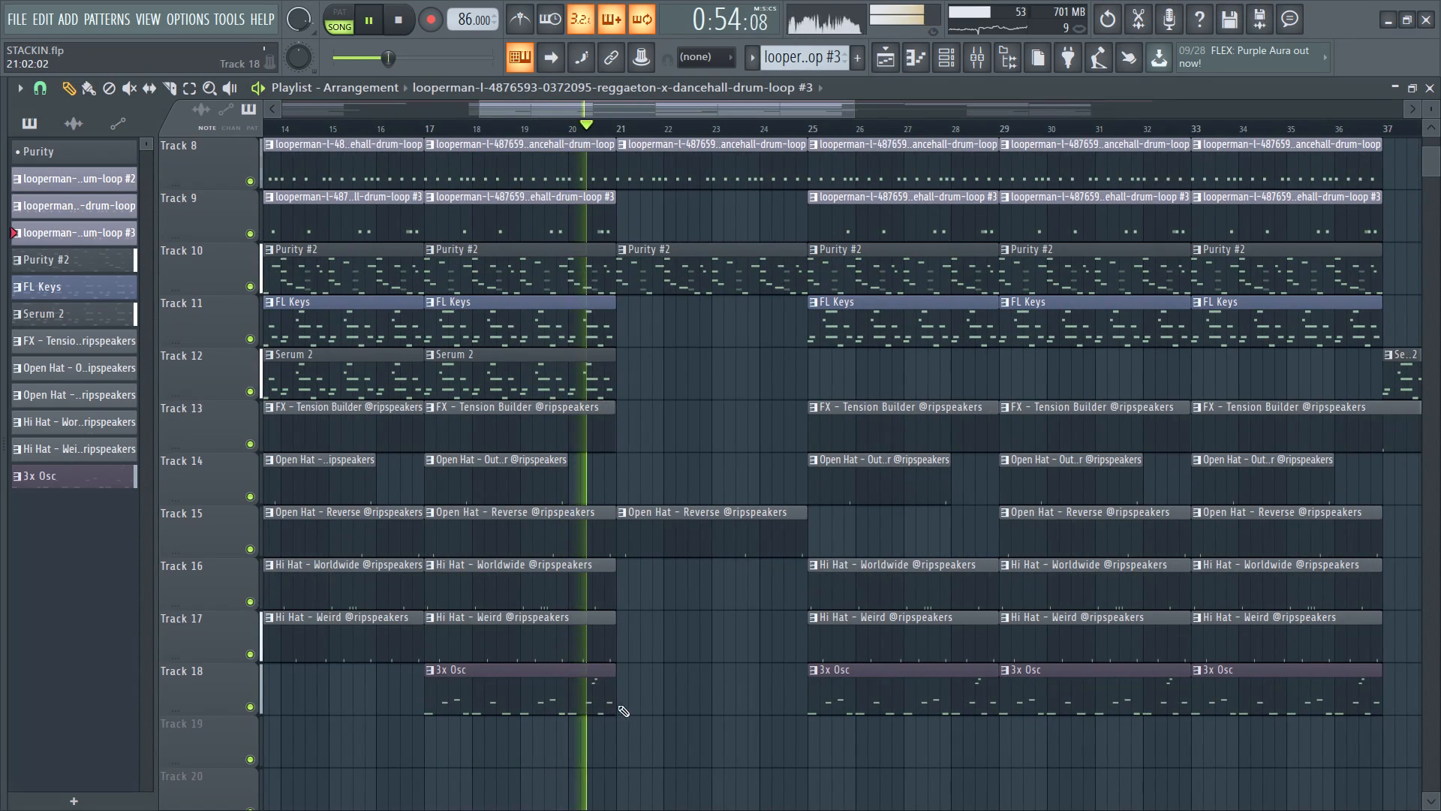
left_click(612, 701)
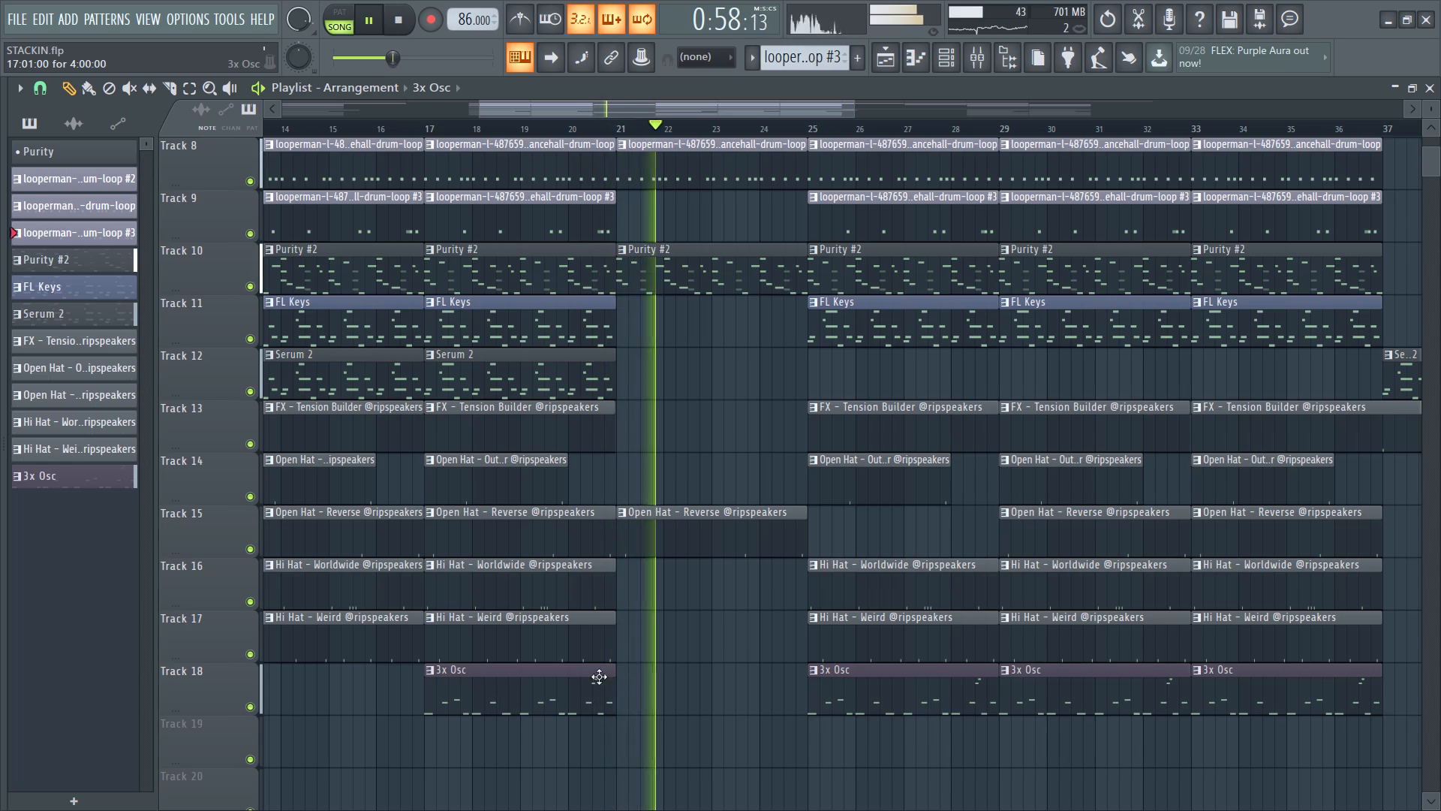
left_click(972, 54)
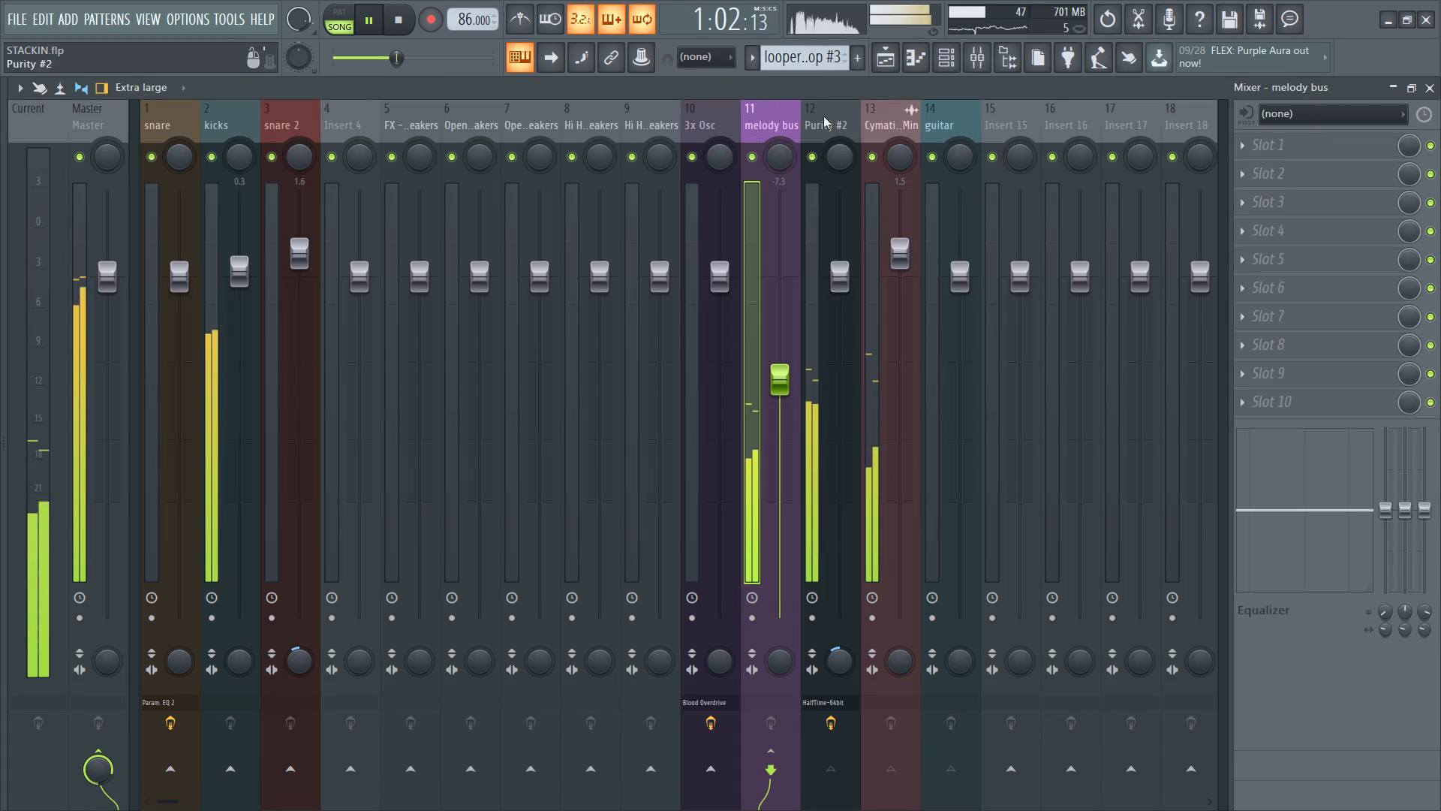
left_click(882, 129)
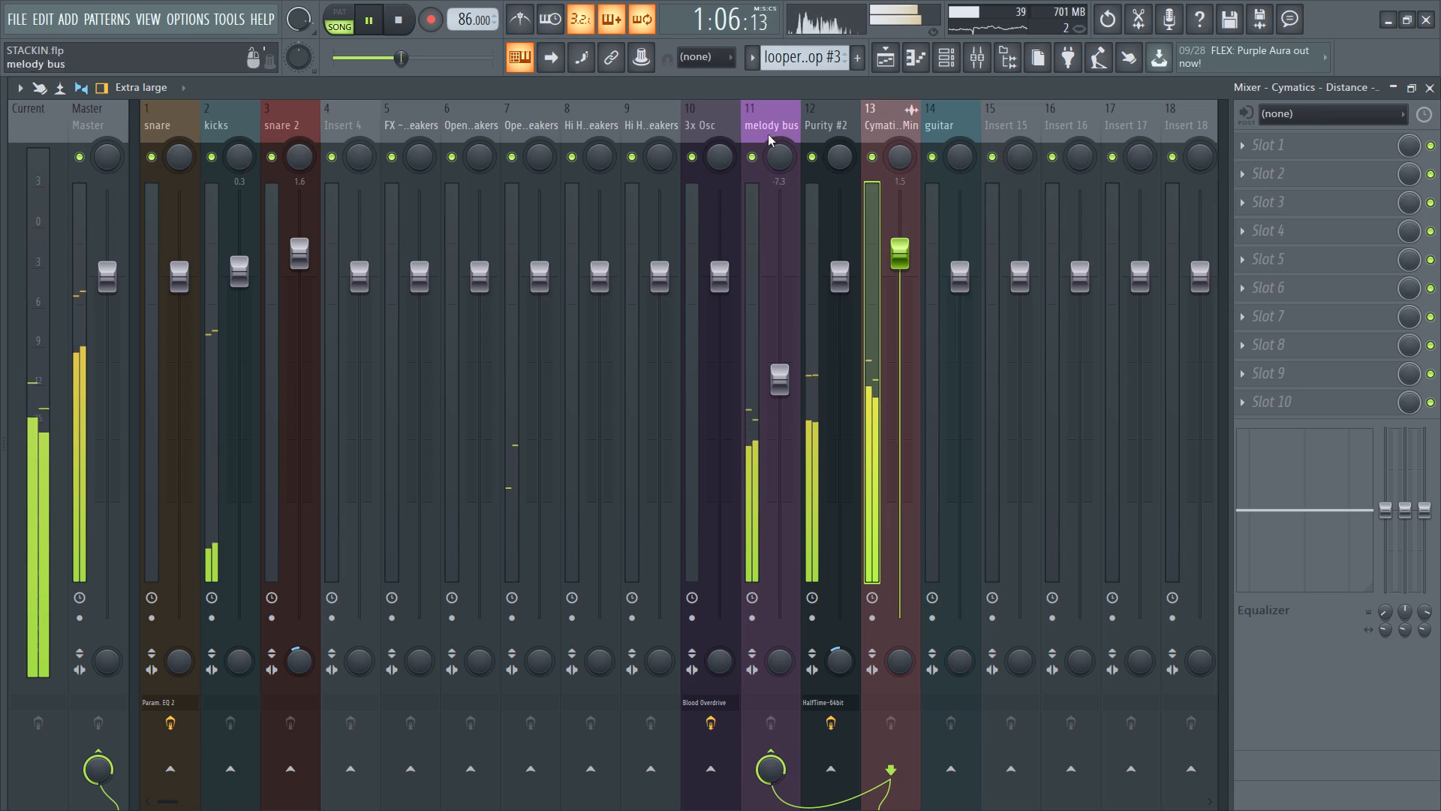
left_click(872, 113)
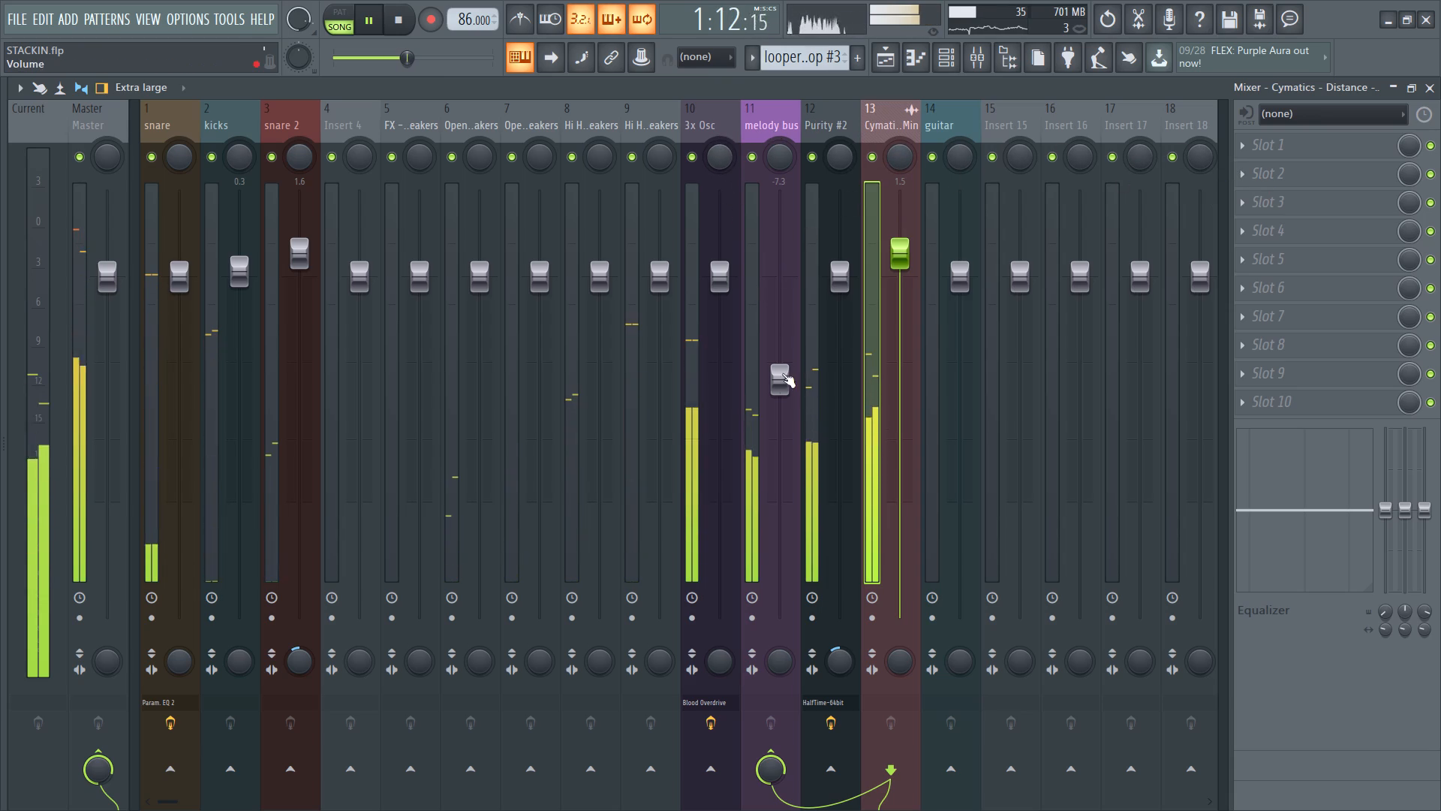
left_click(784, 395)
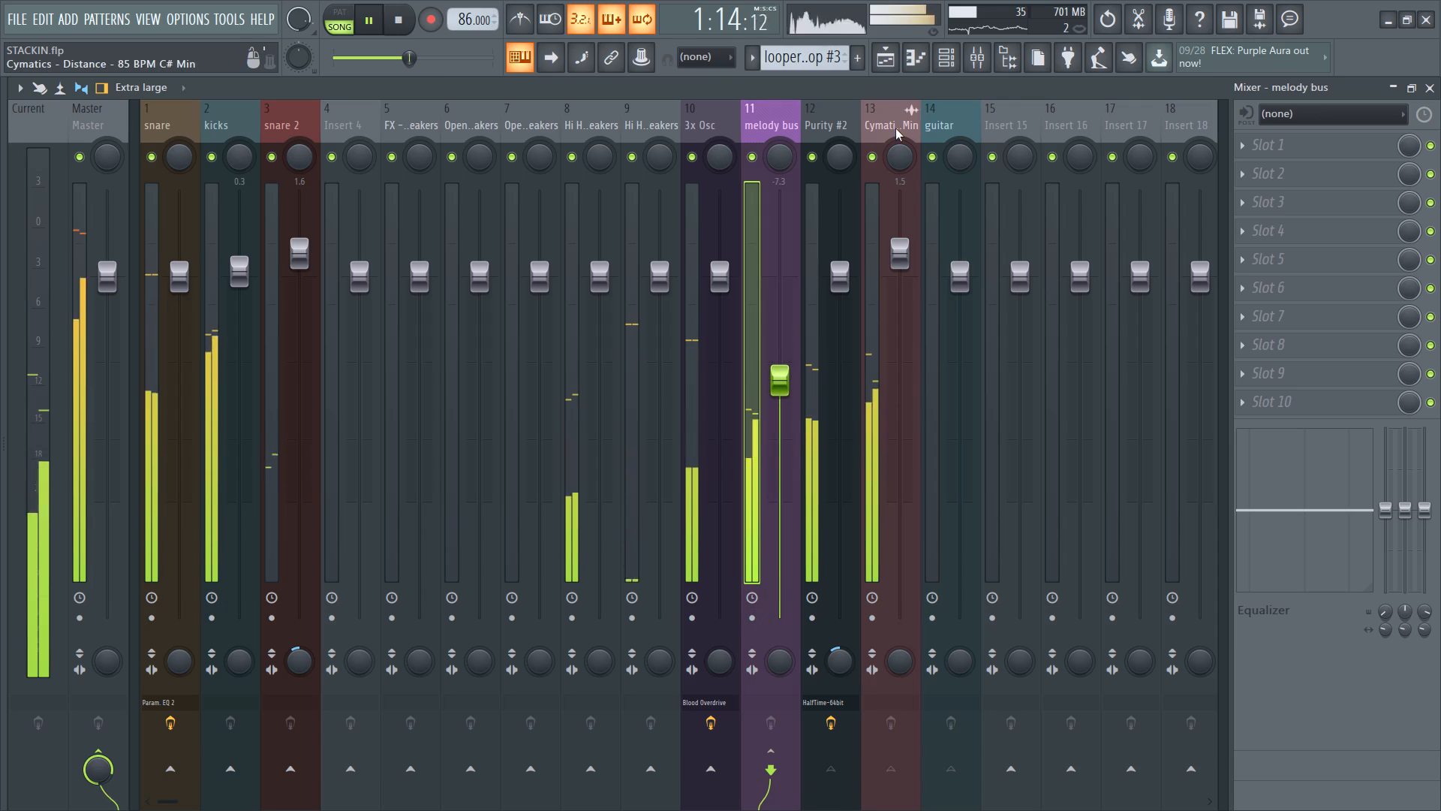
Load Fruity parametric EQ 2 into effect slot 3 of the Cymatics - Distance mixer track.
left_click(895, 128)
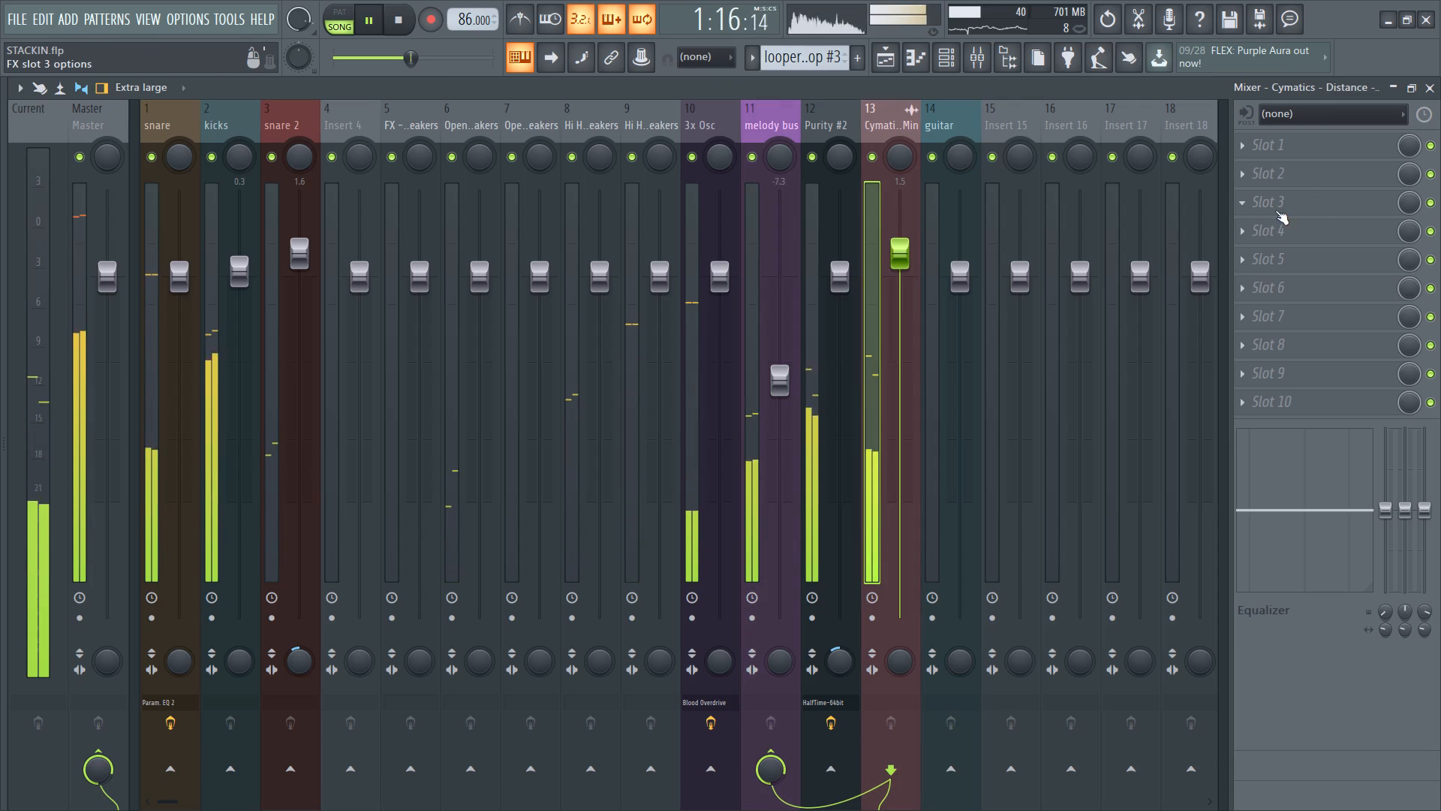
left_click(1274, 194)
left_click(820, 207)
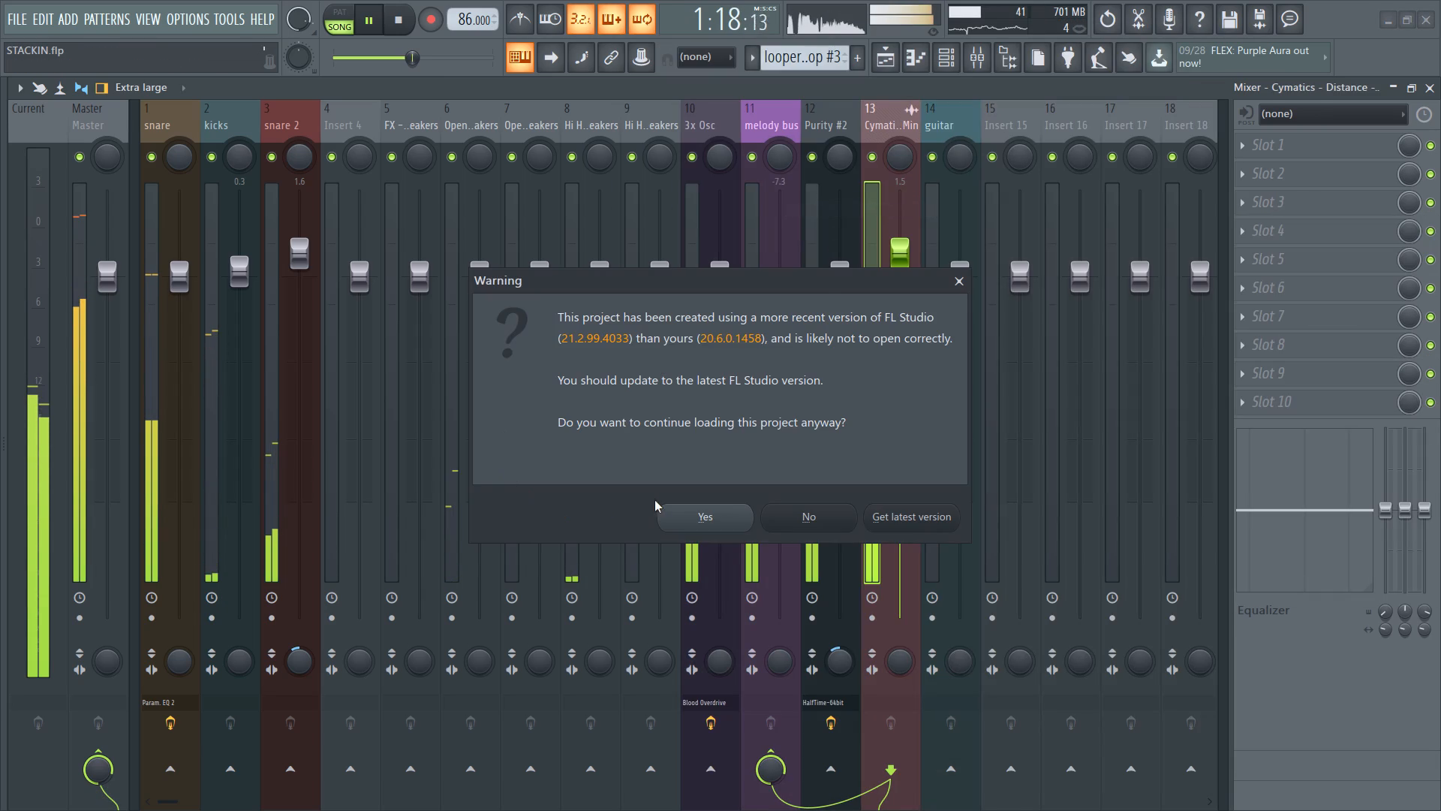
left_click(683, 513)
left_click(899, 481)
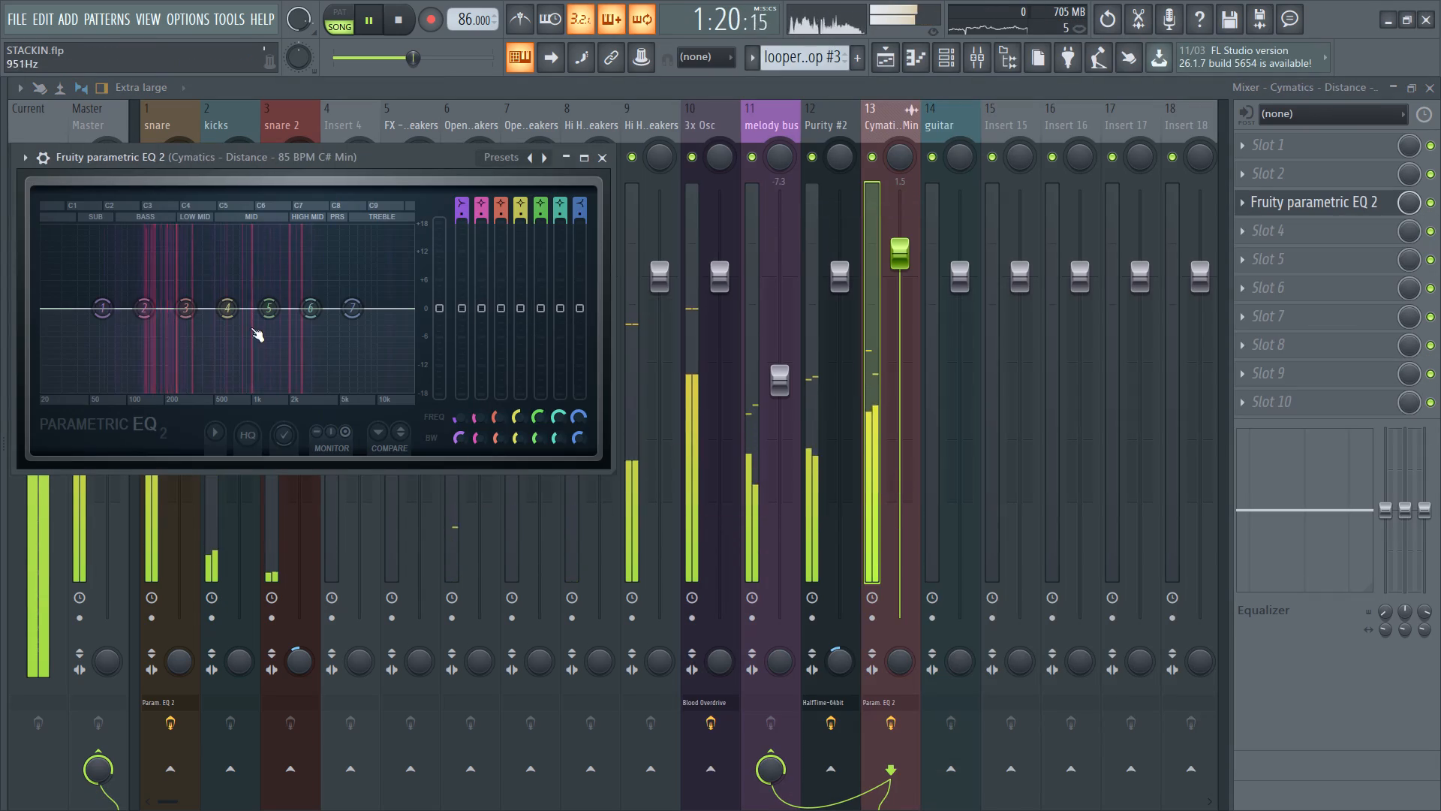
Cut the Cymatics track's low end with a steep EQ band 1 at -18 dB, around 30 Hz, and close the EQ.
left_click_drag(462, 216, 417, 454)
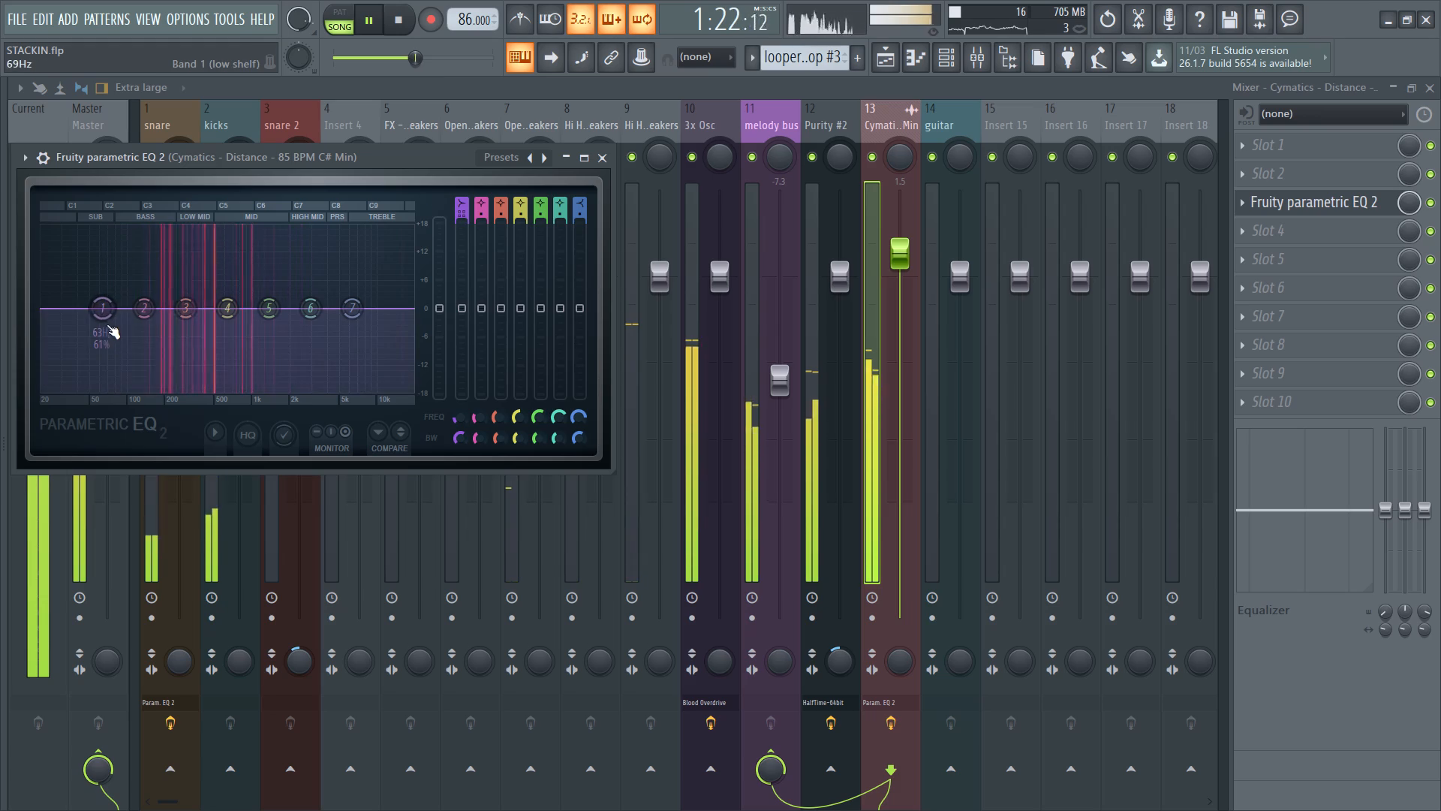
left_click_drag(106, 322, 1394, 30)
left_click_drag(74, 390, 46, 400)
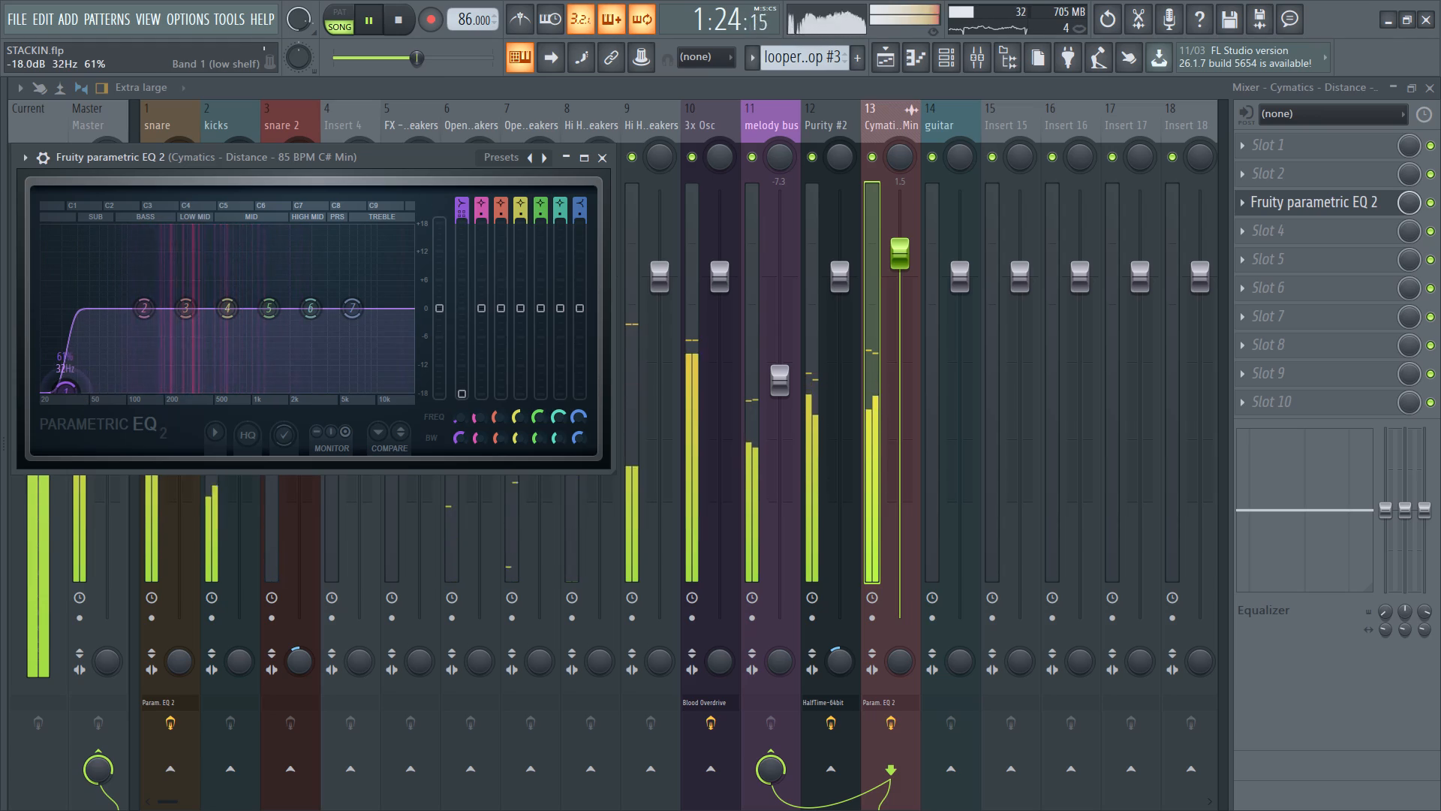
left_click_drag(46, 400, 34, 411)
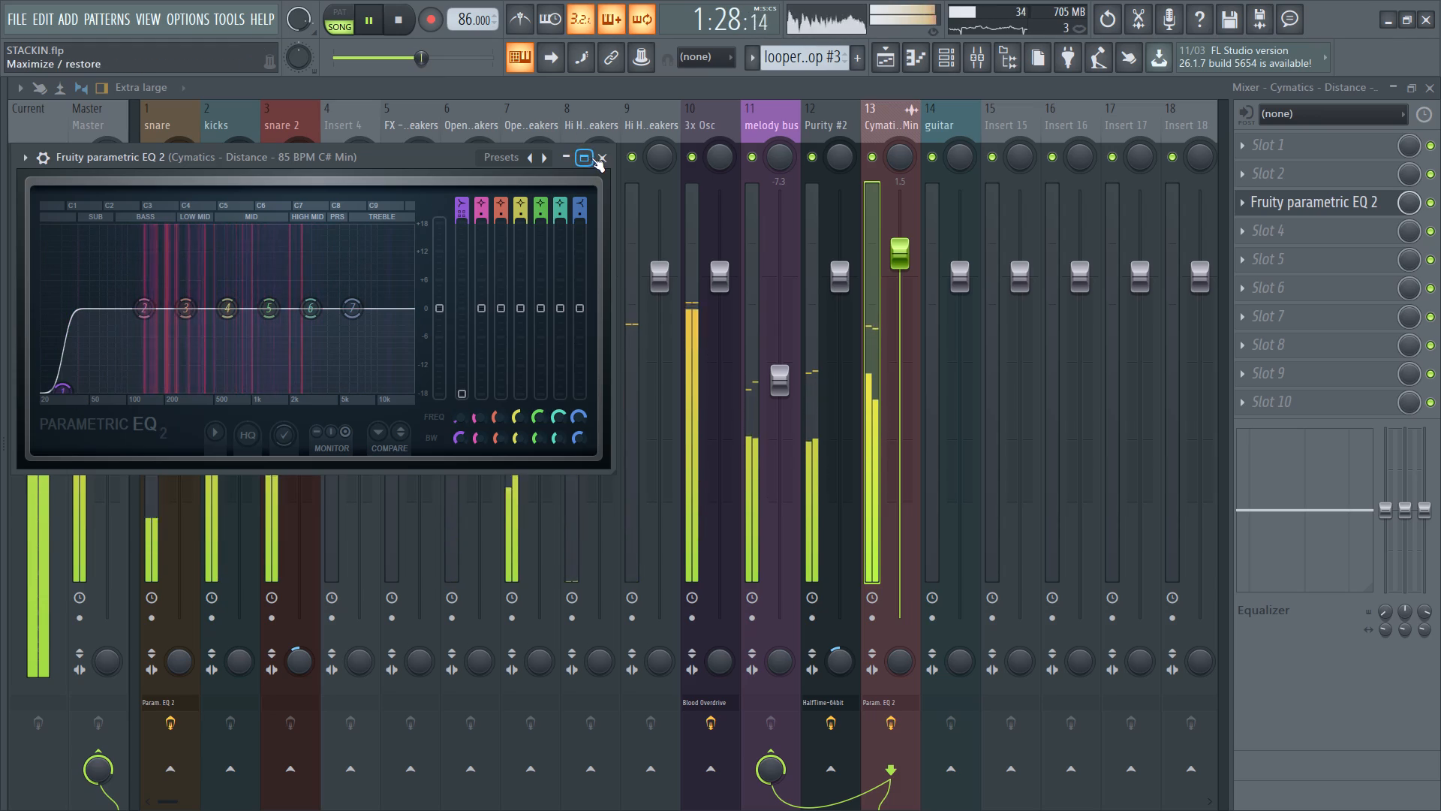
left_click(609, 161)
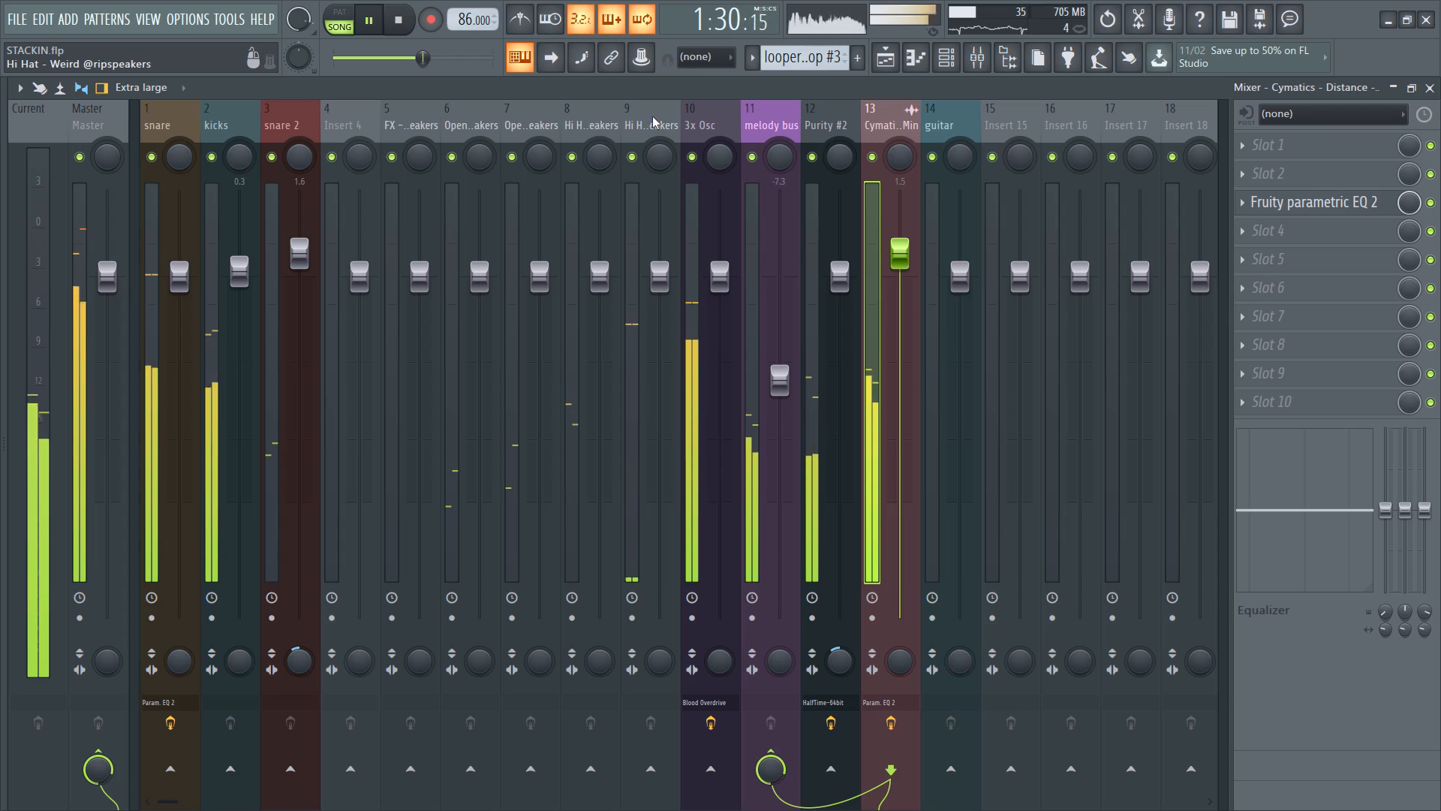
Raise the 3x Osc mixer track's fader to about 0.5 dB.
left_click(711, 114)
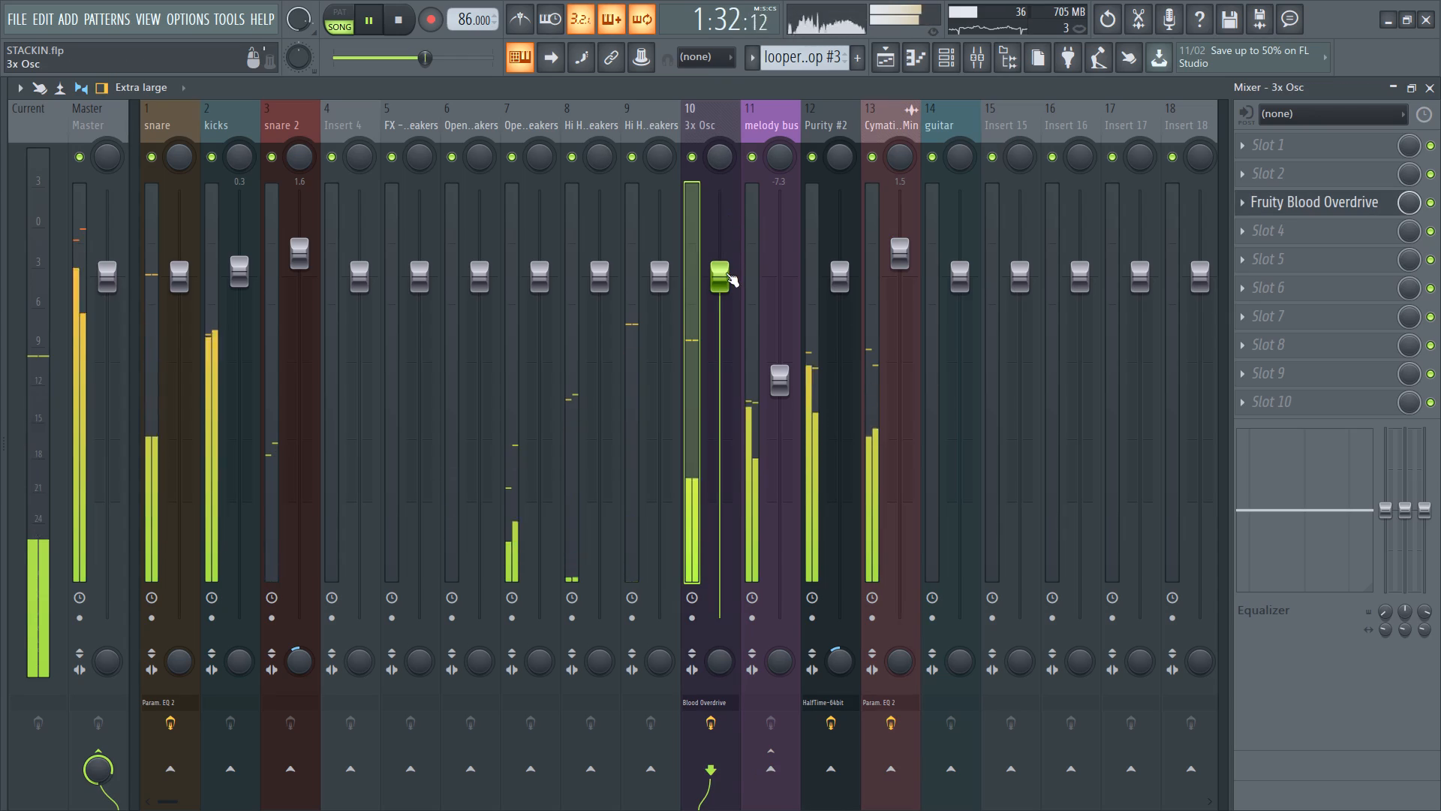
left_click(726, 273)
left_click(727, 274)
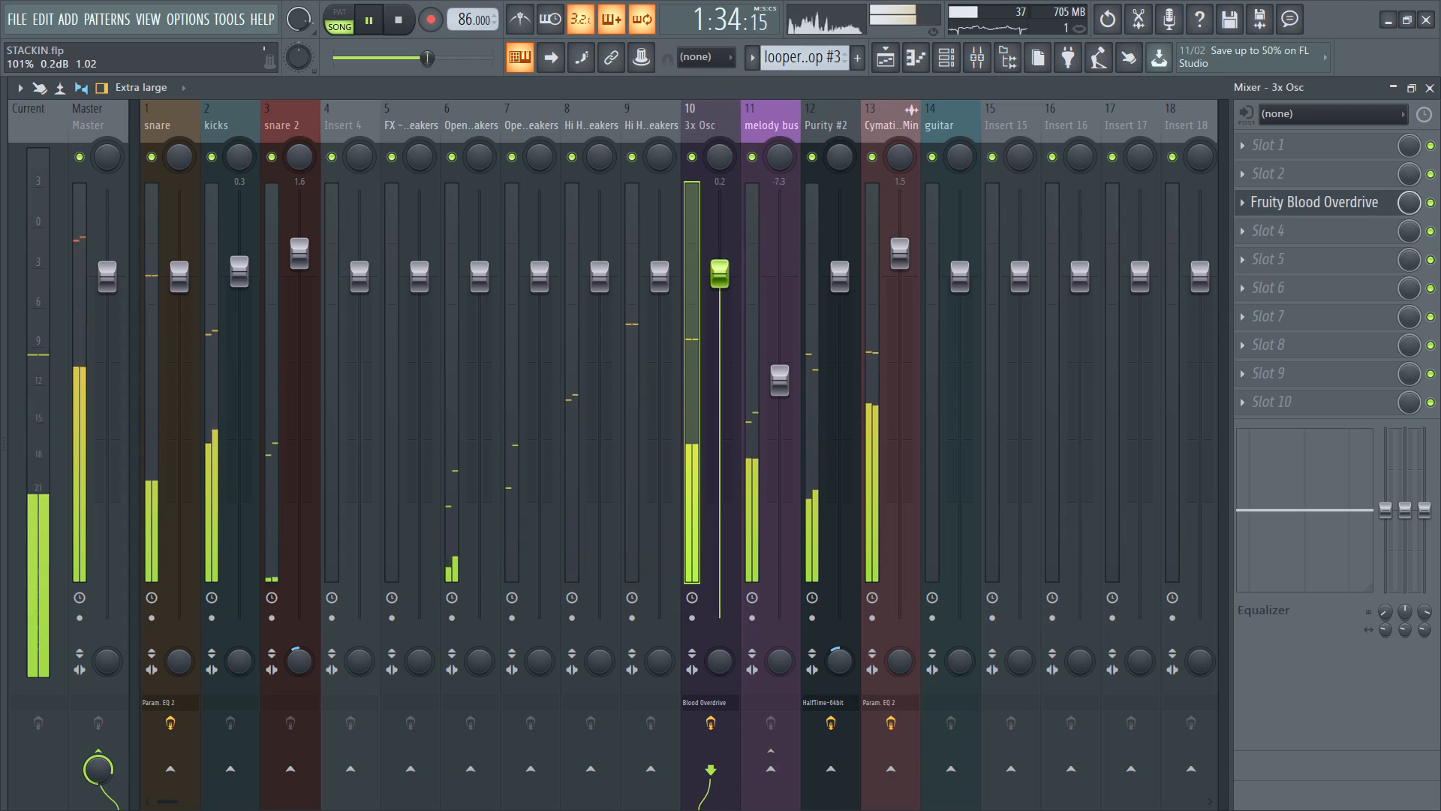
left_click(727, 273)
left_click(727, 273)
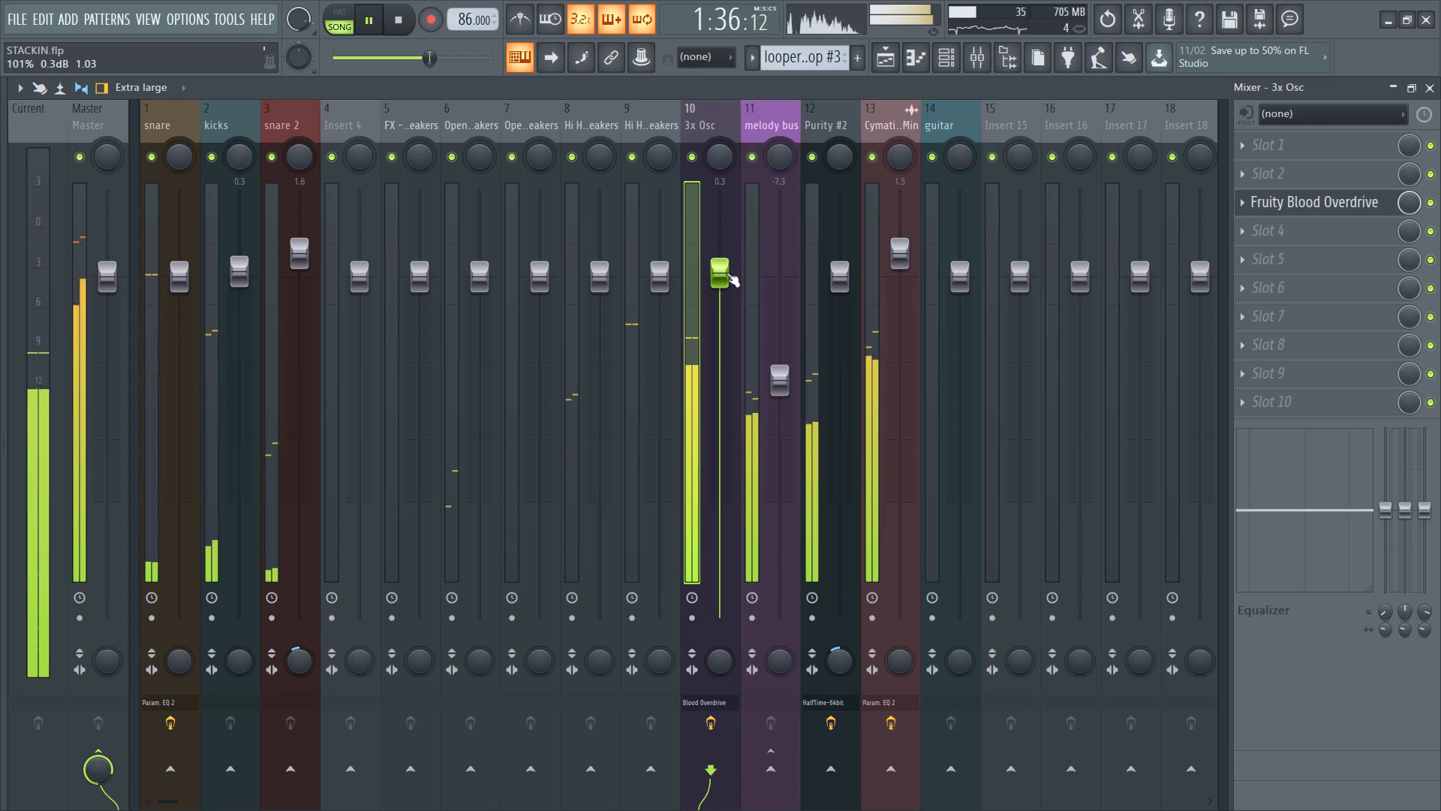
left_click(727, 273)
left_click(727, 270)
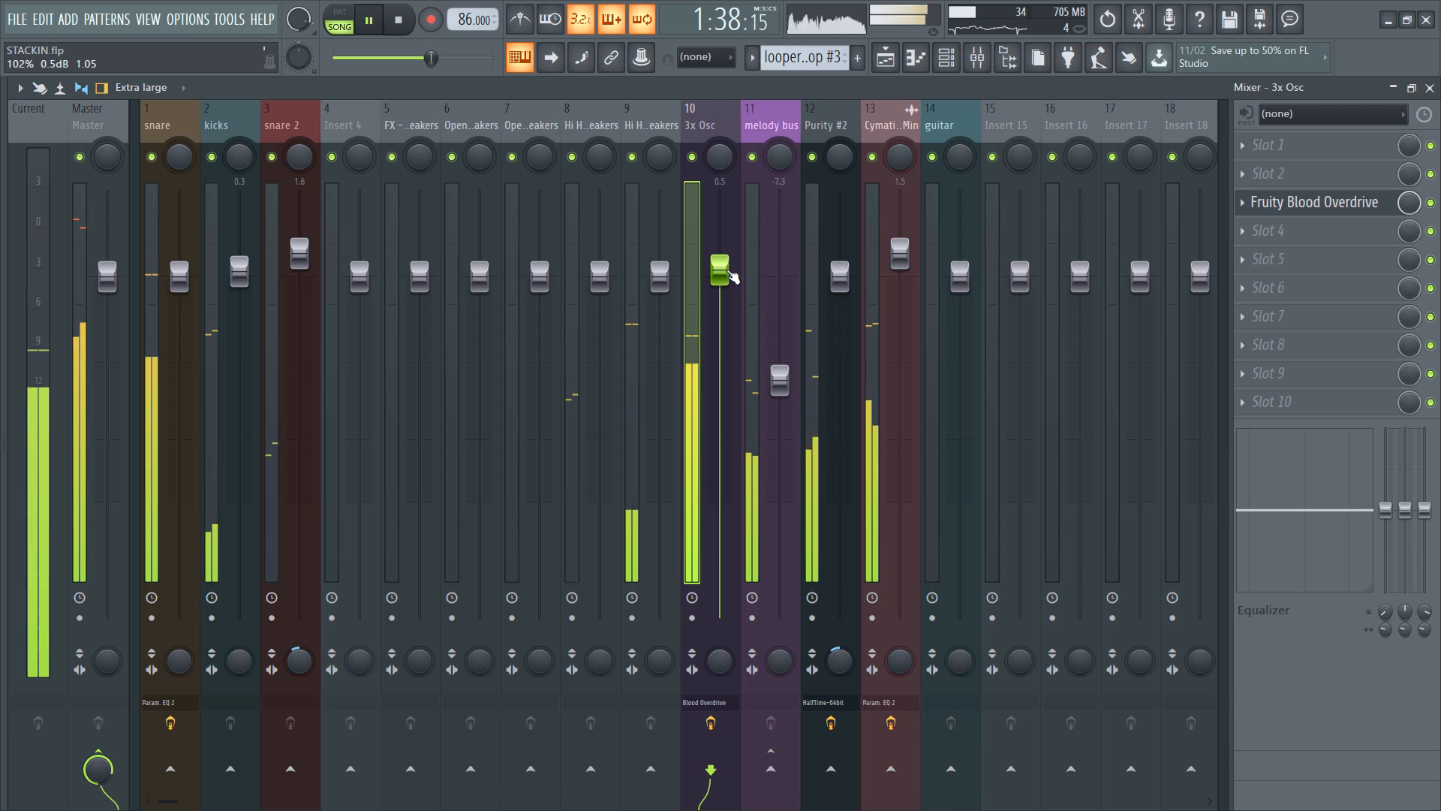
left_click(727, 270)
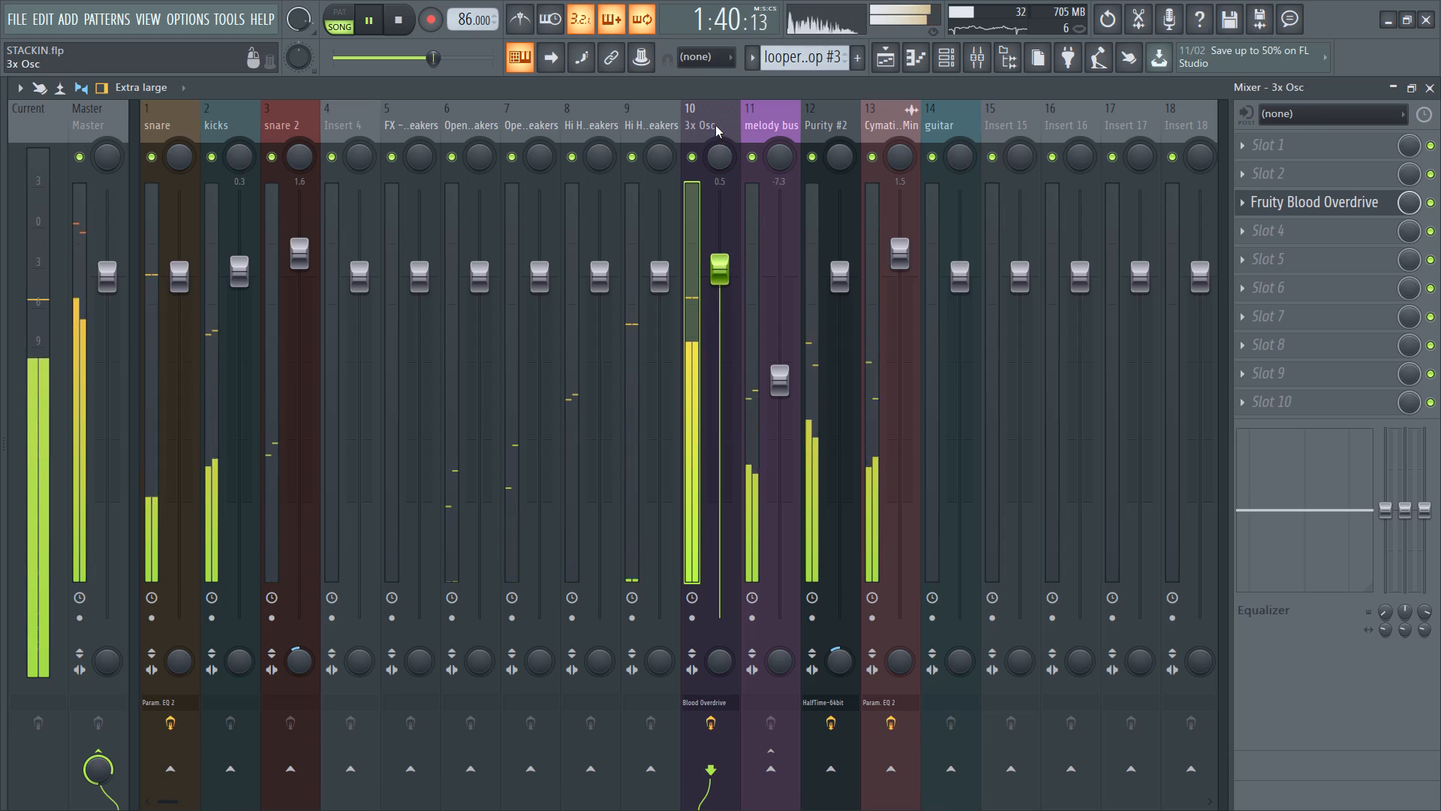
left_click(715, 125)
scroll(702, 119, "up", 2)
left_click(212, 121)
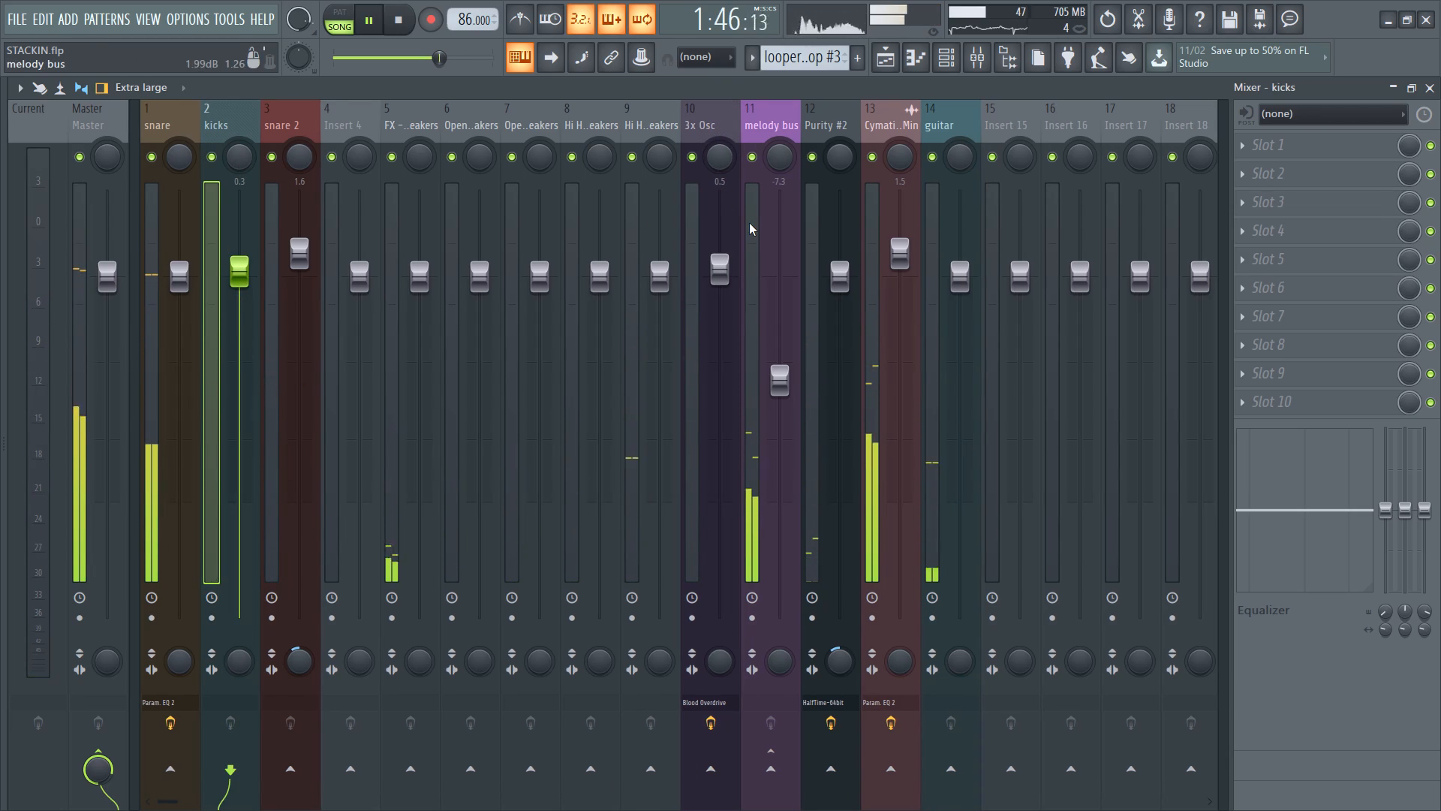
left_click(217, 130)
Move the FX, two Open Hat and two Hi Hat mixer tracks one place earlier, to positions 4 through 8.
left_click(399, 117)
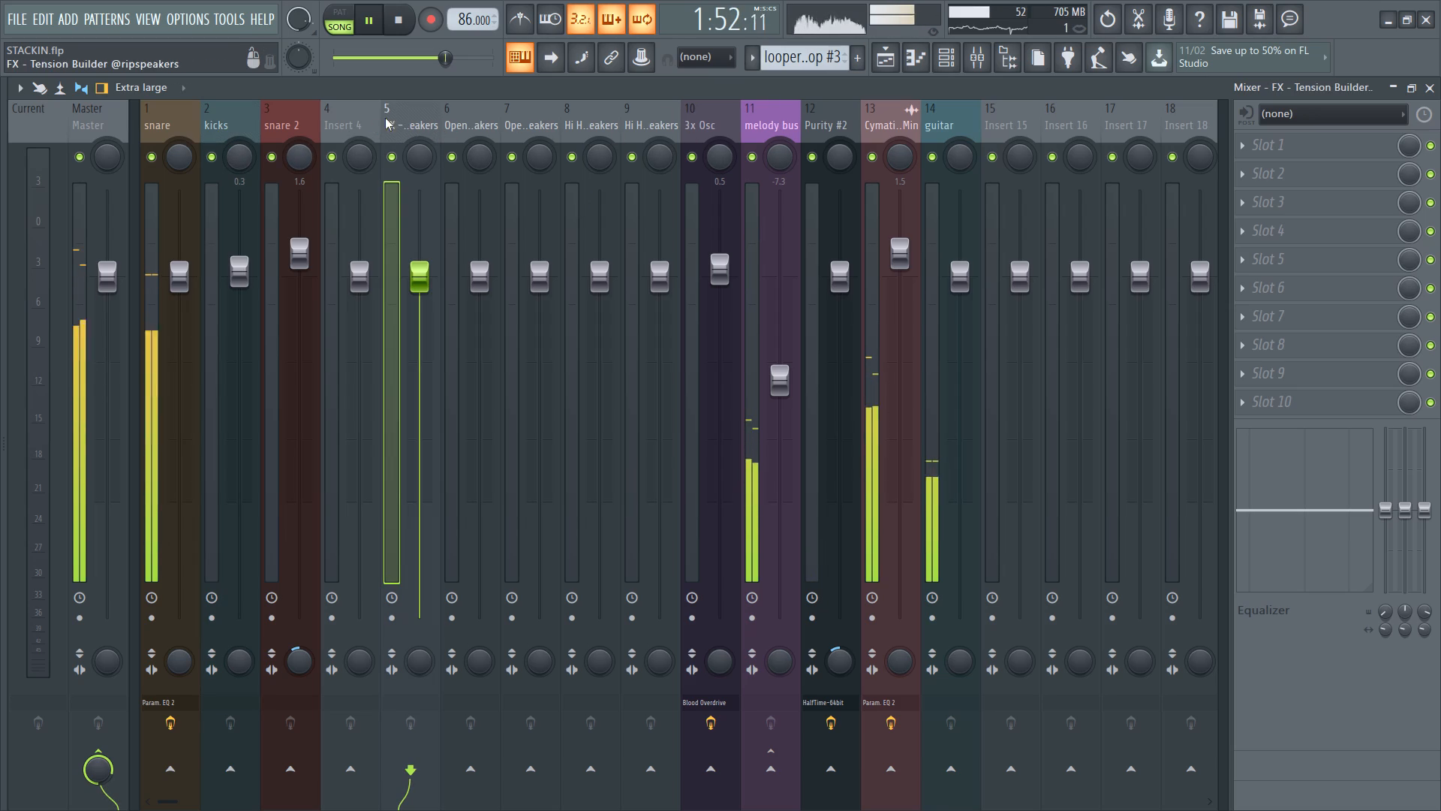
left_click_drag(393, 118, 642, 121, "ctrl")
scroll(409, 120, "up", 1, "shift")
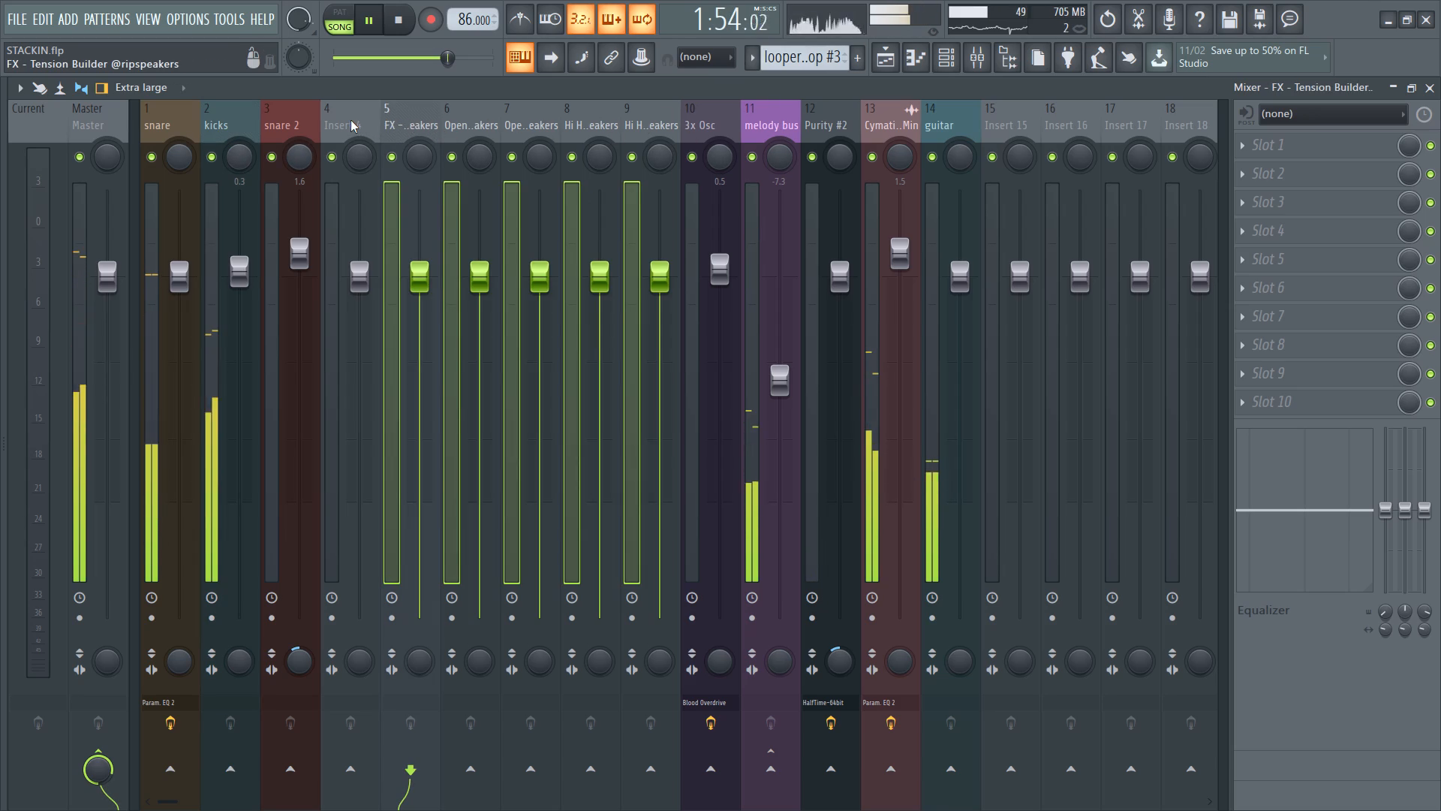
left_click(464, 122)
scroll(462, 121, "up", 1, "shift")
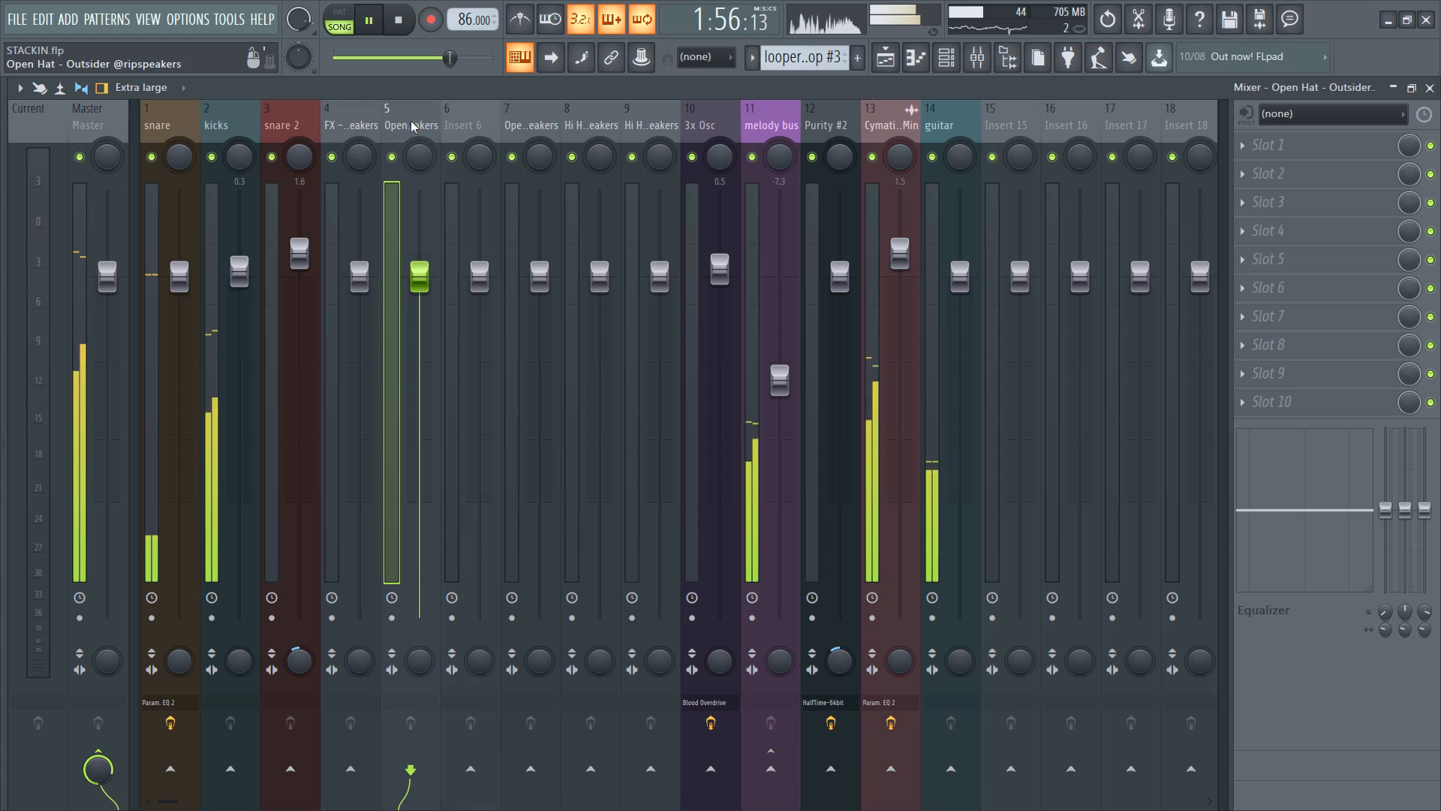
left_click(513, 125)
scroll(514, 125, "up", 1, "shift")
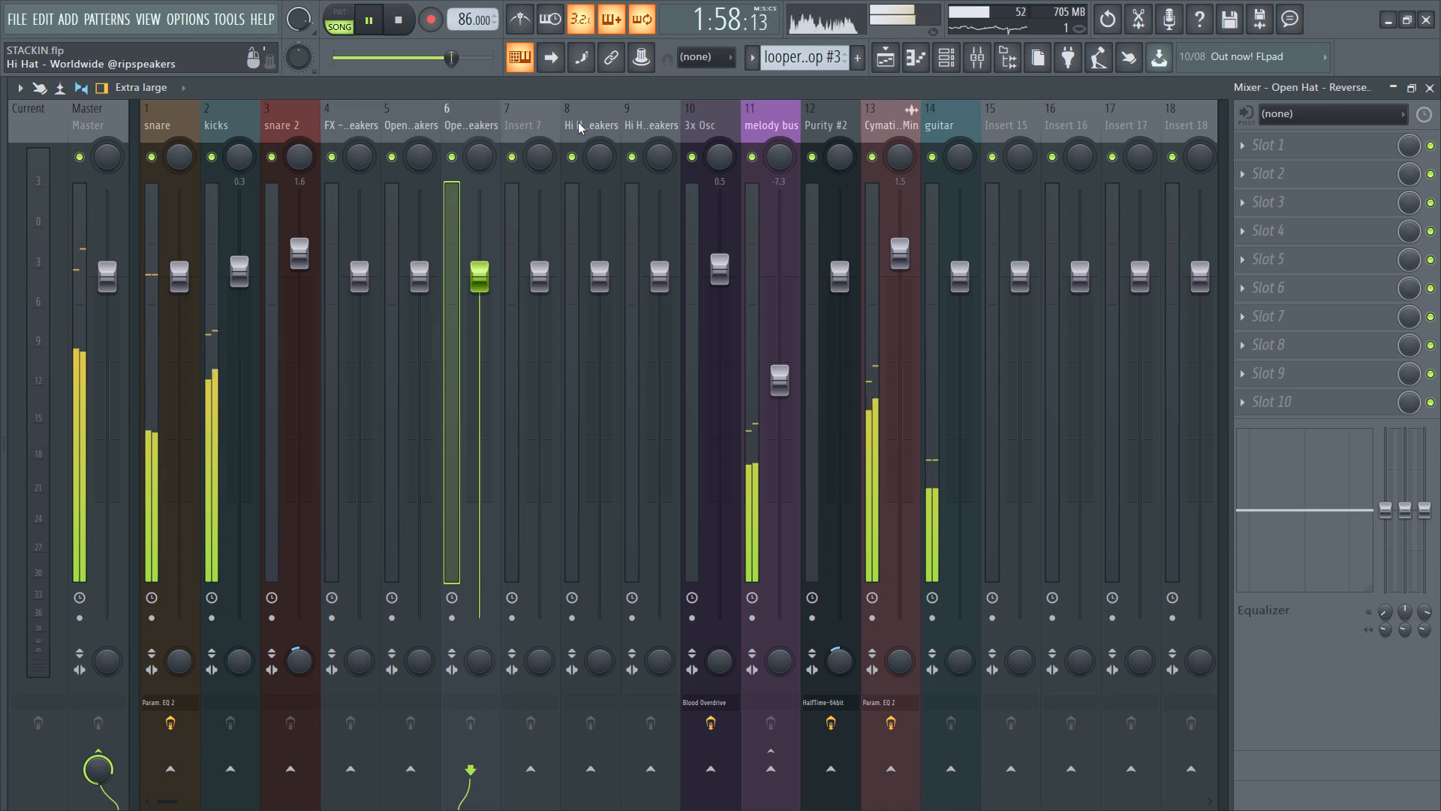
left_click(585, 122)
scroll(585, 122, "up", 1, "shift")
left_click(642, 130)
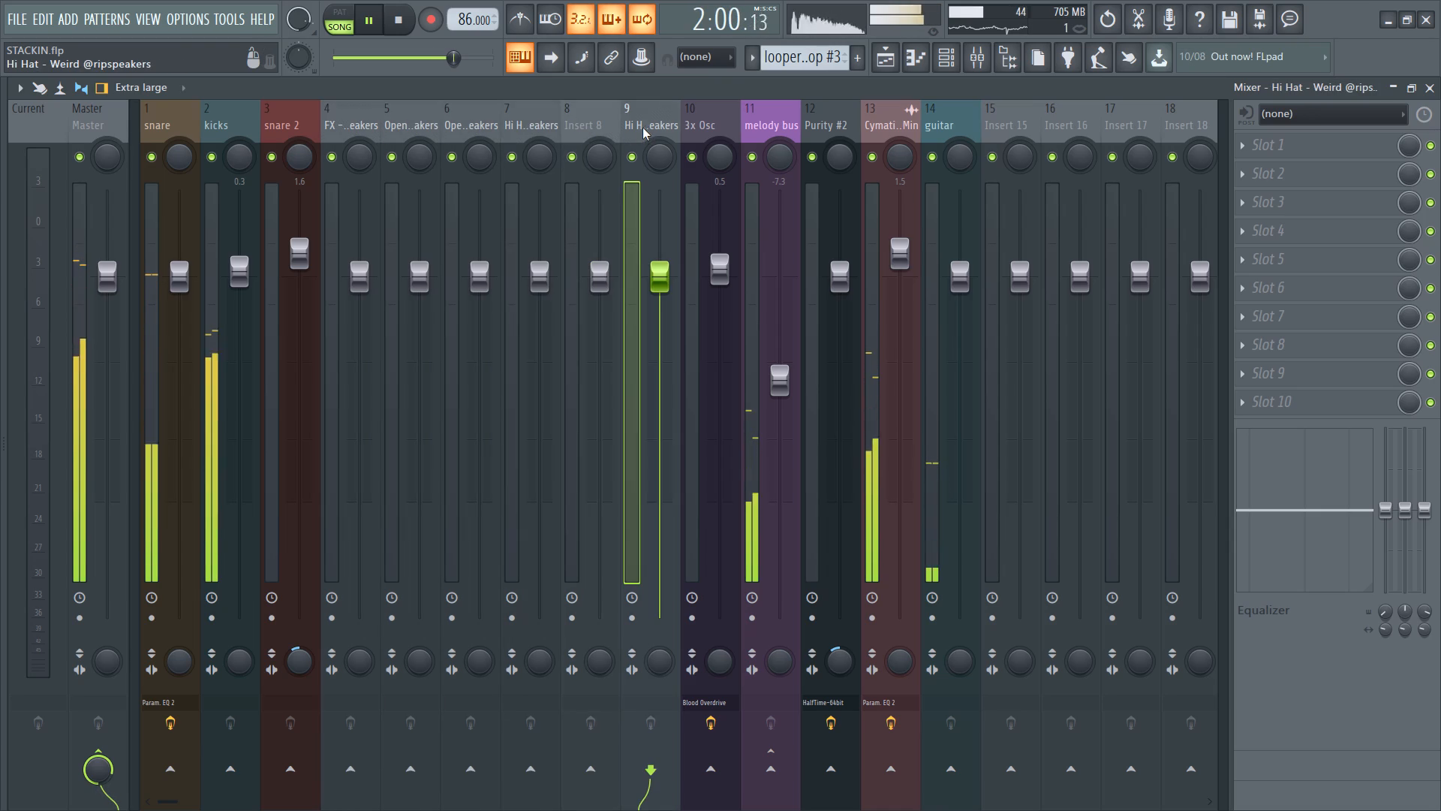
scroll(642, 128, "up", 1, "shift")
Name the empty mixer track 9 "drums" and give it a blue colour.
left_click(645, 127)
right_click(645, 125)
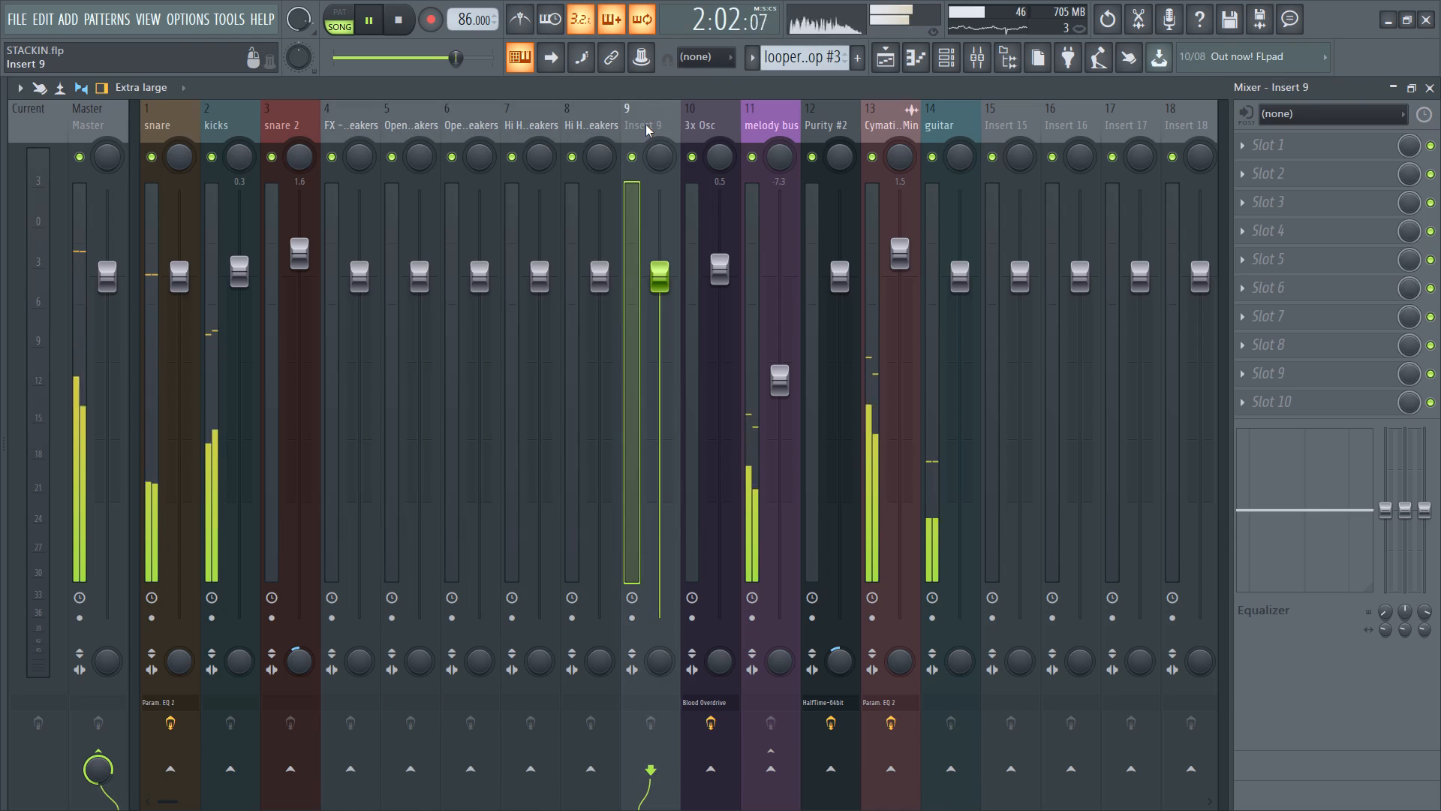
left_click(739, 127)
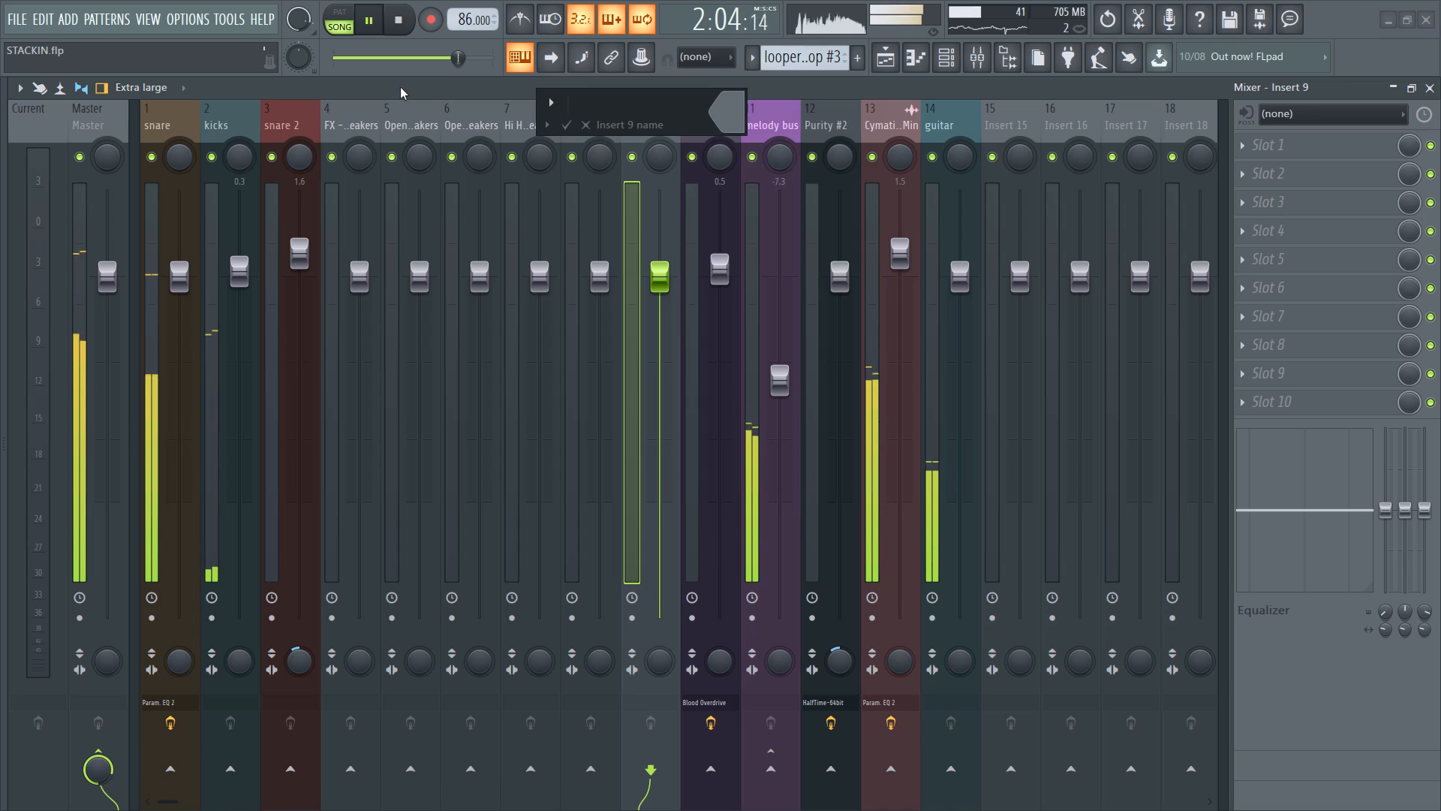
key("d")
key("r")
key("u")
key("m")
key("s")
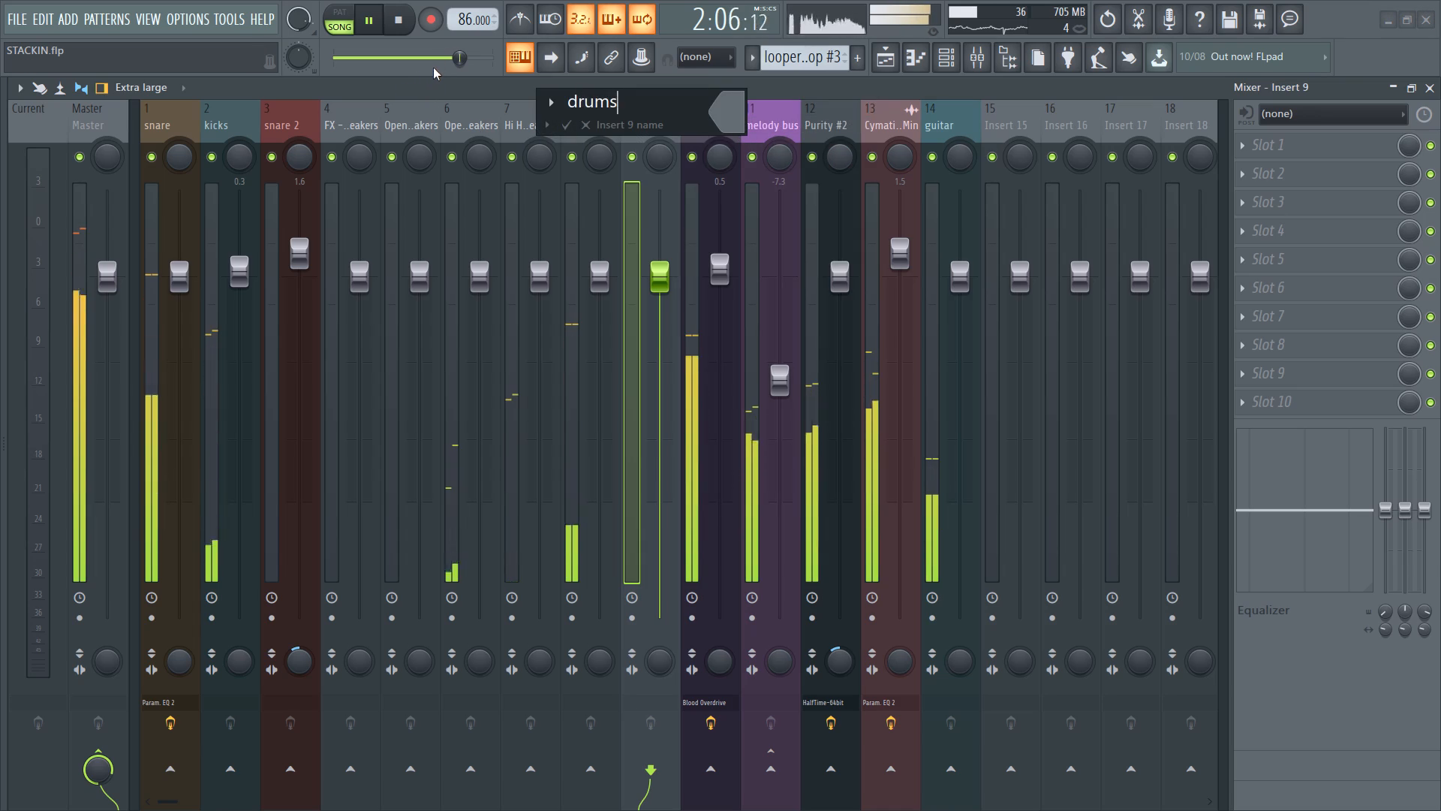
right_click(720, 106)
key("Return")
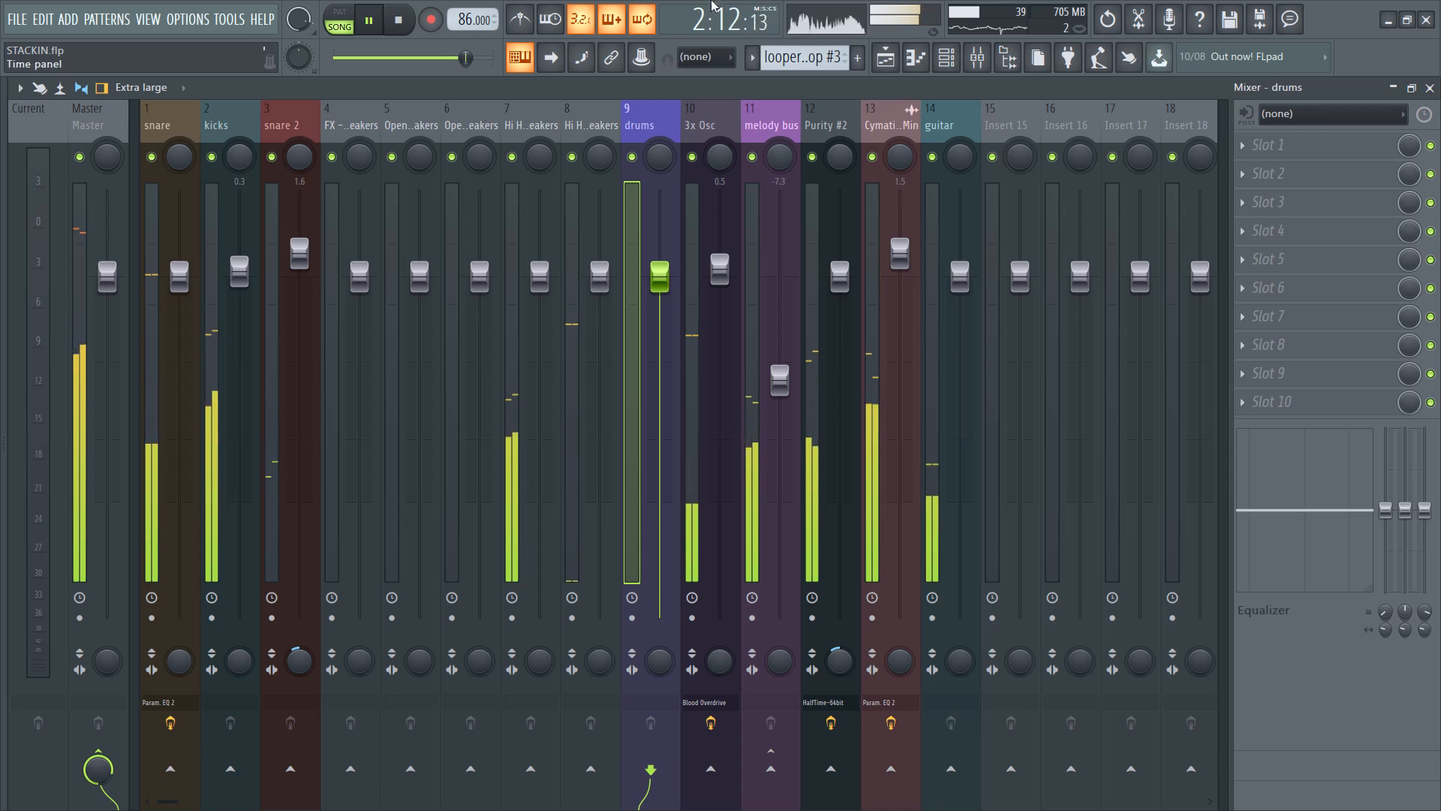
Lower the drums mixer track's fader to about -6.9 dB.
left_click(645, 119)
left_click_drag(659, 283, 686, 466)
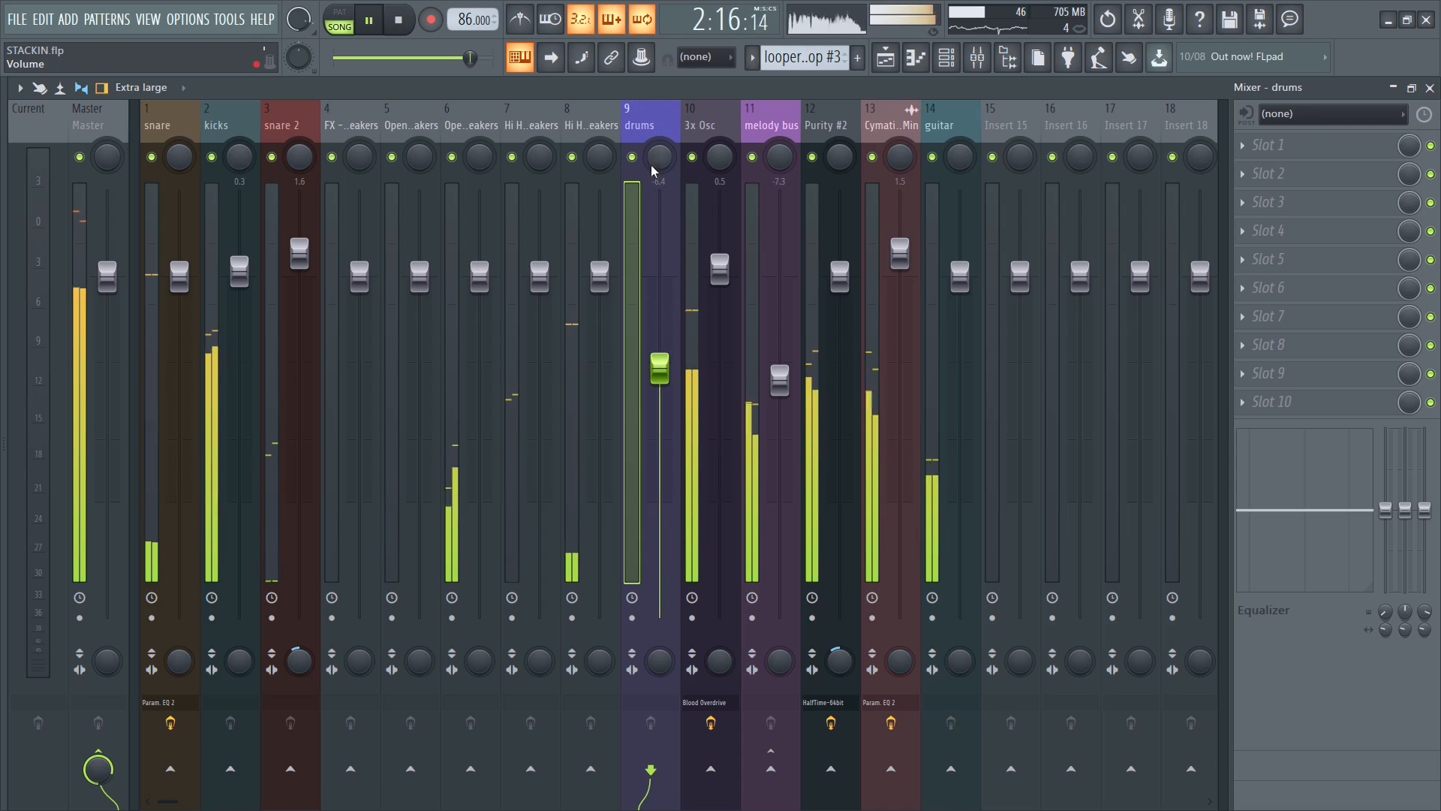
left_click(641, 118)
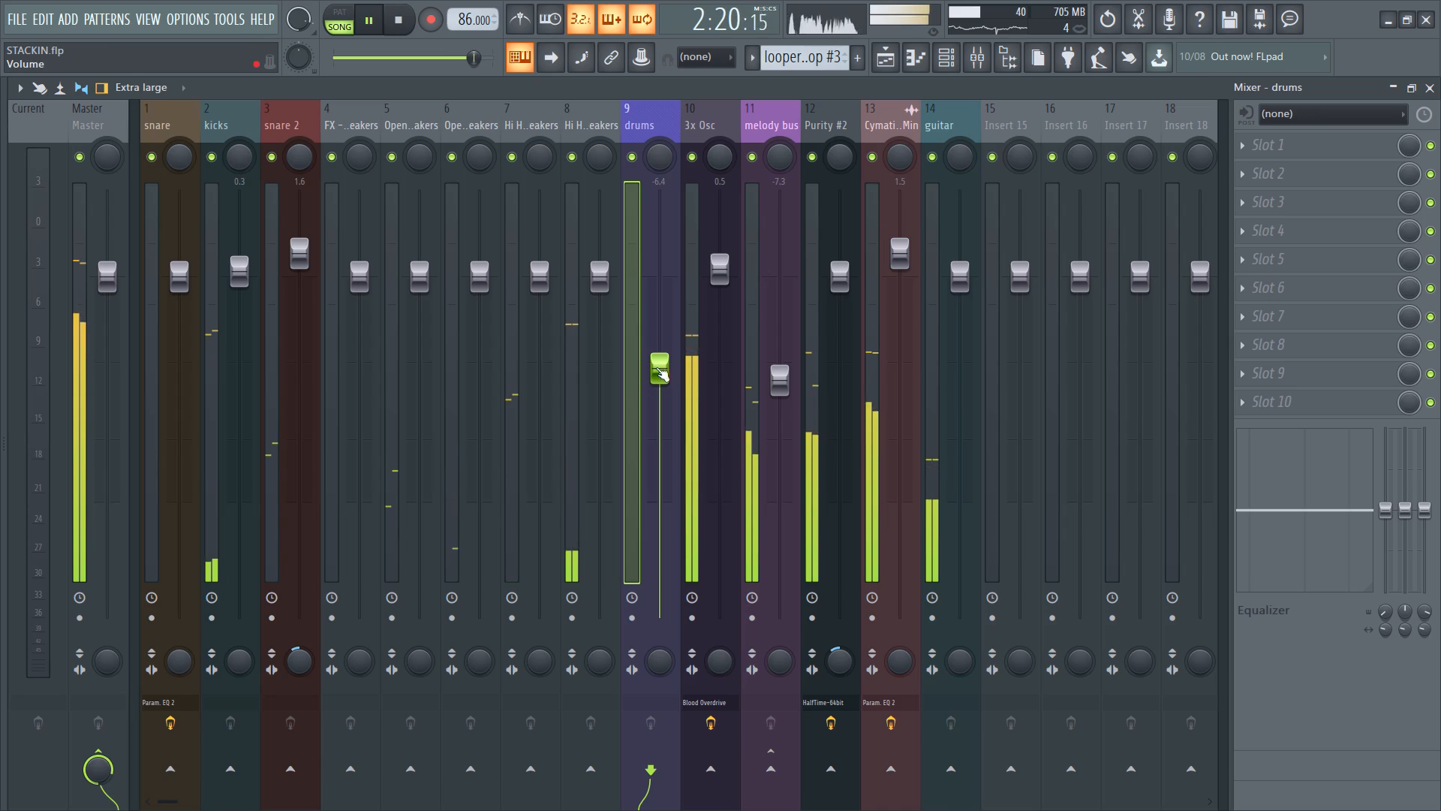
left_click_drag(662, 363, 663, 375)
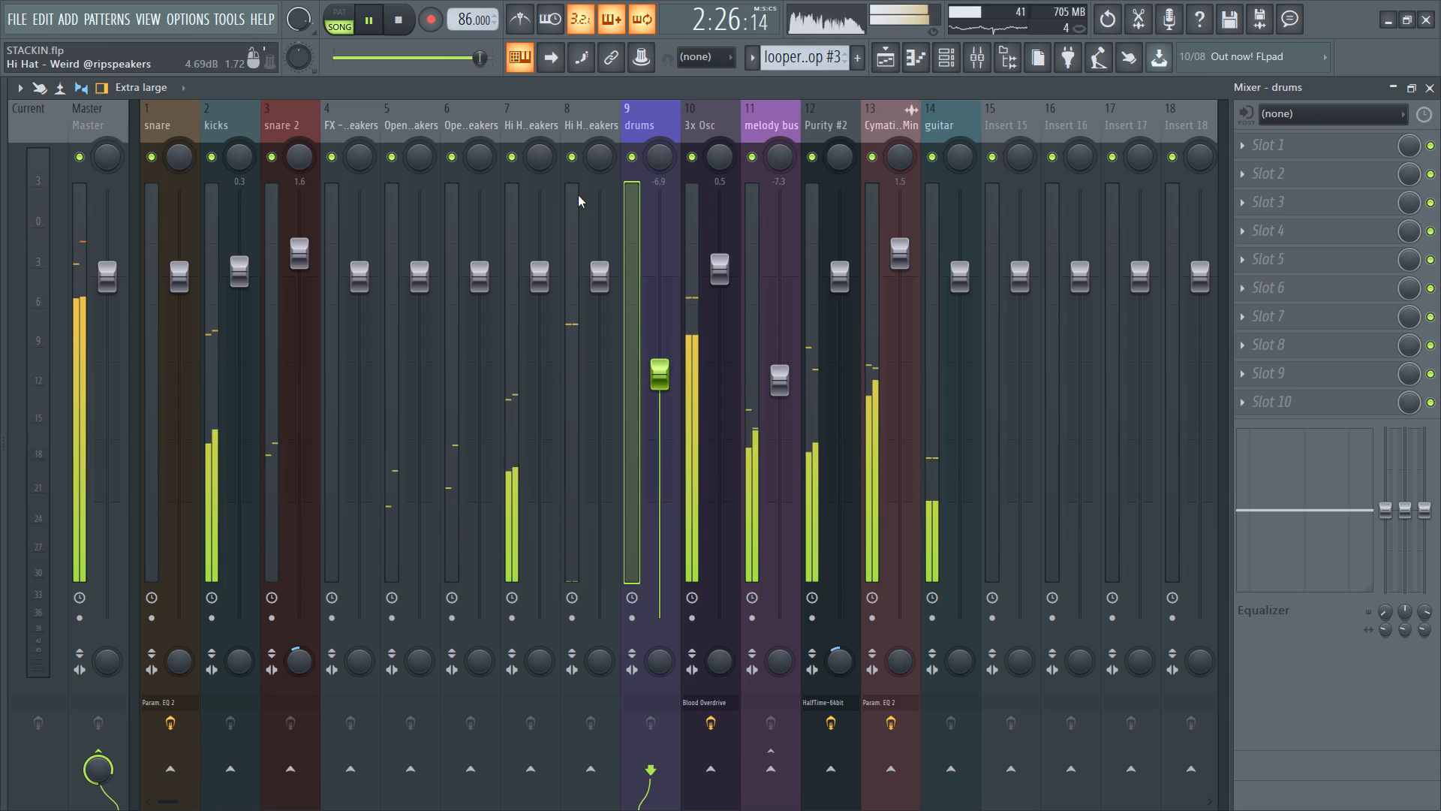
Listen to the mix and examine the full playlist arrangement, restarting playback from bar 1.
key("space")
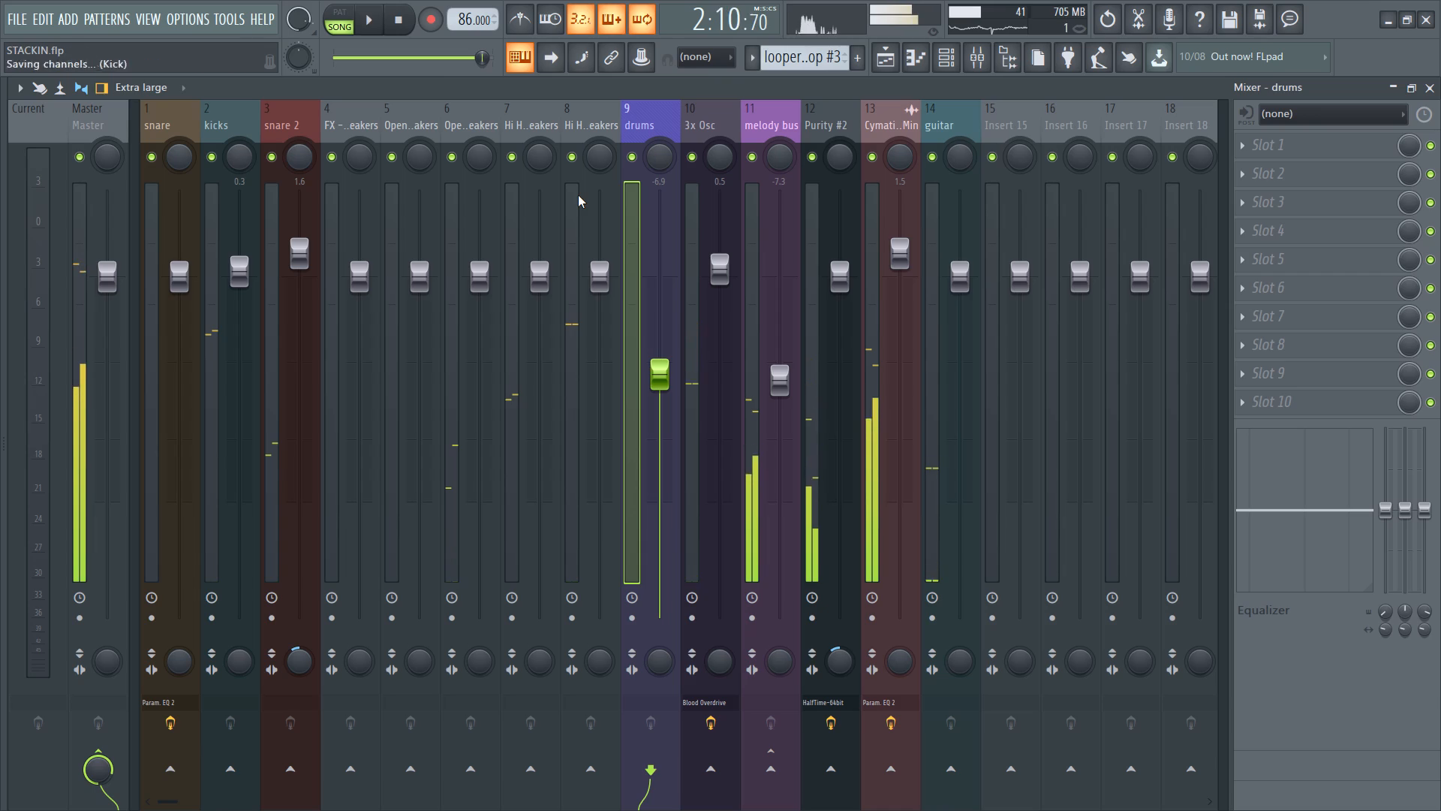
key("space")
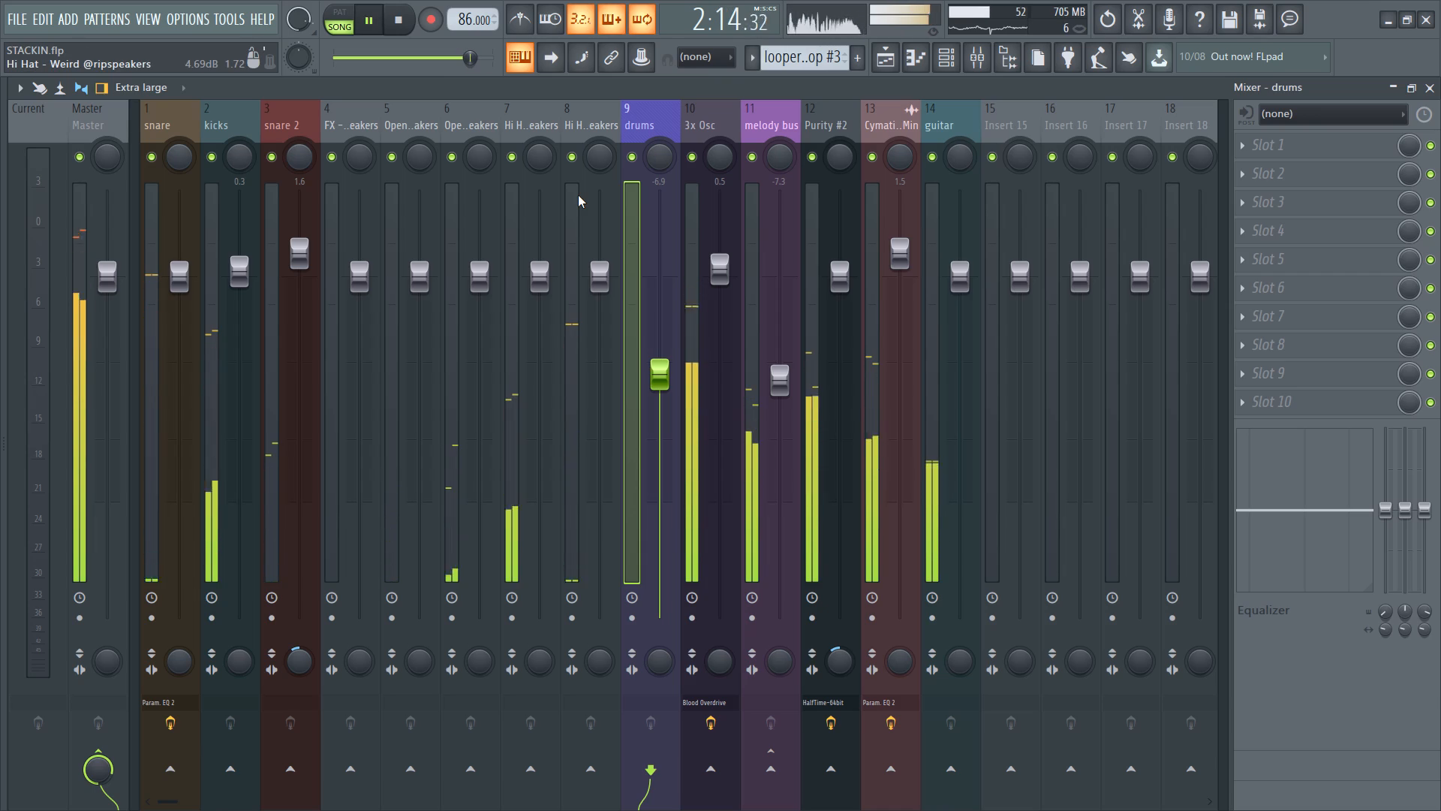
key("space")
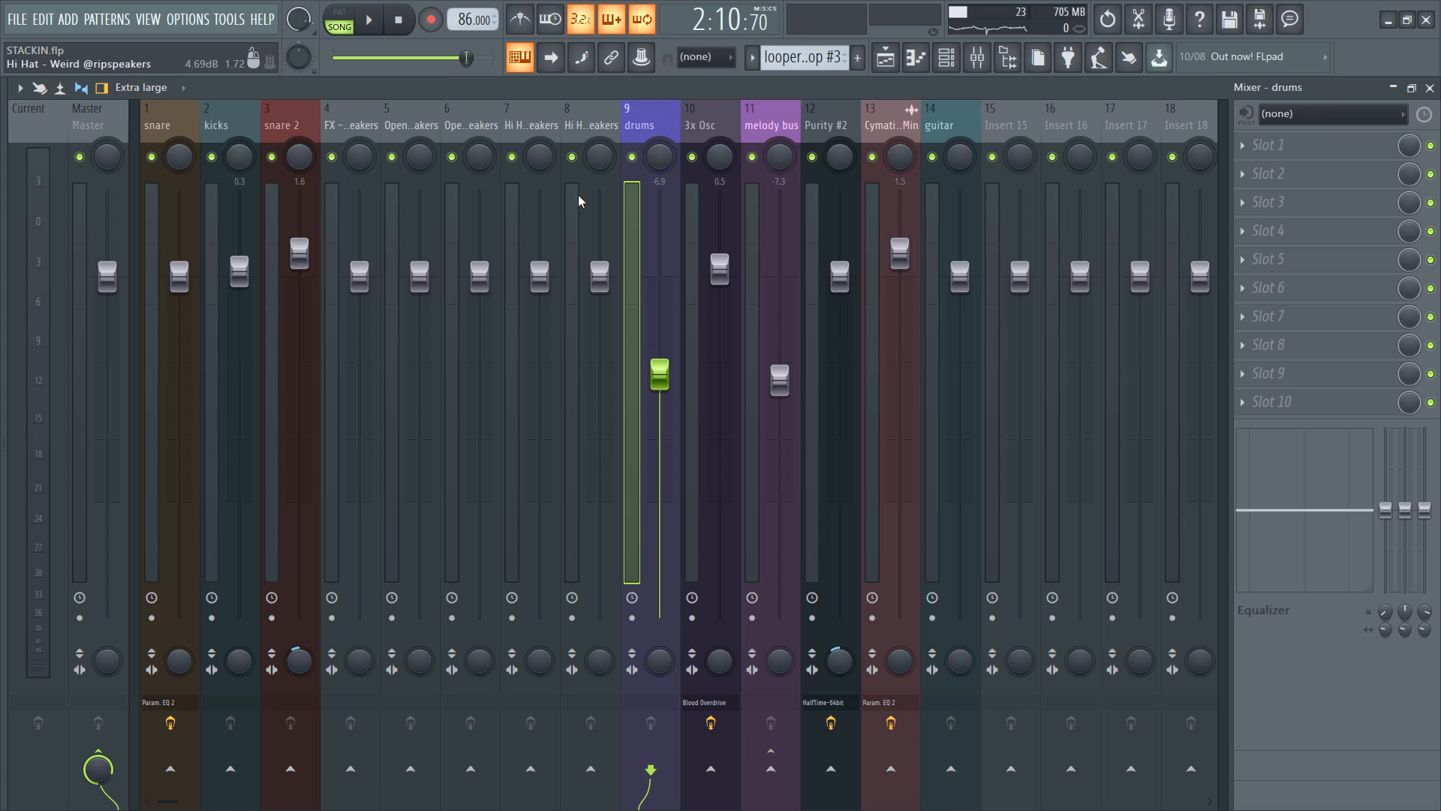
key("space")
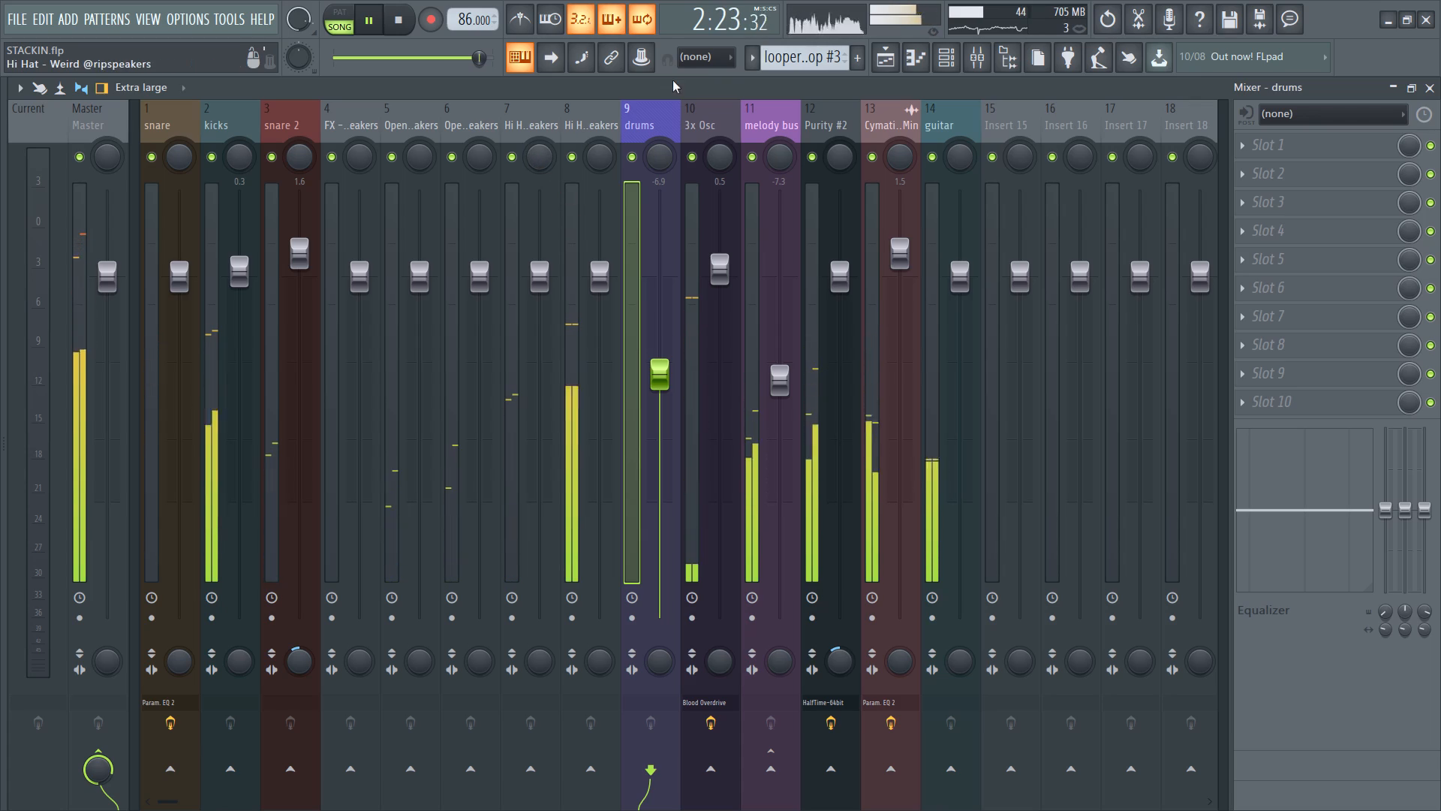
left_click(651, 120)
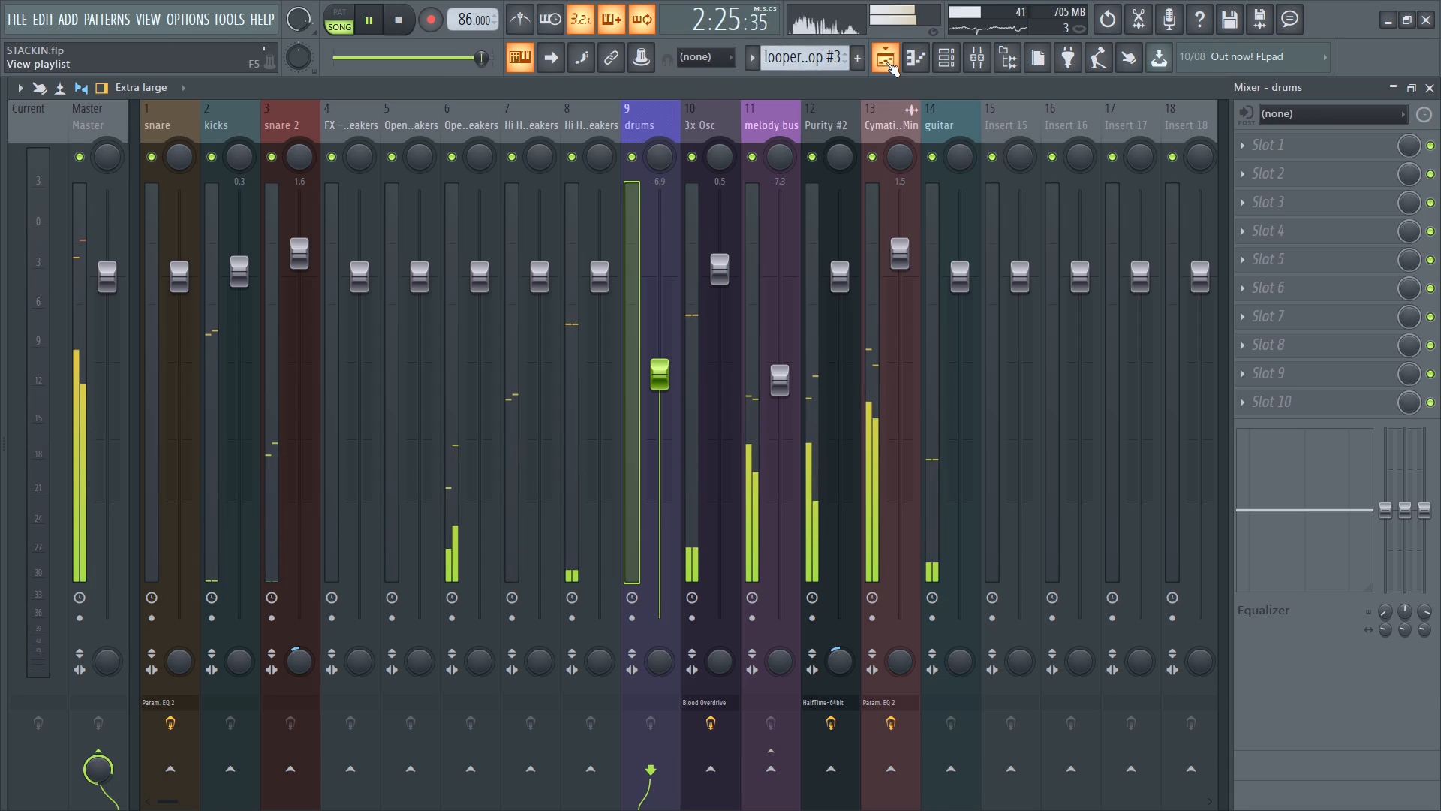
left_click(886, 62)
left_click_drag(658, 114, 719, 101)
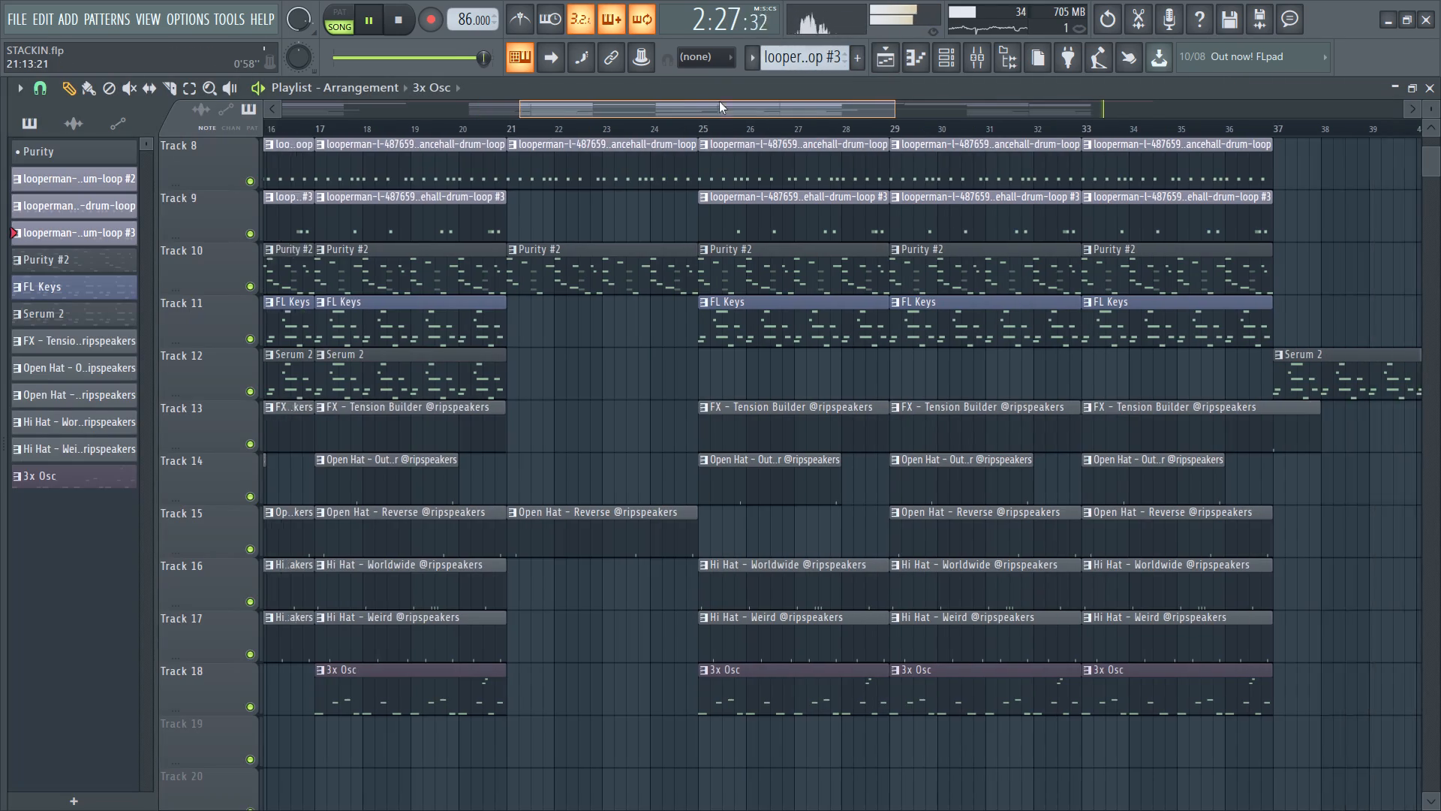
left_click_drag(719, 101, 617, 107)
left_click_drag(617, 107, 951, 86)
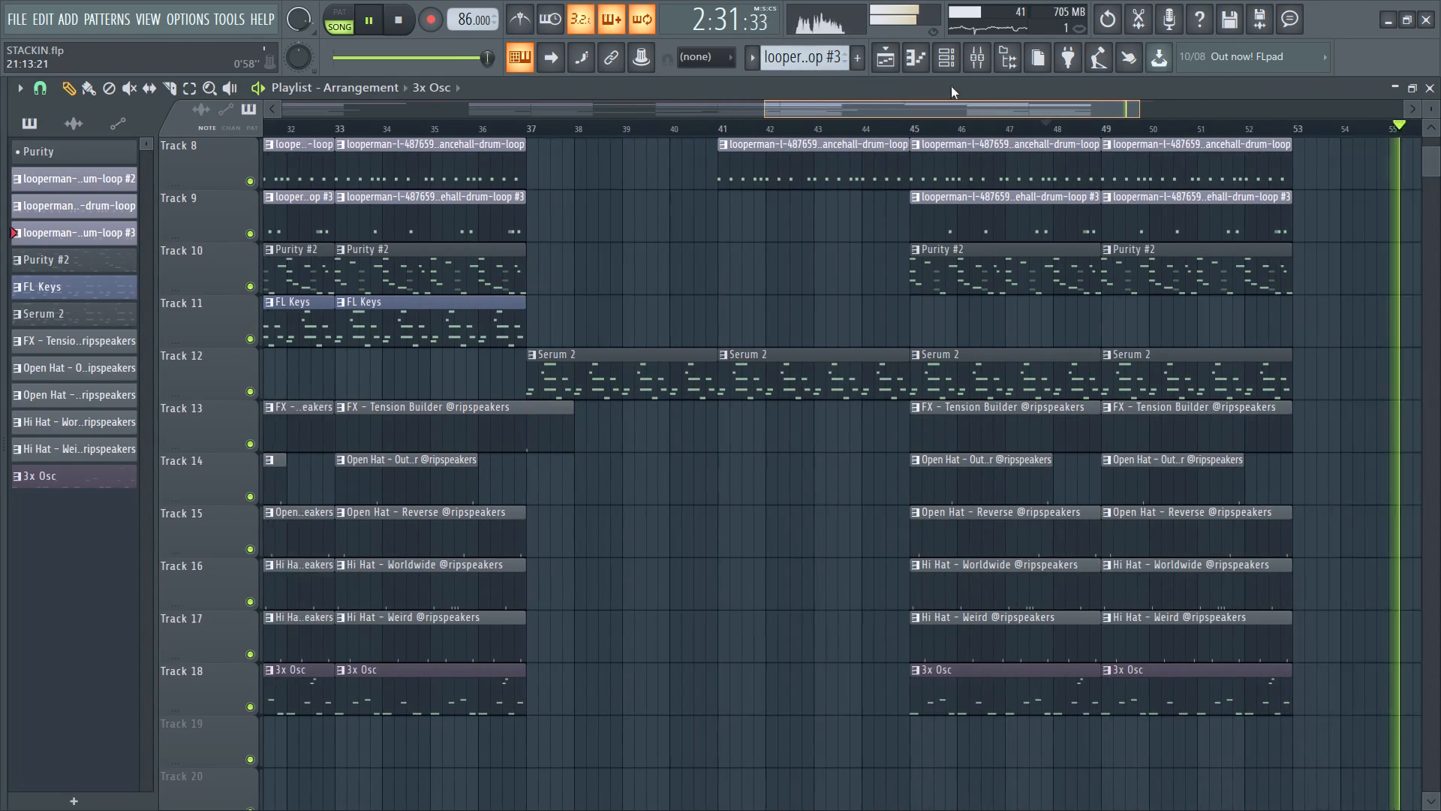
left_click_drag(951, 86, 1049, 77)
scroll(1001, 668, "up", 4)
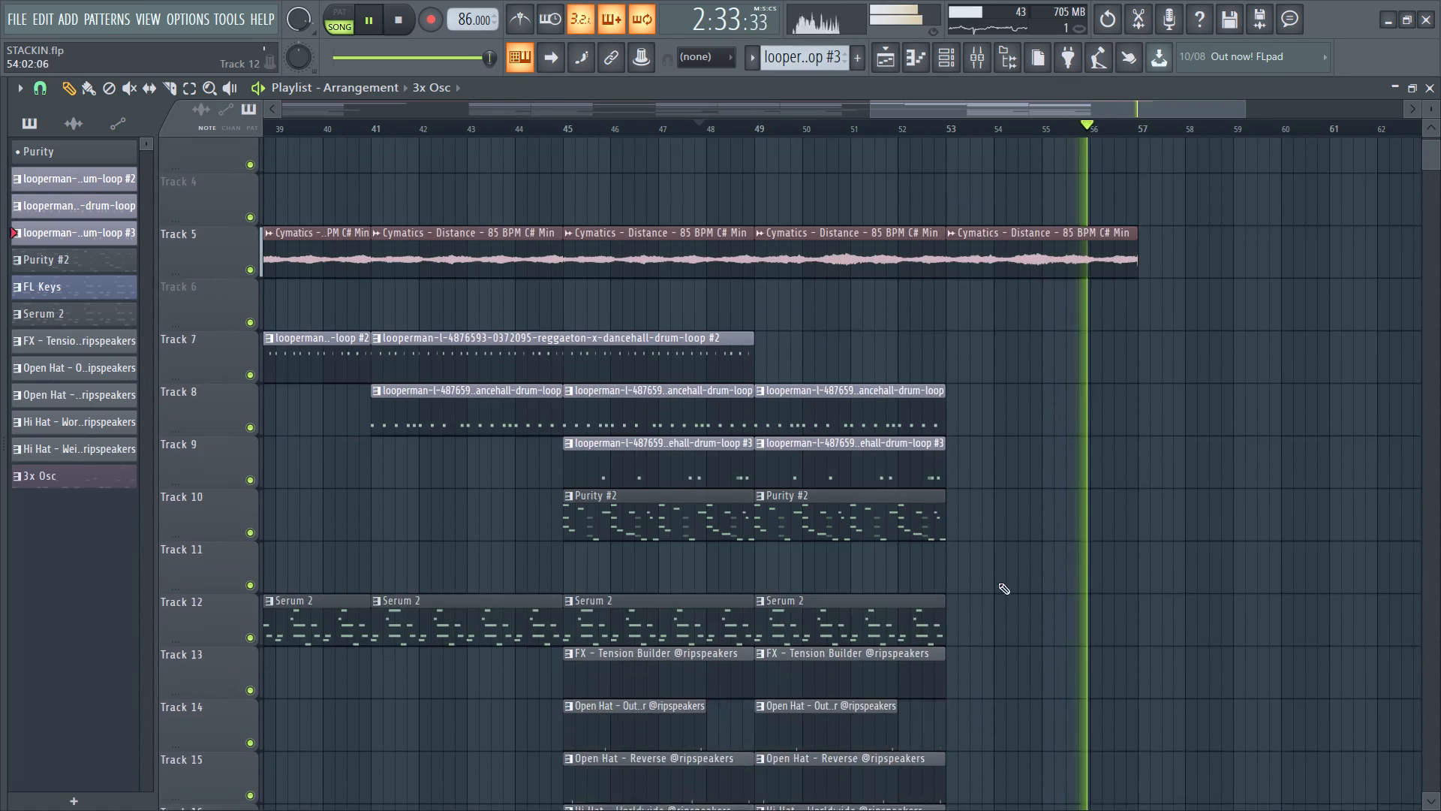
scroll(998, 583, "up", 3)
left_click_drag(869, 109, 648, 124)
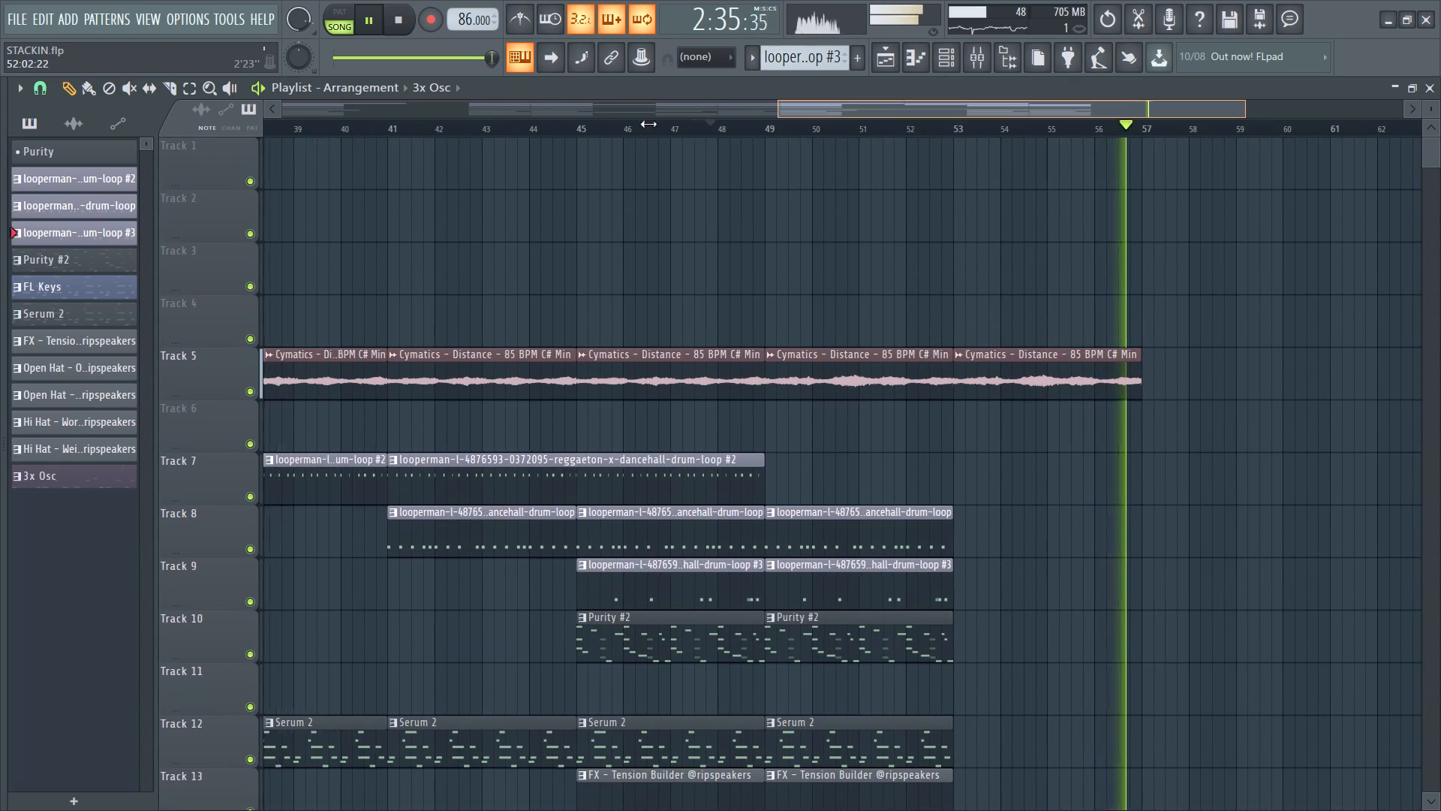
left_click_drag(648, 124, 242, 147)
scroll(642, 508, "down", 5)
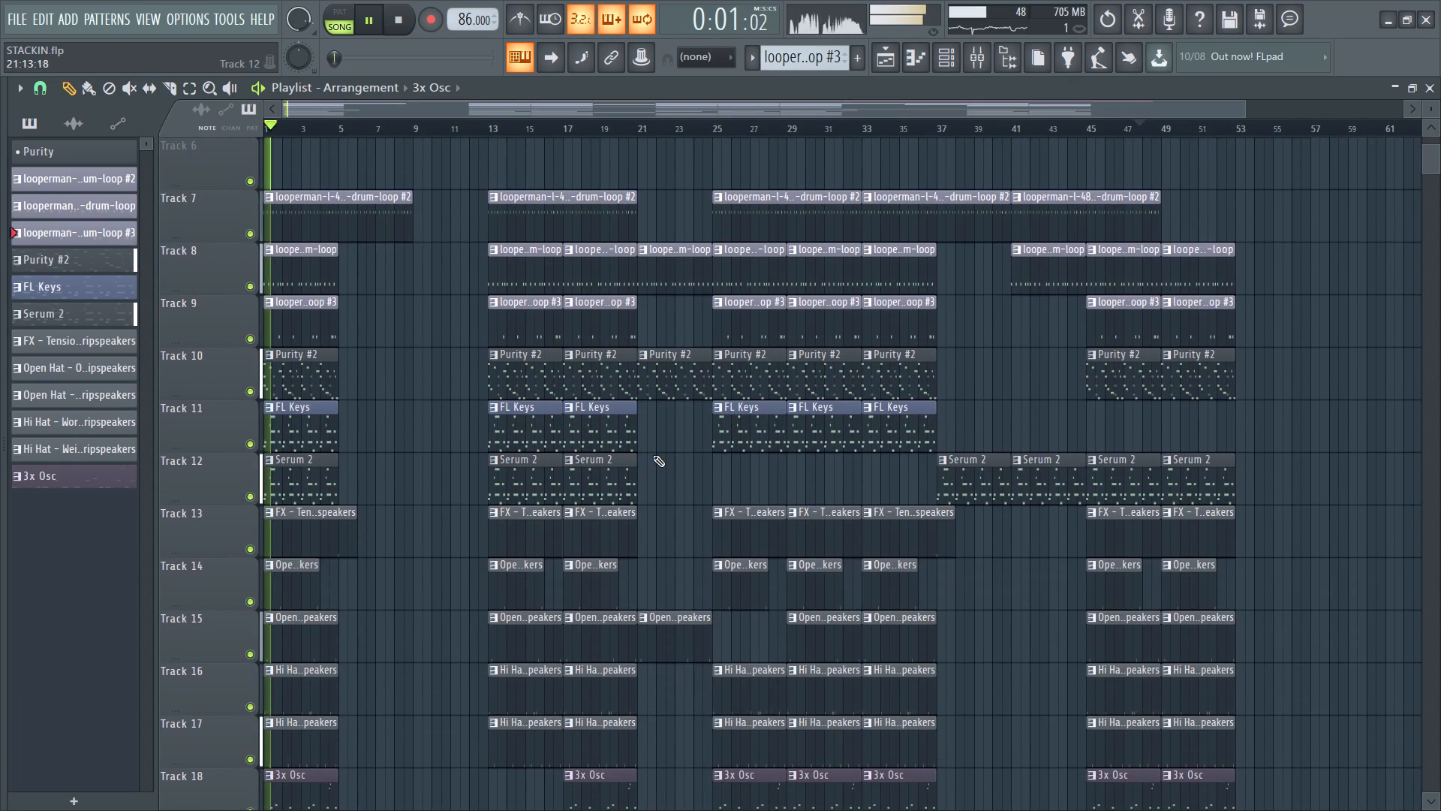
Route mixer tracks 1 through 8, from the snare to the last Hi Hat, to the drums track.
left_click(968, 47)
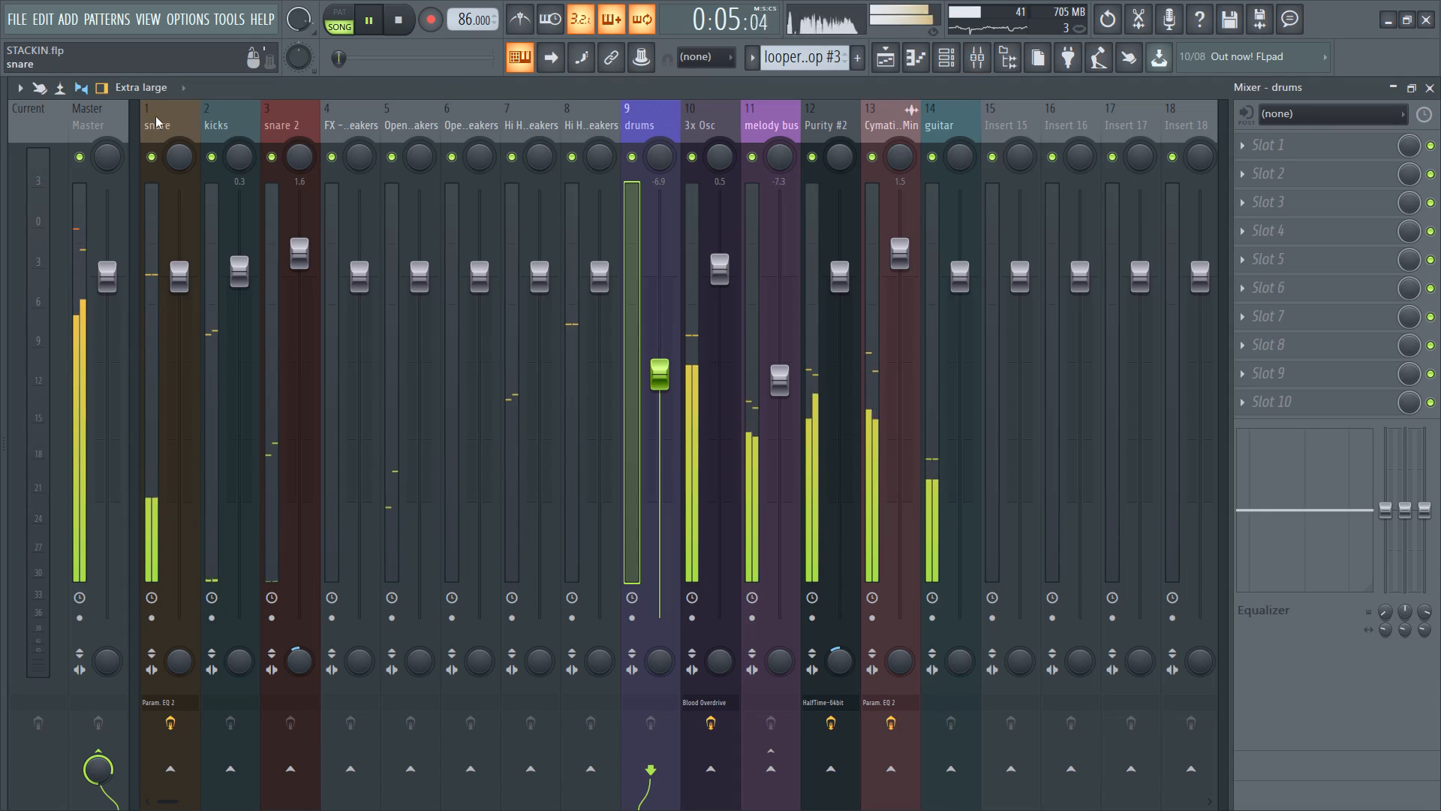
left_click_drag(157, 119, 624, 119, "ctrl")
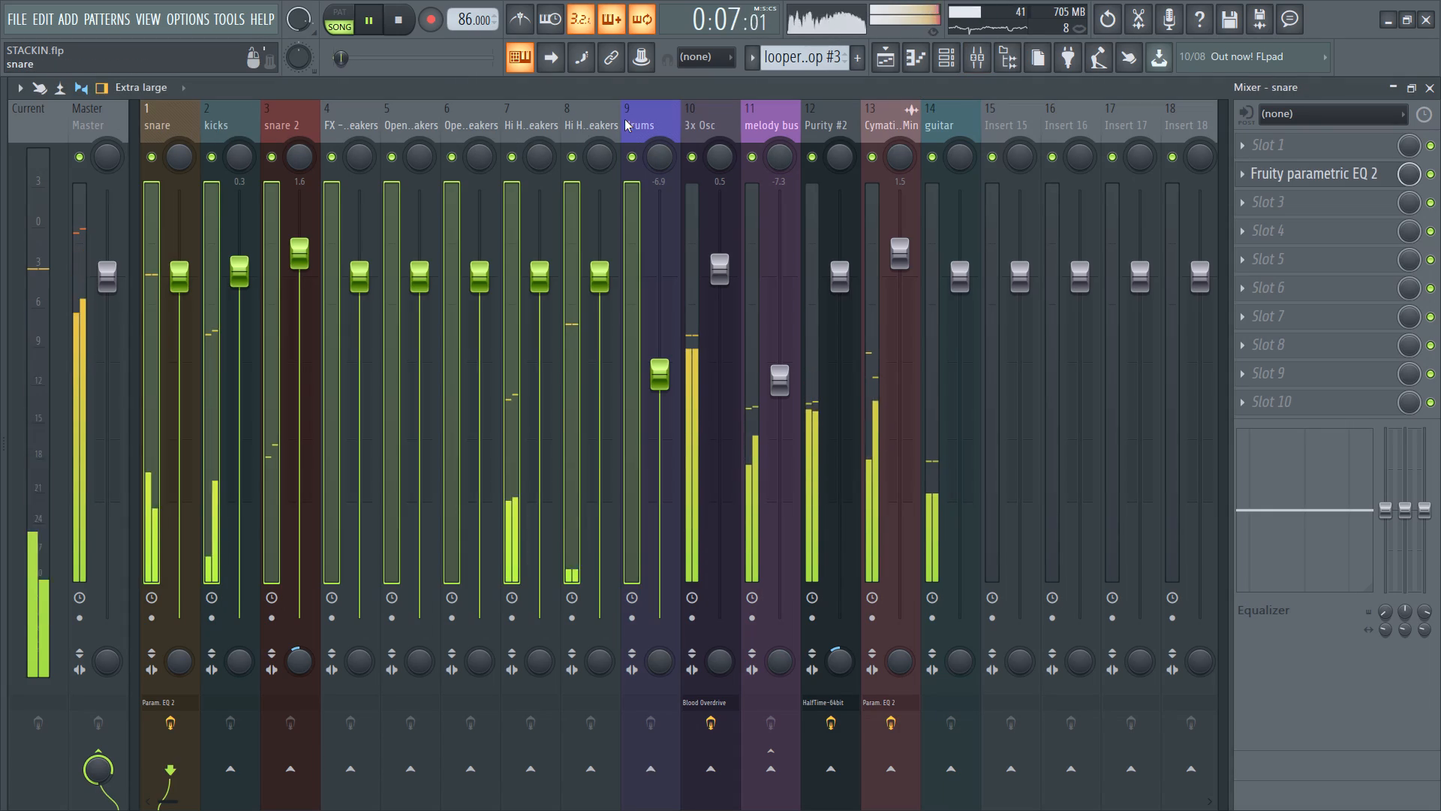
left_click_drag(624, 119, 598, 126, "ctrl")
left_click(653, 119)
left_click_drag(586, 120, 185, 124, "ctrl")
right_click(649, 764)
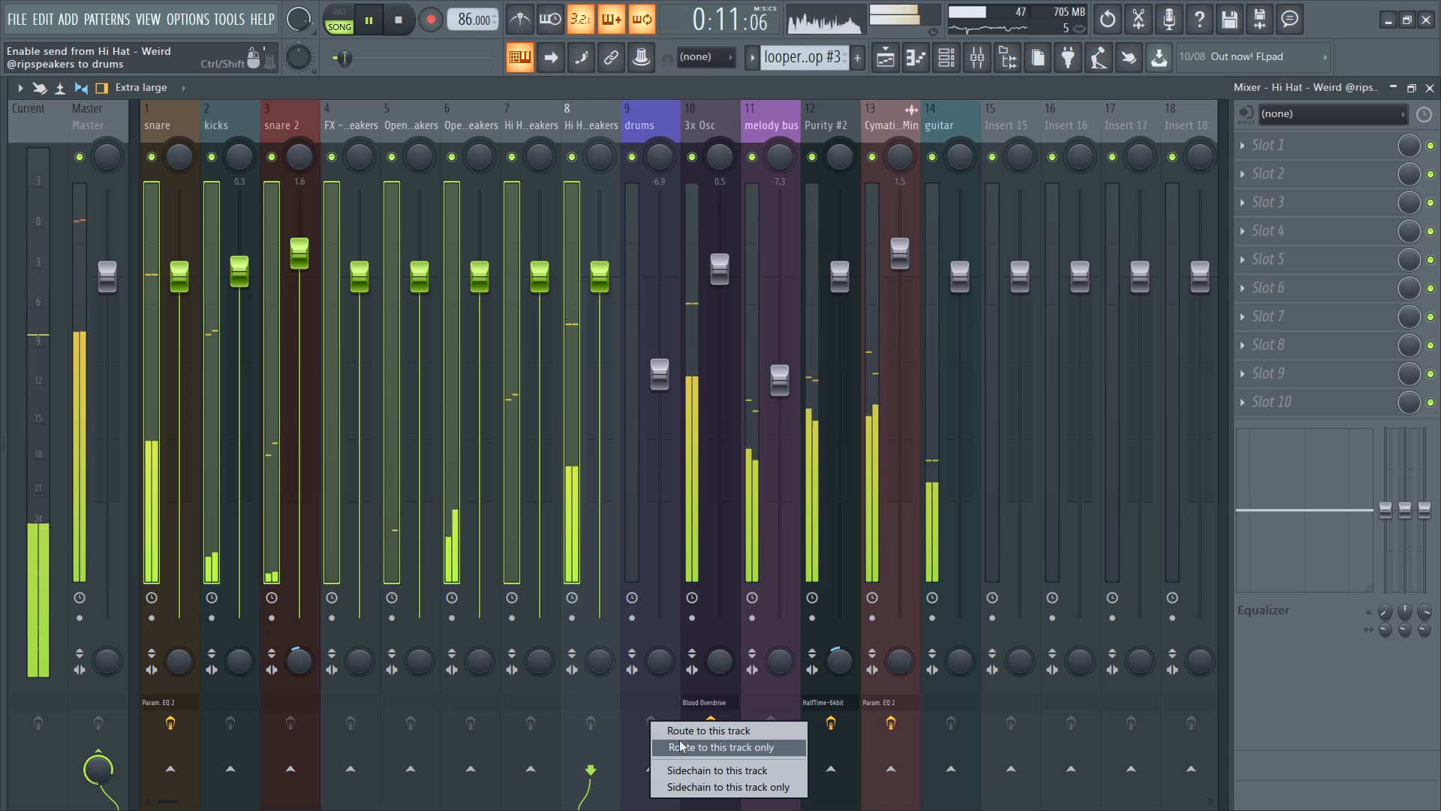
left_click(680, 737)
Lower the drums bus fader to about -10.8 dB.
left_click_drag(671, 387, 676, 409)
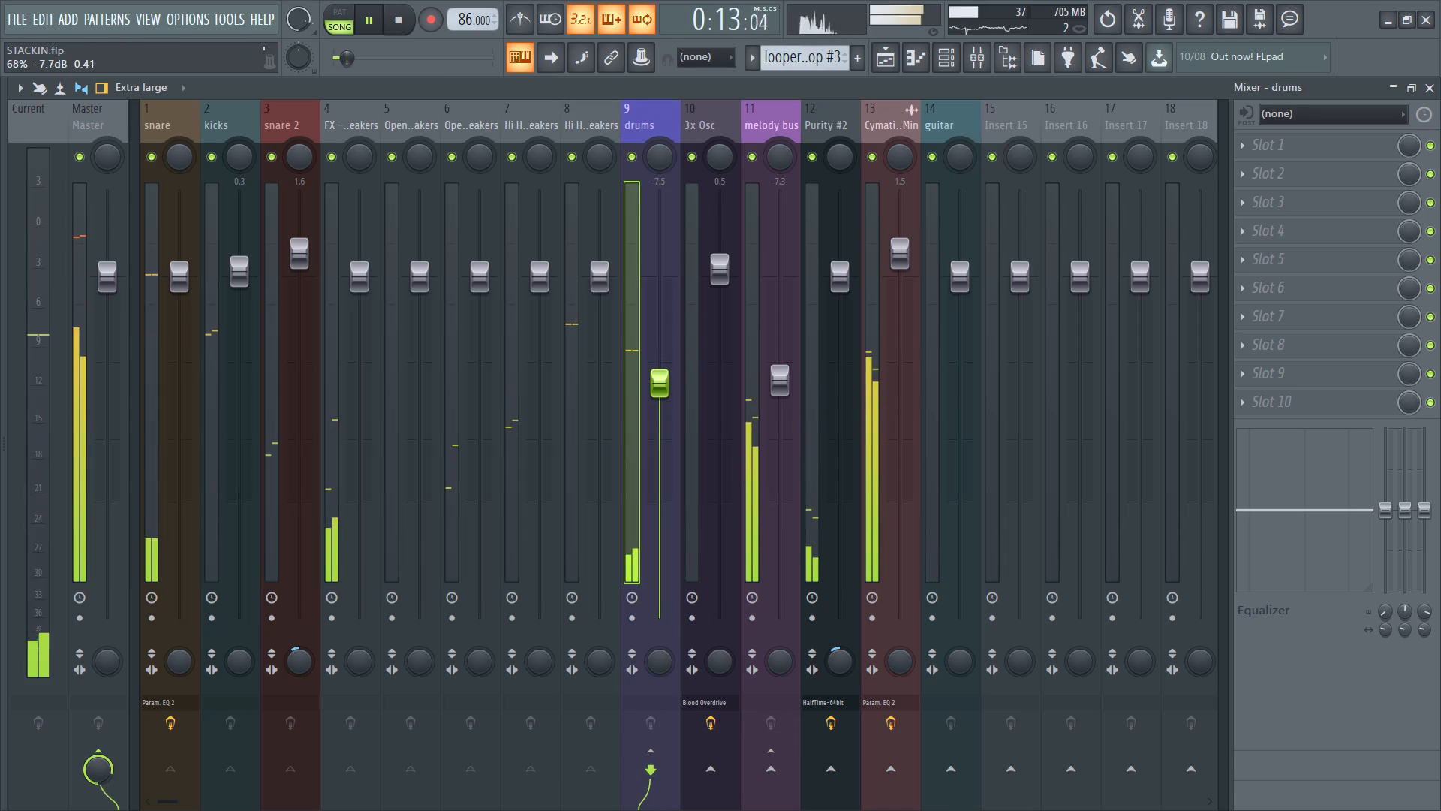
left_click_drag(676, 409, 678, 419)
left_click_drag(671, 390, 672, 437)
left_click_drag(671, 414, 671, 418)
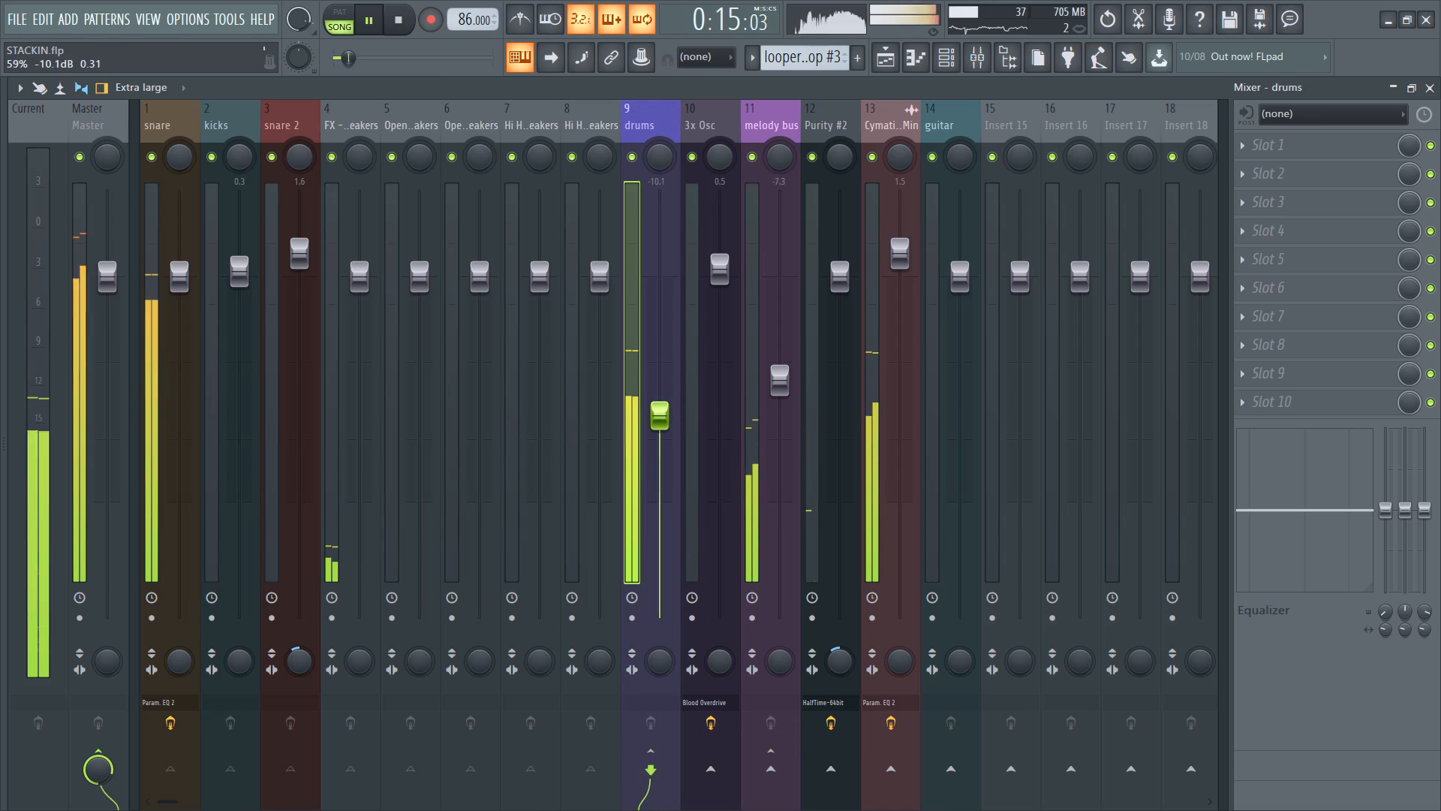
left_click_drag(671, 418, 669, 433)
left_click(671, 424)
left_click(671, 424)
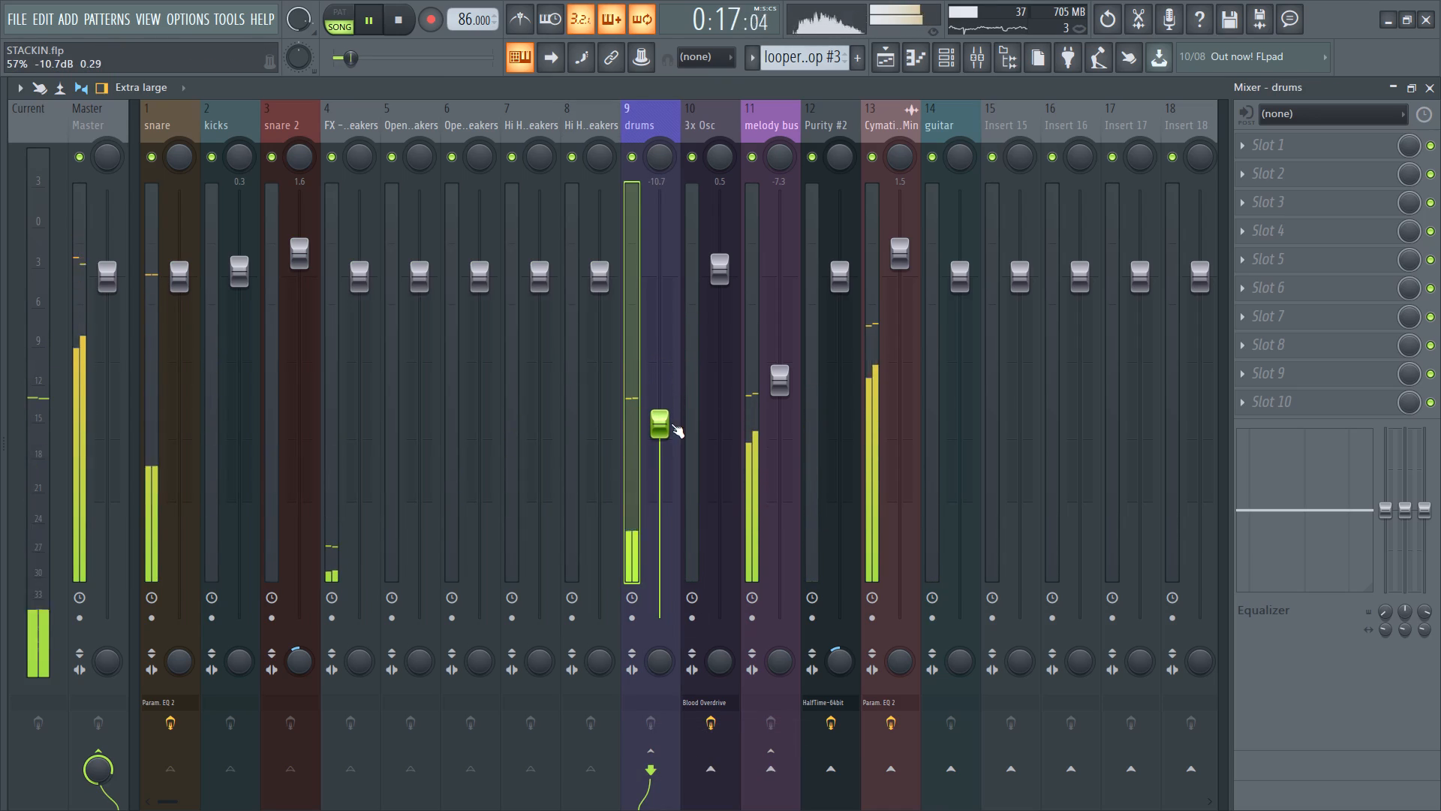
left_click(671, 424)
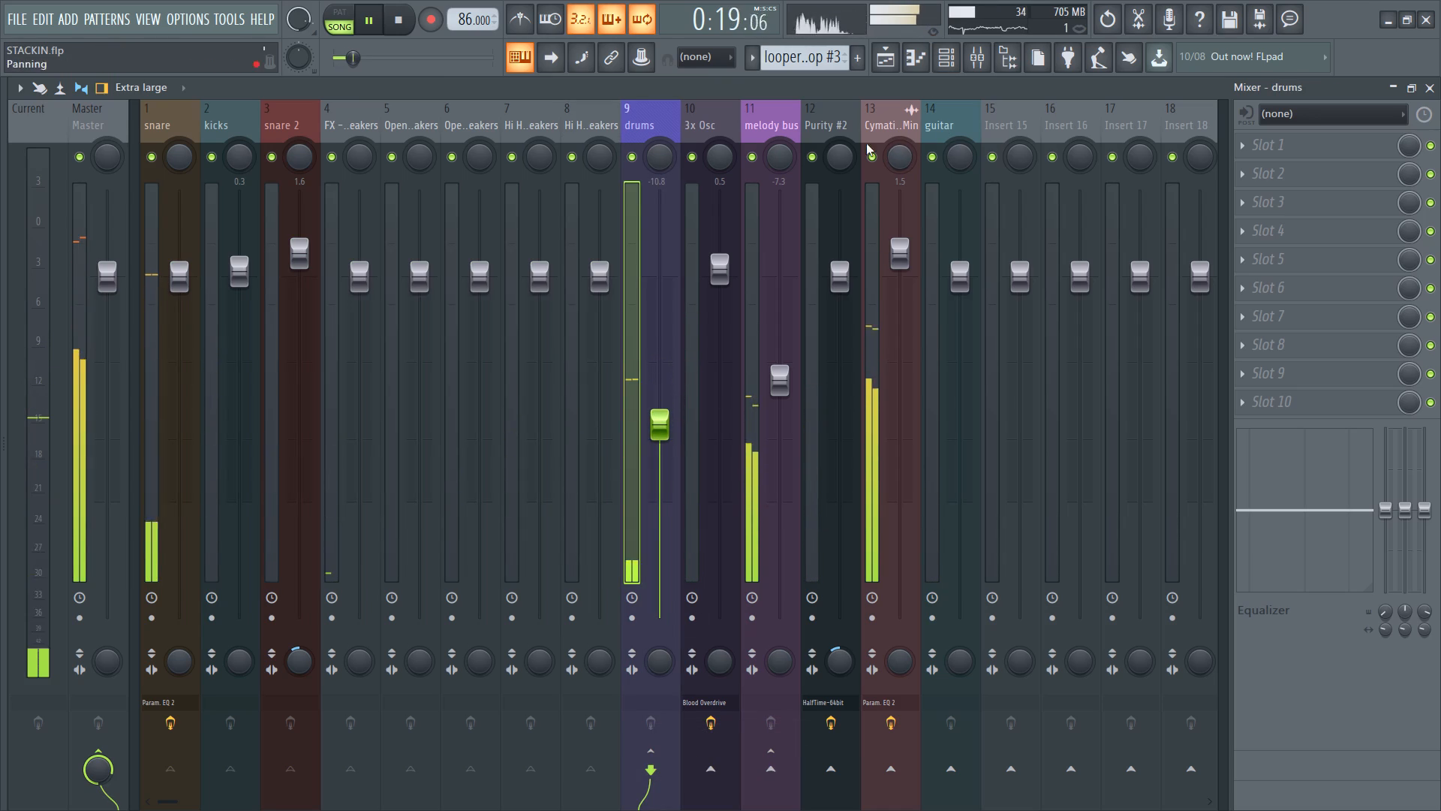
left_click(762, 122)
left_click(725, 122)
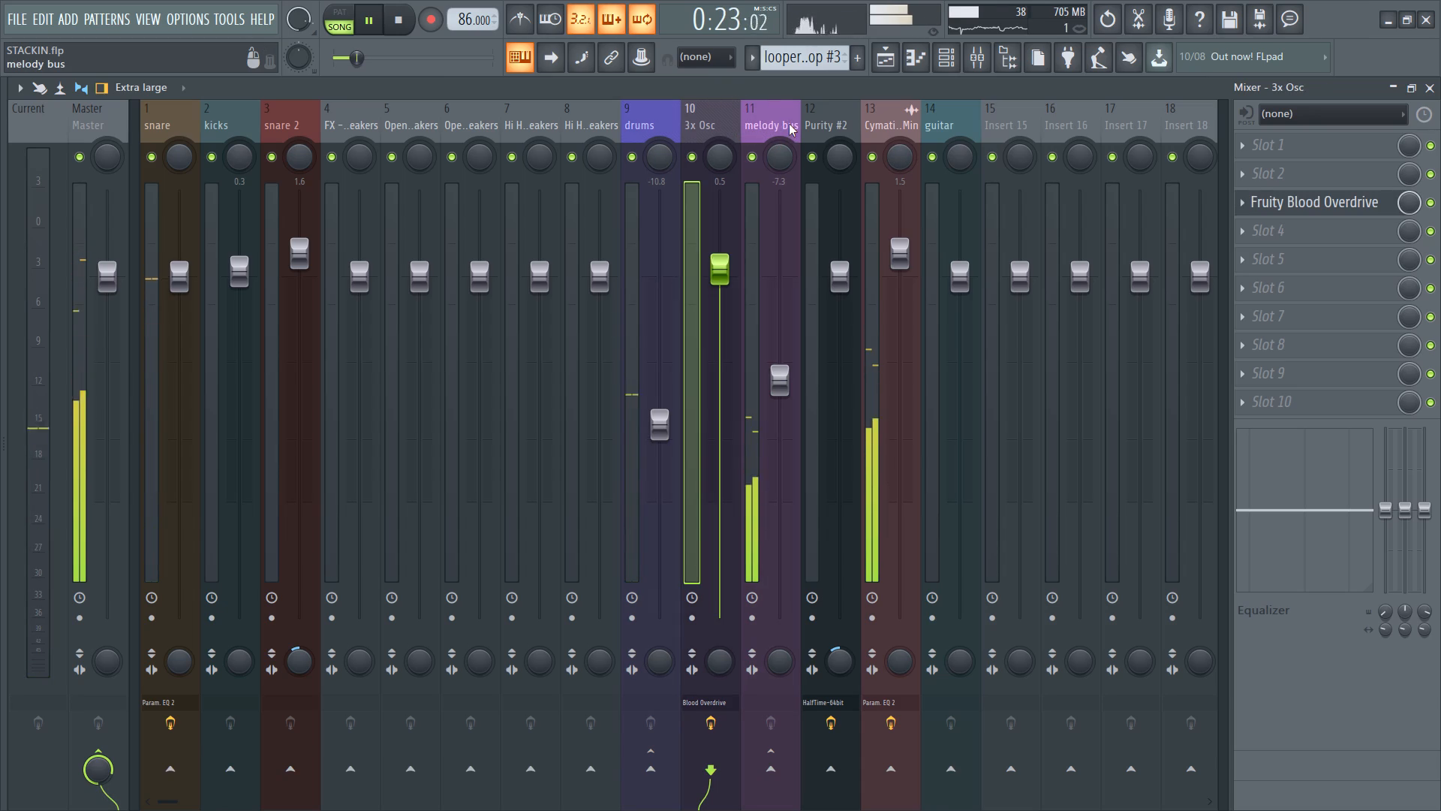
Select bars 1 through 4 in the playlist and add a time marker named "intro" at bar 1.
left_click(875, 54)
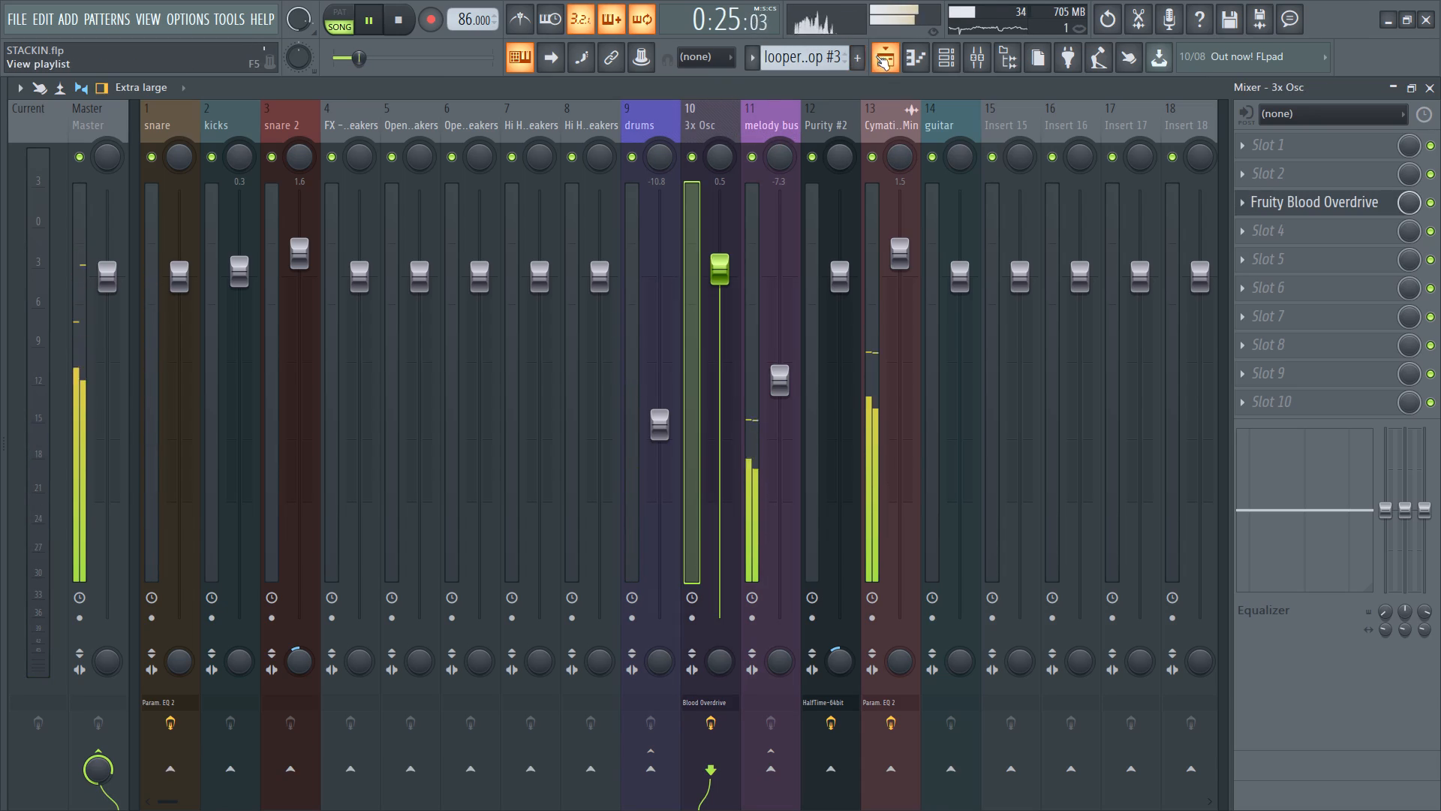
scroll(418, 232, "up", 4)
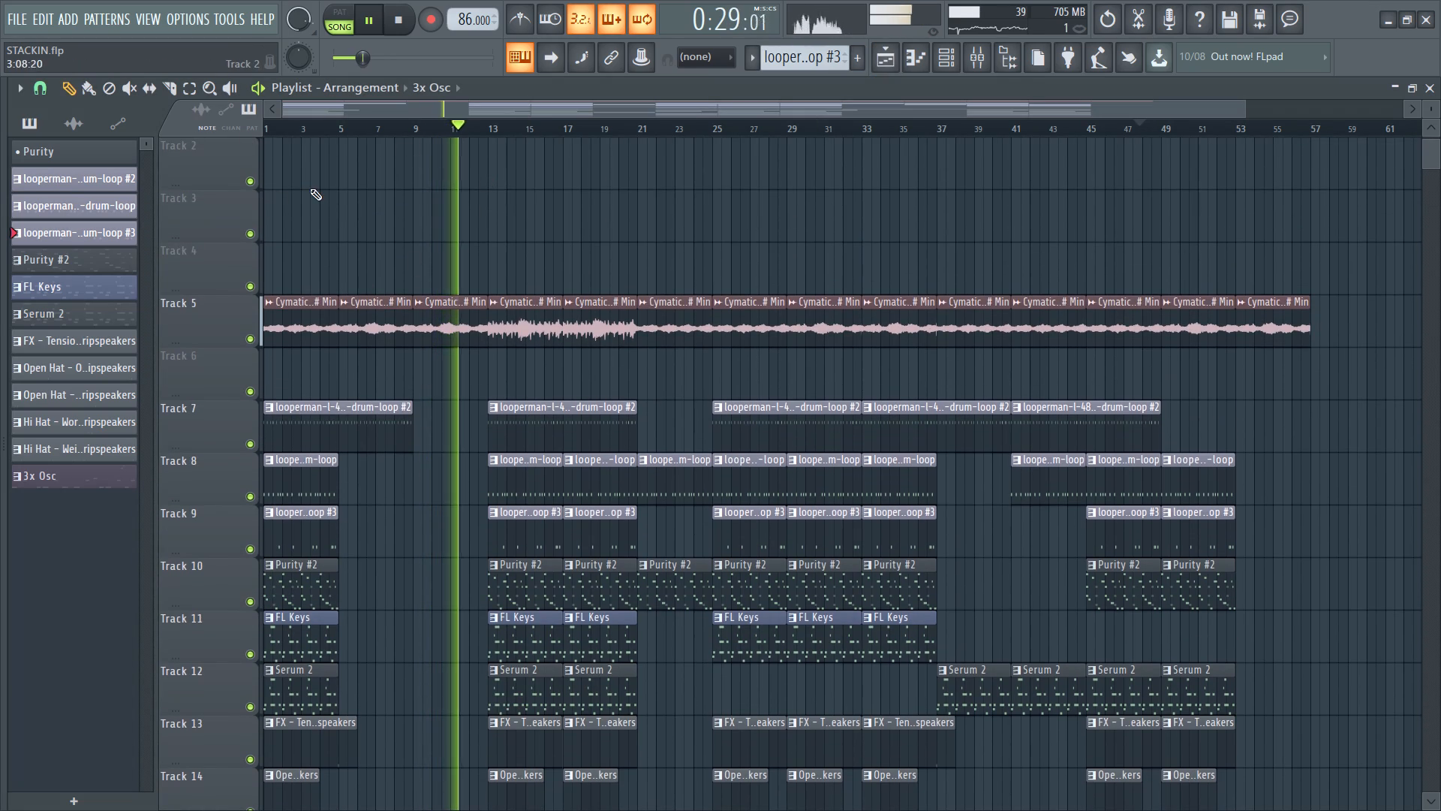
scroll(313, 191, "up", 3, "ctrl")
left_click_drag(352, 123, 128, 173, "ctrl")
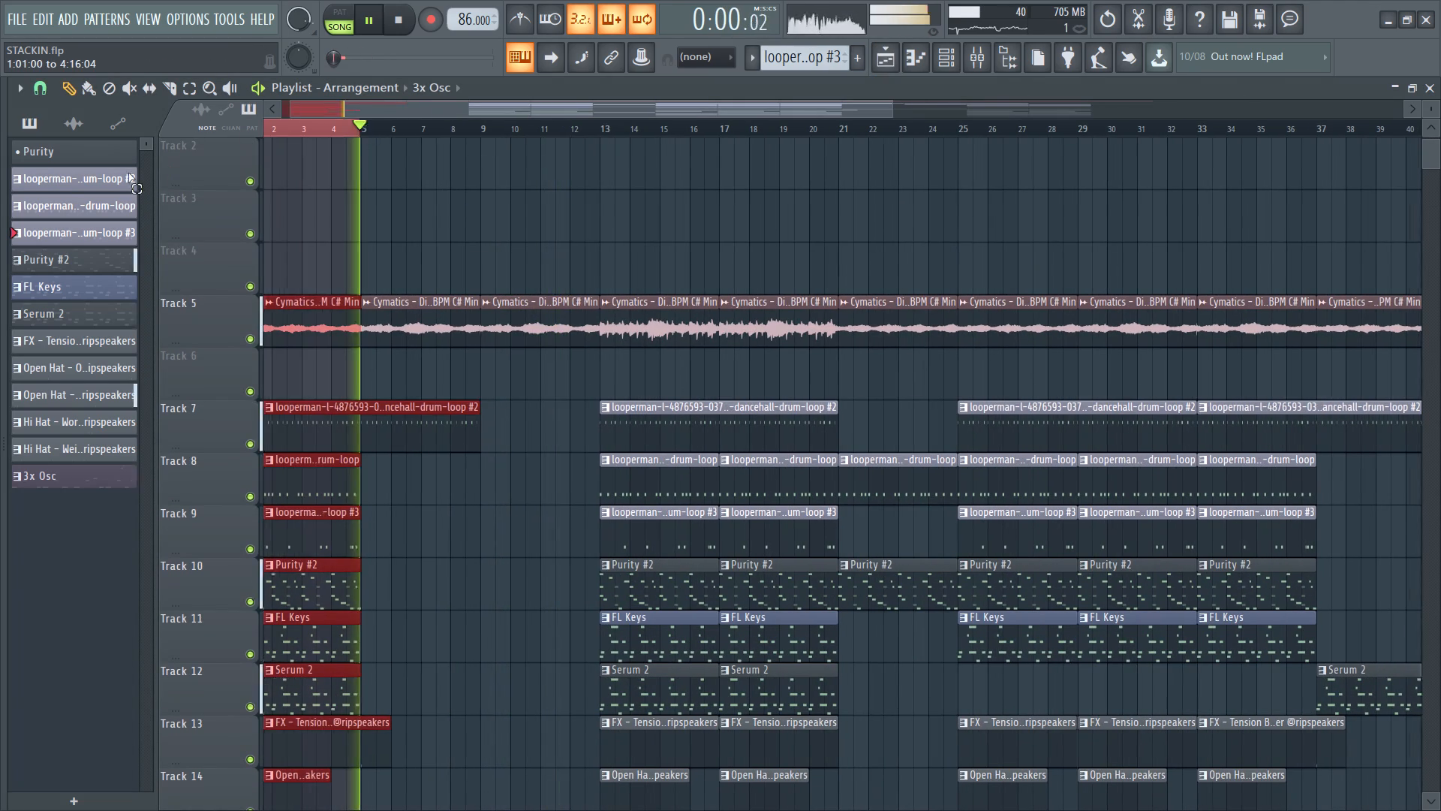
left_click_drag(128, 173, 58, 180, "ctrl")
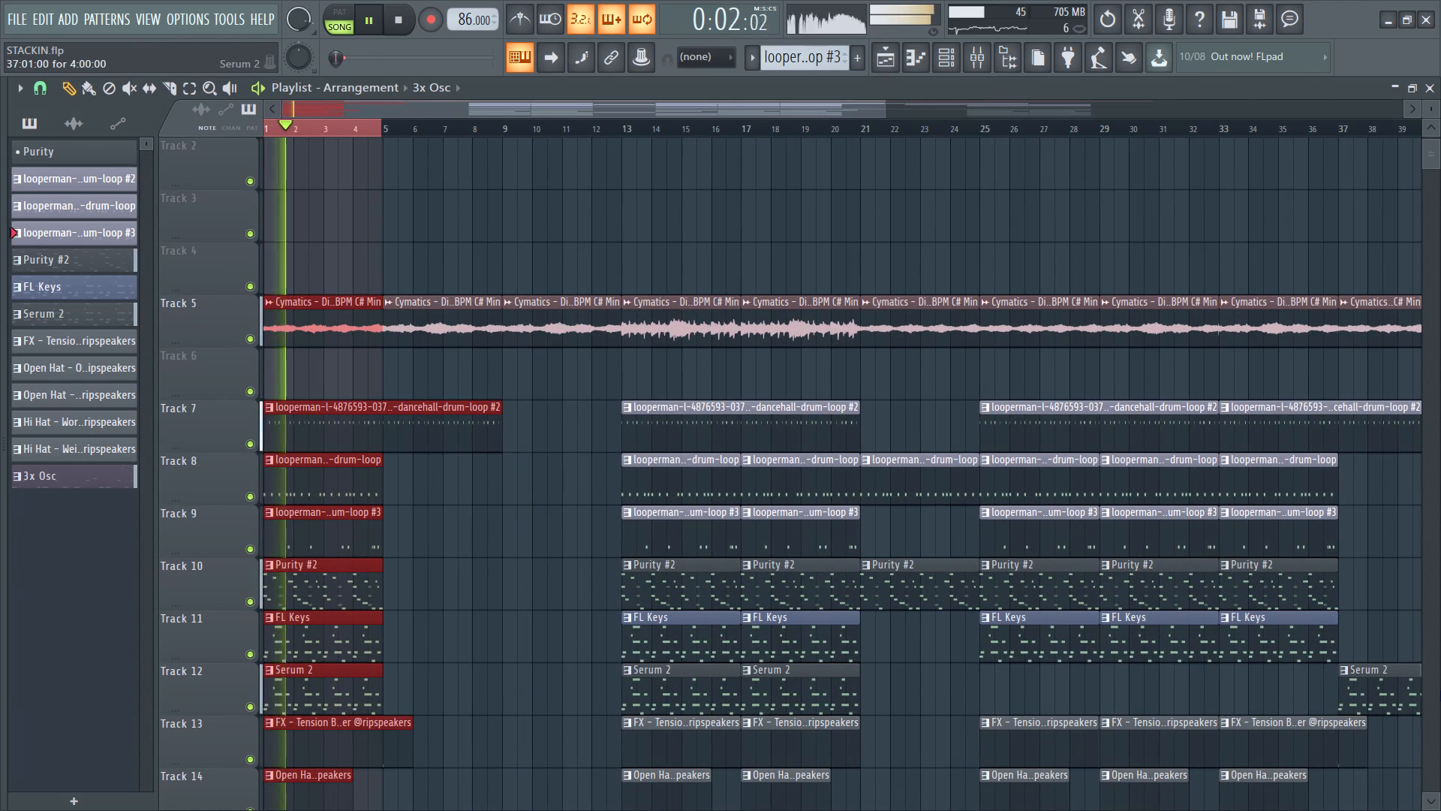
key("alt+t")
key("alt+t")
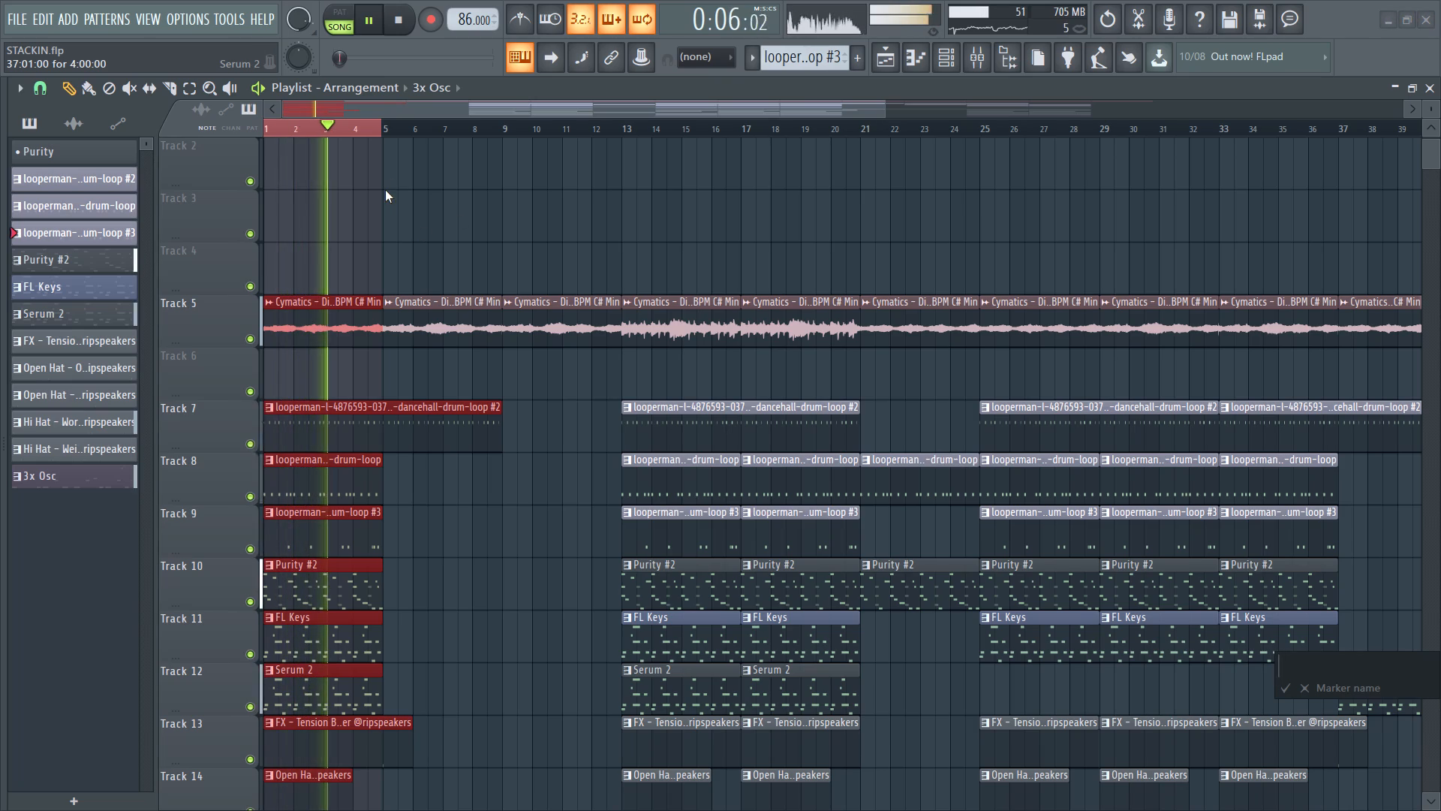
type("in")
key("t")
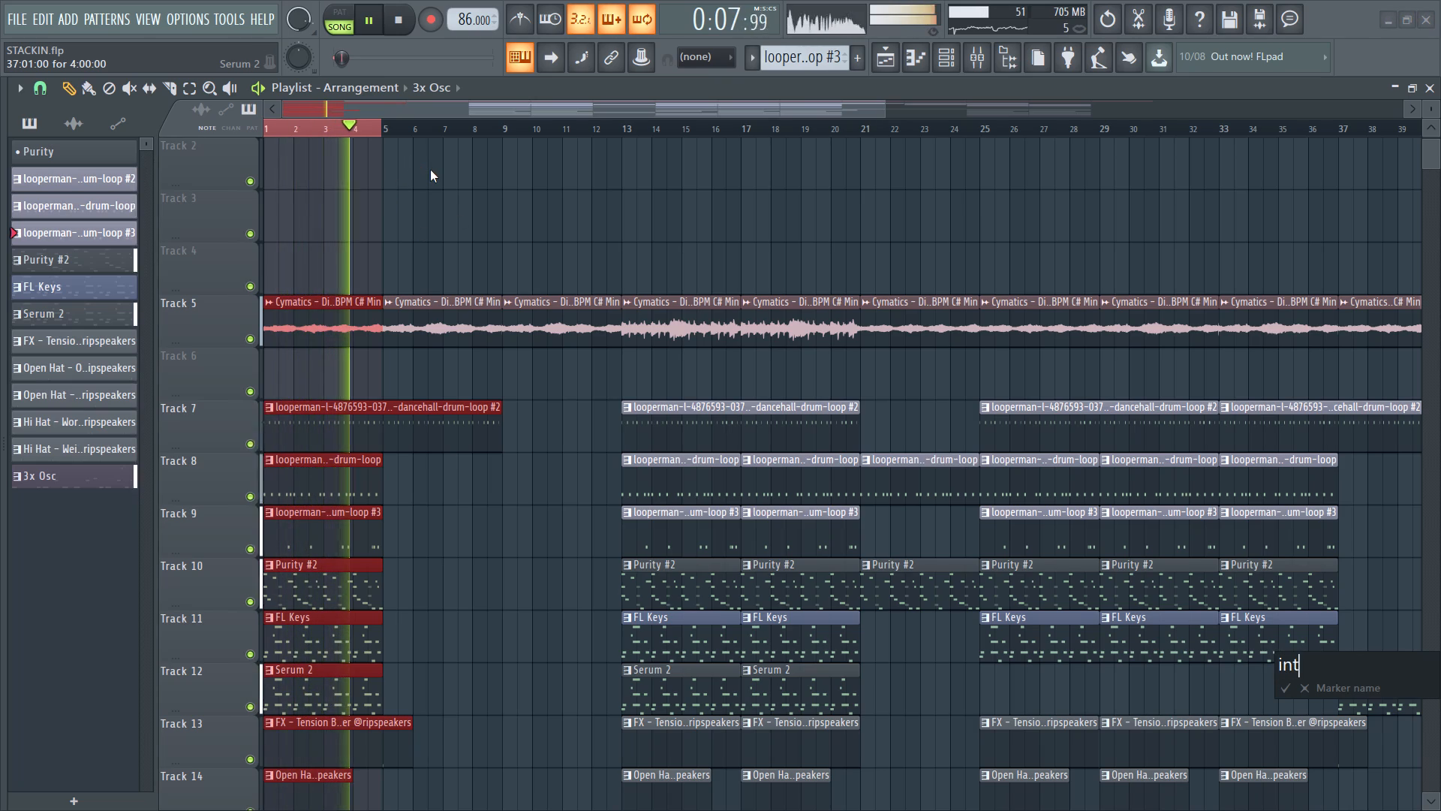
type("ro")
key("Return")
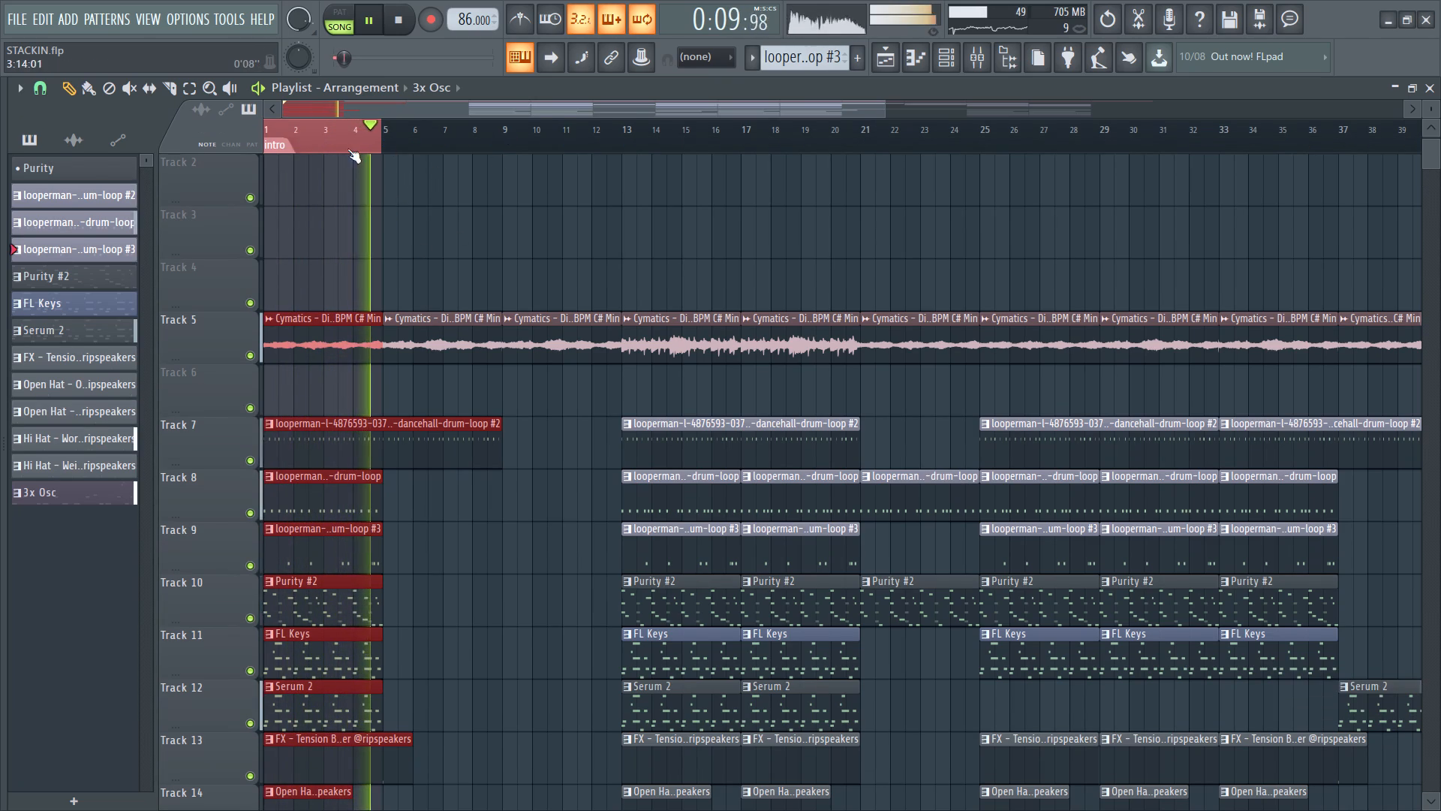
Select bars 5 through 12 in the playlist and add a time marker named "bridge/trance" at bar 5.
left_click(368, 137, "ctrl")
scroll(430, 183, "up", 2, "ctrl")
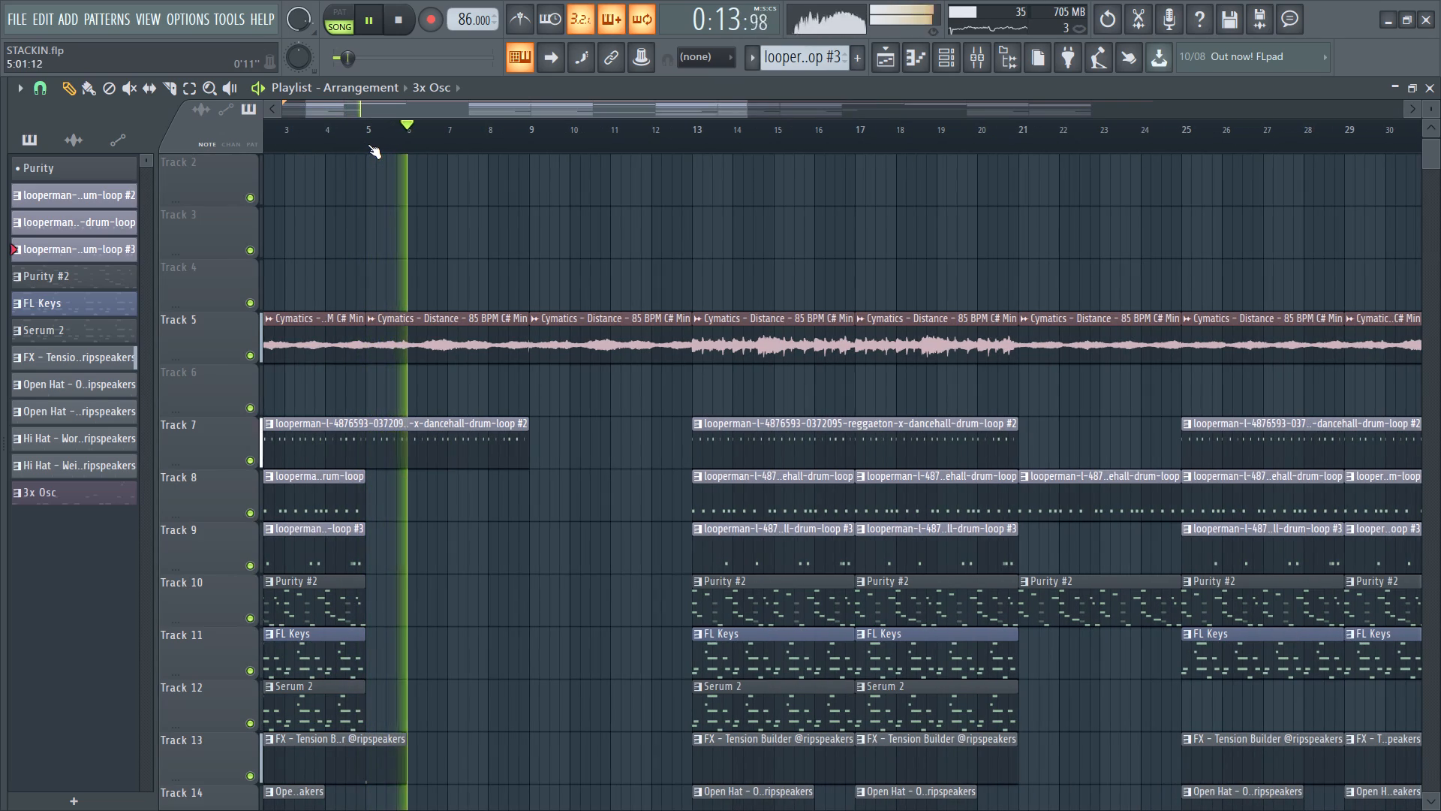
left_click_drag(366, 137, 367, 137, "ctrl")
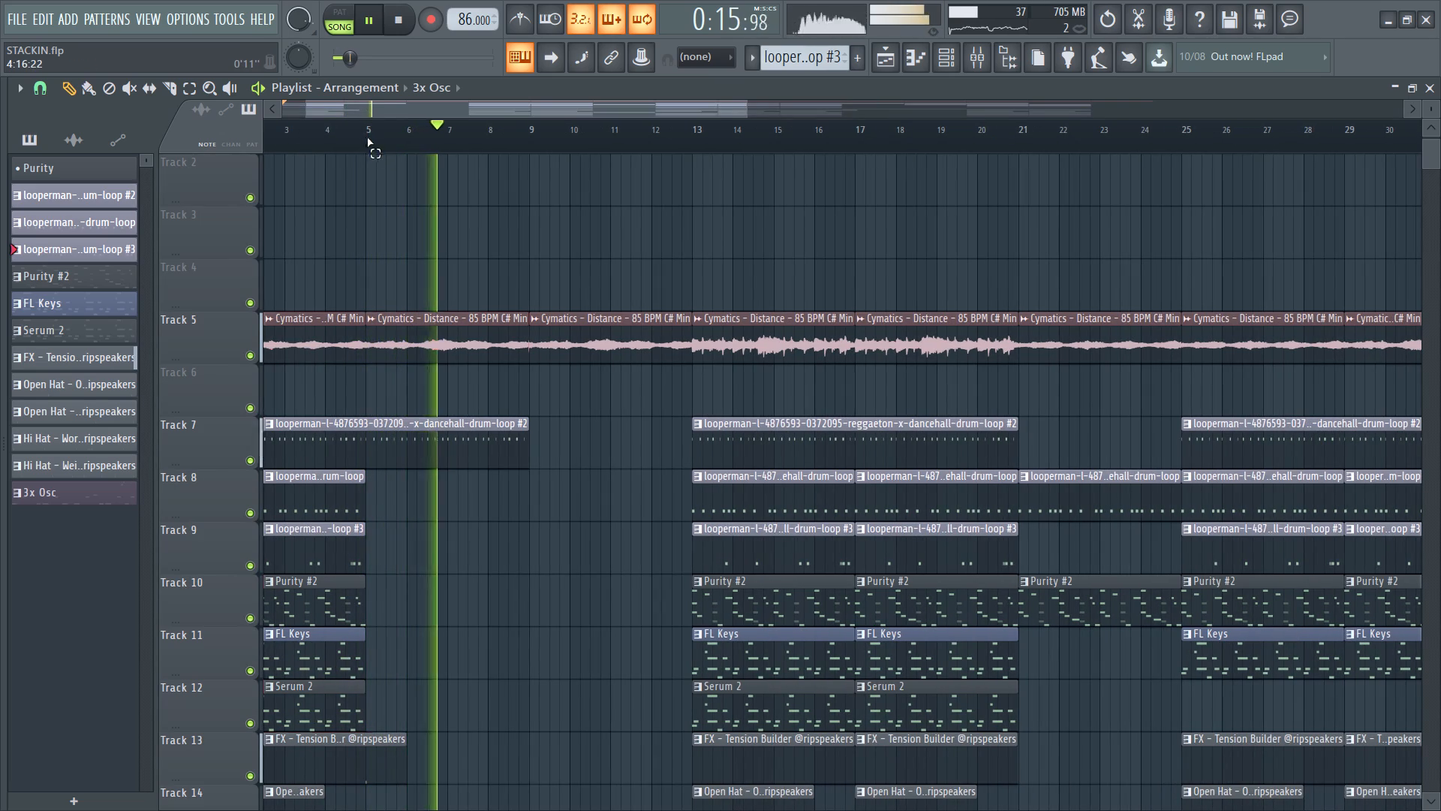
left_click_drag(367, 137, 690, 210, "ctrl")
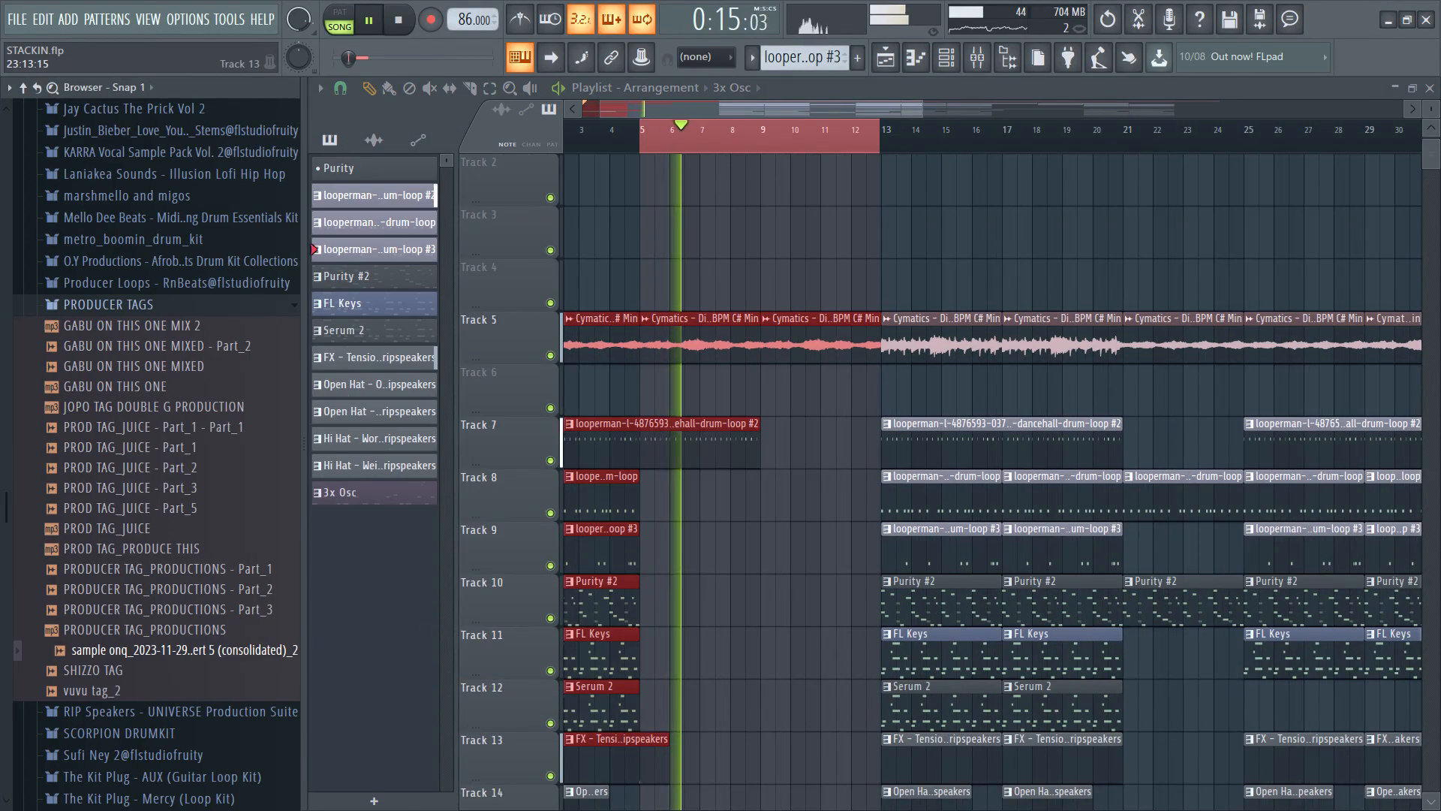
key("alt+t")
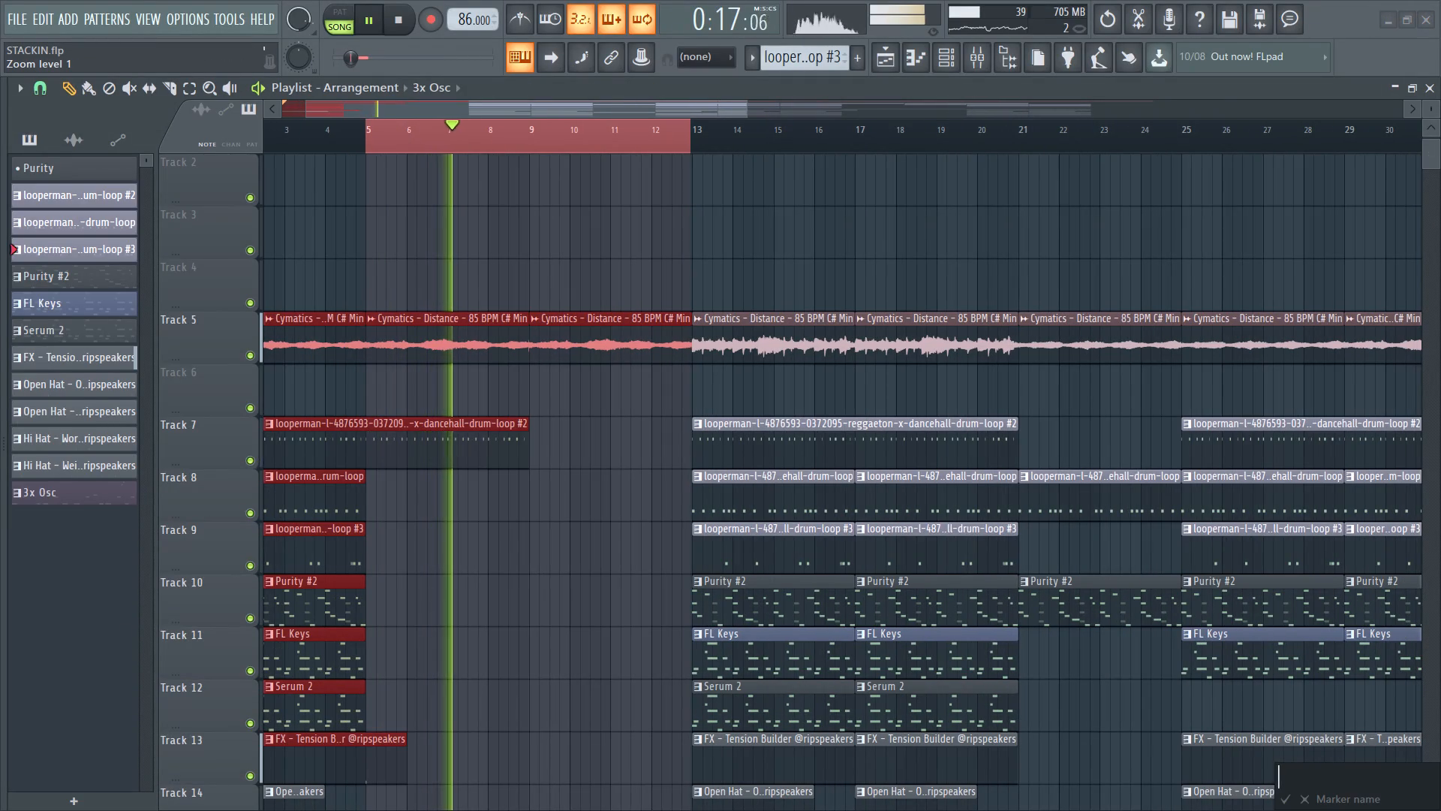
type("br")
type("idge")
key("shift+question")
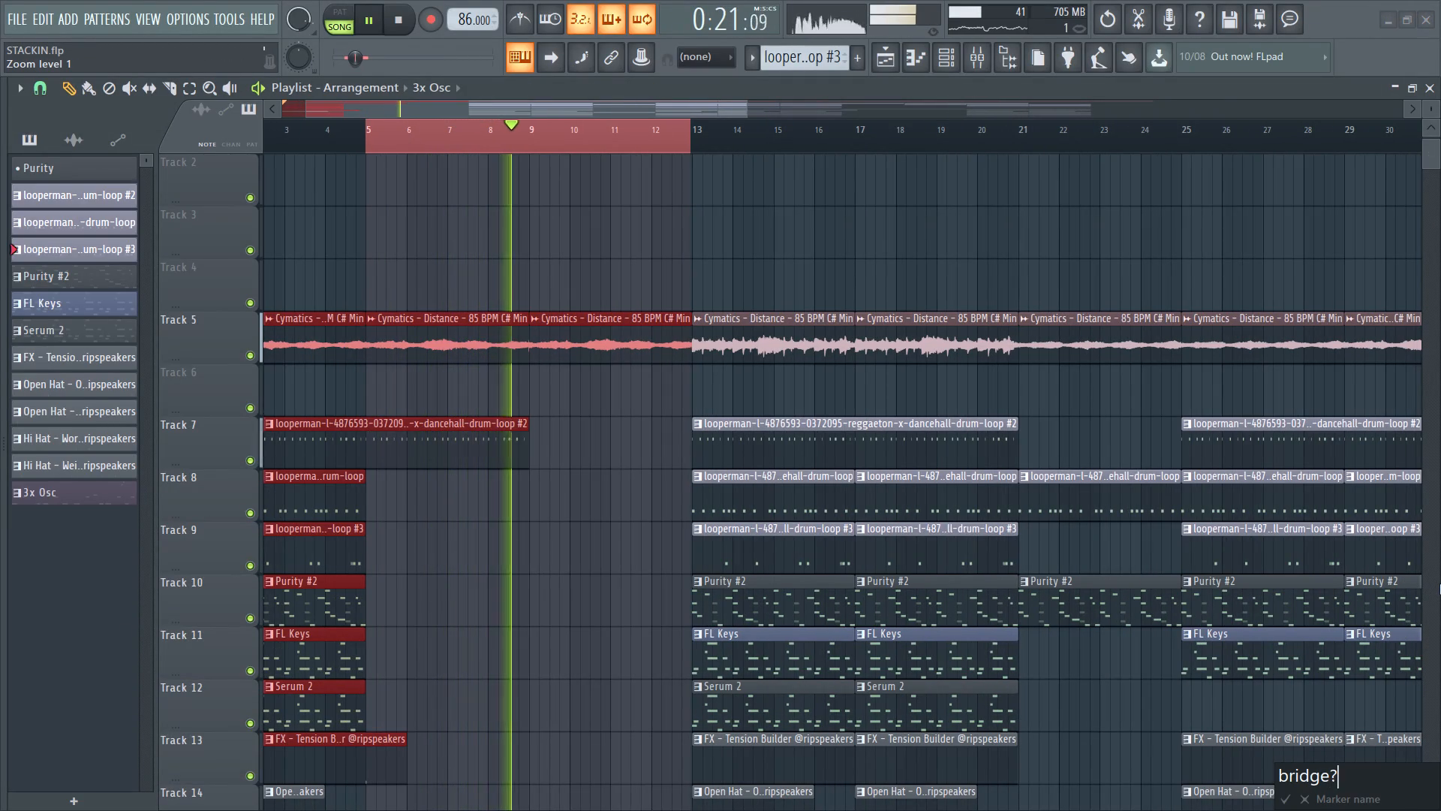
key("BackSpace")
key("slash")
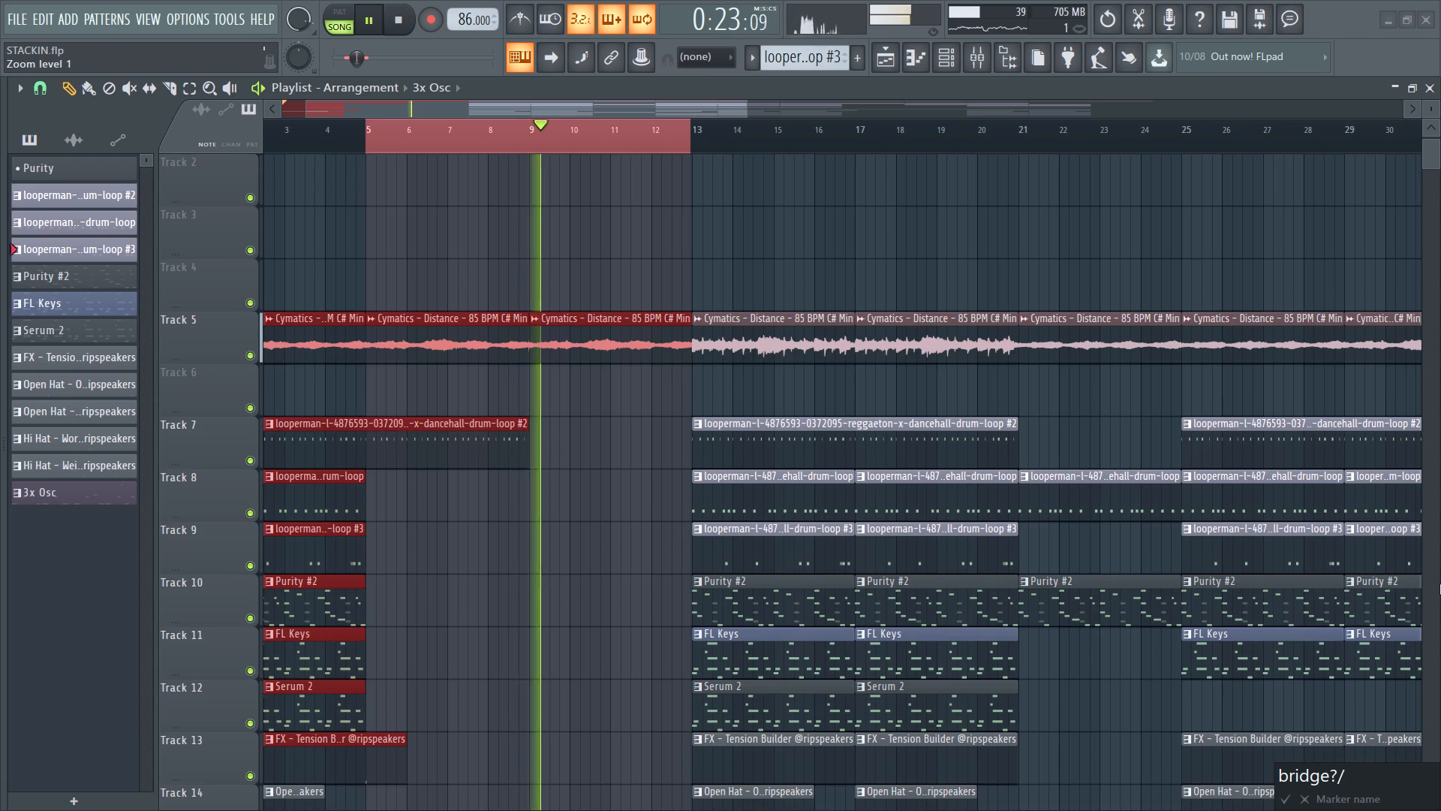
key("BackSpace")
key("BackSpace")
key("slash")
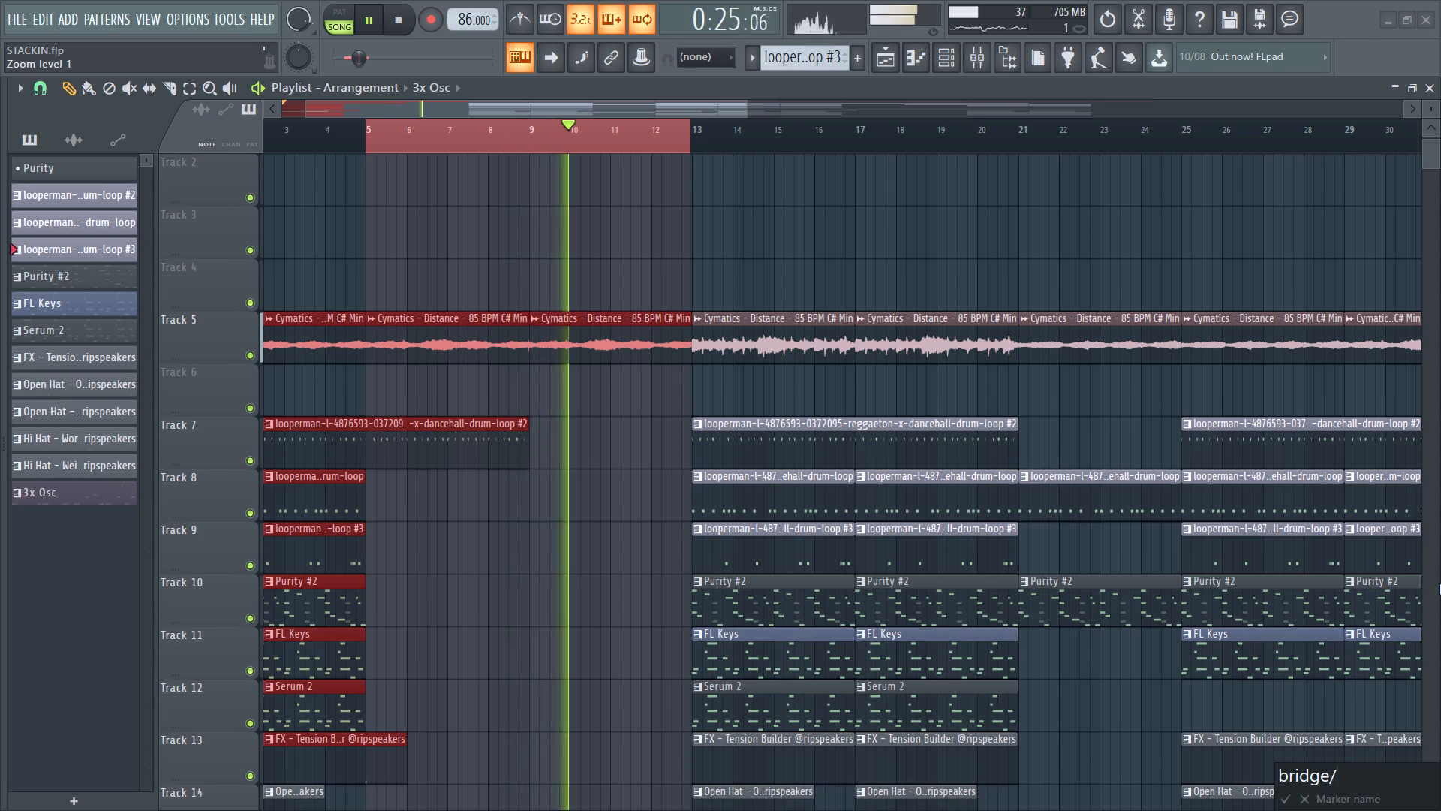
type("trance")
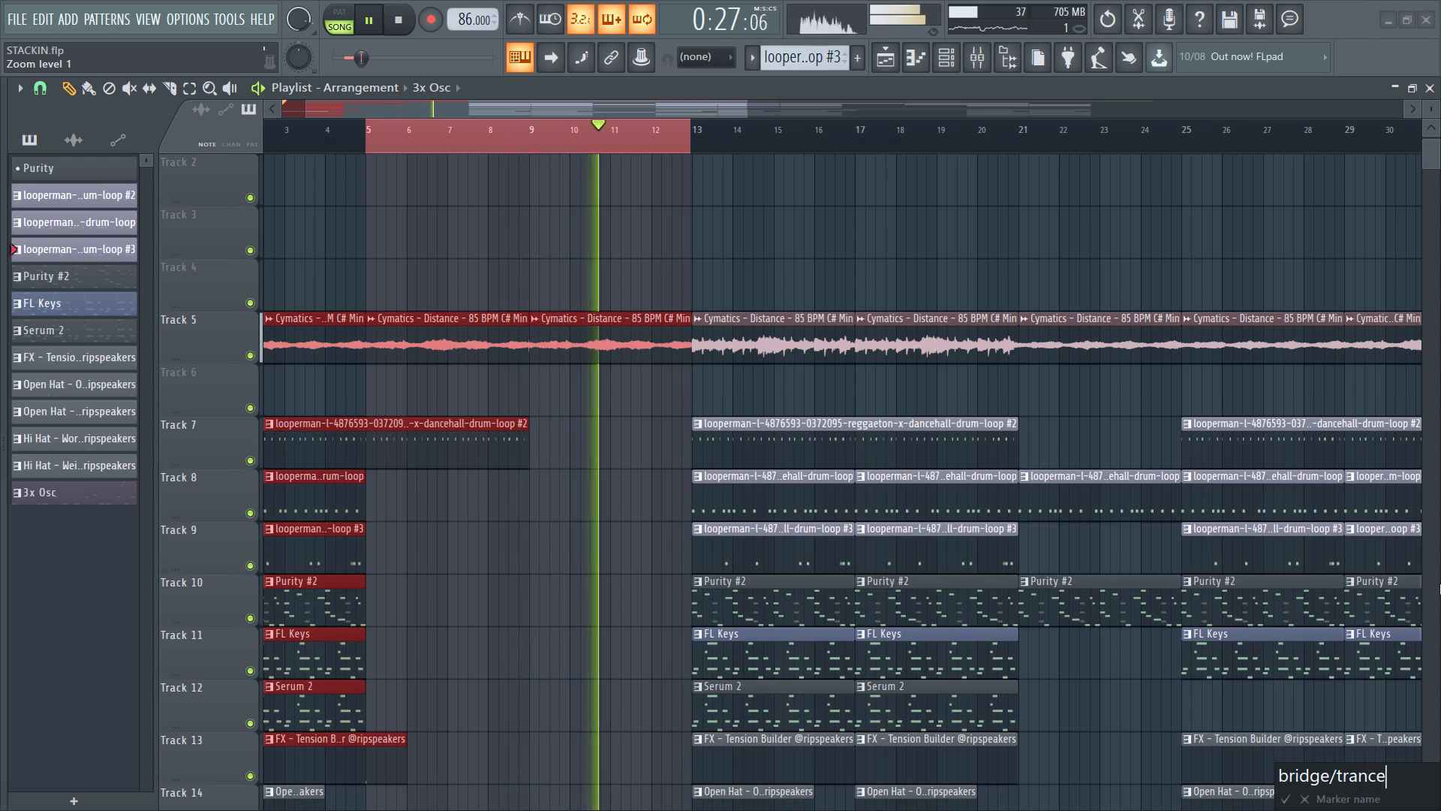
key("Return")
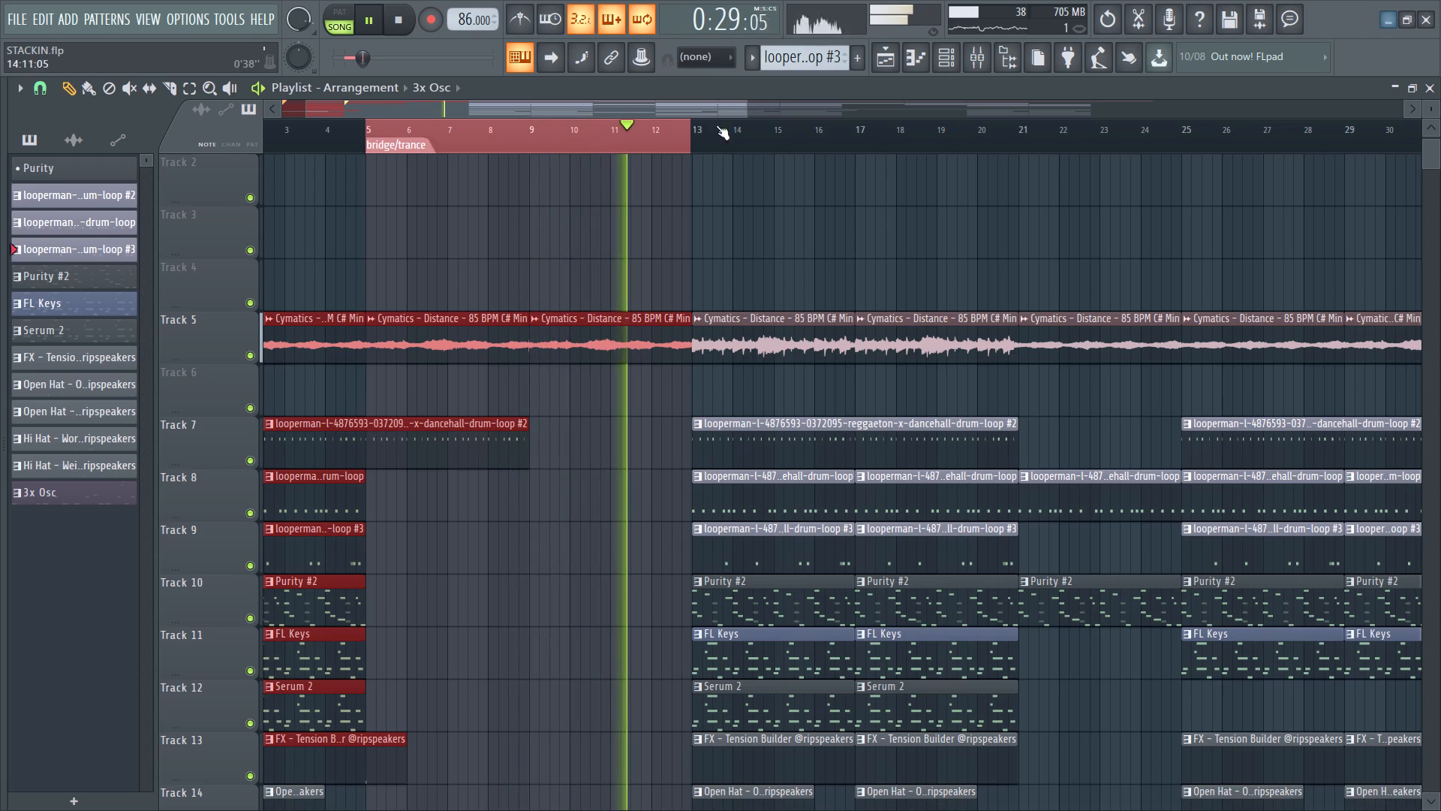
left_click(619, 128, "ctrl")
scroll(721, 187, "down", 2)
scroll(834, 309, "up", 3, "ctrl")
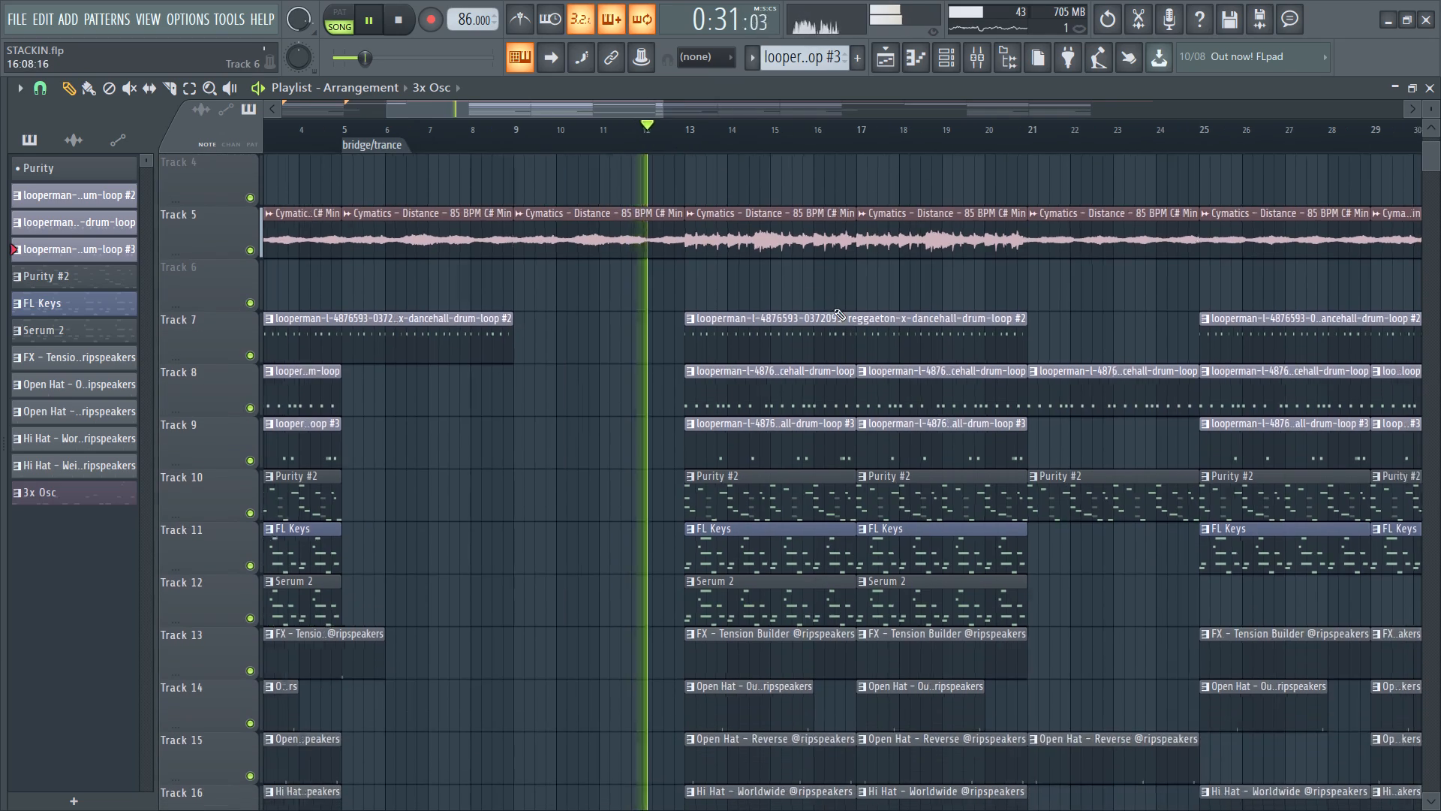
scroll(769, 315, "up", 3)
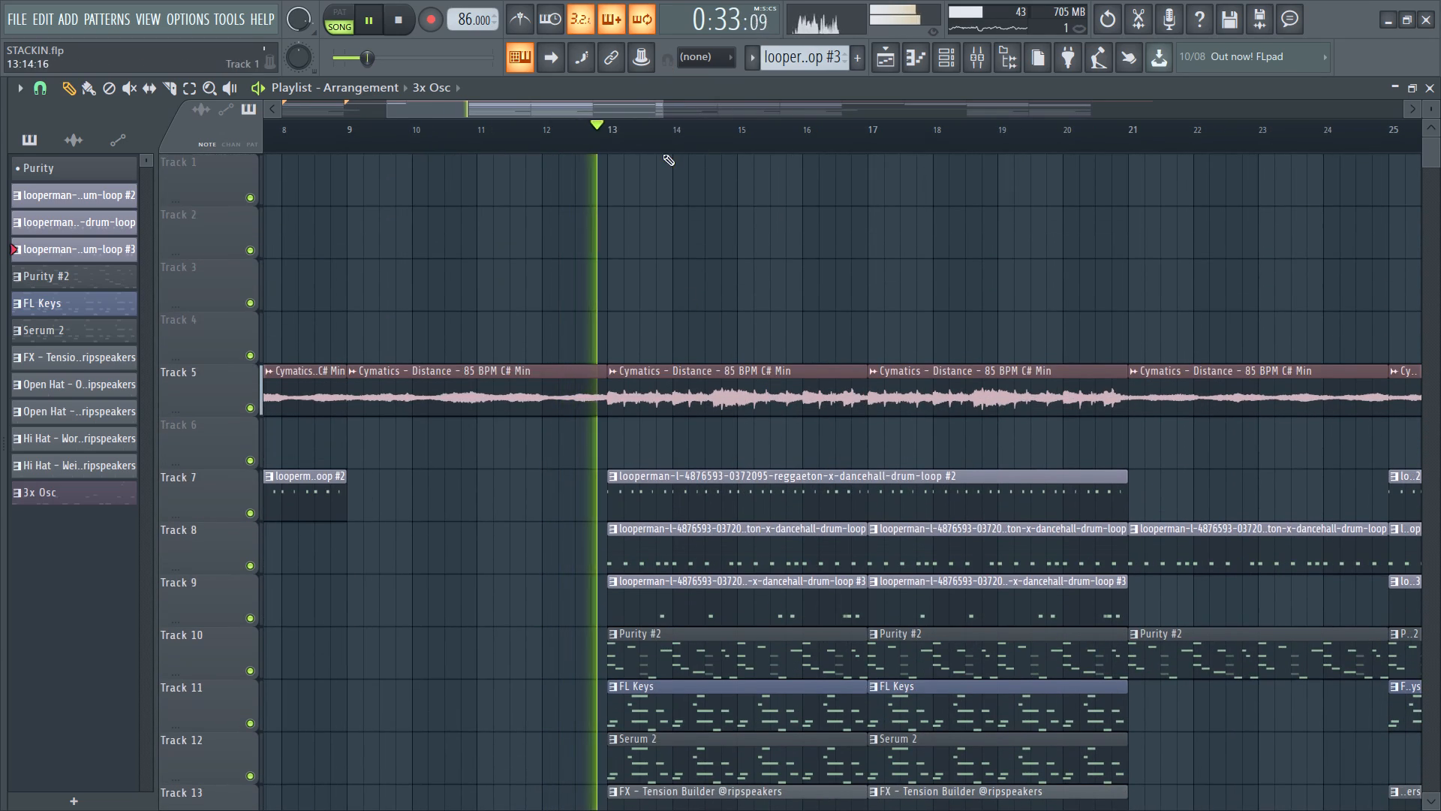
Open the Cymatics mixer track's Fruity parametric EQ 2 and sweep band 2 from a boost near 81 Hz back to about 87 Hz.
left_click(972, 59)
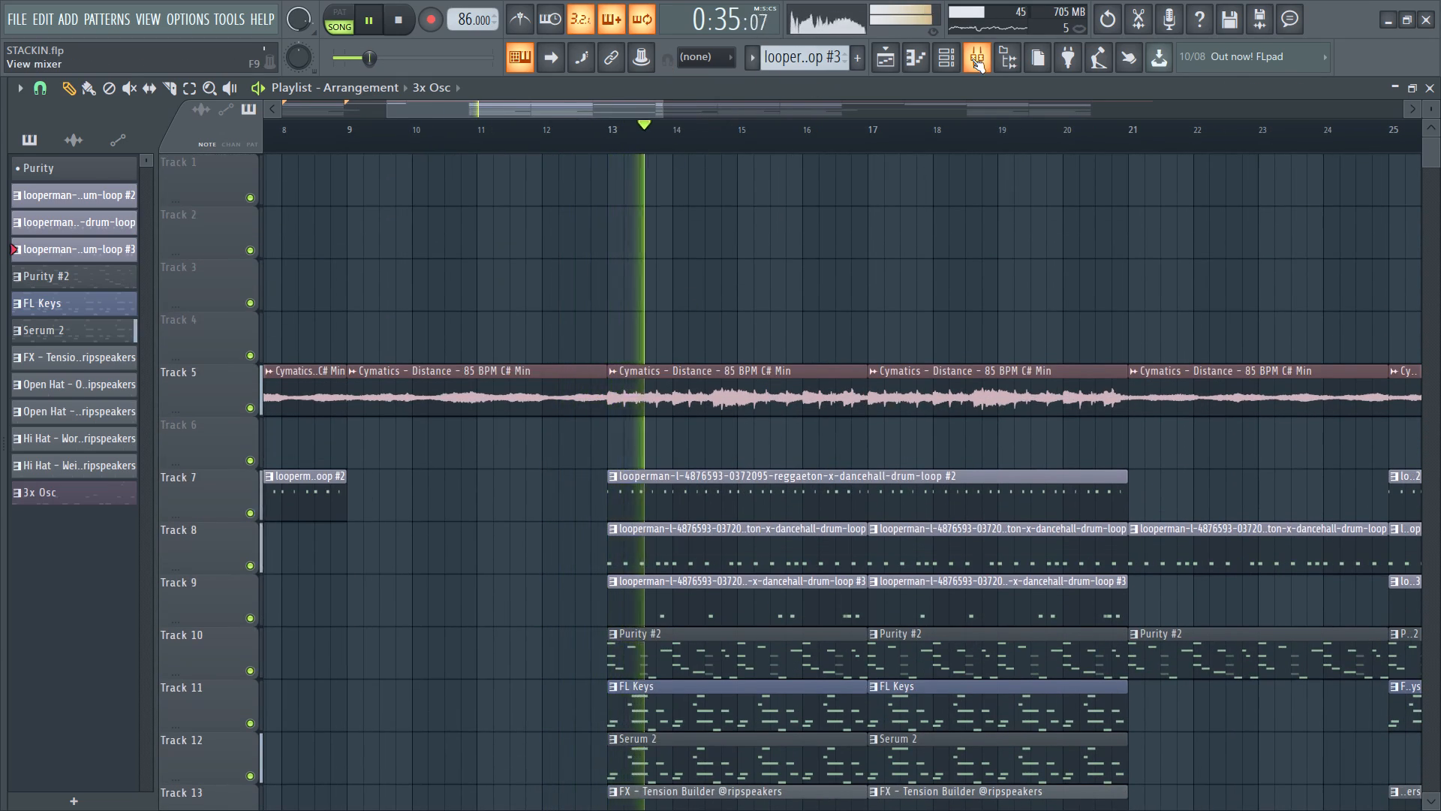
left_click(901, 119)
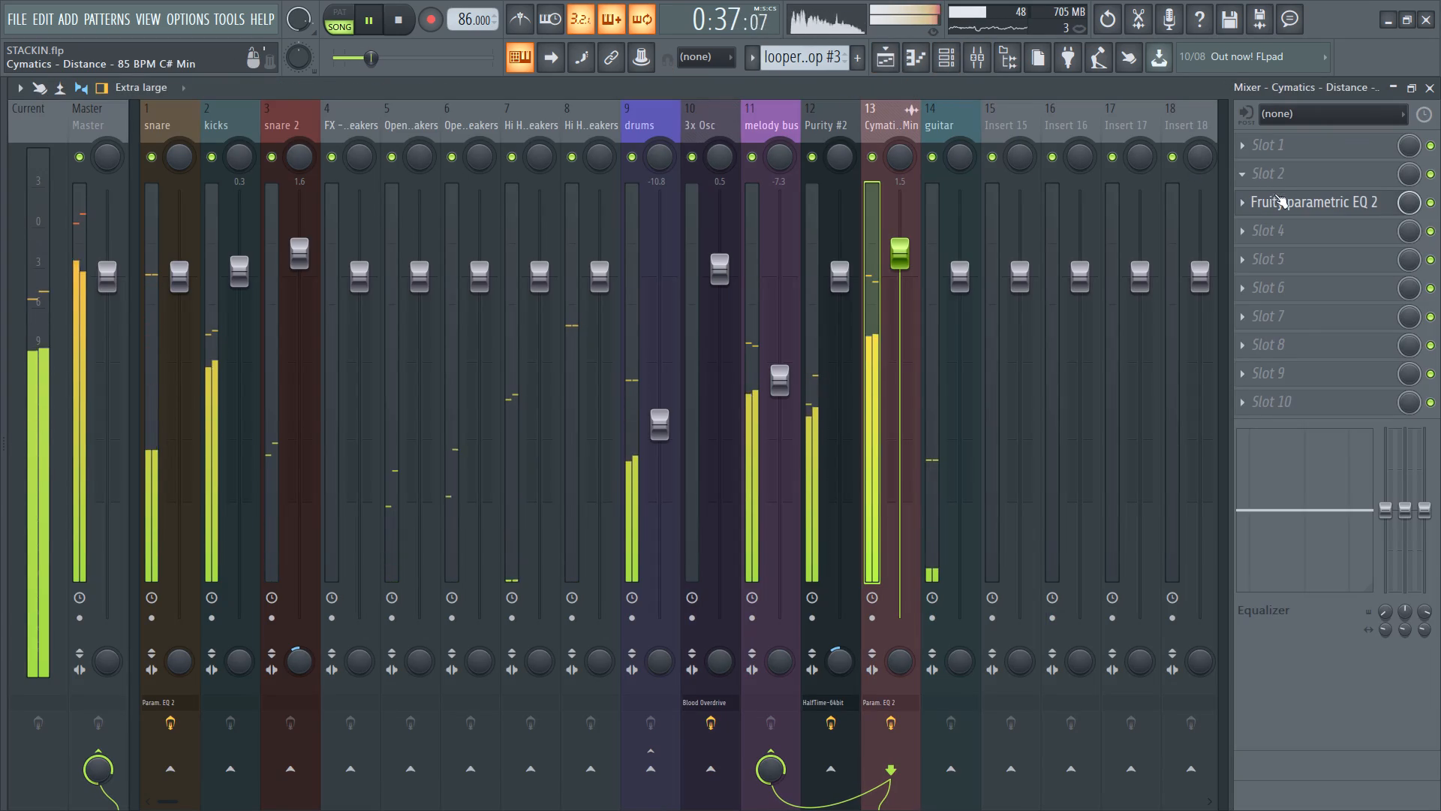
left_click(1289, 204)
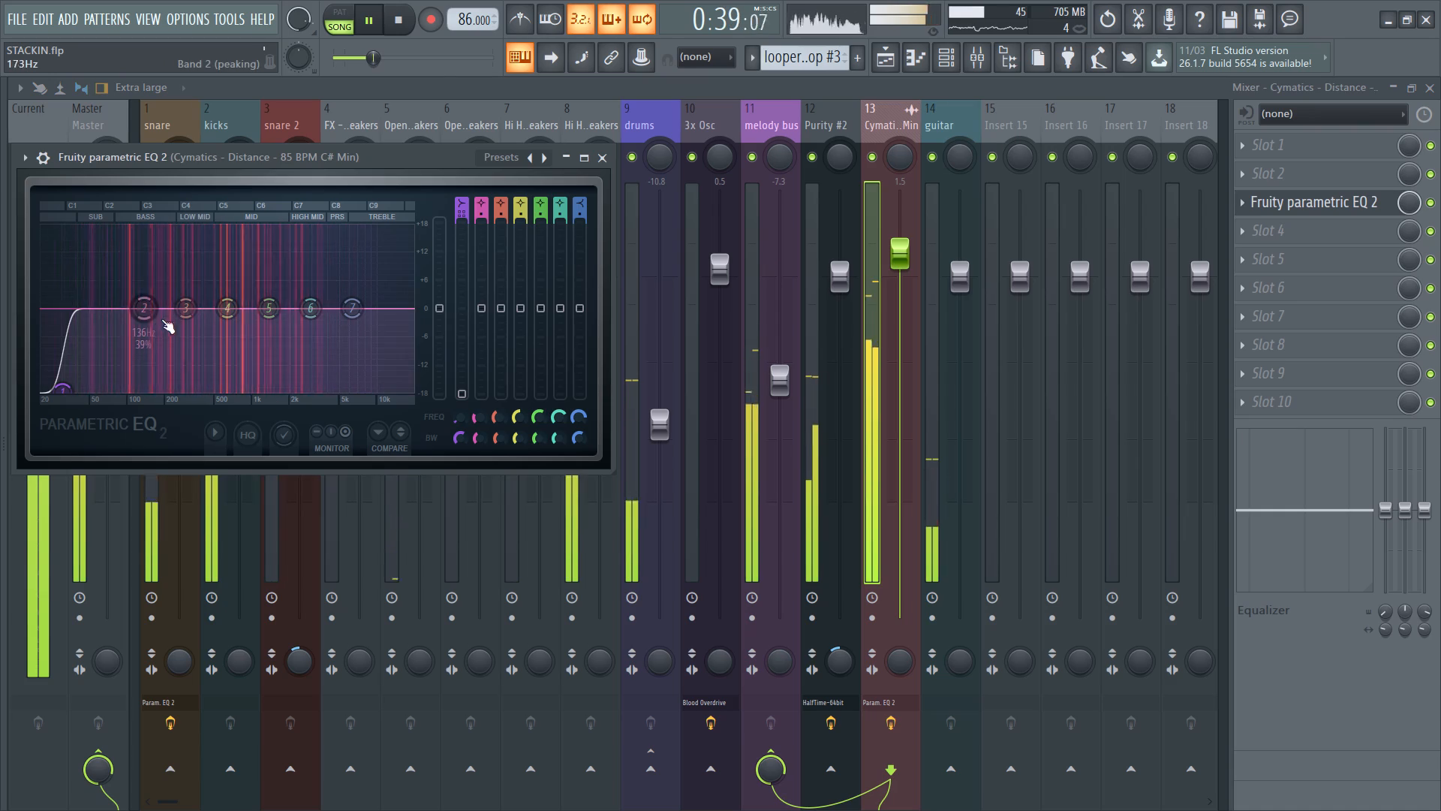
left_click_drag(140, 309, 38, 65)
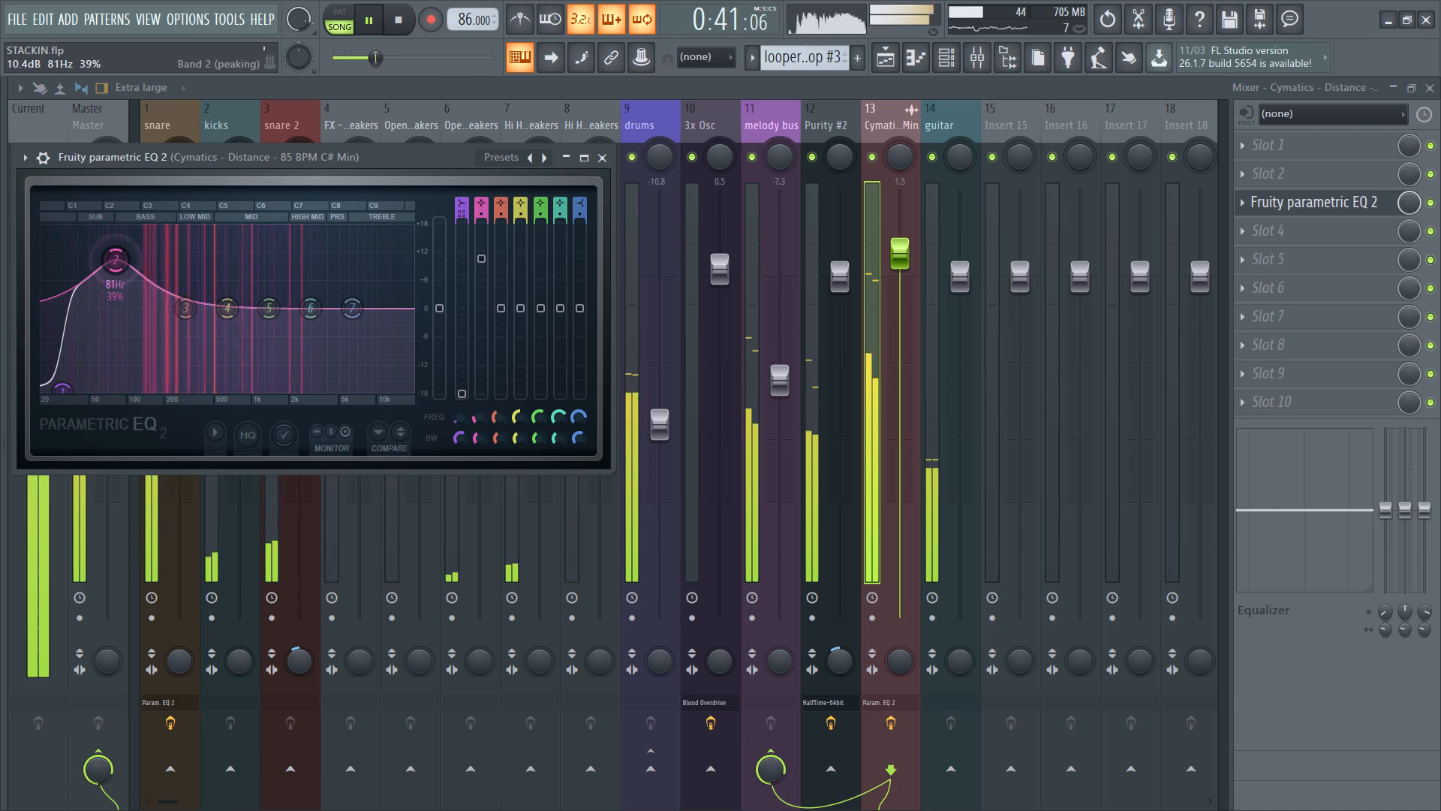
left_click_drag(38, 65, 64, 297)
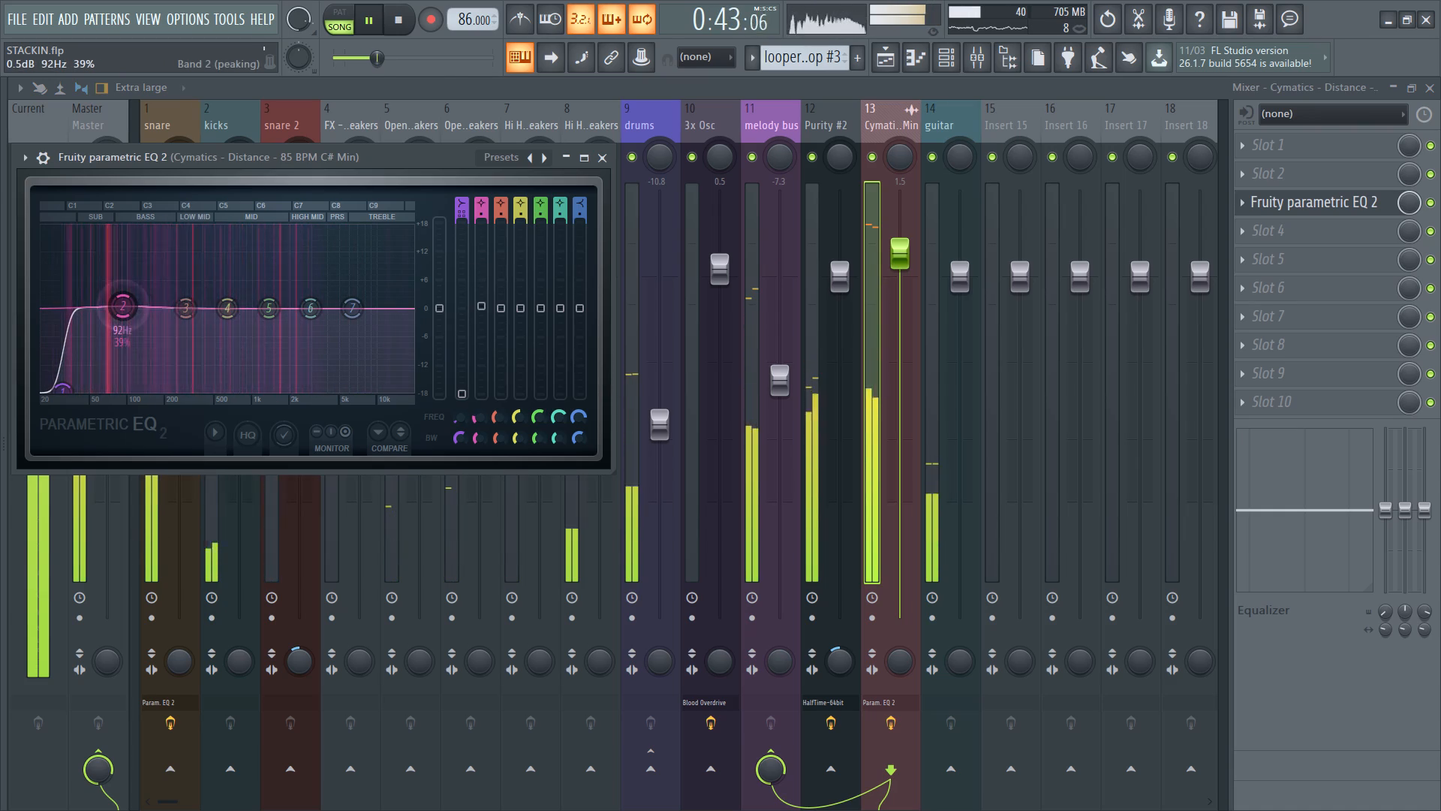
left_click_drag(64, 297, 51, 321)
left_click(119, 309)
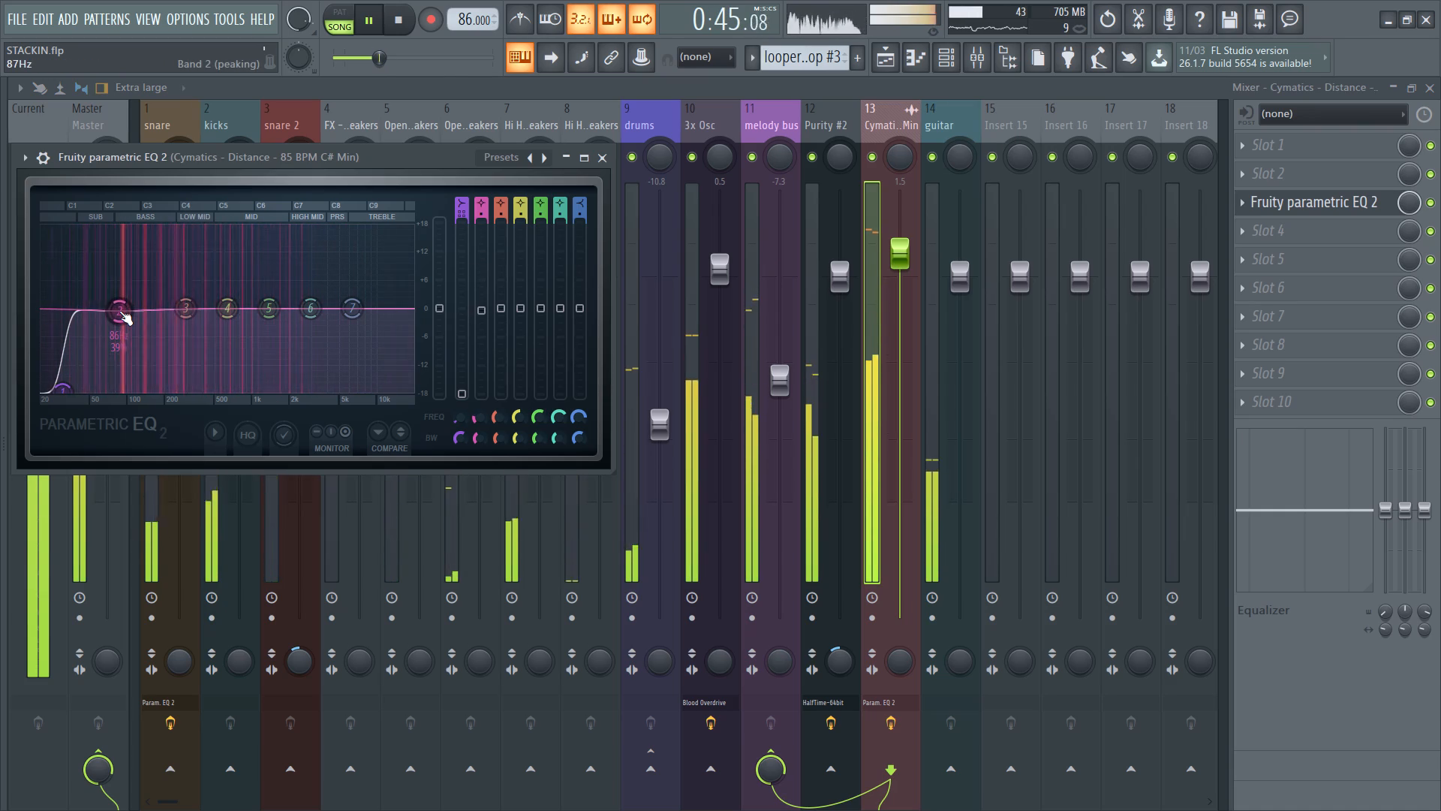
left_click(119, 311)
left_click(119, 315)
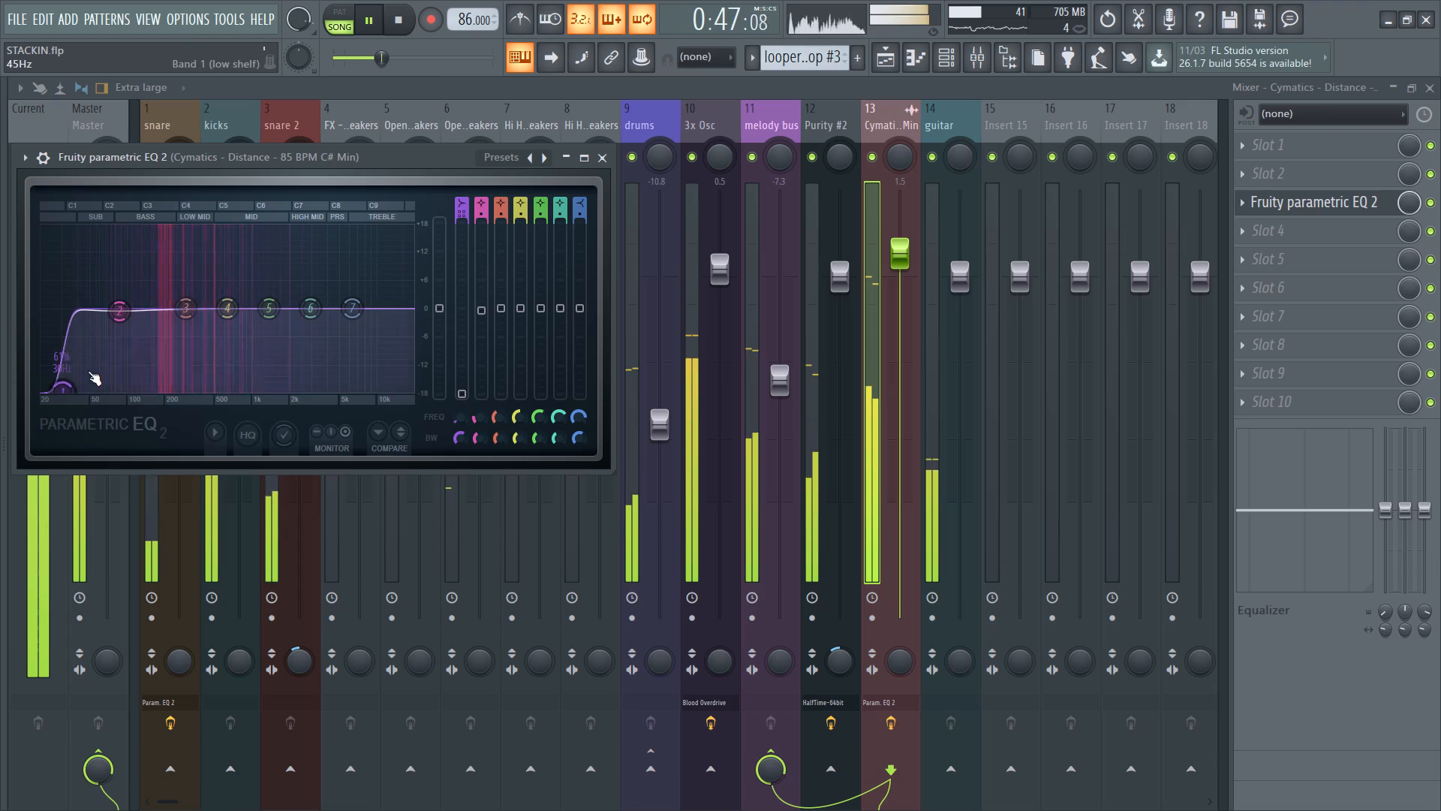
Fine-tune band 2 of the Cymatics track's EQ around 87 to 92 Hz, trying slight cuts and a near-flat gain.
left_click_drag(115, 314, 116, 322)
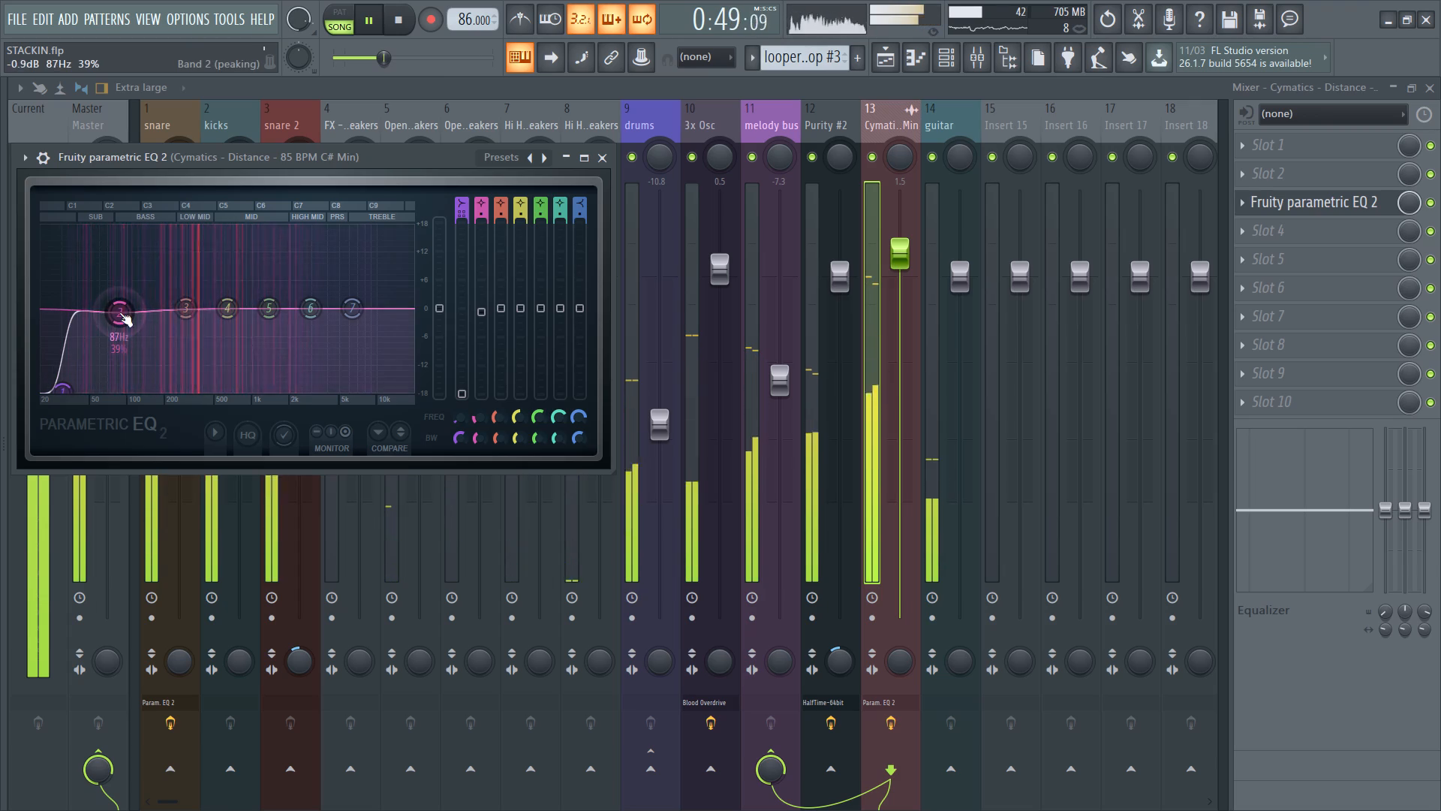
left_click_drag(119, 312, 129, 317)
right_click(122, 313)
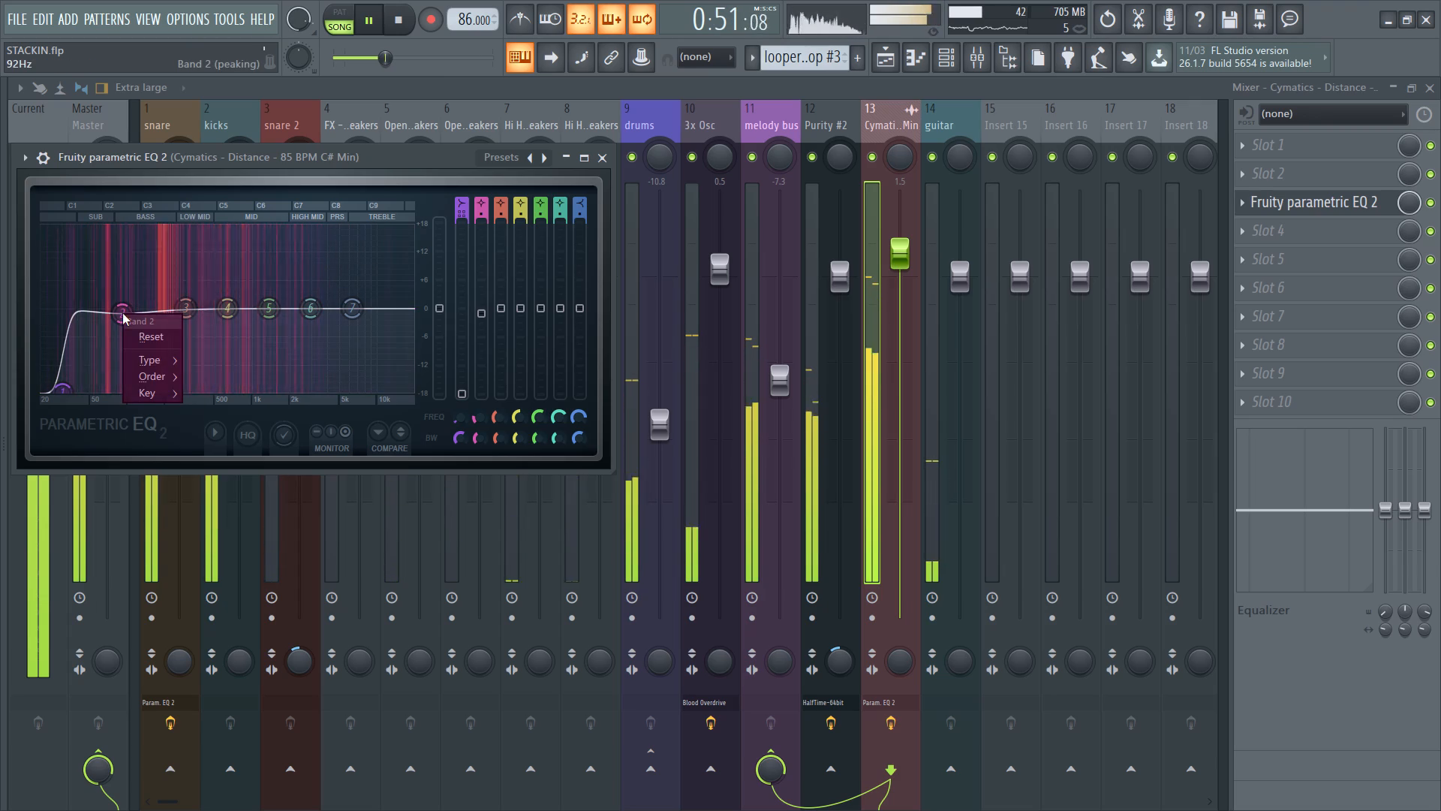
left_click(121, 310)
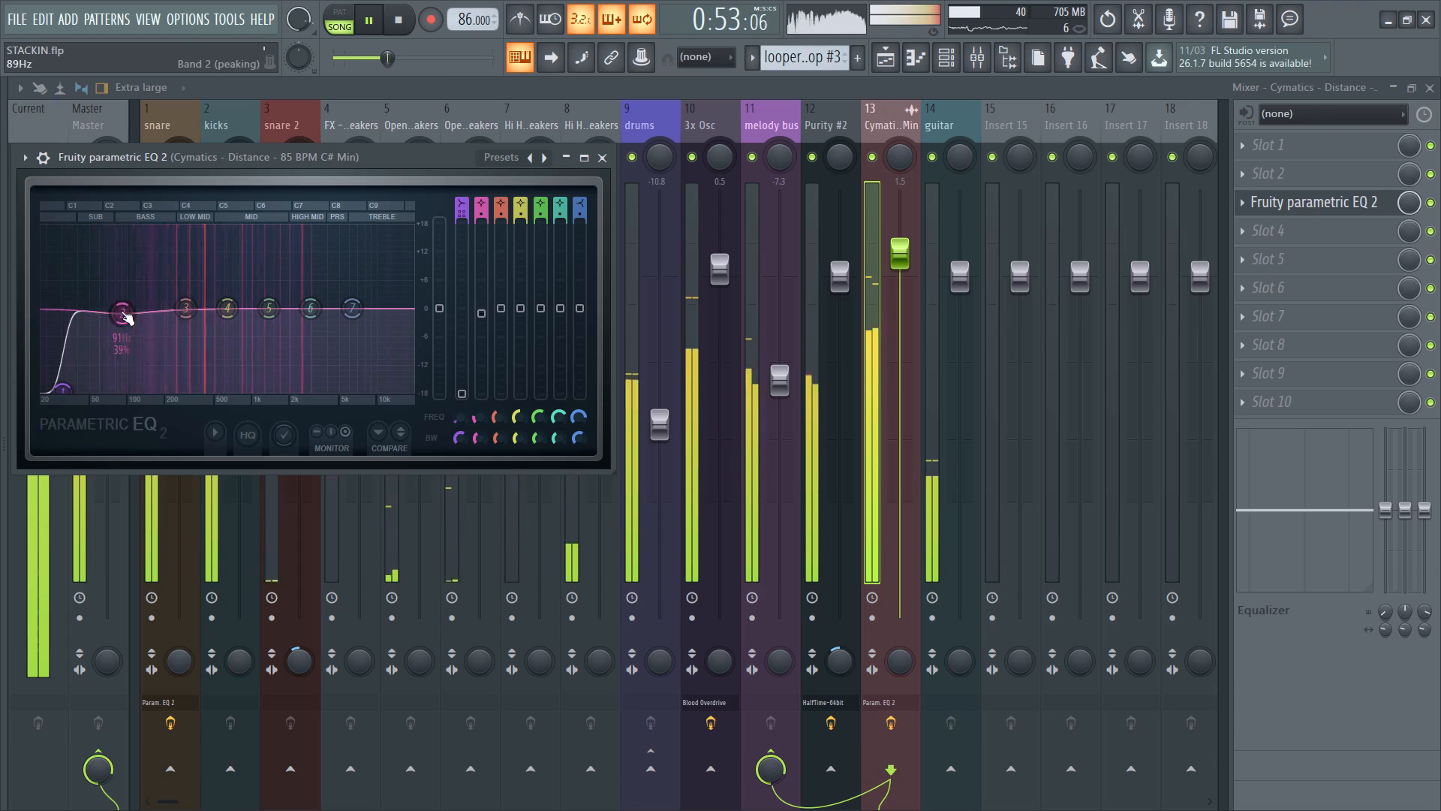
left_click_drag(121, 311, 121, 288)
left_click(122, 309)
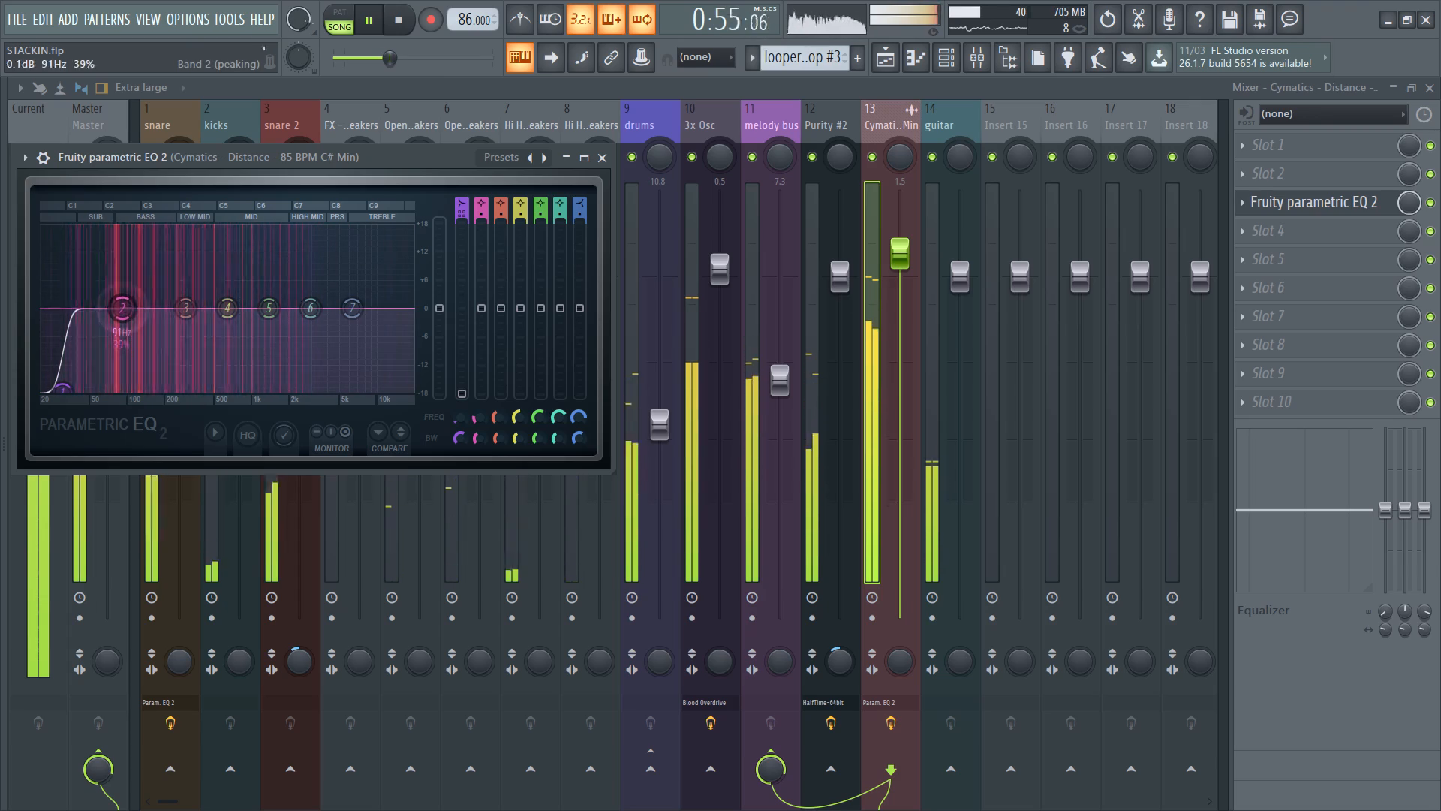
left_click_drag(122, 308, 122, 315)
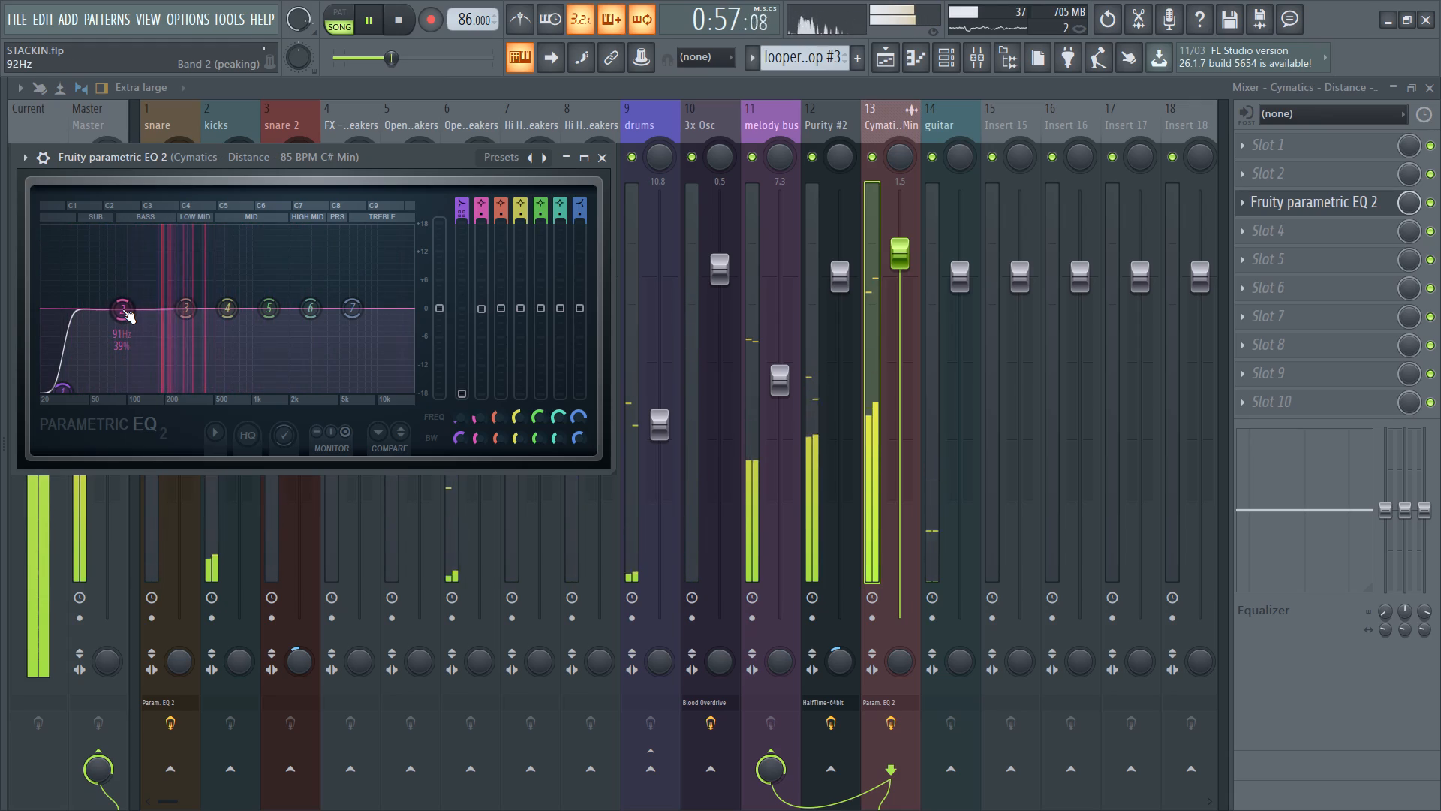
Reset band 2 of the Cymatics track's EQ, shift it slightly lower in frequency, and close the EQ.
left_click(122, 310)
right_click(122, 309)
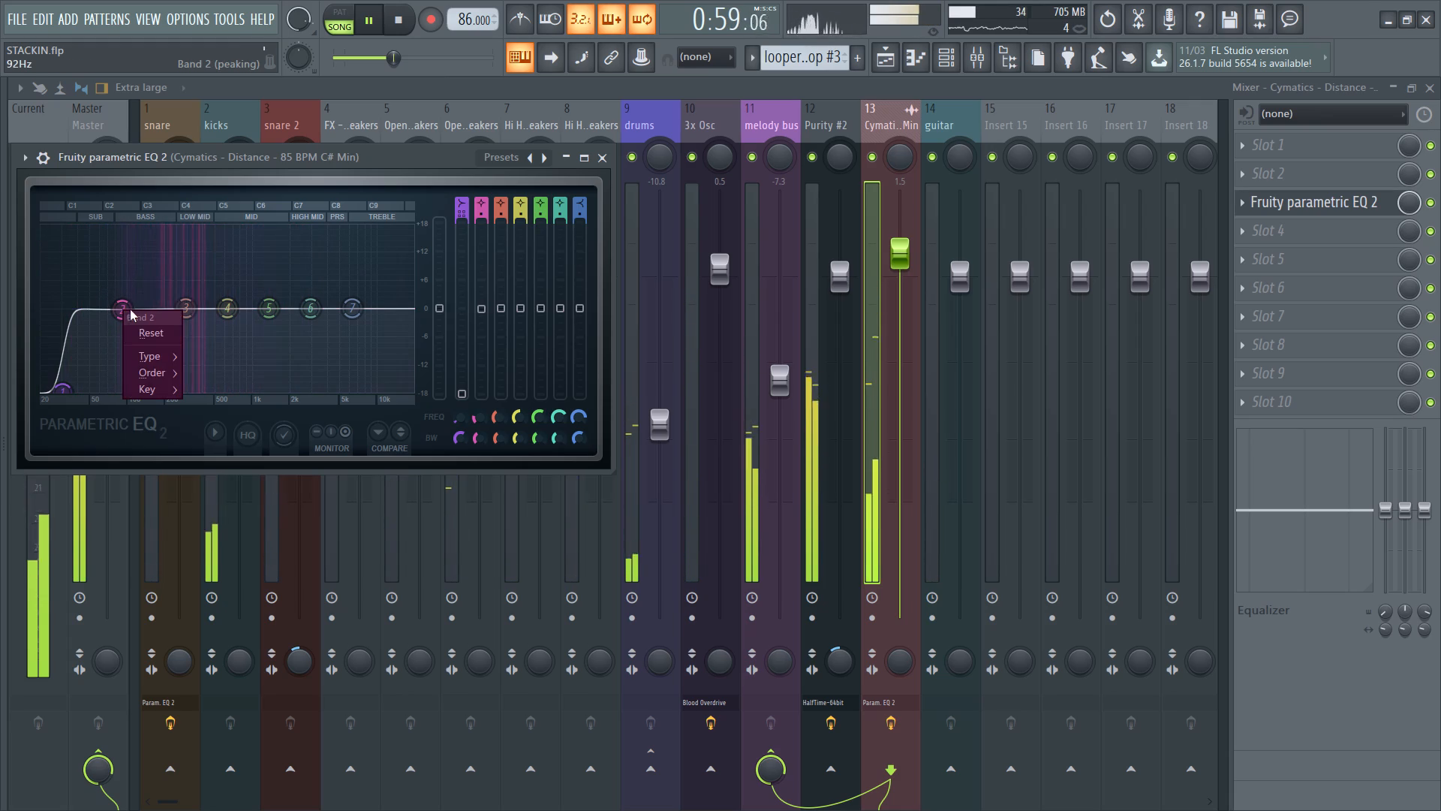
left_click(143, 328)
left_click_drag(143, 310, 130, 309)
left_click(603, 159)
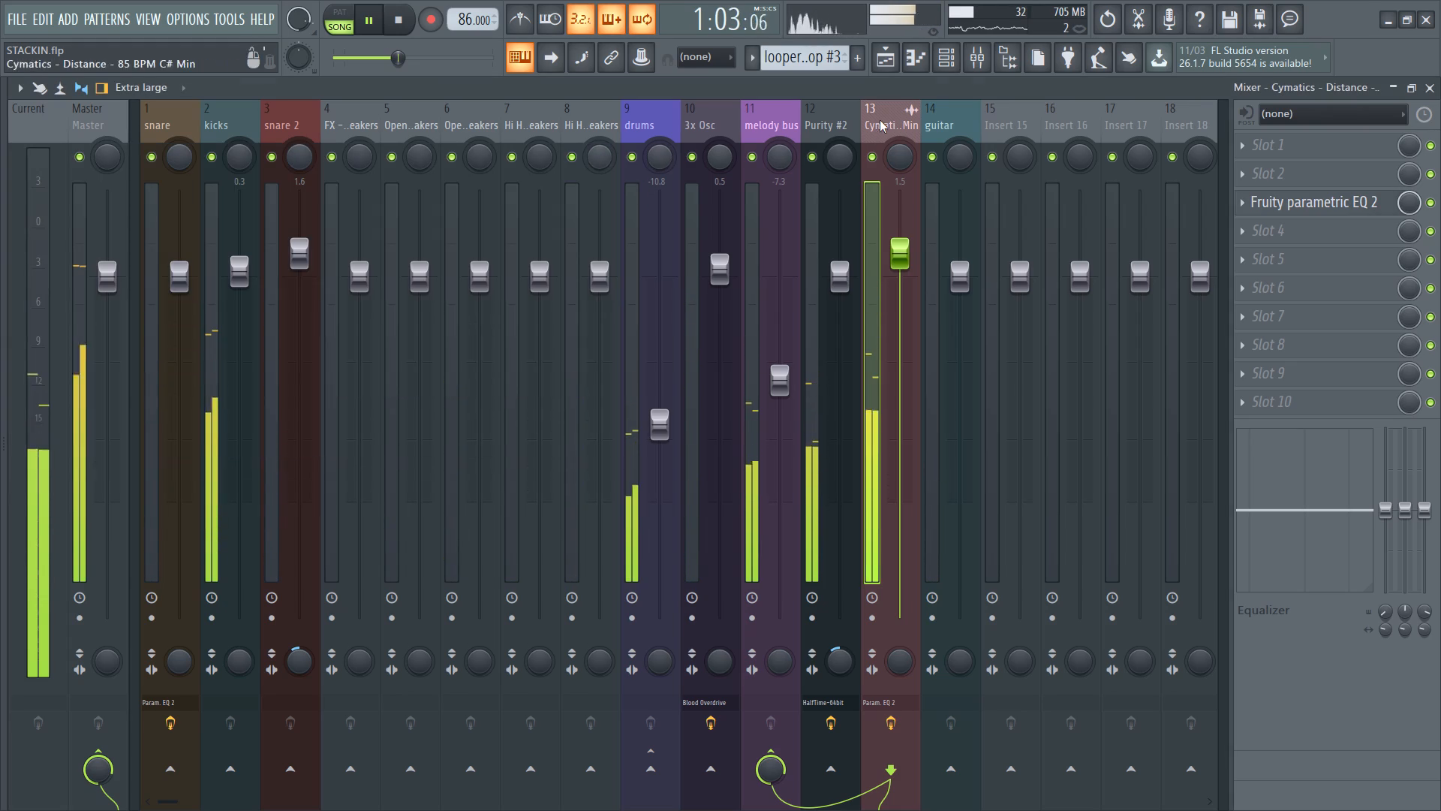
Sidechain the kicks mixer track to the Cymatics track on insert 13.
left_click(218, 134)
right_click(881, 771)
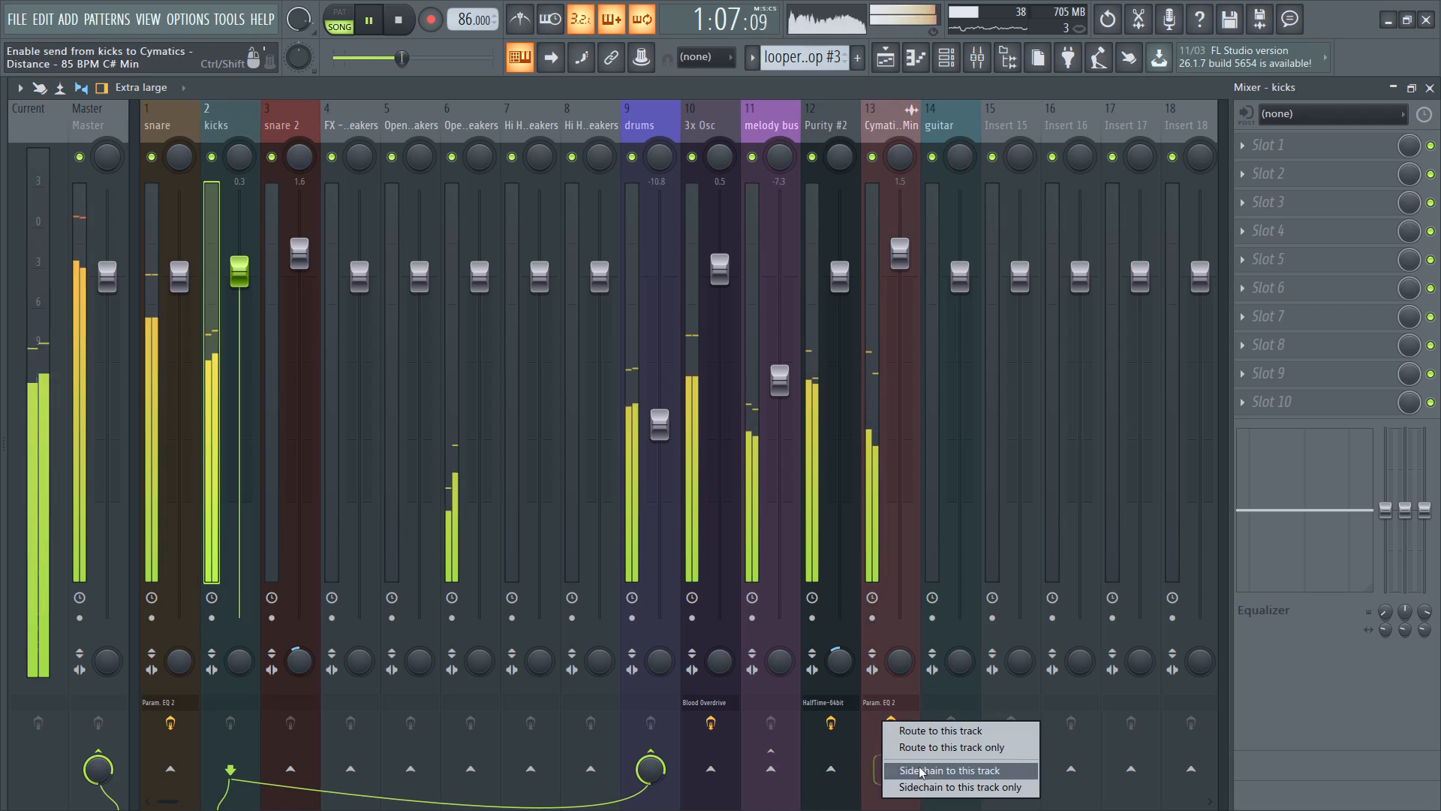
left_click(929, 772)
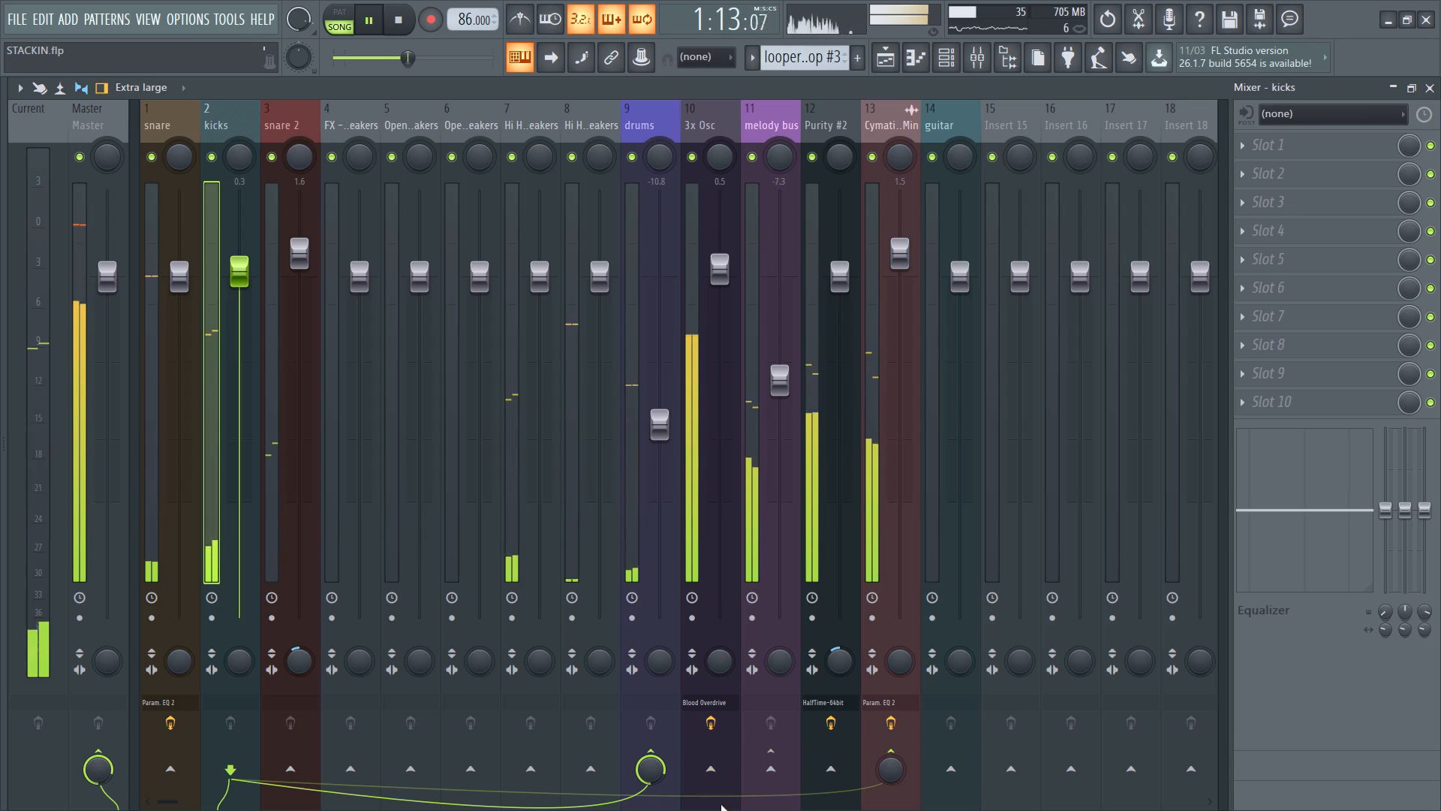
Raise the 3x Osc mixer fader to about 0.8 dB.
left_click_drag(719, 279, 719, 271)
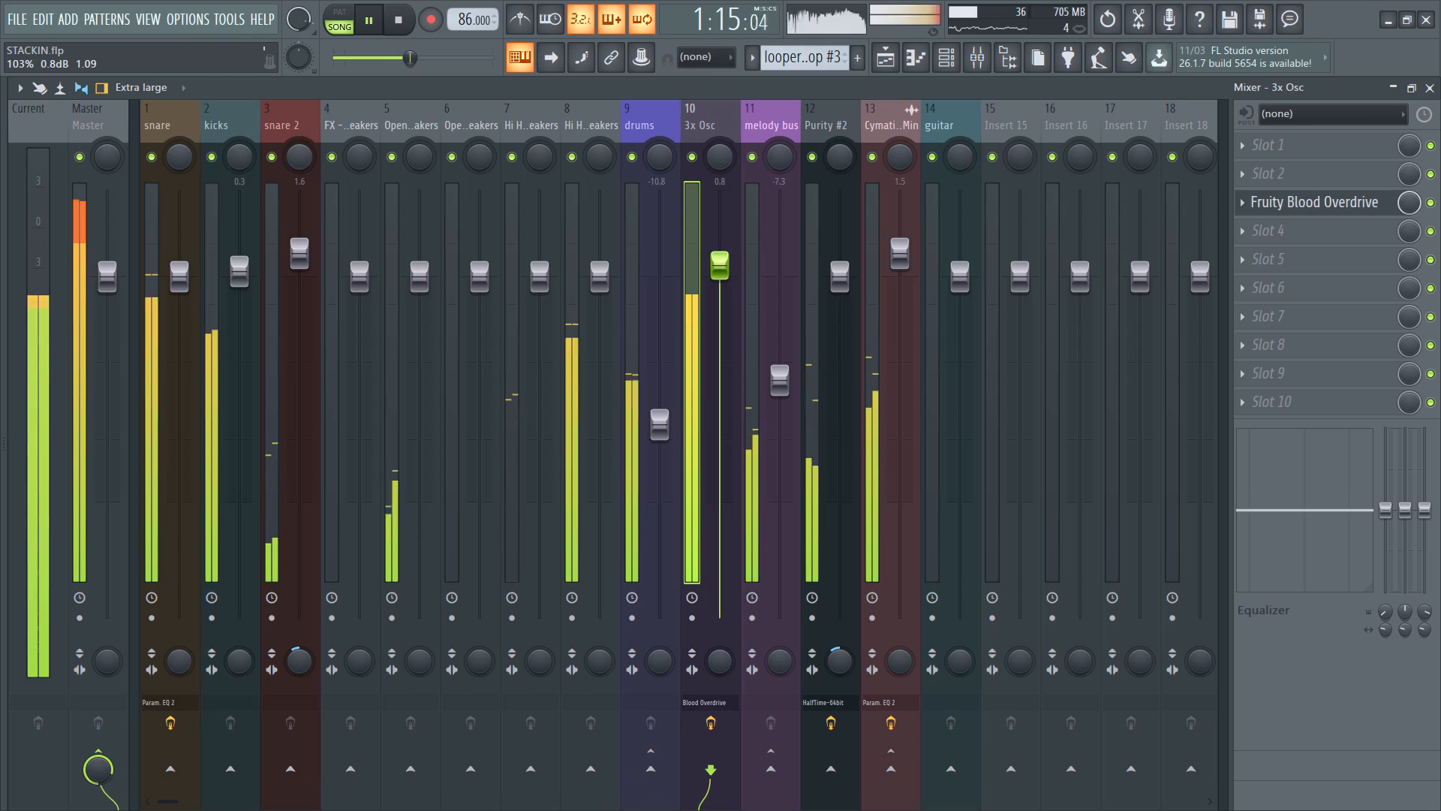
left_click_drag(719, 271, 719, 270)
left_click(719, 264)
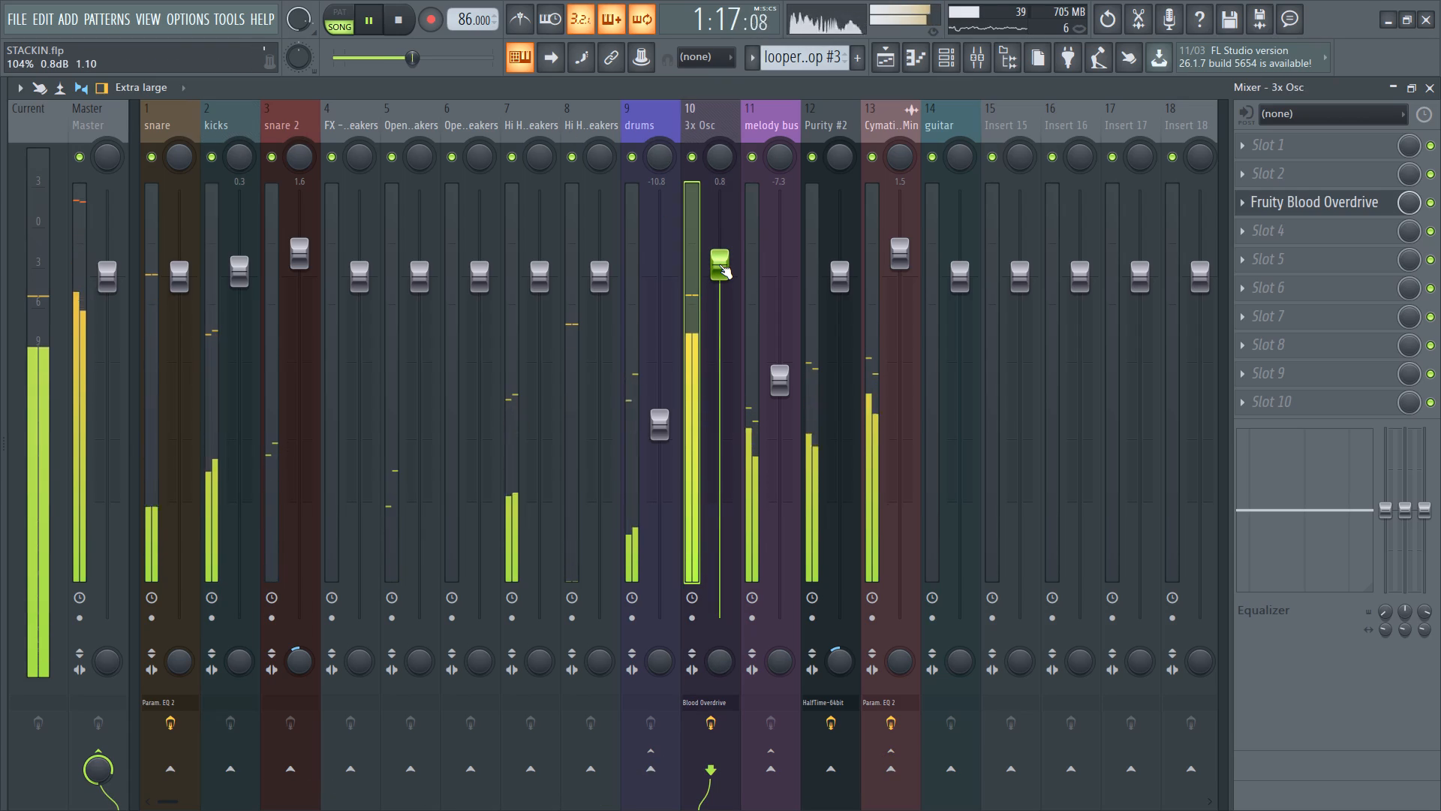
left_click(719, 264)
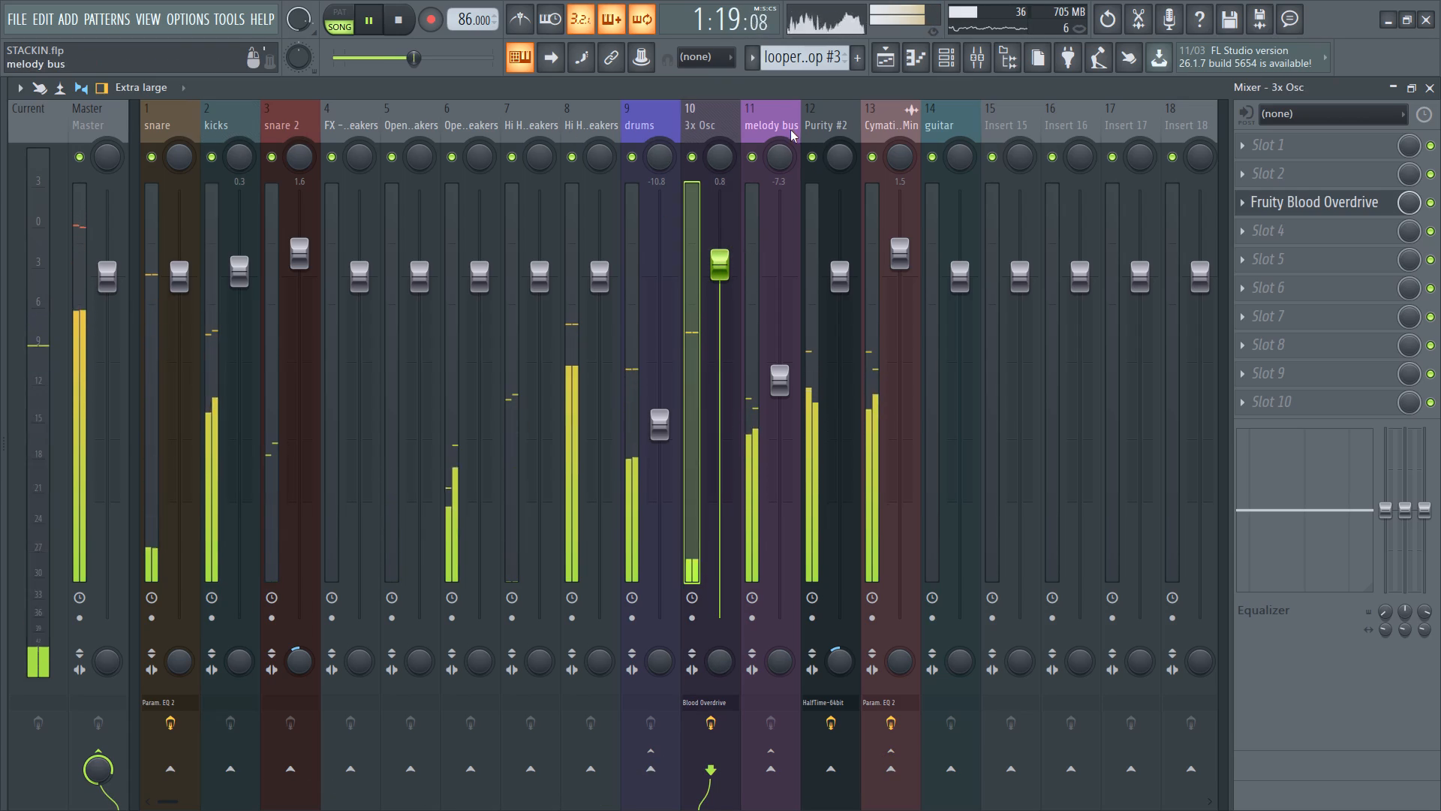
Group mixer tracks 11 through 14, from the melody bus to the guitar, with a new random group colour.
left_click_drag(958, 121, 805, 119, "ctrl")
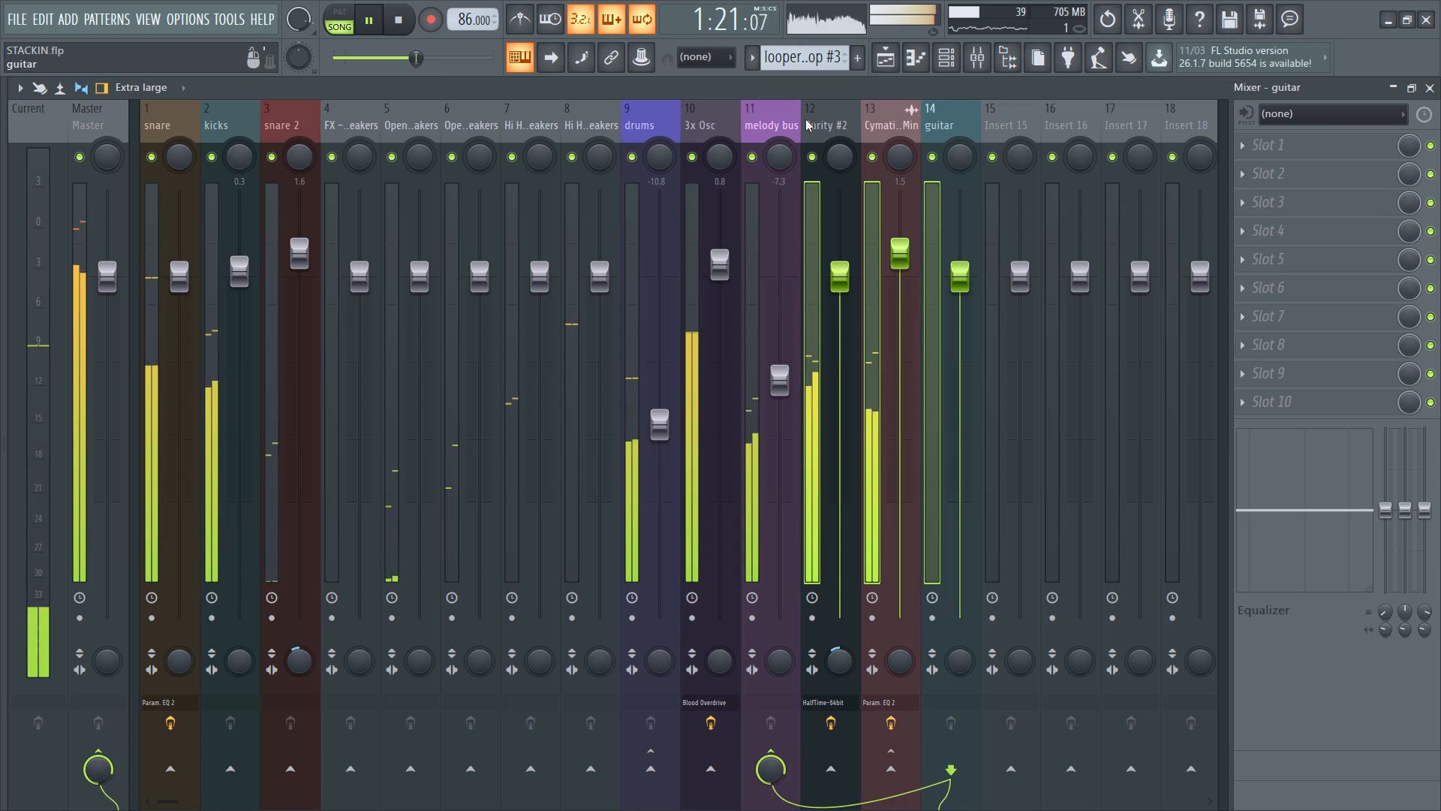
left_click_drag(805, 119, 774, 120, "ctrl")
right_click(802, 122, "ctrl")
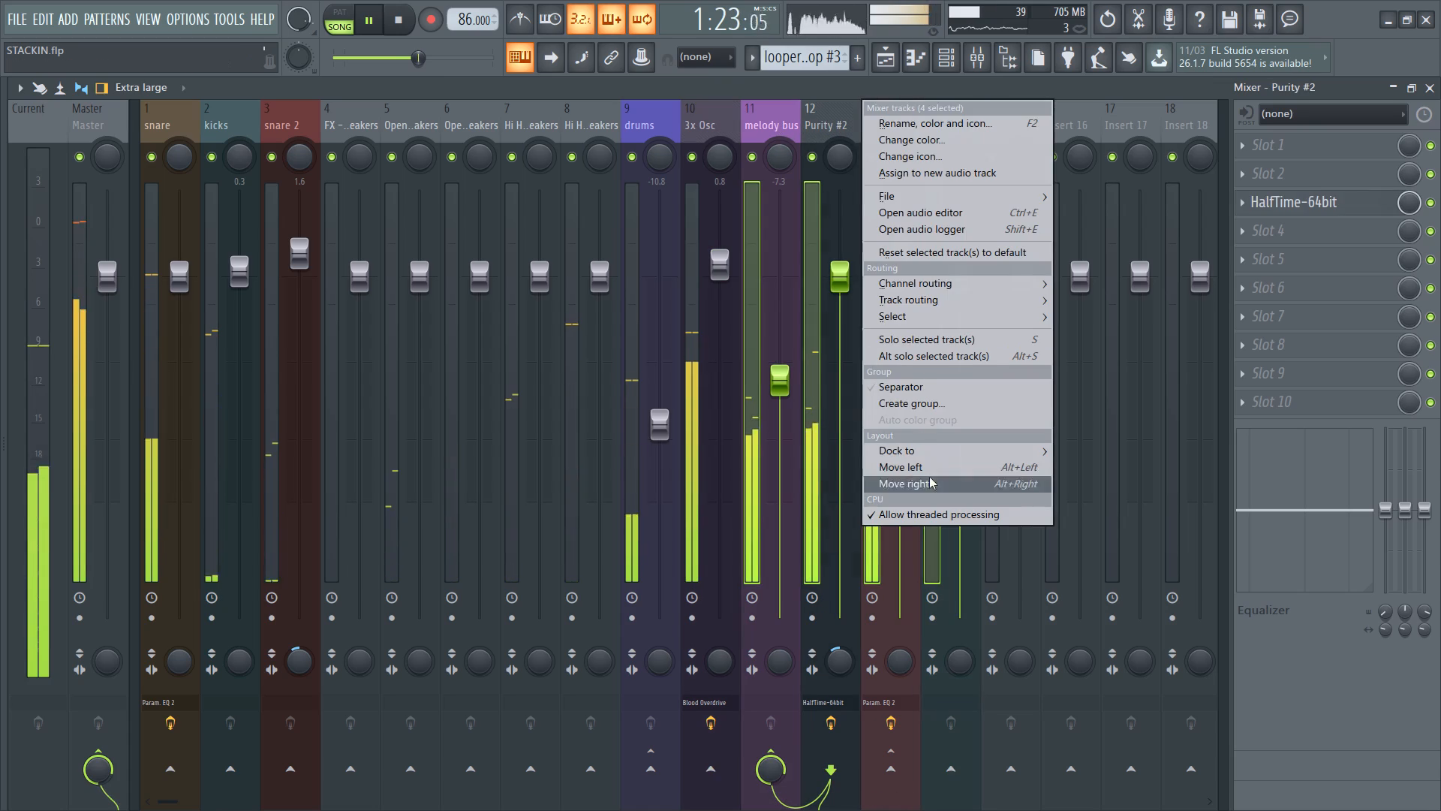
left_click(928, 409)
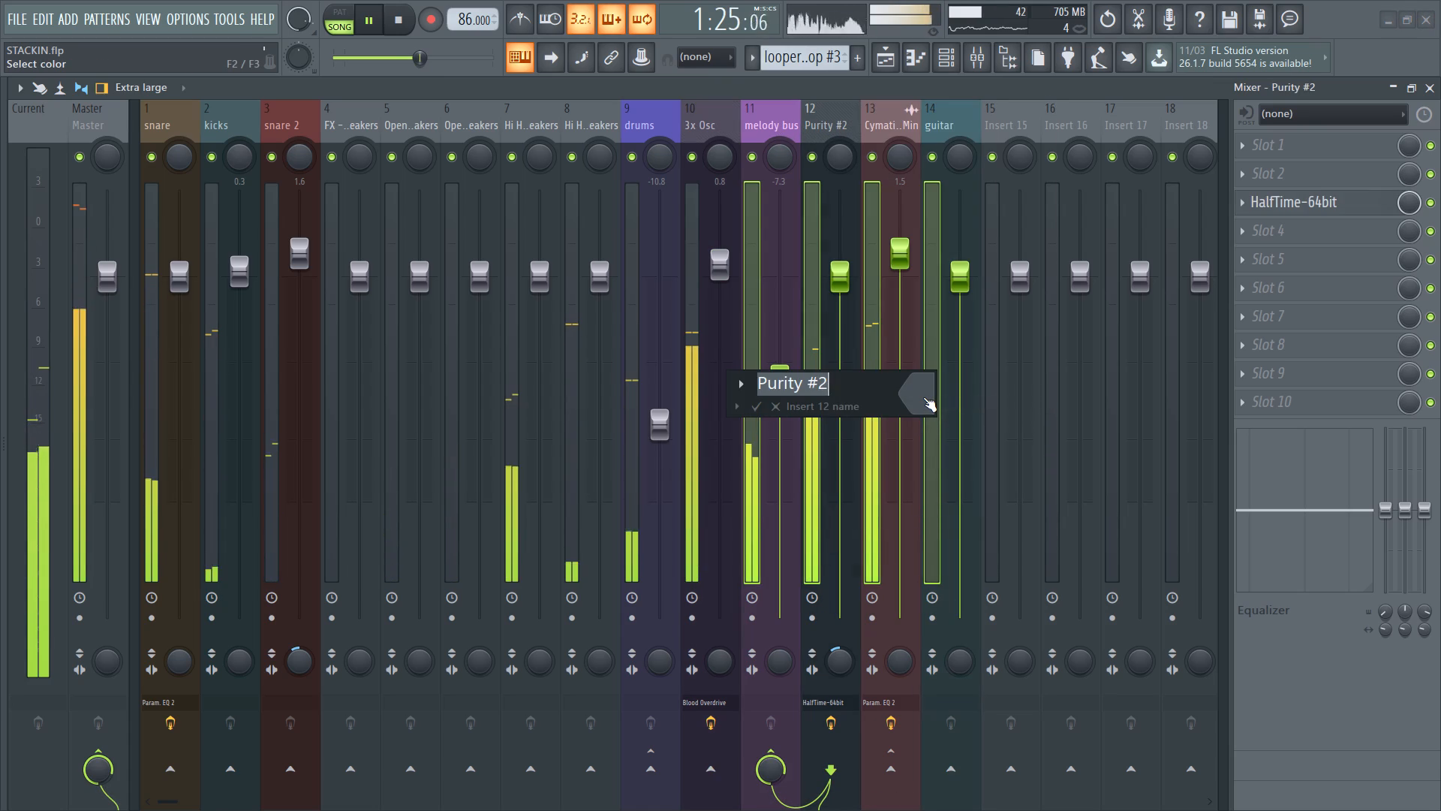
right_click(923, 397)
key("Return")
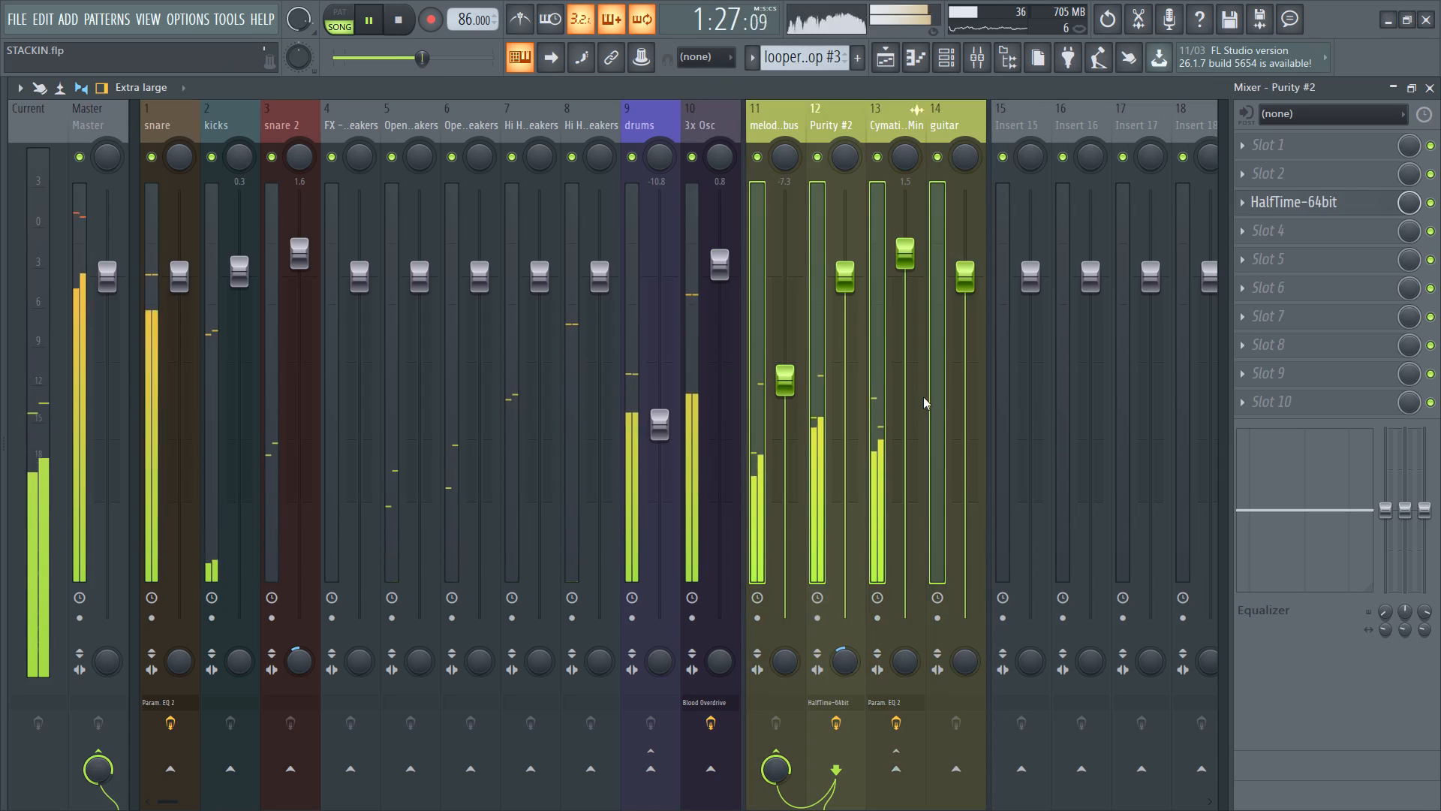
Group mixer tracks 1 through 9, from snare to drums, using the snare 2 track's red as the group colour.
left_click_drag(642, 121, 182, 133, "ctrl")
right_click(182, 131, "ctrl")
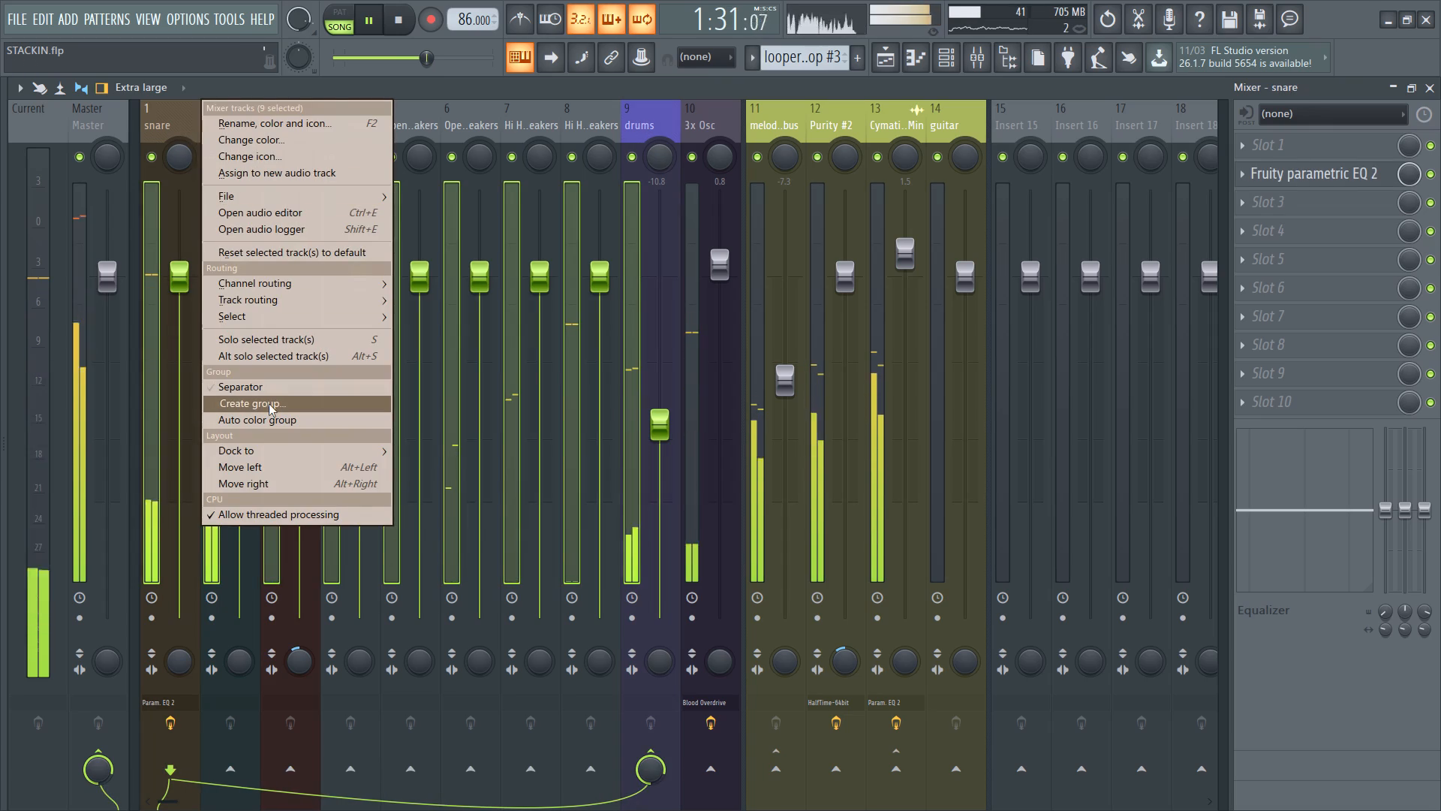
left_click(284, 402)
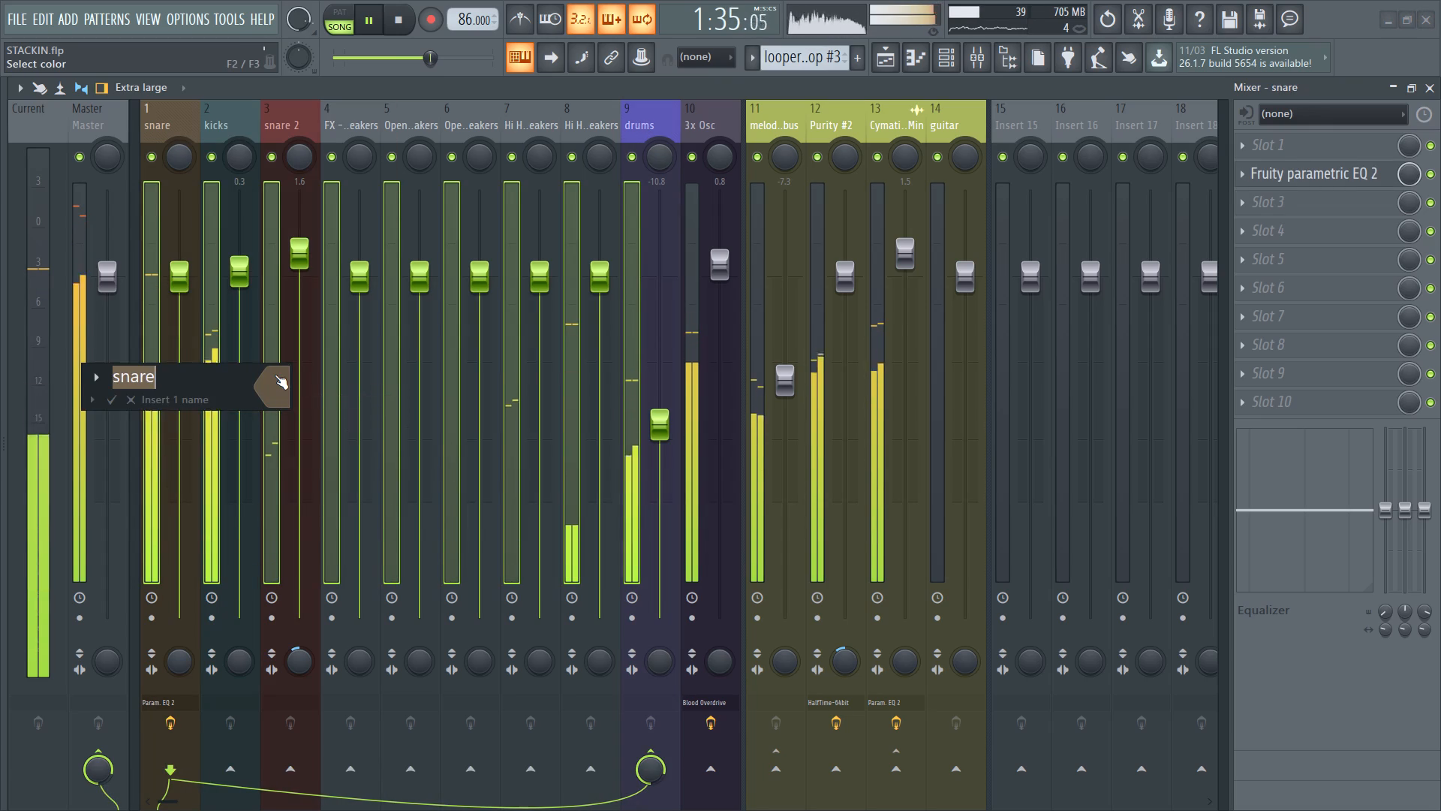
key("Escape")
right_click(289, 122, "ctrl")
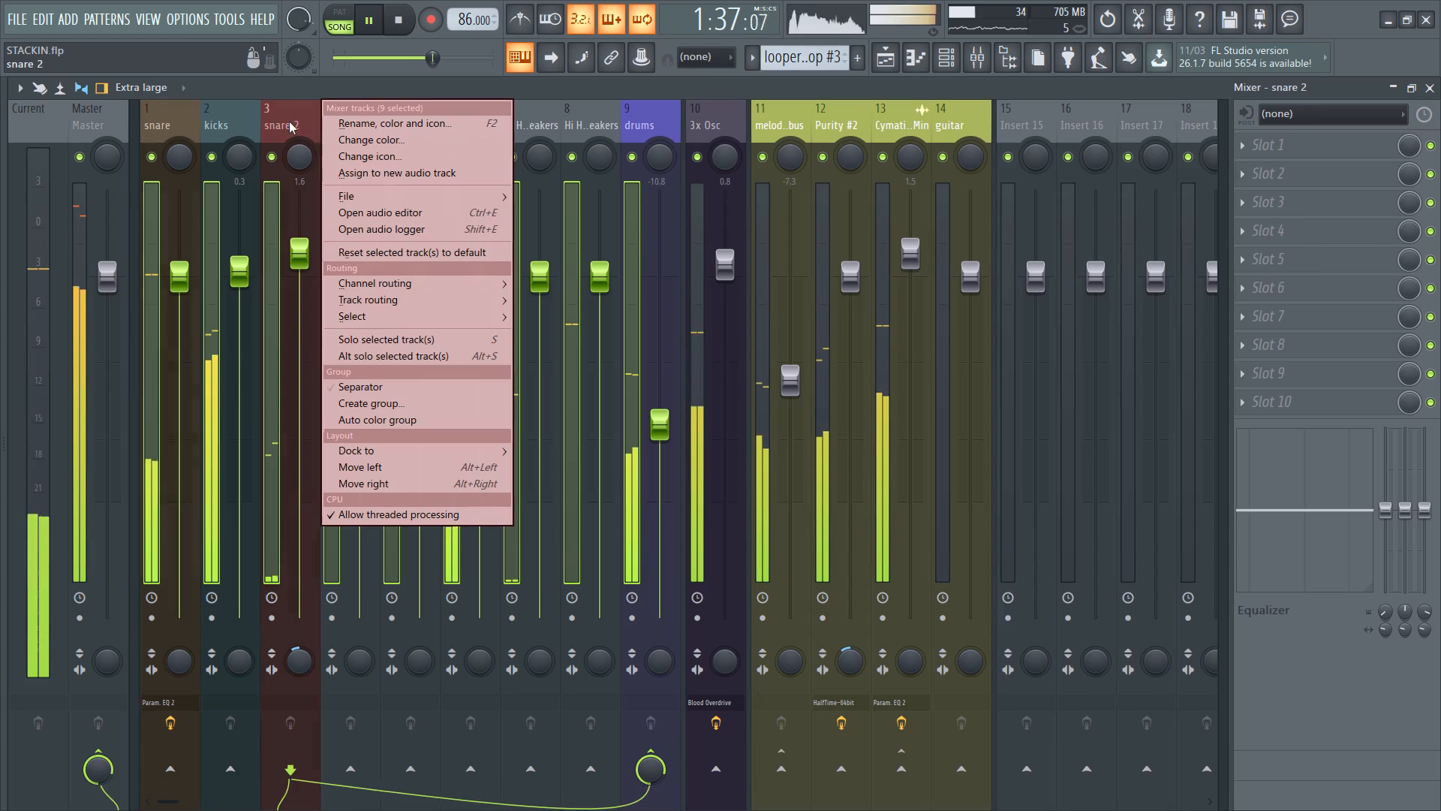
left_click(387, 409)
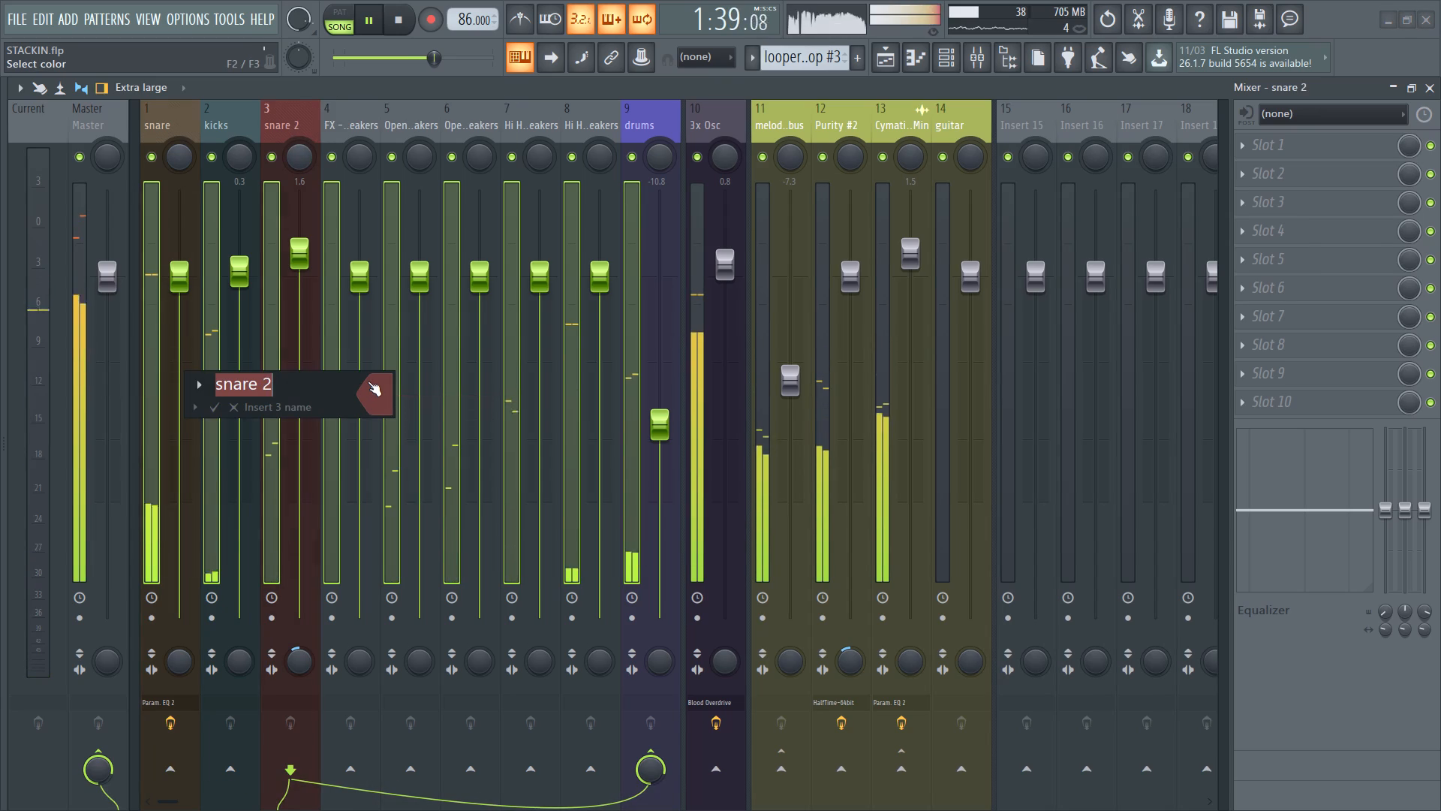
key("Return")
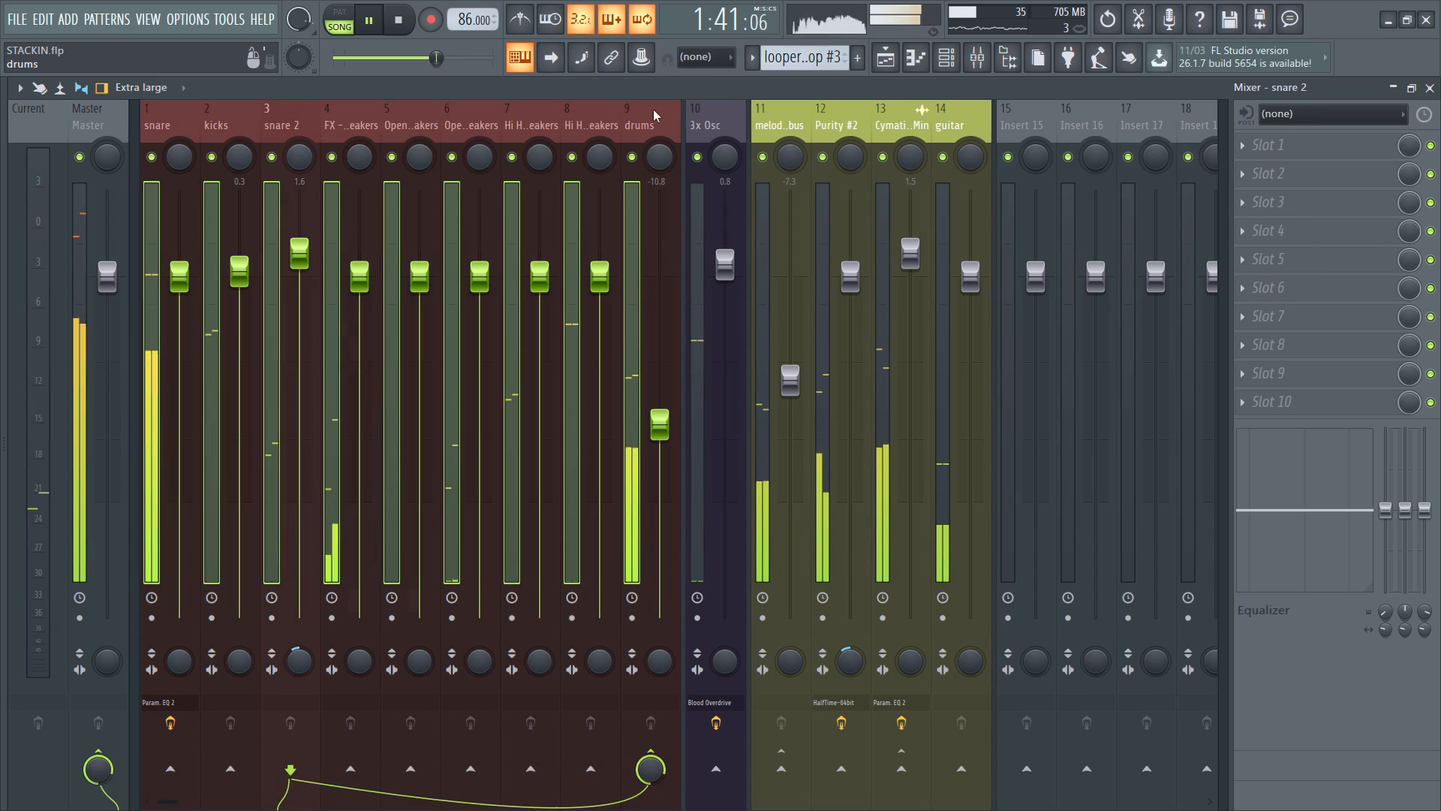
Set the guitar mixer track's stereo separation to 8% separated.
scroll(653, 110, "down", 1)
left_click(726, 118)
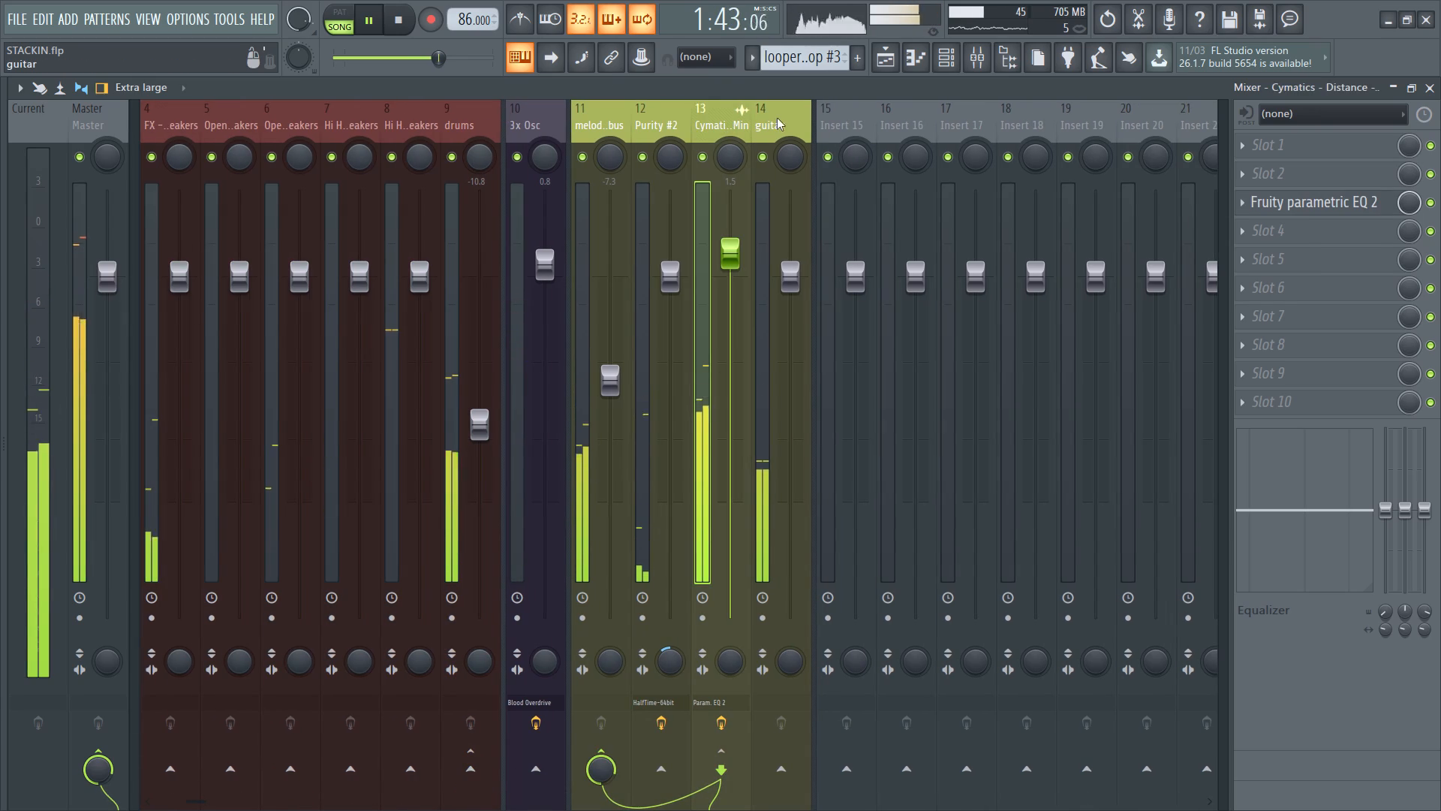
left_click_drag(793, 667, 793, 679)
left_click(793, 667)
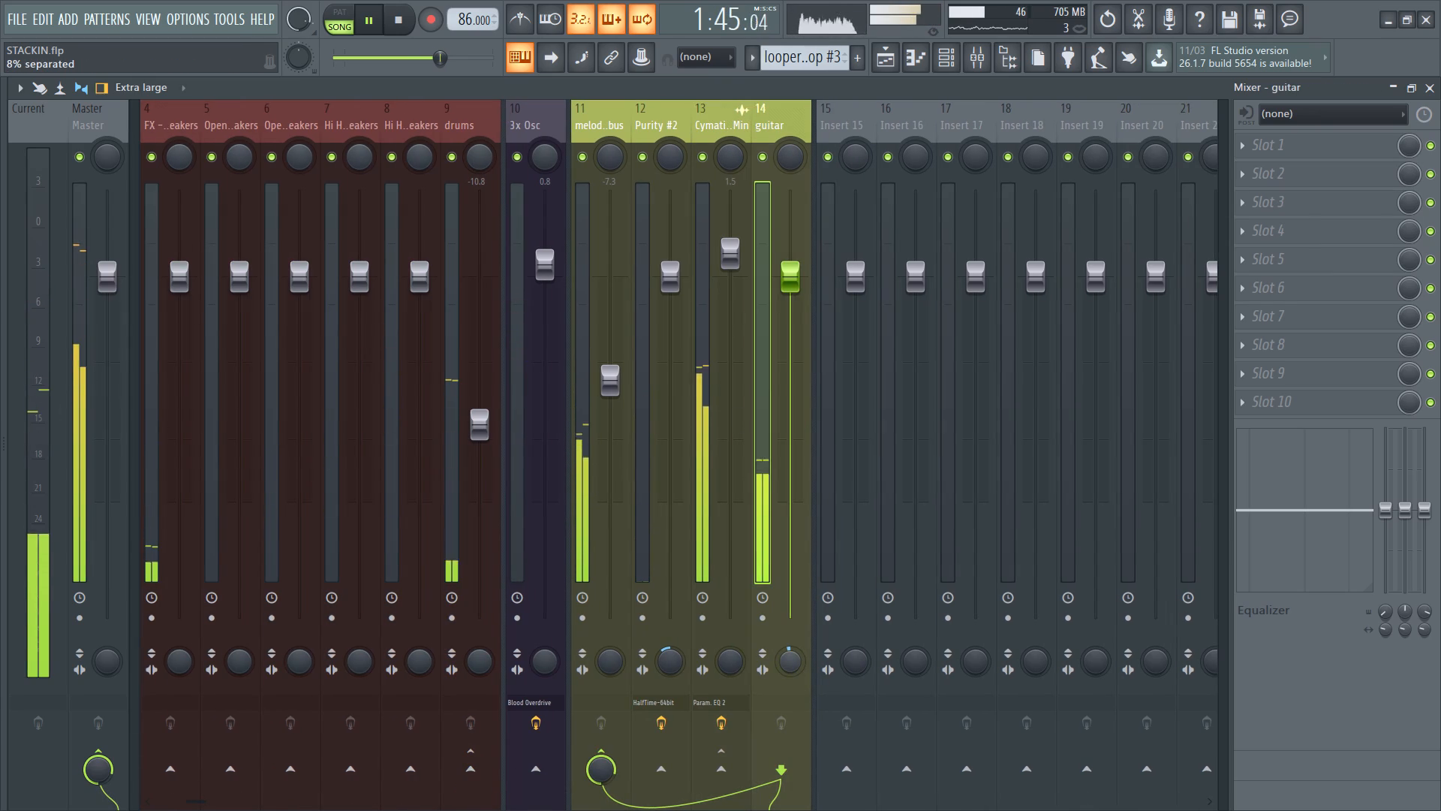
left_click(765, 110)
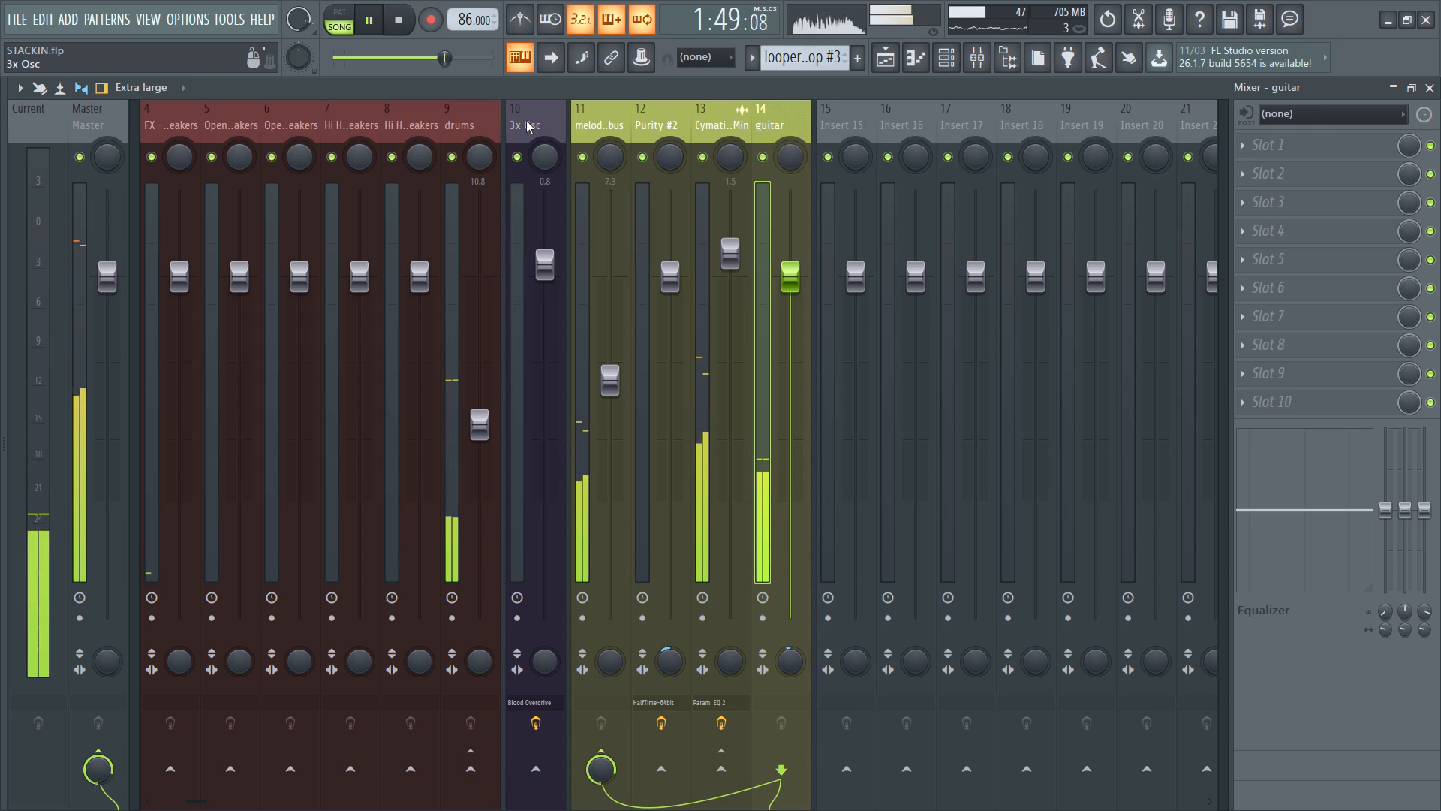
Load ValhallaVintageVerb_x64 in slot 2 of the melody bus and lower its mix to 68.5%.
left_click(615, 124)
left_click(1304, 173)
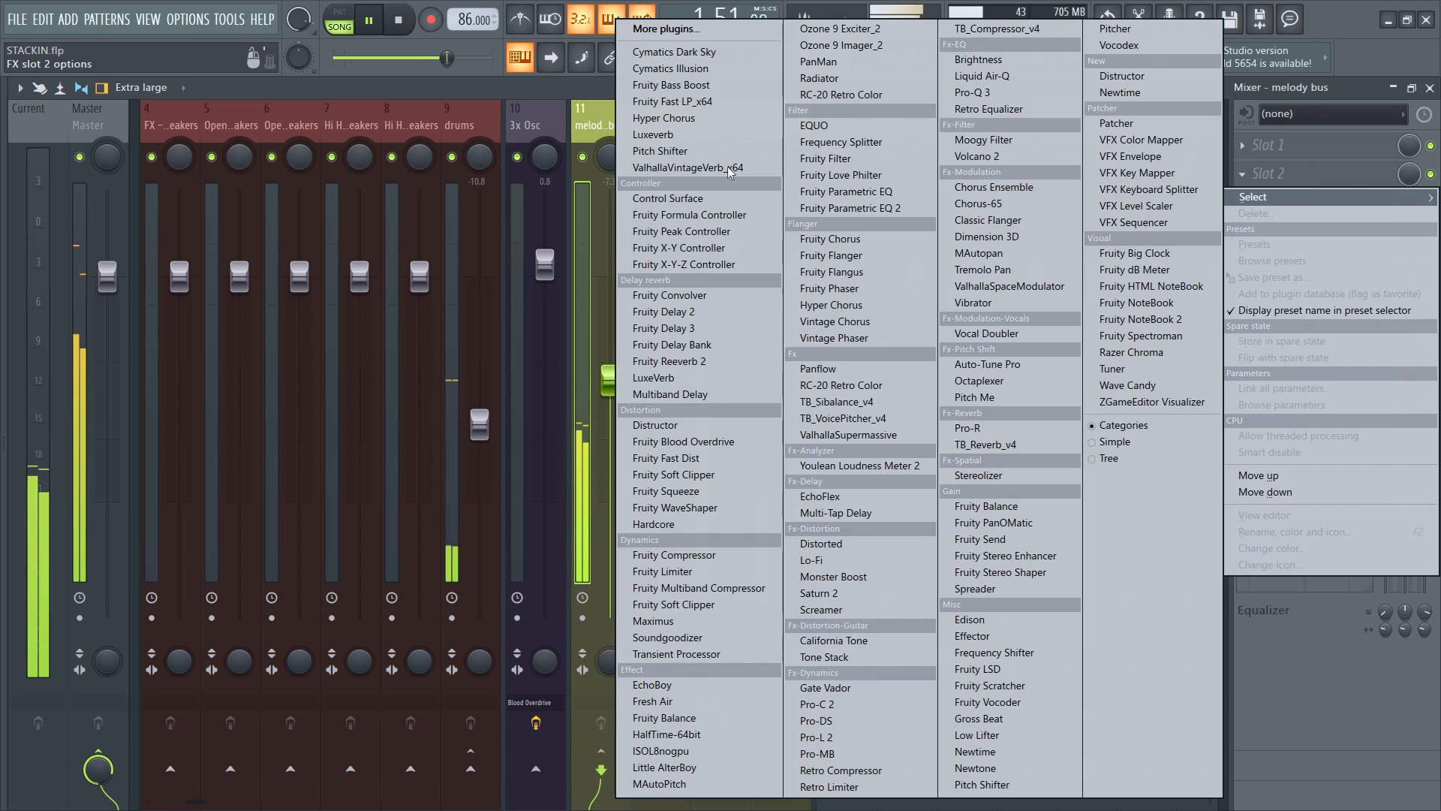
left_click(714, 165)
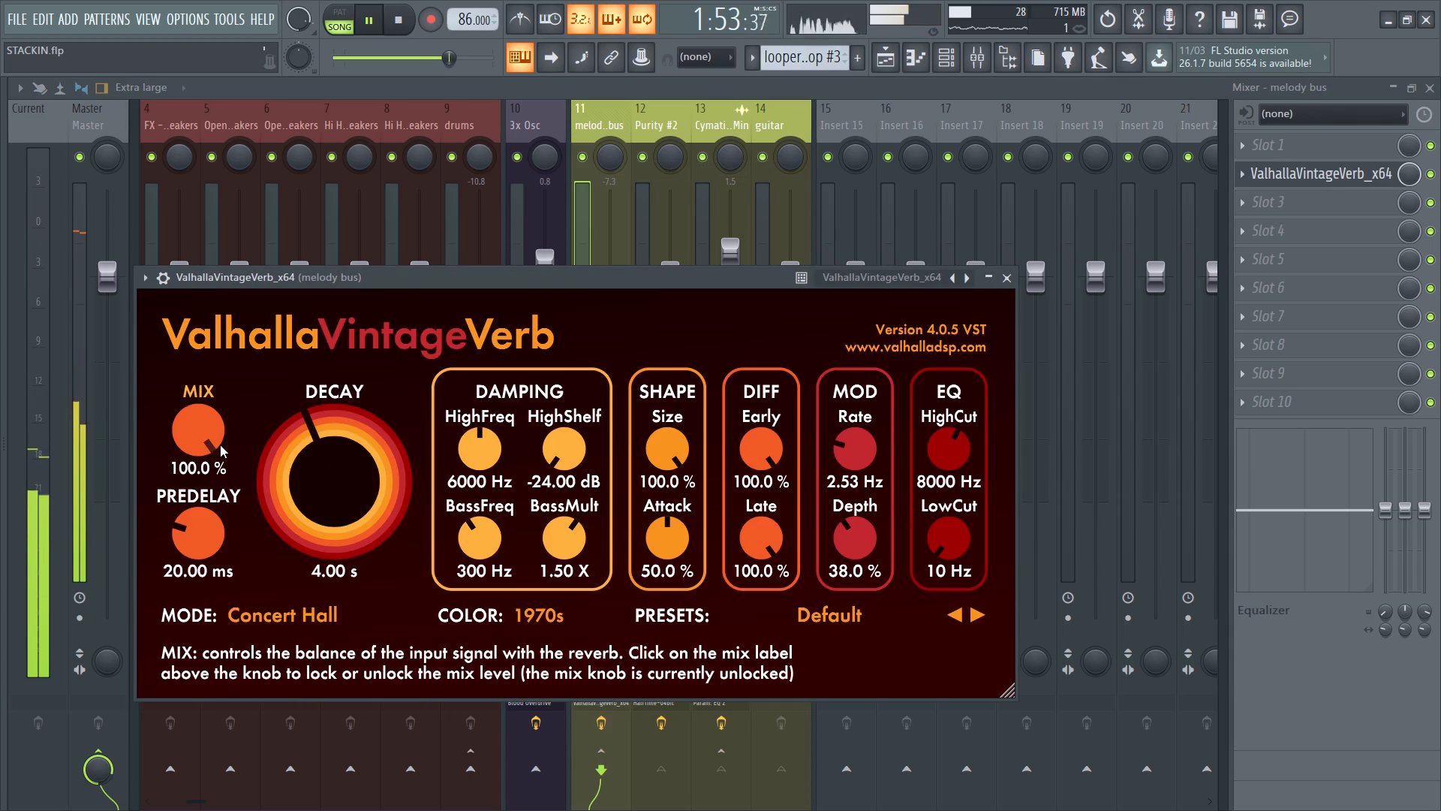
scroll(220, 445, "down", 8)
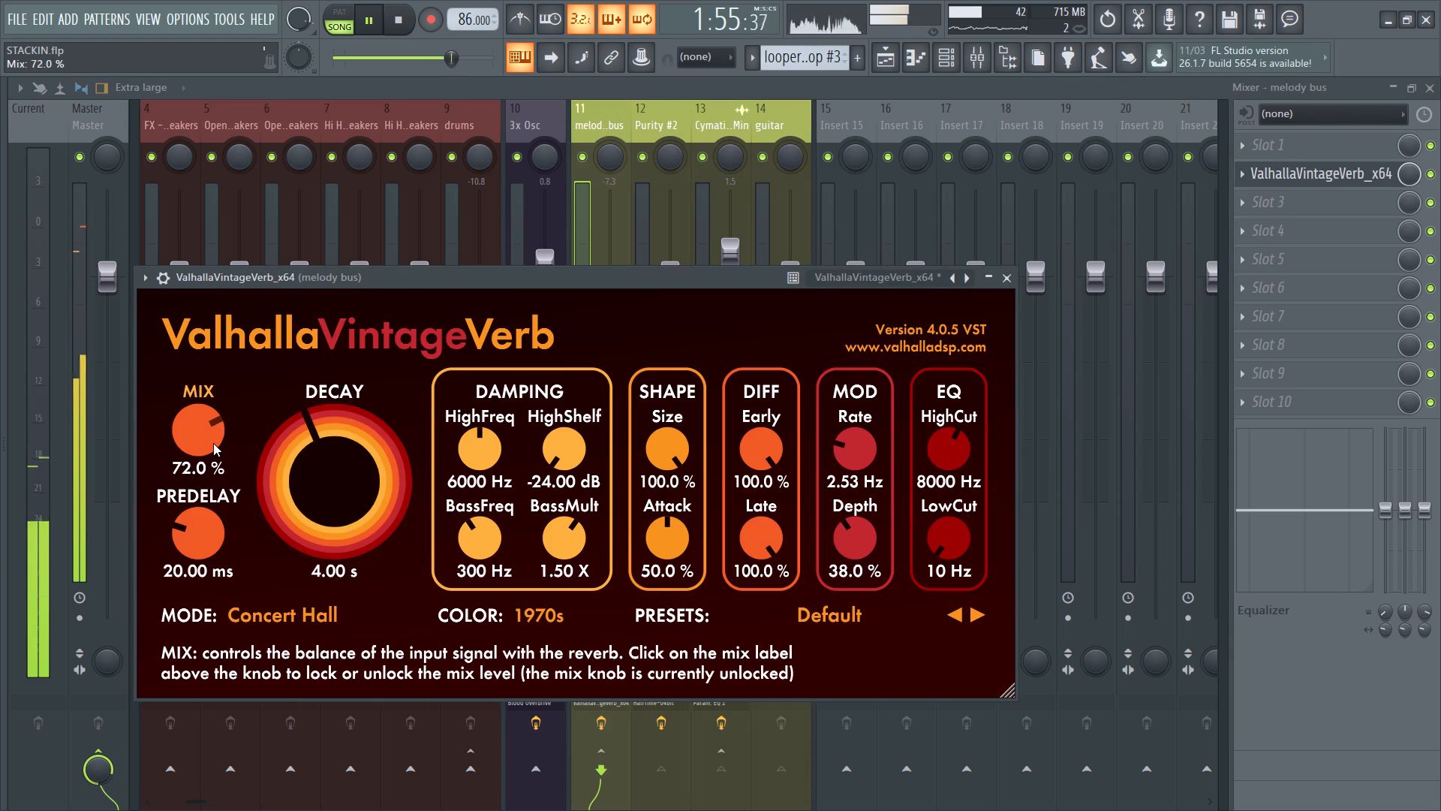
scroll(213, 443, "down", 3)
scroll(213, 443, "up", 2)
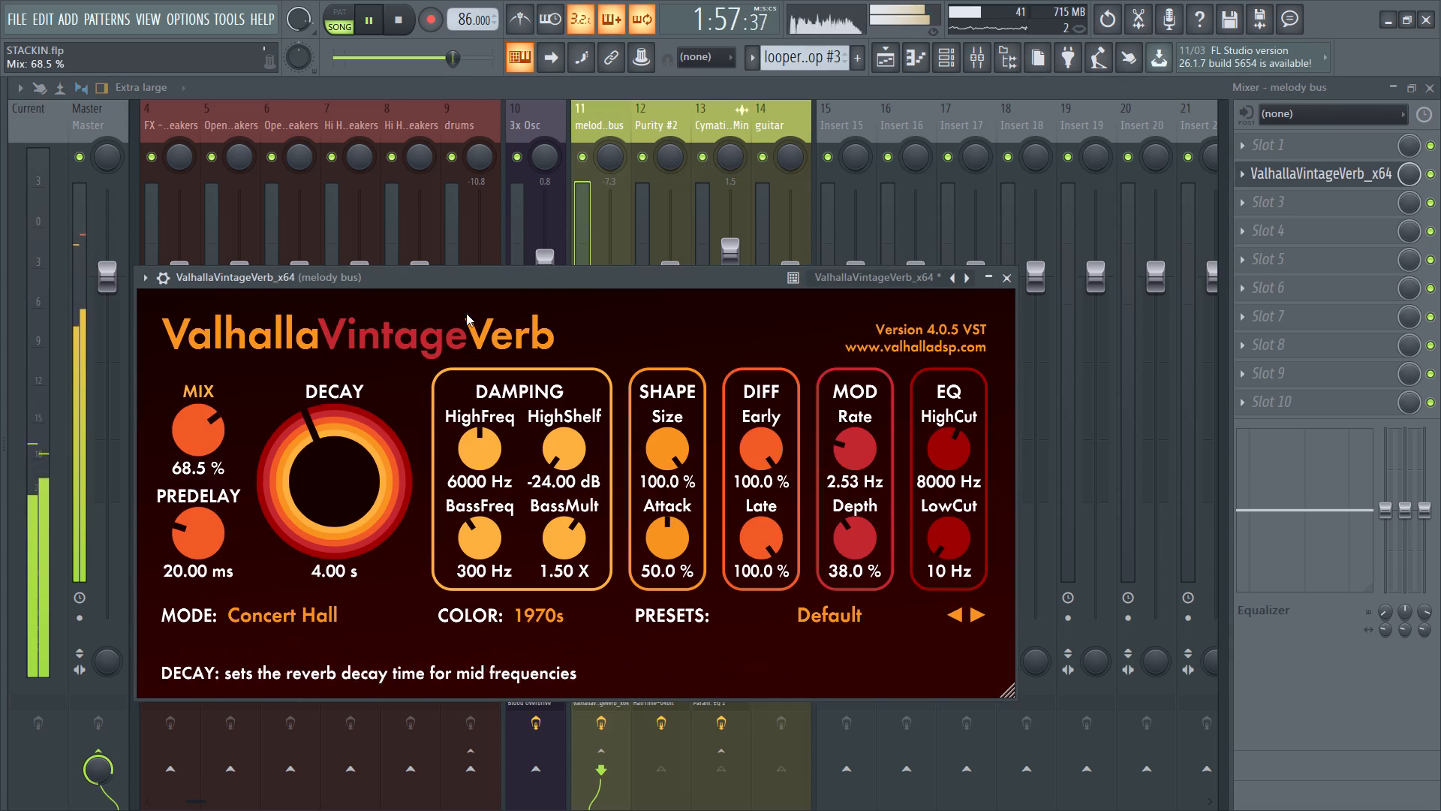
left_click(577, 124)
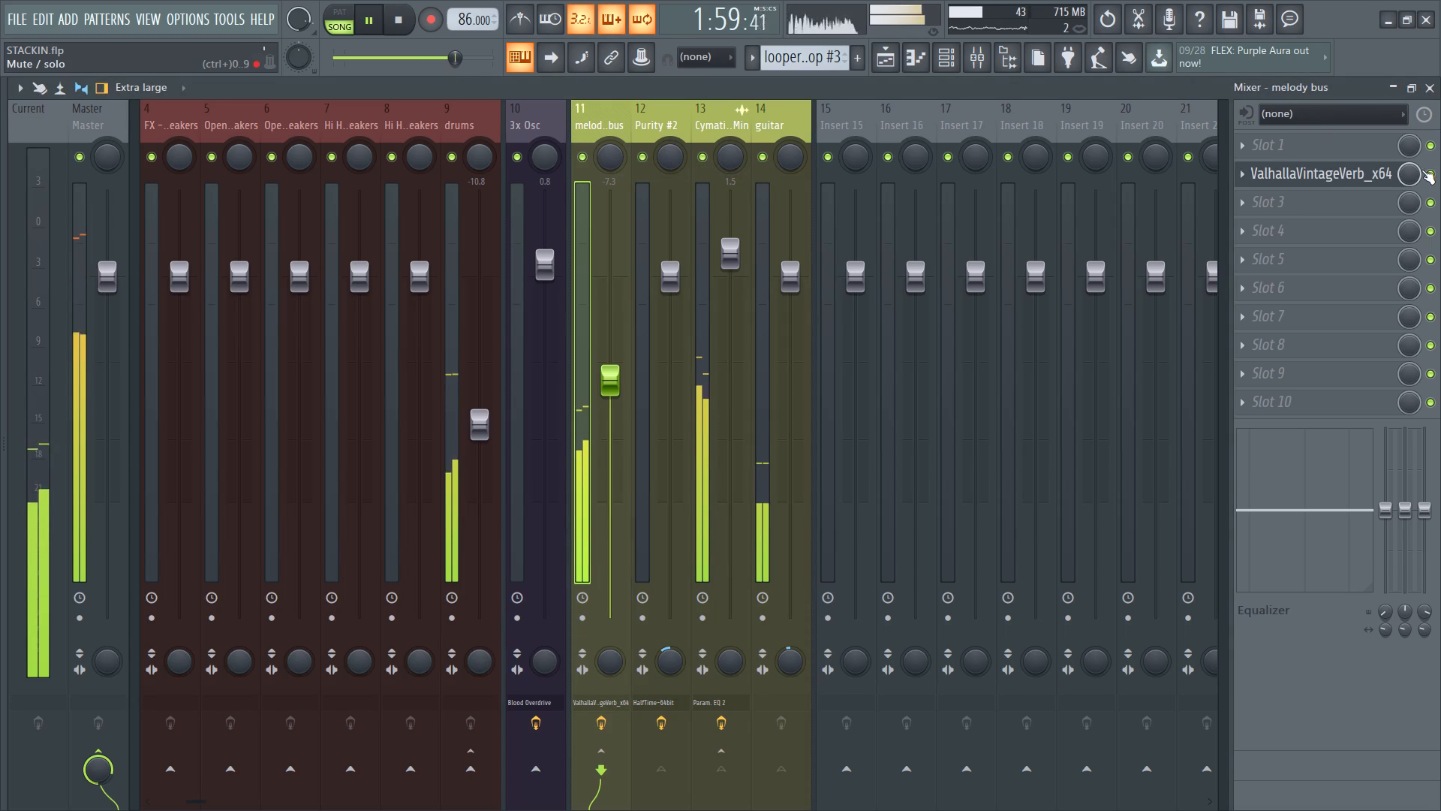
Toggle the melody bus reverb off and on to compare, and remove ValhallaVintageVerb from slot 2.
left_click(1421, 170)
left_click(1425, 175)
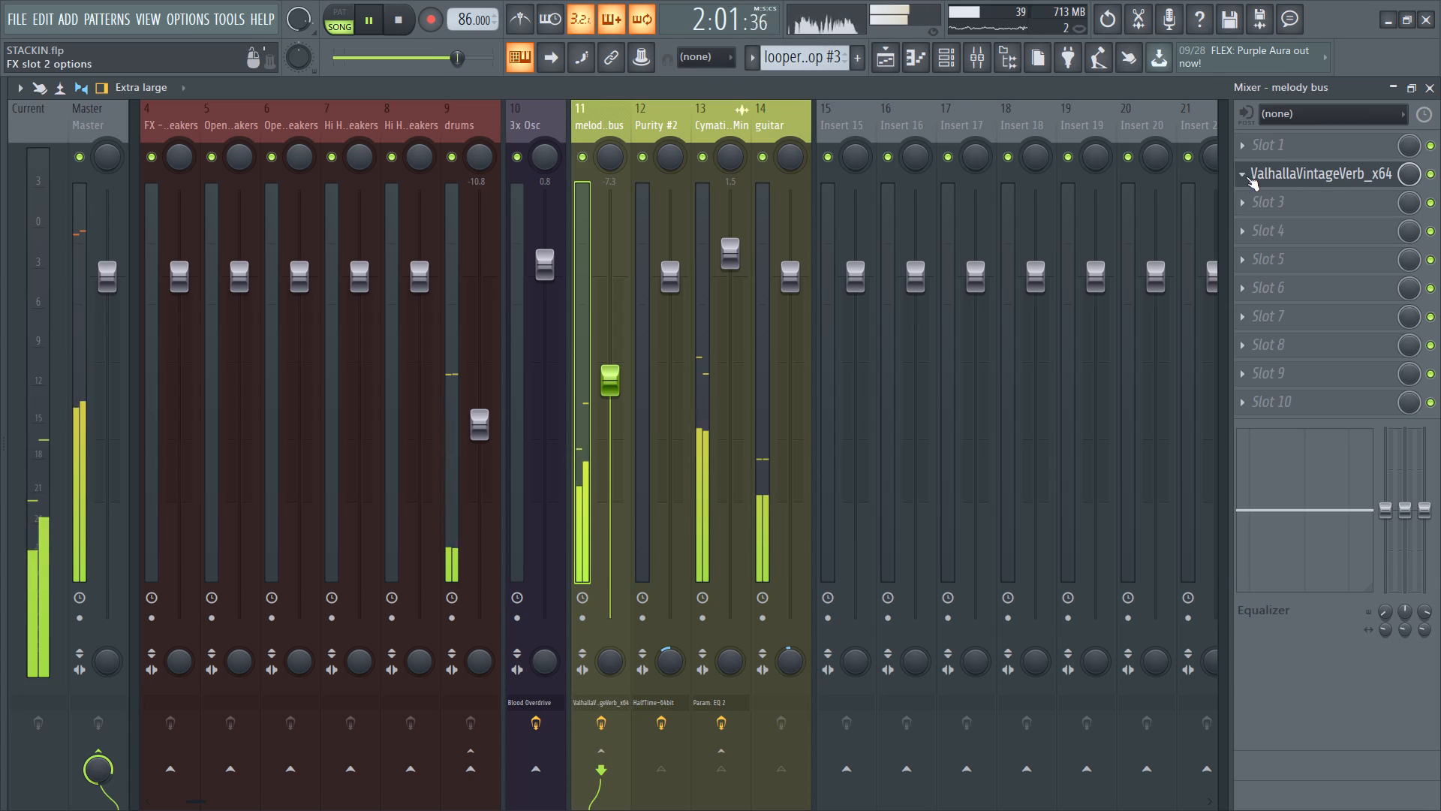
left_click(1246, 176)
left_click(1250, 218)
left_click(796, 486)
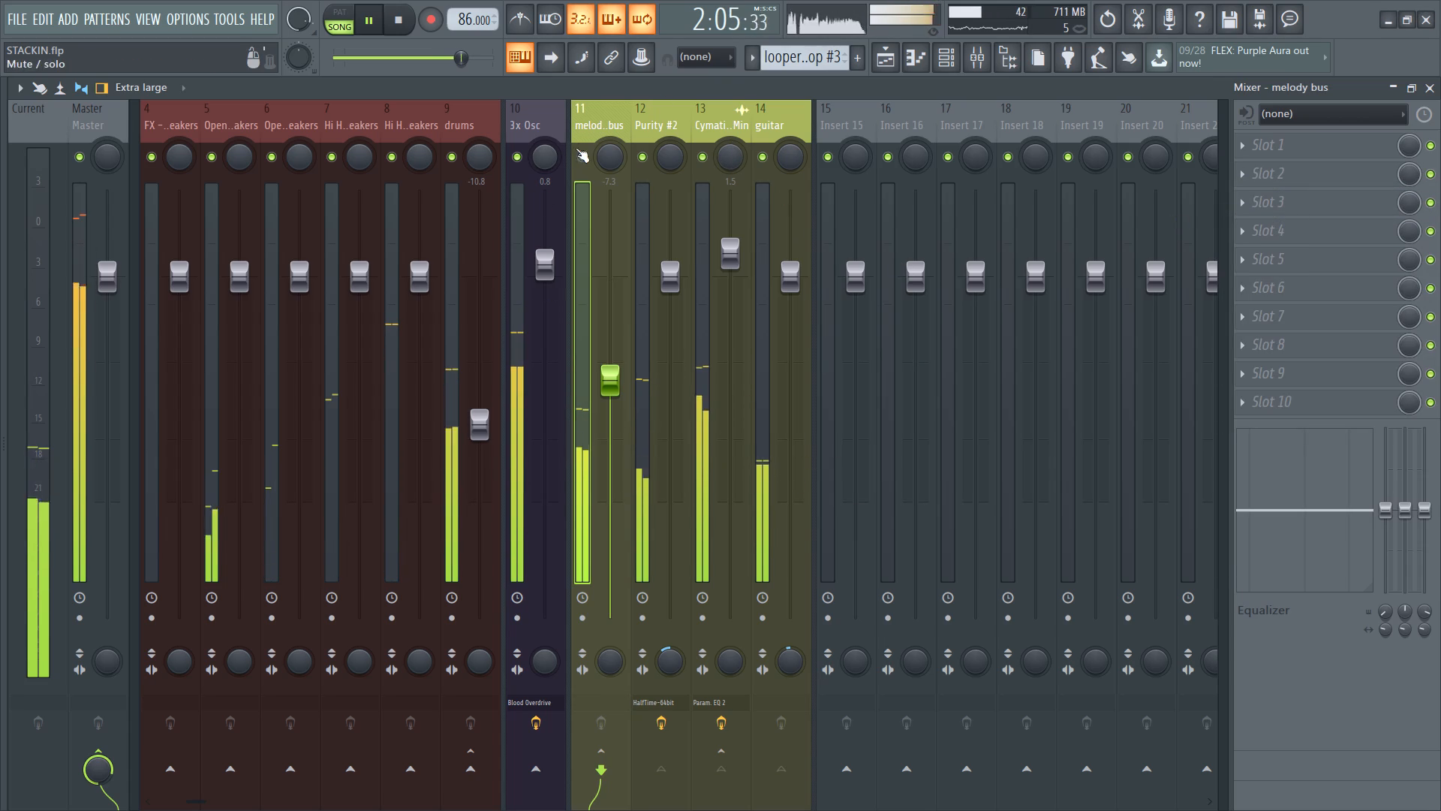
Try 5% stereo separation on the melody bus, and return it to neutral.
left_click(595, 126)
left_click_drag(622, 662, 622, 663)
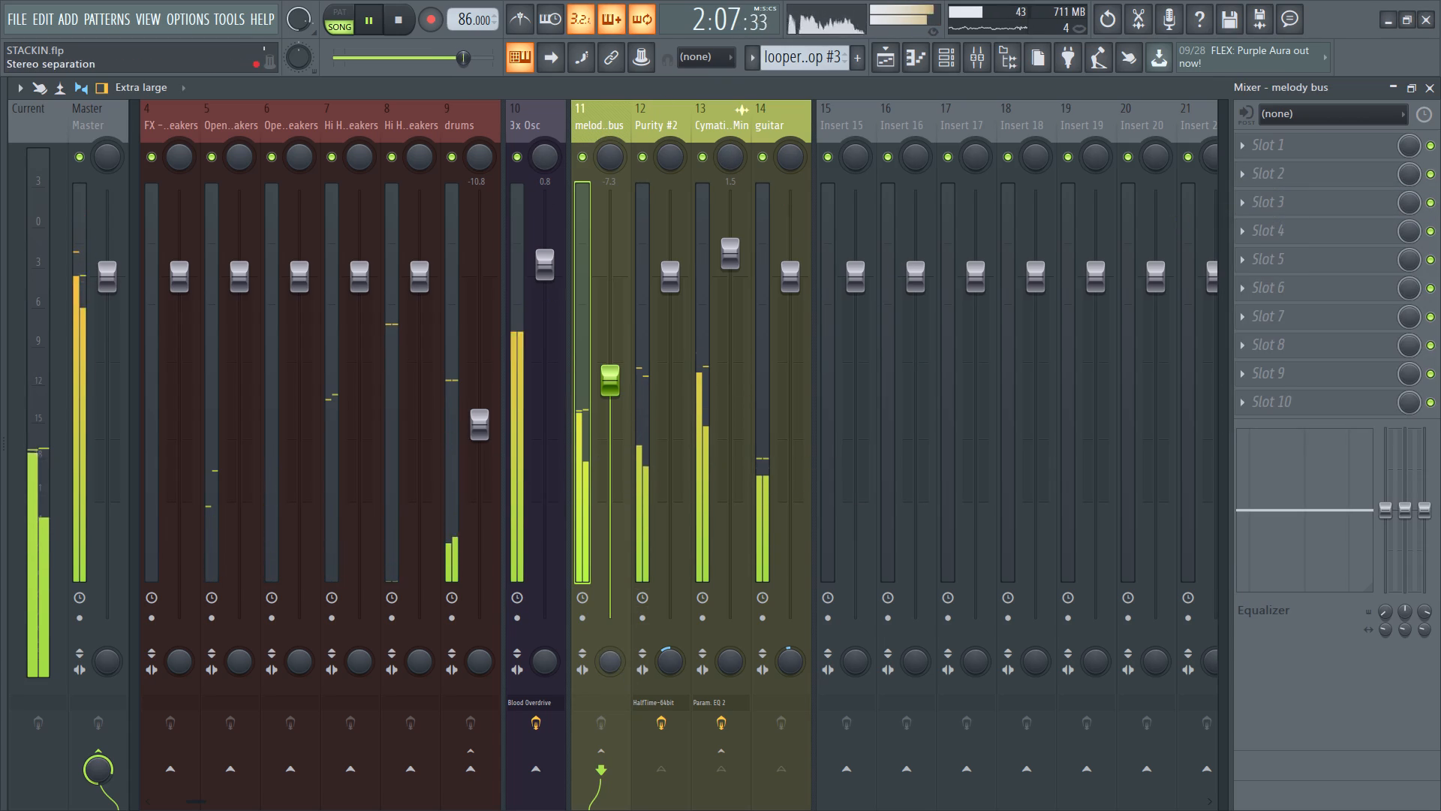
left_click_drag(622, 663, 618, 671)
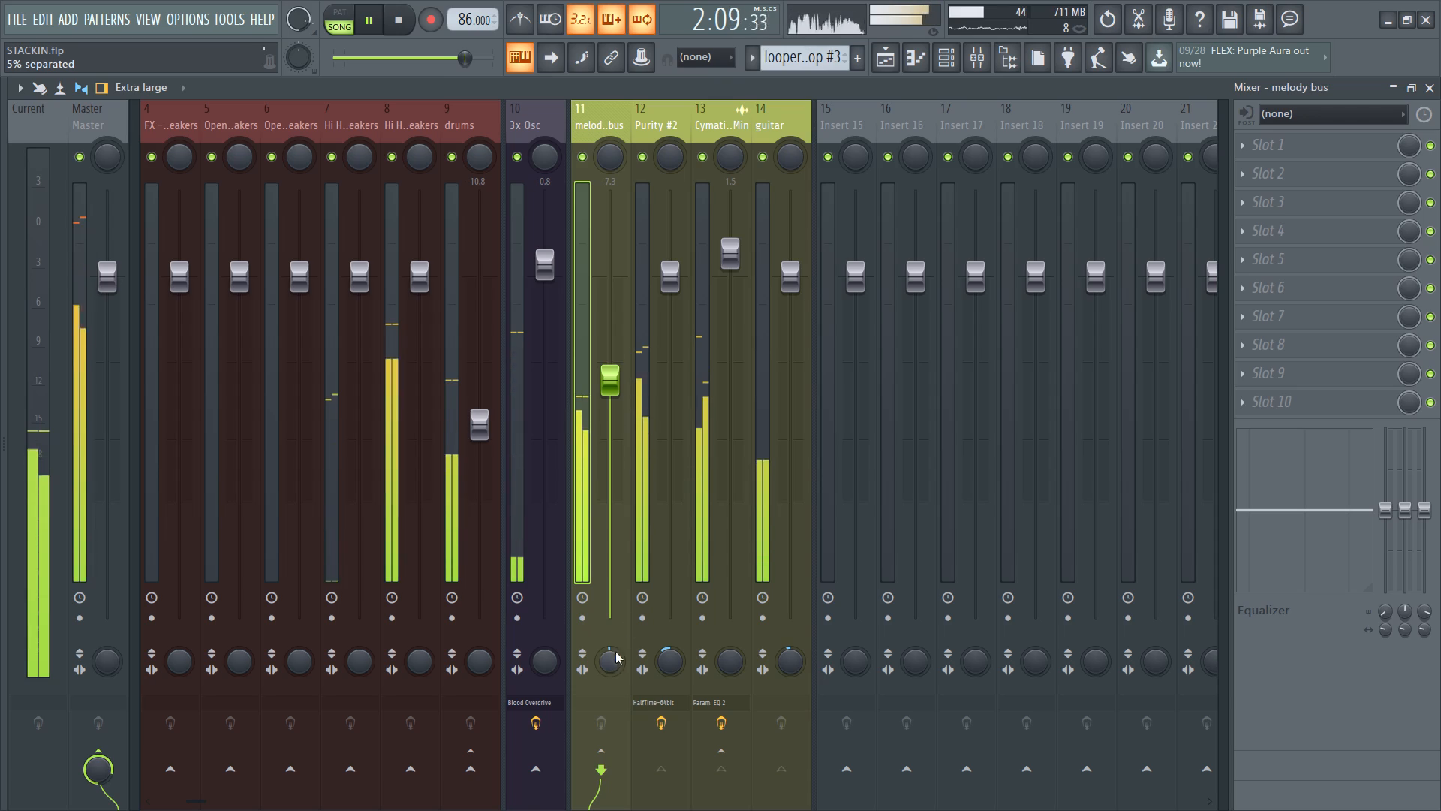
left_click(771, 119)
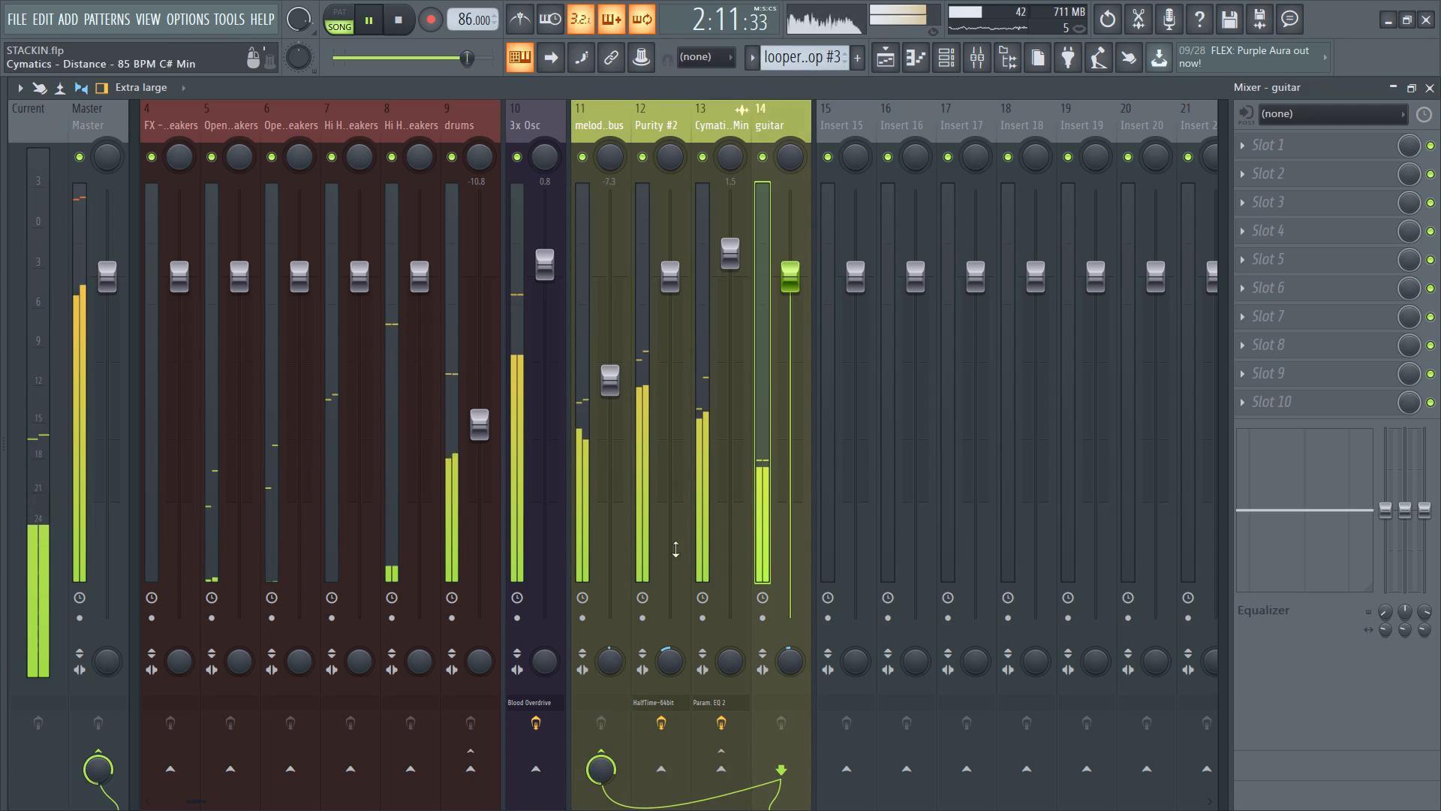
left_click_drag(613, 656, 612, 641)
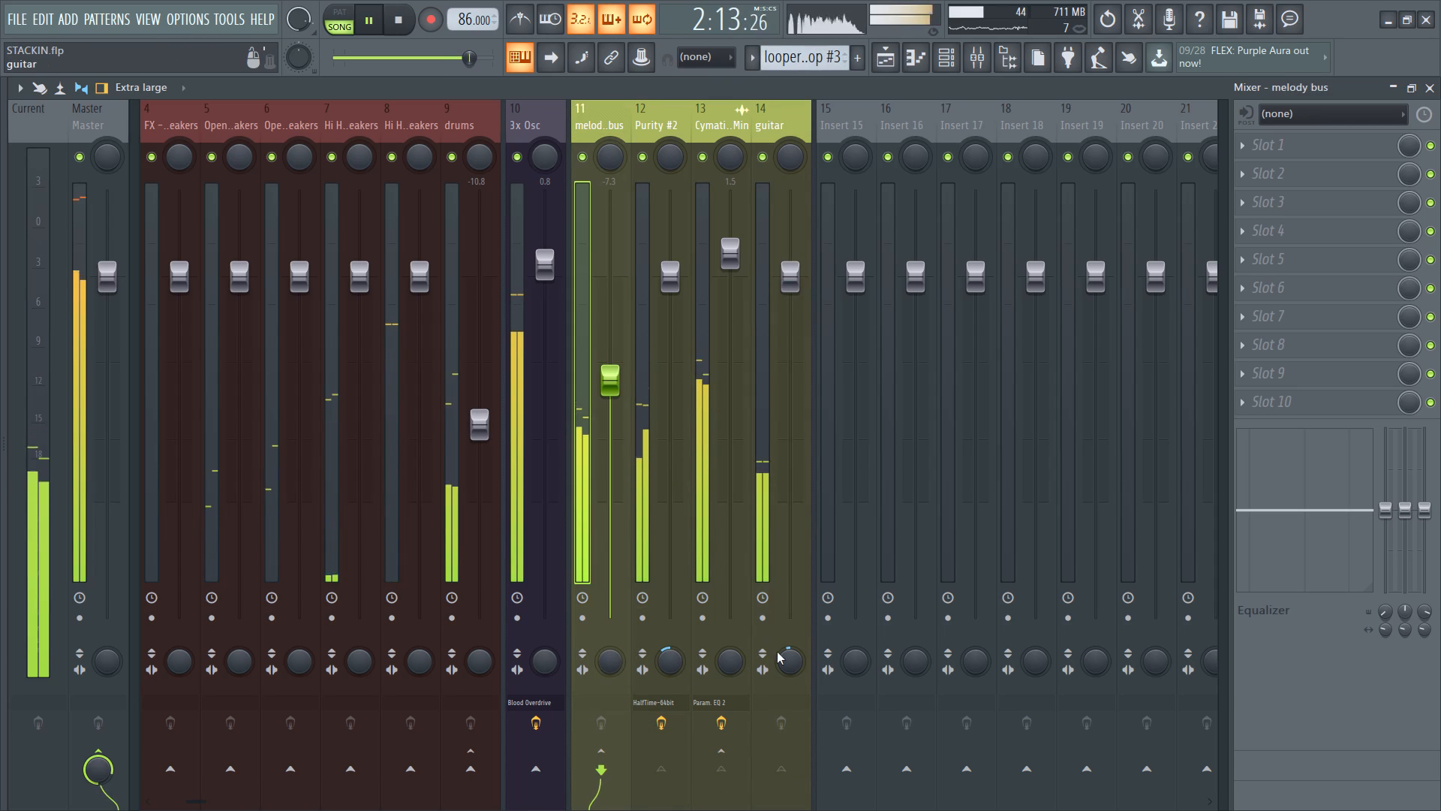
Fine-tune the guitar mixer track's stereo separation, leaving it slightly separated.
left_click_drag(787, 670, 787, 679)
left_click(787, 670)
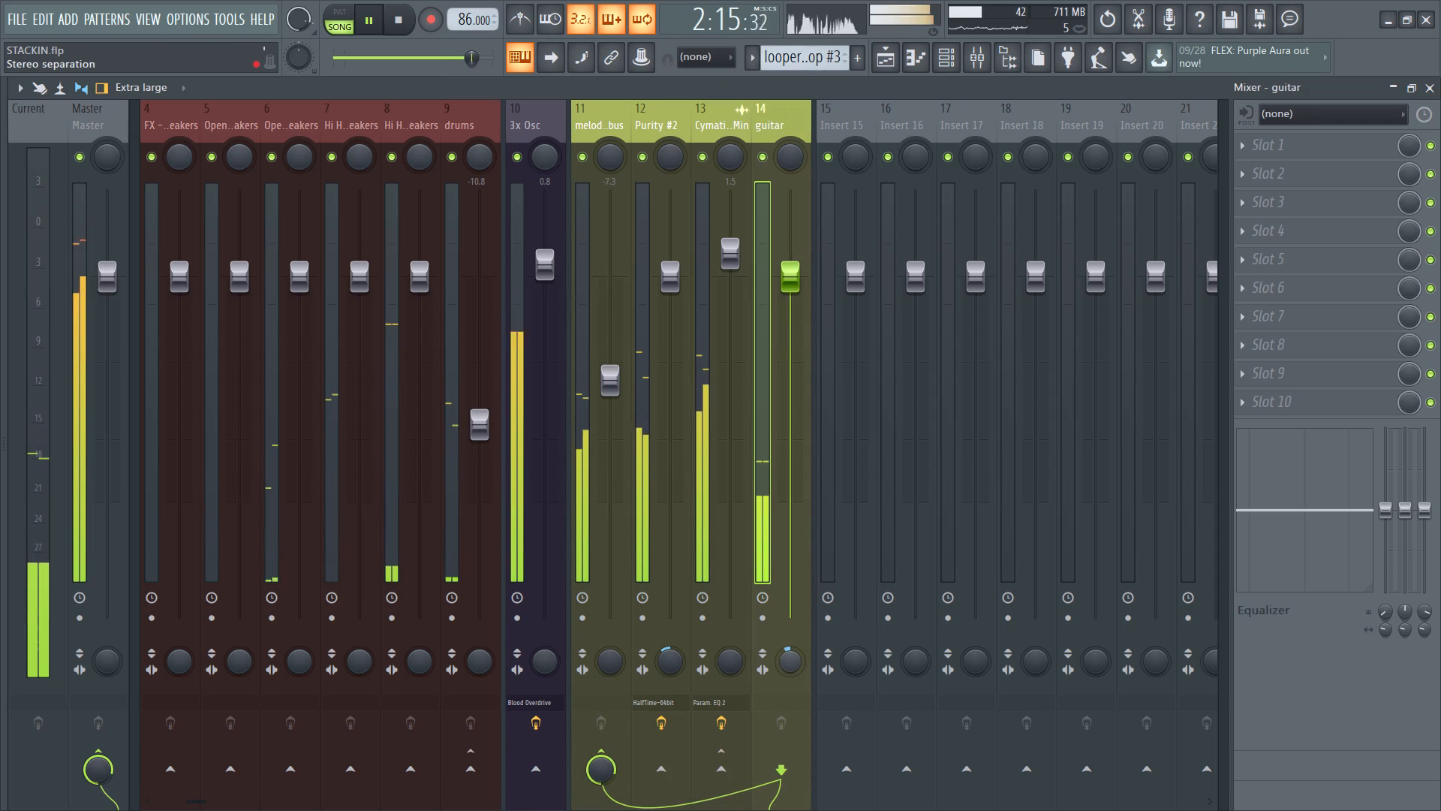
left_click_drag(787, 670, 787, 661)
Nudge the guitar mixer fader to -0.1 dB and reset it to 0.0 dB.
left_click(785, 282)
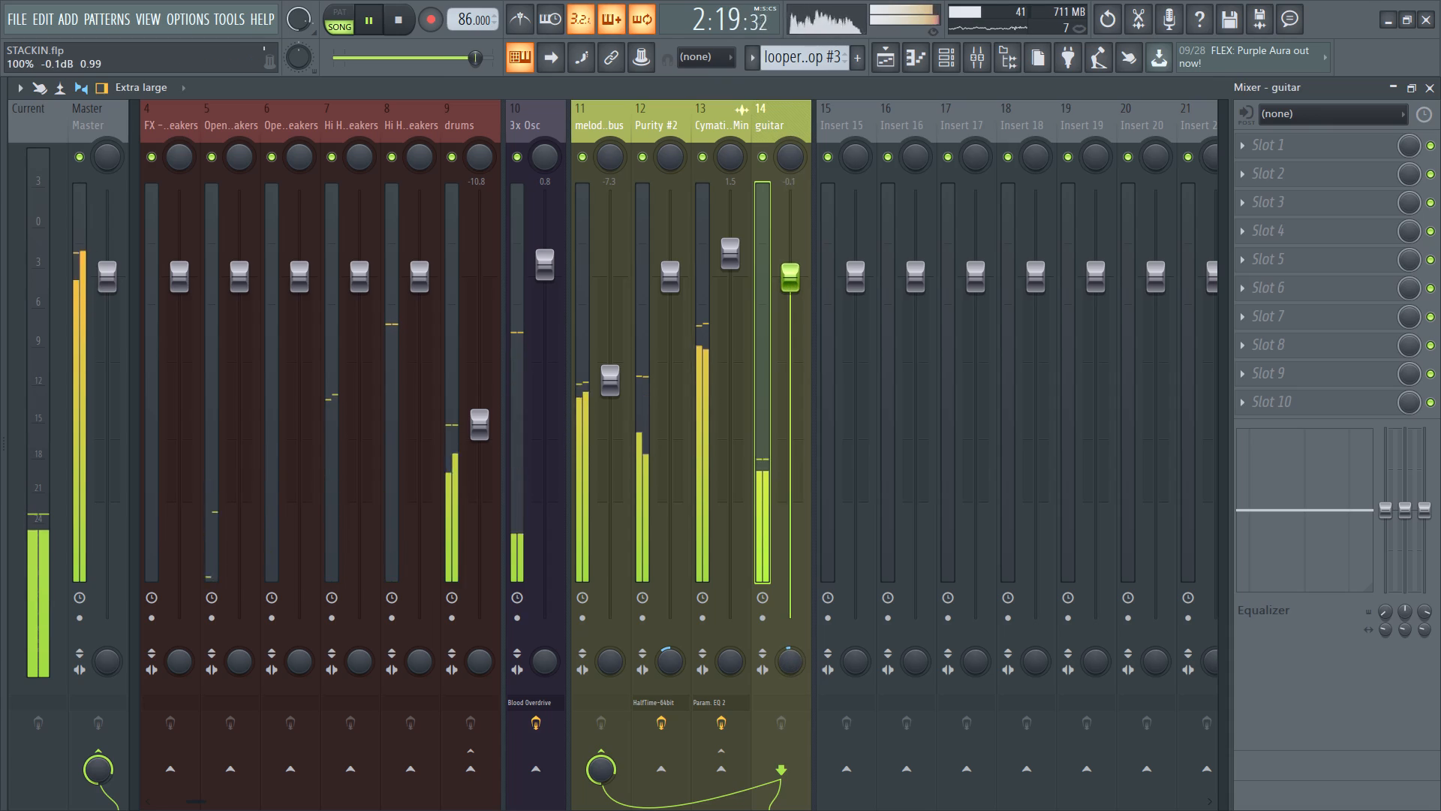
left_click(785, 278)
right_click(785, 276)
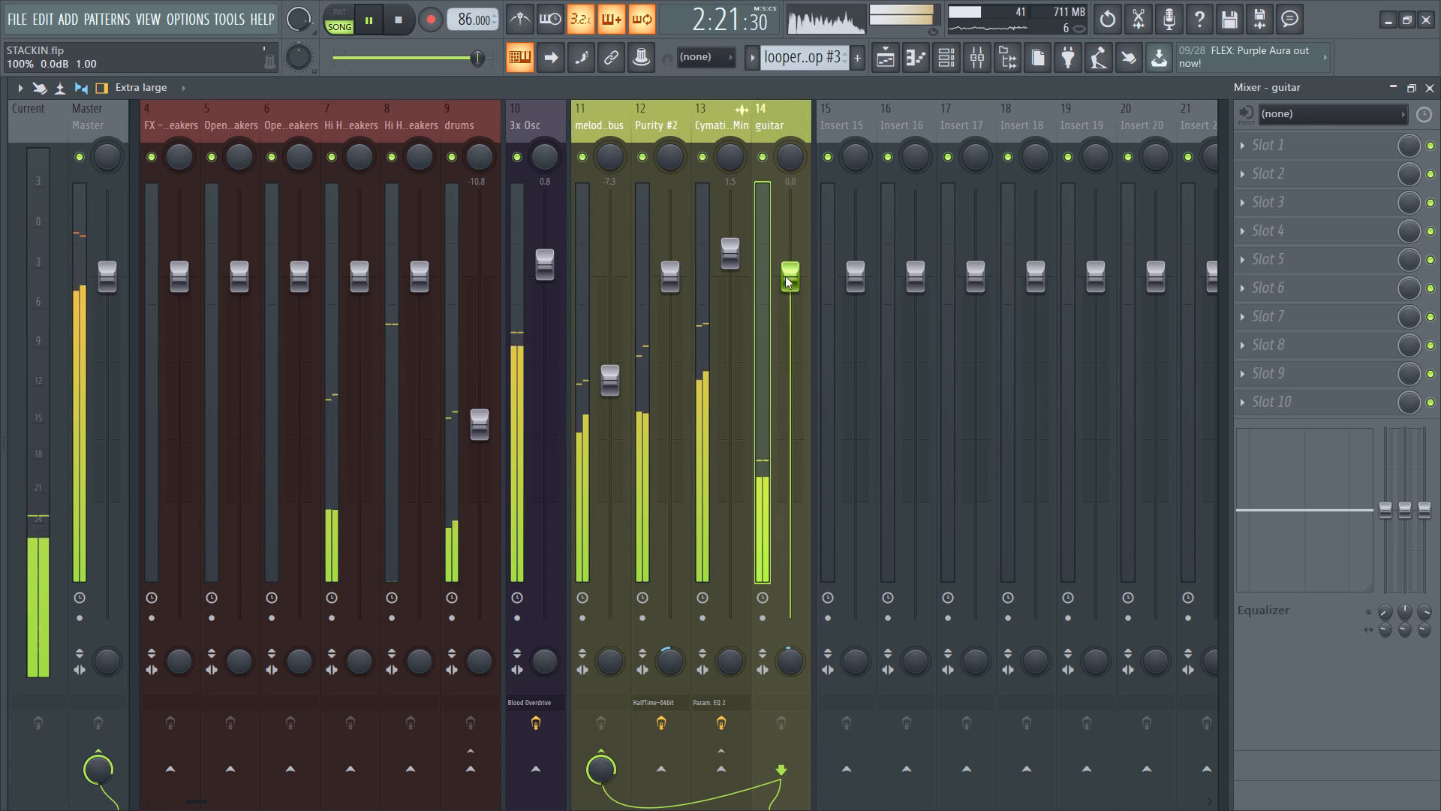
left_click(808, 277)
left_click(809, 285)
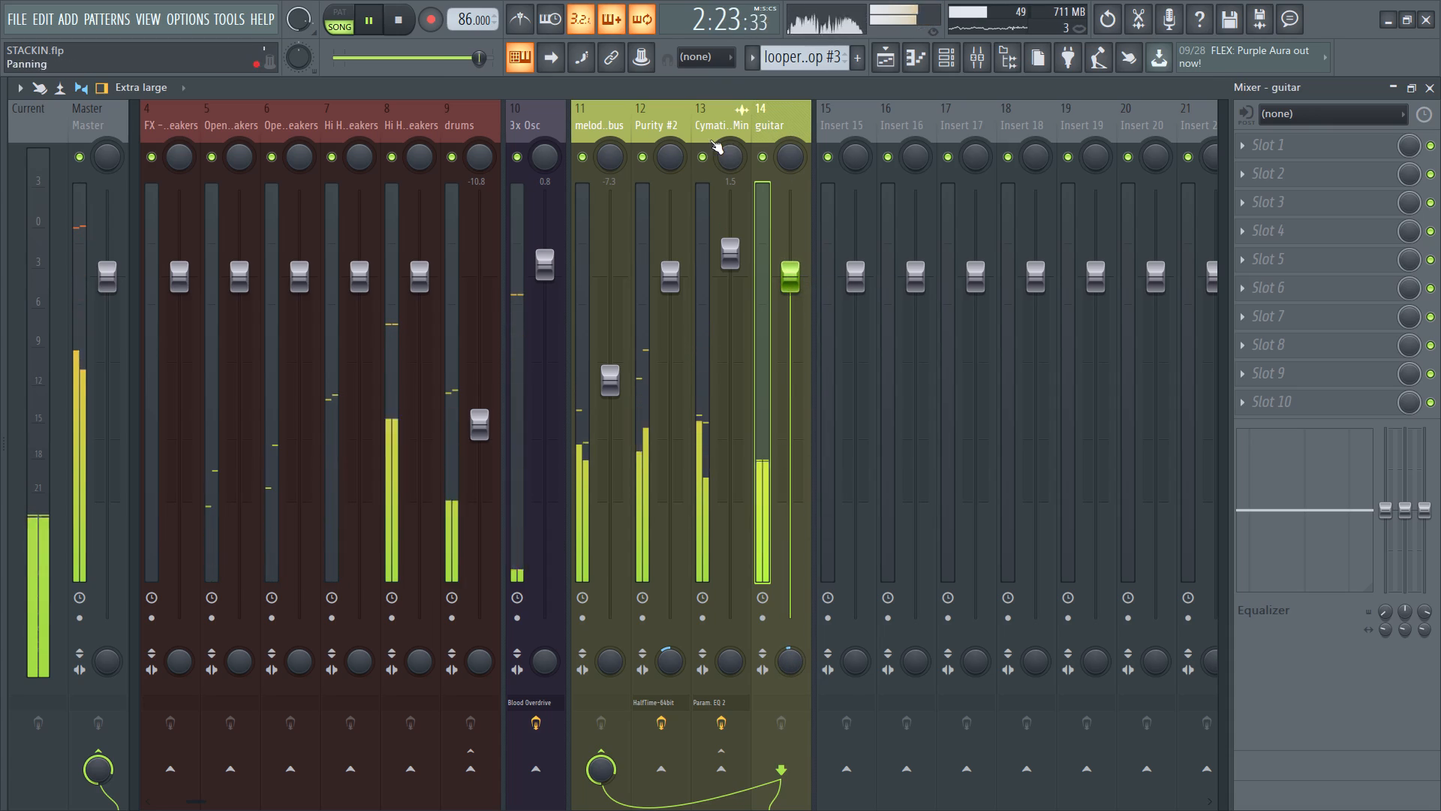
Turn the melody bus's stereo separation slightly toward separated.
left_click(708, 111)
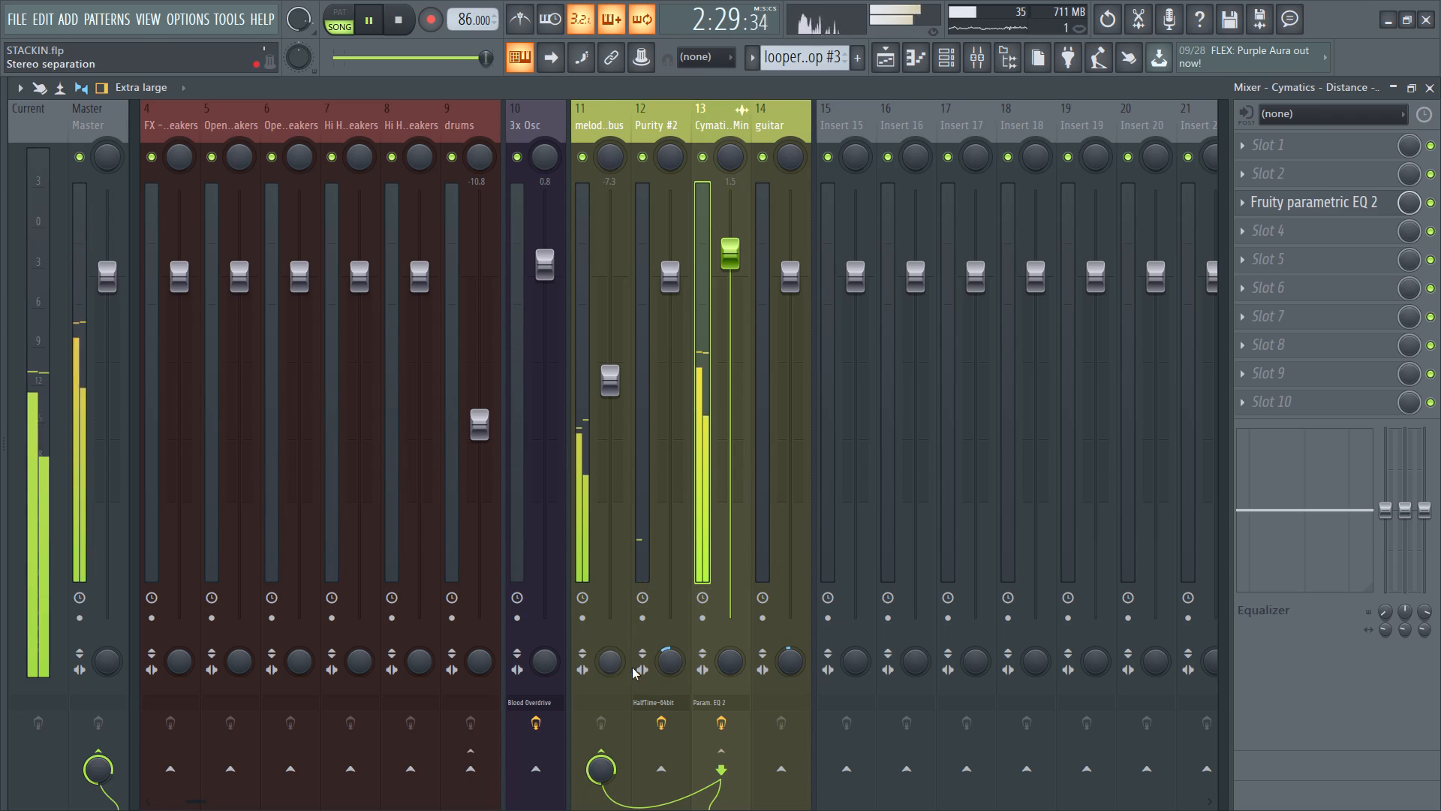
left_click_drag(621, 664, 619, 671)
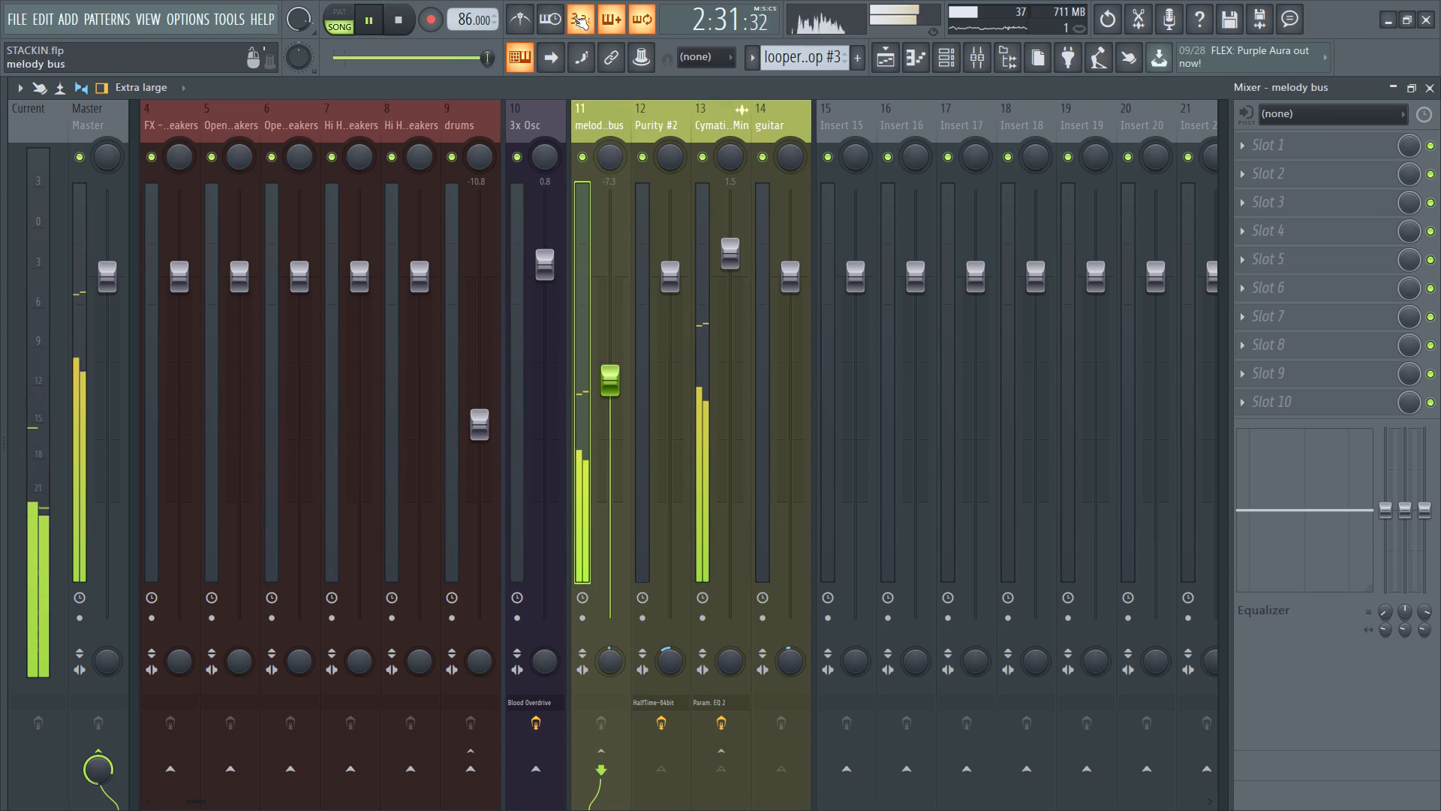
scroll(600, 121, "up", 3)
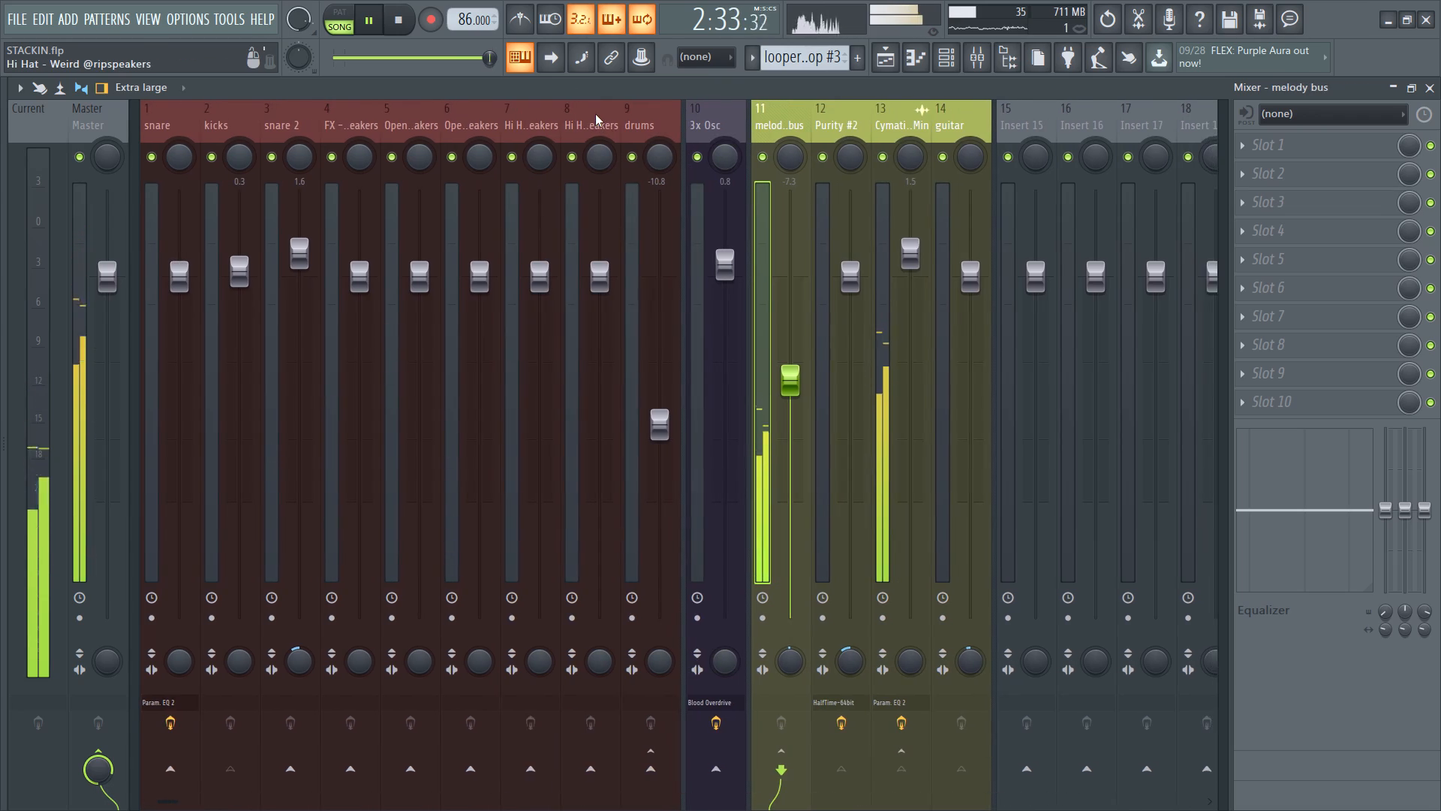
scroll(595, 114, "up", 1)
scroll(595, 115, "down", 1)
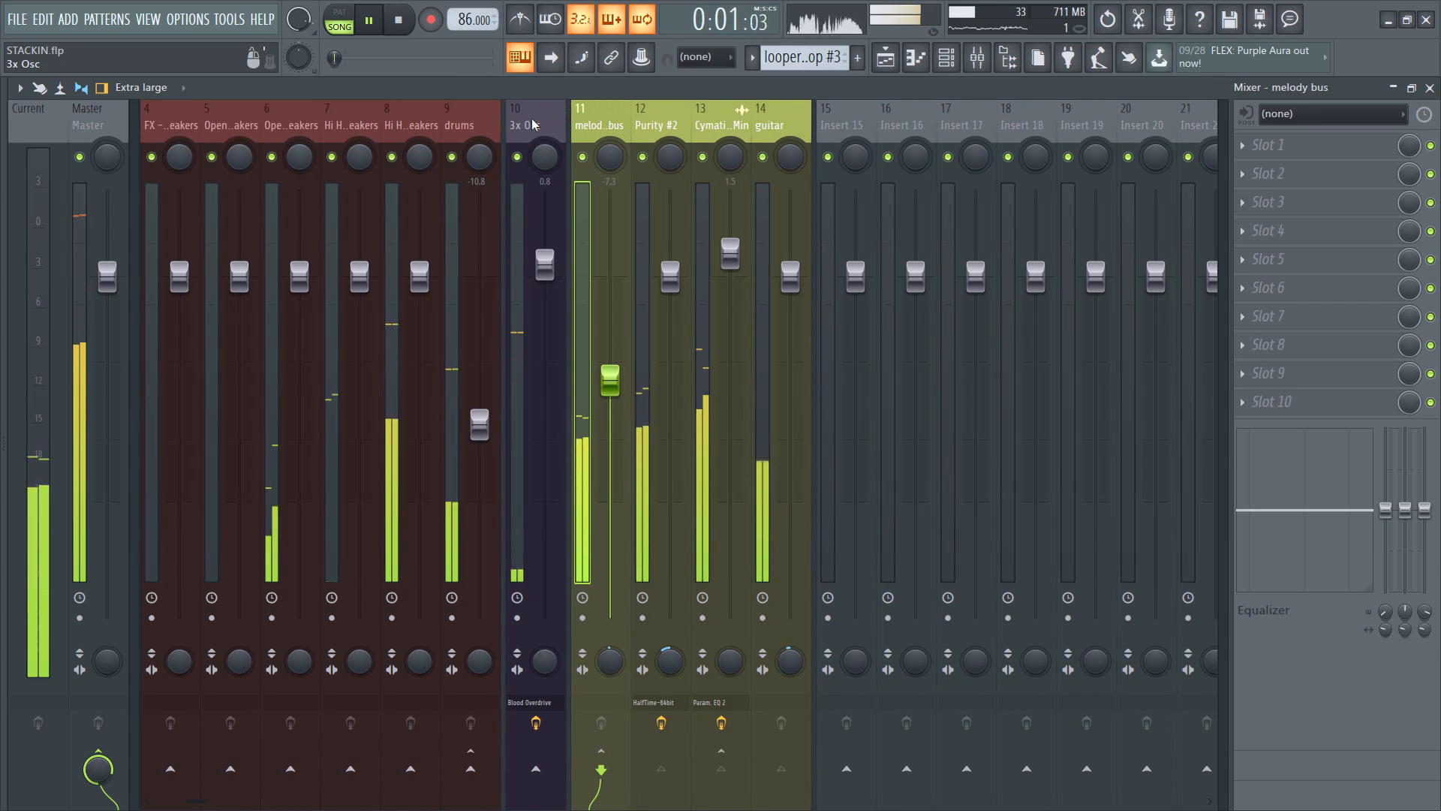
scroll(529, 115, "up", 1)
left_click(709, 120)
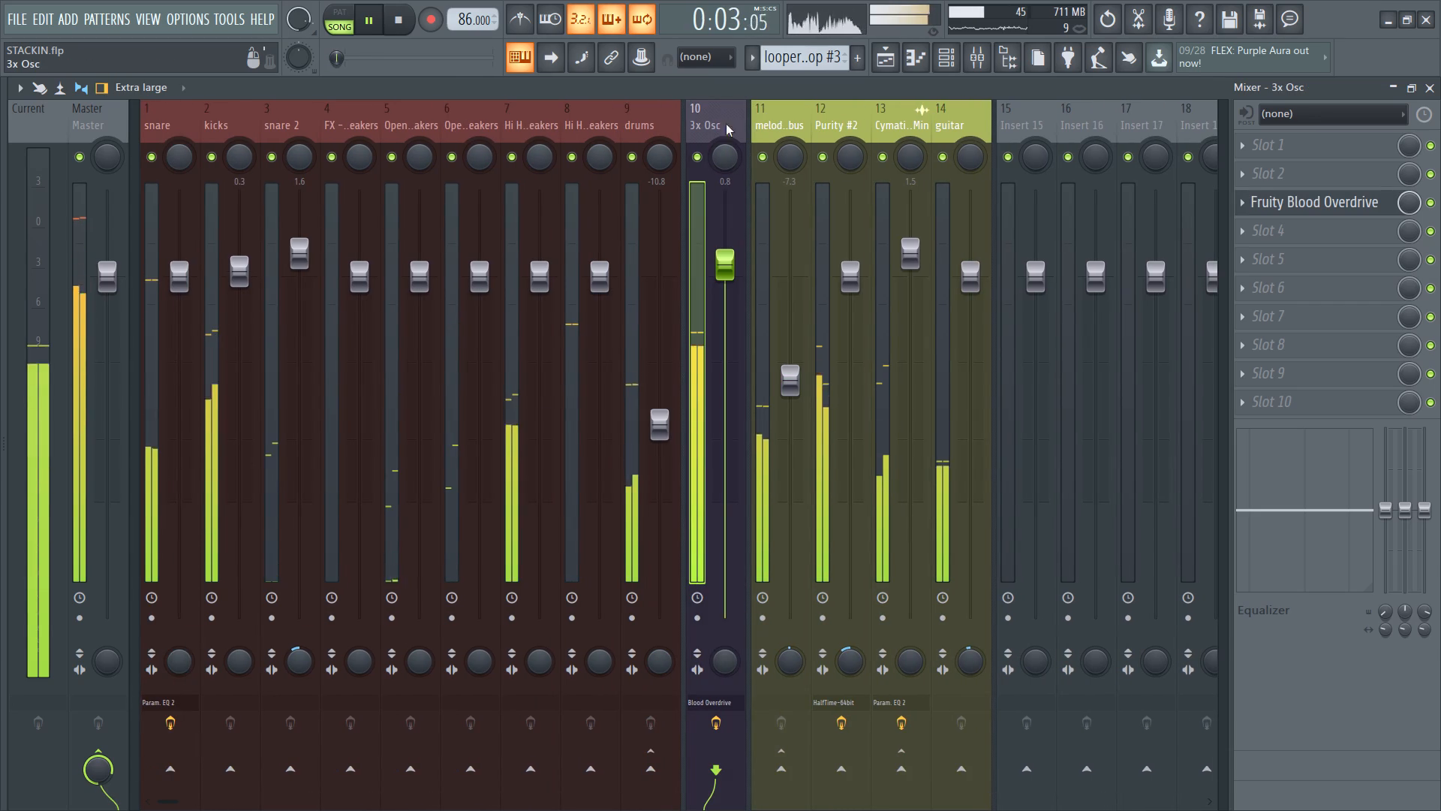
Open the playlist arrangement and start playback from bar 13.
left_click(892, 60)
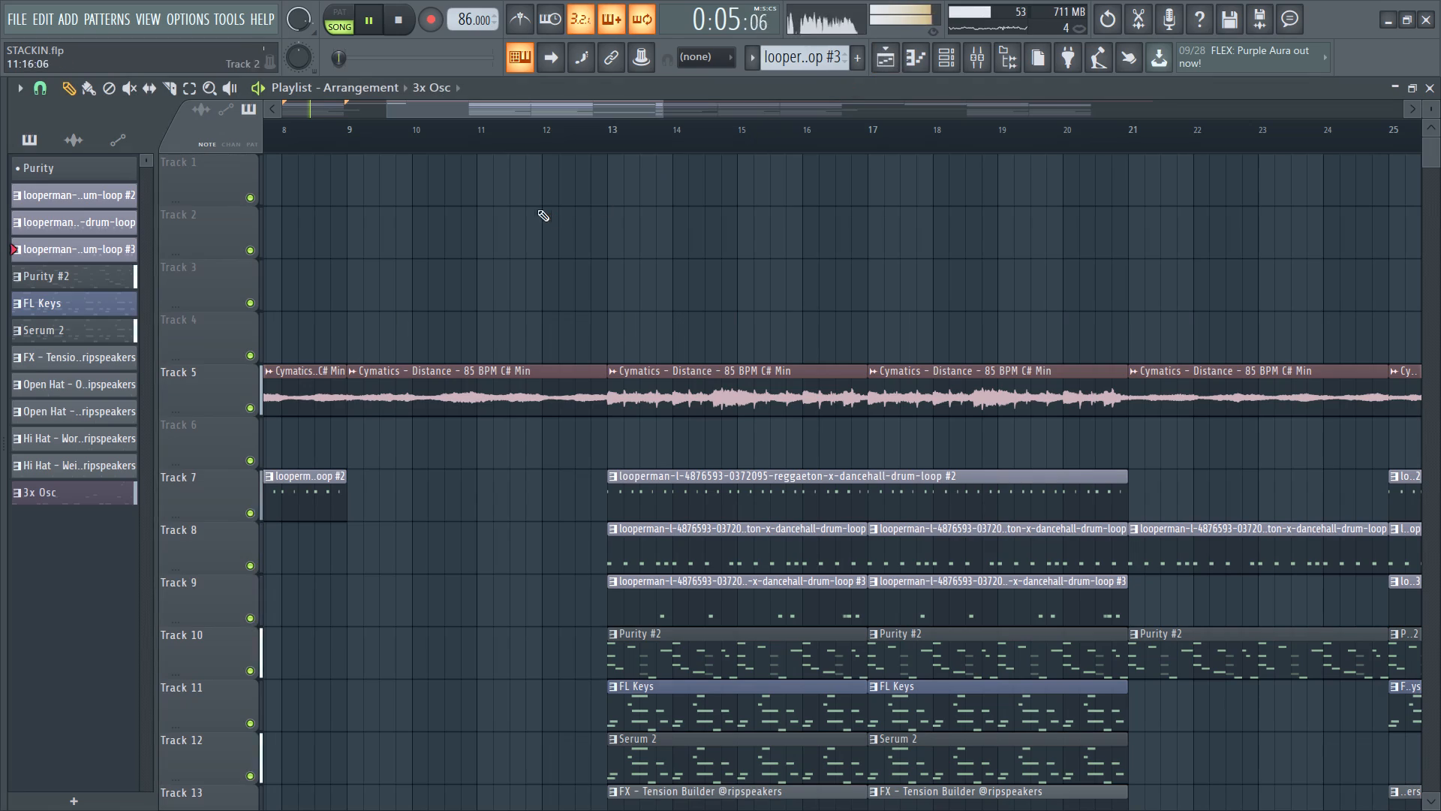
left_click_drag(481, 110, 373, 114)
scroll(408, 272, "down", 3, "ctrl")
scroll(410, 283, "down", 3)
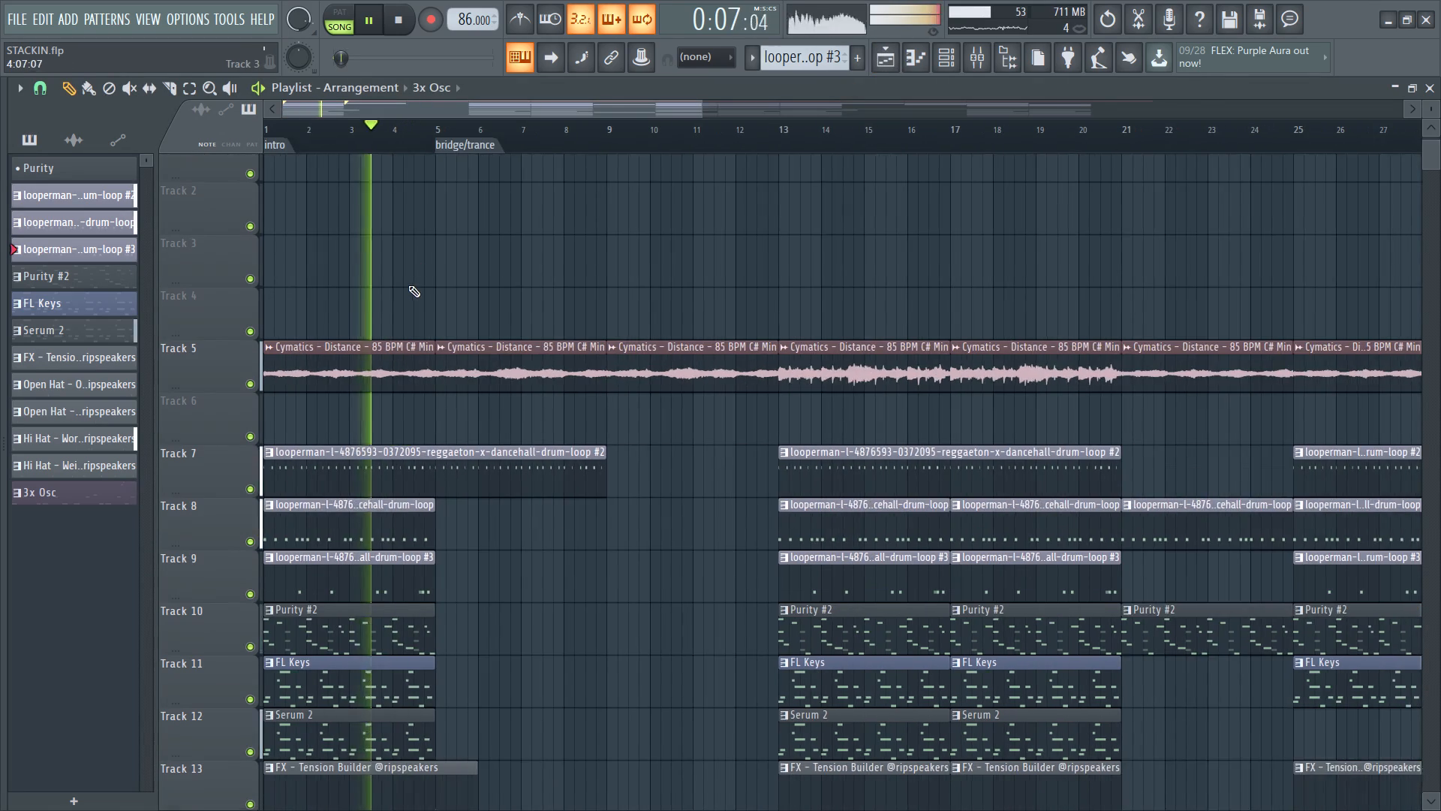
scroll(408, 285, "down", 1)
scroll(752, 228, "up", 3)
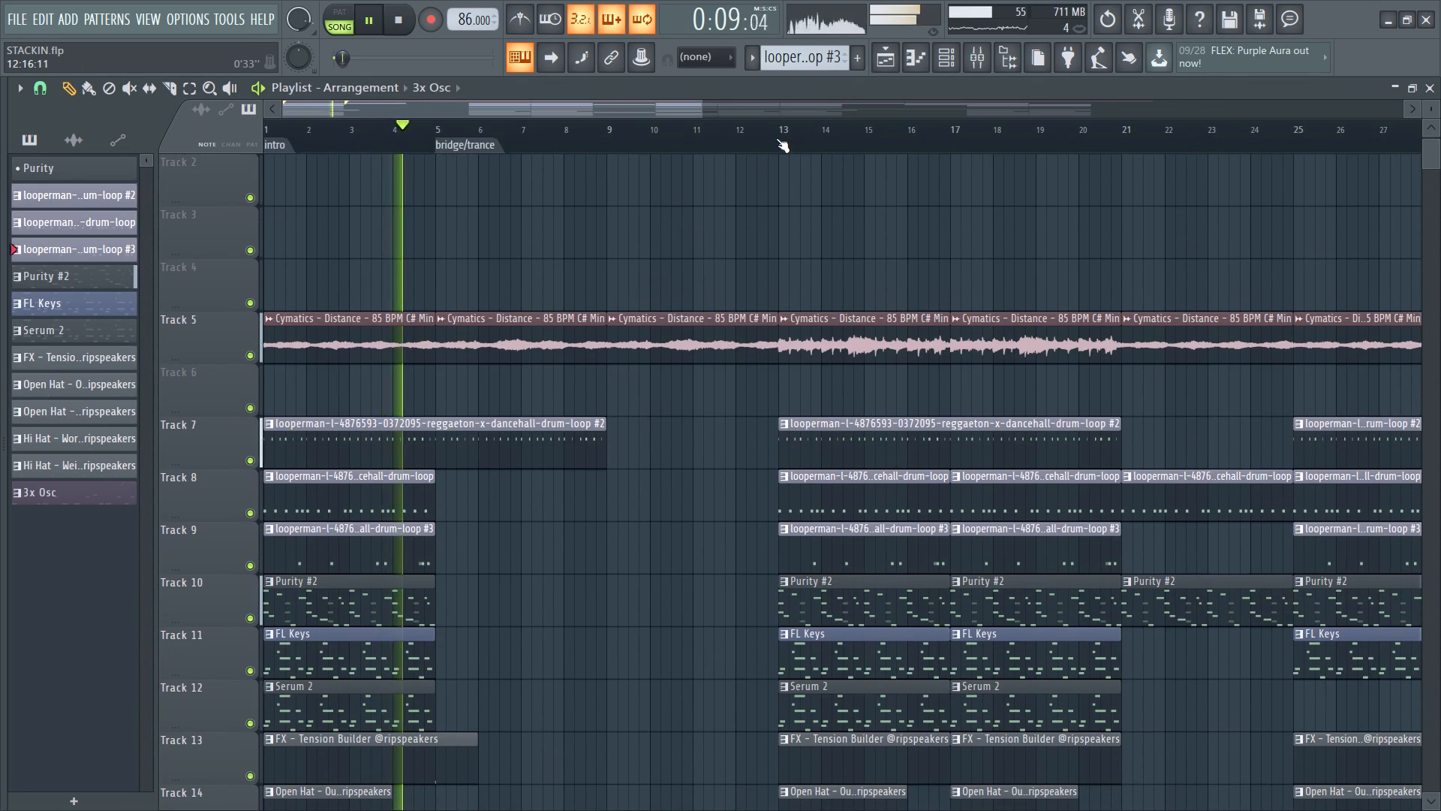
left_click(776, 133)
Select the playlist time range from bar 13 to bar 21.
scroll(579, 218, "down", 4, "ctrl")
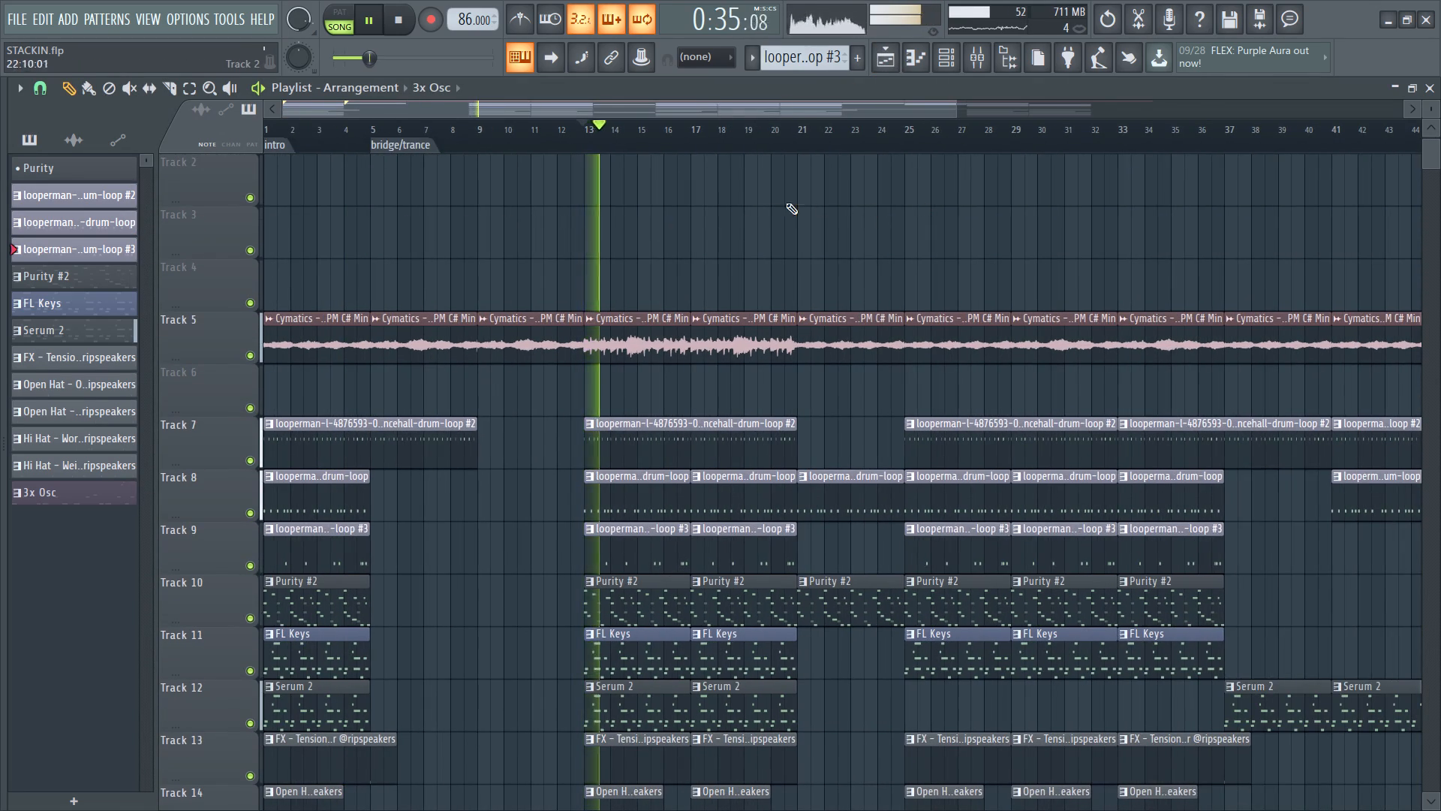
scroll(711, 213, "up", 3, "ctrl")
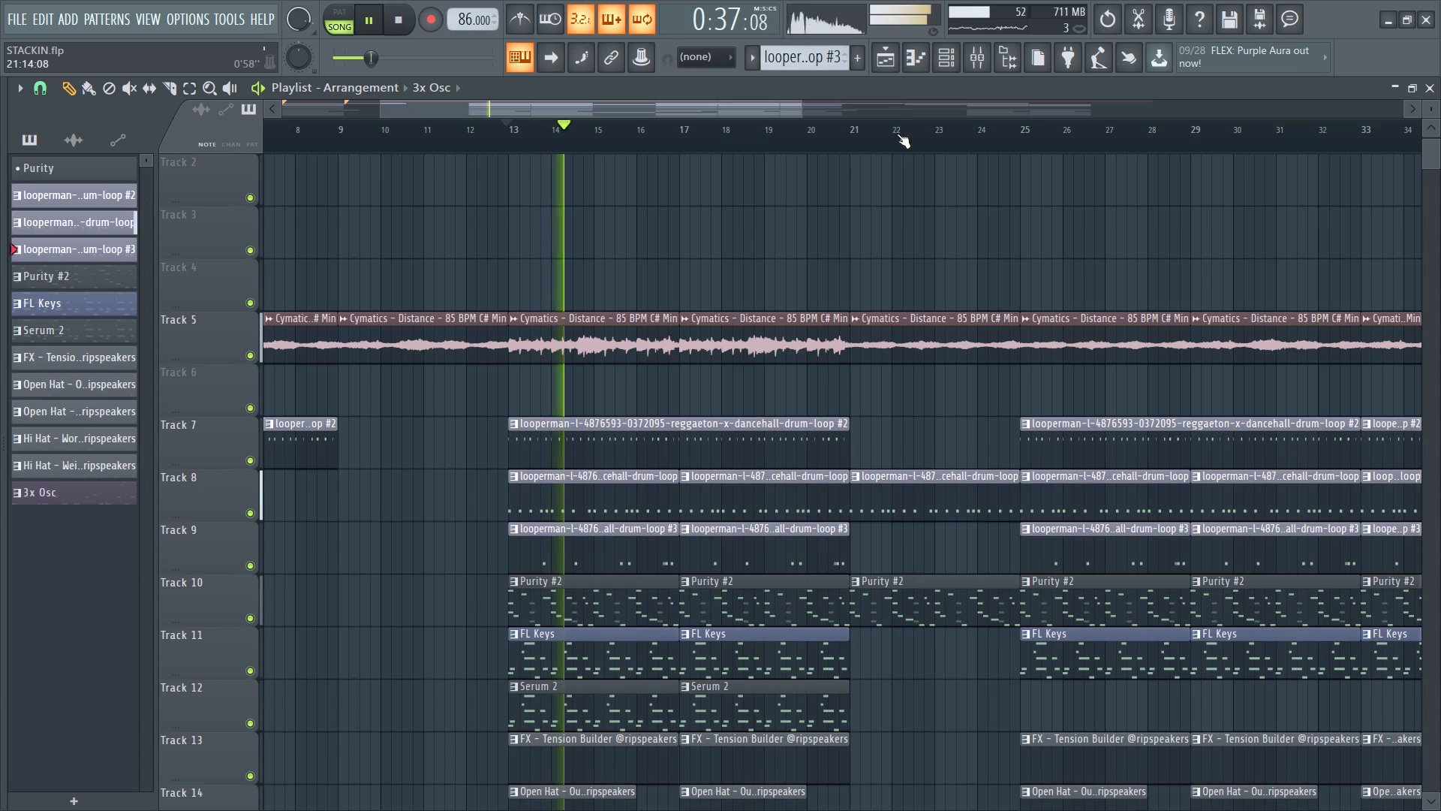
scroll(741, 220, "down", 2, "ctrl")
scroll(847, 219, "up", 2, "ctrl")
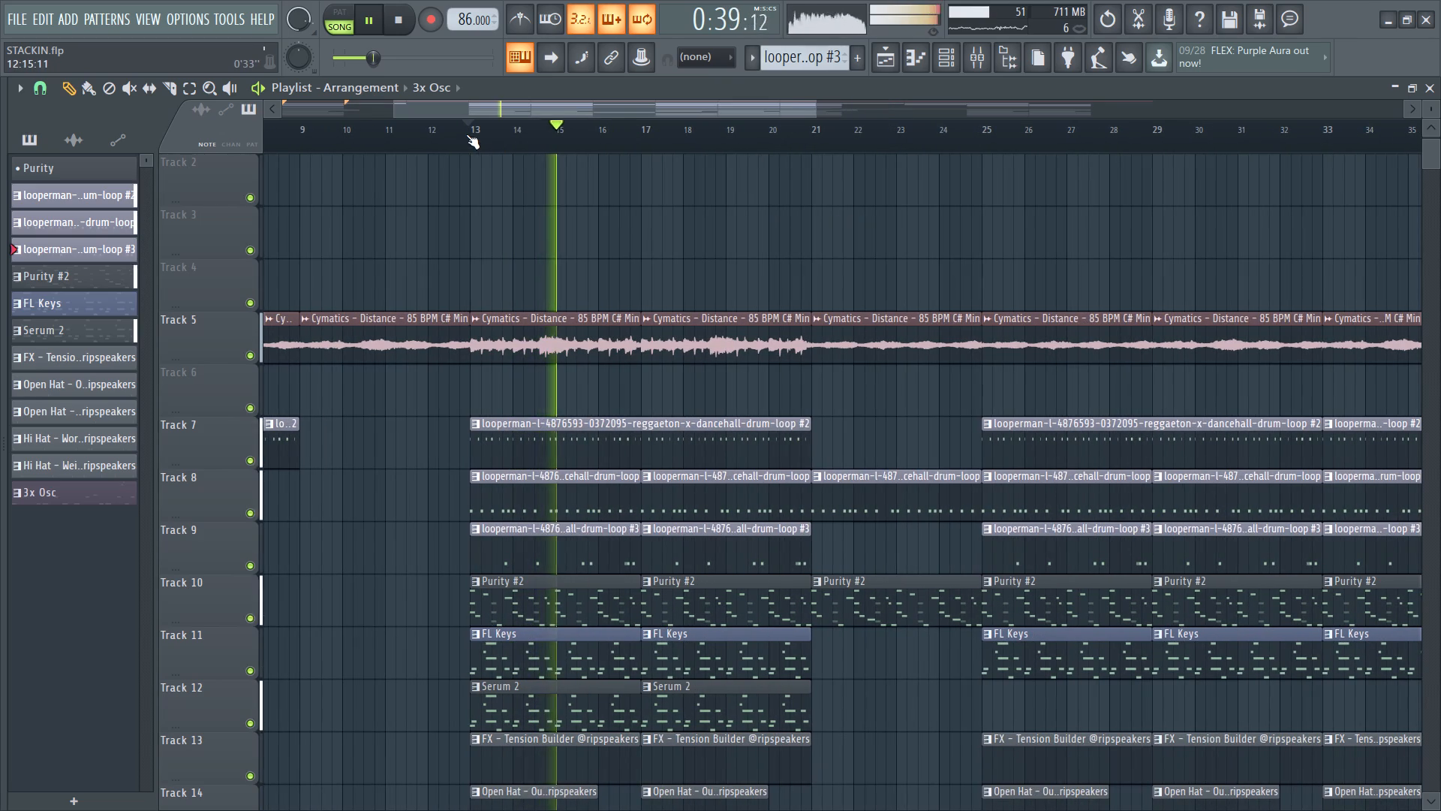
left_click_drag(469, 134, 813, 158, "ctrl")
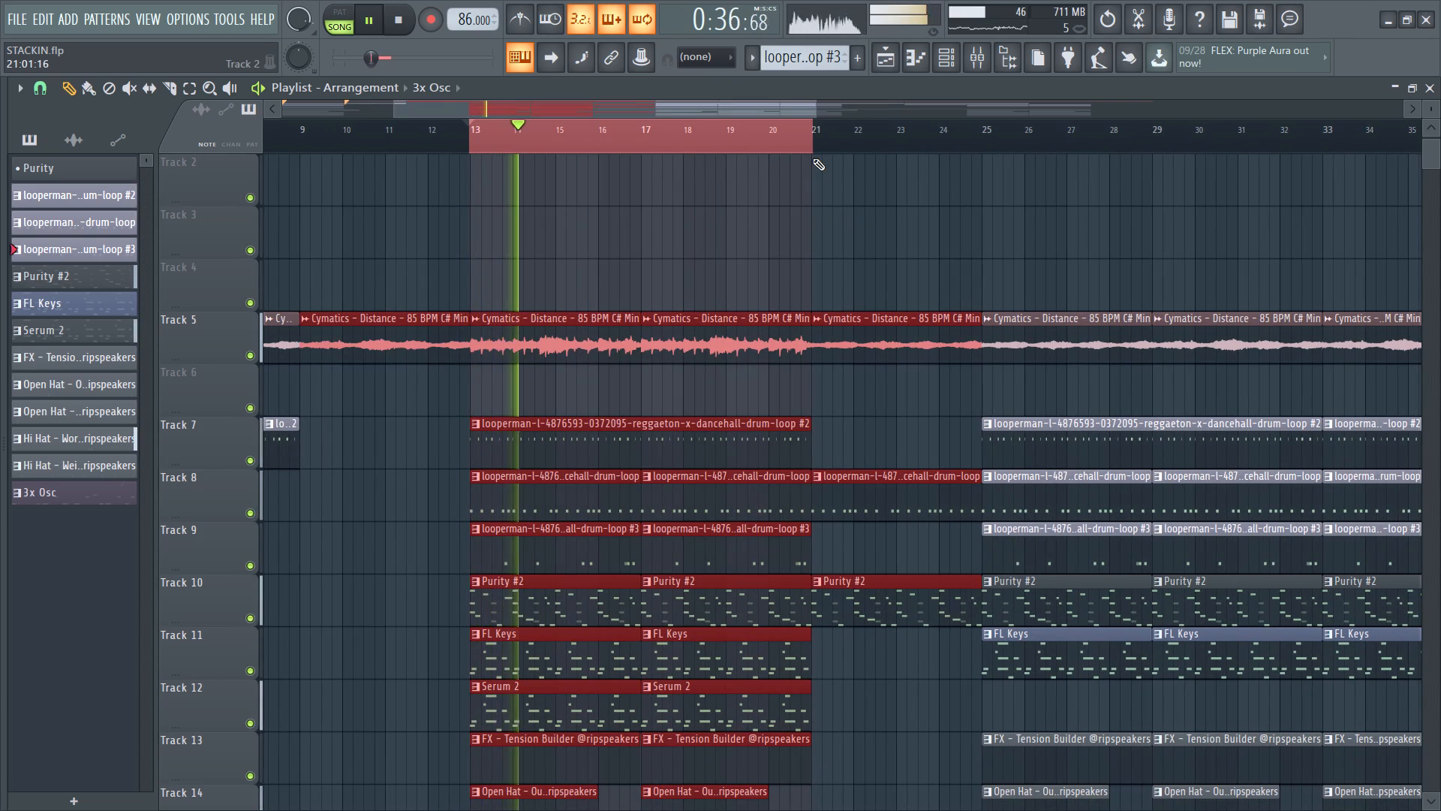
Add a time marker named "hook" at bar 13 and clear the time selection.
key("alt+t")
type("hoo")
key("k")
key("Return")
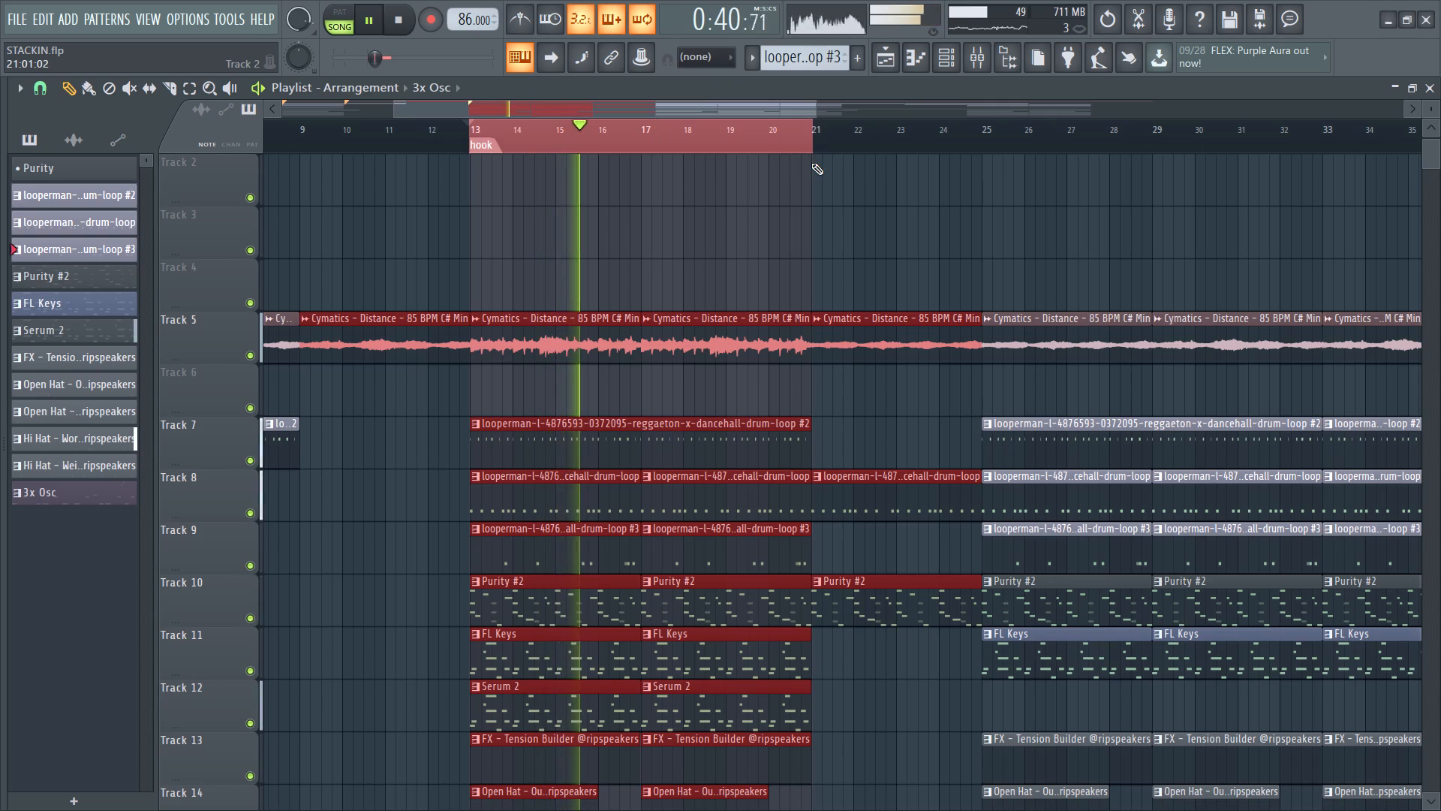
left_click(758, 136, "ctrl")
Examine the arrangement after the hook during playback to locate where the following section begins and ends.
scroll(693, 176, "down", 4, "ctrl")
scroll(870, 221, "down", 2, "ctrl")
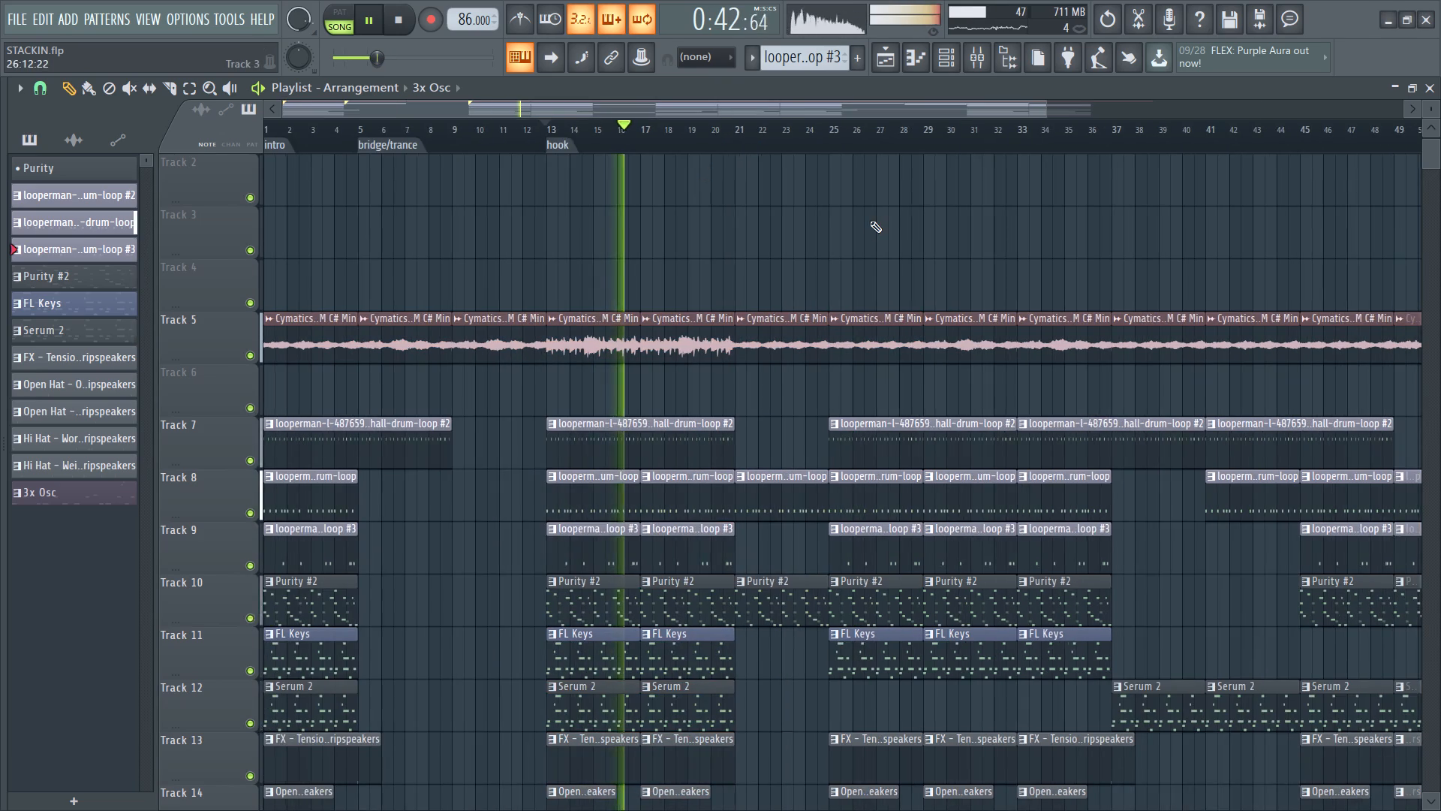
scroll(870, 221, "down", 1, "ctrl")
left_click_drag(730, 109, 804, 108)
scroll(564, 202, "up", 3, "ctrl")
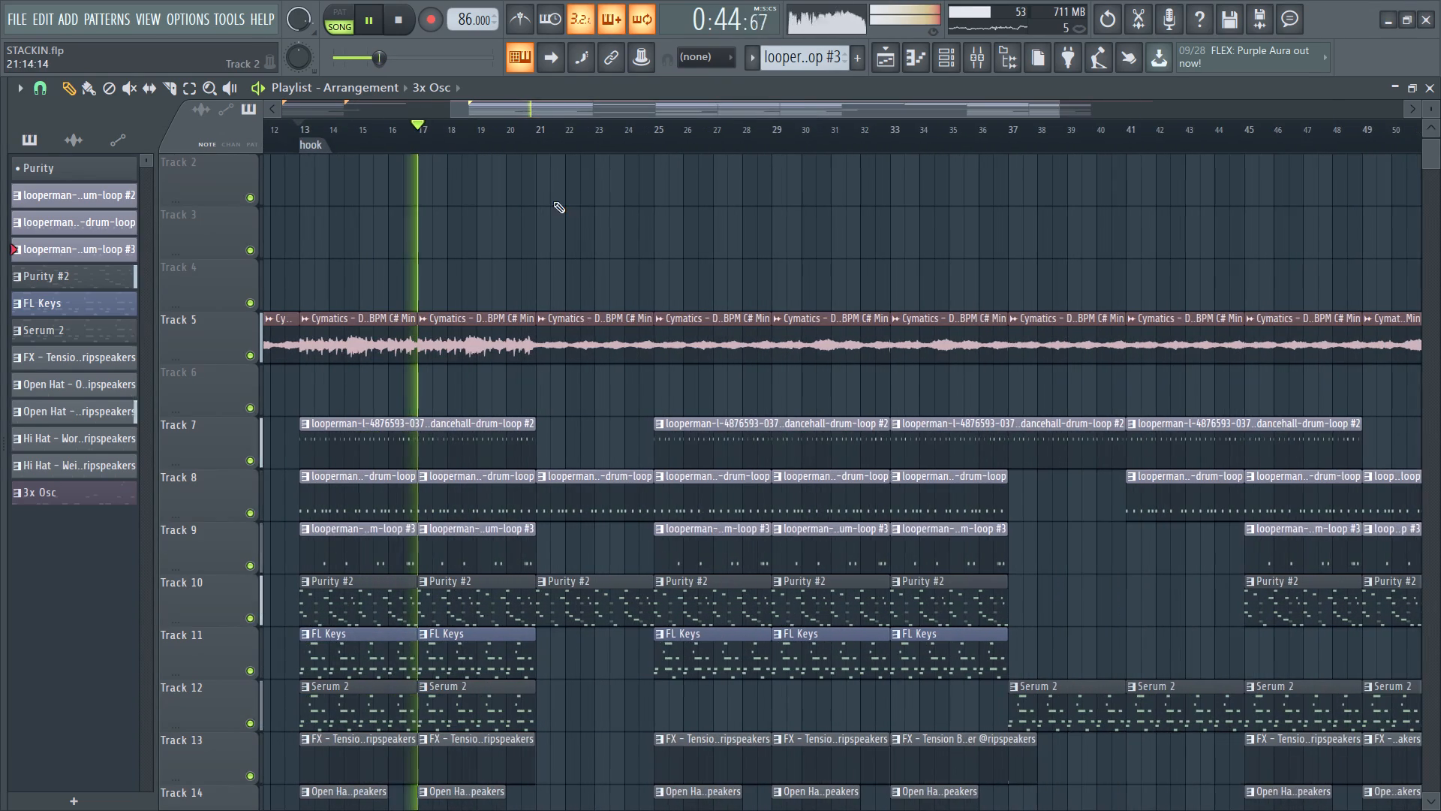
scroll(522, 204, "up", 3, "ctrl")
scroll(518, 190, "down", 1, "ctrl")
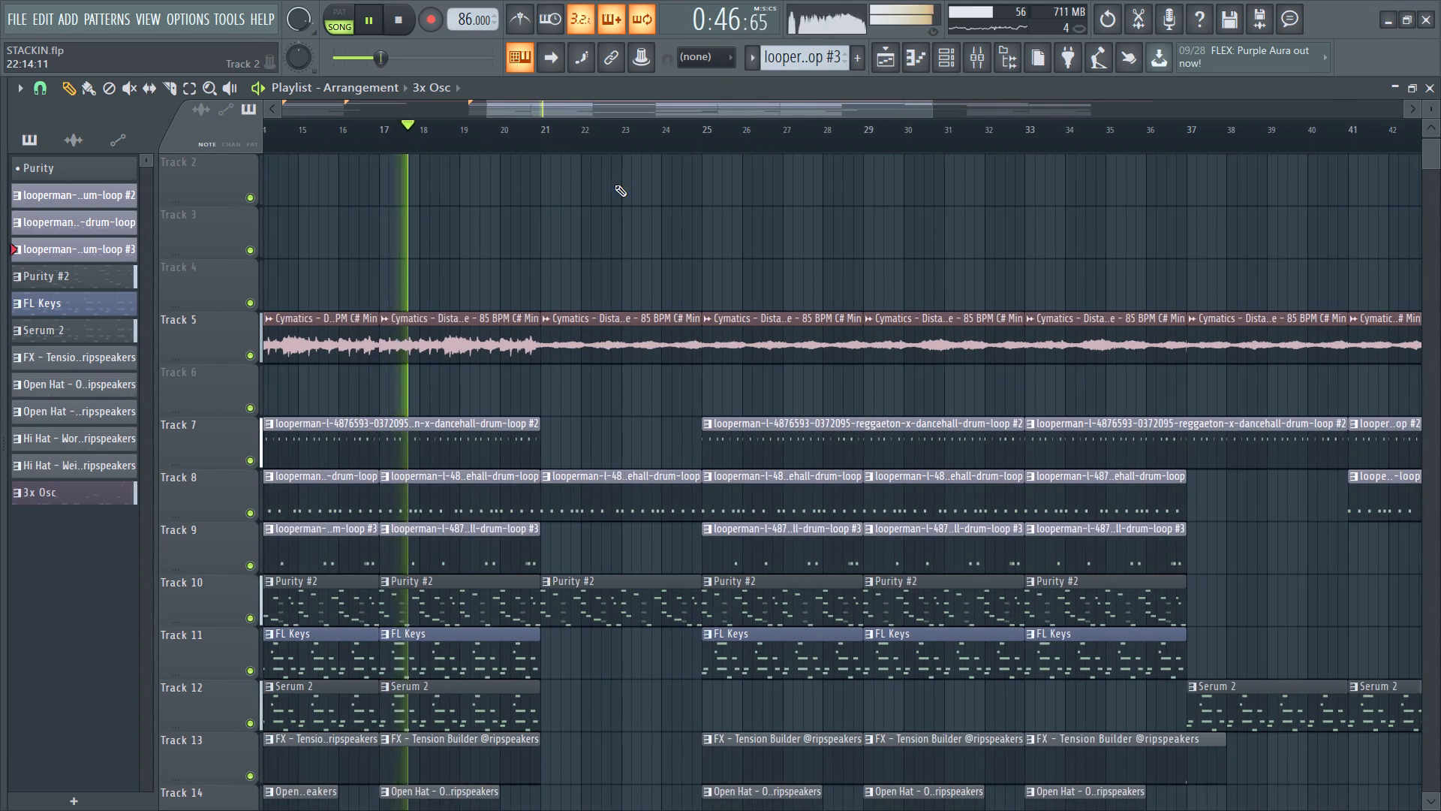
scroll(615, 185, "down", 2, "ctrl")
scroll(659, 207, "up", 2, "ctrl")
scroll(497, 230, "down", 2, "ctrl")
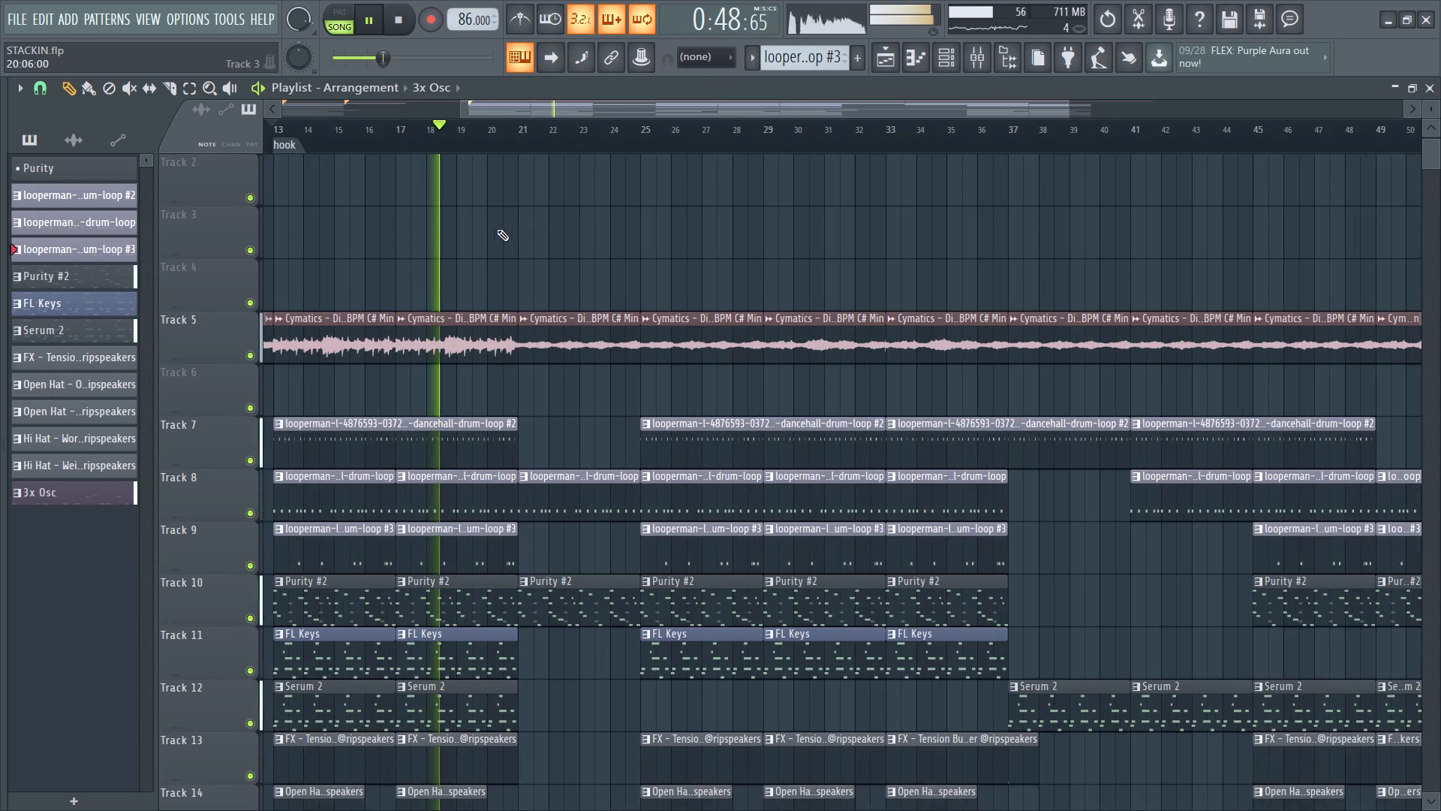
scroll(693, 233, "up", 3, "ctrl")
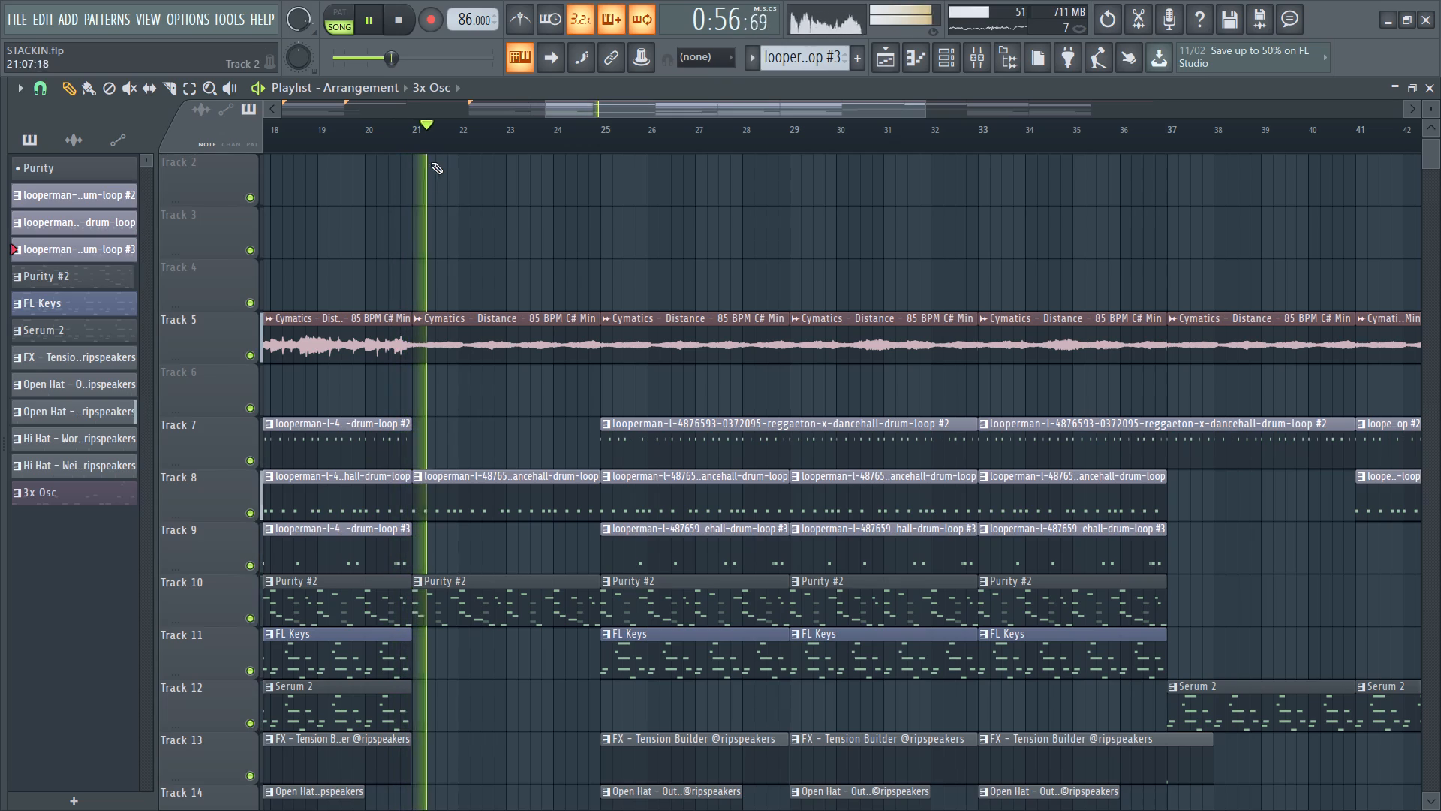
scroll(402, 169, "down", 1, "ctrl")
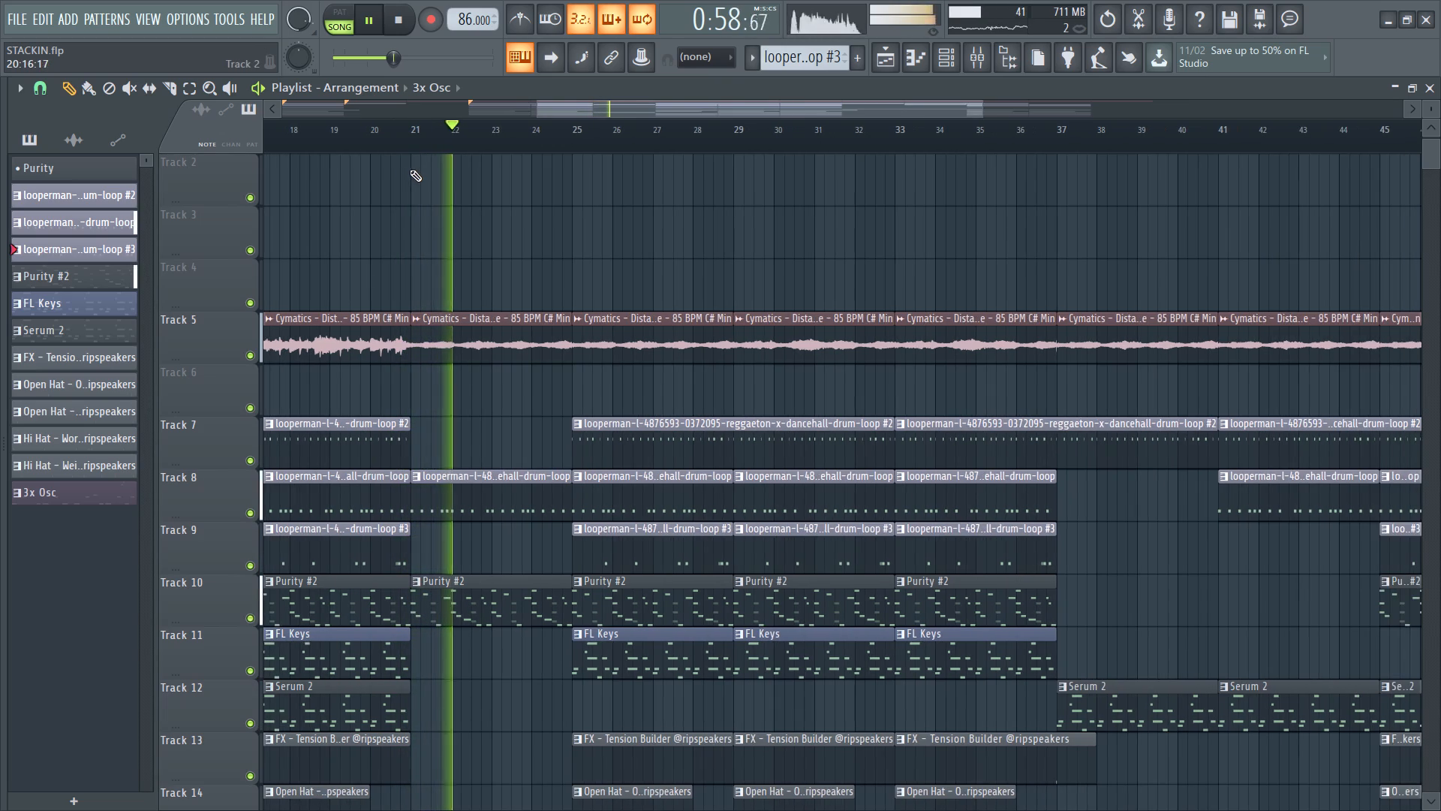
scroll(411, 170, "up", 2, "ctrl")
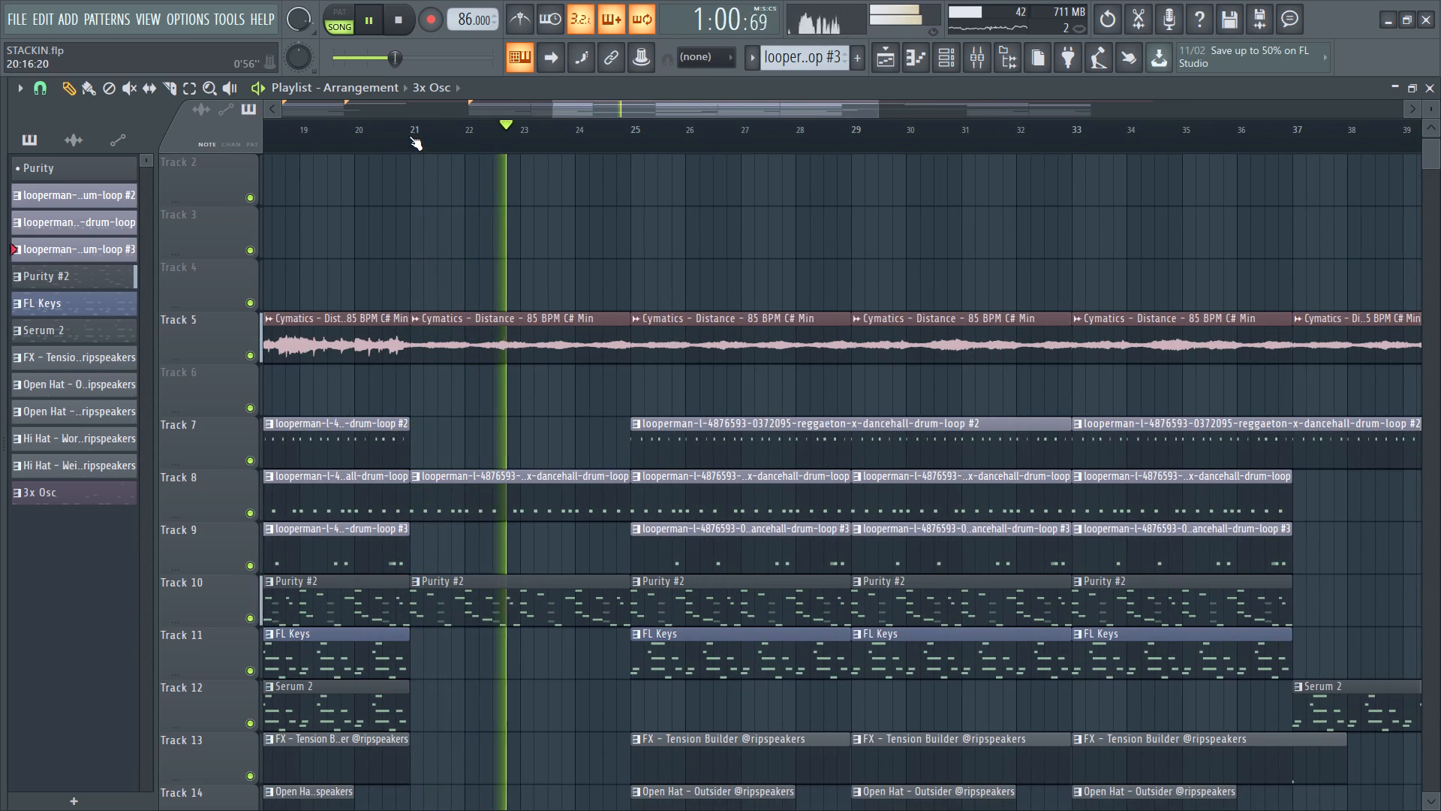
scroll(420, 213, "down", 5, "ctrl")
scroll(519, 216, "down", 1)
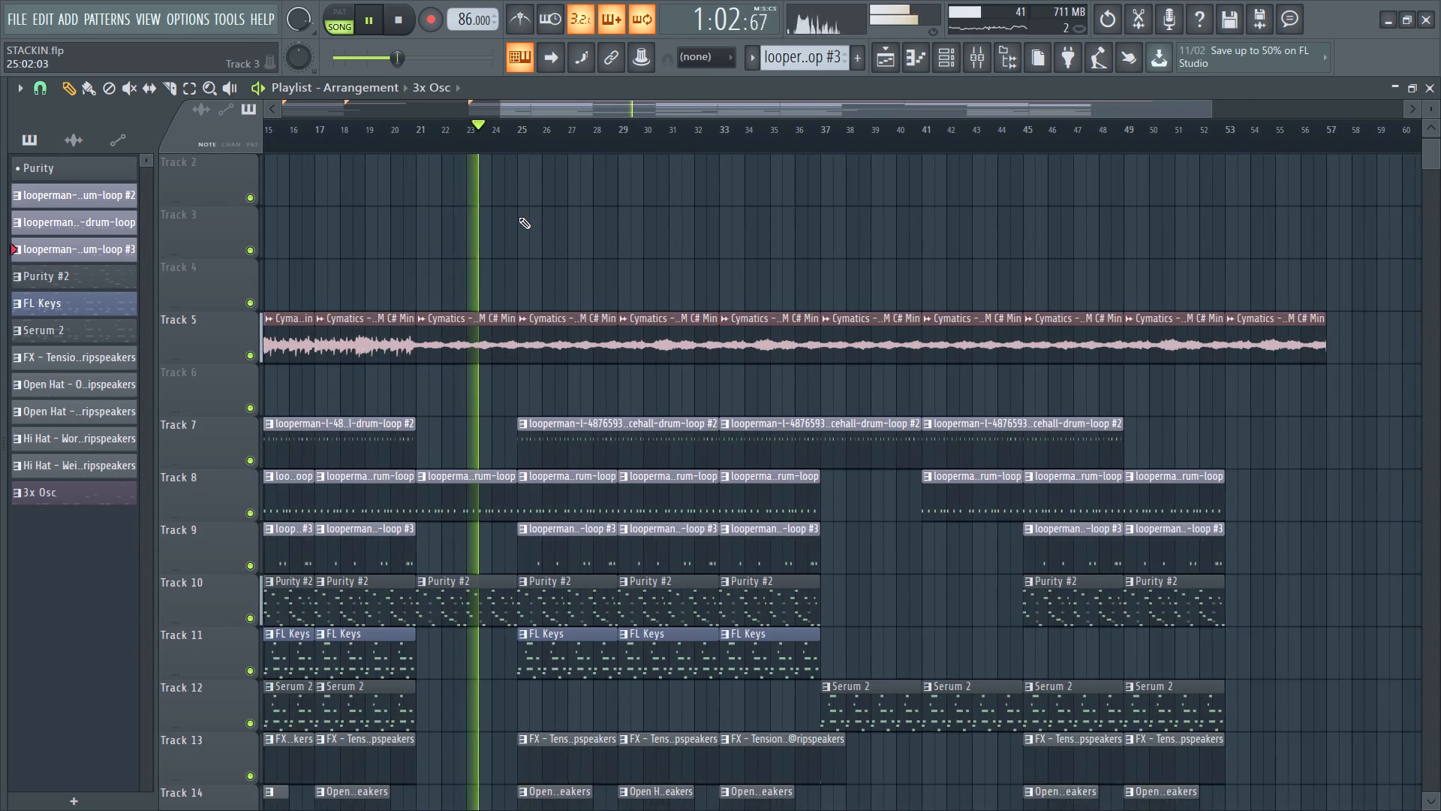
scroll(519, 217, "down", 1)
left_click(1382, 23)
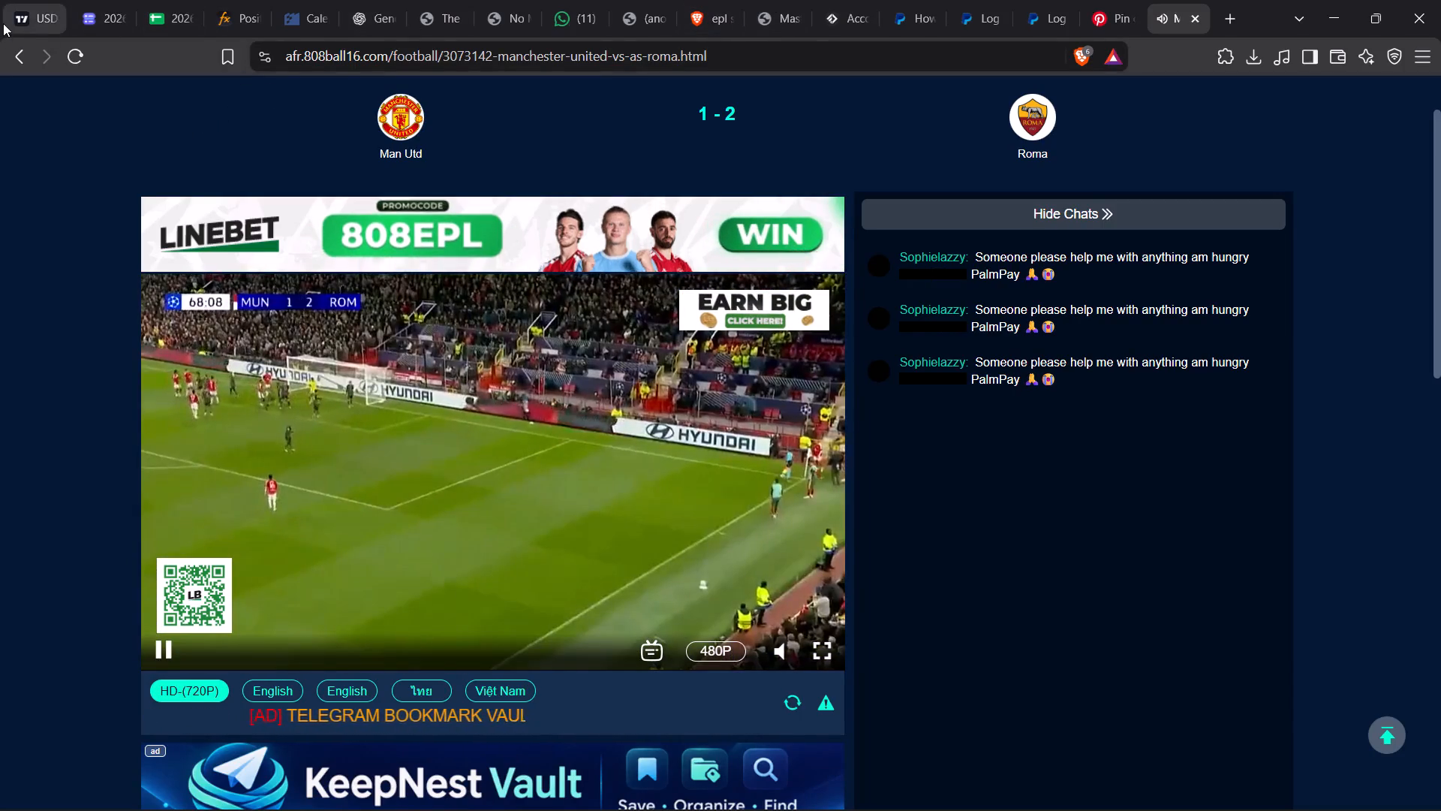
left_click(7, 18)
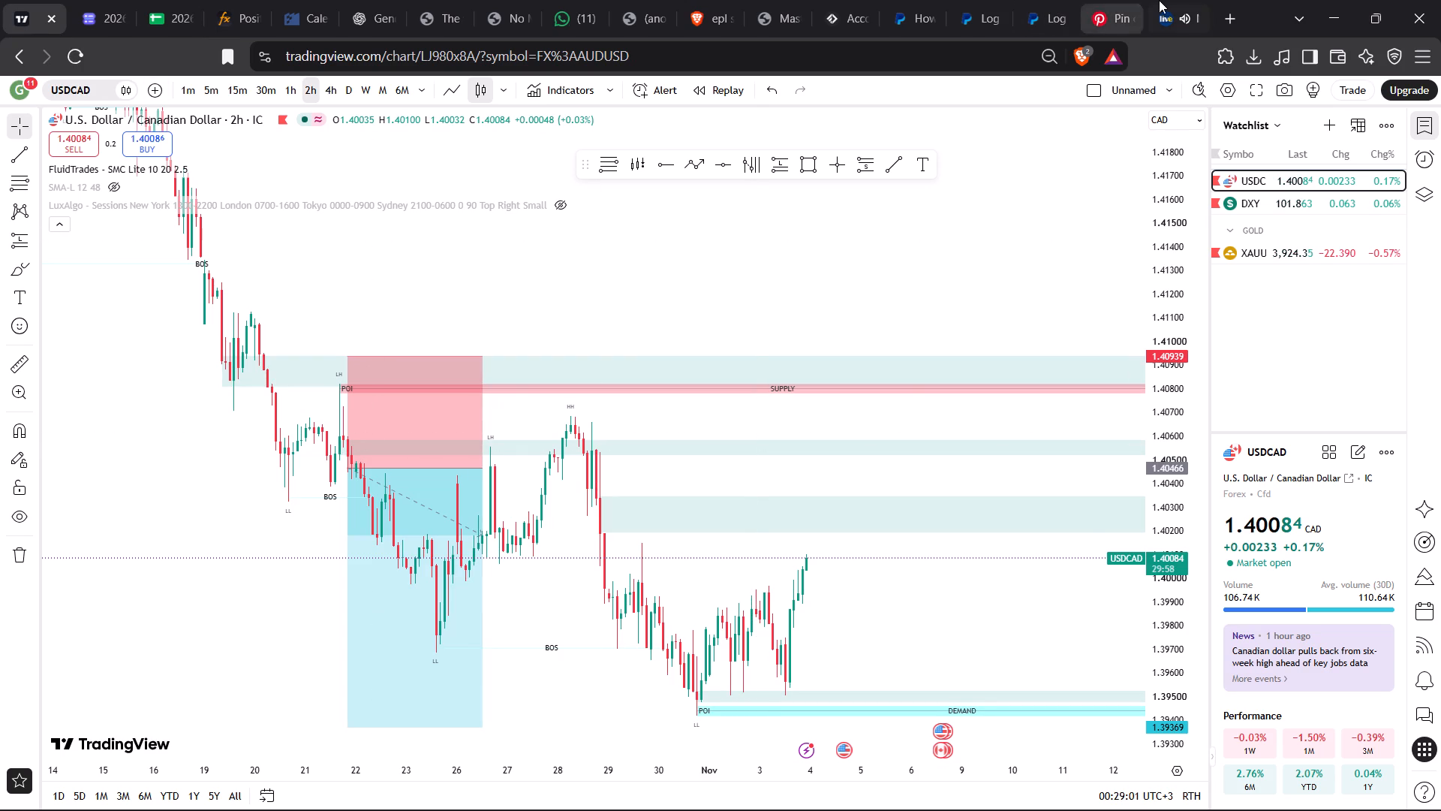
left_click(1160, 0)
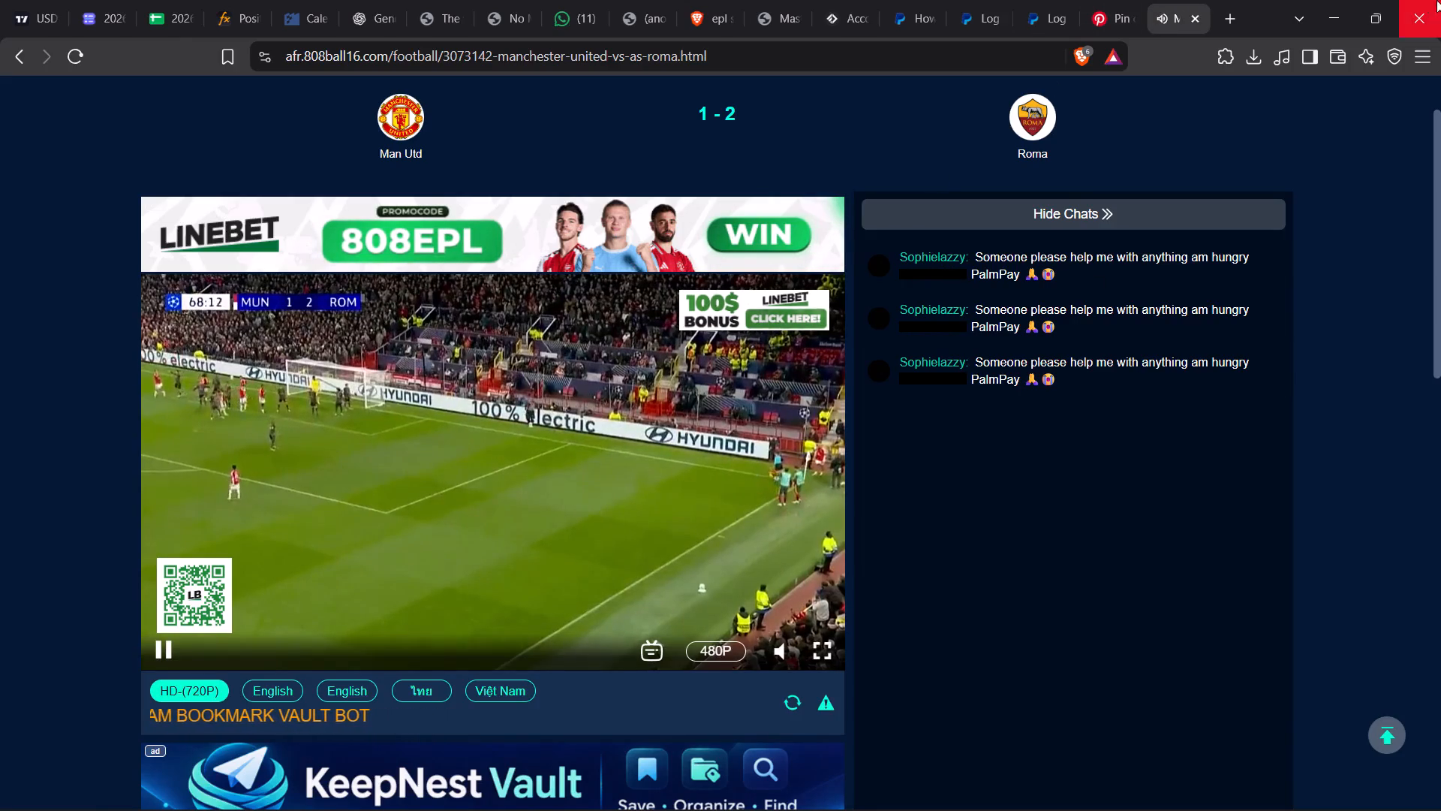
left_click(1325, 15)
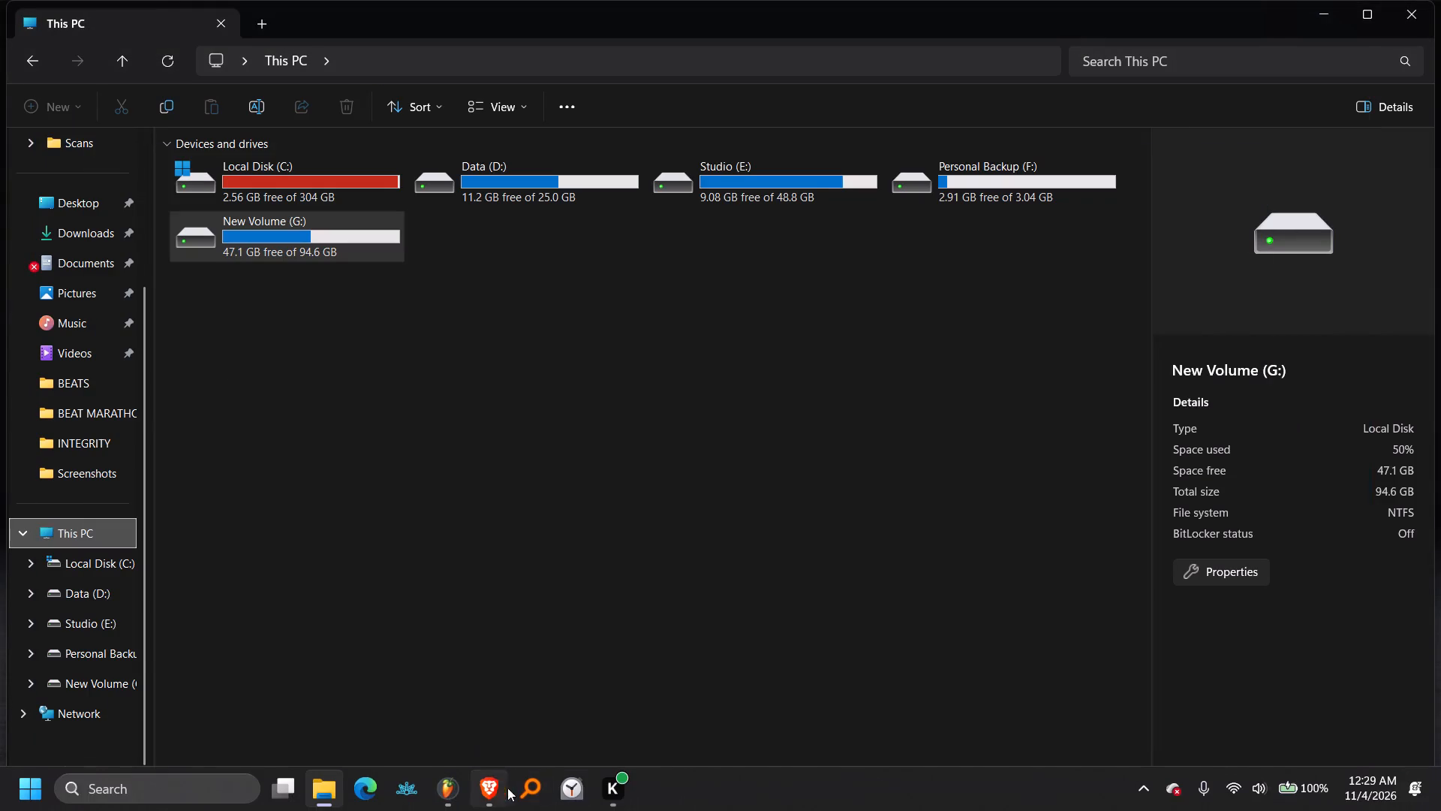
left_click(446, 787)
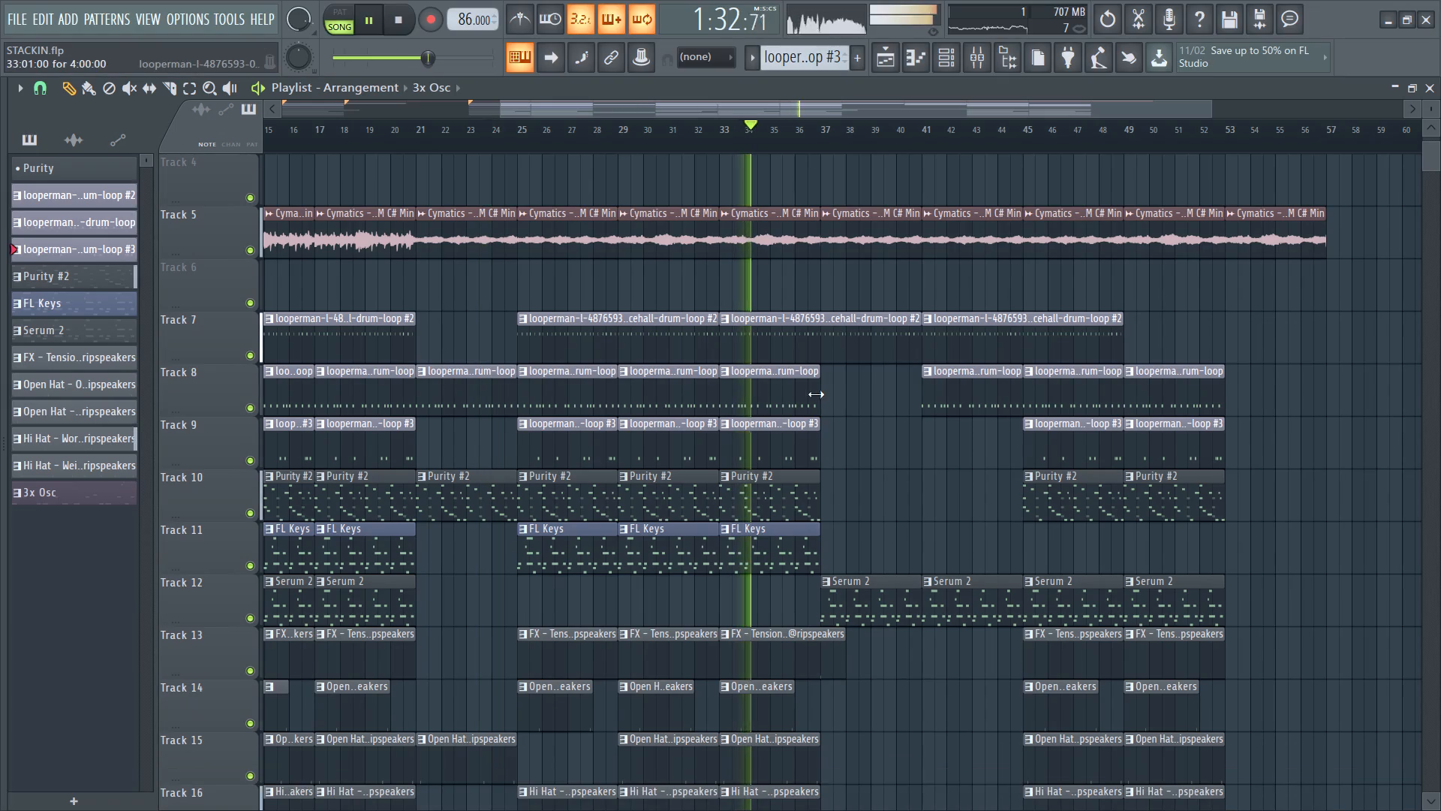
Play the arrangement from about bars 23, 28 and 36 to check the extent of the section after the hook.
scroll(823, 394, "down", 2)
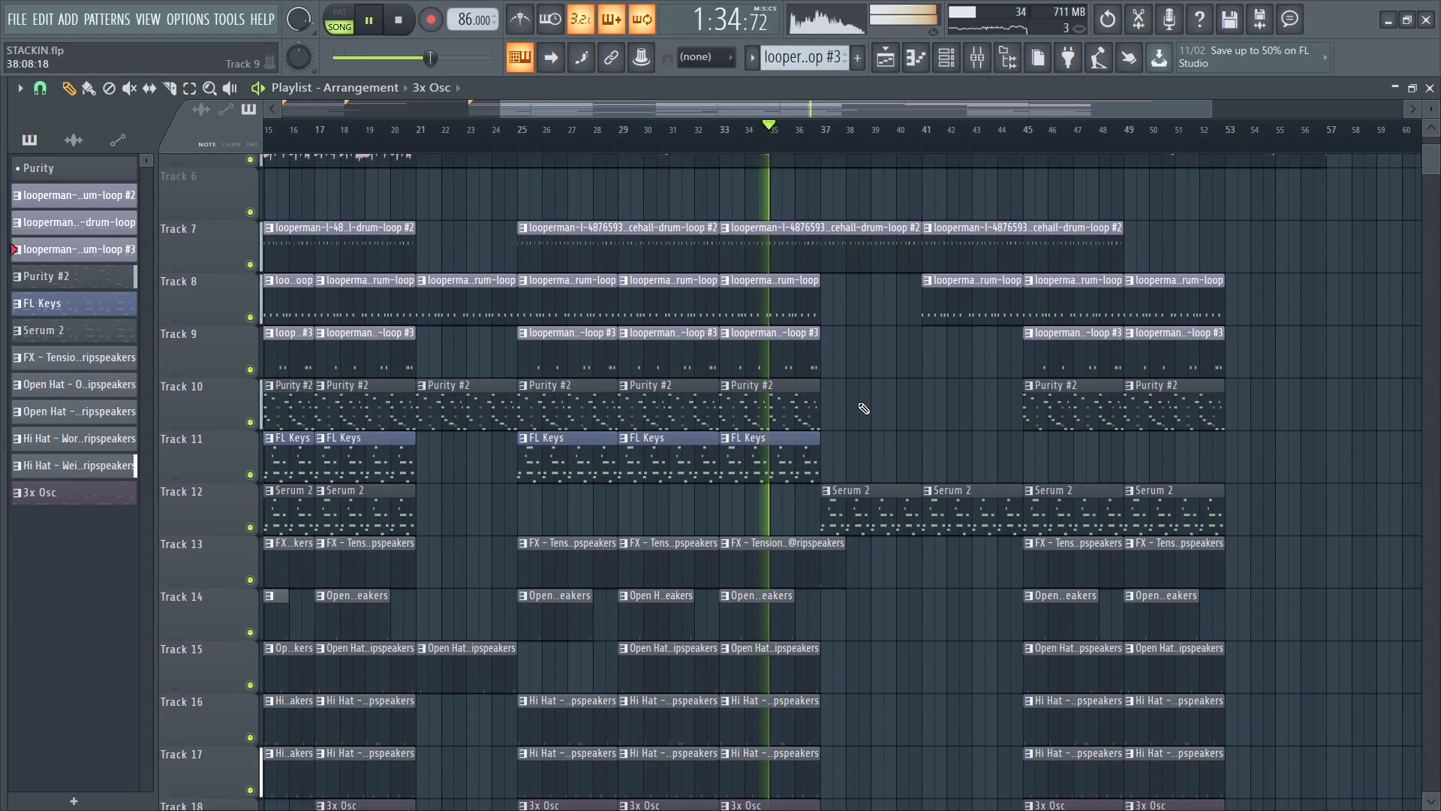
scroll(456, 378, "up", 2)
left_click(486, 128)
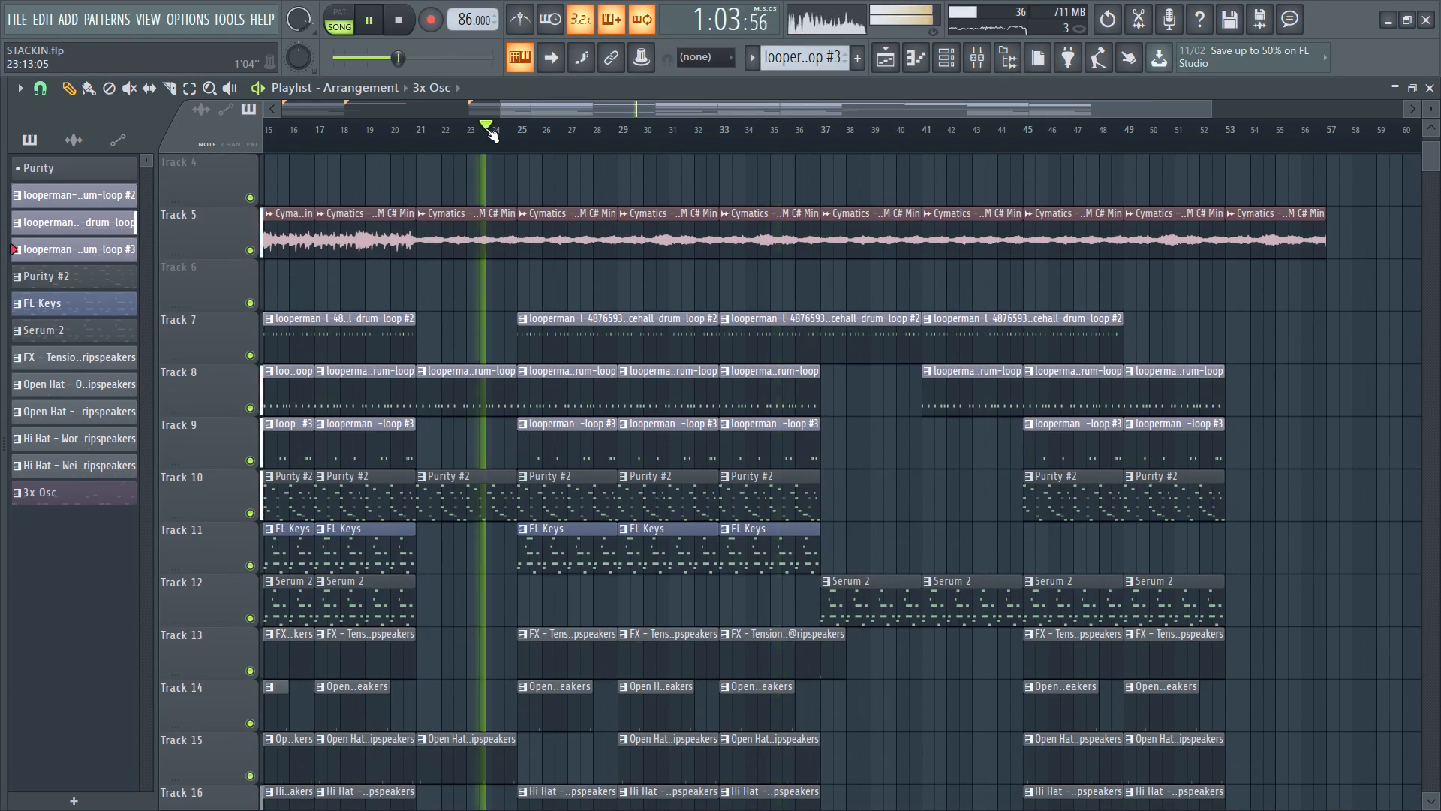
left_click(606, 124)
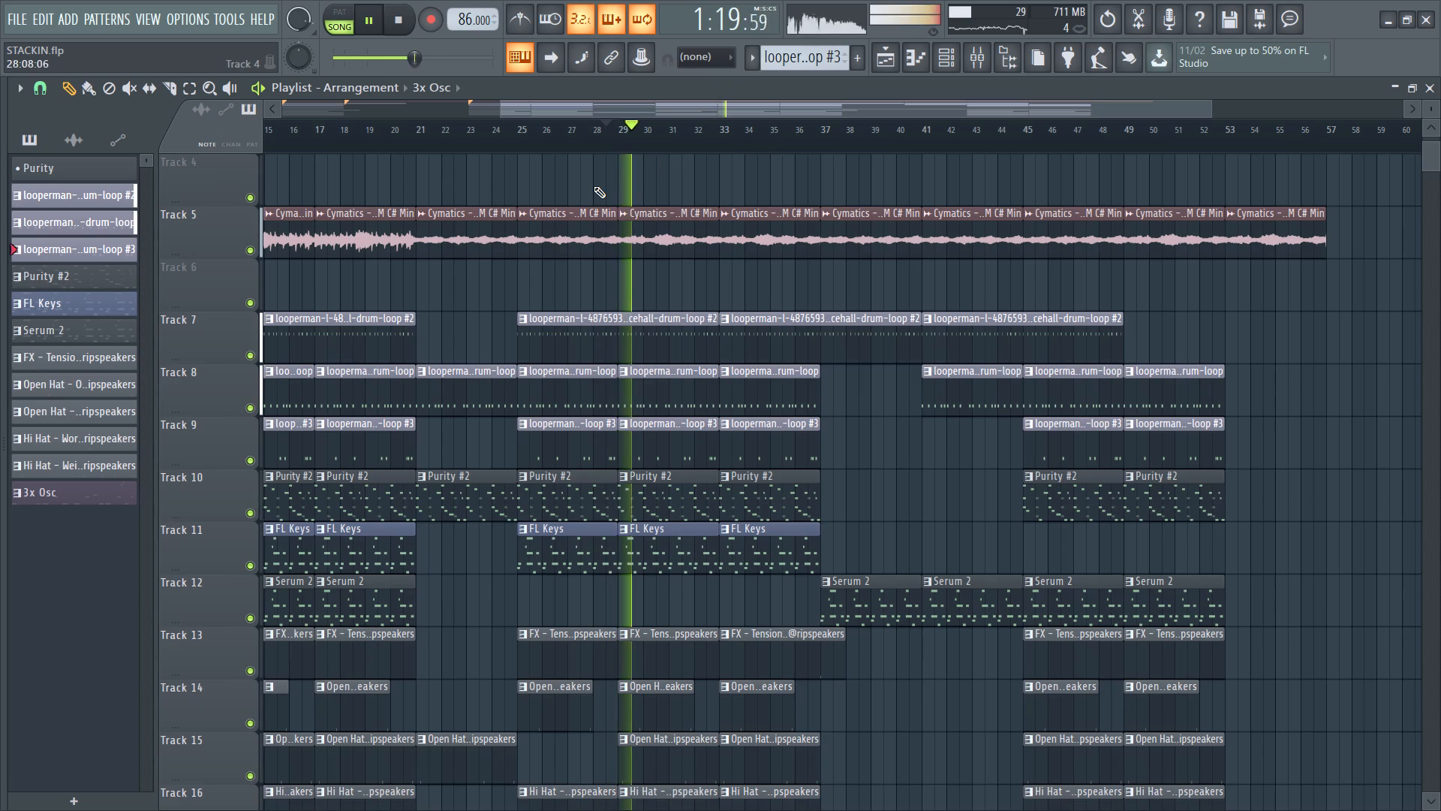
left_click(806, 136)
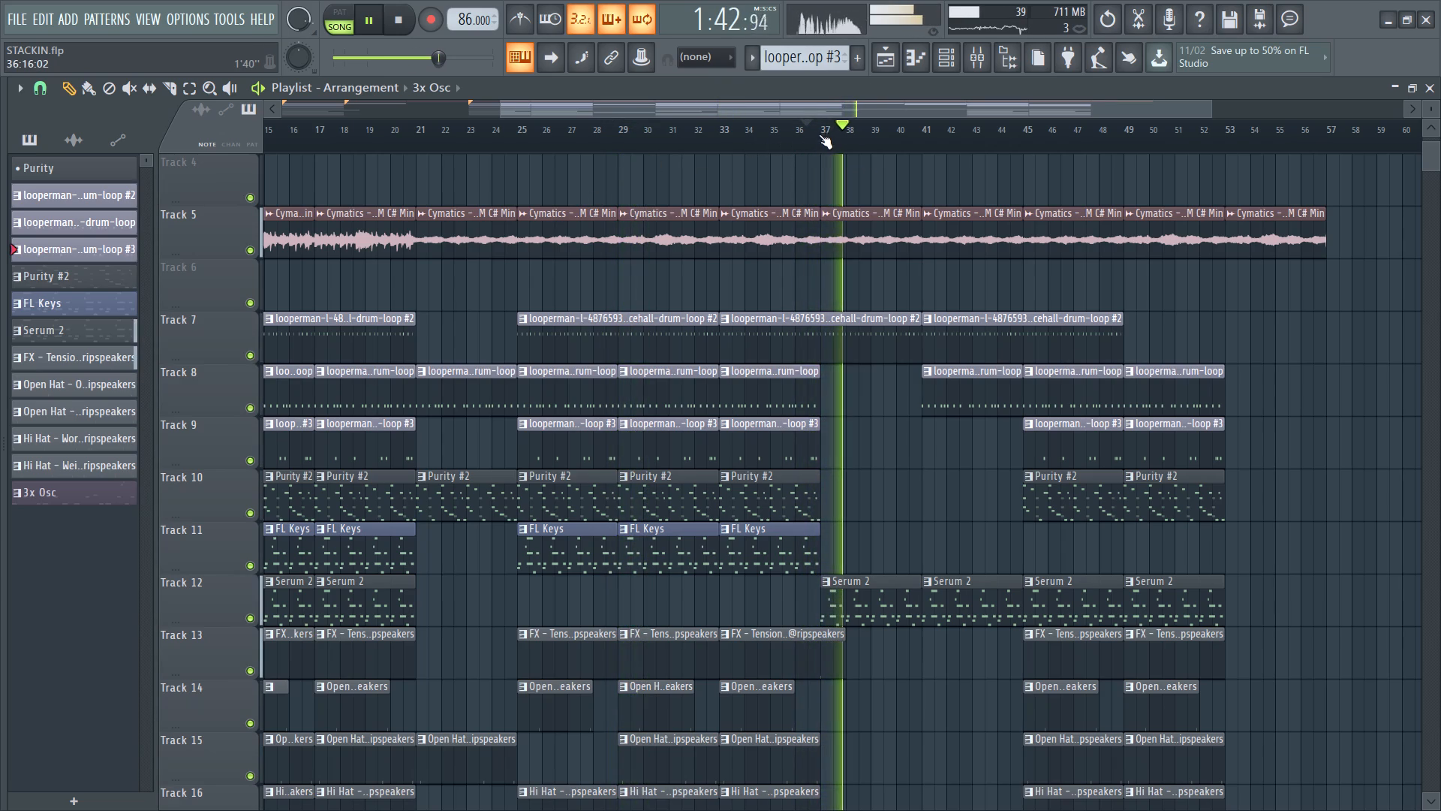
Select bars 21 to 37, add a time marker named "verse" at the selection's start, and clear the selection.
left_click_drag(820, 132, 730, 146, "ctrl")
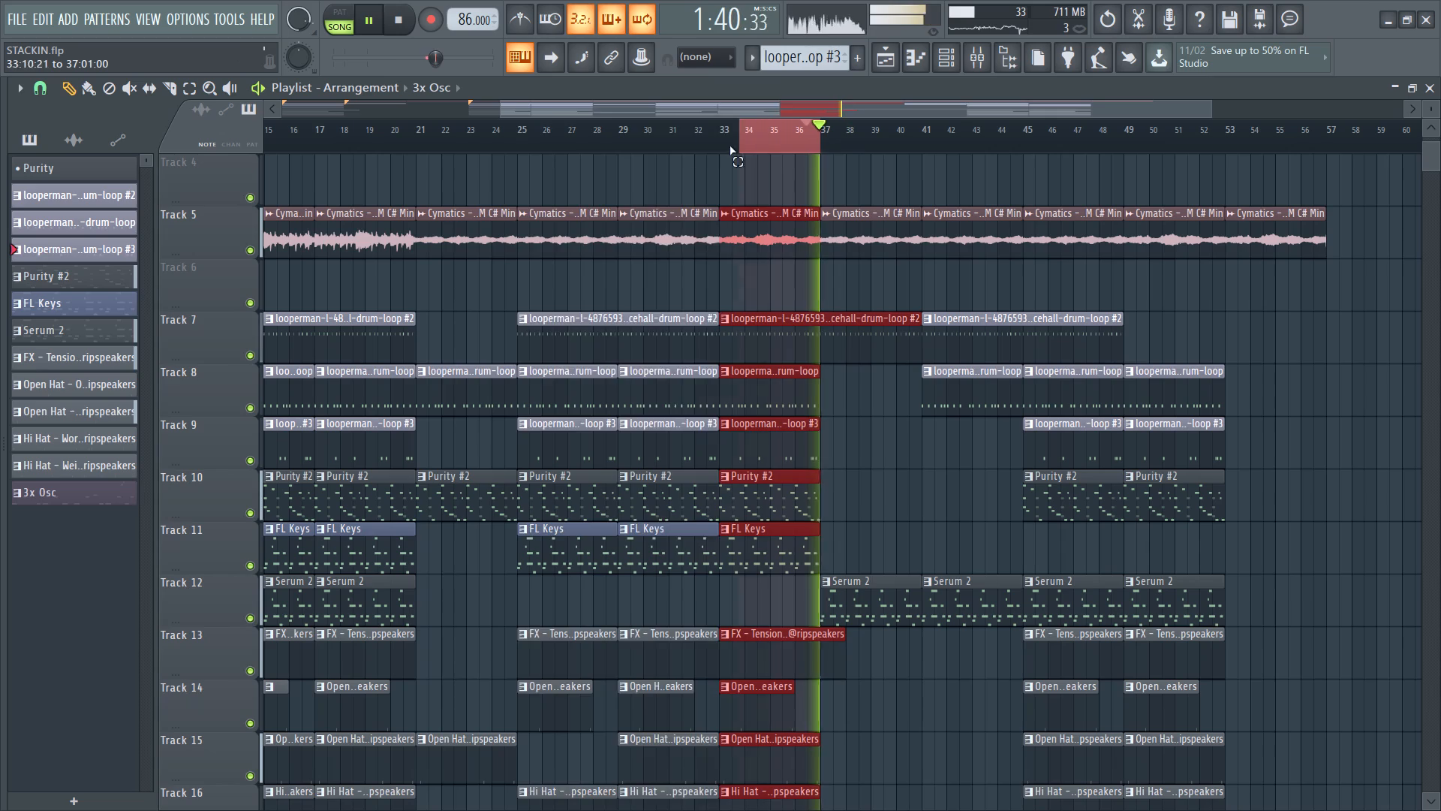
left_click_drag(730, 146, 414, 164, "ctrl")
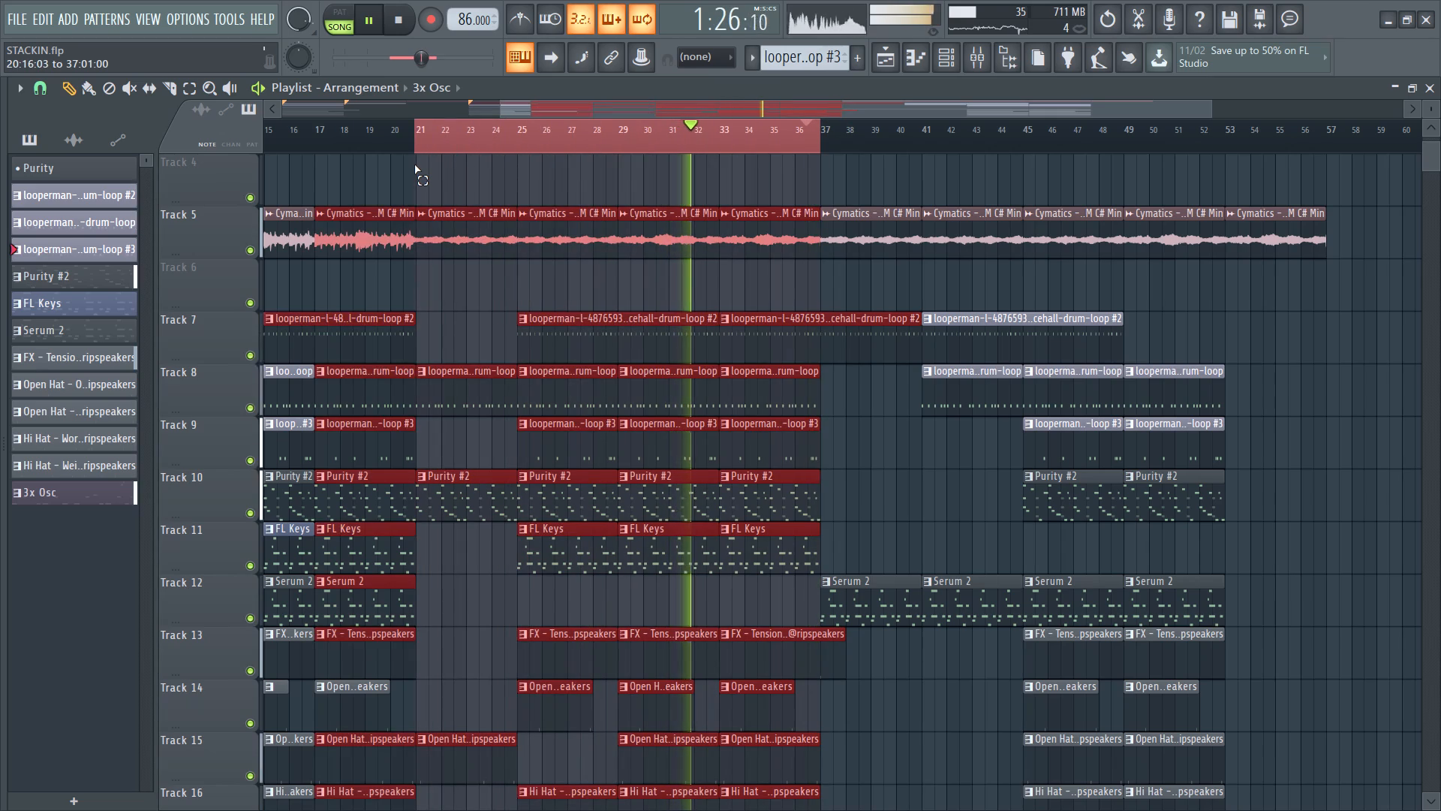
left_click_drag(414, 164, 416, 165, "ctrl")
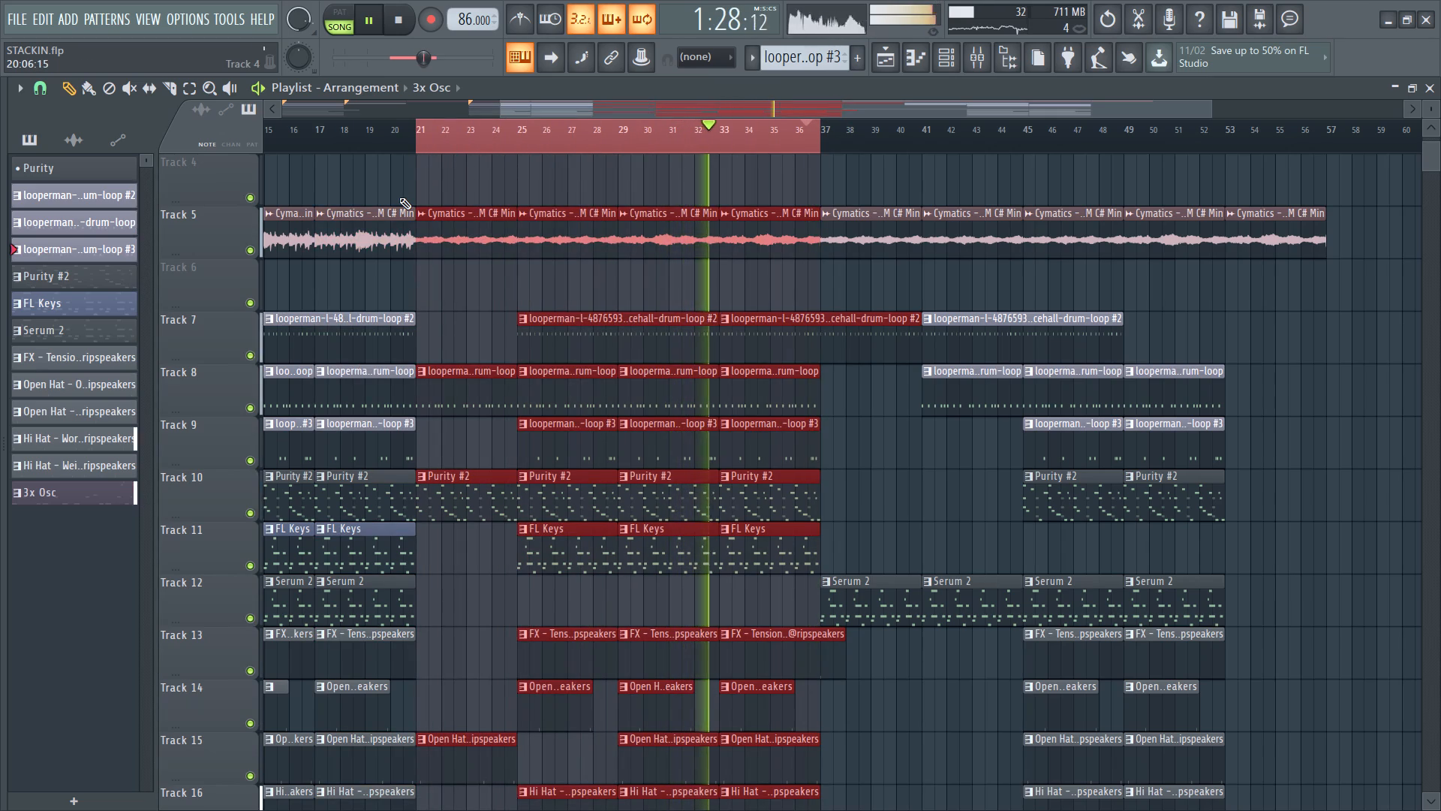
key("alt+t")
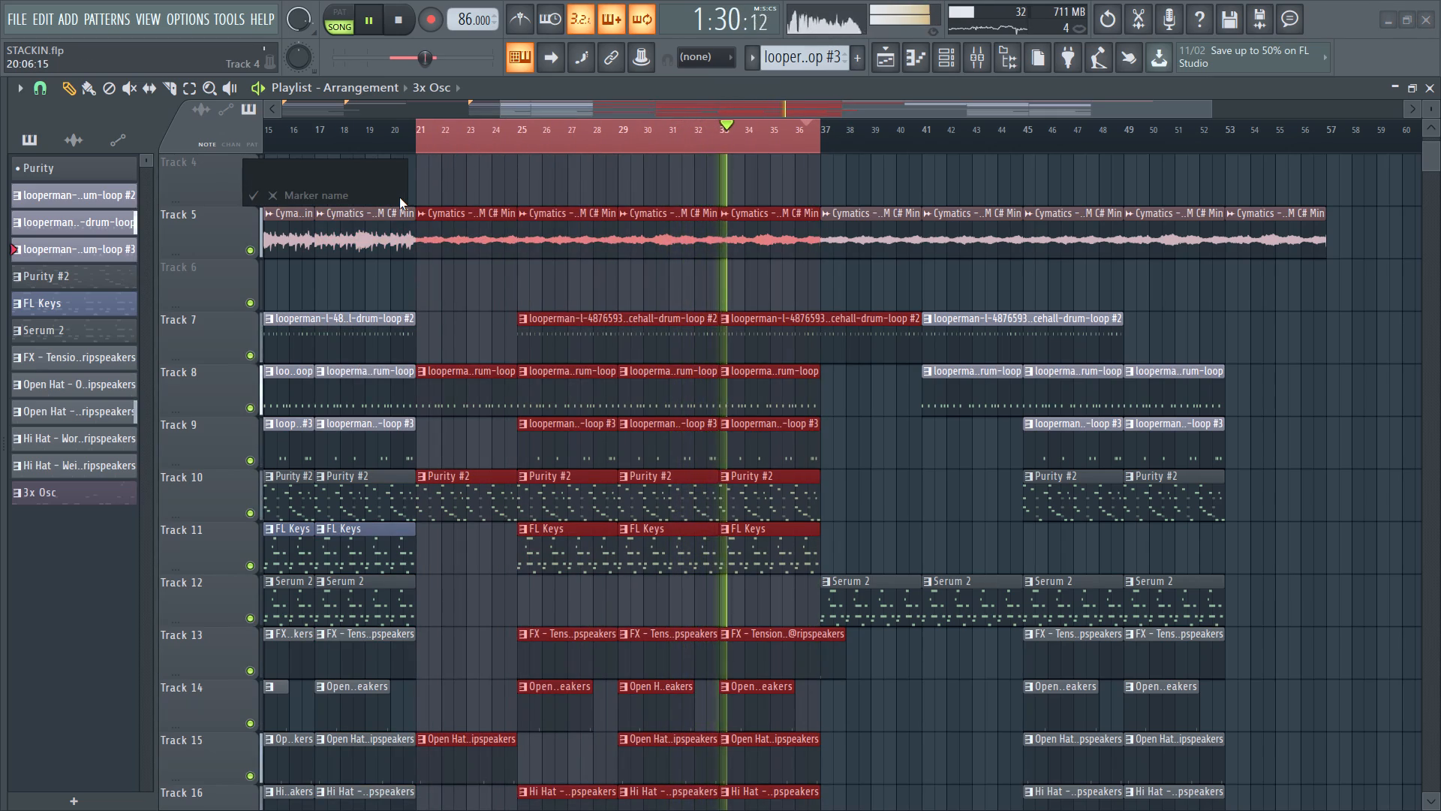
type("ve")
key("r")
key("s")
key("e")
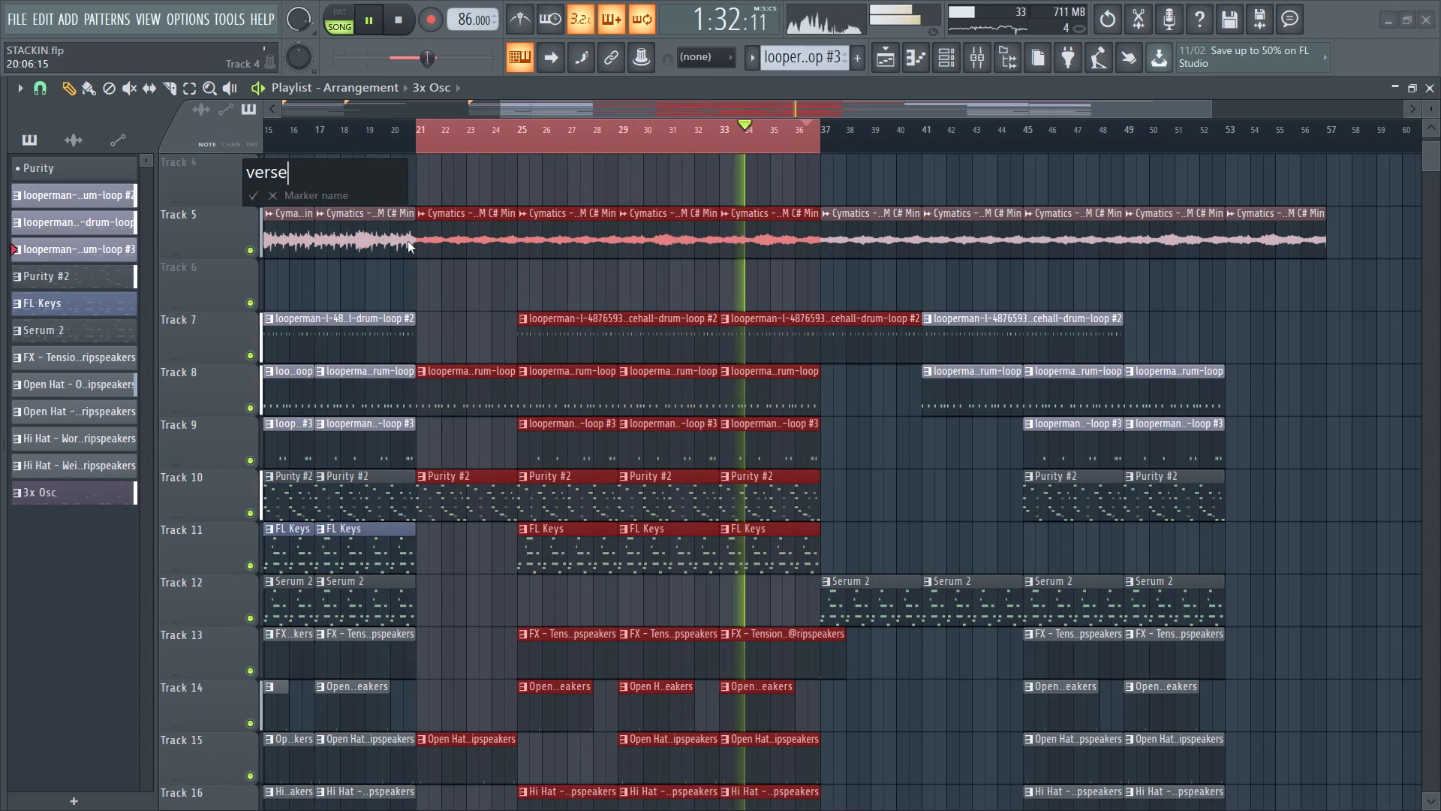
key("Return")
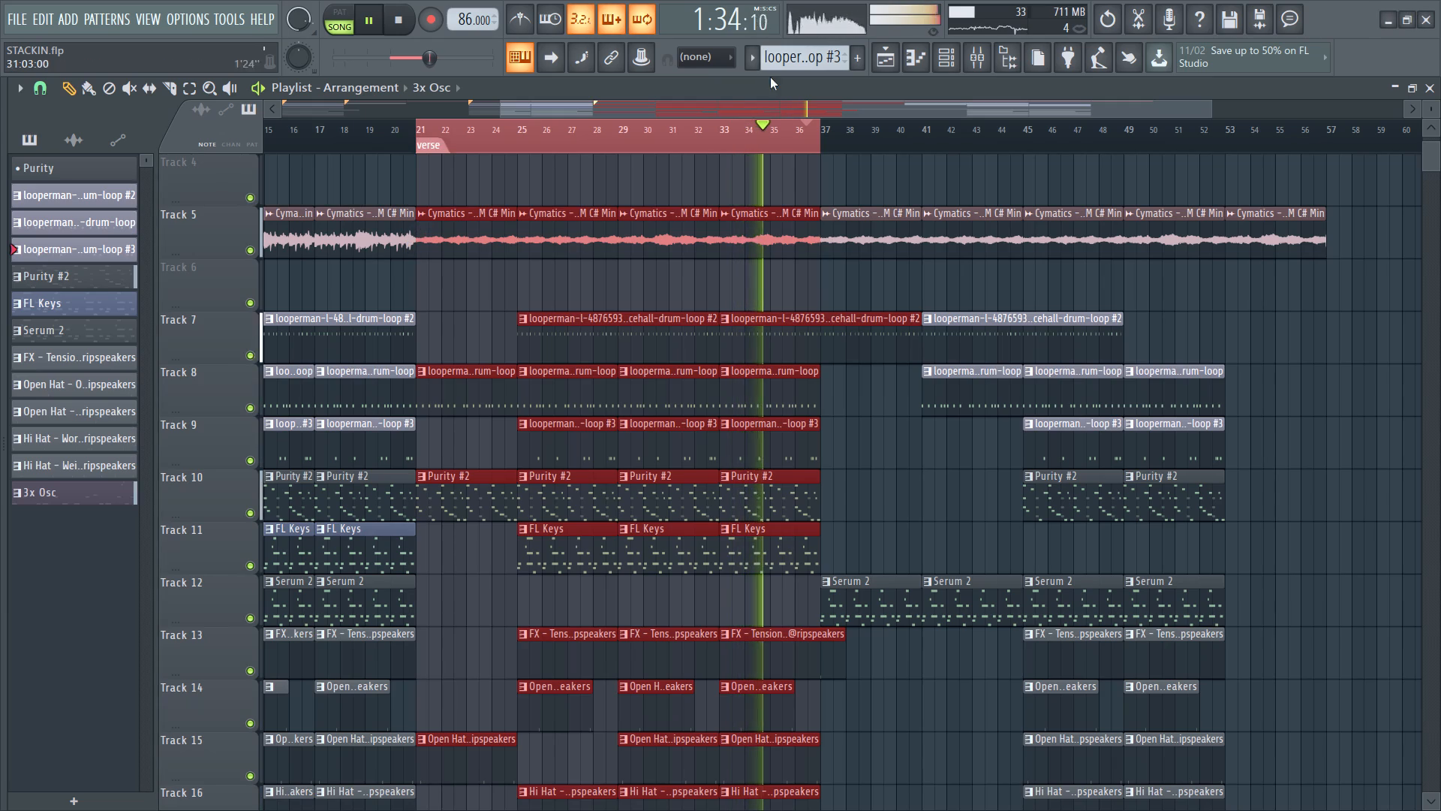
left_click(741, 131, "ctrl")
Trim the end of Track 8's drum-loop clip starting at bar 33 to about a third of a bar before bar 37.
scroll(842, 398, "up", 2, "ctrl")
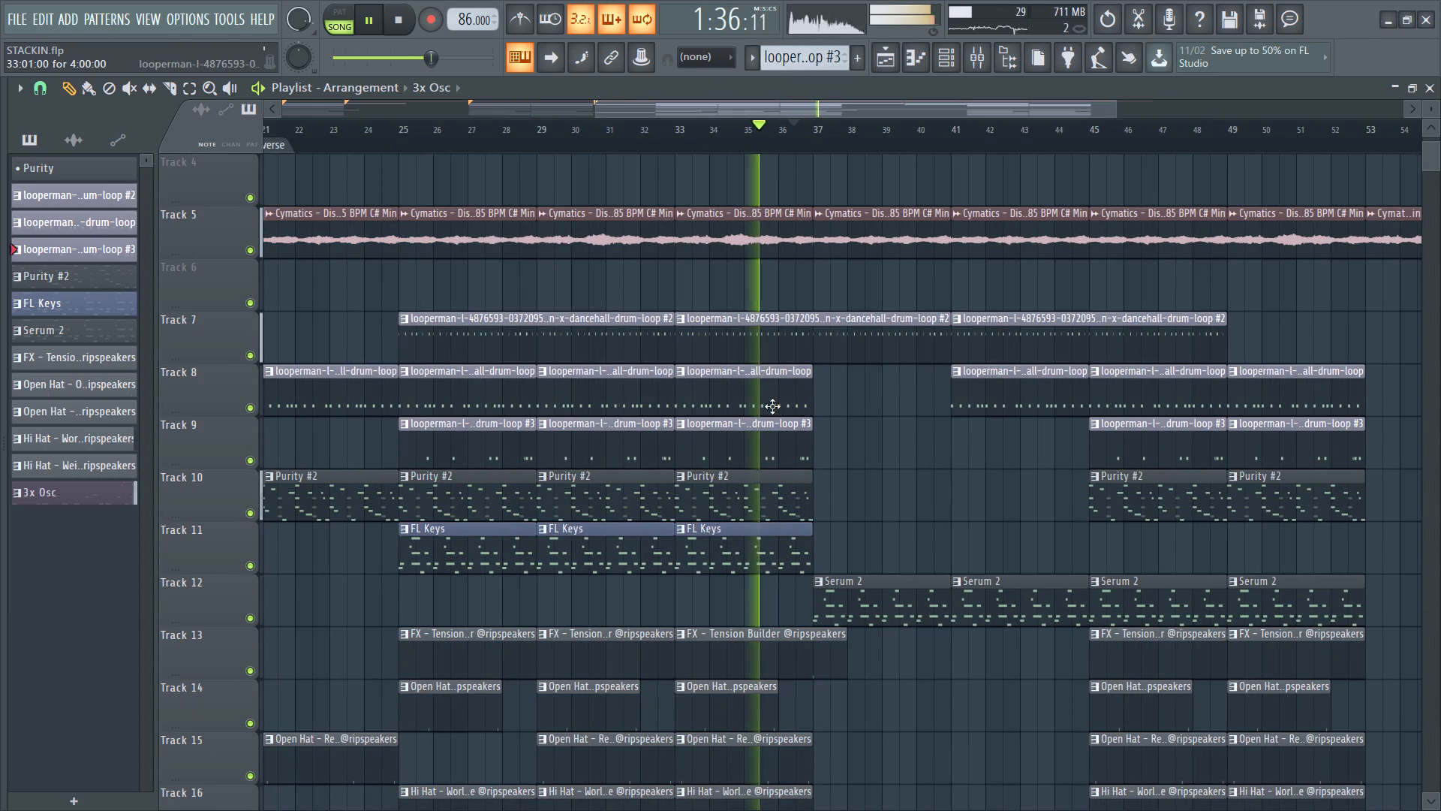
scroll(820, 360, "down", 2)
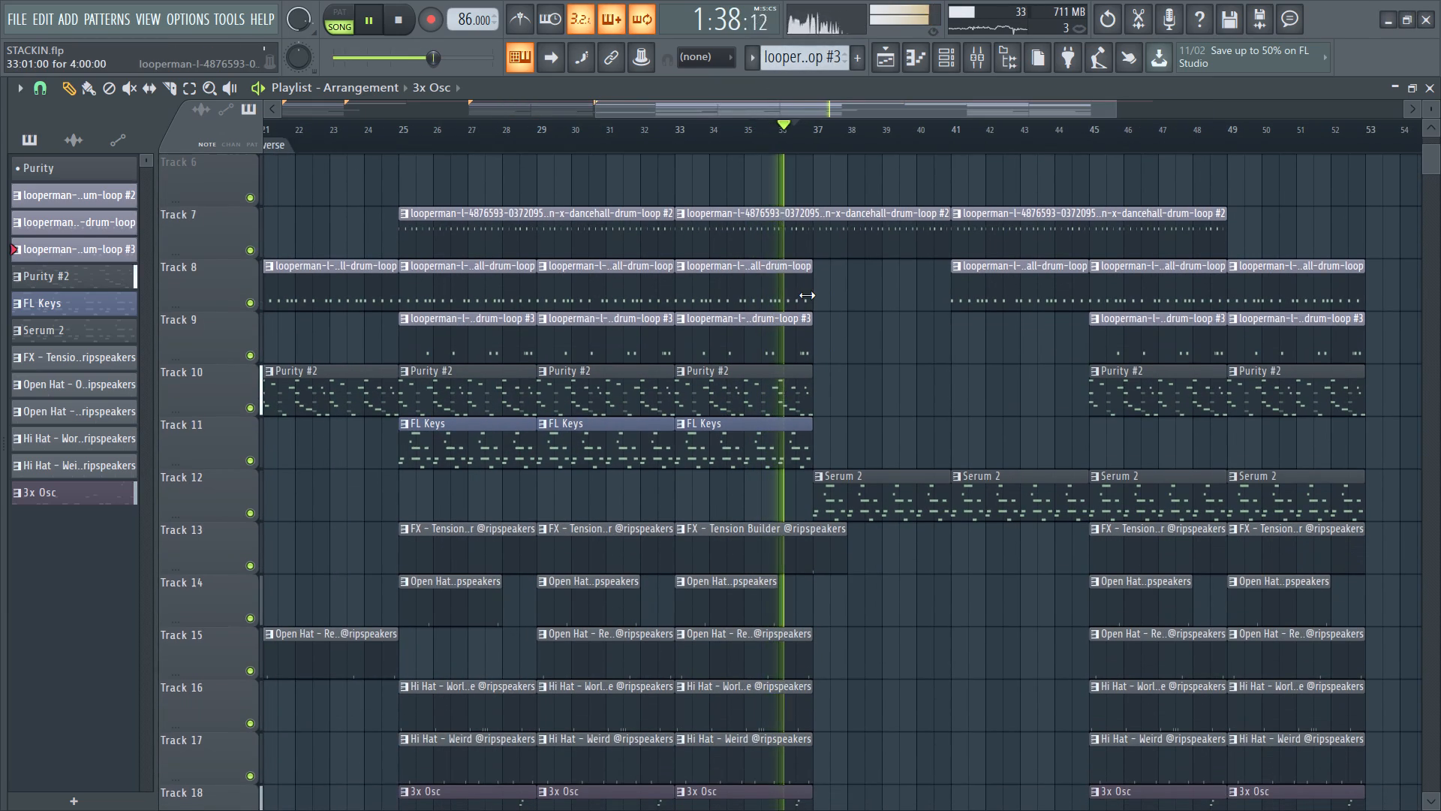
left_click_drag(807, 295, 796, 327)
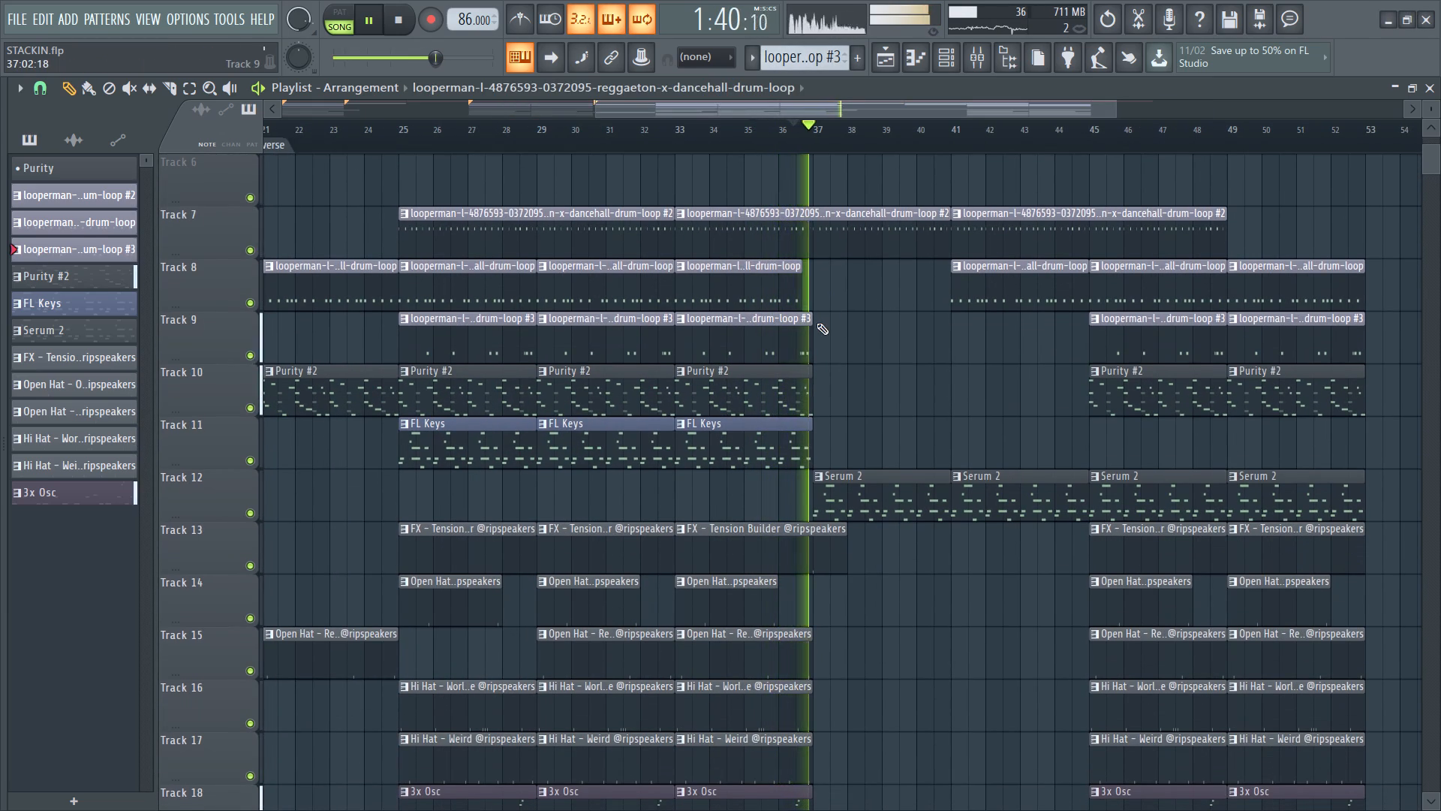
Examine the arrangement from the verse to the end of the song, focusing on the sections after bar 37.
scroll(819, 334, "up", 4)
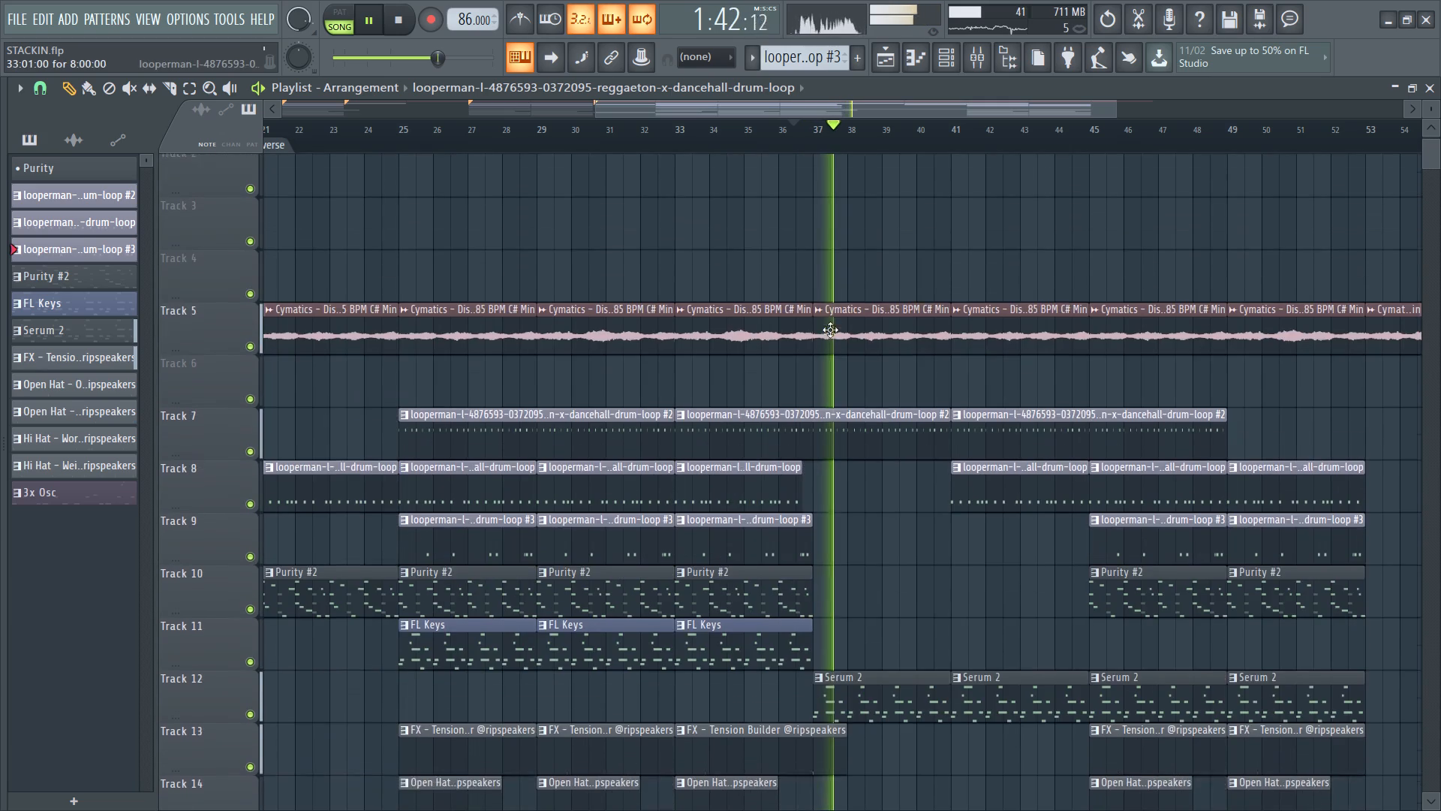
scroll(704, 264, "down", 3, "ctrl")
scroll(795, 244, "down", 2, "ctrl")
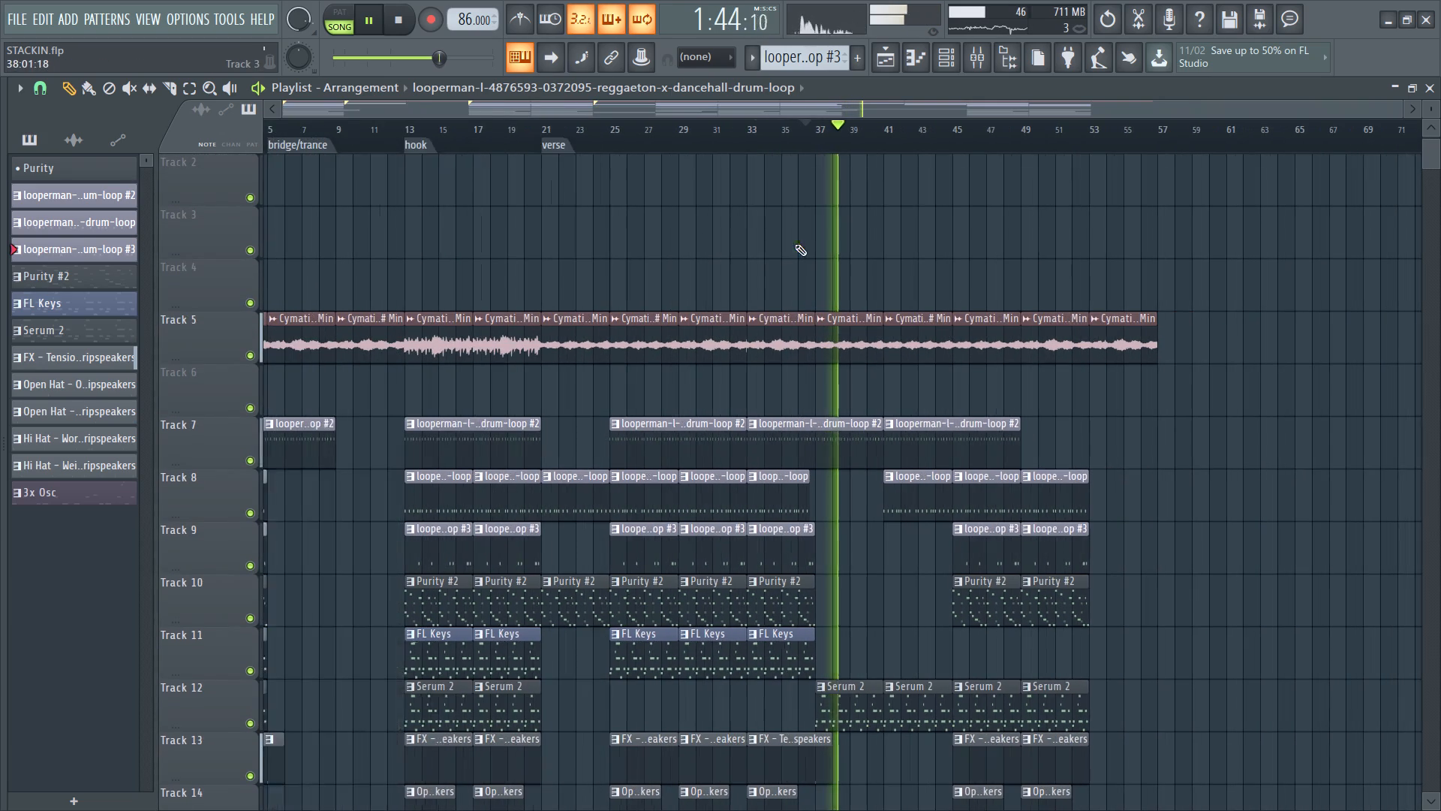
scroll(913, 283, "up", 2, "ctrl")
scroll(796, 331, "down", 2)
scroll(787, 318, "down", 3, "ctrl")
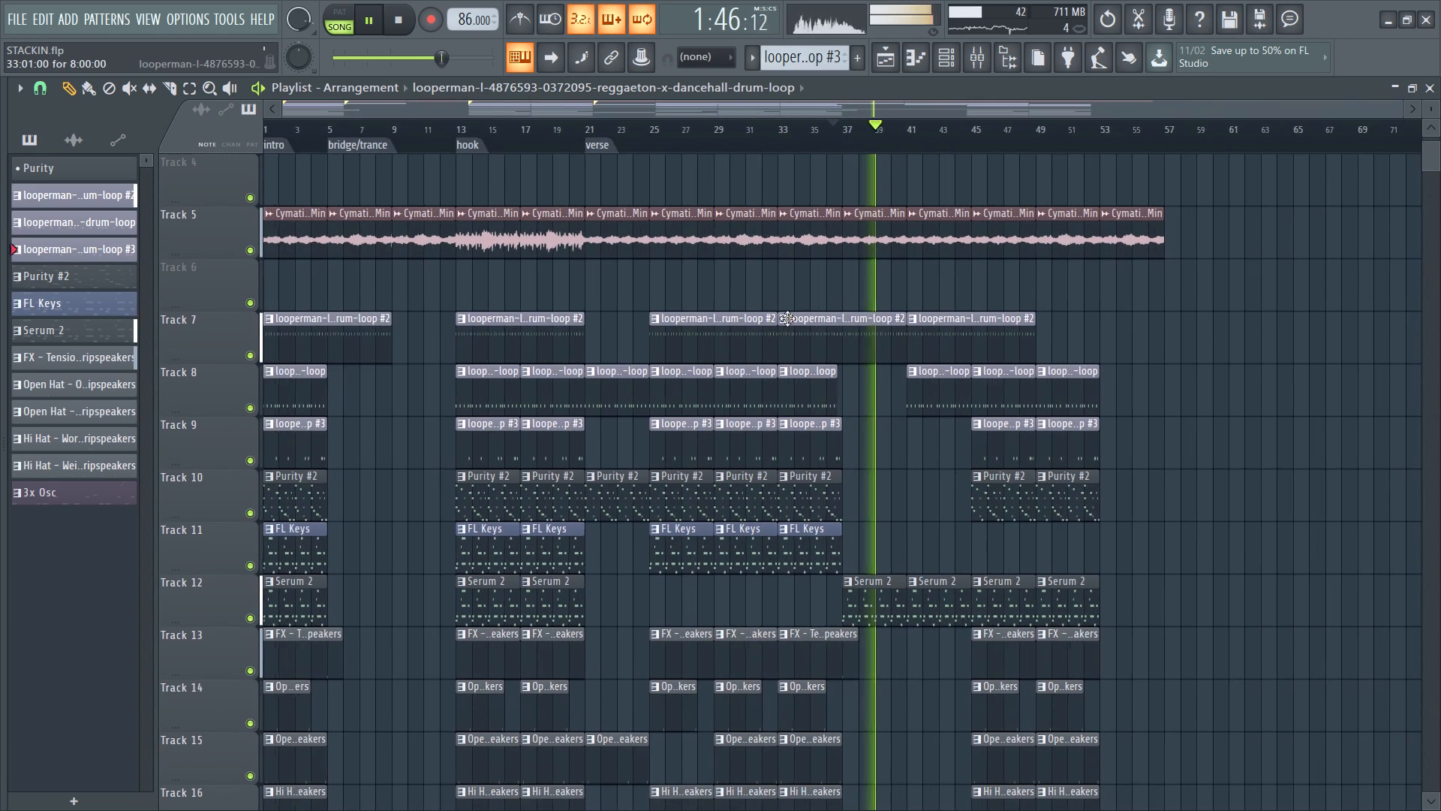
scroll(960, 305, "up", 3, "ctrl")
scroll(910, 282, "up", 3)
scroll(910, 282, "down", 1)
left_click_drag(699, 111, 713, 110)
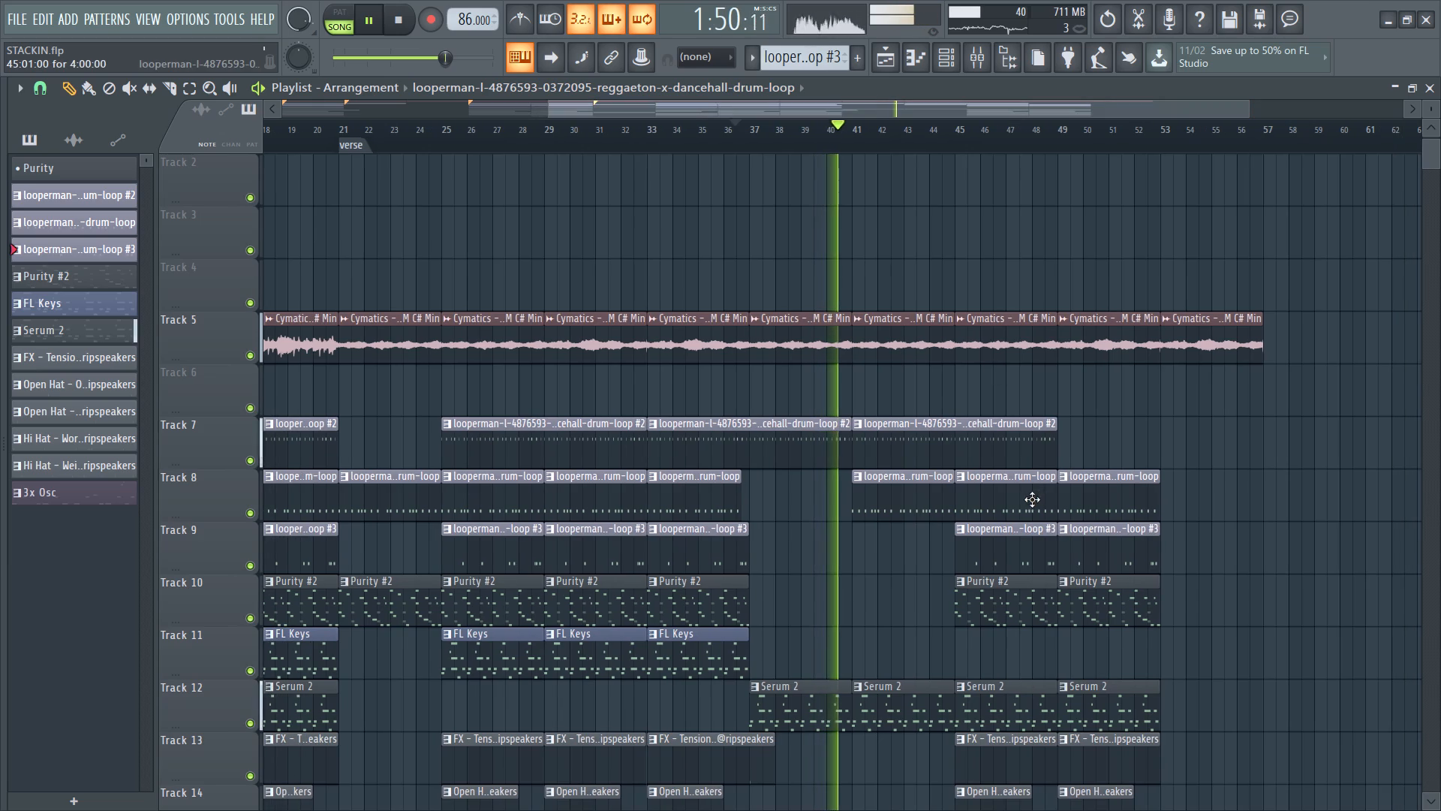
scroll(1015, 503, "up", 2)
scroll(957, 493, "up", 3, "ctrl")
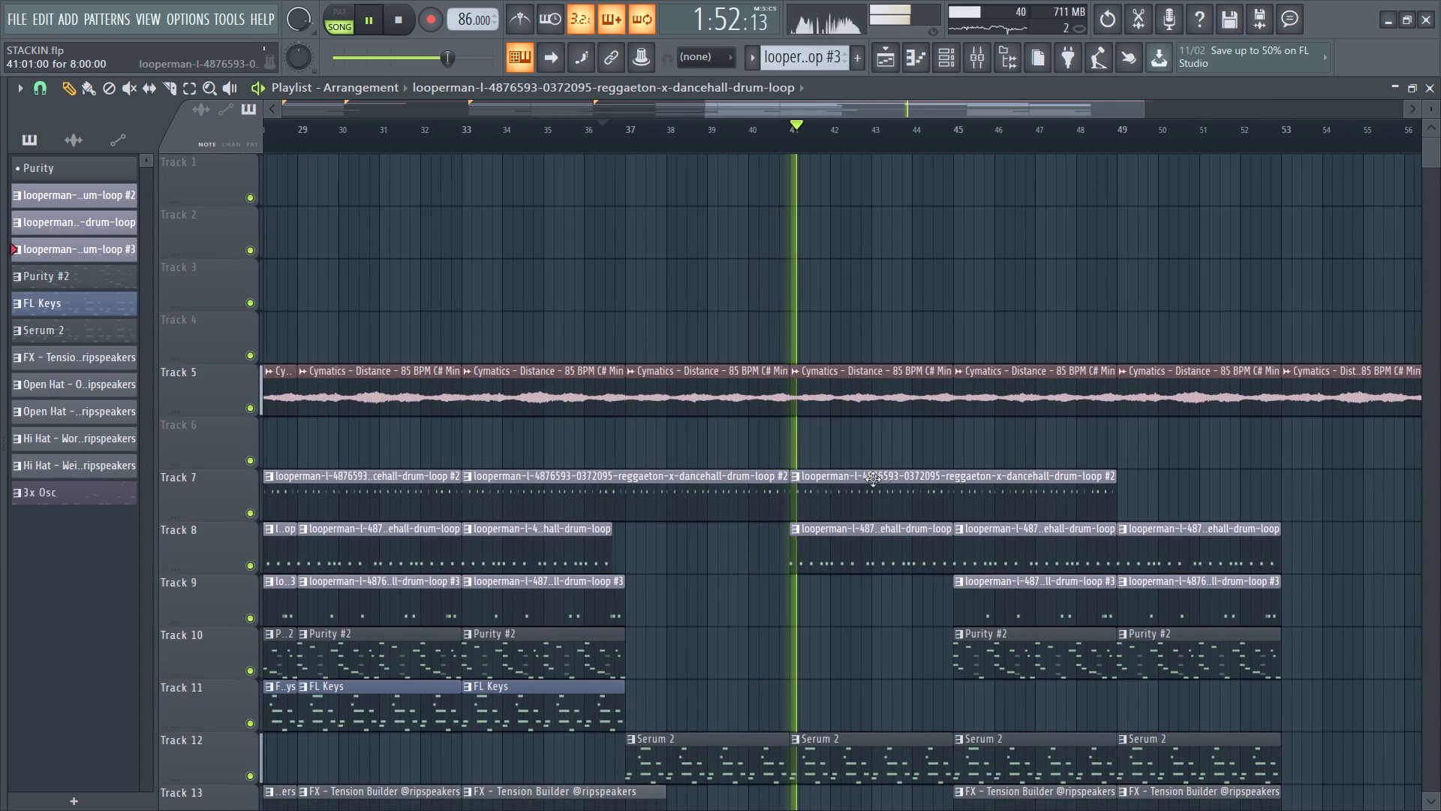
scroll(803, 517, "down", 3, "ctrl")
scroll(910, 505, "up", 3, "ctrl")
scroll(867, 490, "down", 2, "ctrl")
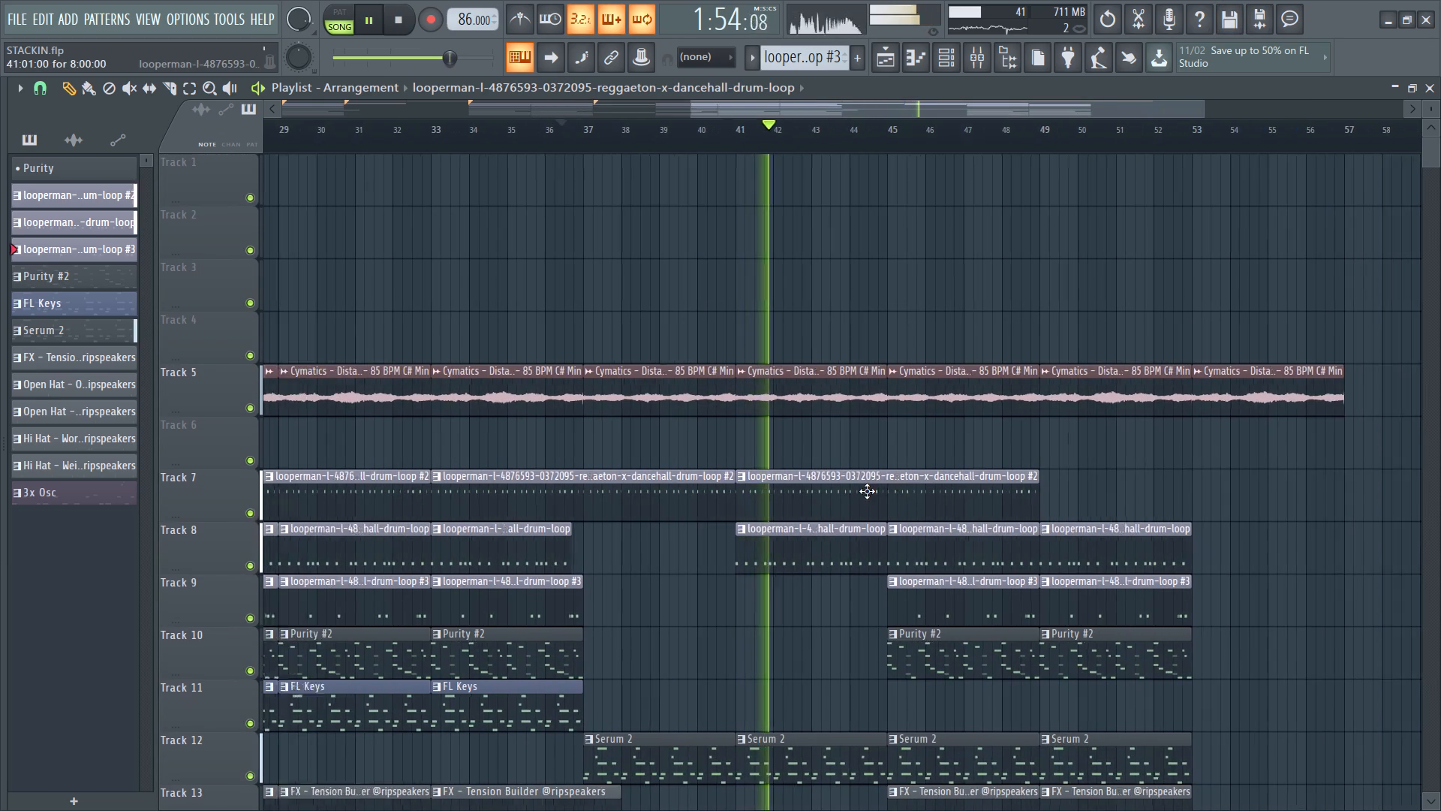
scroll(867, 491, "down", 1, "ctrl")
scroll(994, 526, "down", 3)
scroll(982, 554, "up", 3, "ctrl")
scroll(895, 533, "down", 1)
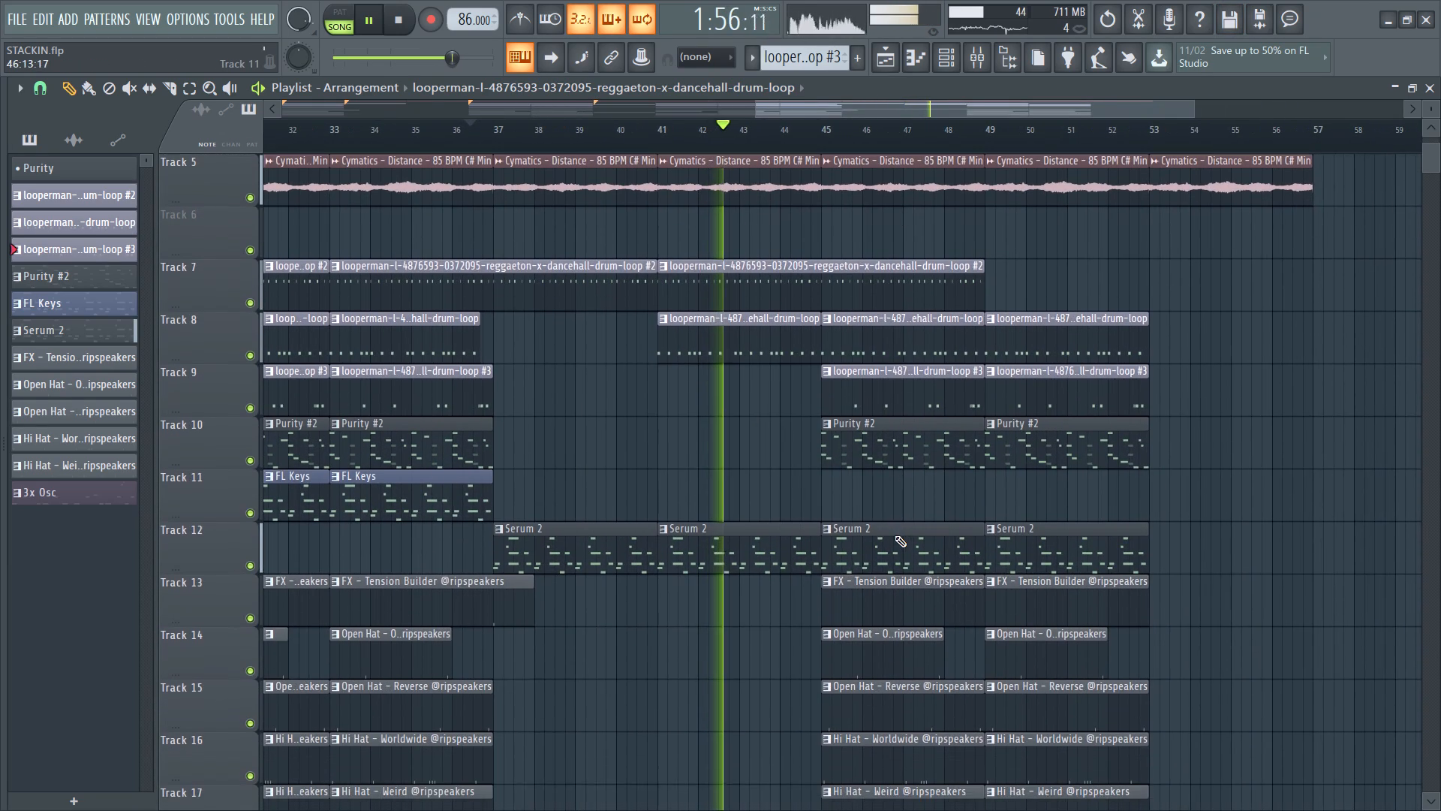
scroll(908, 522, "up", 2, "ctrl")
scroll(708, 493, "down", 2, "ctrl")
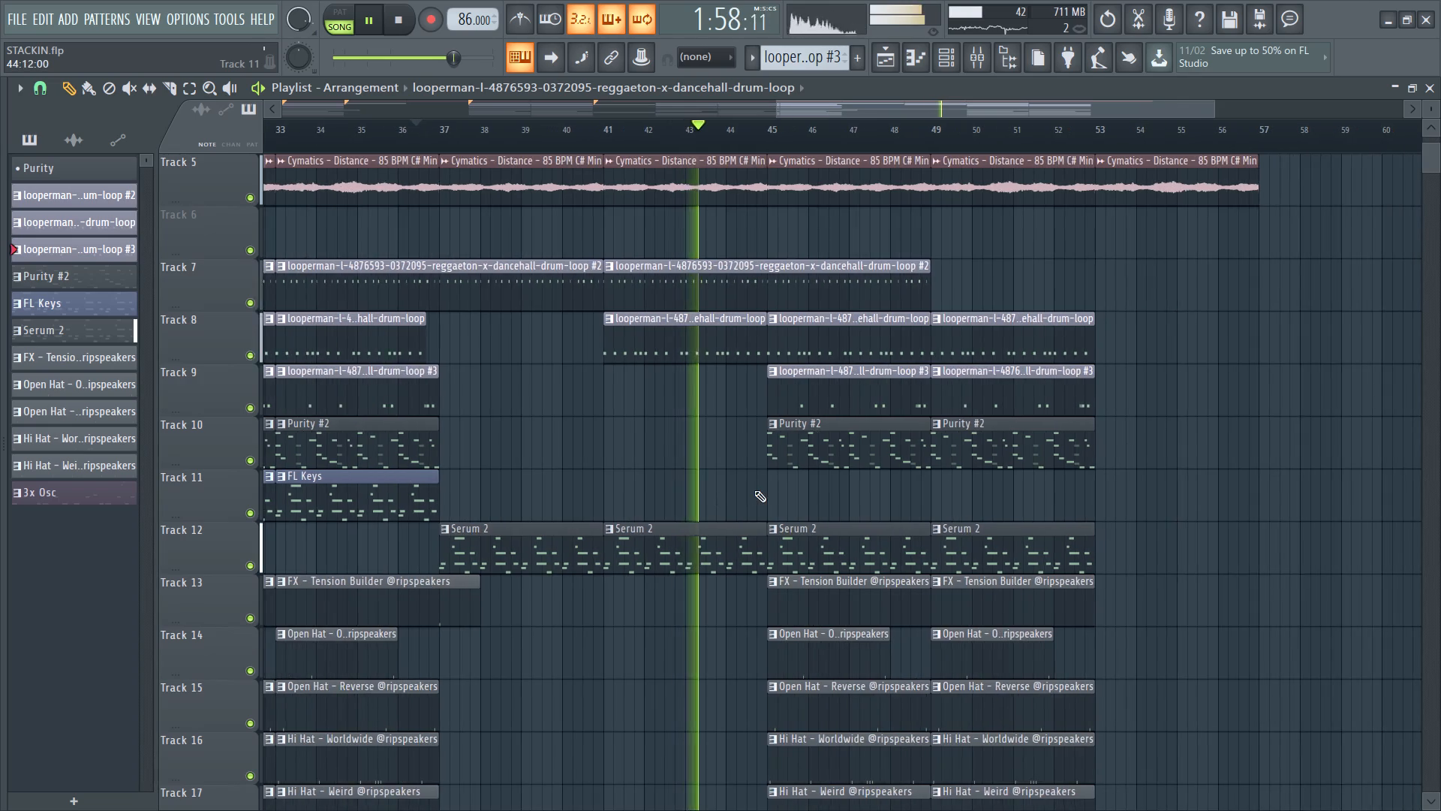
Examine and play the arrangement from about bars 36 and 45 to check the extent of the sections following the verse.
scroll(754, 490, "up", 3)
scroll(727, 505, "down", 5, "ctrl")
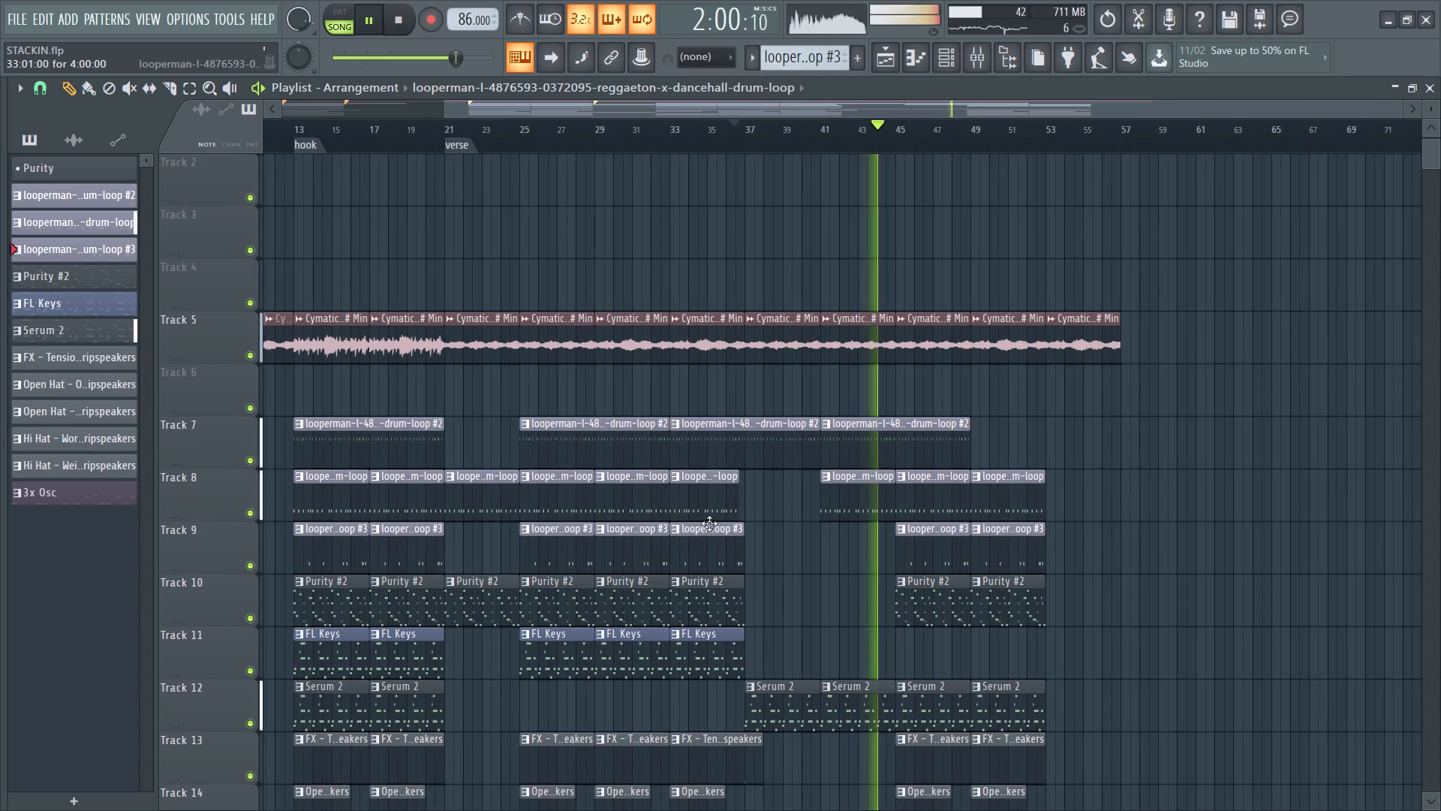
scroll(848, 479, "down", 2)
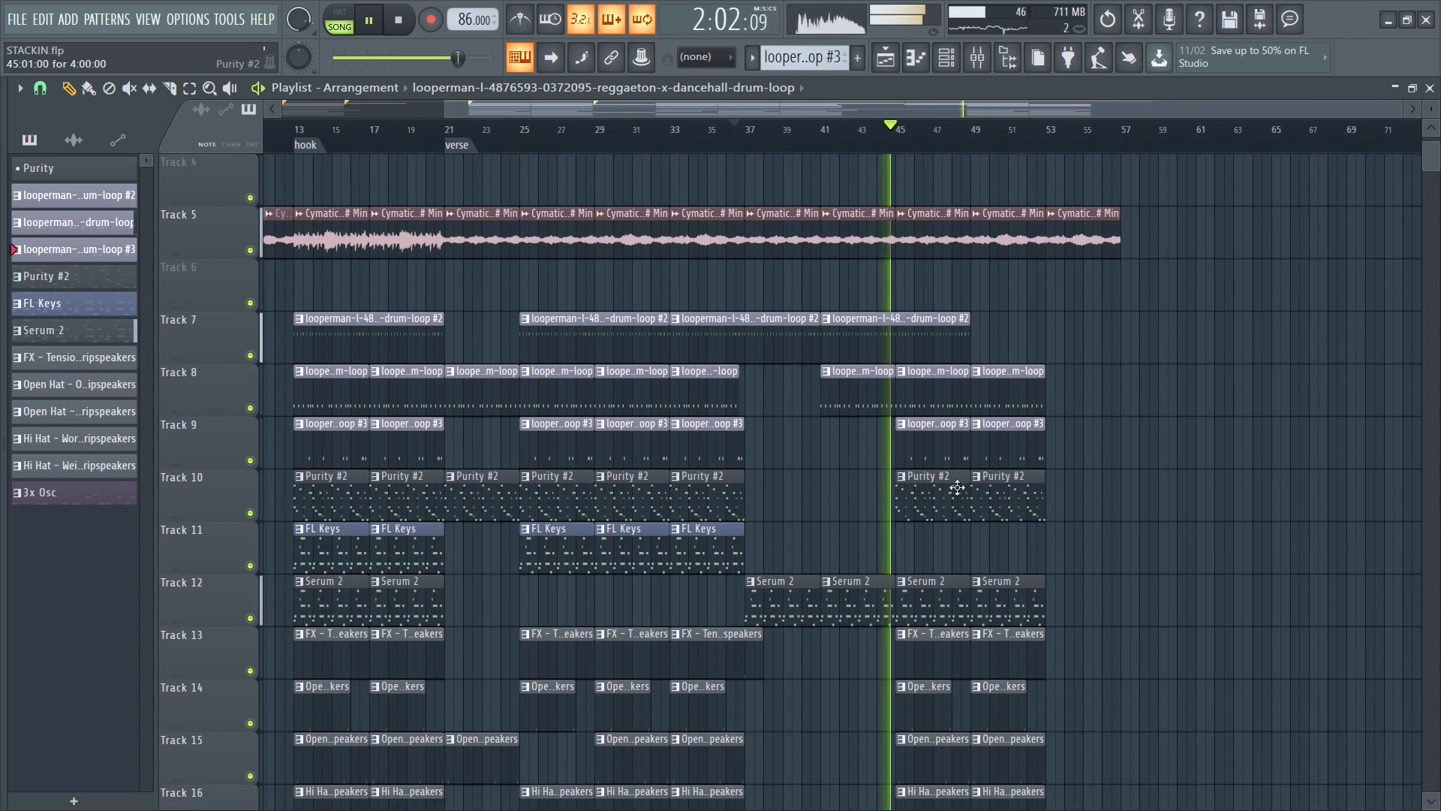
scroll(952, 523, "down", 2)
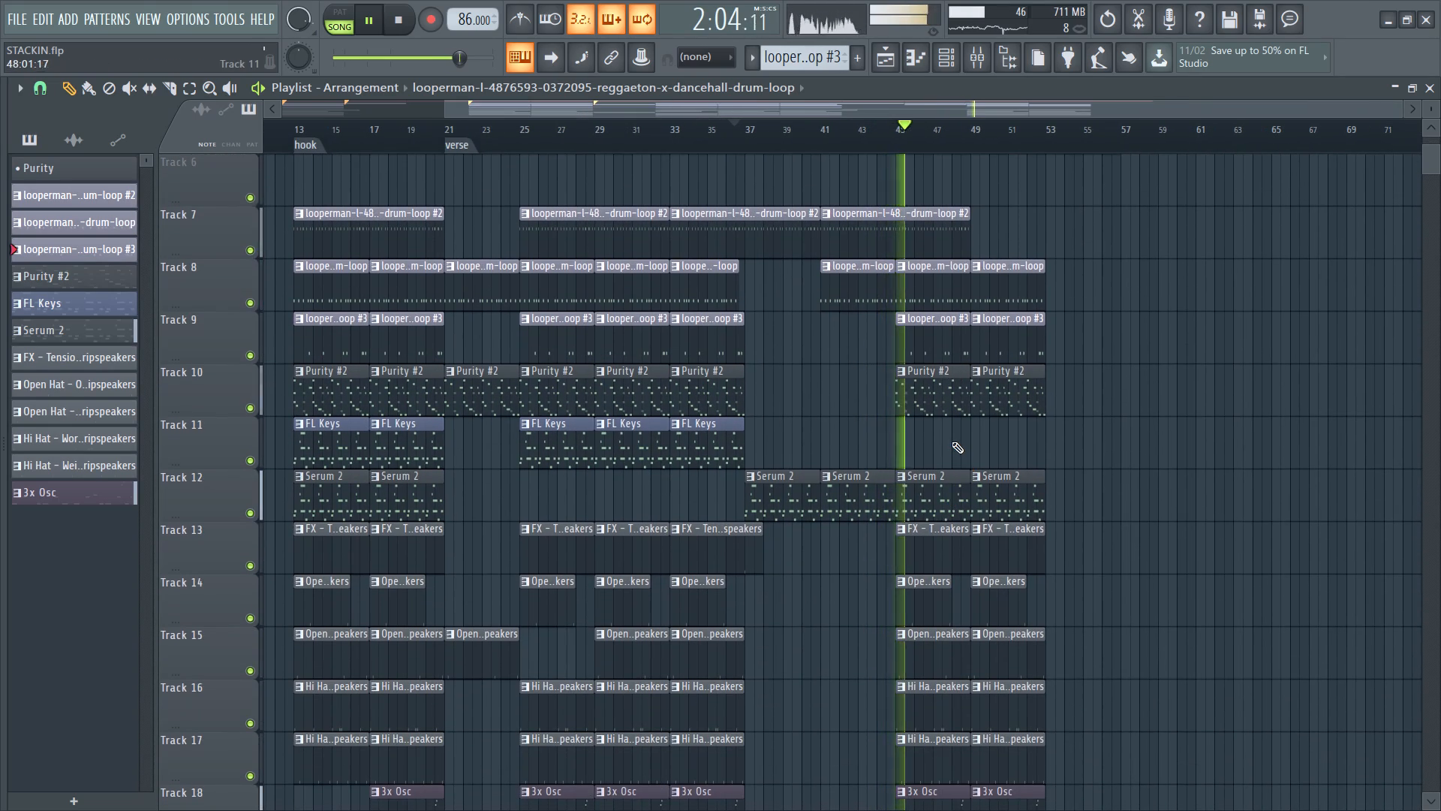
scroll(952, 442, "up", 3)
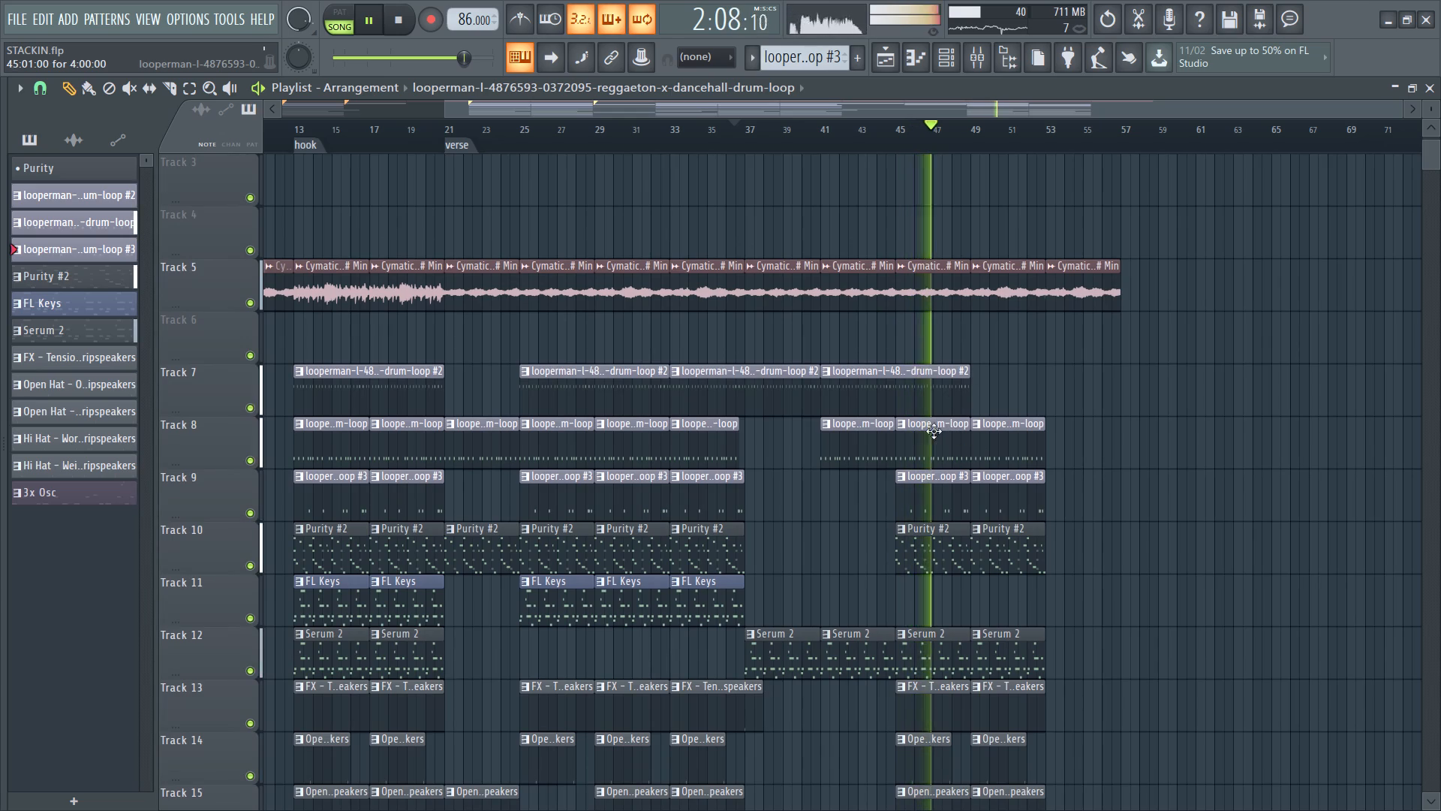
scroll(970, 381, "down", 2)
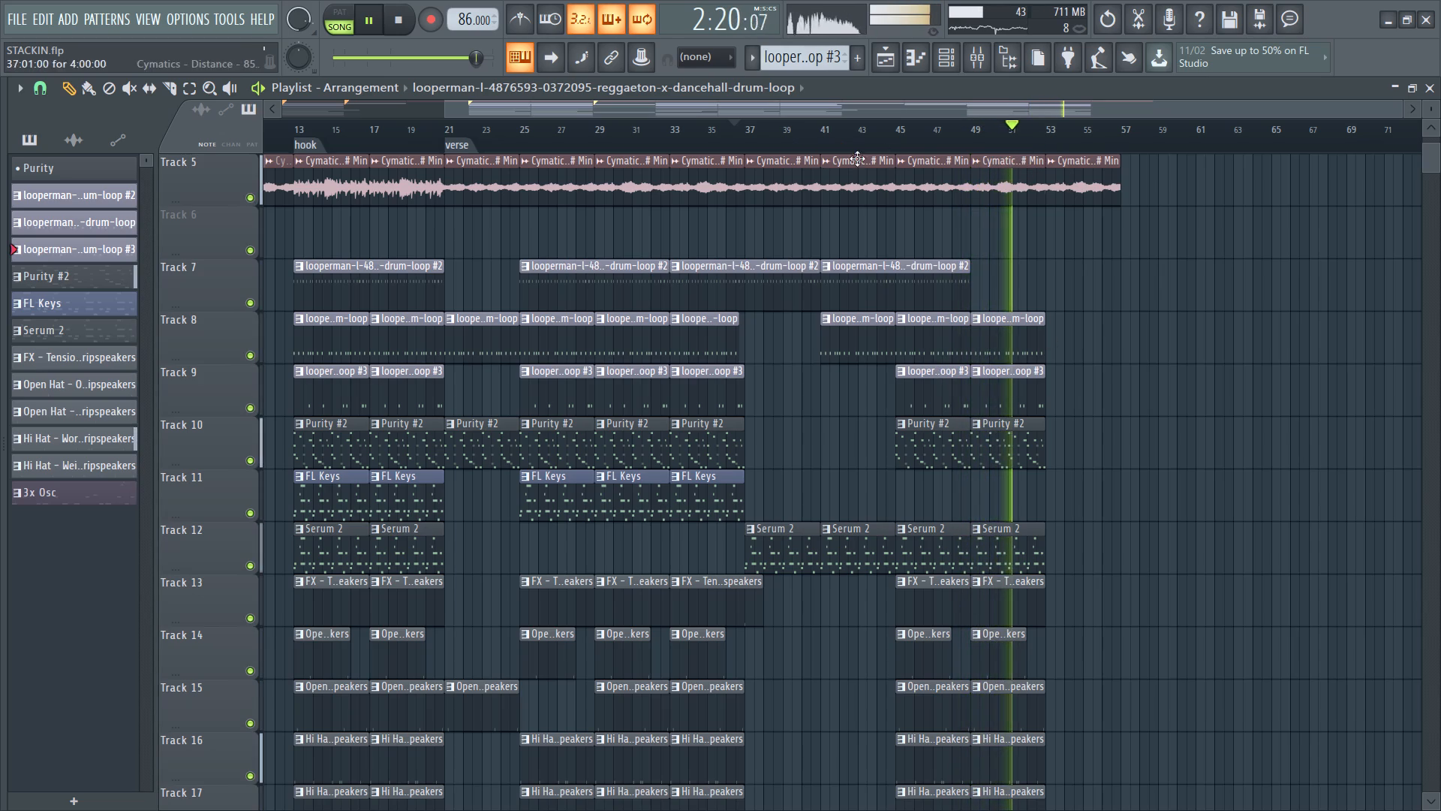
scroll(873, 200, "up", 2)
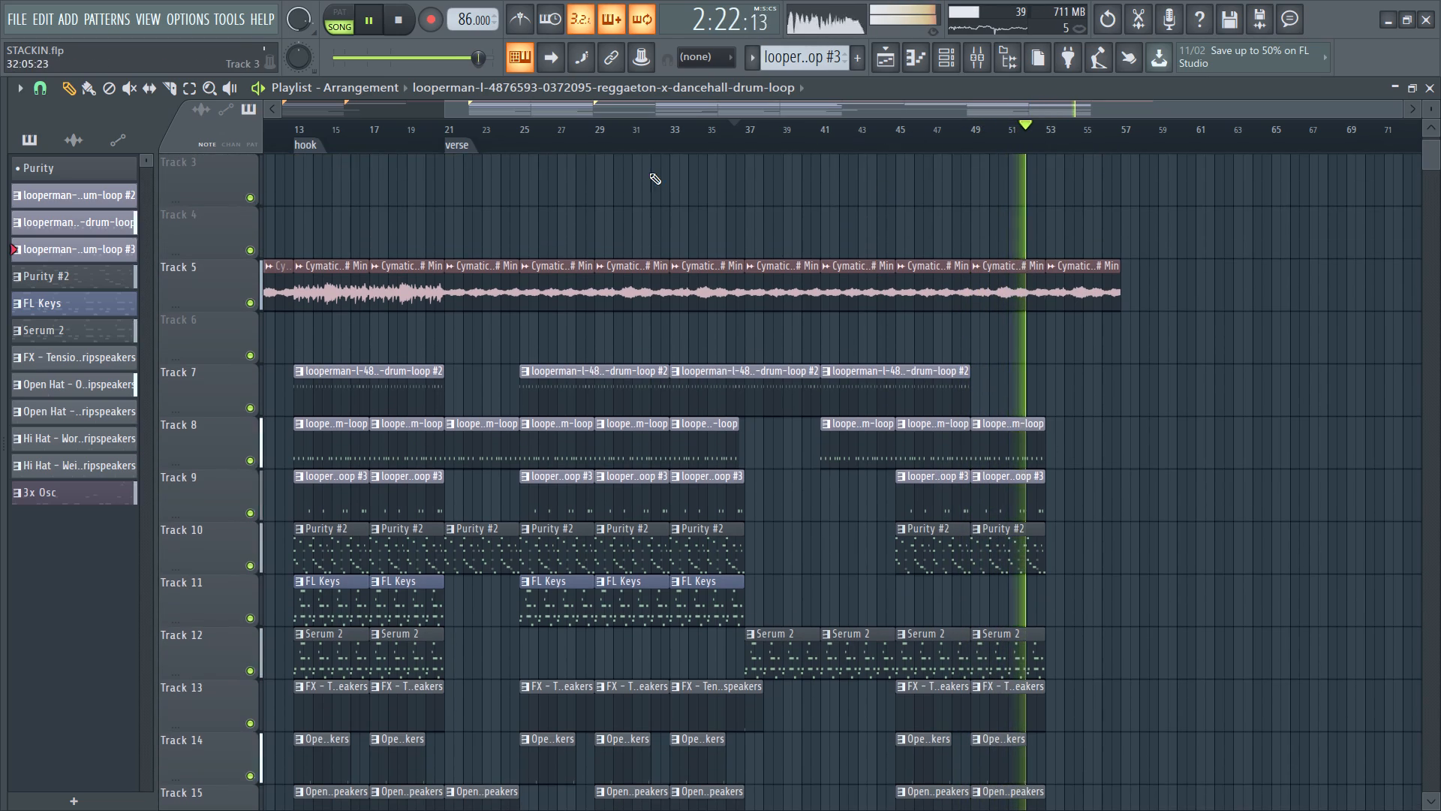
left_click(724, 122)
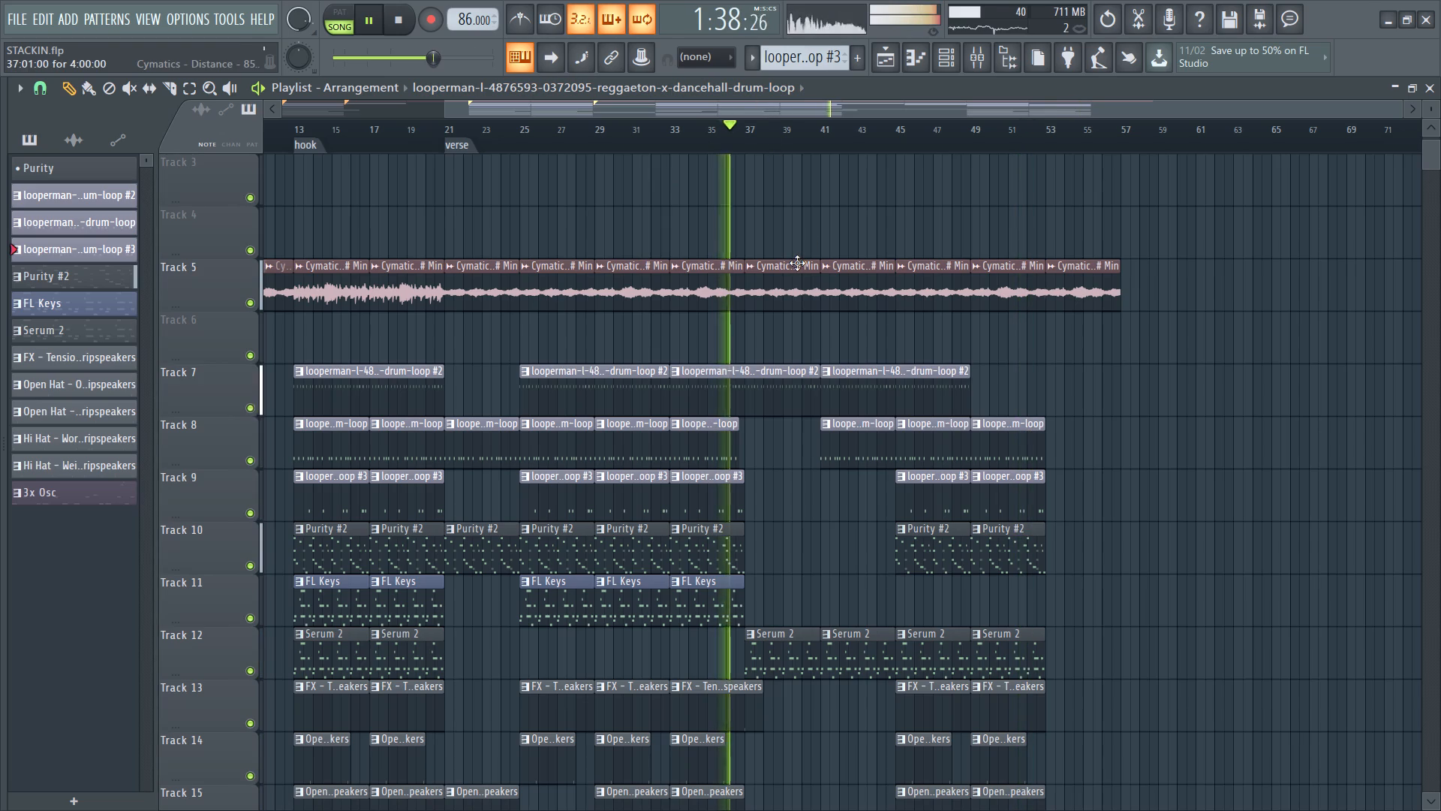
scroll(789, 200, "up", 2, "ctrl")
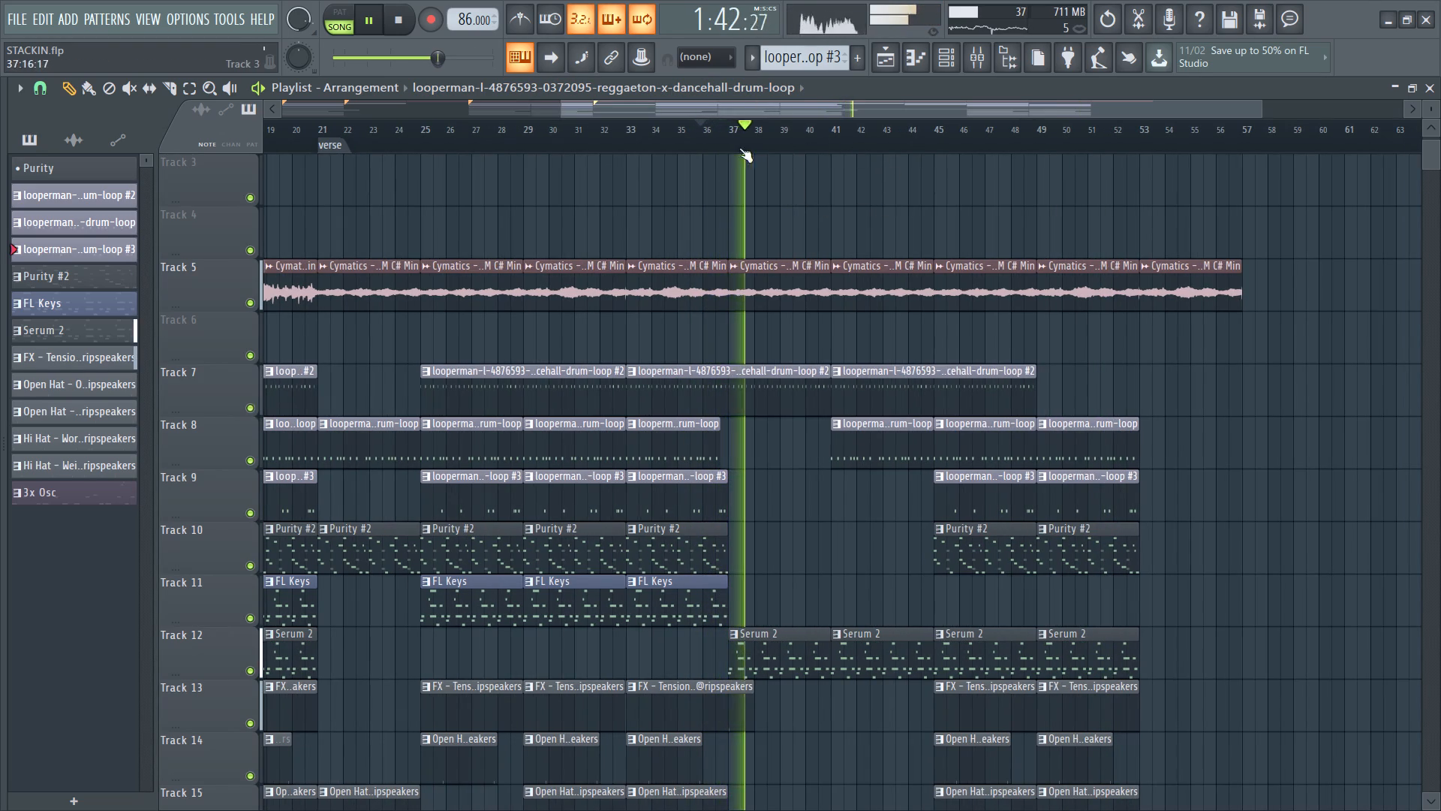
left_click(931, 133)
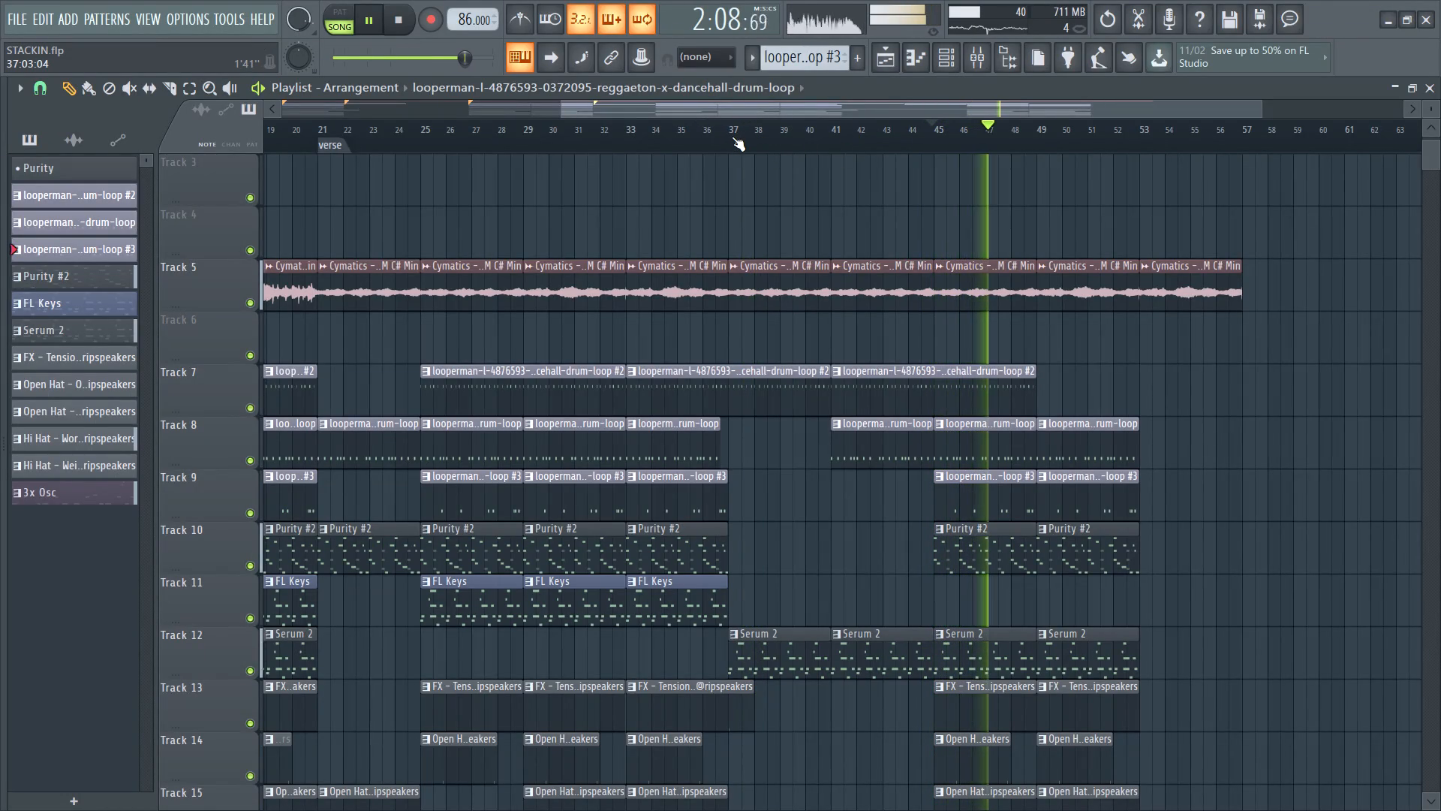
Select bars 37 to 45, add a time marker named "bridge" at the selection's start, and clear the selection.
left_click_drag(729, 137, 1226, 157, "ctrl")
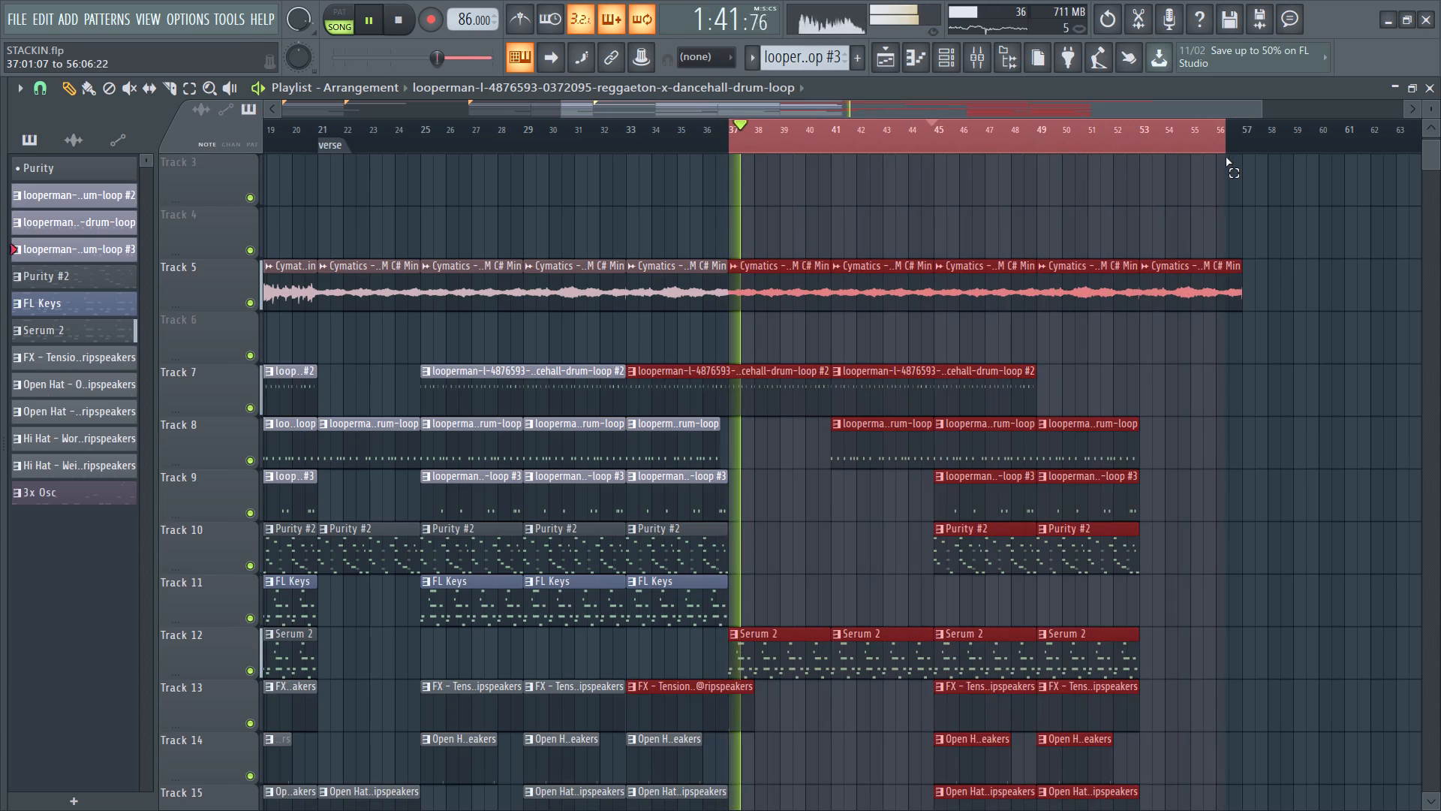
left_click_drag(1226, 157, 1244, 151, "ctrl")
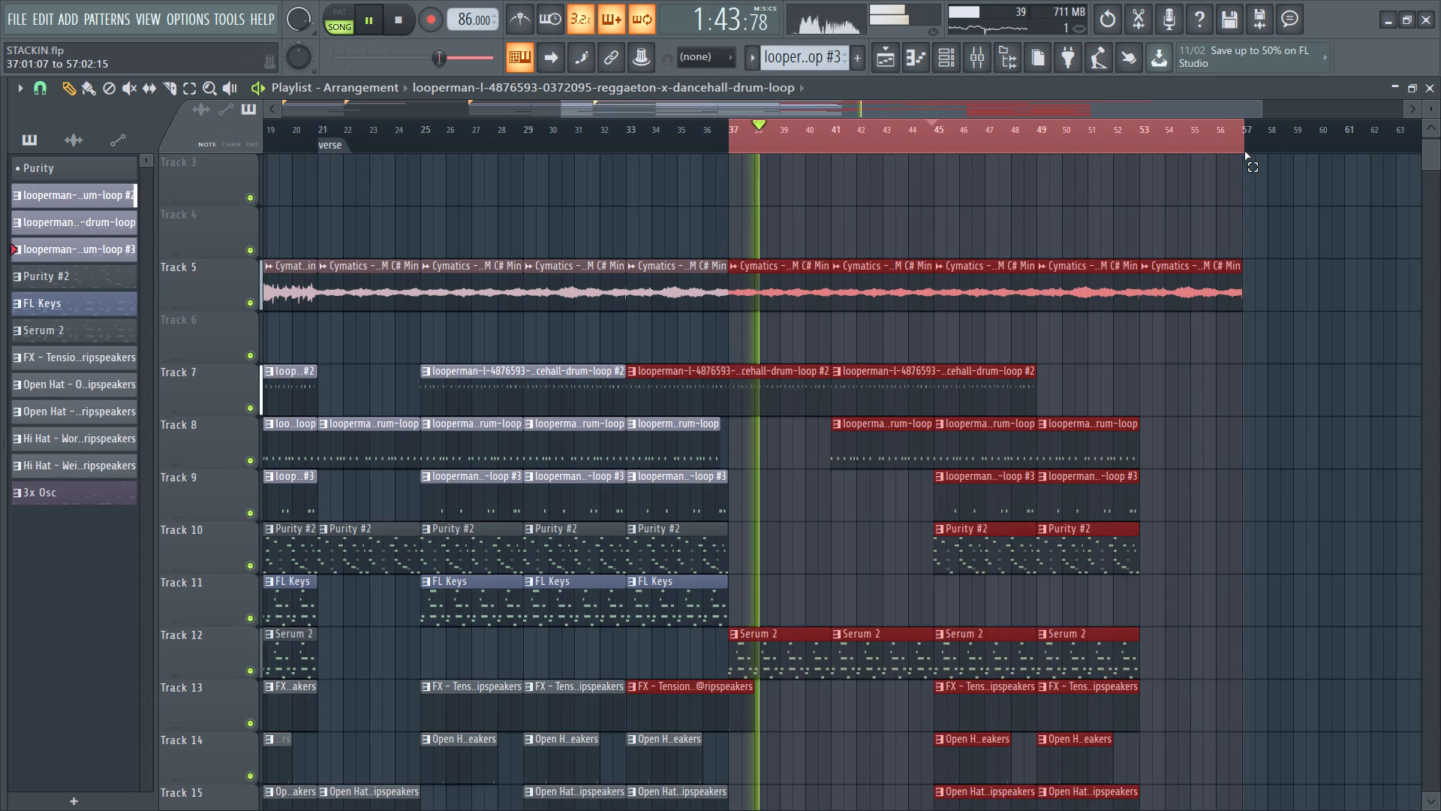
left_click_drag(1244, 151, 1241, 149, "ctrl")
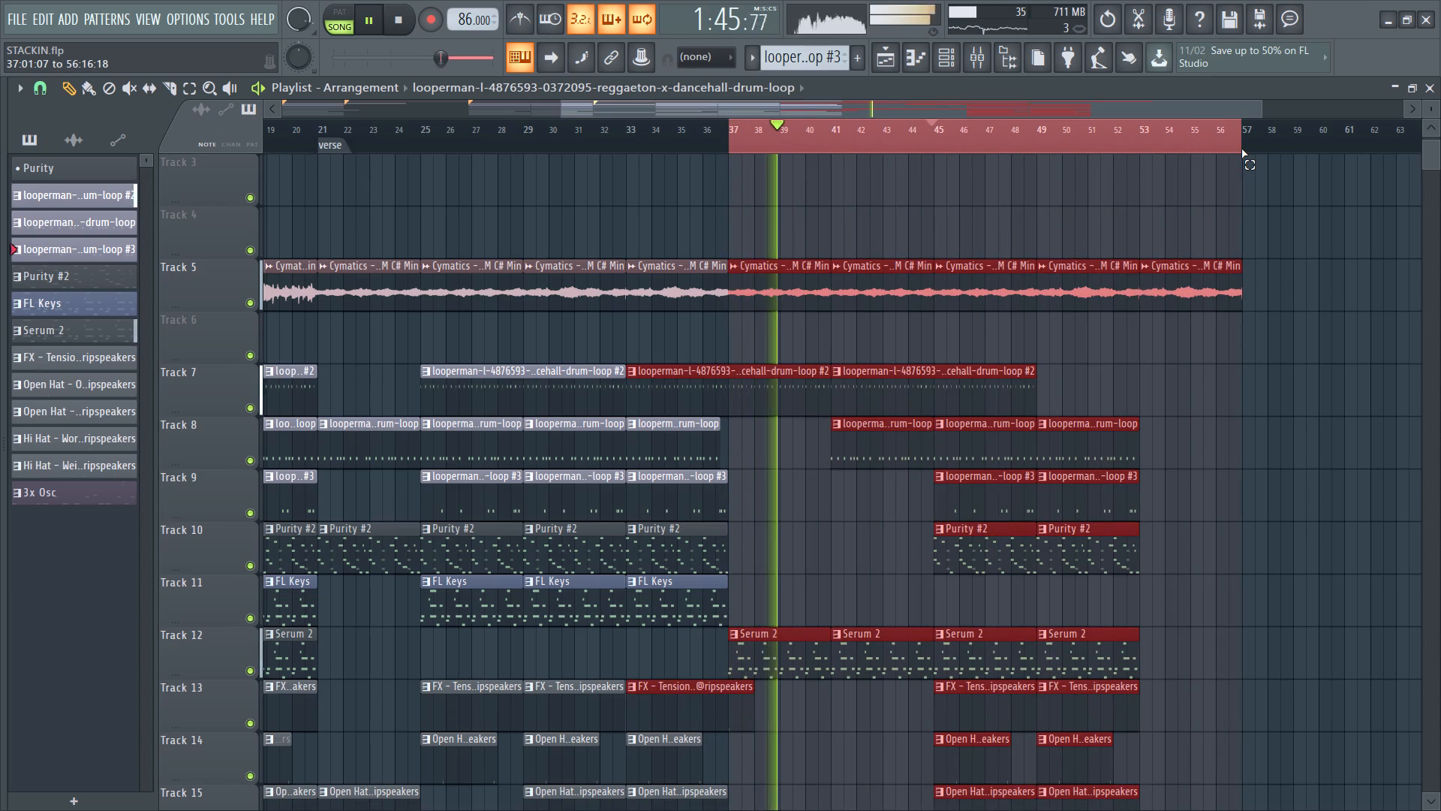
left_click_drag(1241, 149, 1130, 179, "ctrl")
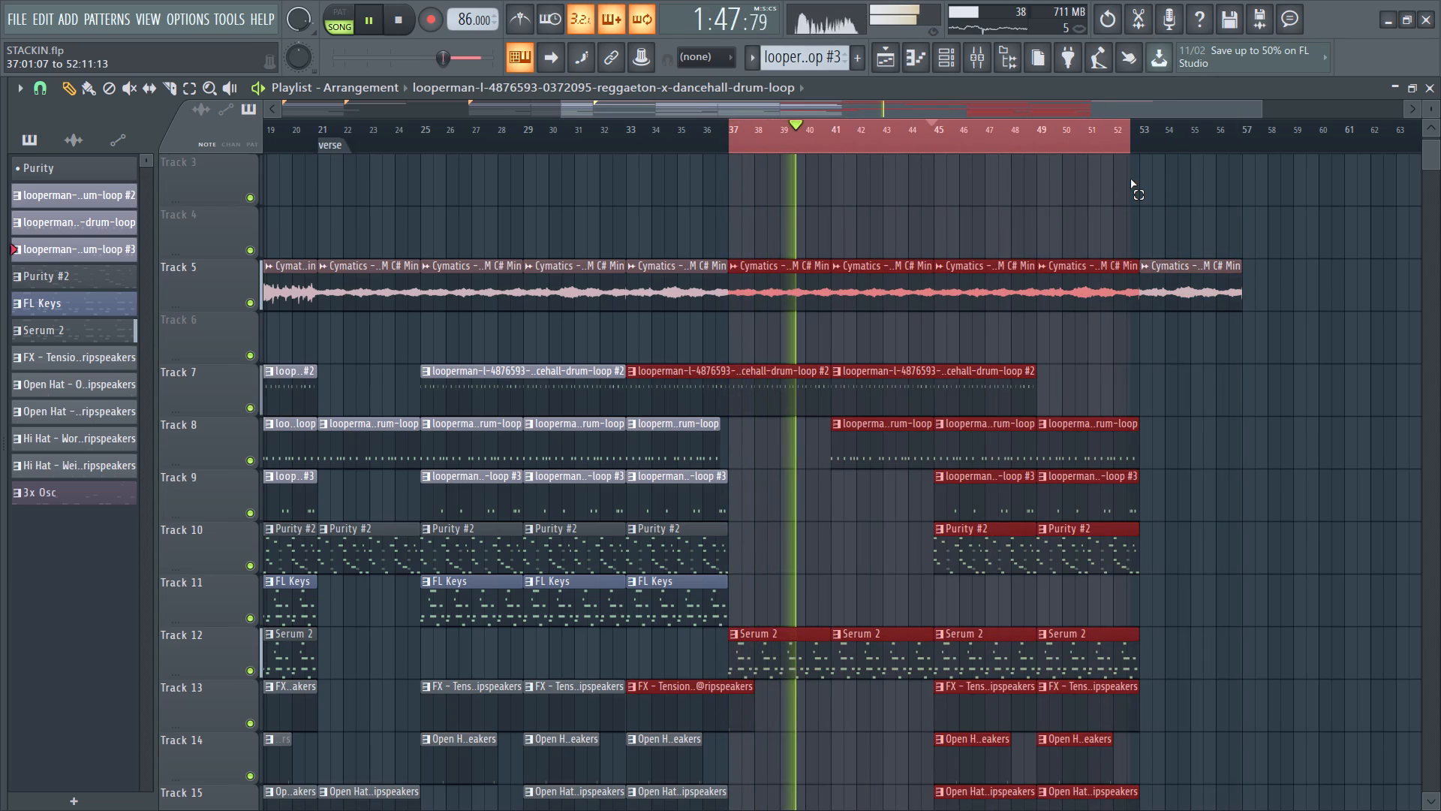
left_click_drag(1130, 179, 937, 255, "ctrl")
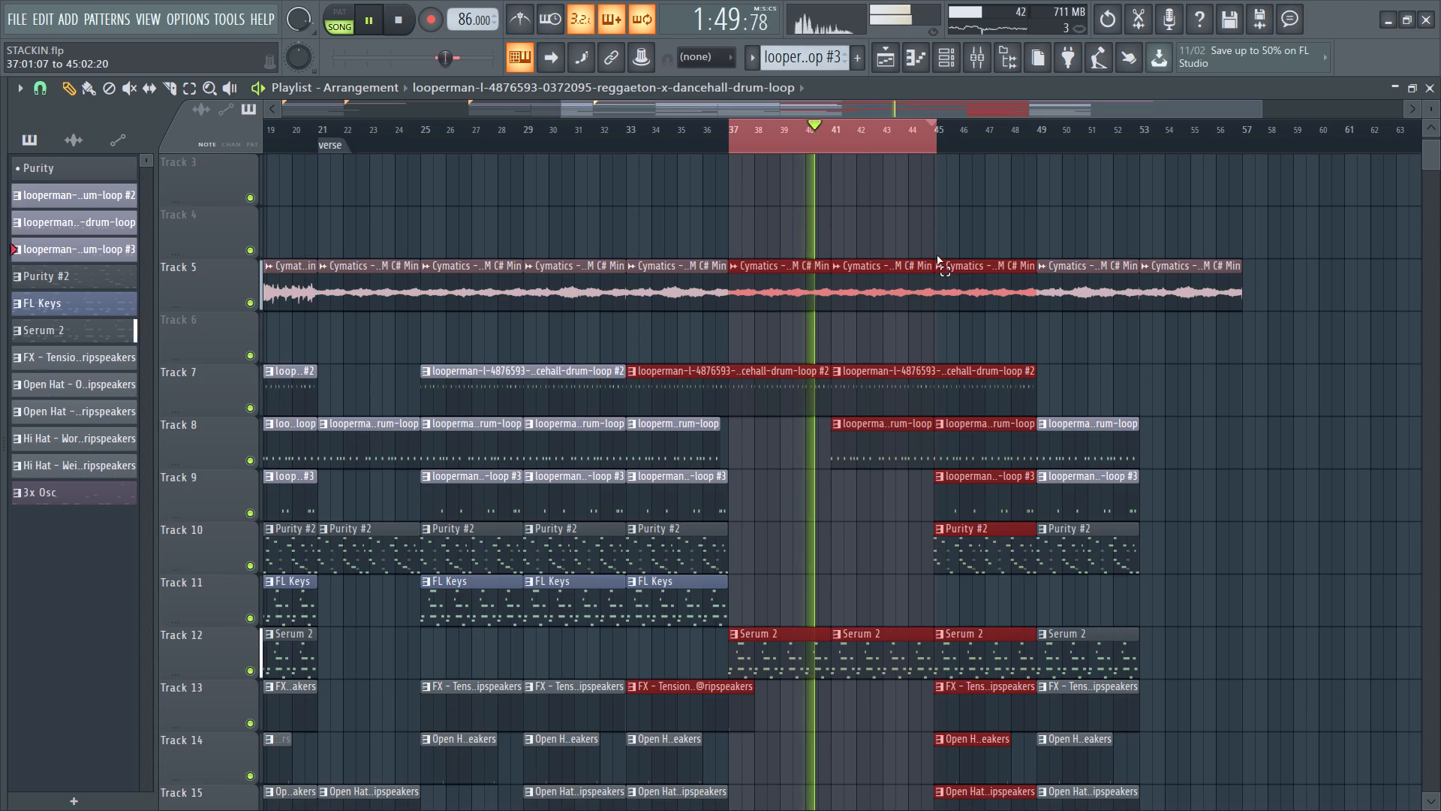
left_click_drag(937, 255, 934, 245, "ctrl")
key("alt+t")
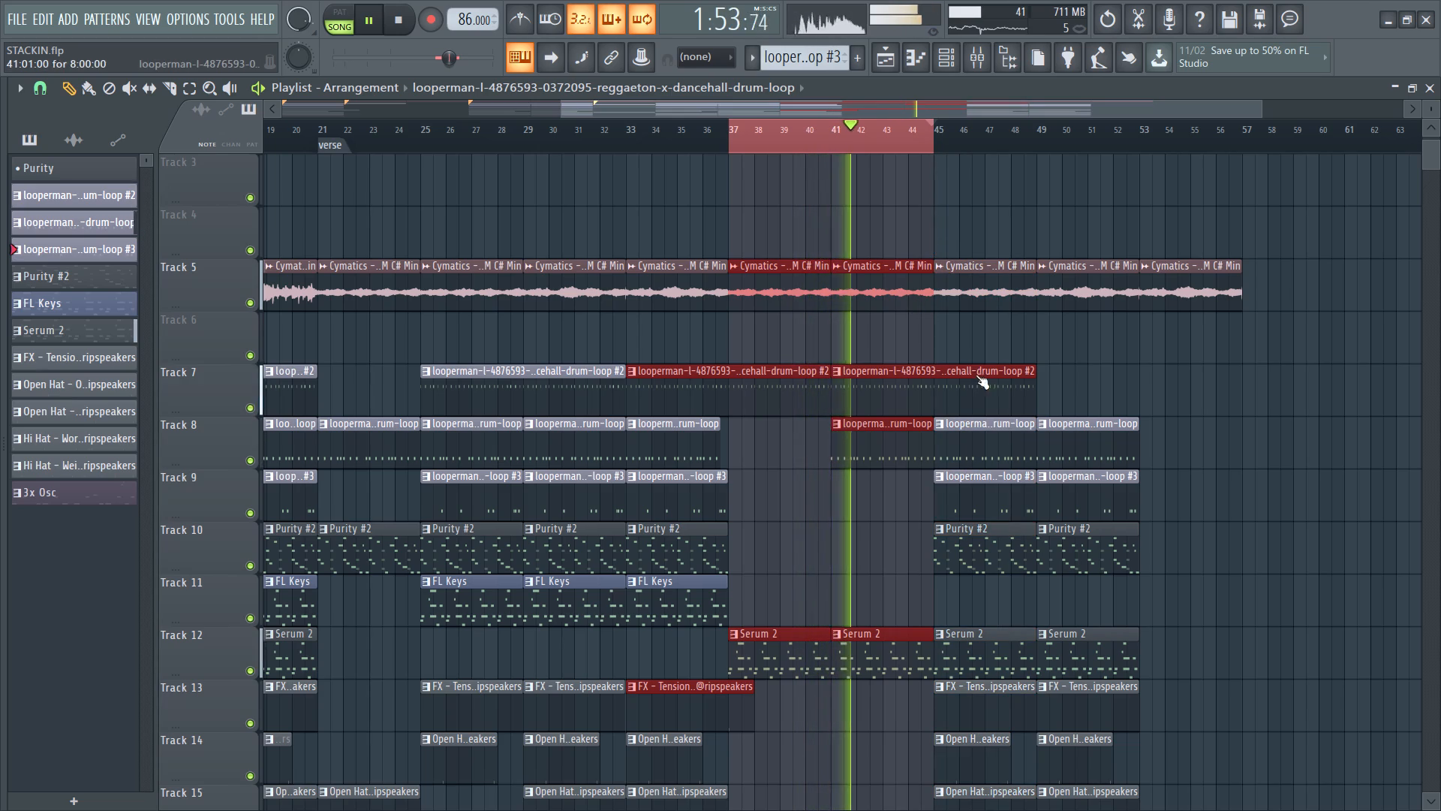
type("br")
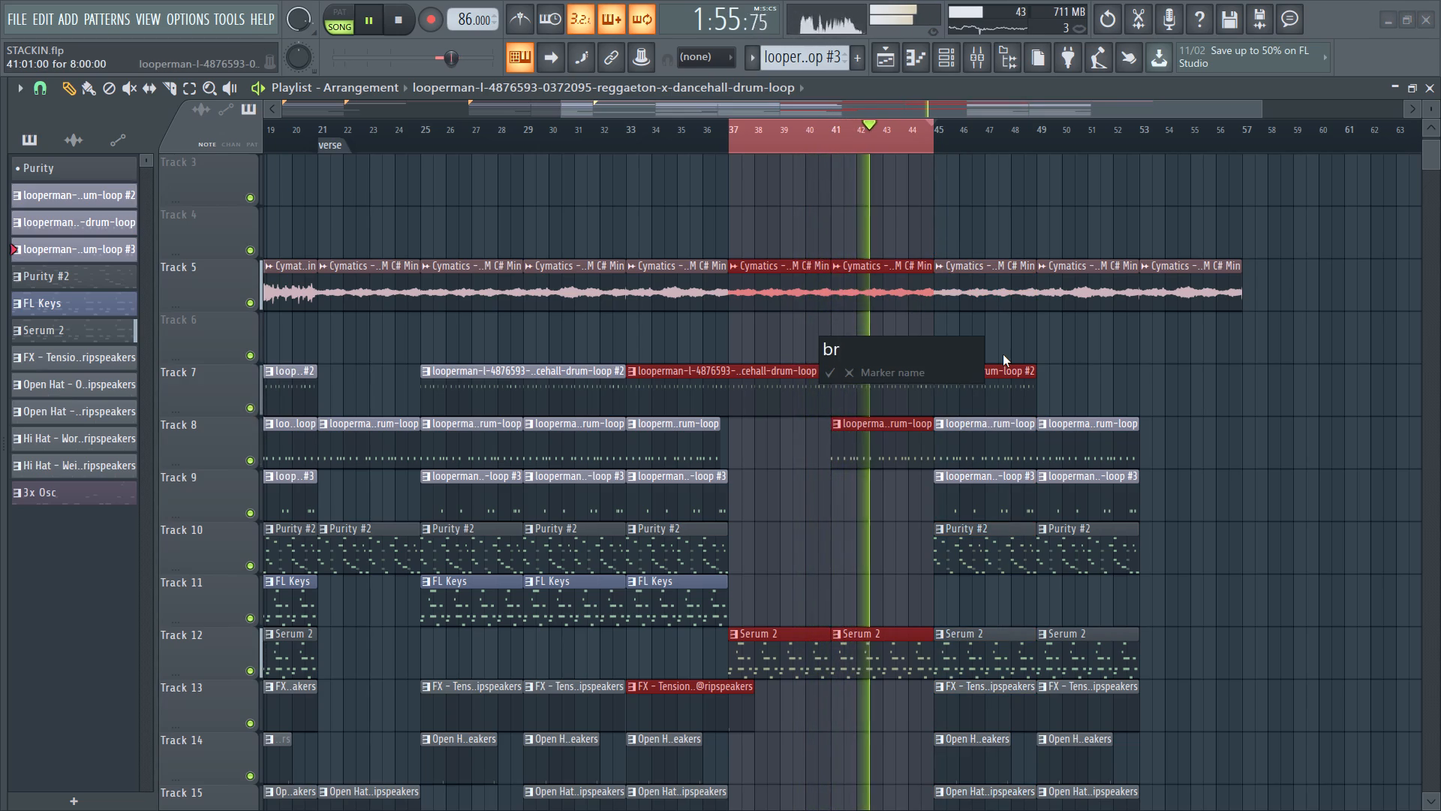
key("i")
type("dge")
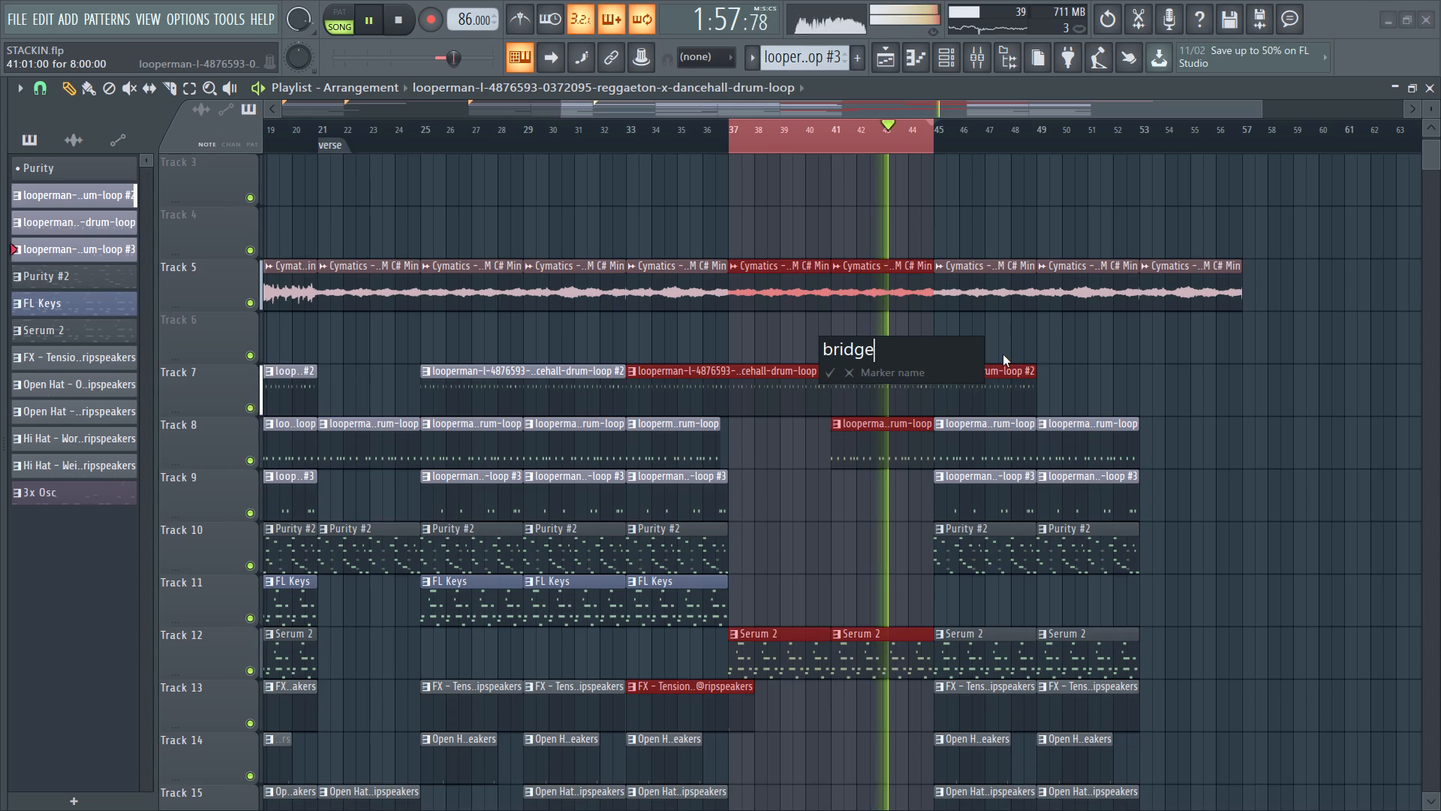
key("Return")
left_click(897, 141, "ctrl")
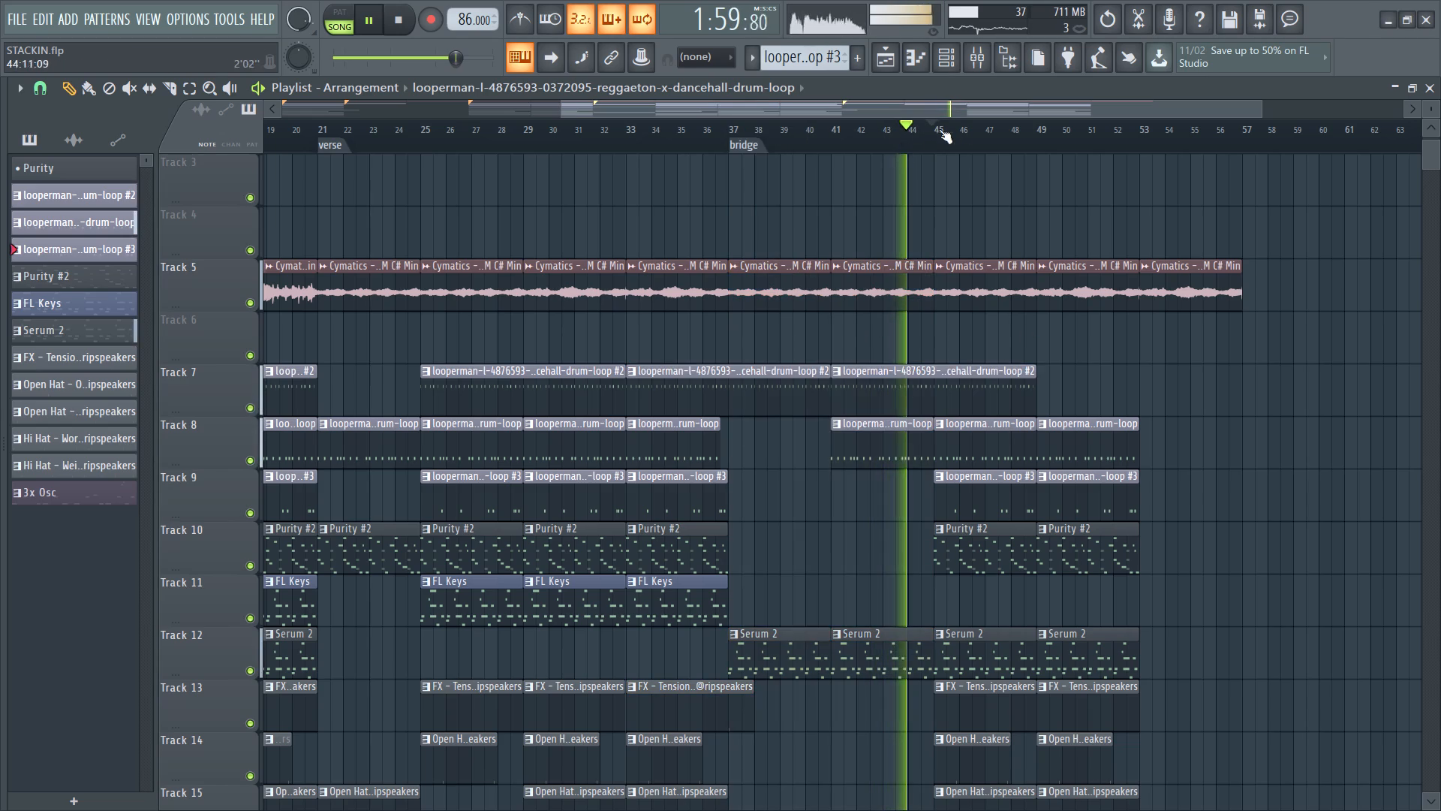
Select bars 45 to 53, add a time marker named "hook" at the selection's start, and clear the selection.
scroll(971, 178, "up", 3, "ctrl")
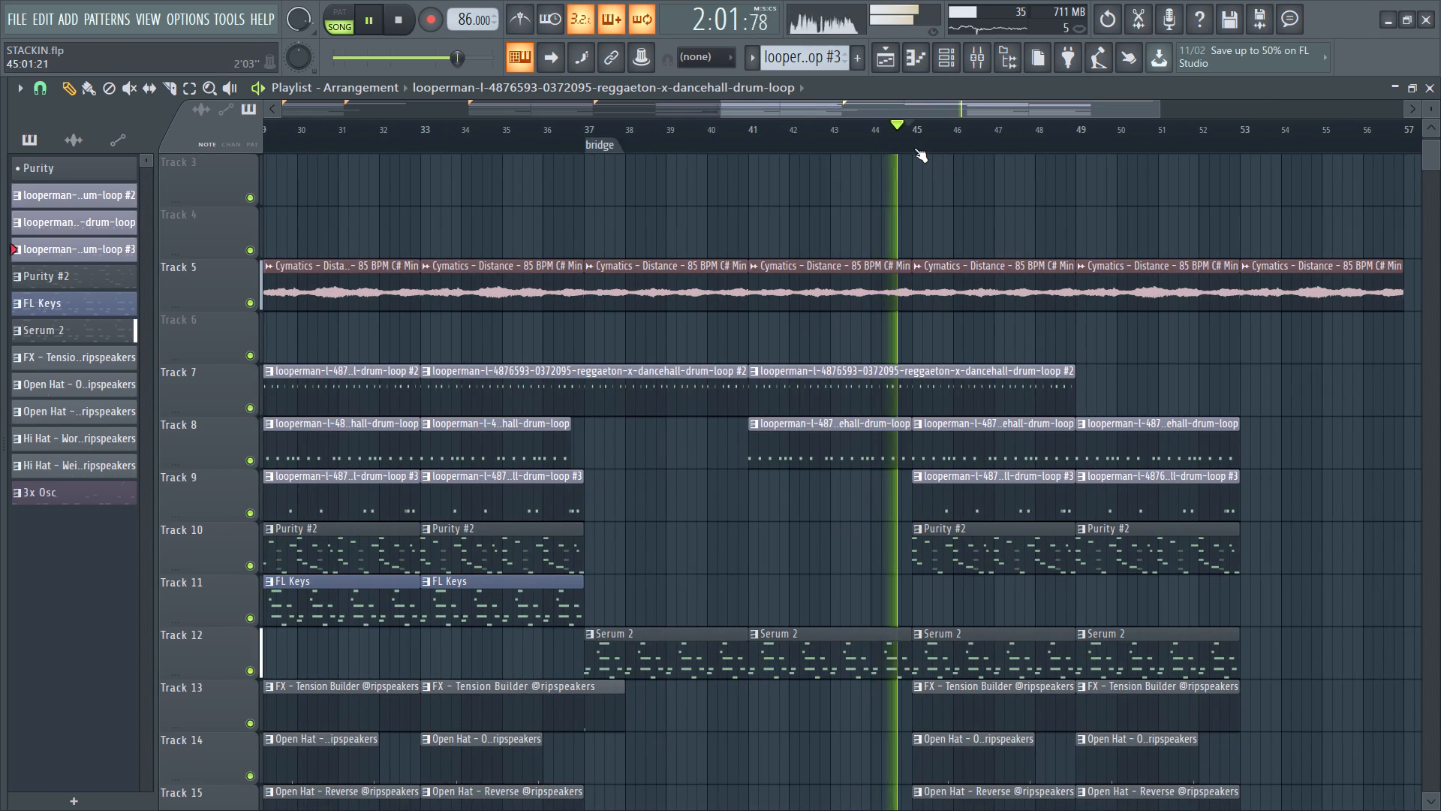
left_click_drag(913, 137, 1367, 140, "ctrl")
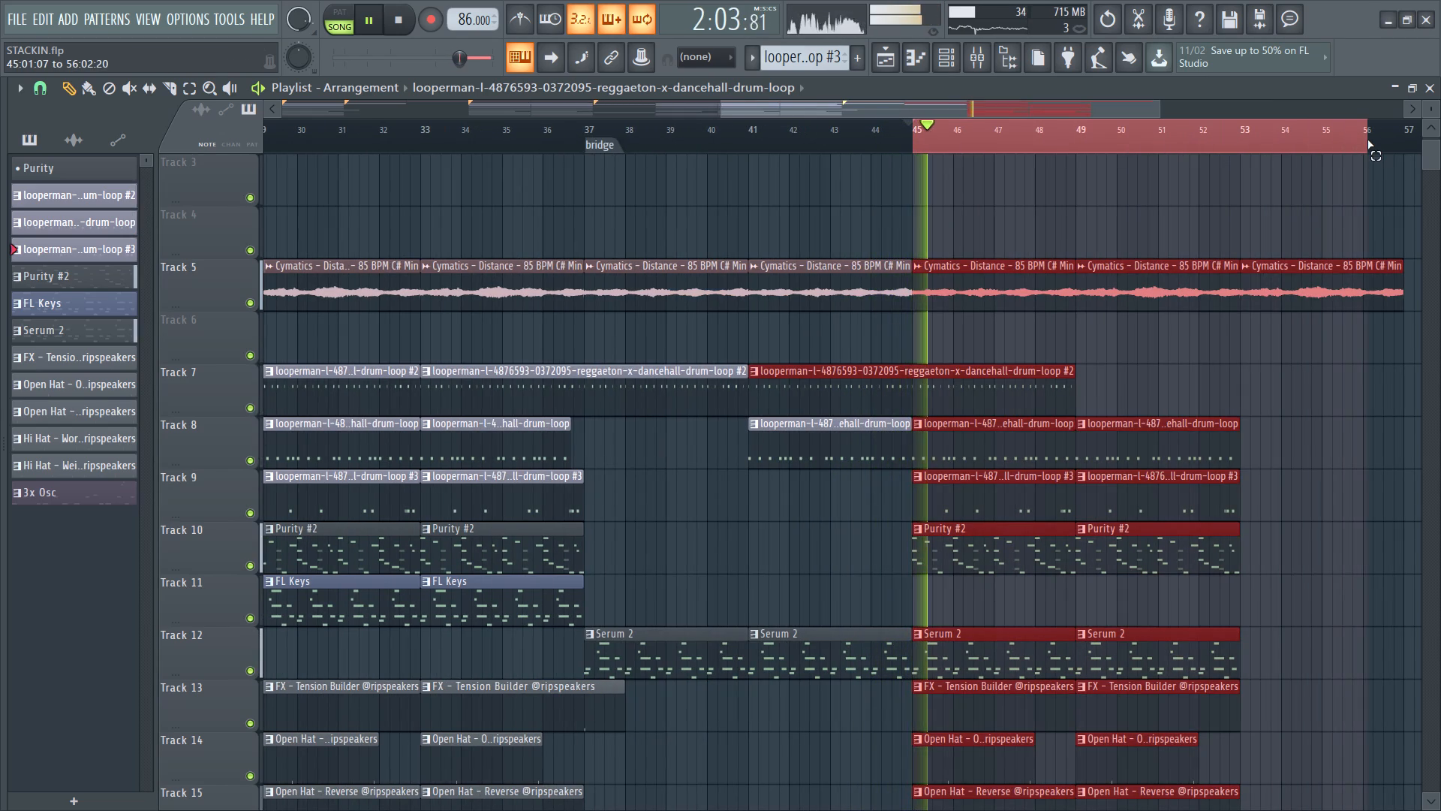
left_click_drag(1367, 140, 1241, 289, "ctrl")
scroll(1277, 518, "up", 4, "ctrl")
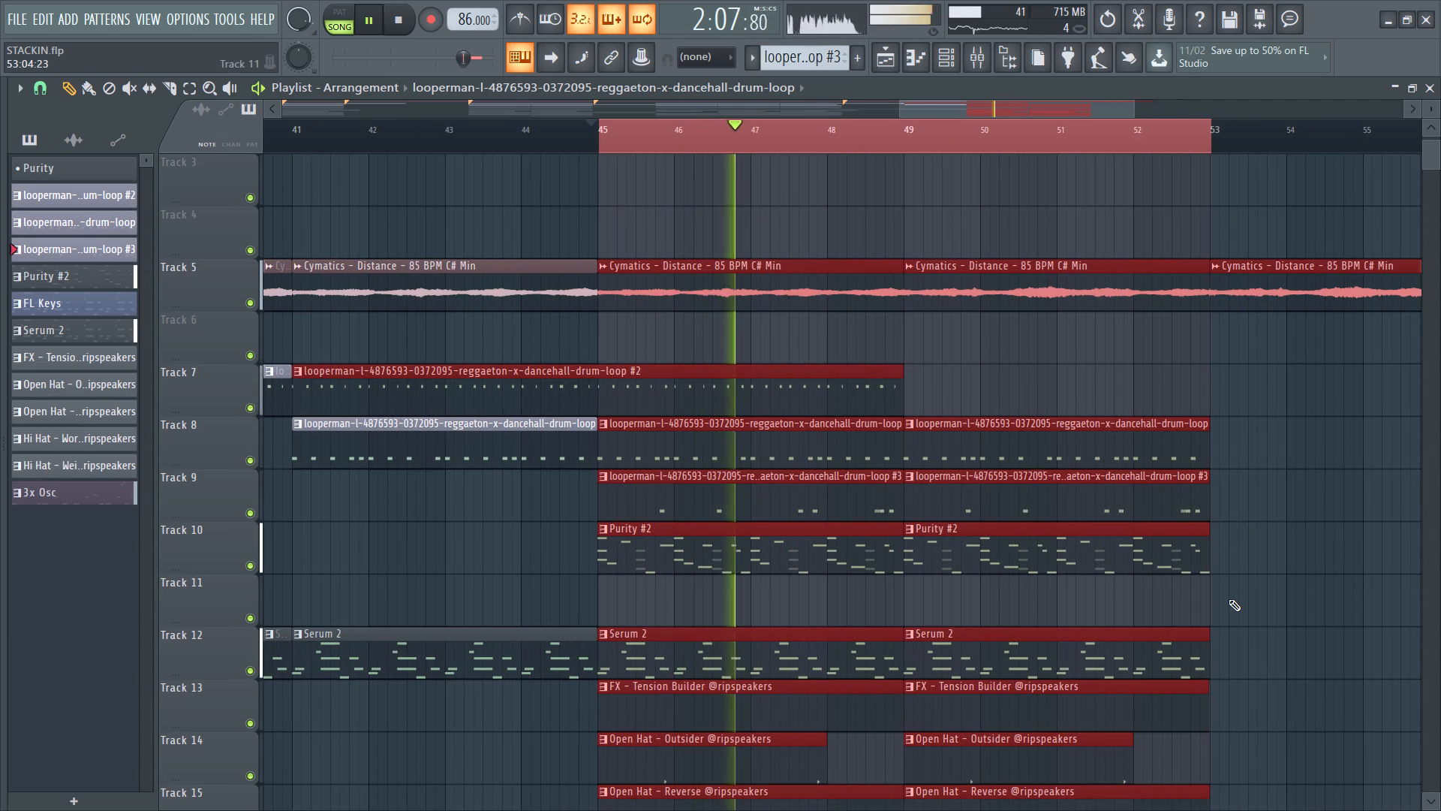
key("alt+t")
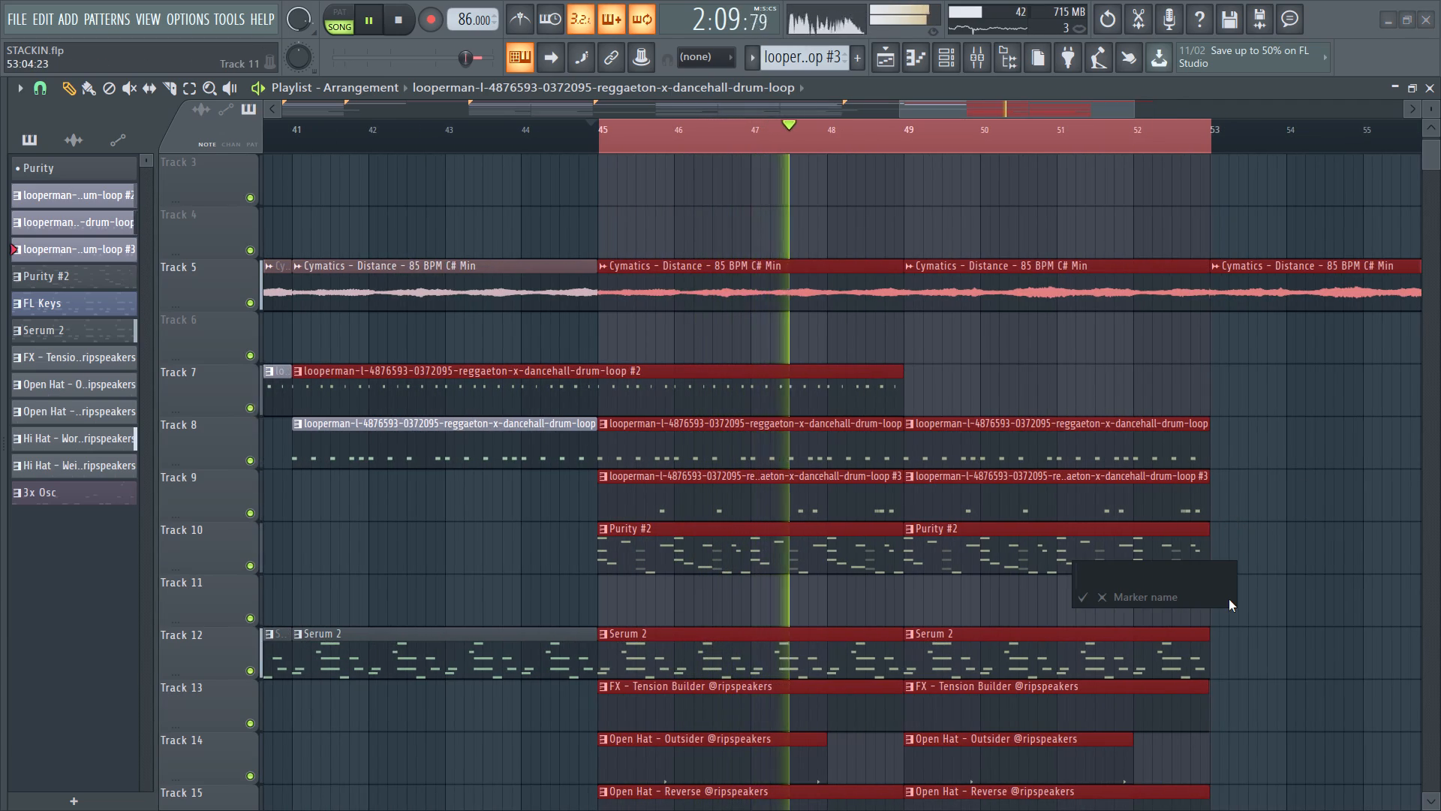
type("hook")
key("Return")
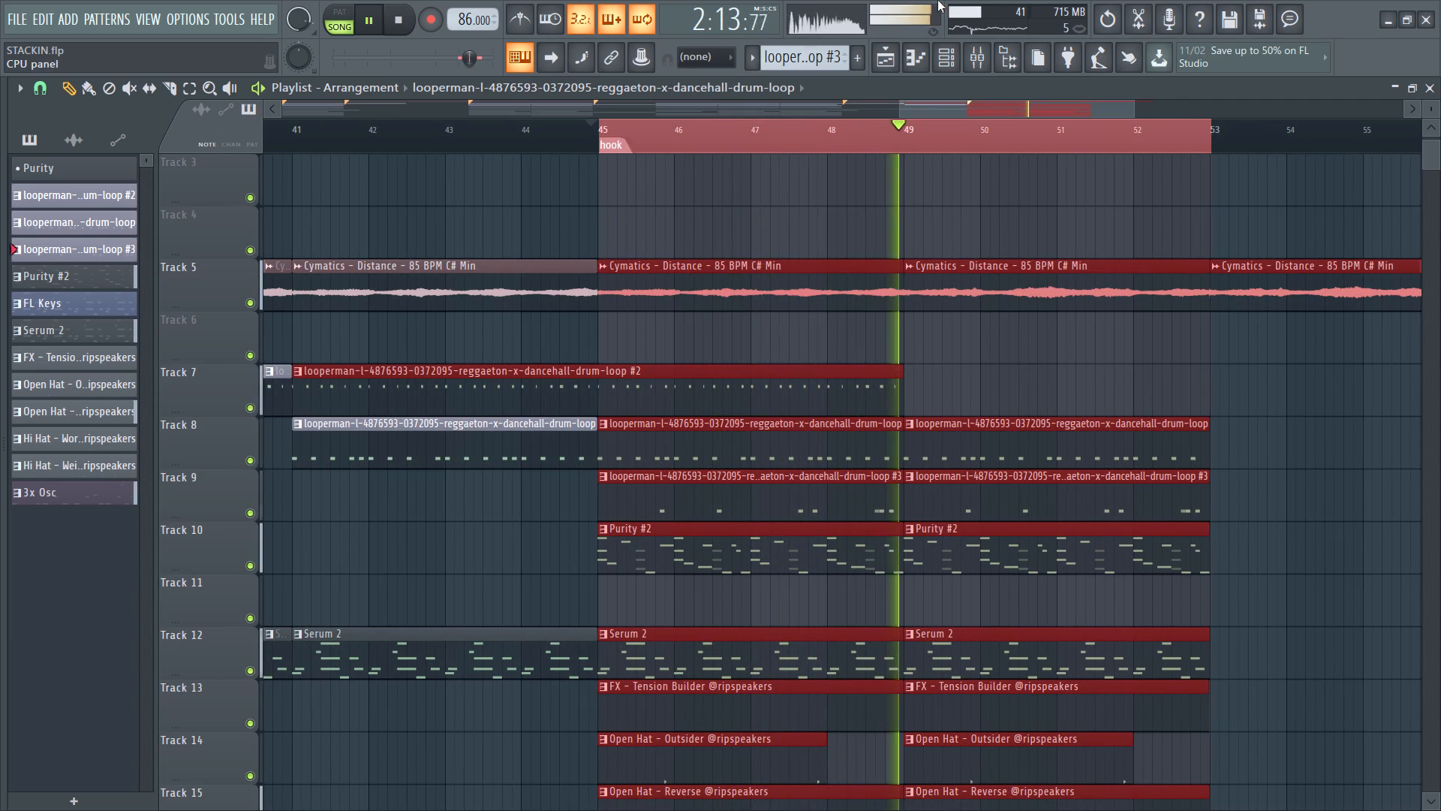
left_click(843, 142, "ctrl")
Select bars 53 to 57, add a time marker named "outro" at the selection's start, and clear the selection.
scroll(868, 155, "down", 3, "ctrl")
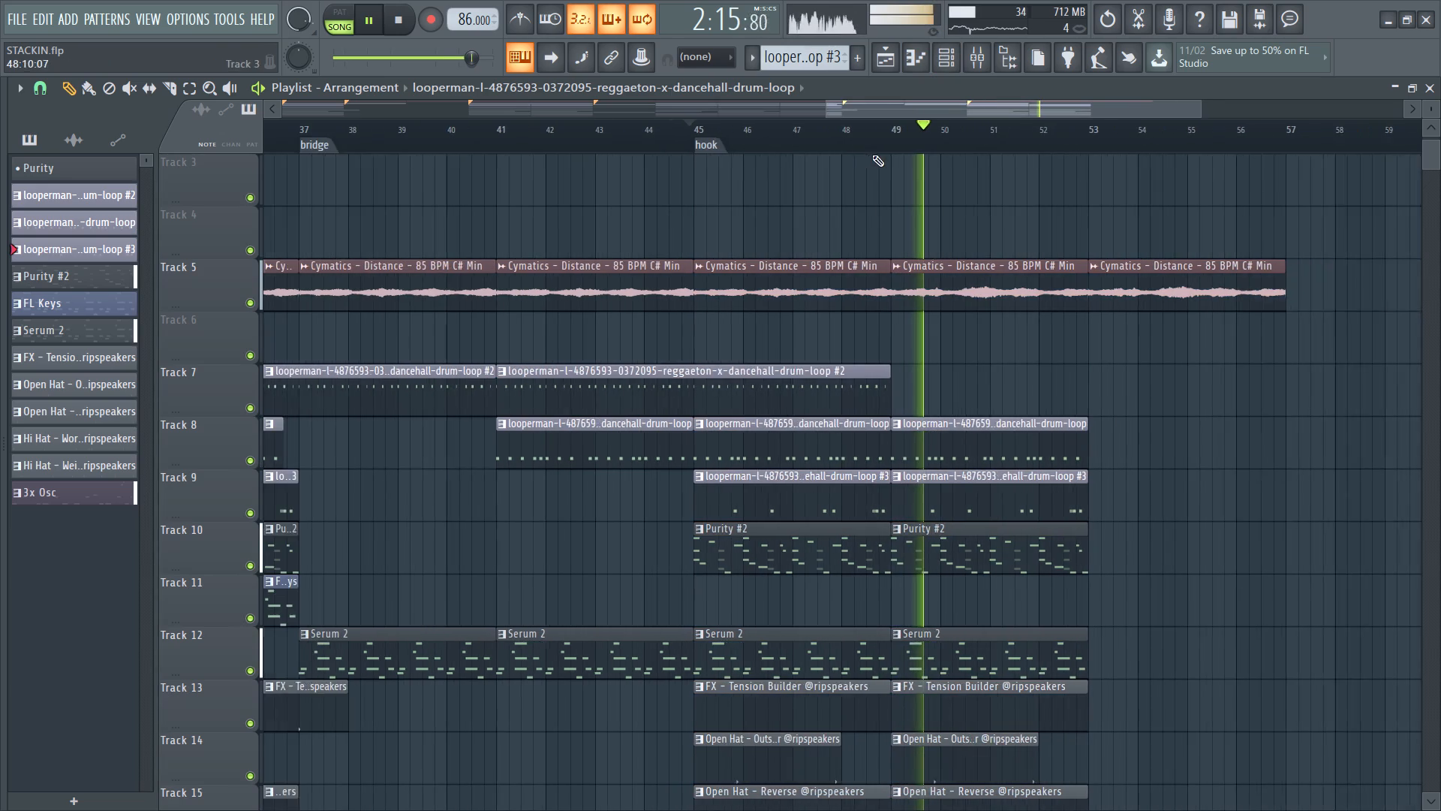
scroll(940, 152, "down", 2, "ctrl")
scroll(1053, 131, "up", 3, "ctrl")
left_click(1015, 131)
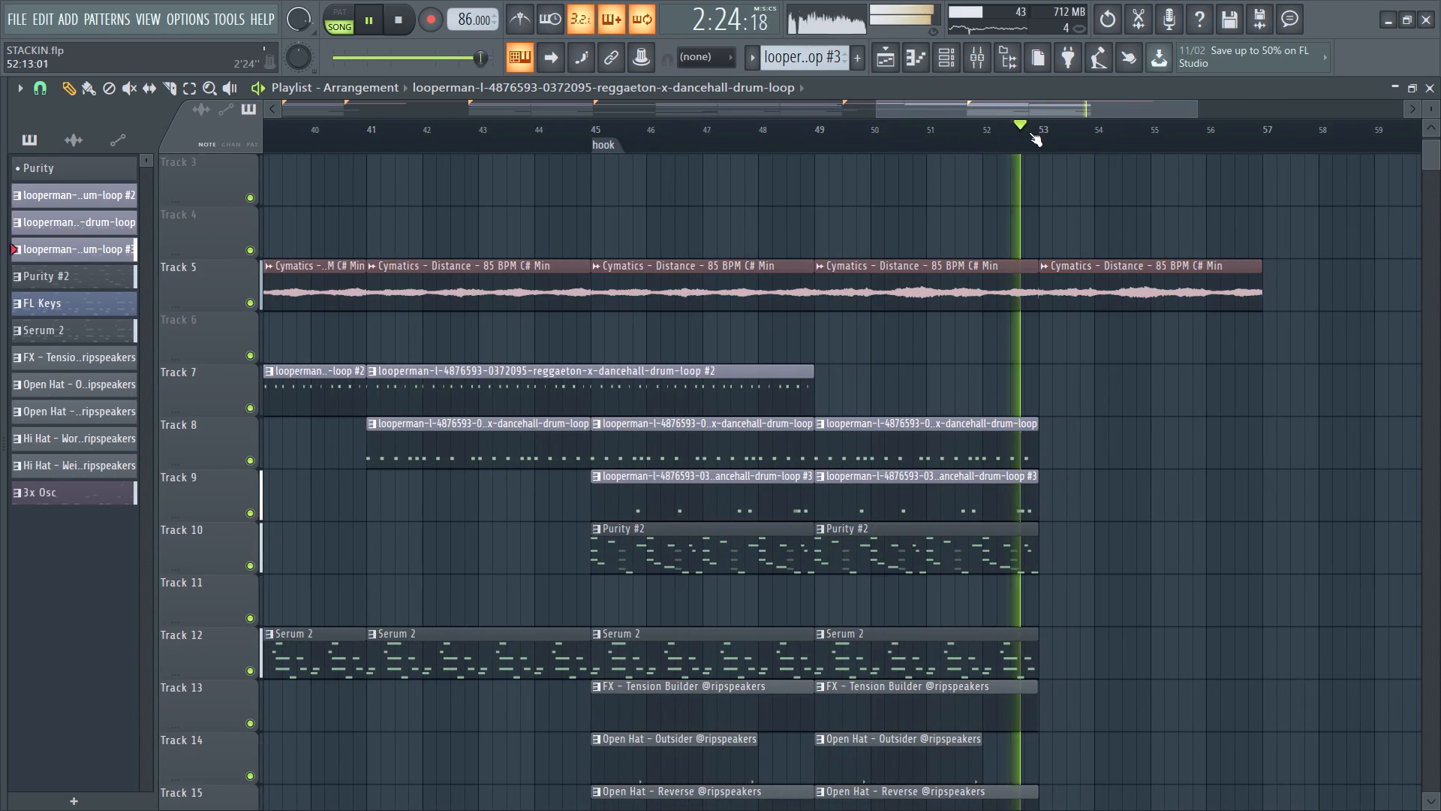
left_click_drag(1040, 137, 1264, 140, "ctrl")
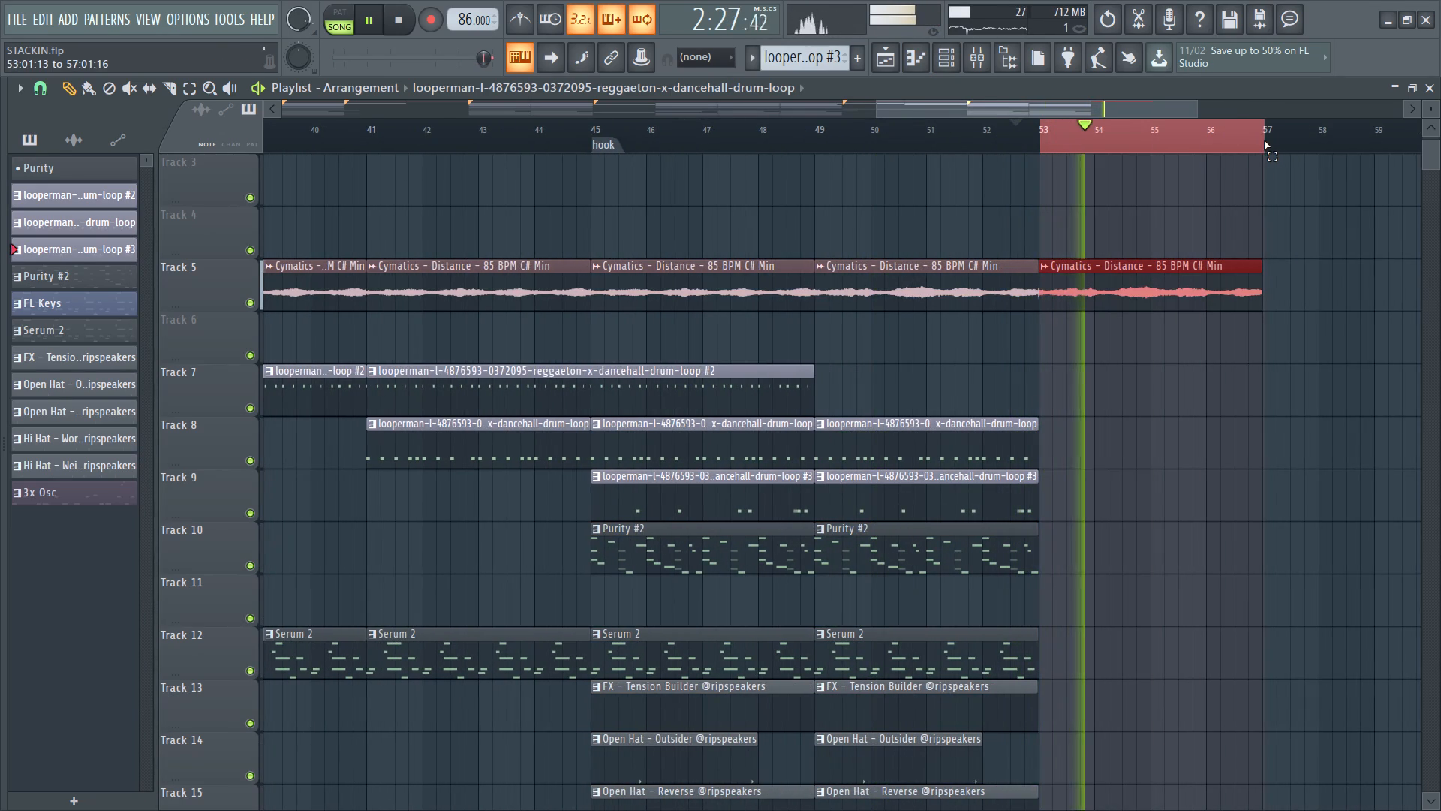
left_click_drag(1264, 140, 1264, 140, "ctrl")
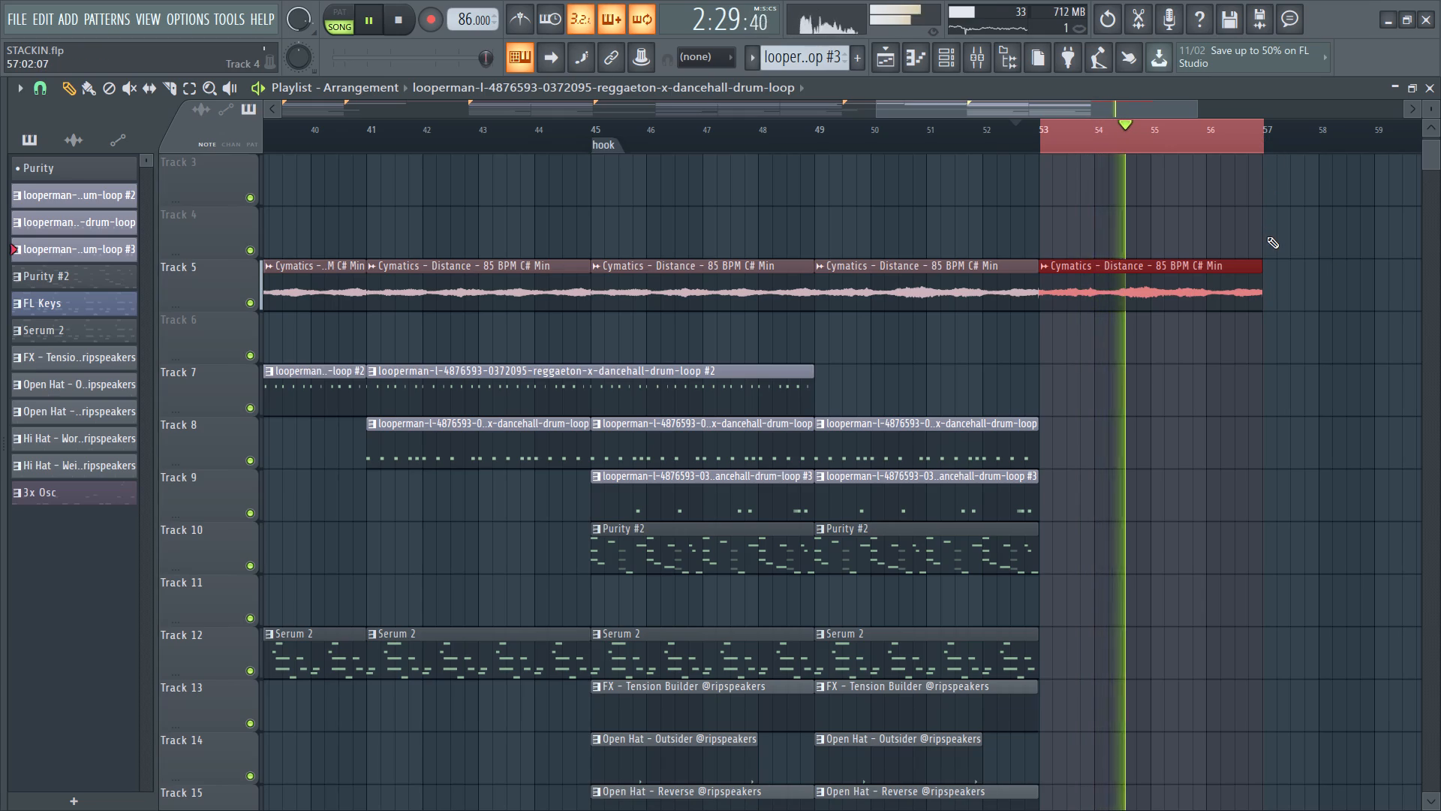
key("alt+t")
key("o")
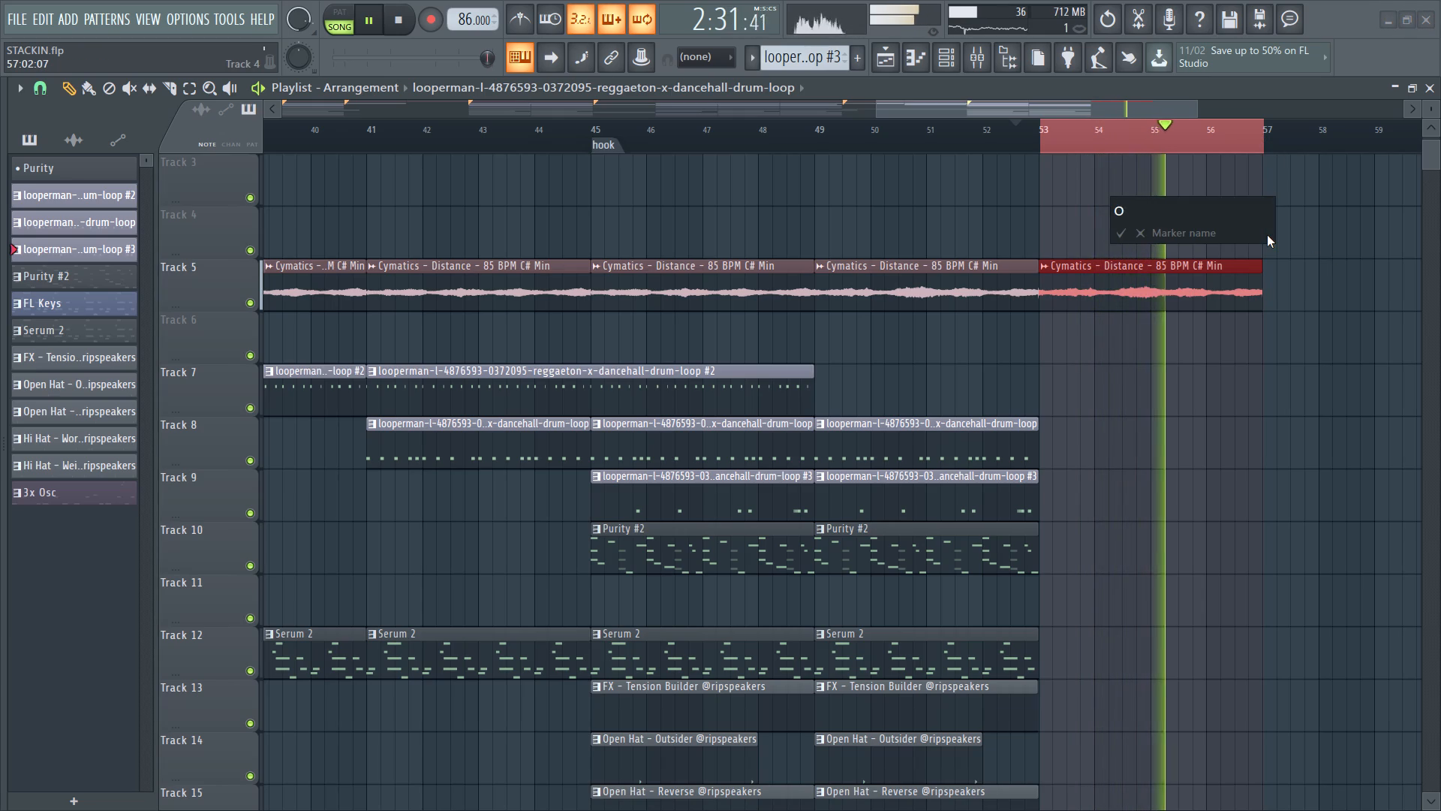
key("u")
type("tro")
key("Return")
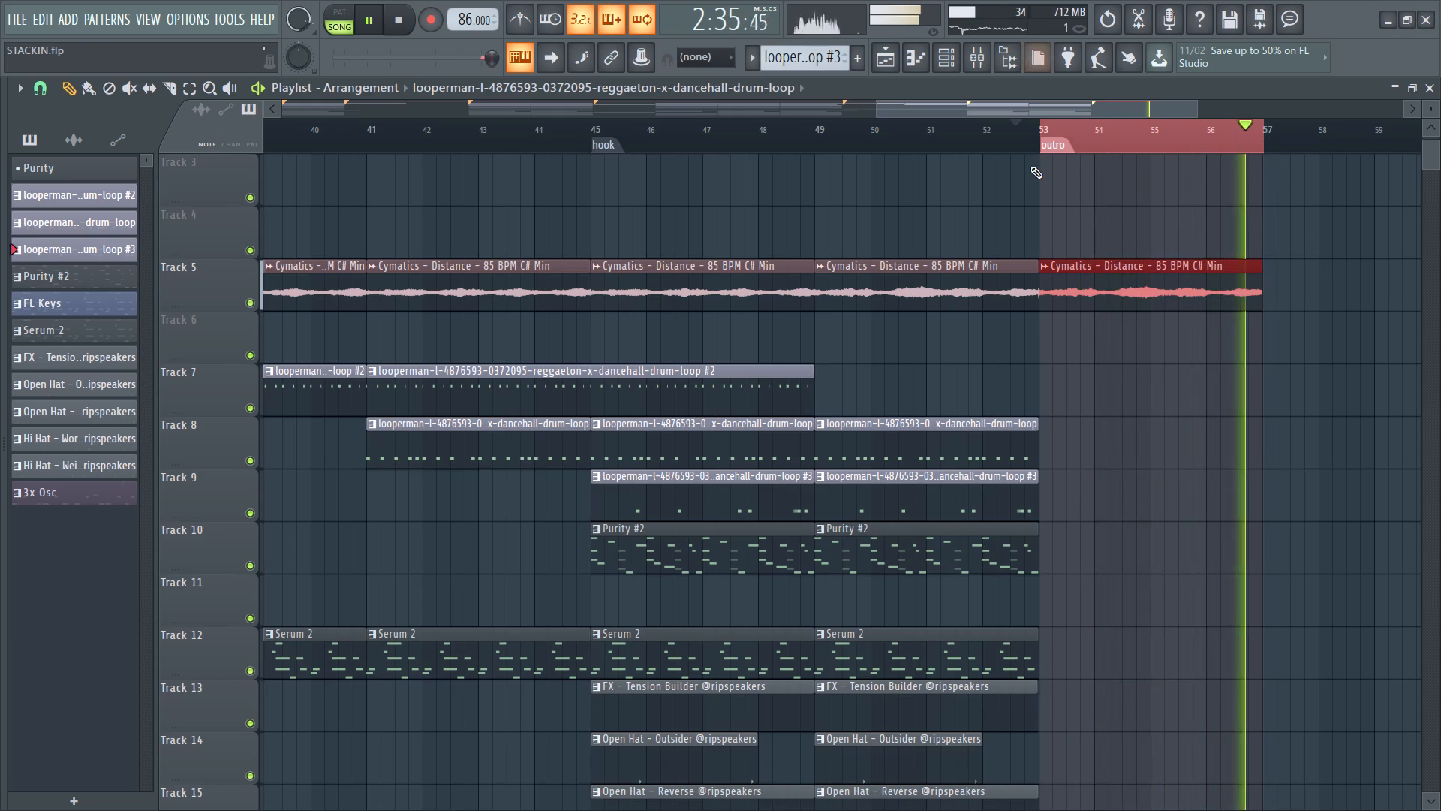
left_click(1157, 139, "ctrl")
Bring up the mixer and select the Master track.
scroll(940, 190, "down", 9, "ctrl")
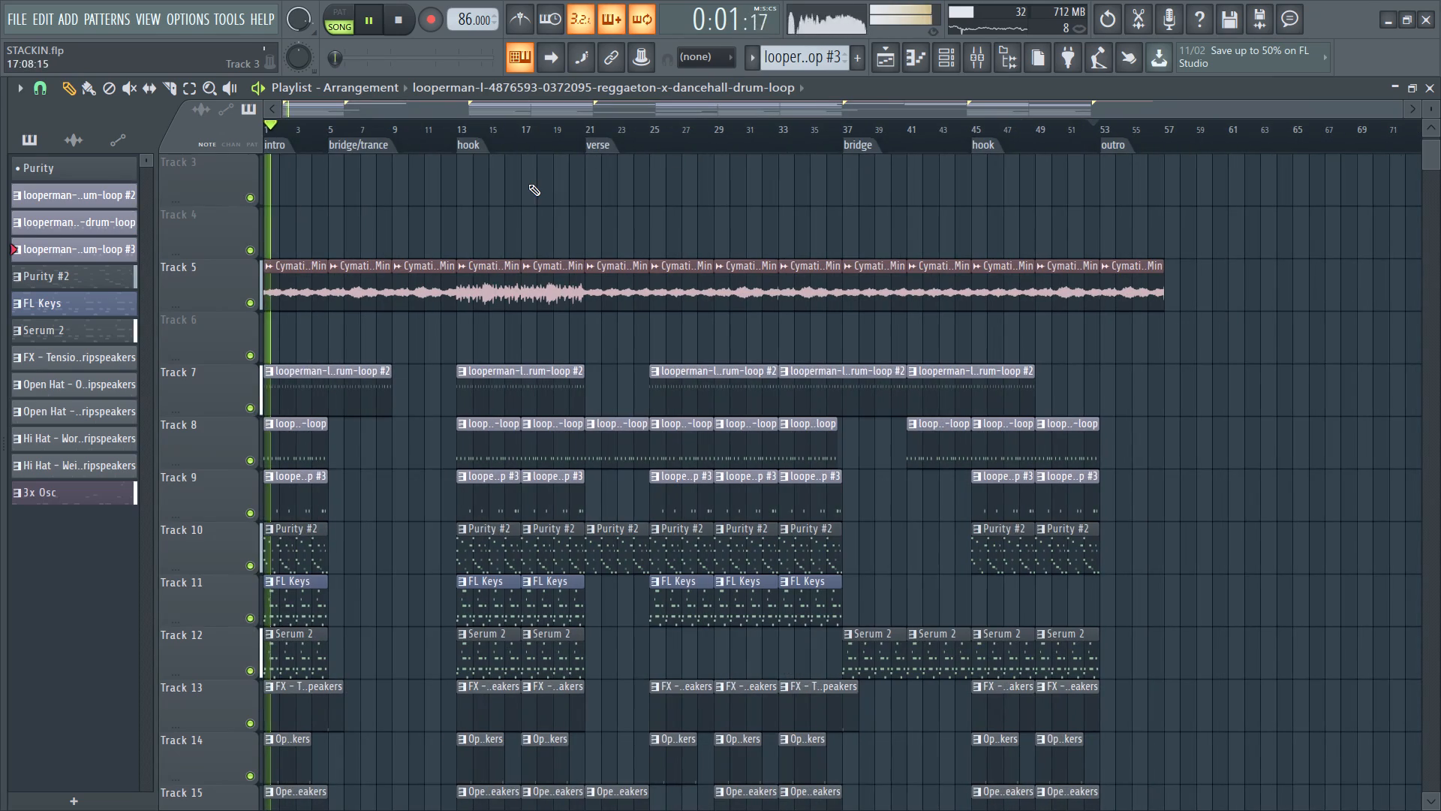
left_click(990, 55)
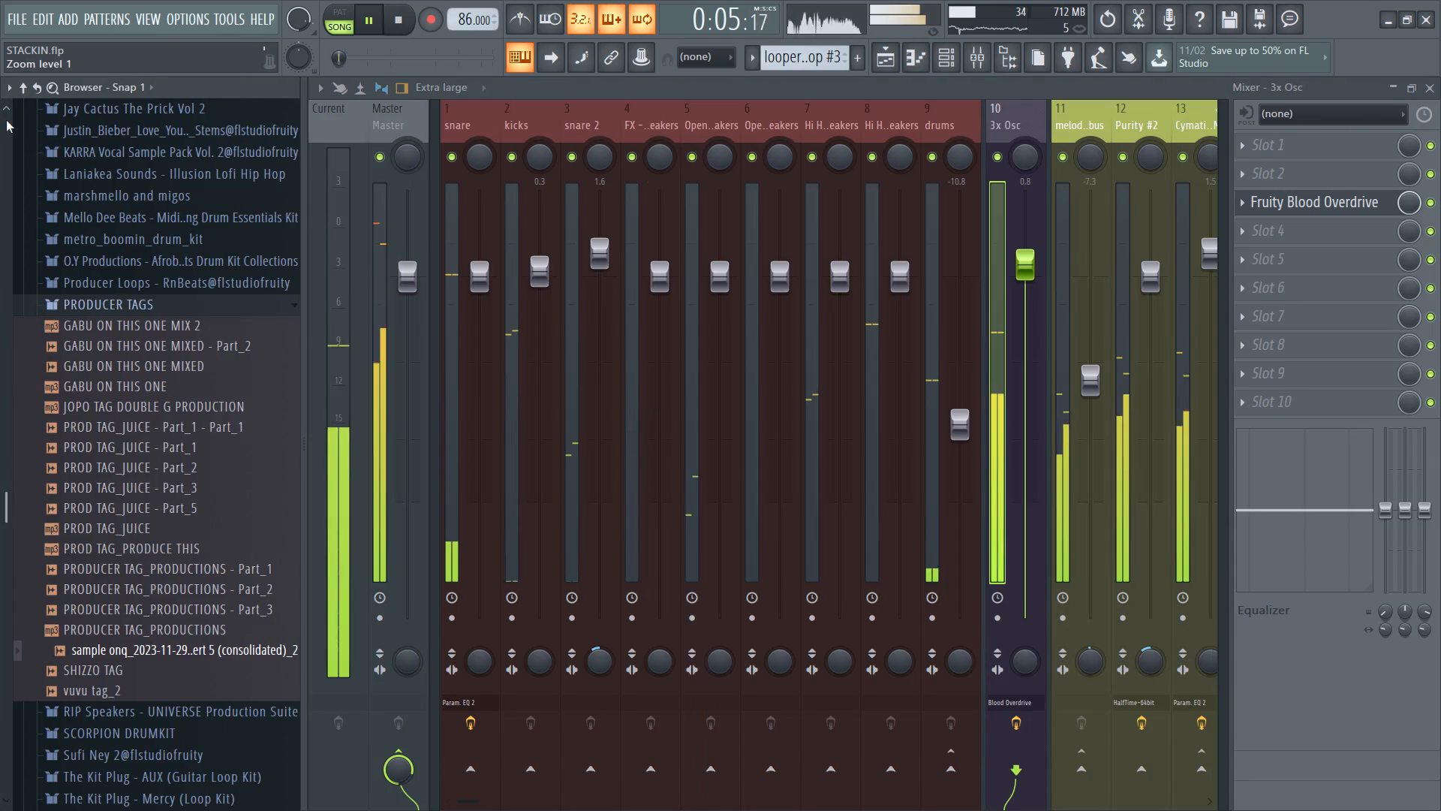
left_click(101, 120)
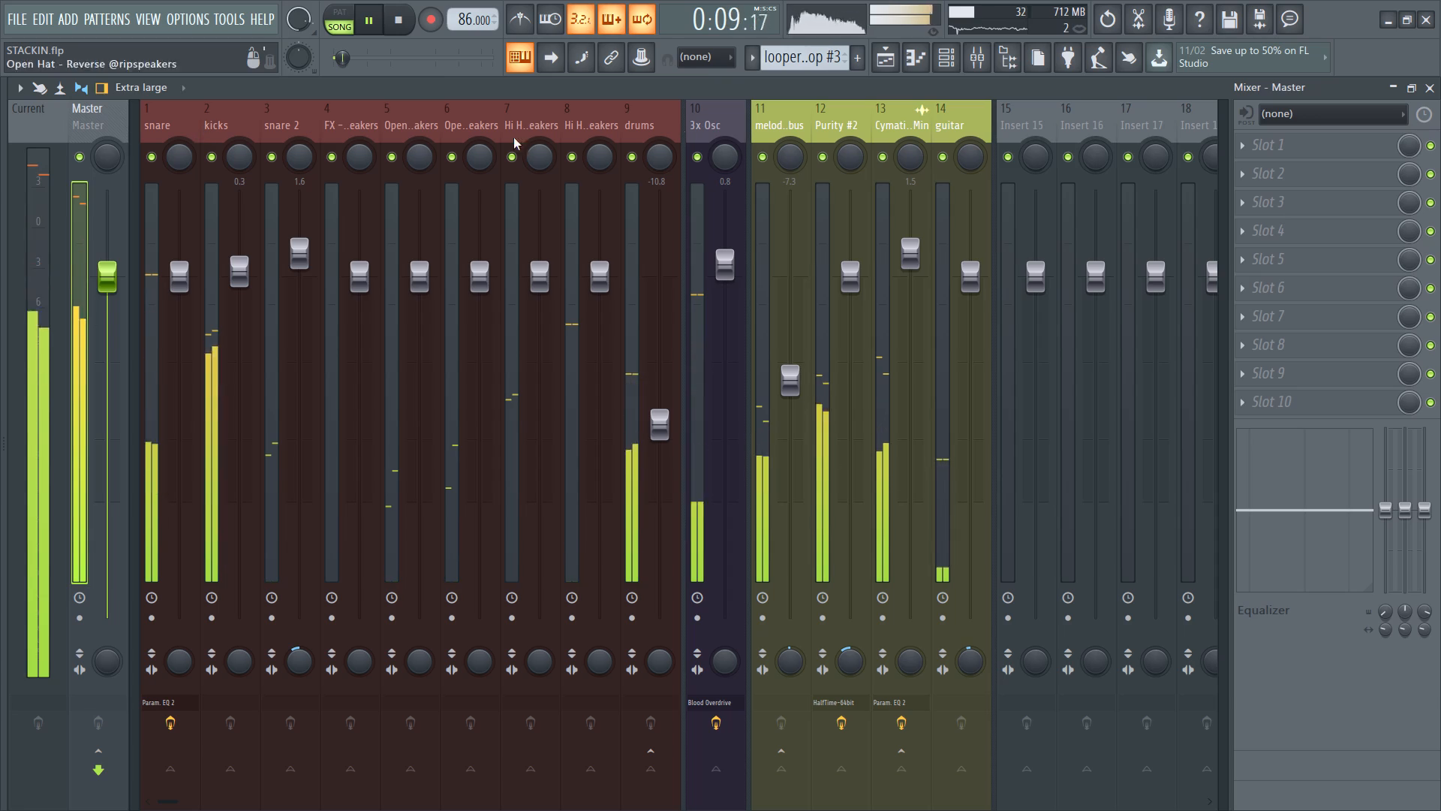
Minimise FL Studio to reach the File Explorer window and the taskbar.
left_click(1379, 18)
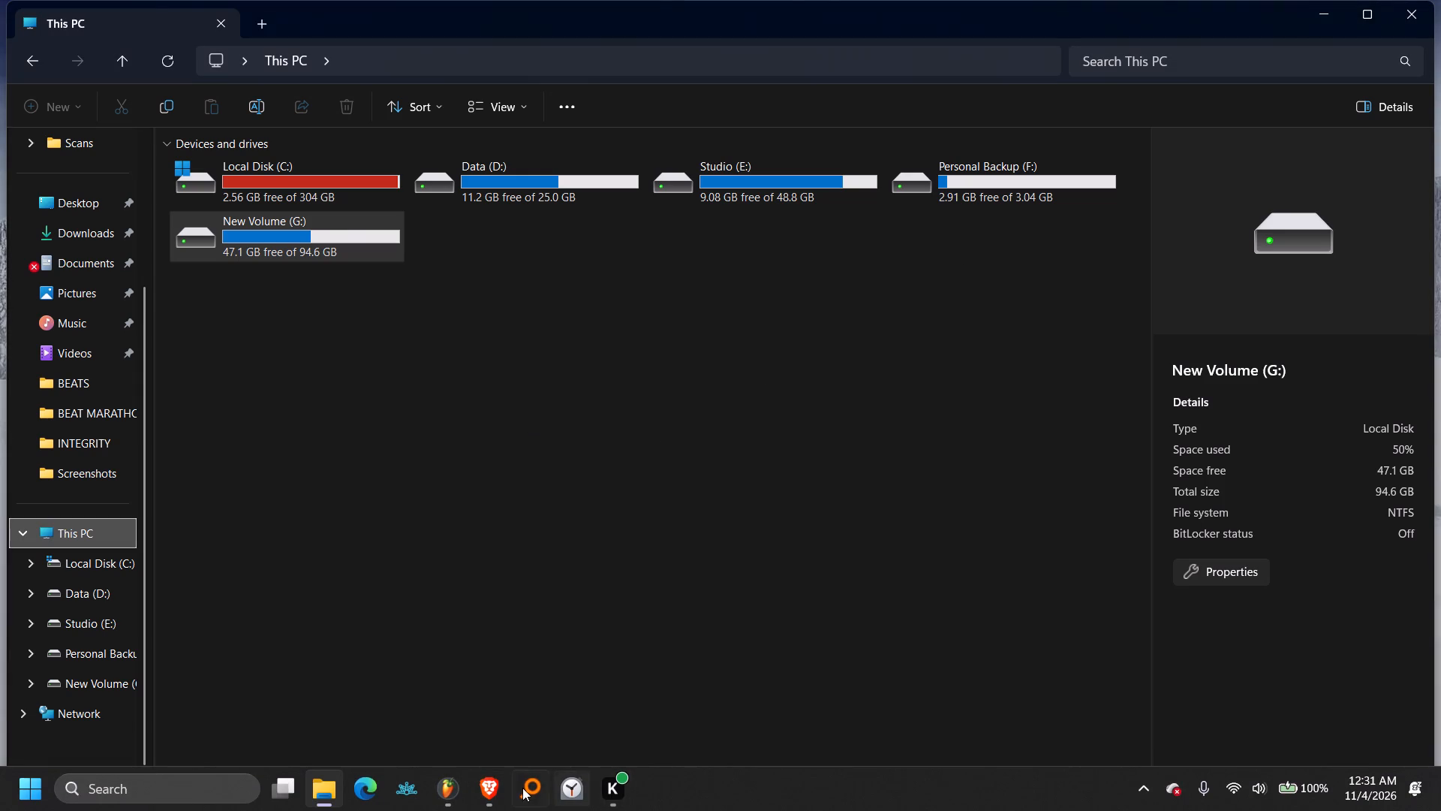
left_click(455, 785)
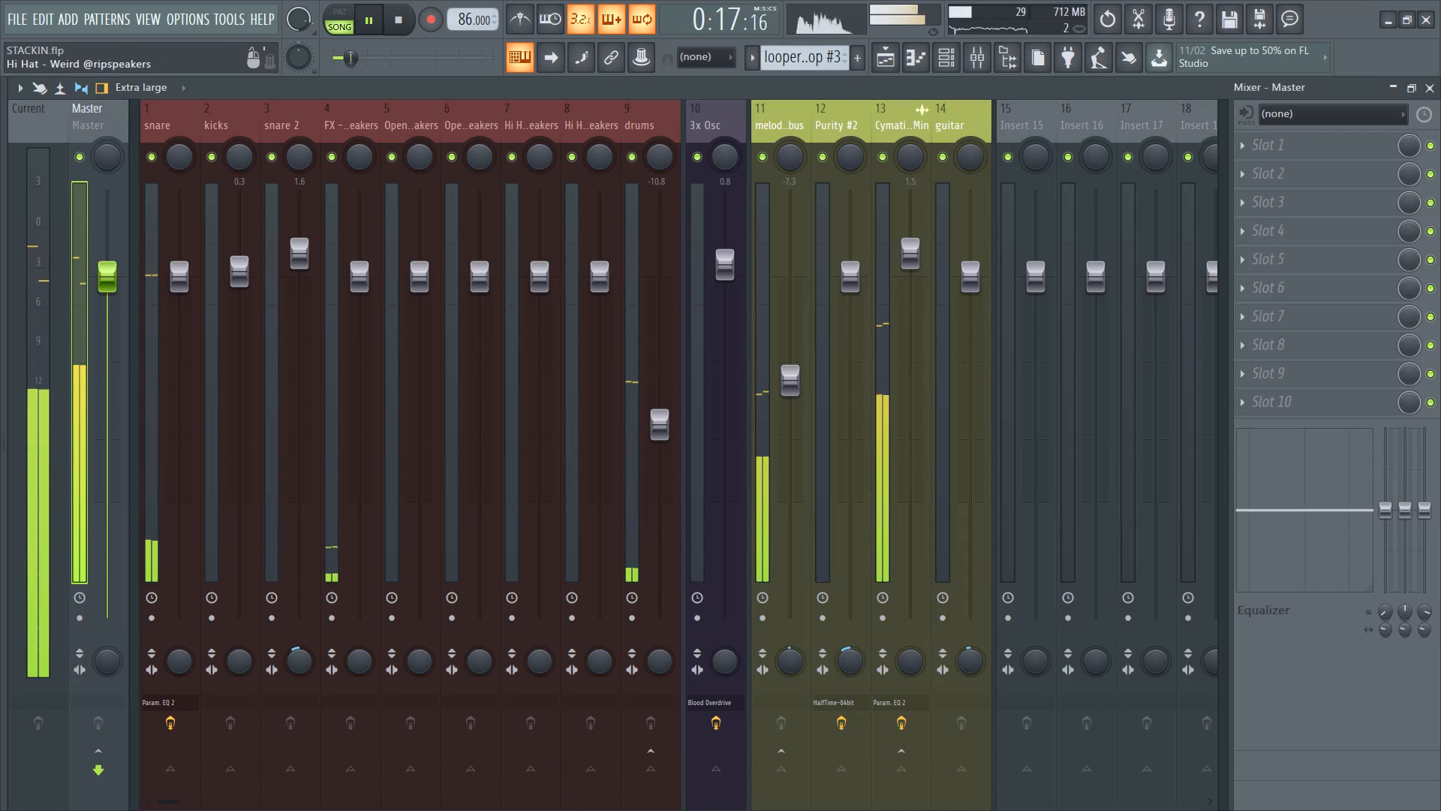
left_click(1382, 17)
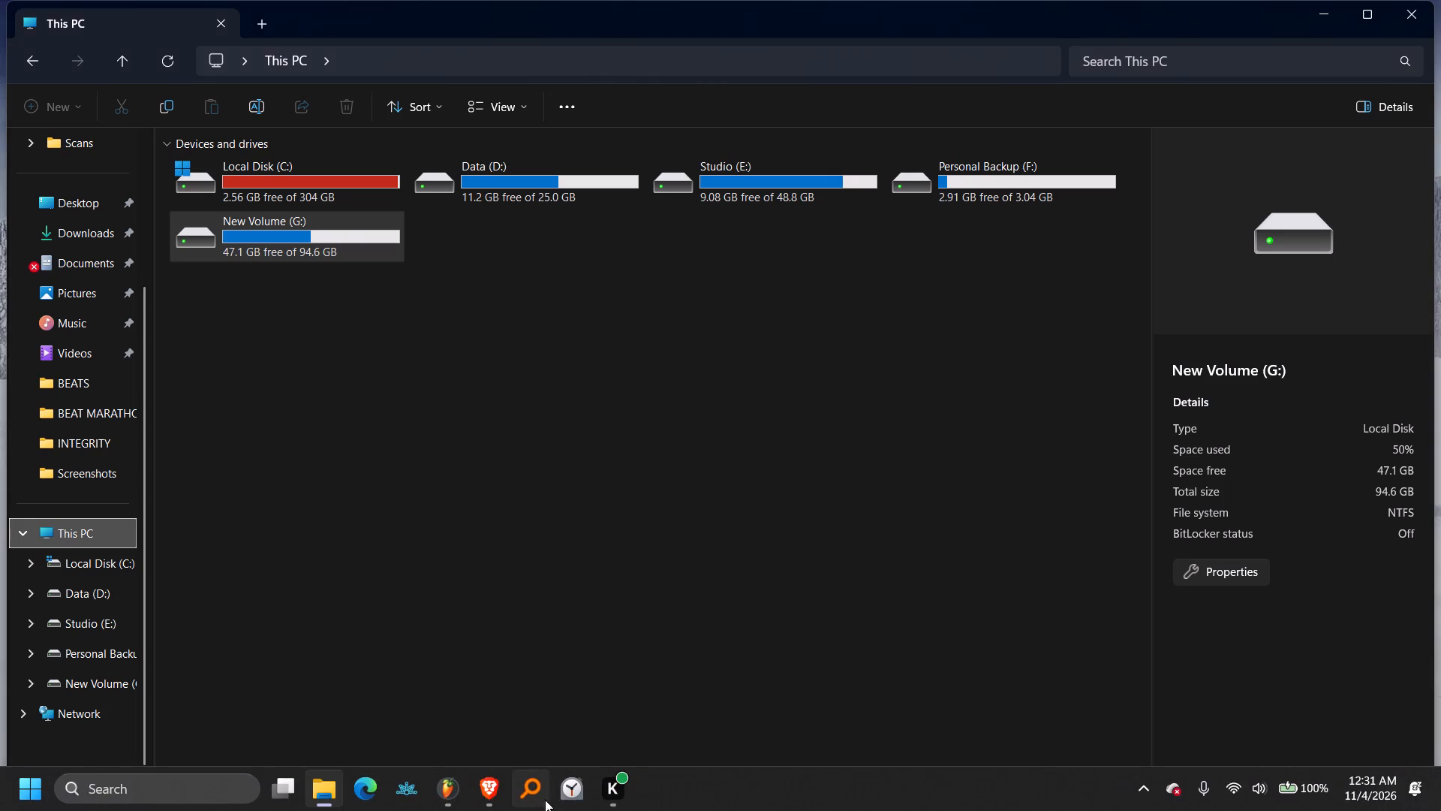
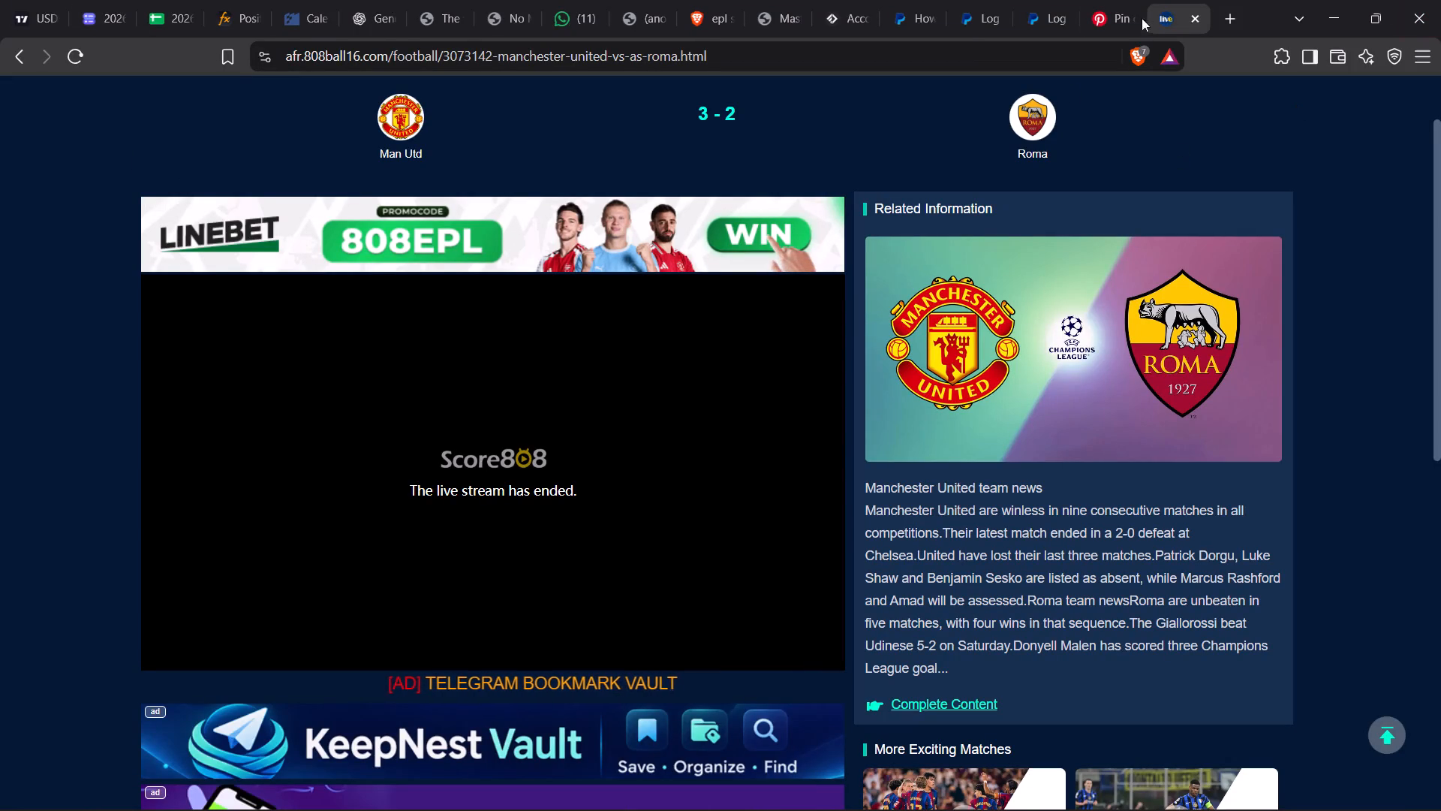
Close the browser tab showing the Manchester United vs Roma match.
left_click(1194, 17)
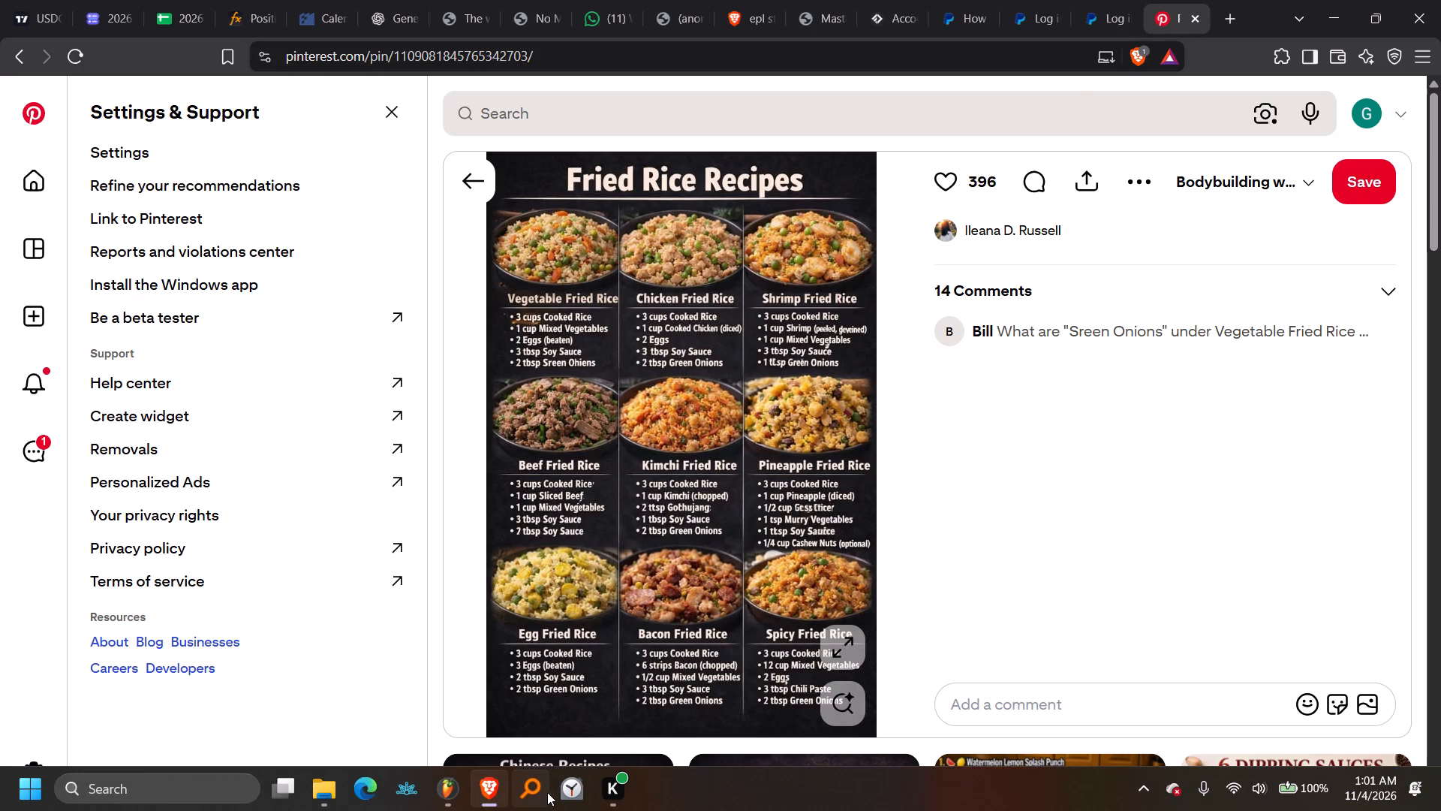
Switch to FL Studio and look over the tracks in the song's playlist arrangement.
left_click(441, 801)
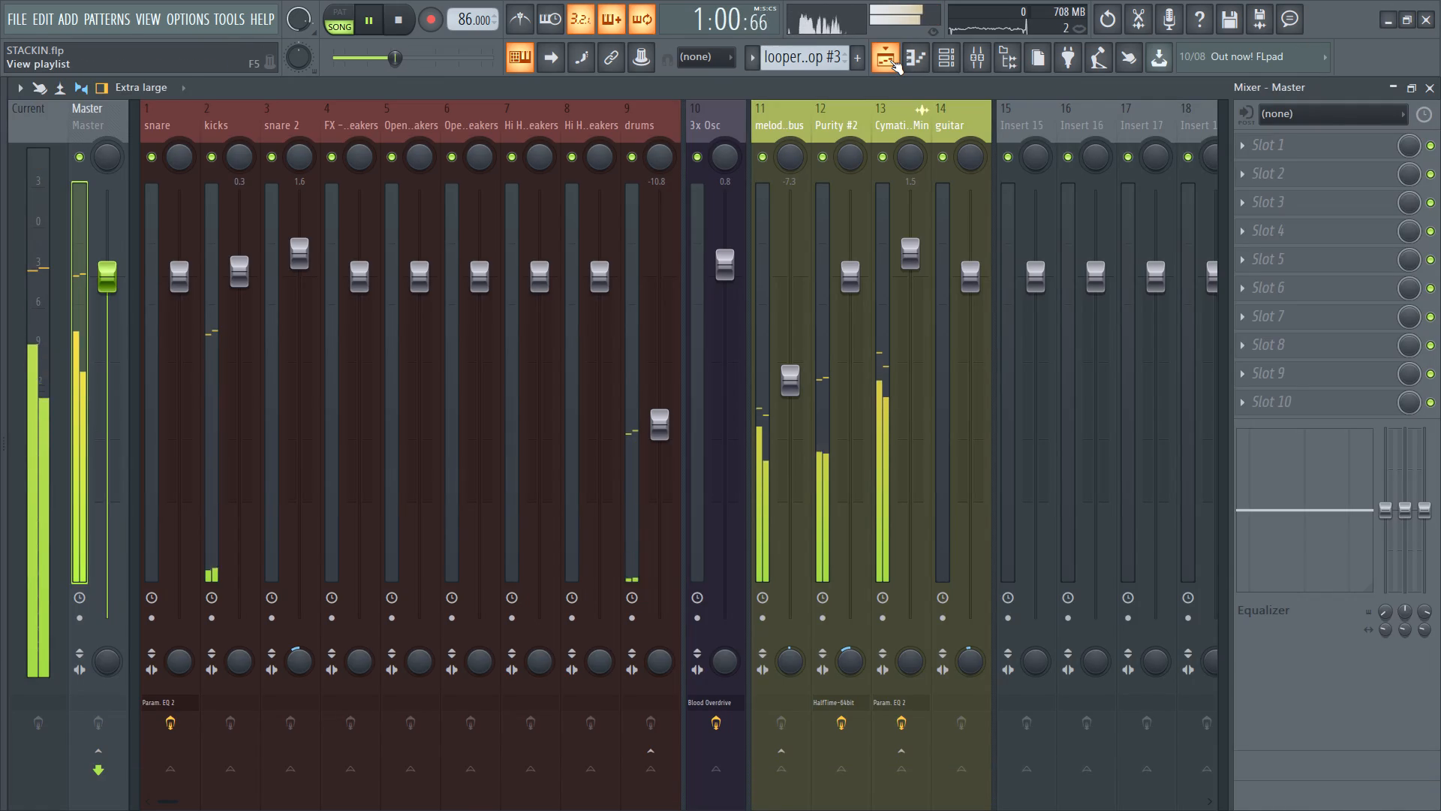
left_click(890, 60)
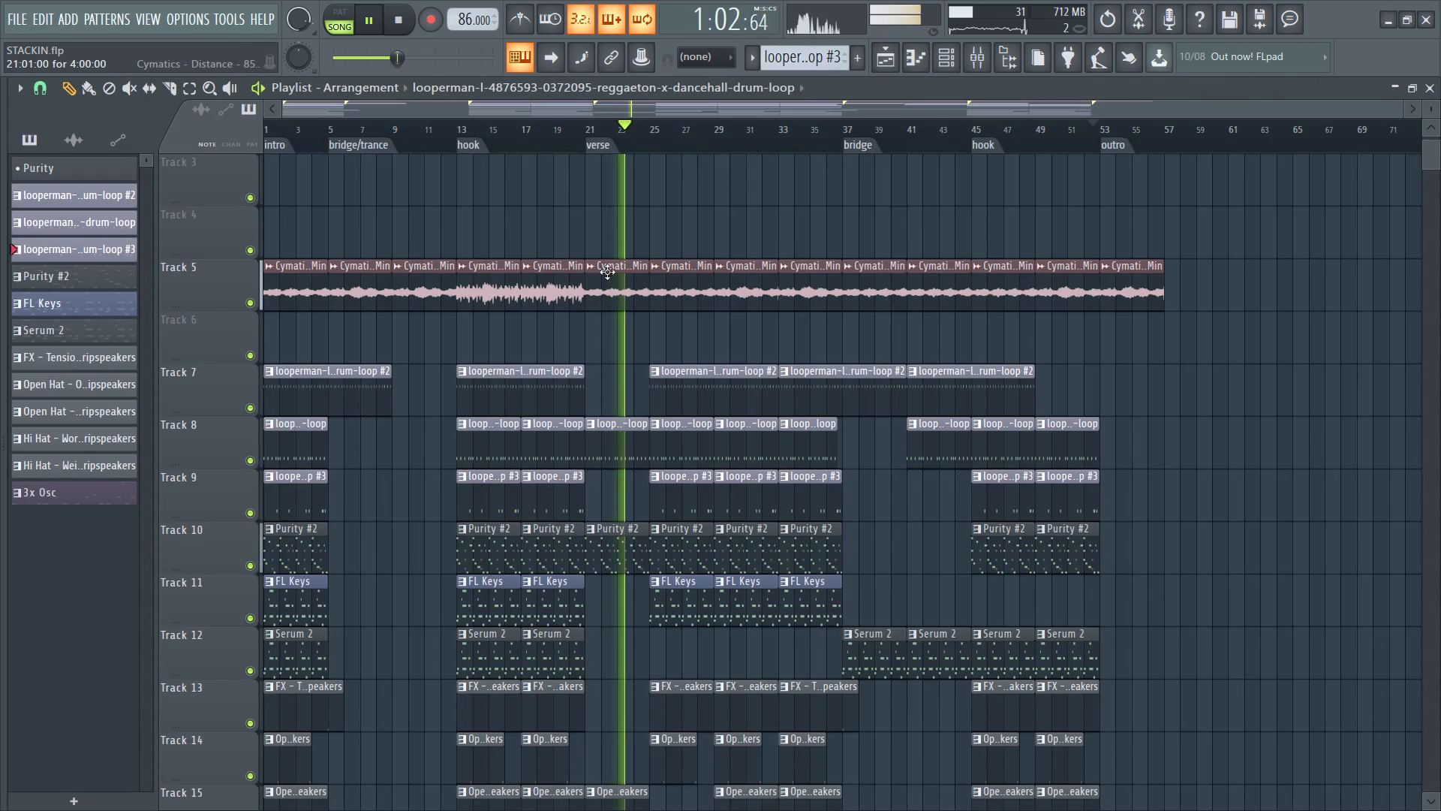
scroll(602, 302, "down", 7)
Rename the mixer track Insert 15 as REC and give it a purple colour.
left_click(983, 69)
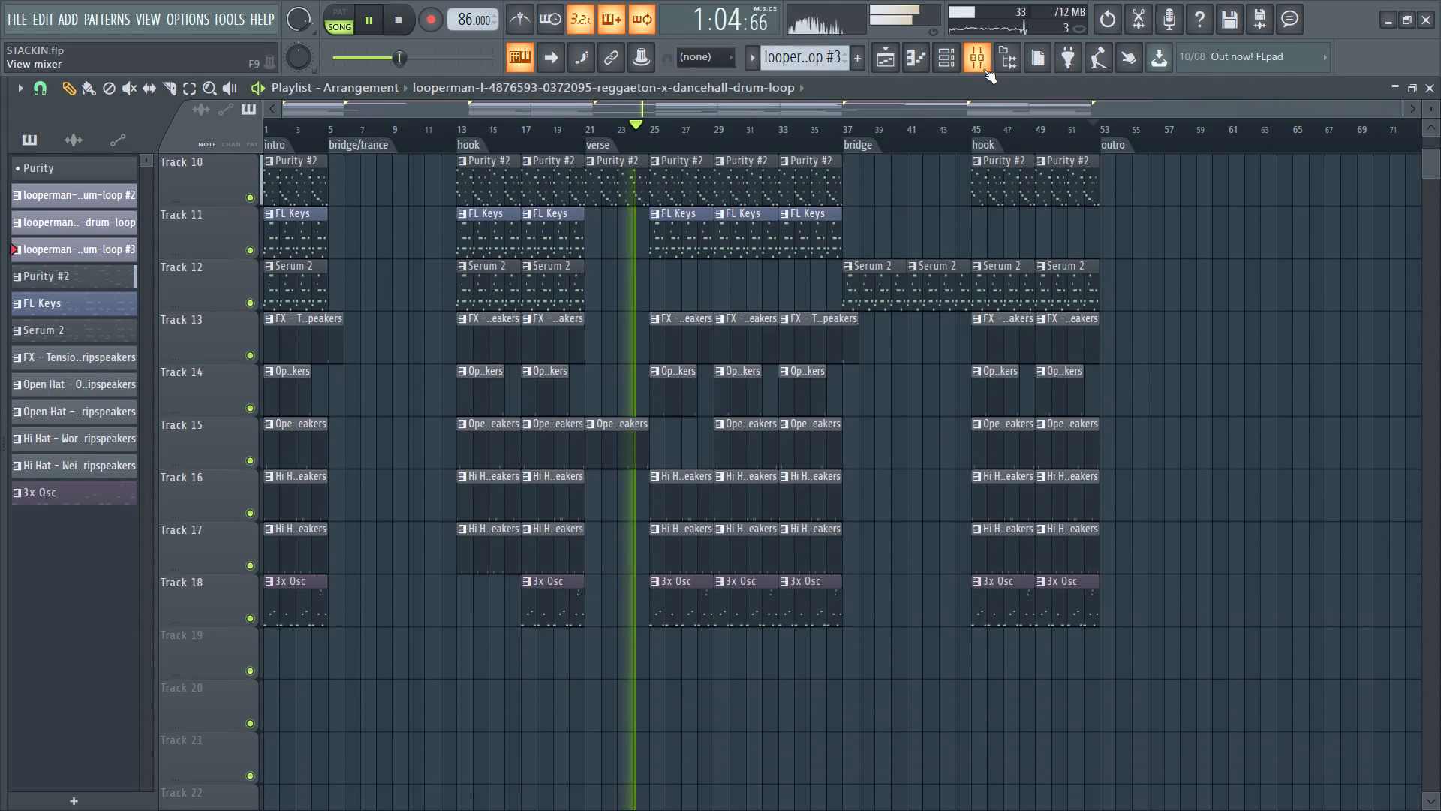
left_click(1024, 125)
scroll(1024, 125, "down", 1)
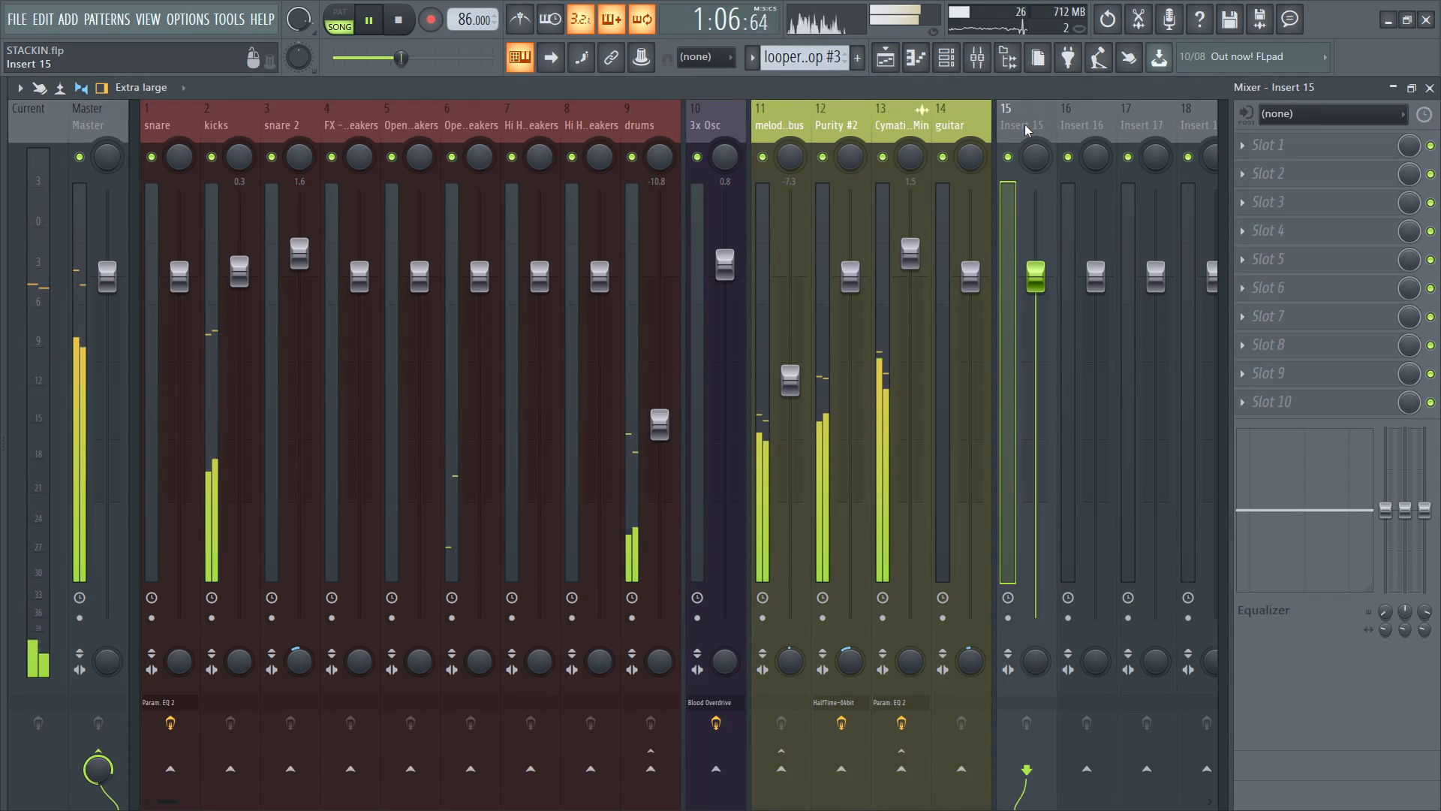
left_click(856, 128)
right_click(856, 127)
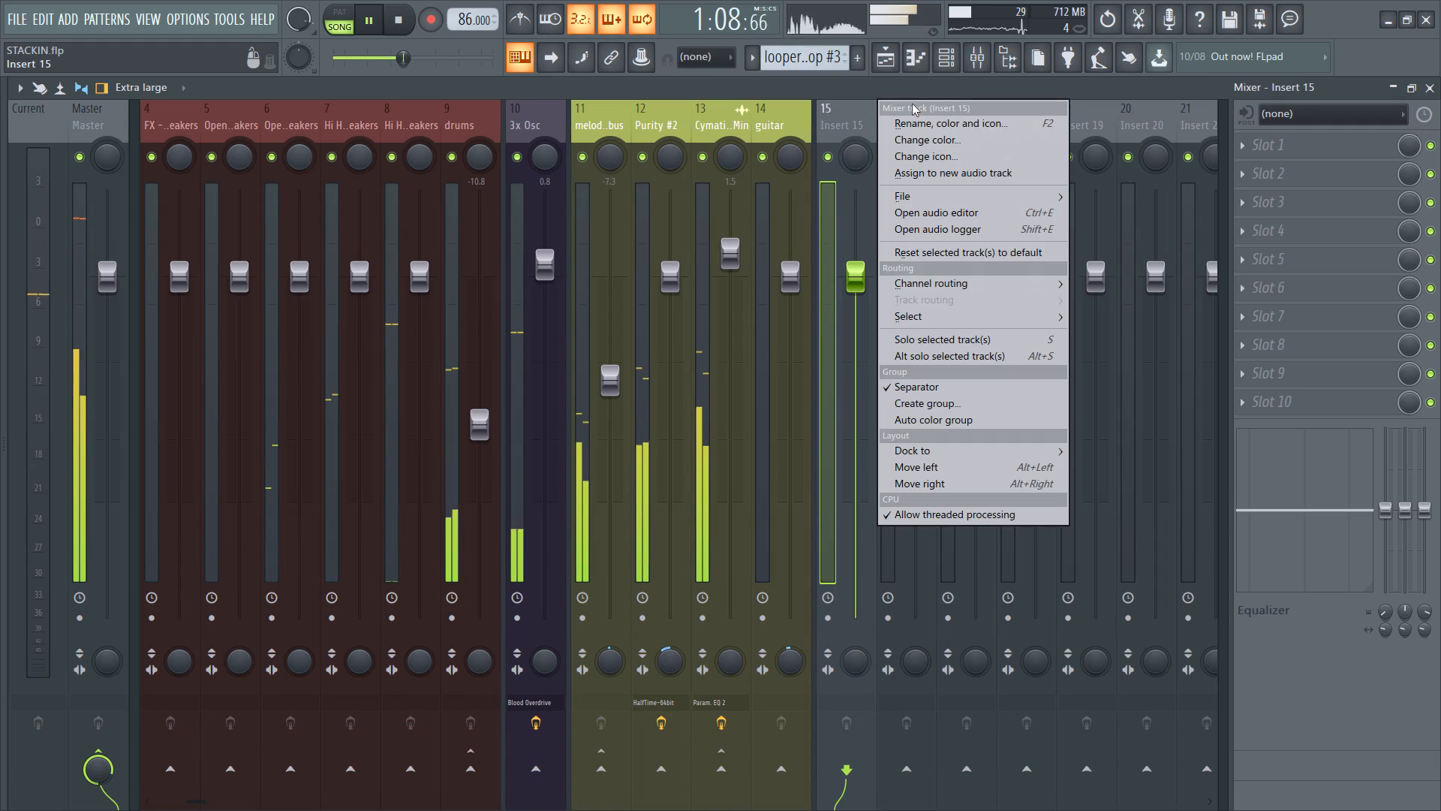
left_click(916, 125)
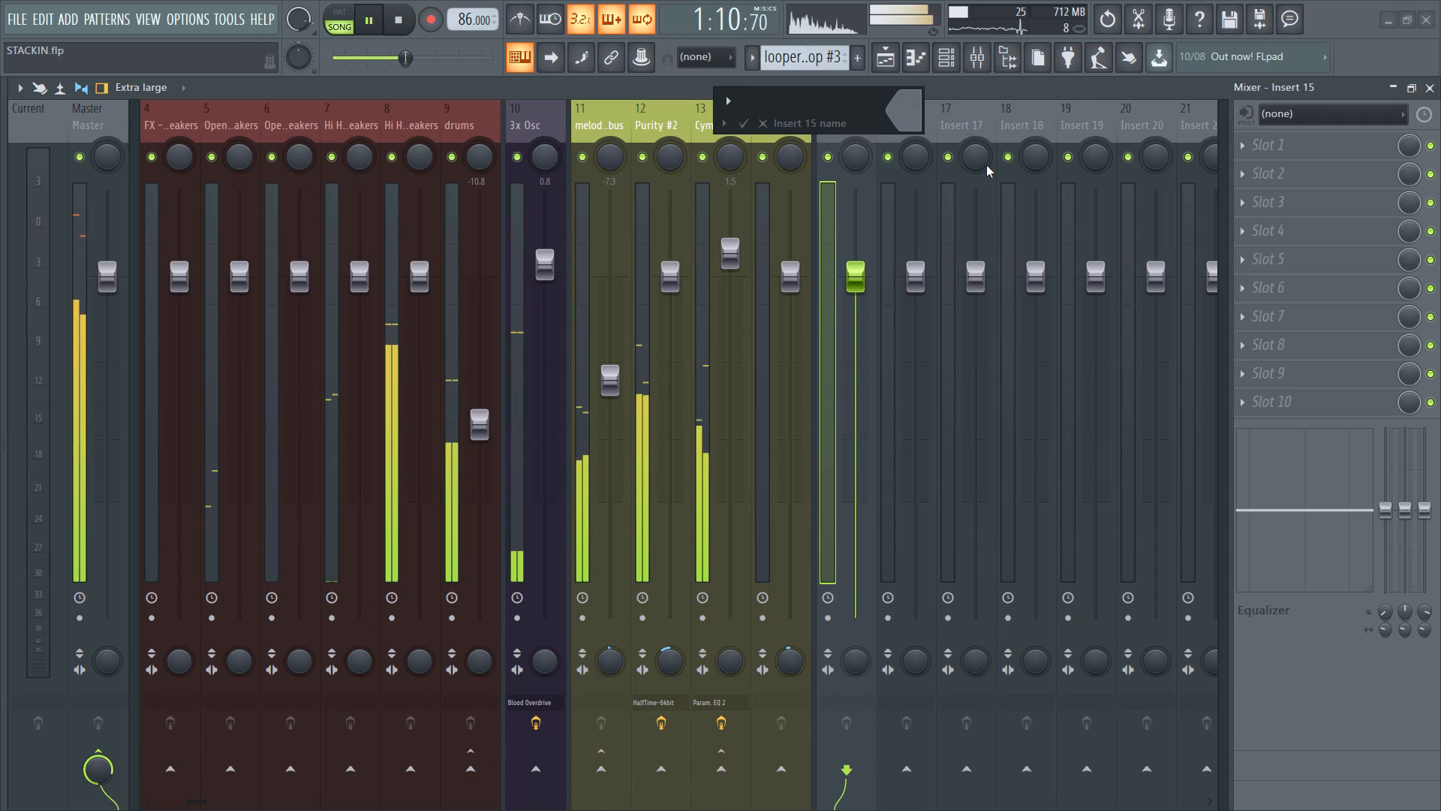
type("REC")
right_click(920, 110)
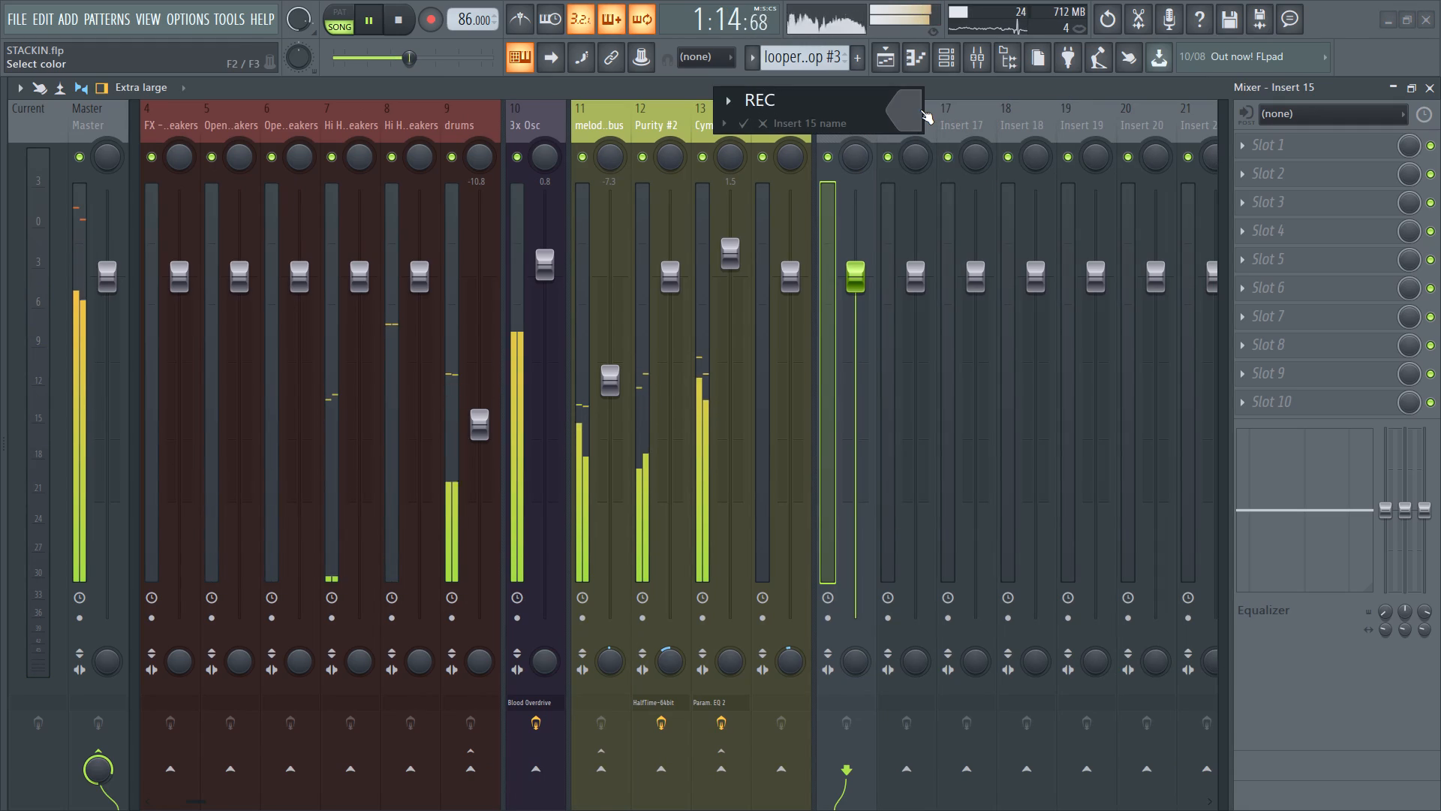
key("Return")
Set the REC track's audio input to the mono source In 1.
left_click(1296, 112)
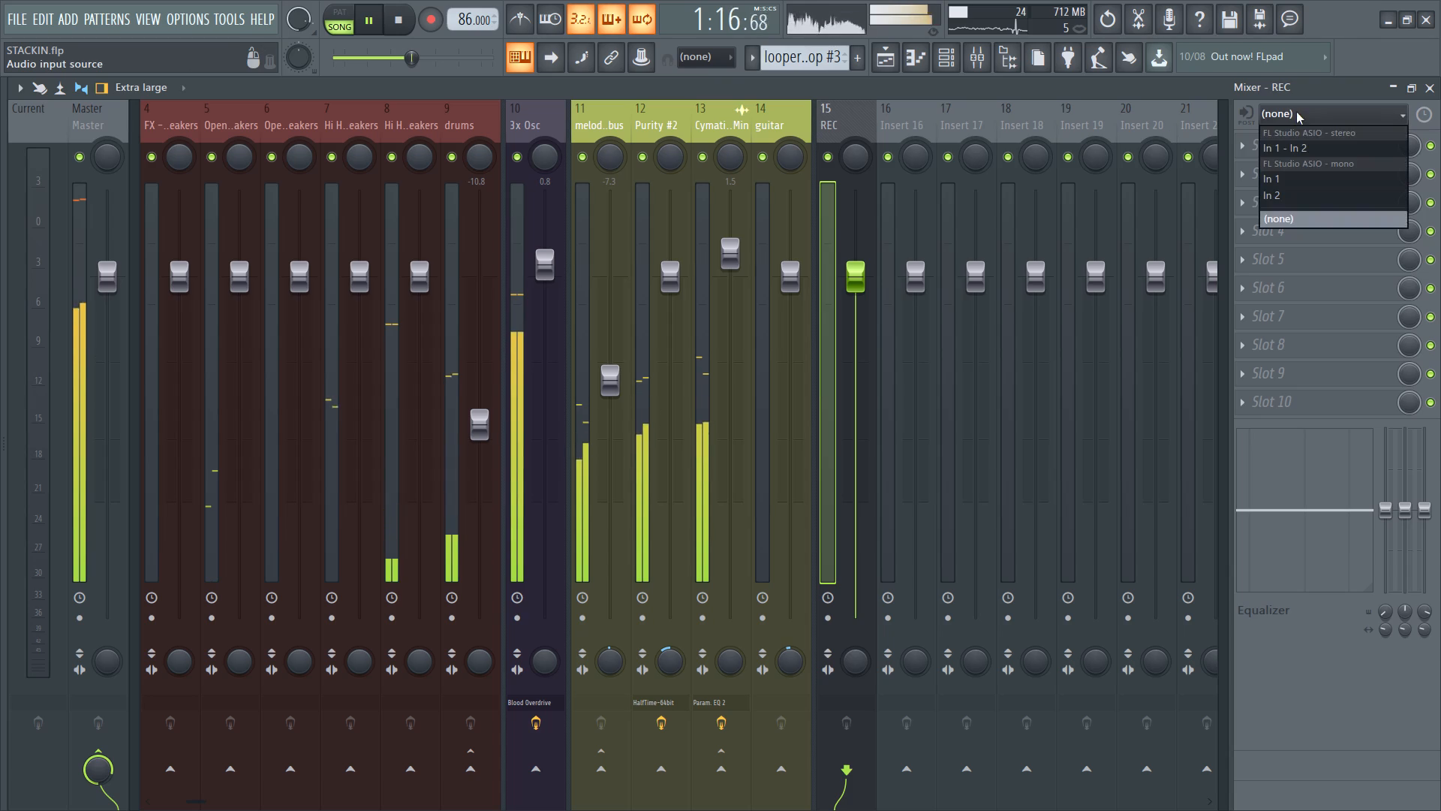
left_click(1307, 184)
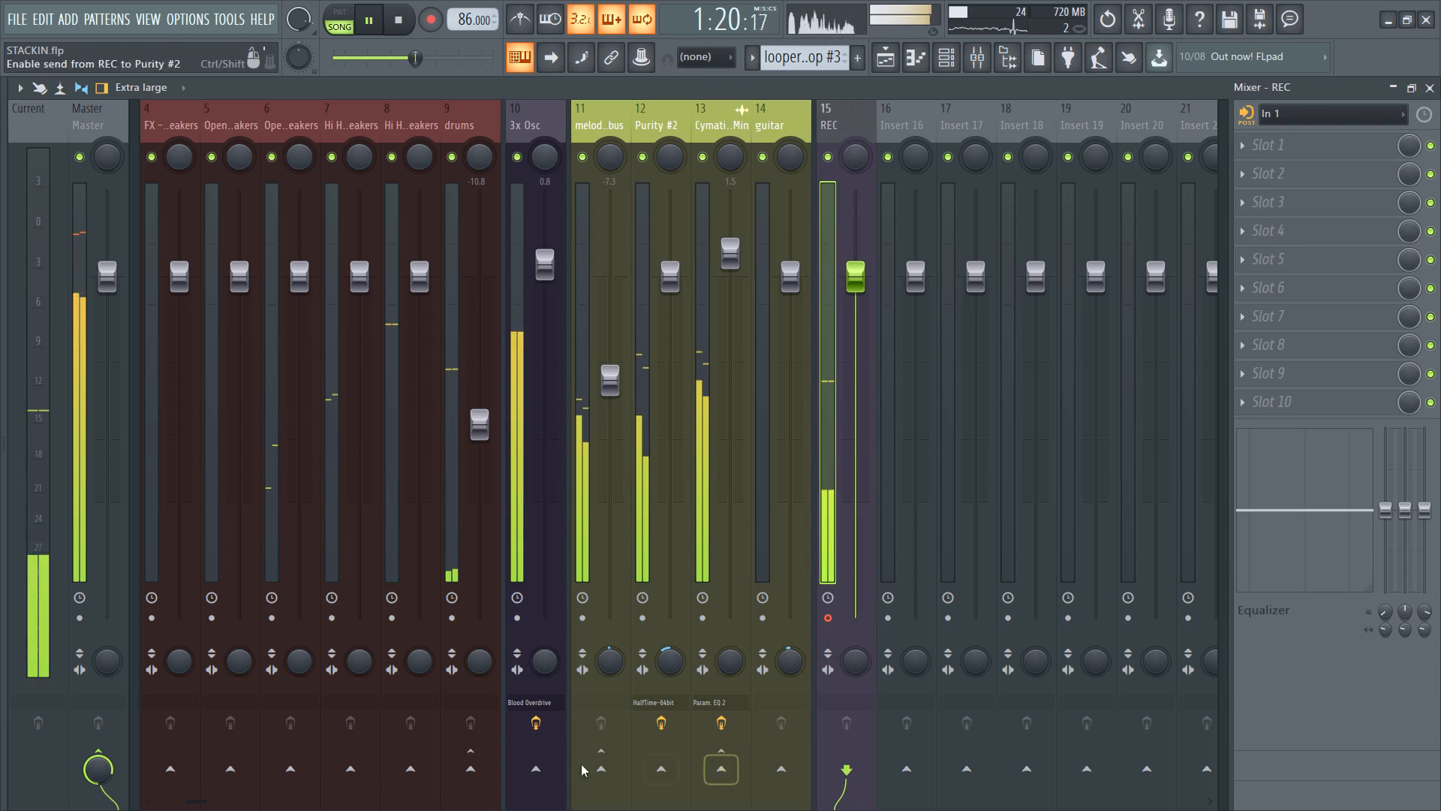
Disable the send from the REC mixer track to the Master, keeping REC selected.
left_click(99, 746)
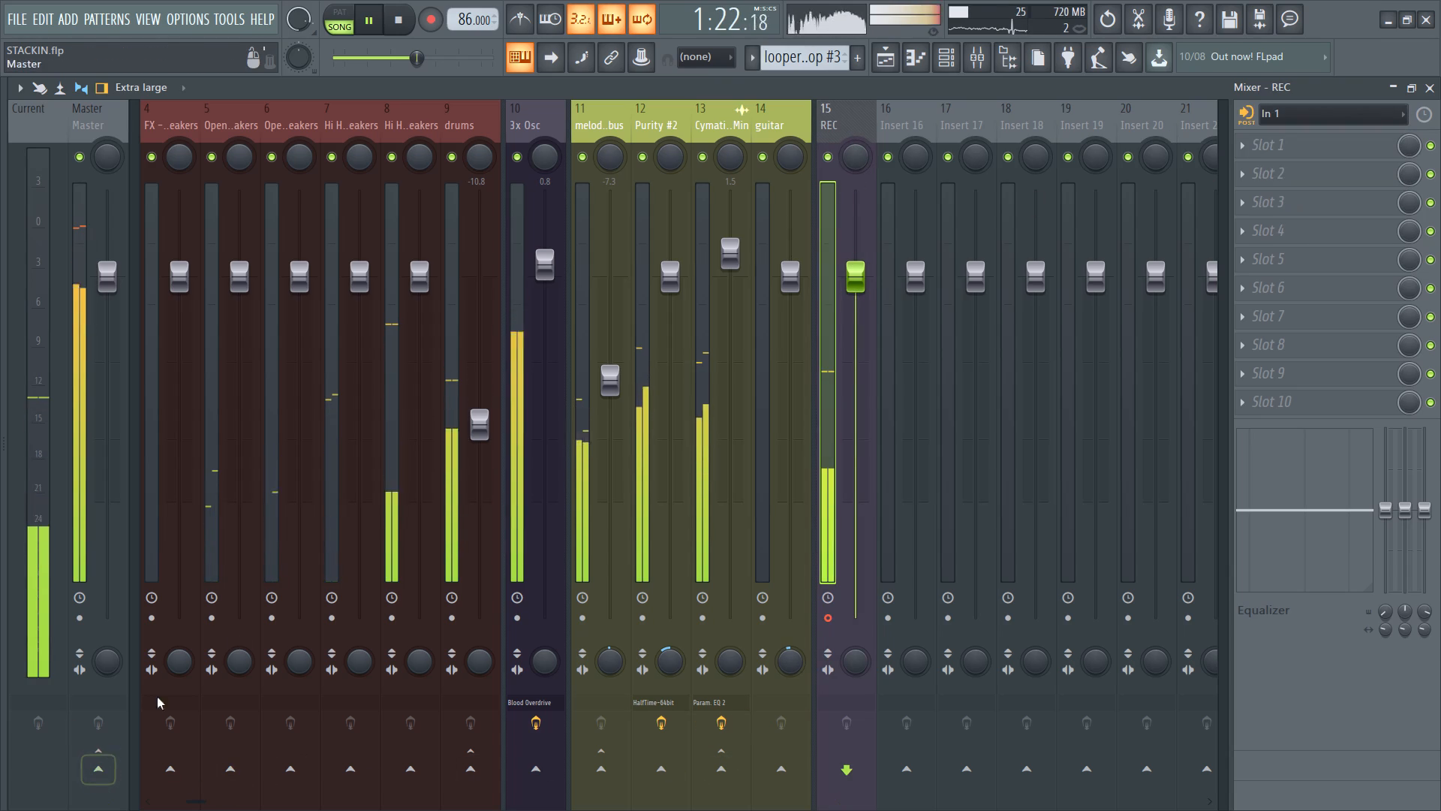
left_click(846, 127)
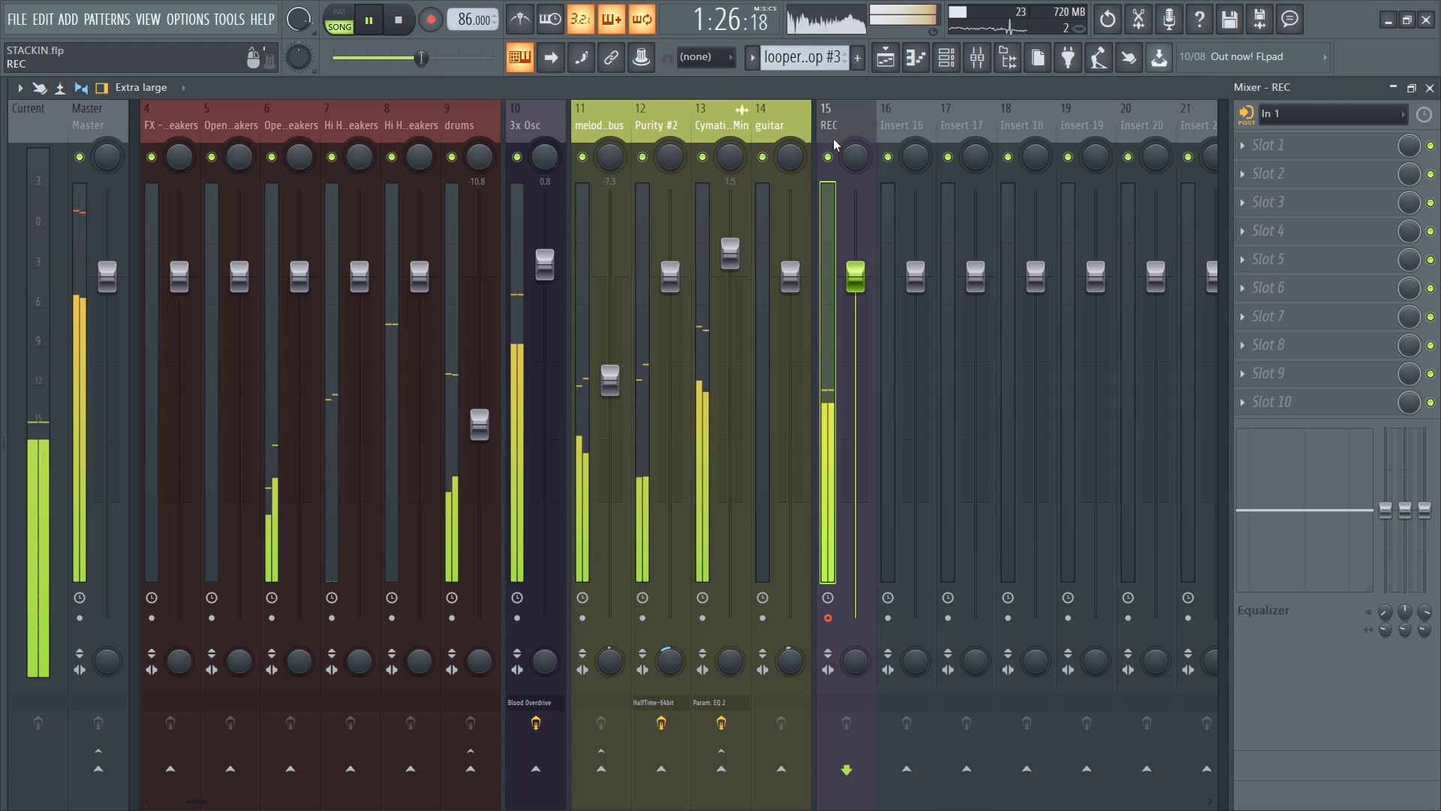
Stop the song playback.
key("space")
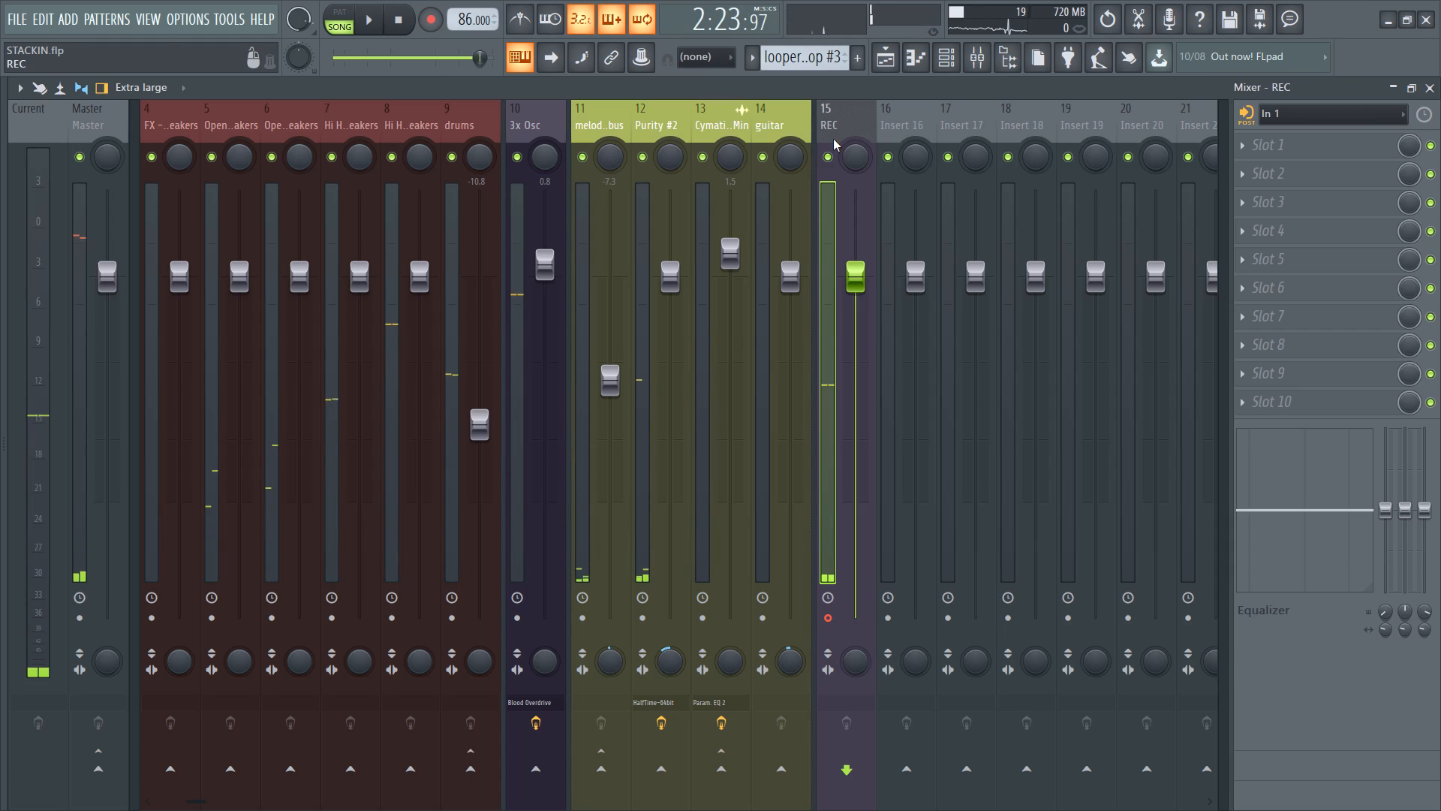
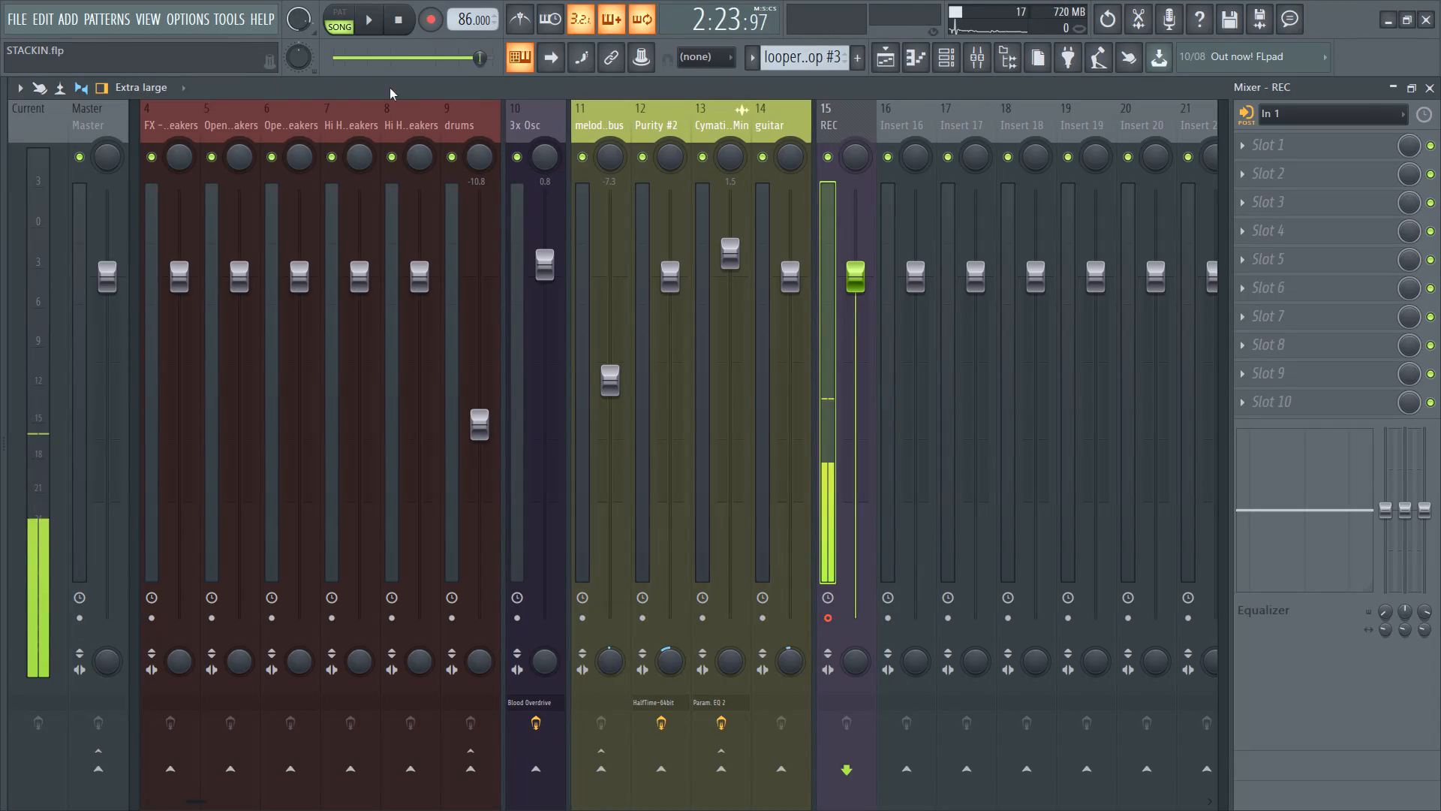
Stop the song and return the playback position to the beginning.
left_click(405, 28)
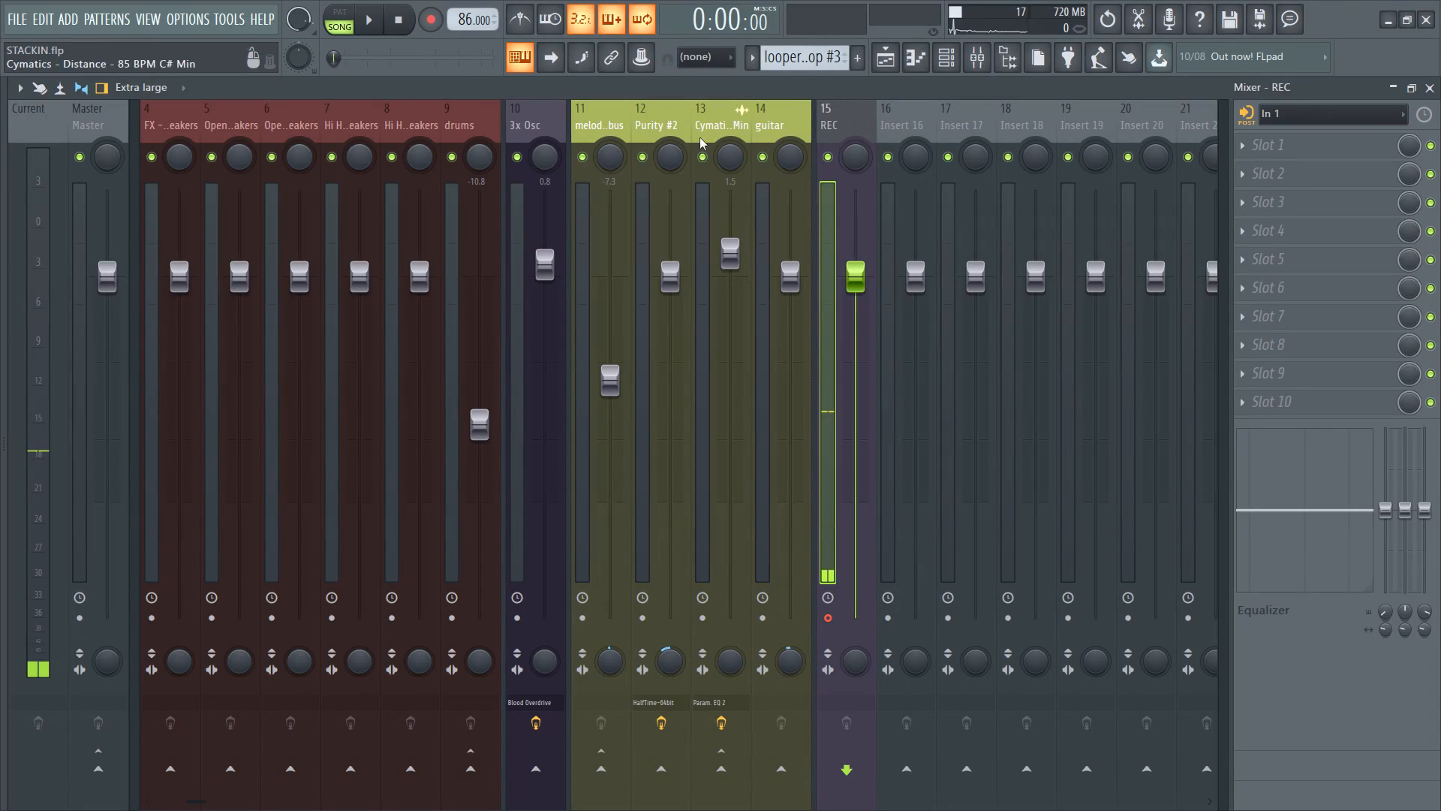
Set the recording filter to capture audio only, with Notes disabled and Audio enabled.
right_click(427, 20)
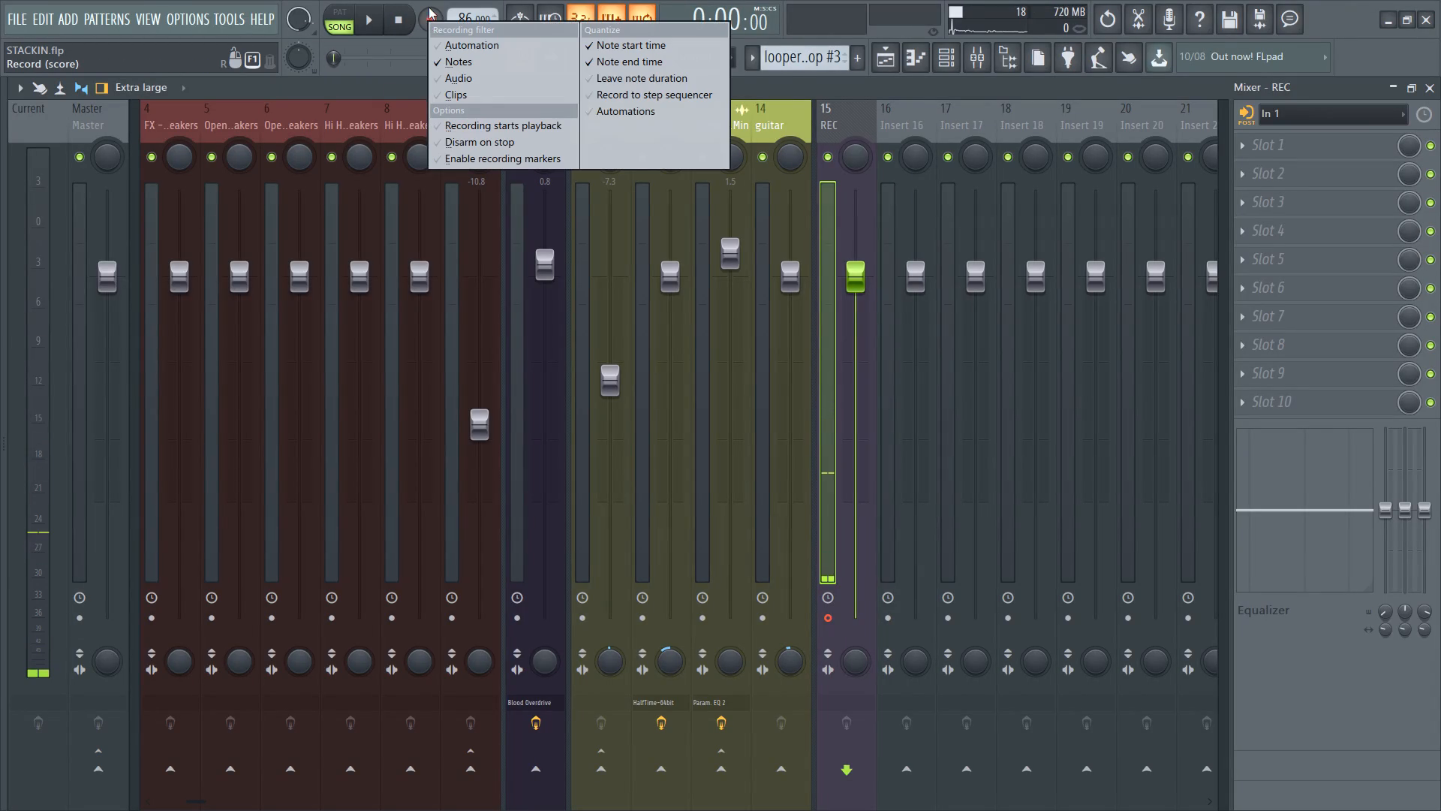
left_click(461, 65)
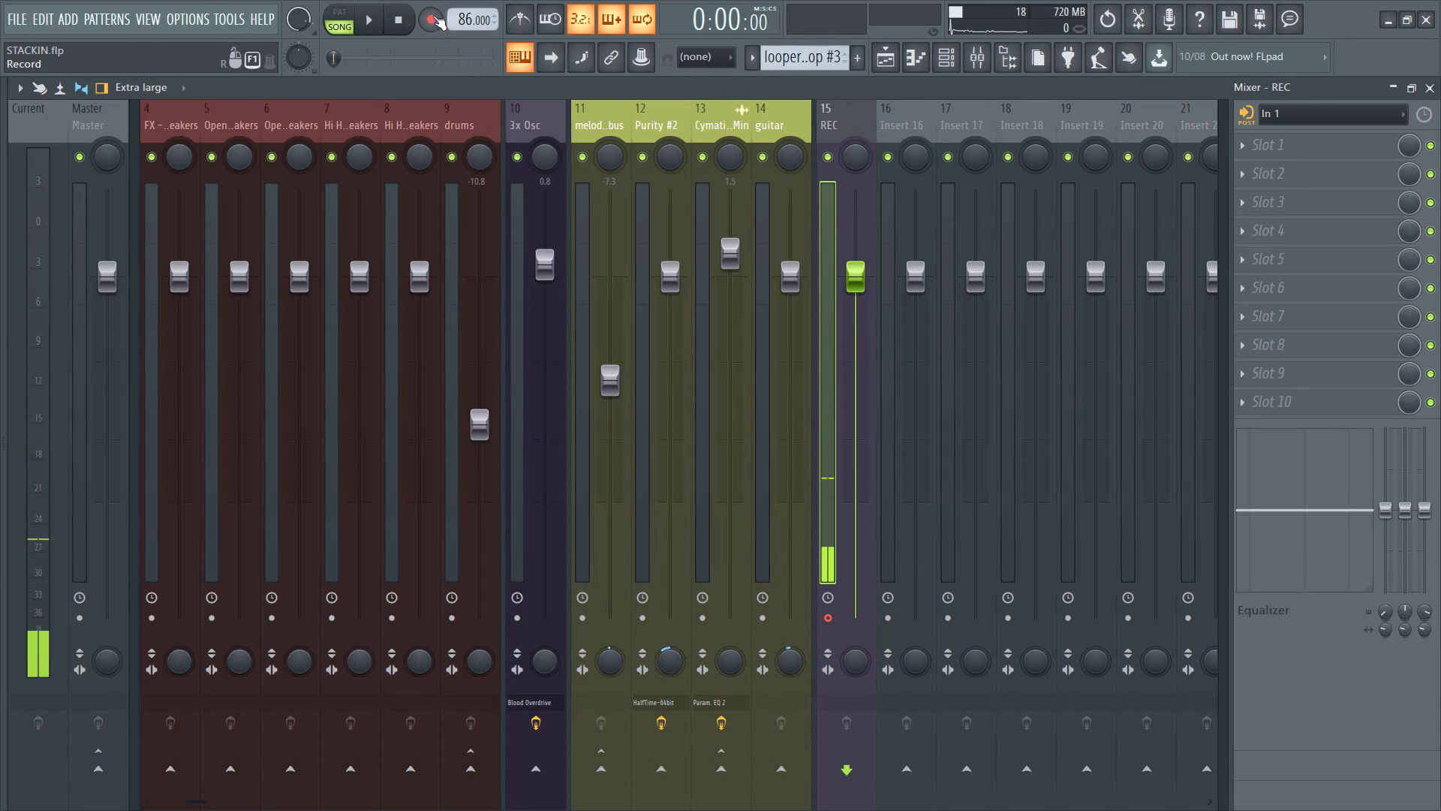
right_click(433, 15)
left_click(459, 74)
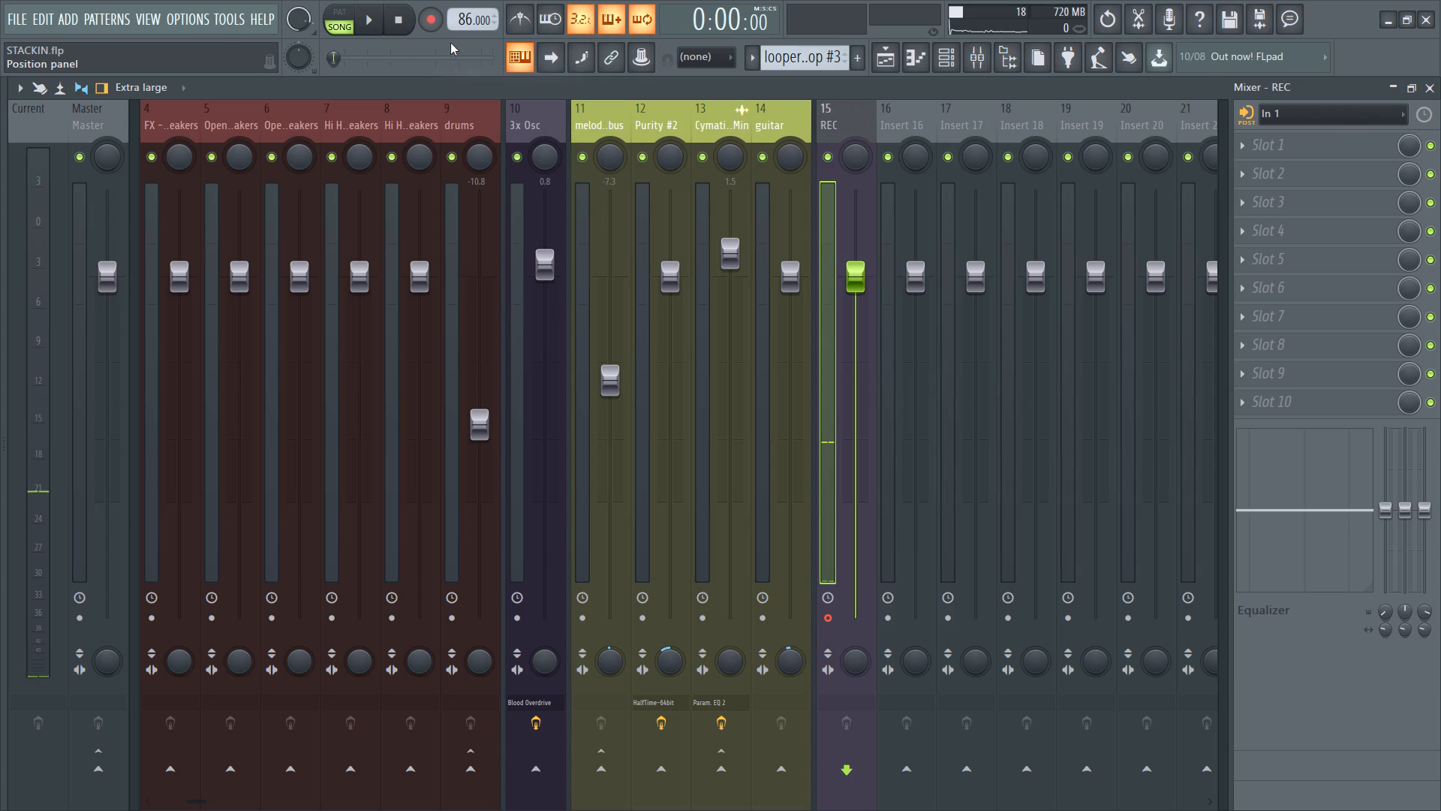
right_click(426, 16)
left_click(426, 12)
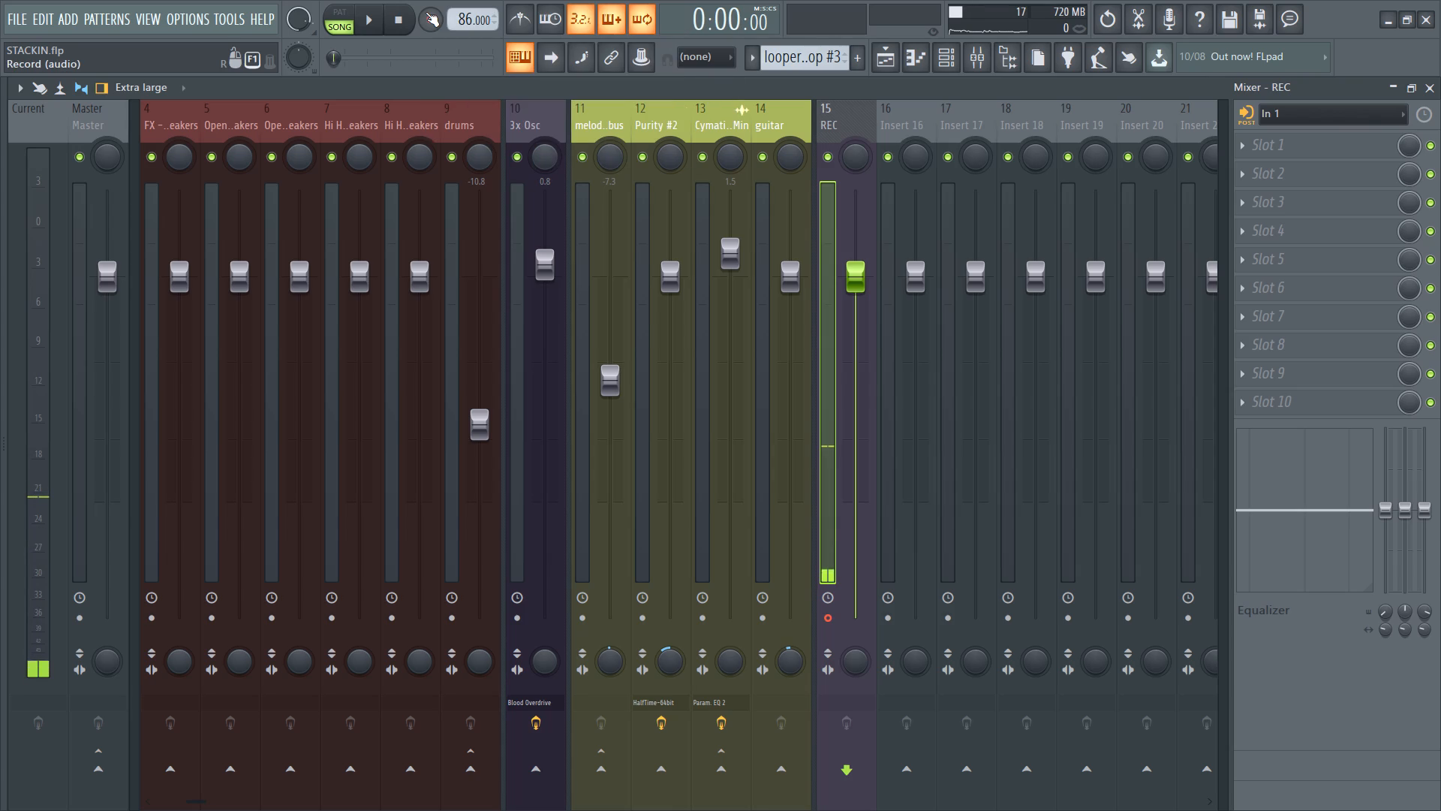
double_click(401, 23)
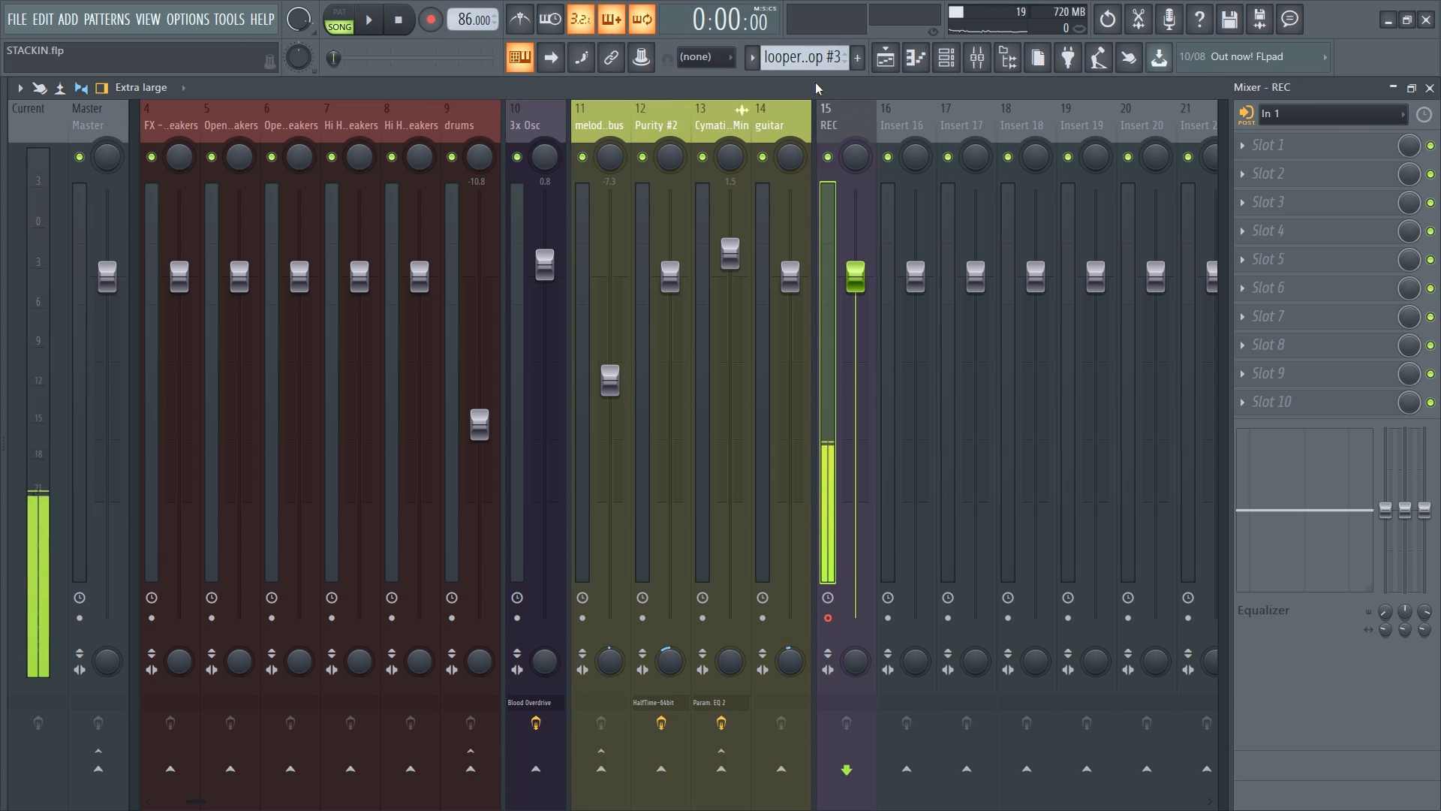
Open the Playlist and look over the arrangement's upper tracks from the Cymatics loop down.
left_click(893, 67)
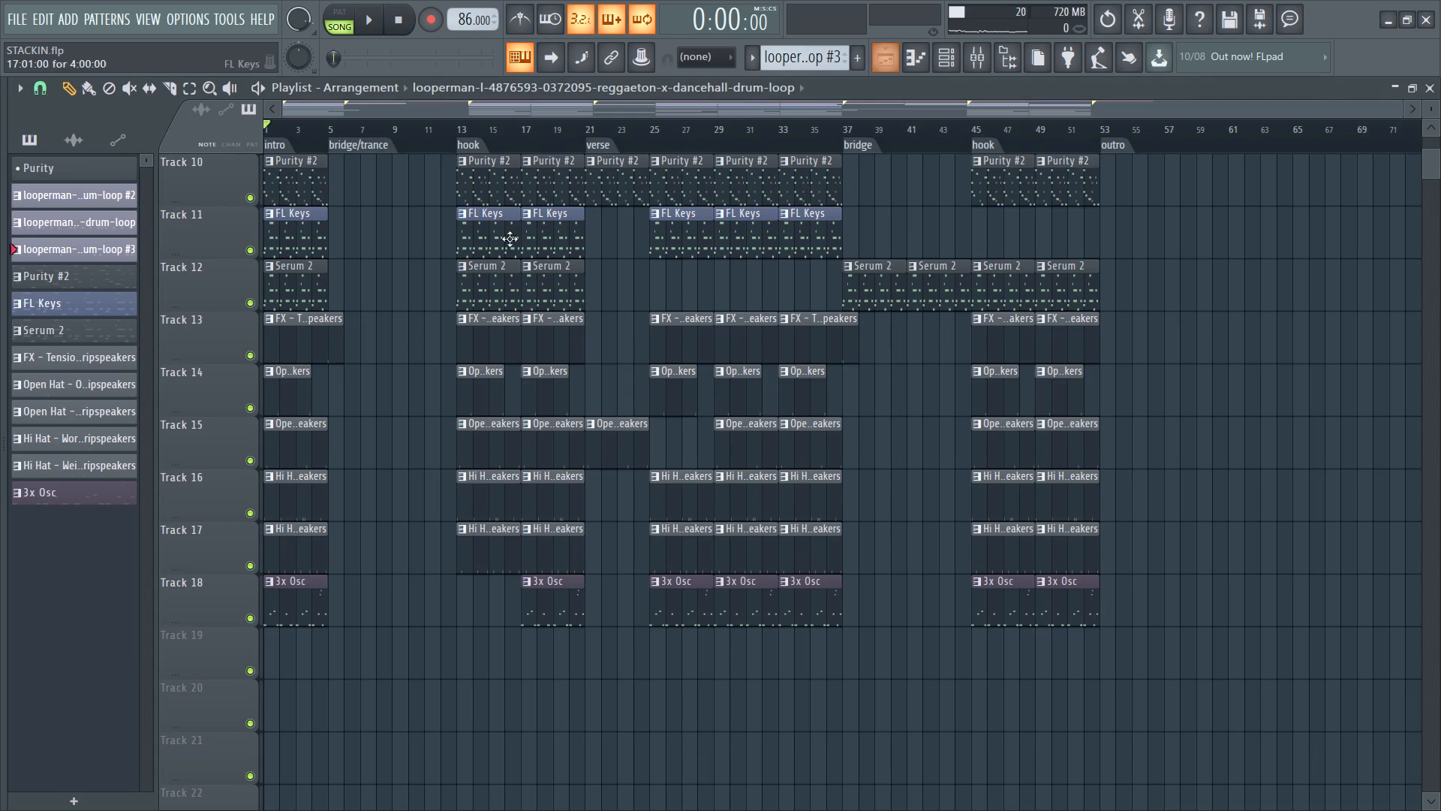
scroll(383, 707, "up", 4)
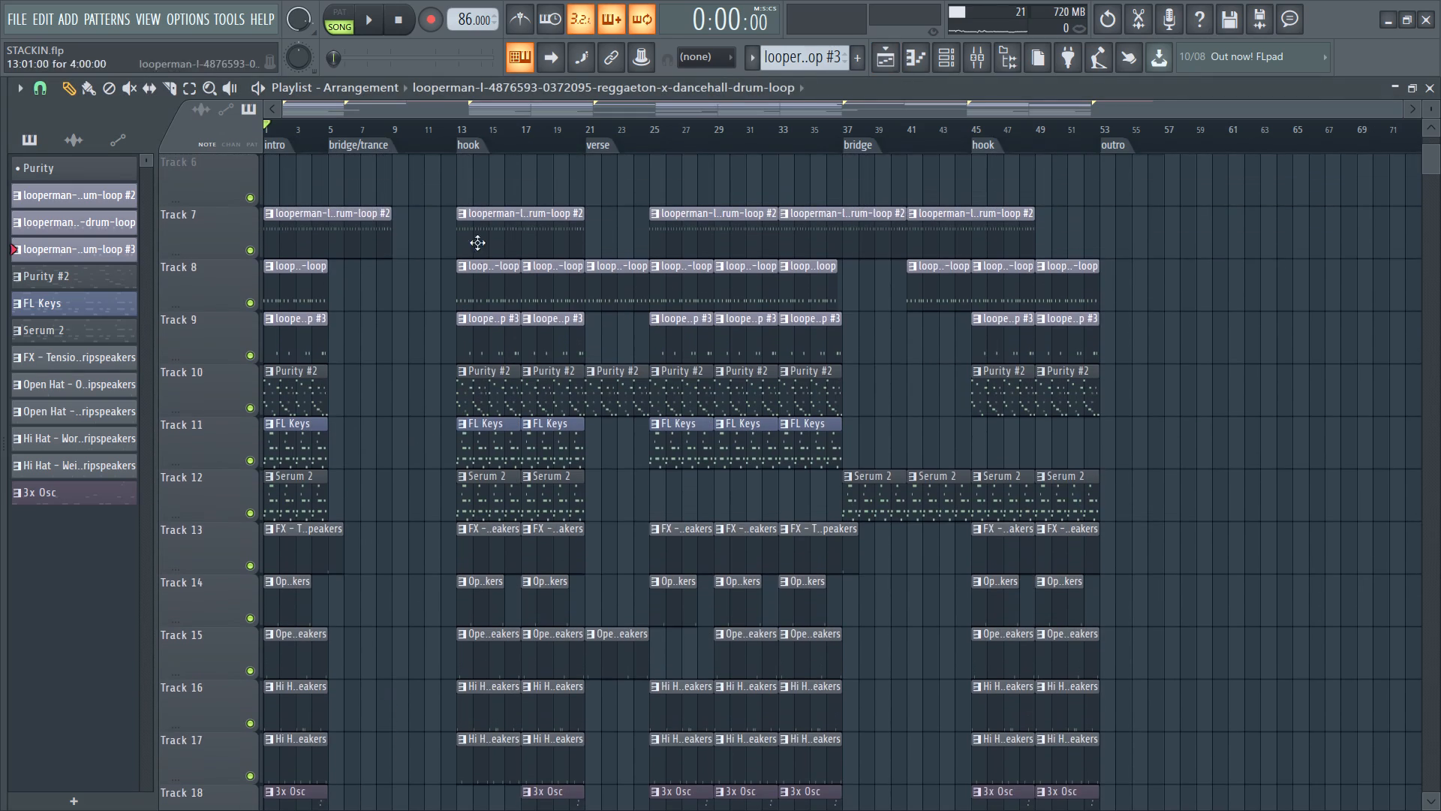
left_click_drag(496, 112, 452, 110)
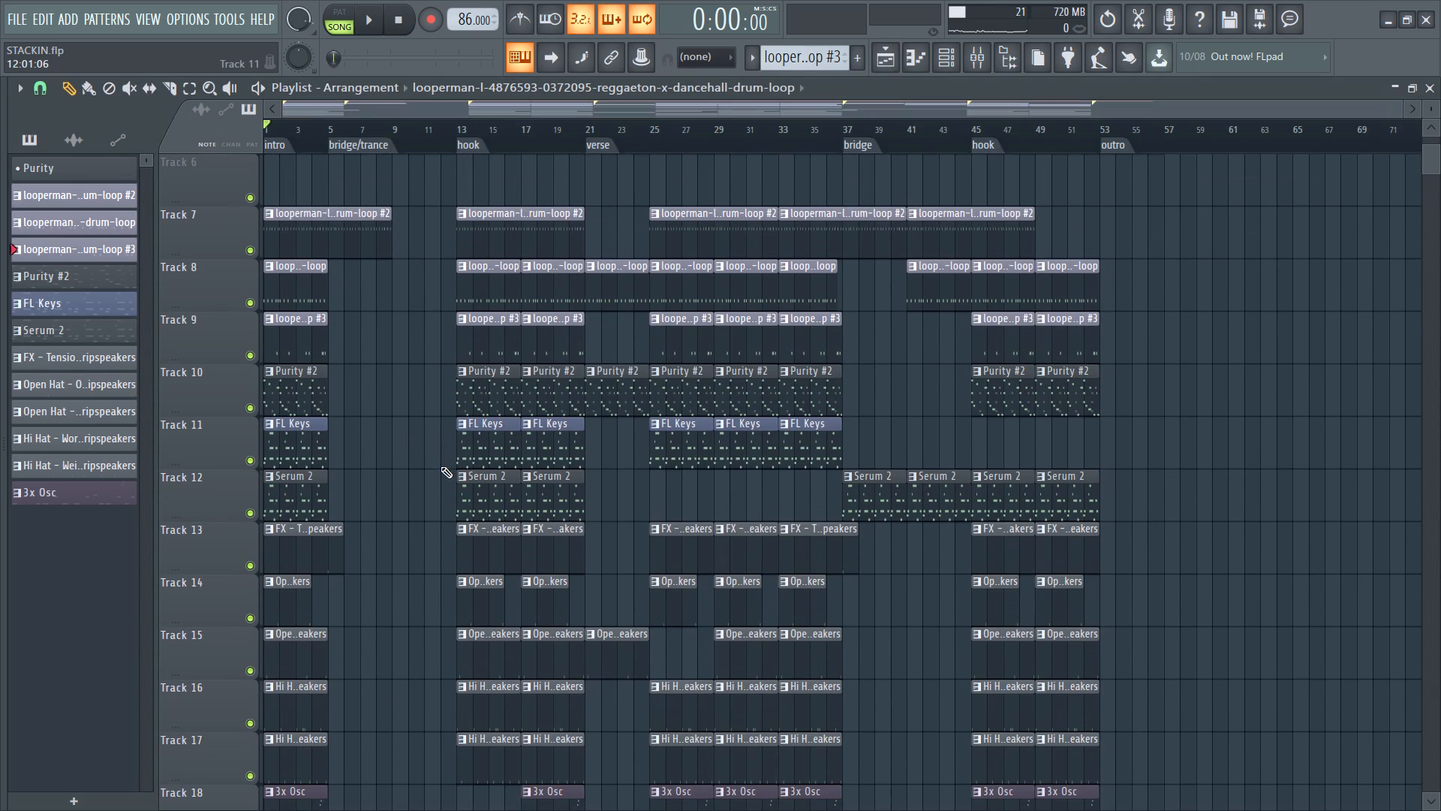
scroll(441, 468, "up", 2)
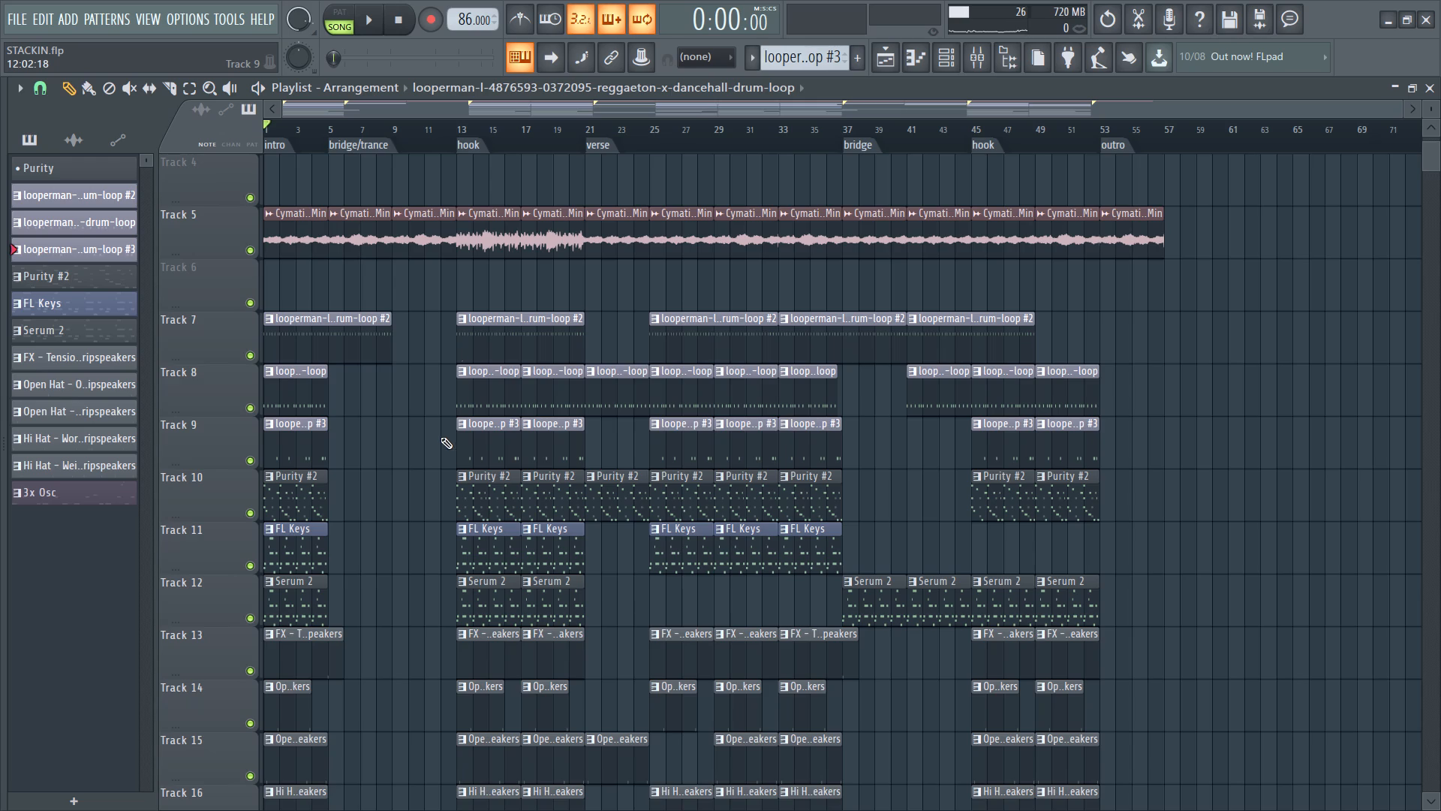
Play the song from the start with recording disarmed, check the REC level in the mixer, and stop playback.
left_click(423, 19)
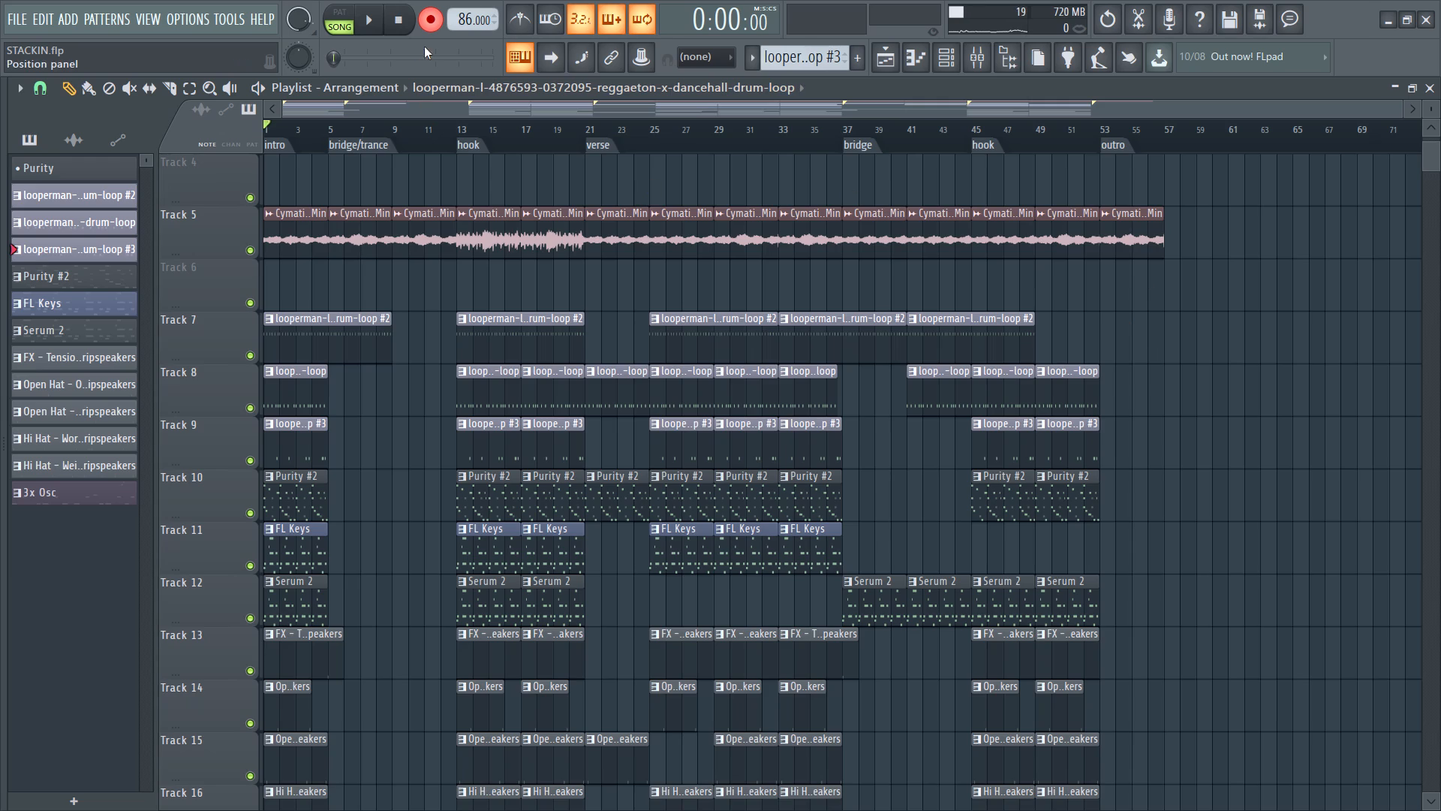
left_click(424, 23)
key("space")
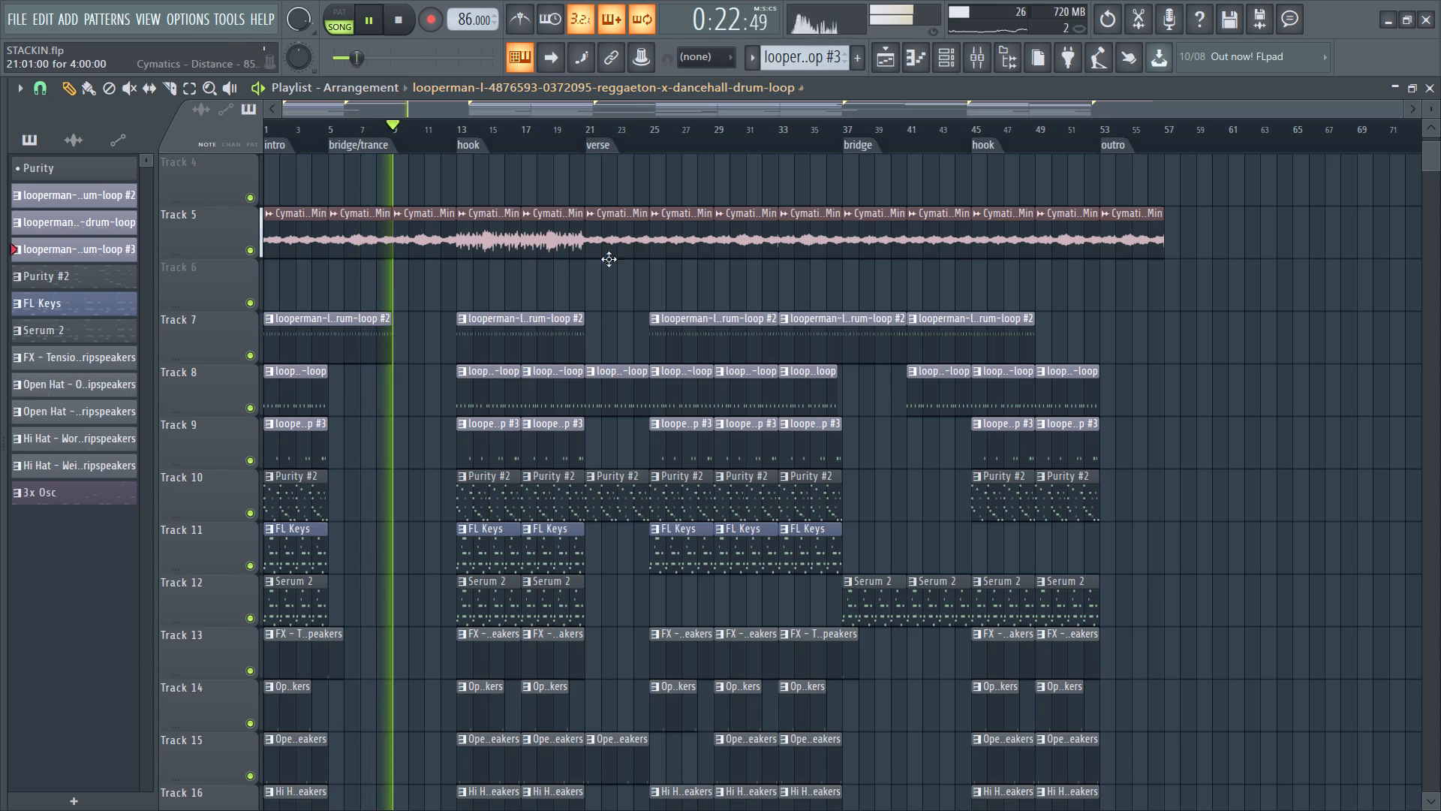
left_click(984, 44)
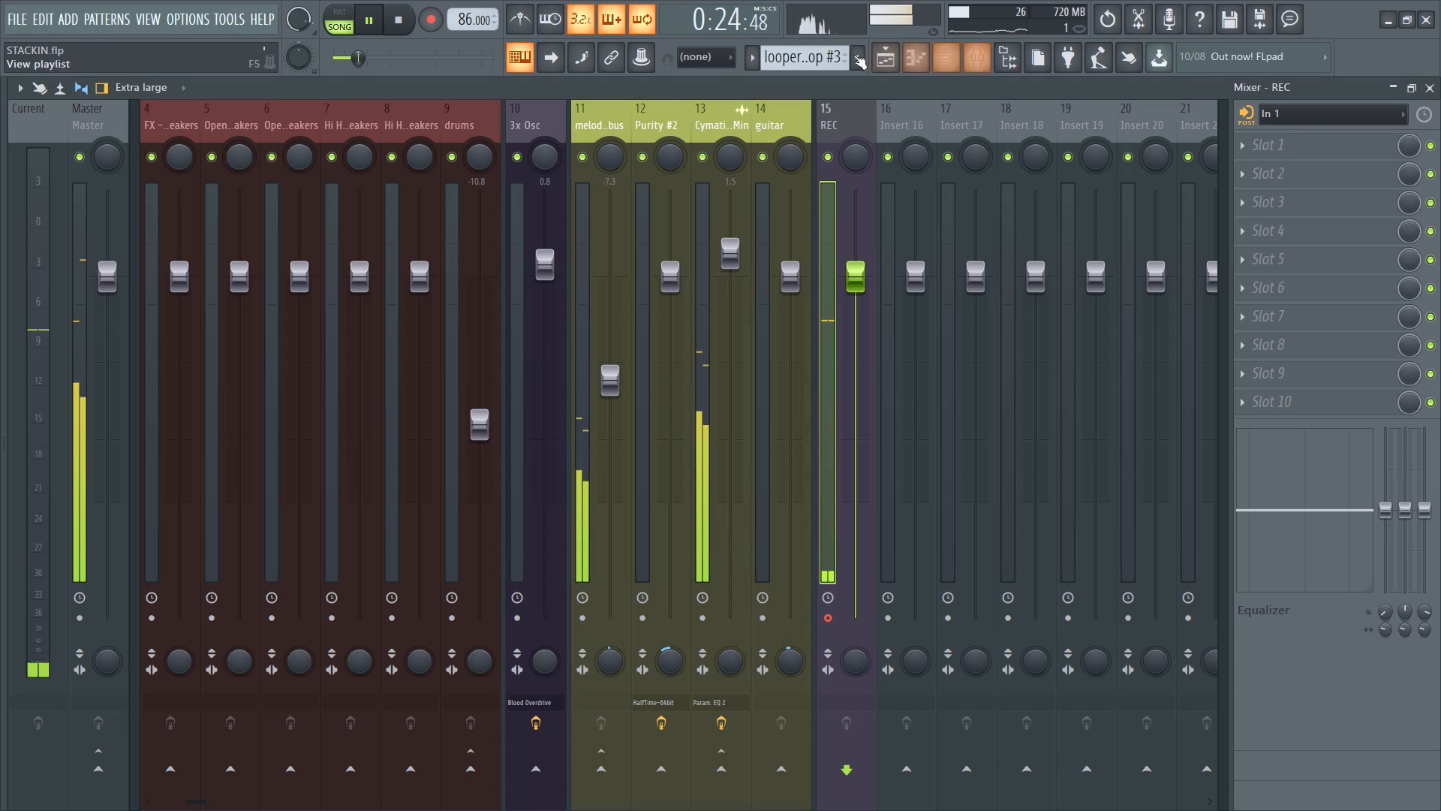
key("space")
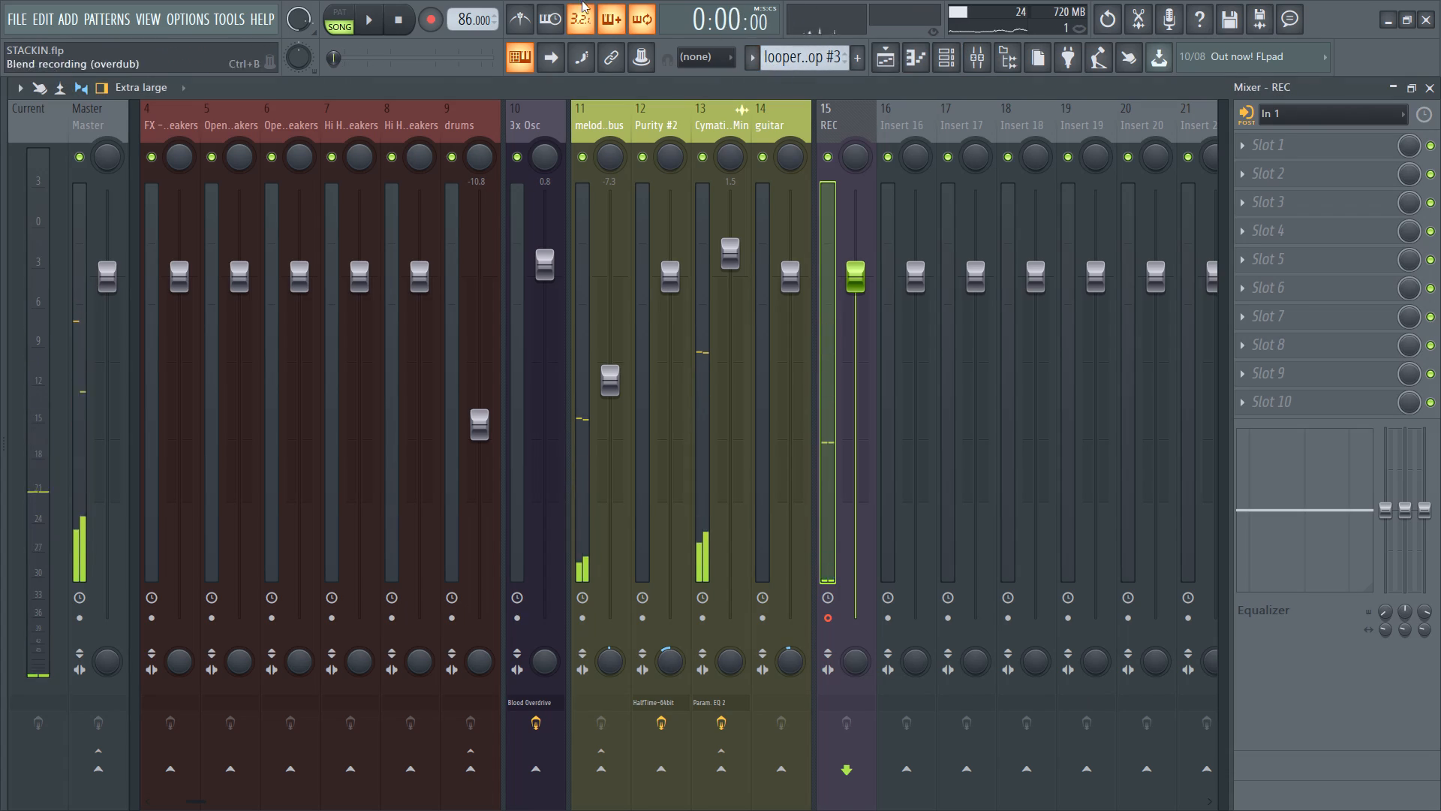
Return to the Playlist, arm recording, and start recording audio from the beginning of the song.
left_click(894, 60)
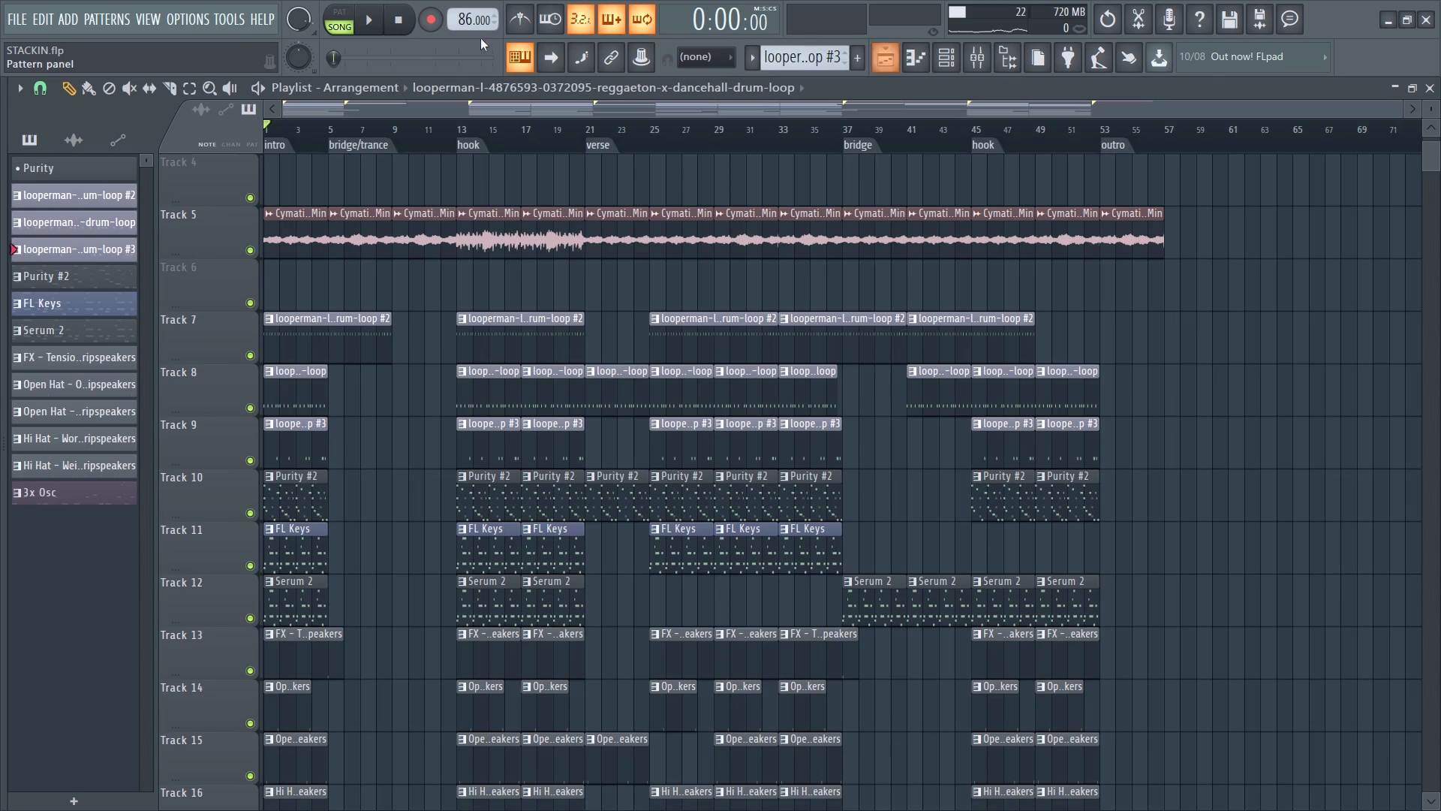
left_click(429, 21)
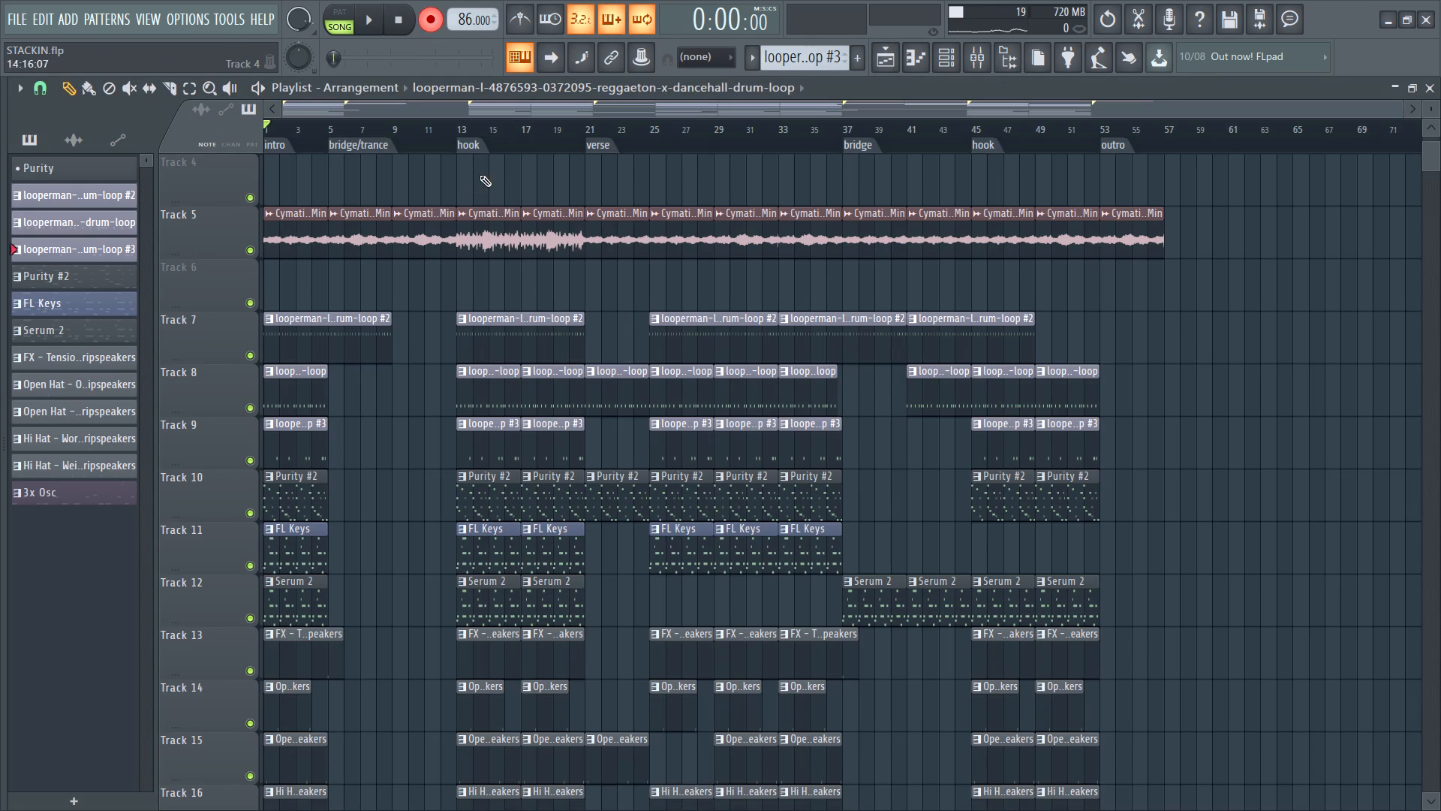
key("space")
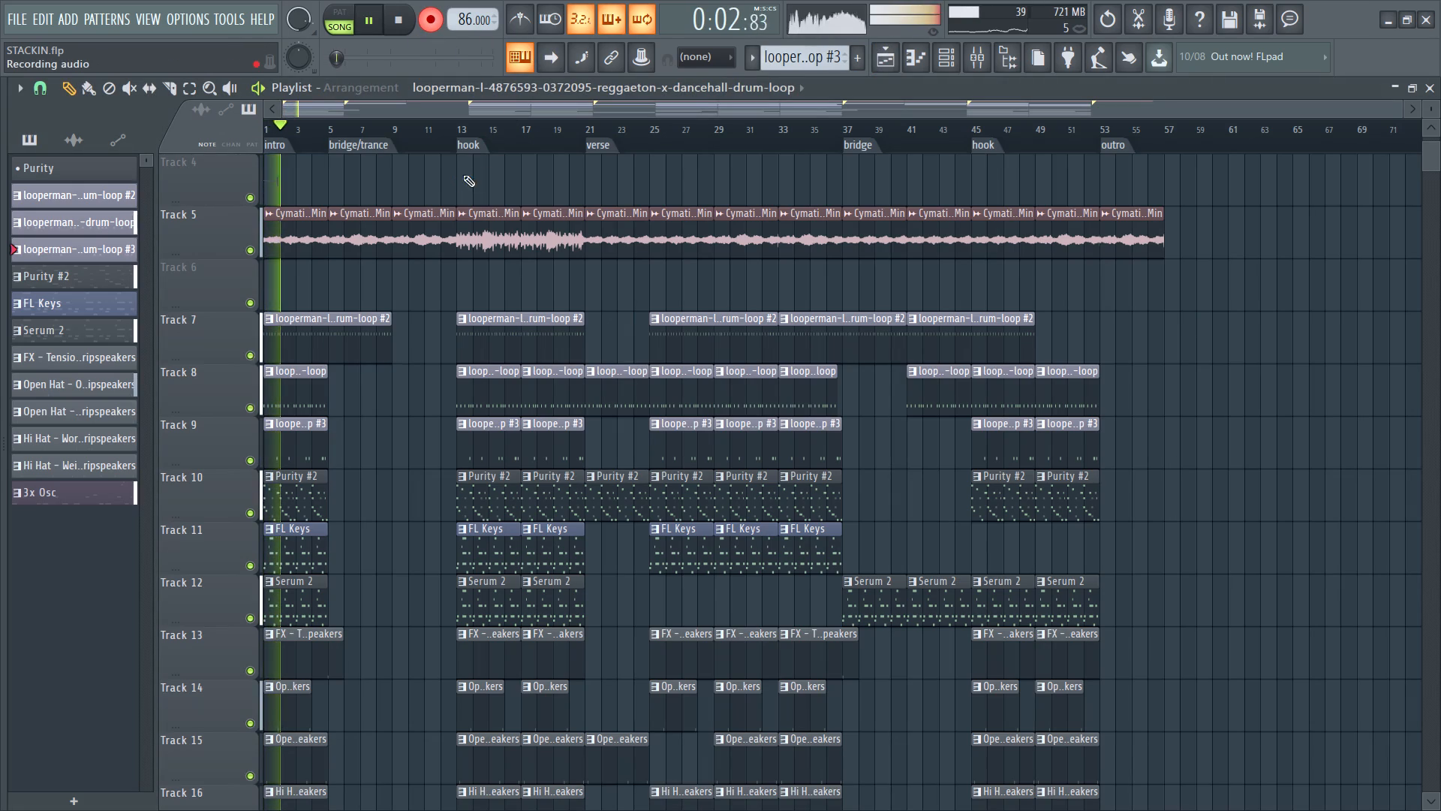
While recording runs, check the REC meter in the mixer and the incoming audio on Playlist Track 4.
left_click(976, 51)
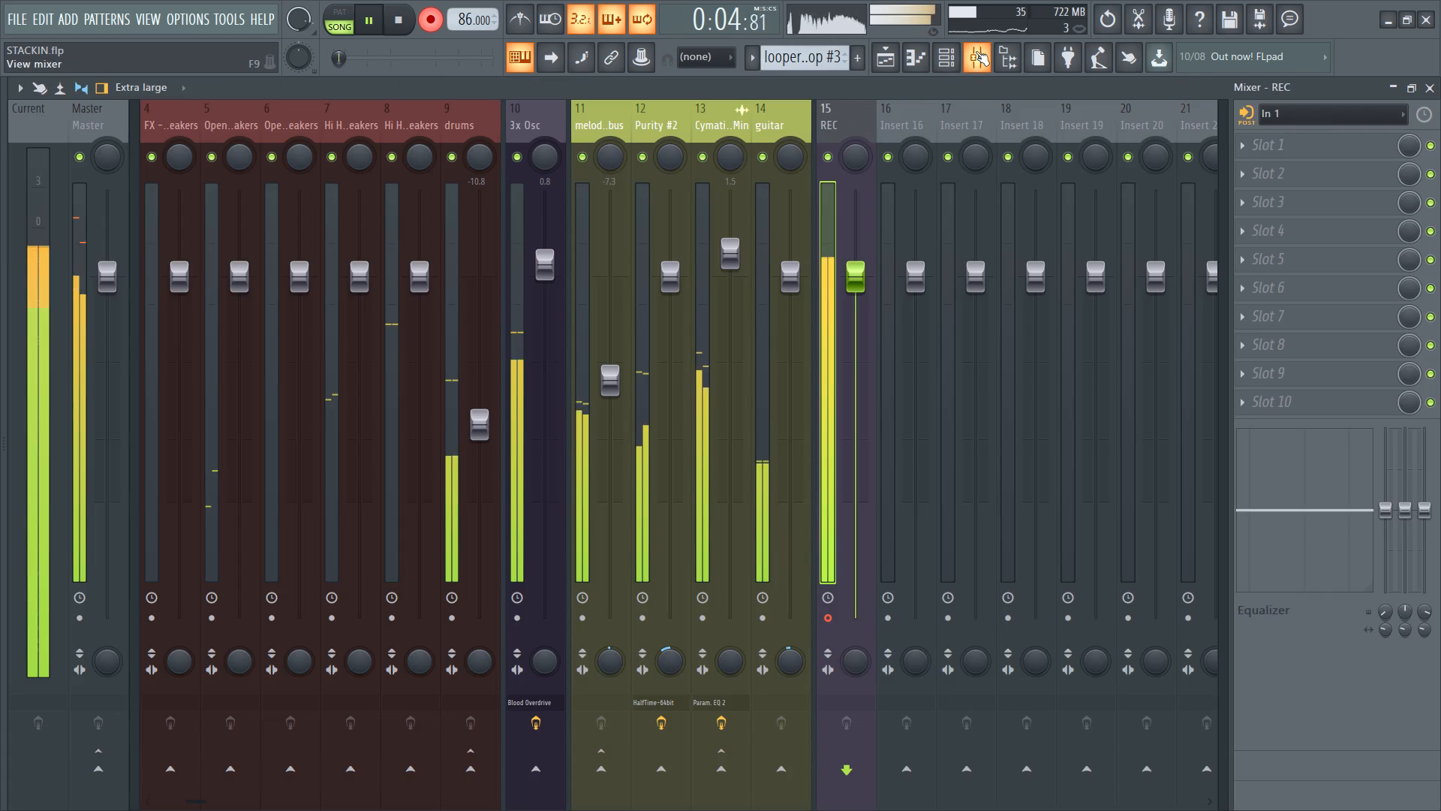
left_click(976, 50)
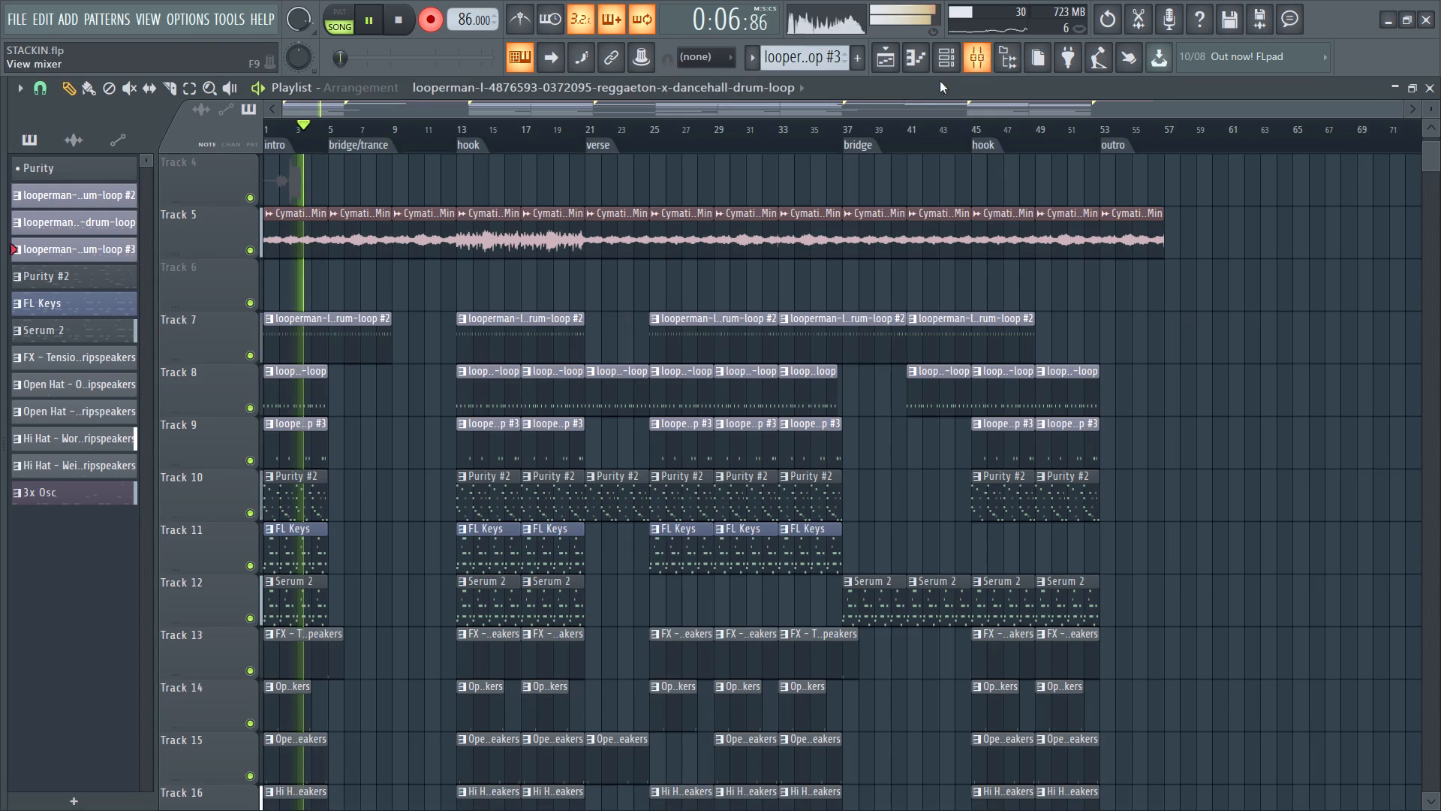
scroll(358, 443, "down", 3)
scroll(359, 458, "up", 3)
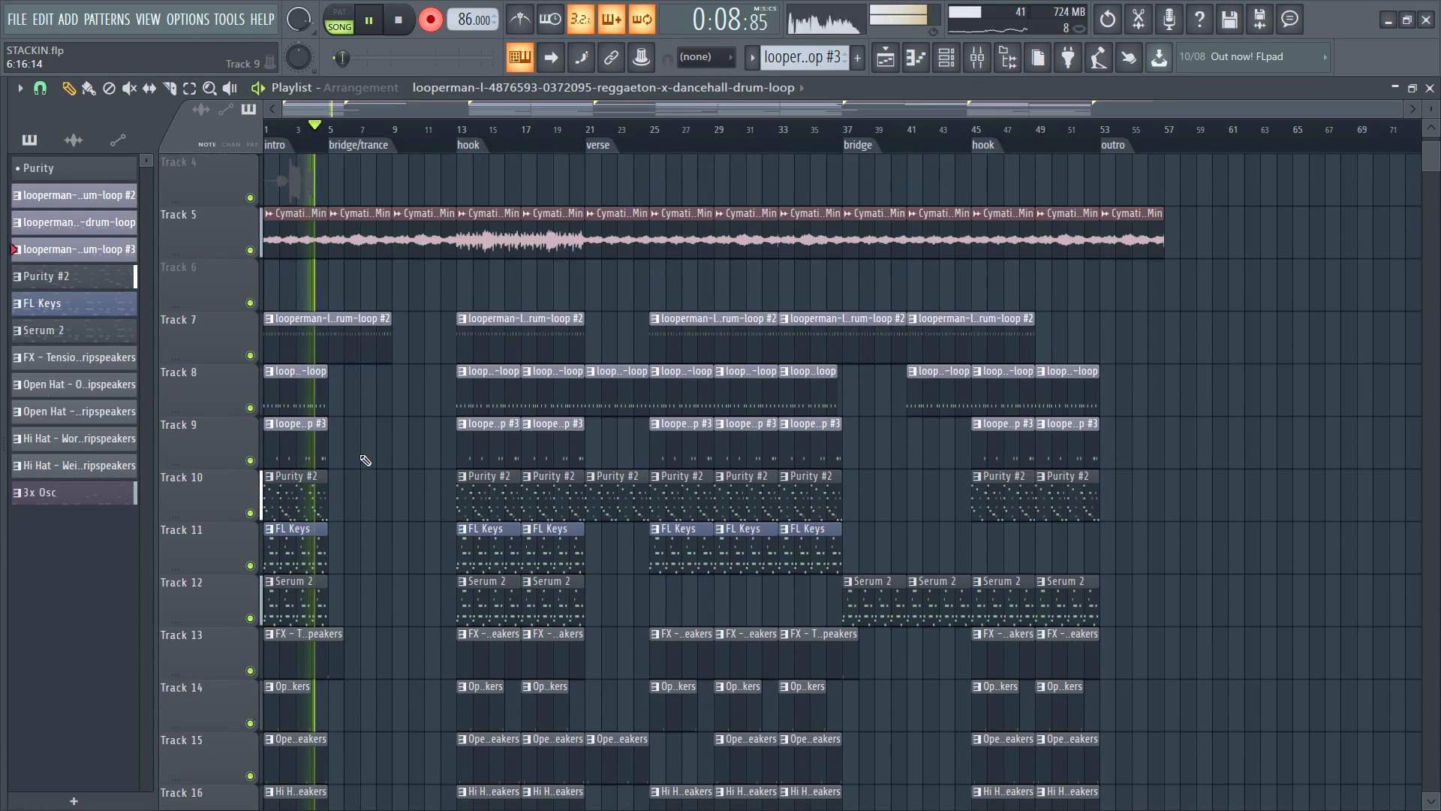
scroll(359, 454, "up", 2)
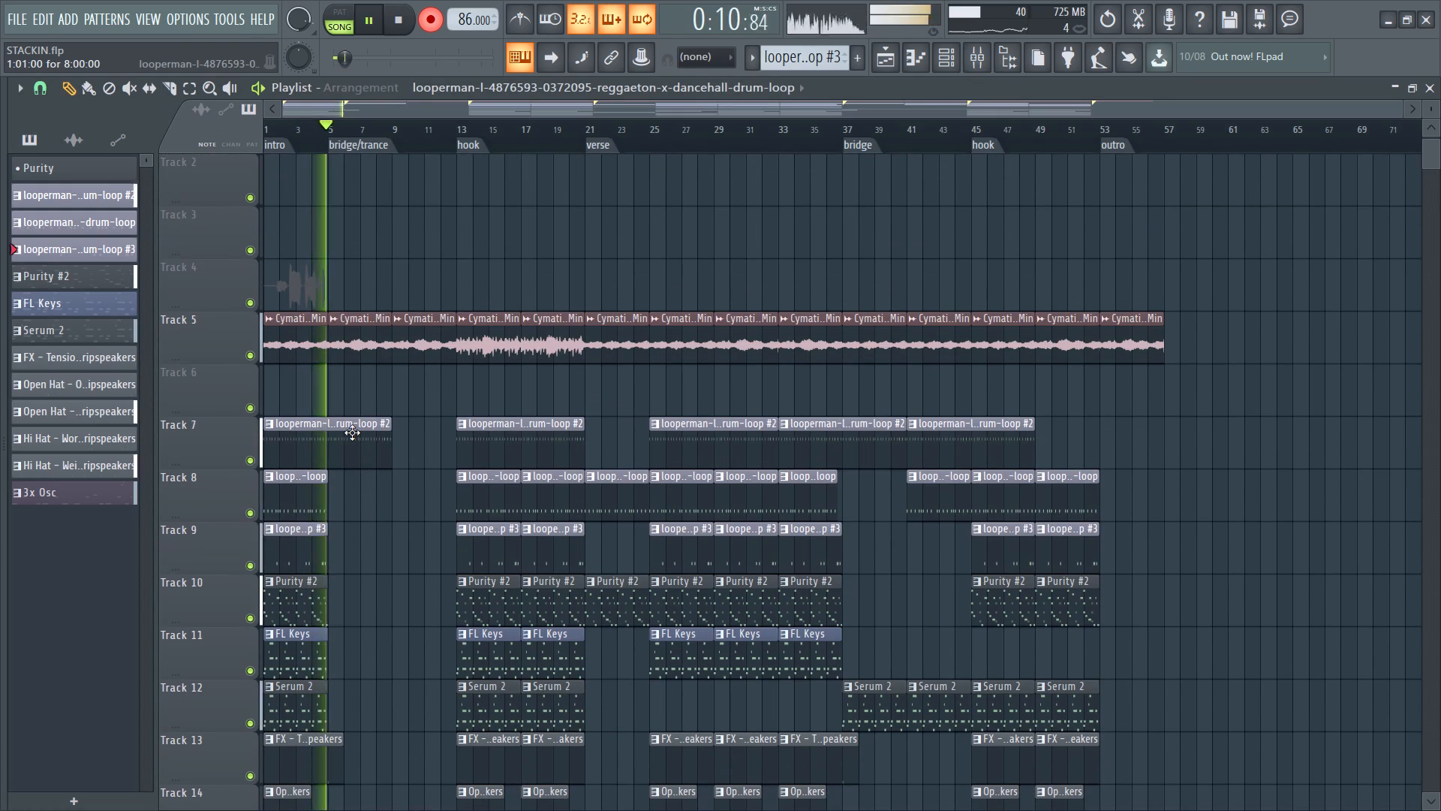
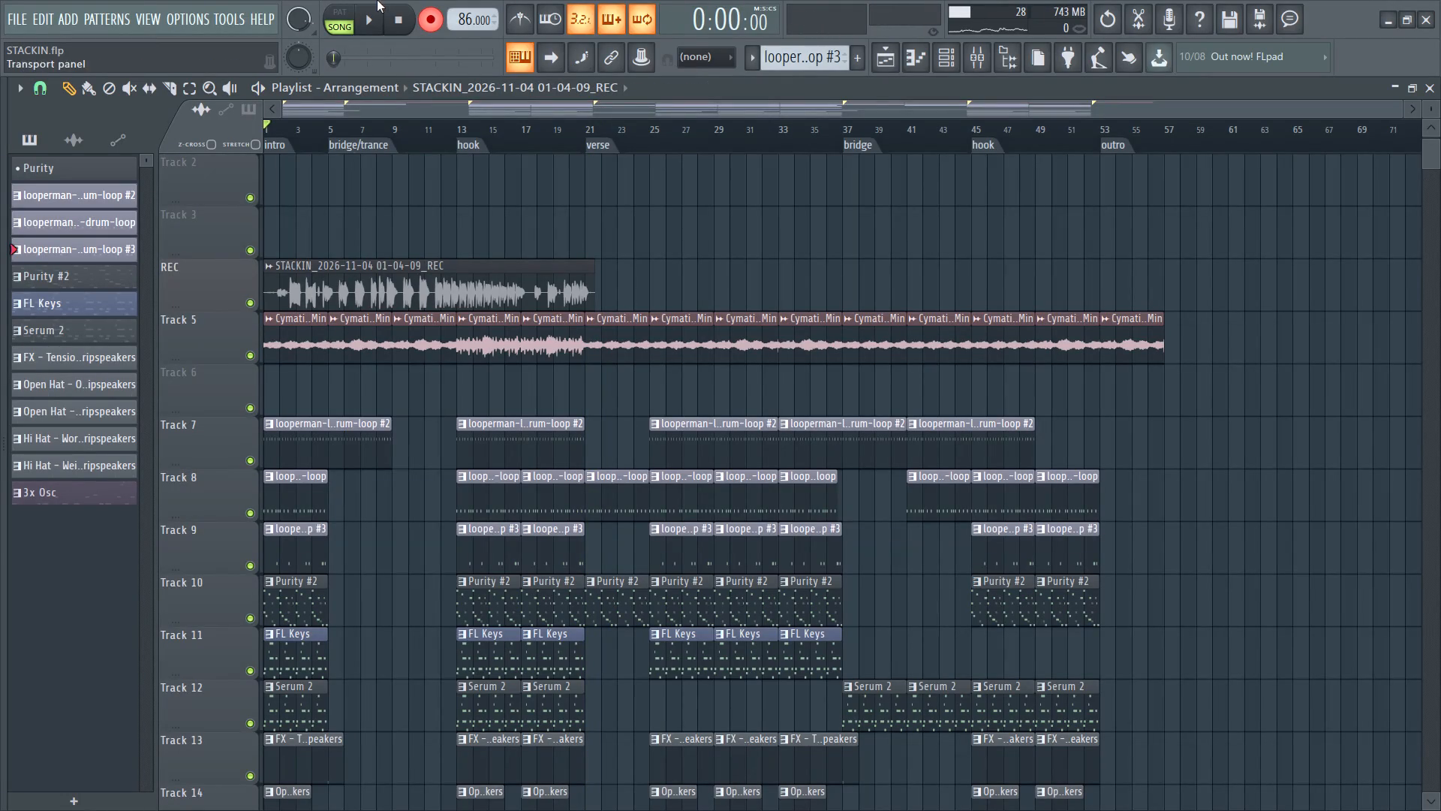
Disarm recording, play the song from the start, check the REC track's level in the mixer, and stop playback.
left_click(429, 18)
key("space")
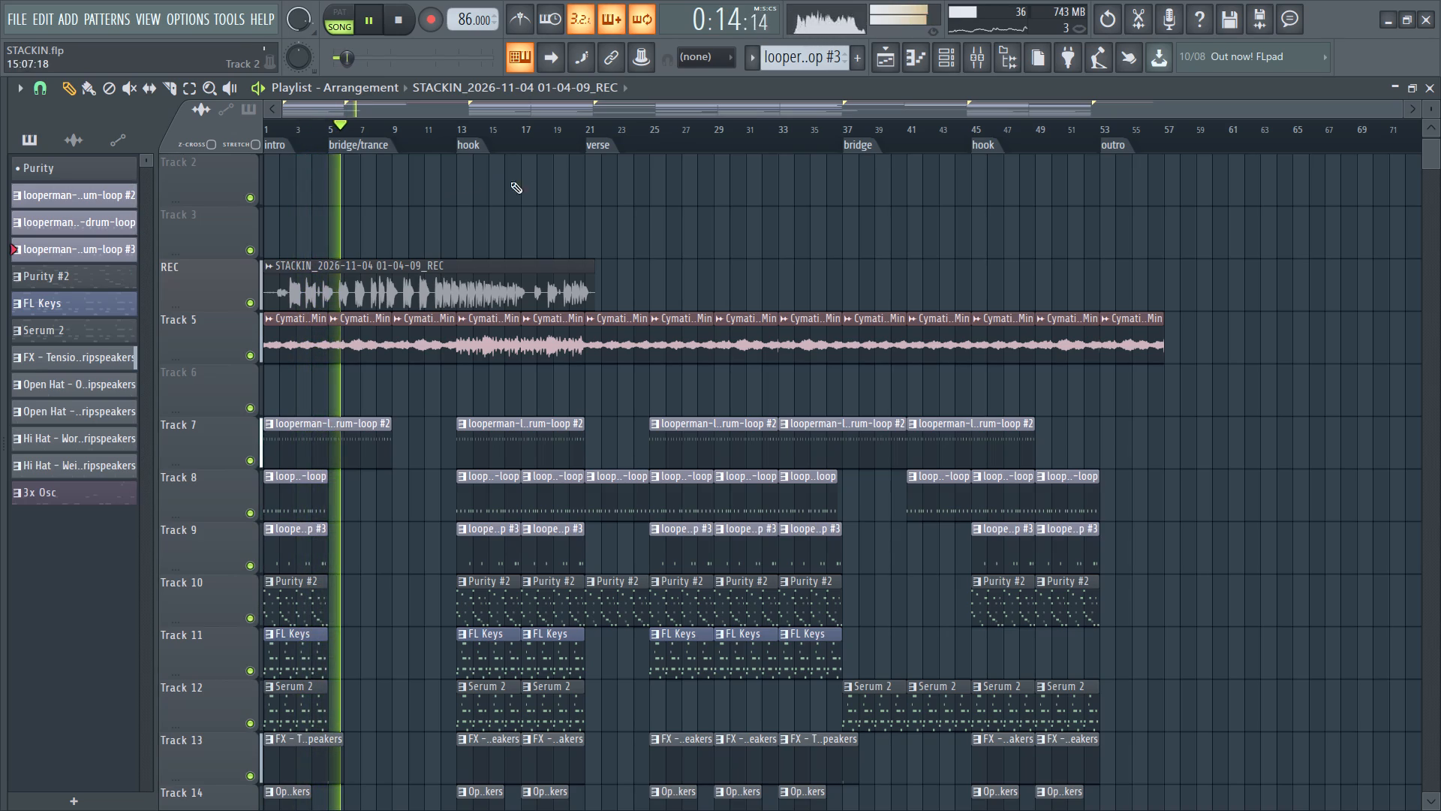
left_click(973, 56)
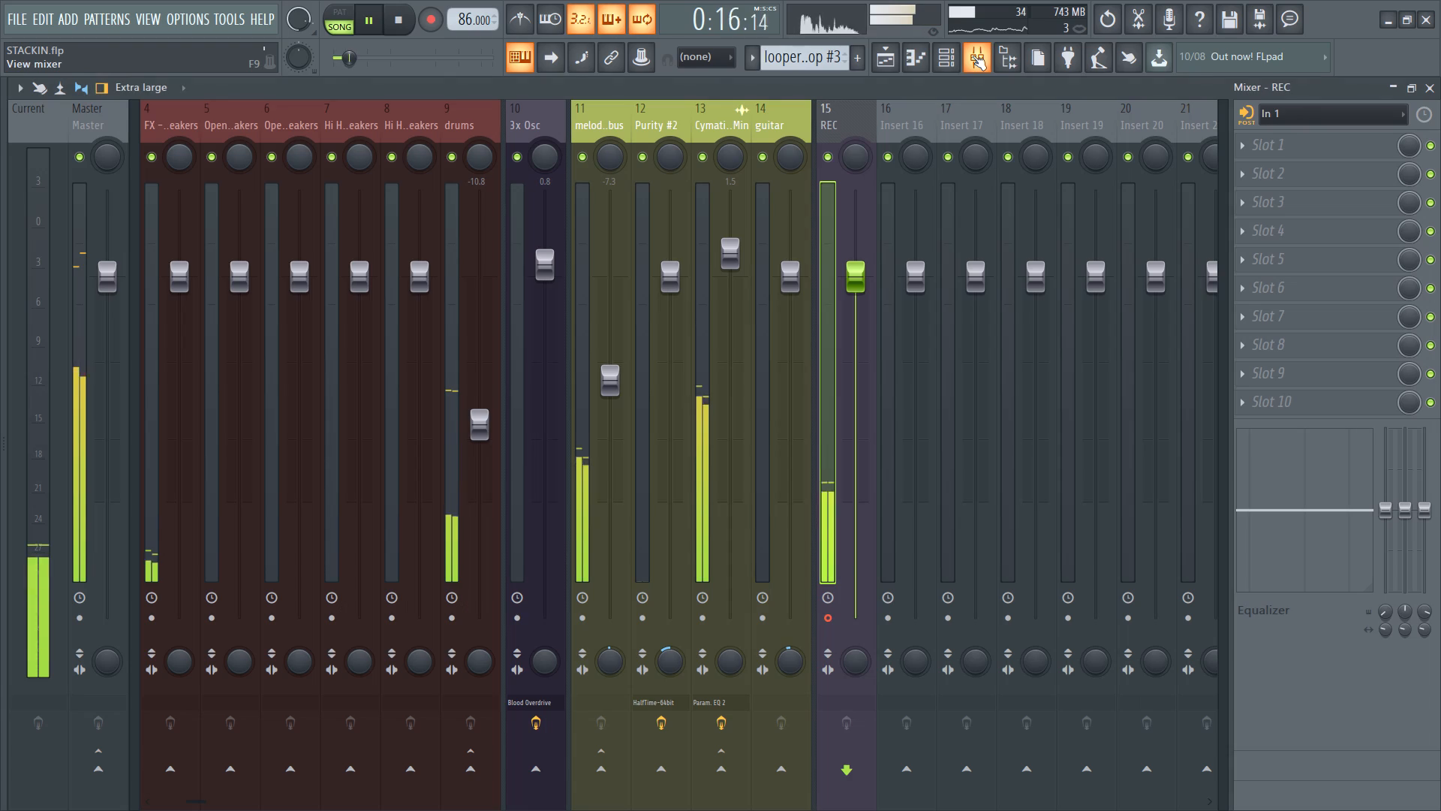
key("space")
Rename mixer track Insert 16 as VOCS and give it a purple colour.
left_click(922, 120)
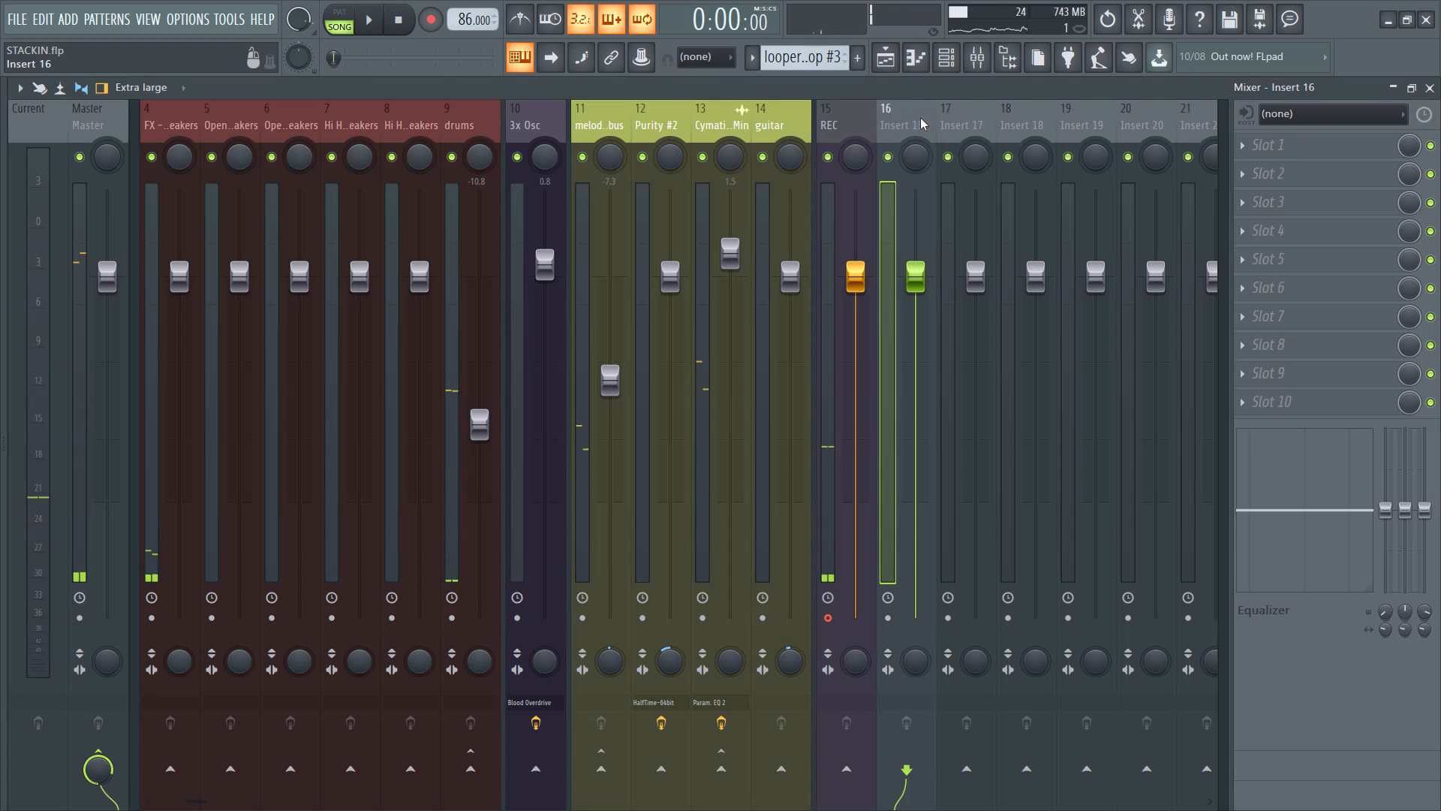
right_click(919, 117)
left_click(973, 116)
key("v")
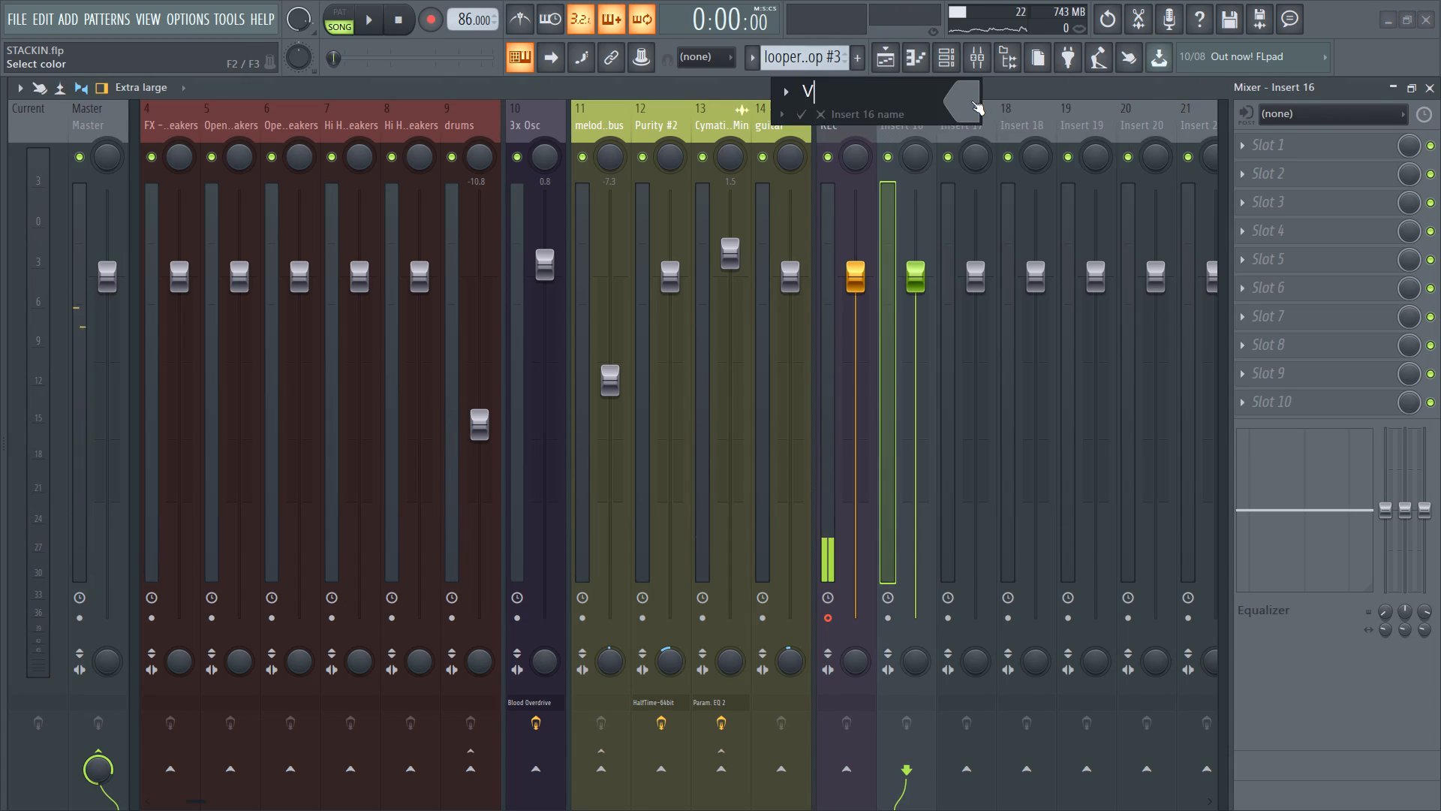
type("OC")
key("s")
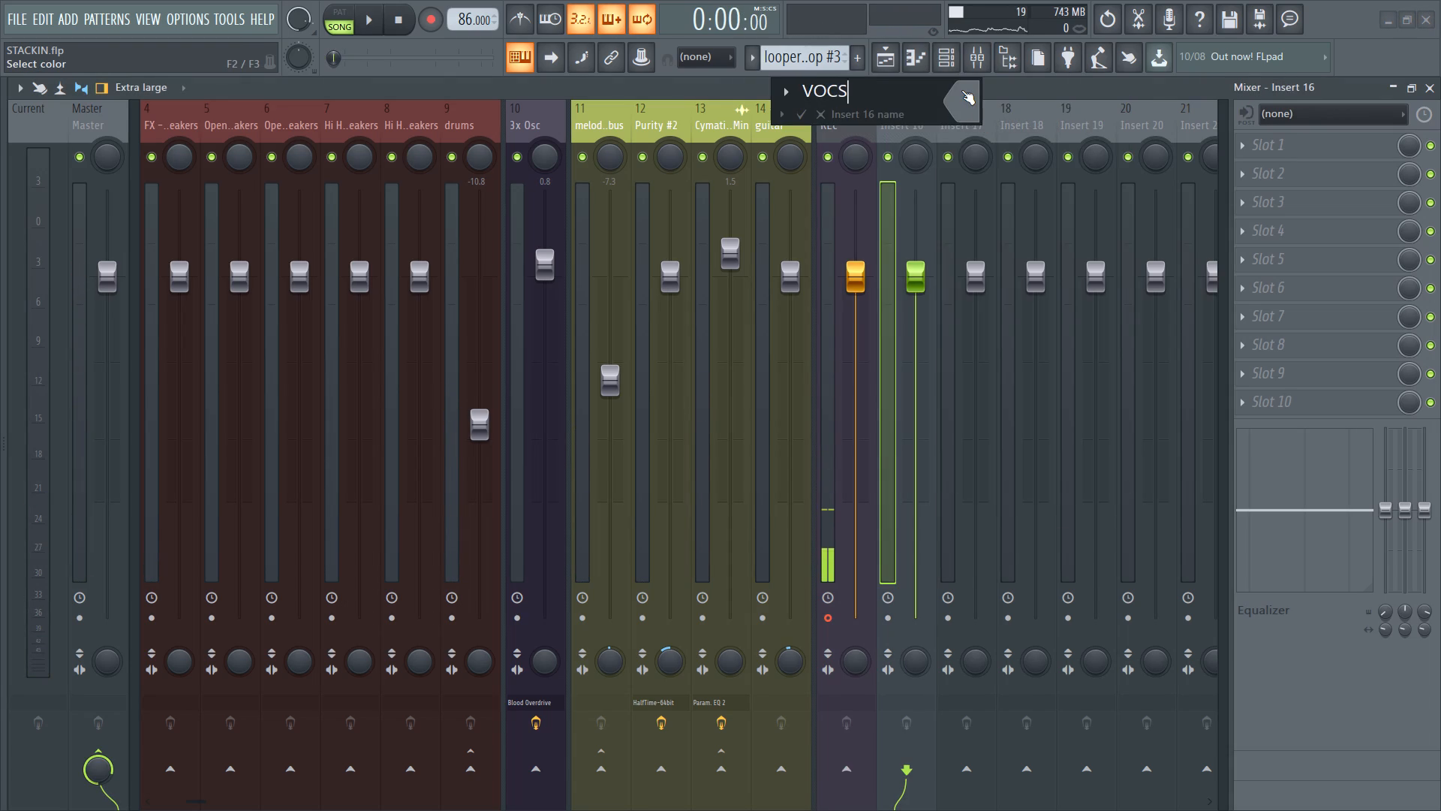
right_click(962, 91)
key("Return")
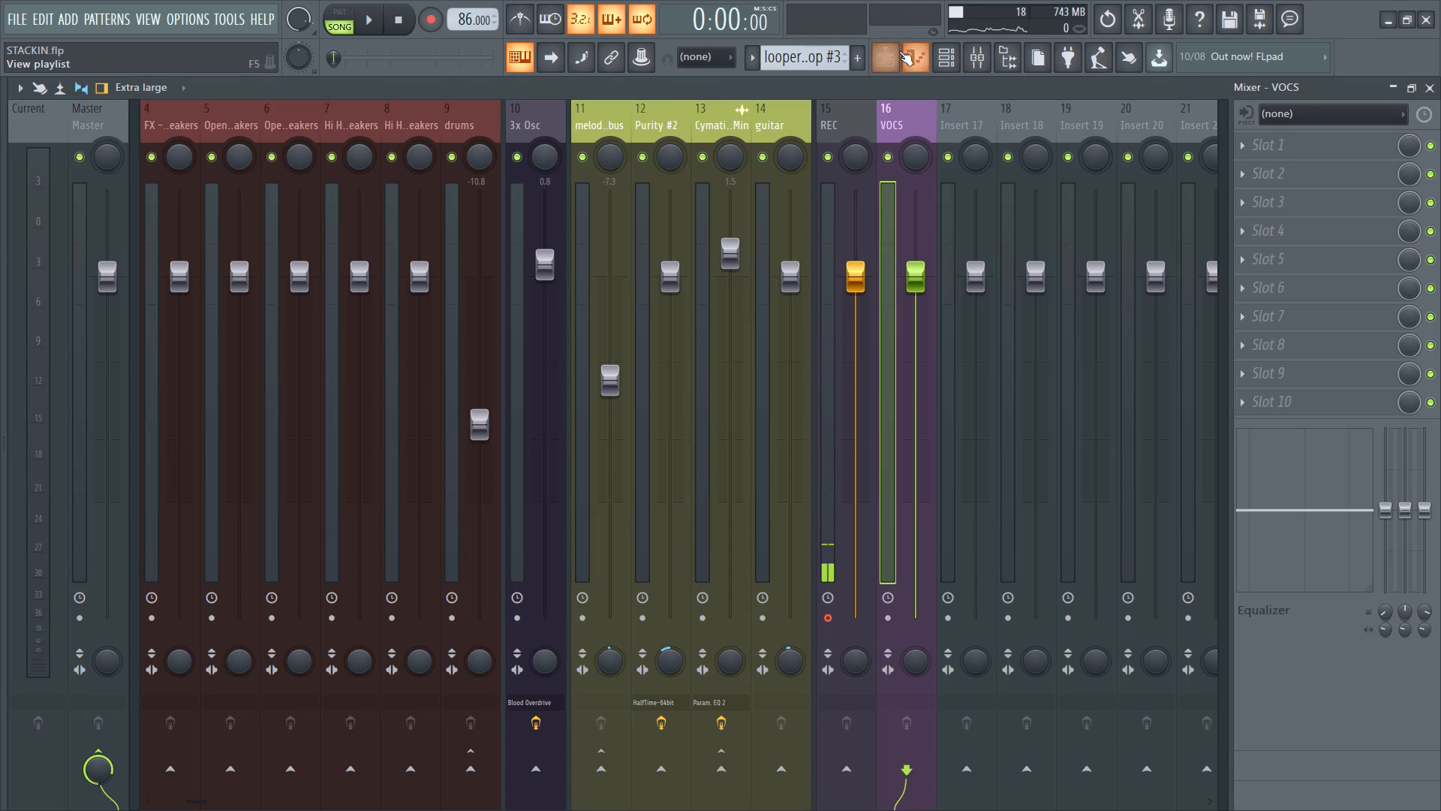
Turn the Playlist's REC track into an audio track linked to the VOCS mixer track.
left_click(895, 53)
right_click(230, 288)
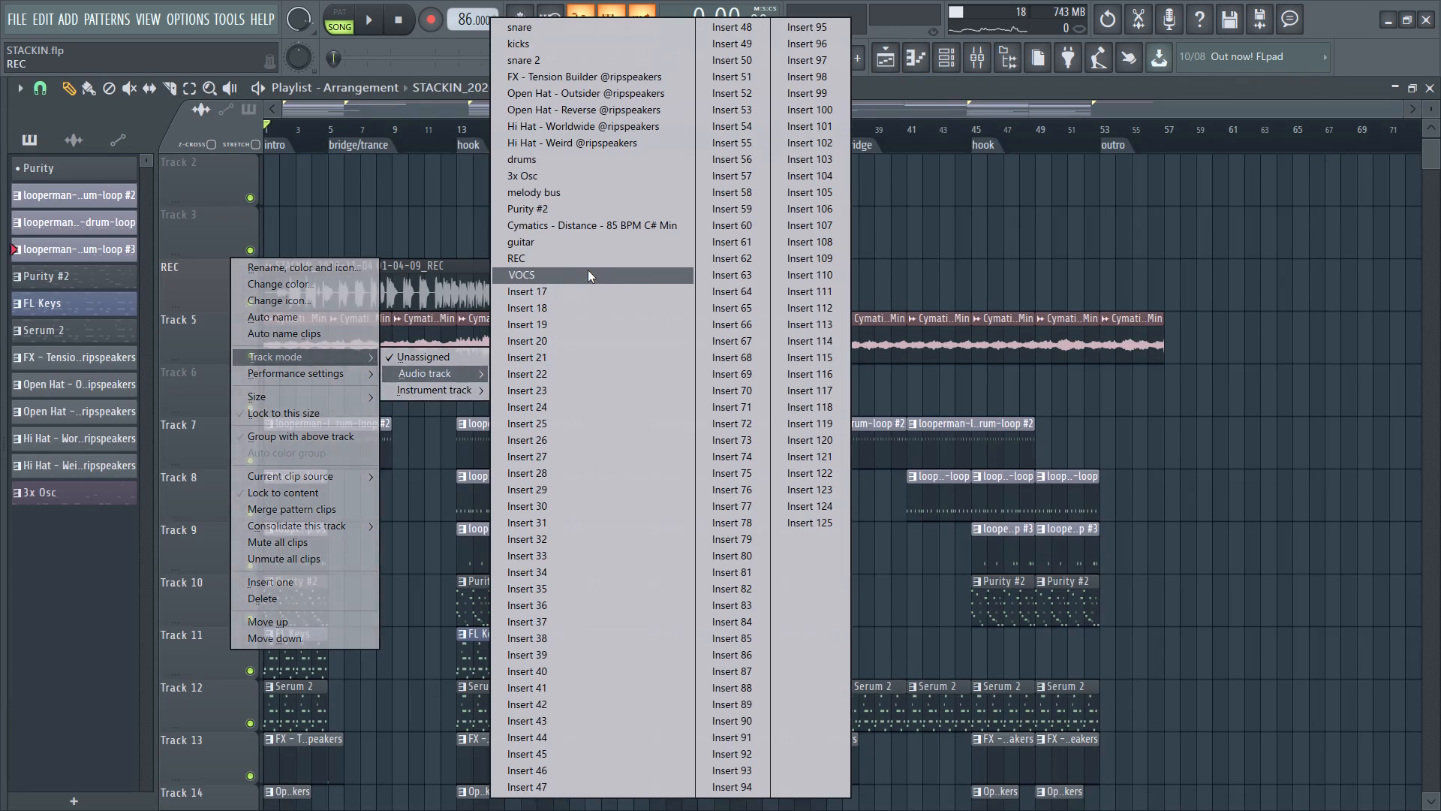
left_click(588, 270)
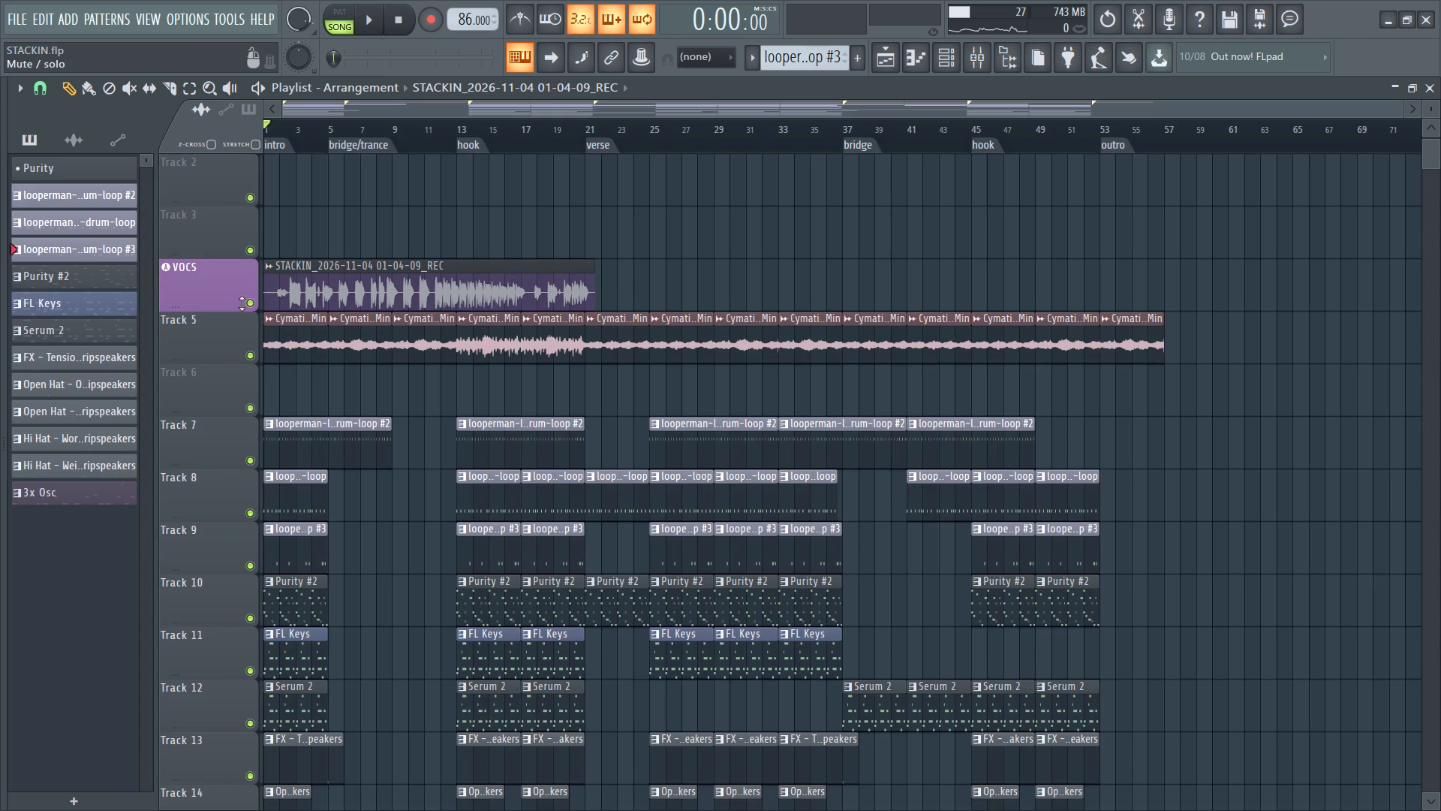
Play the song, solo the VOCS mixer track briefly to check the vocal routing, and return to the Playlist.
scroll(204, 287, "up", 8, "ctrl")
key("space")
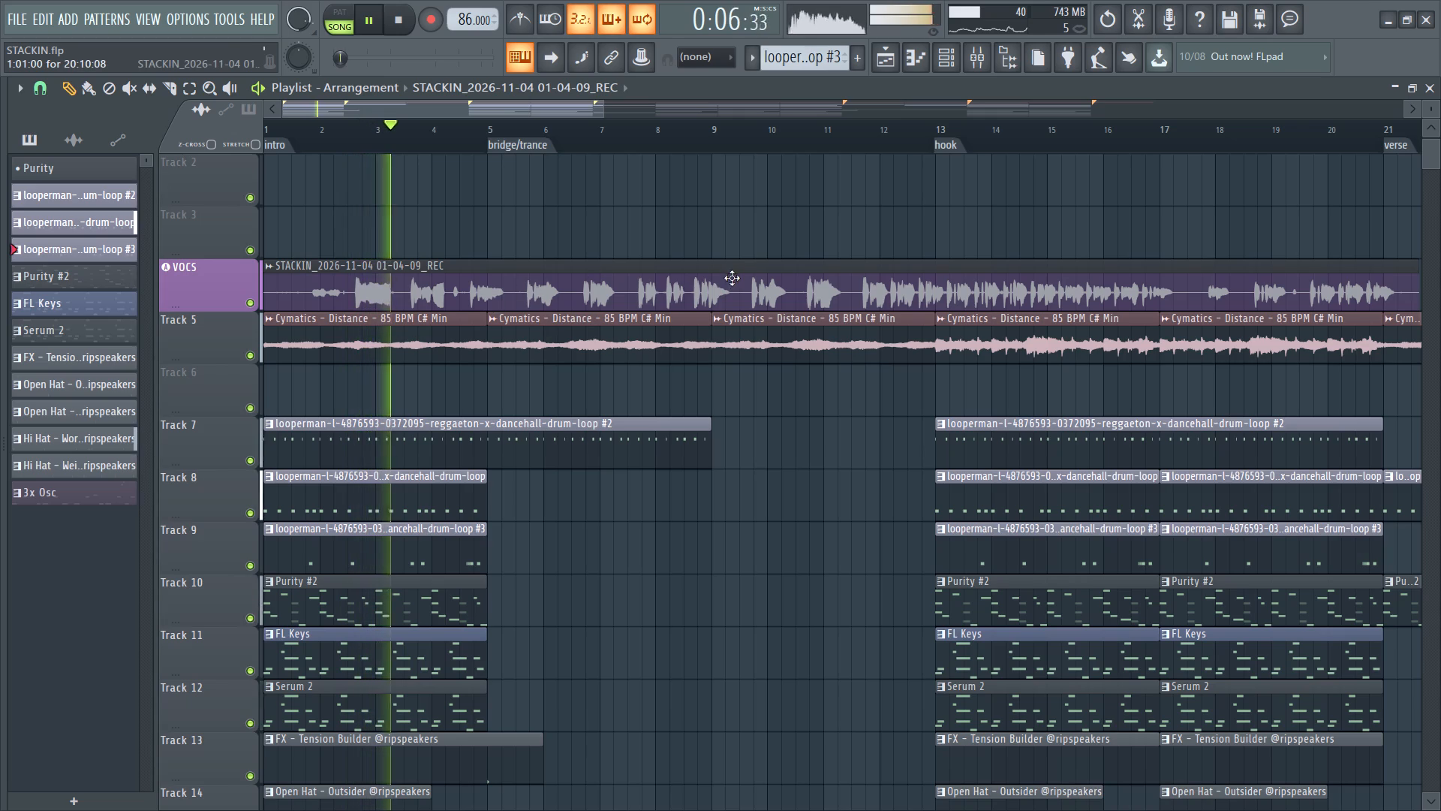
left_click(975, 53)
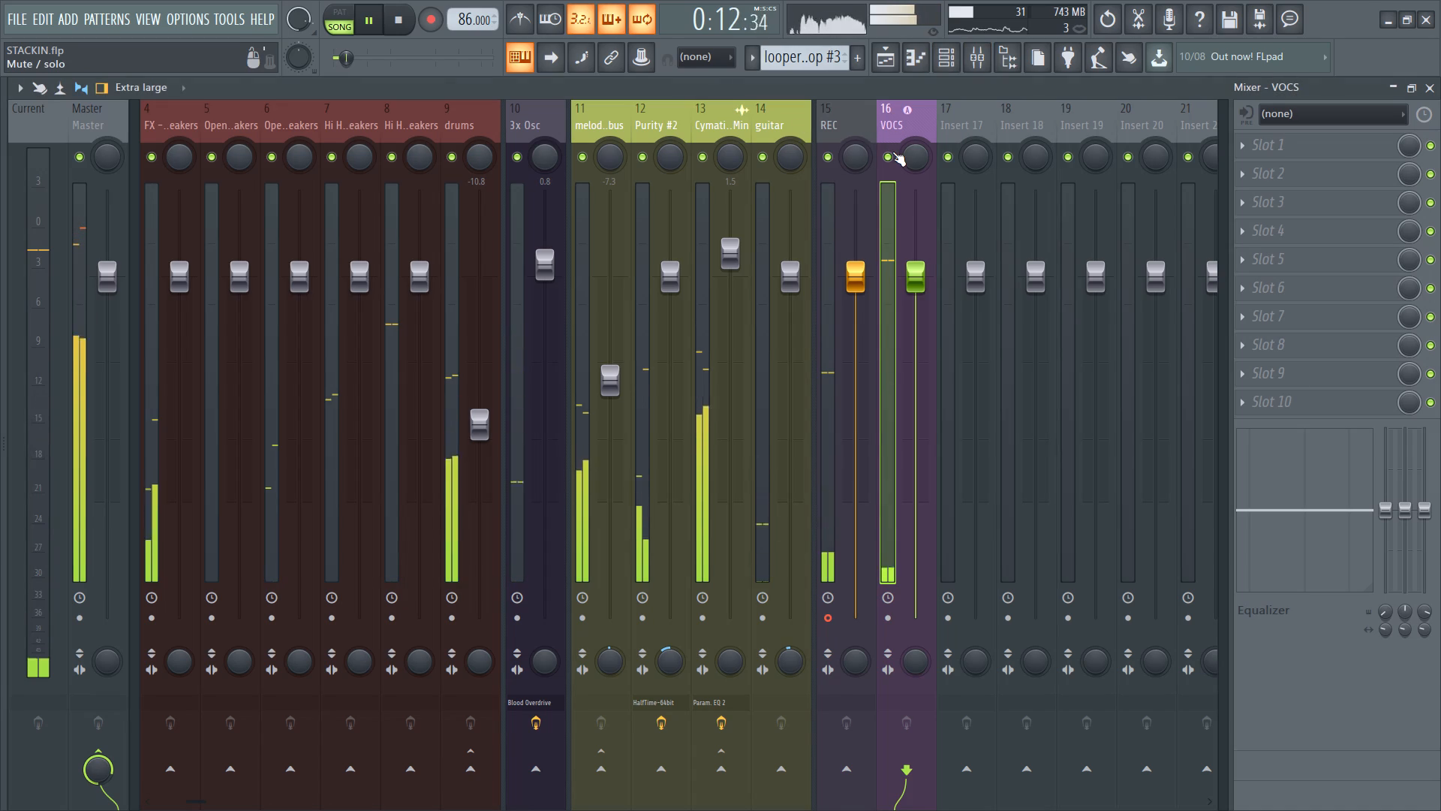
right_click(892, 152)
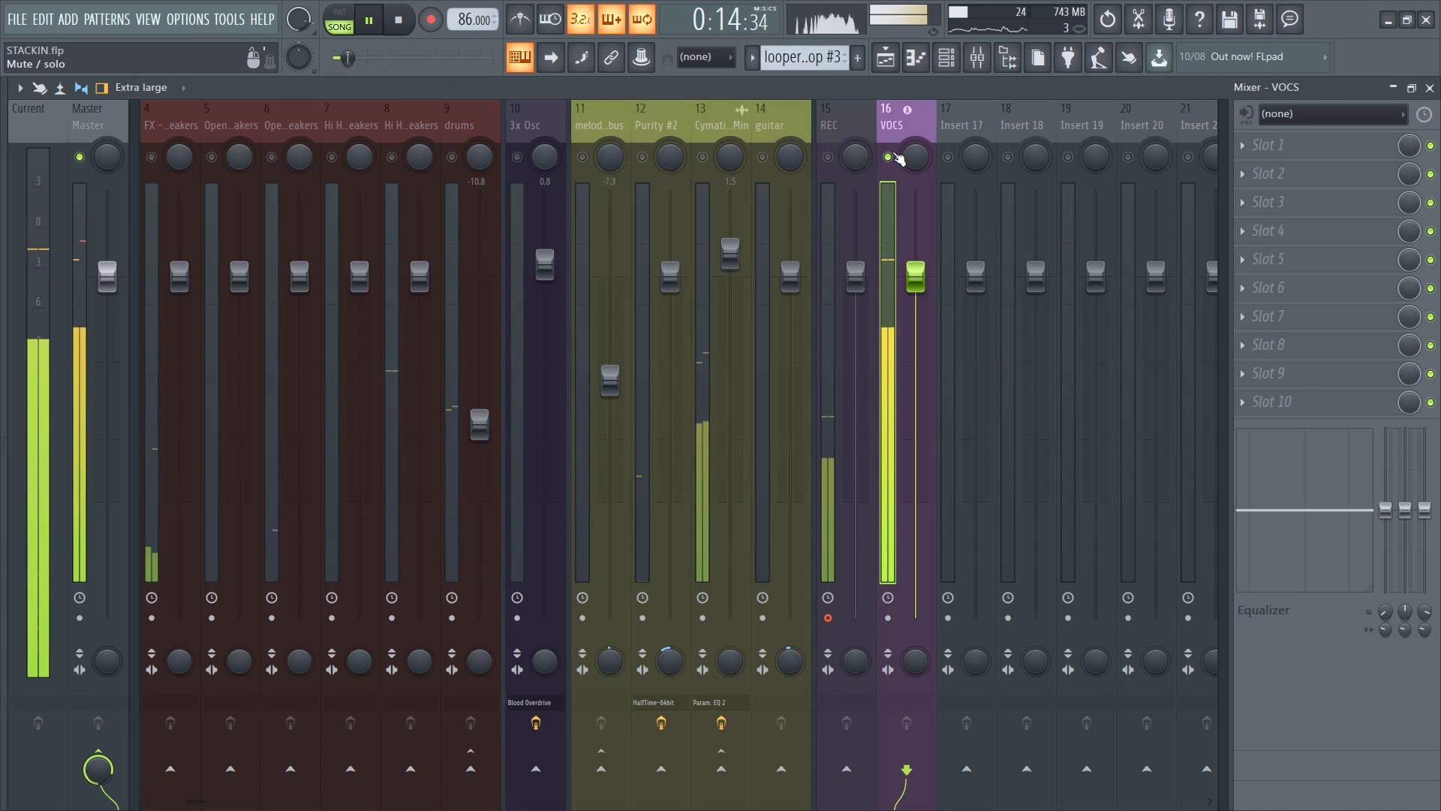
right_click(892, 152)
left_click(892, 63)
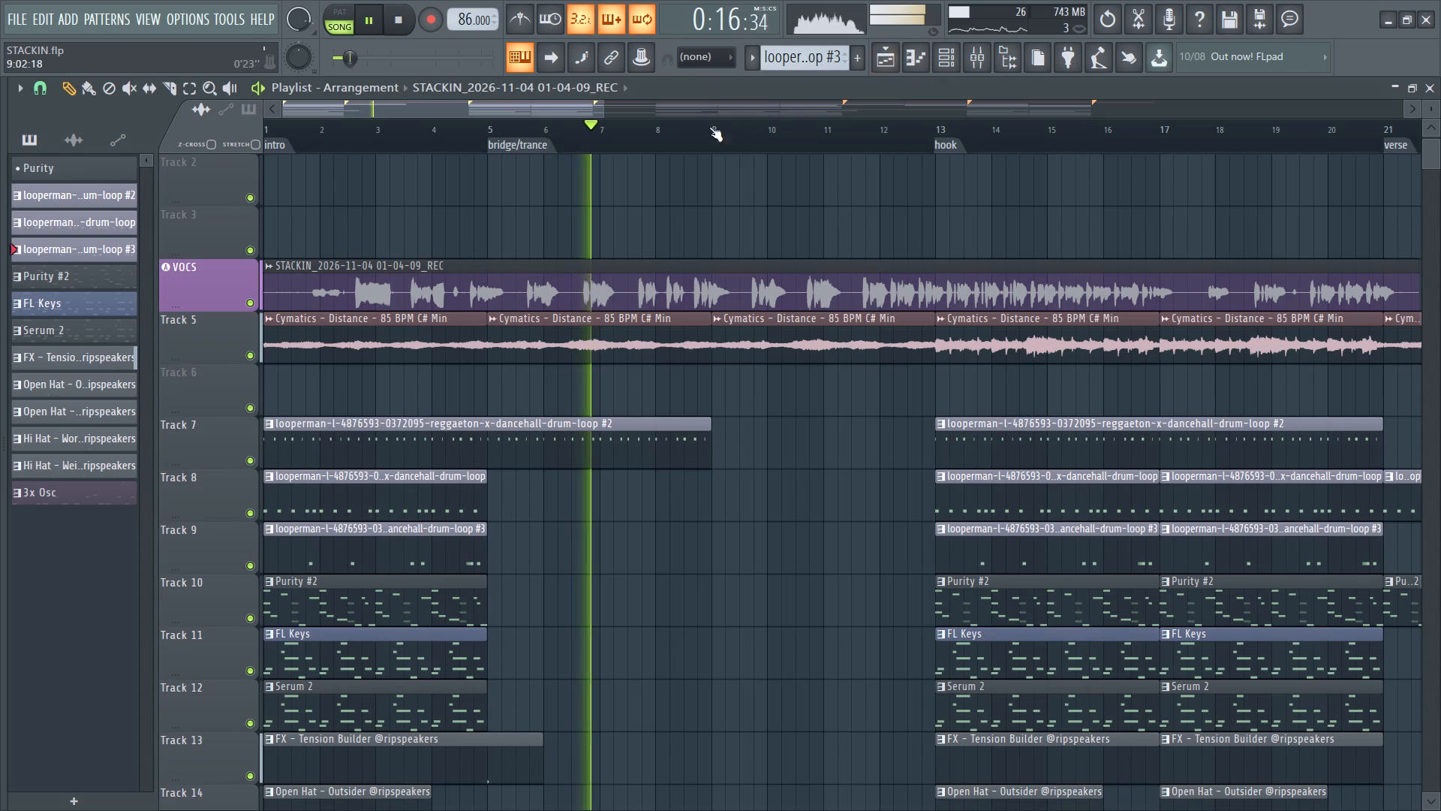
Trim a sliver off the start of the vocal recording and align the clip with the song's beginning.
left_click(488, 109)
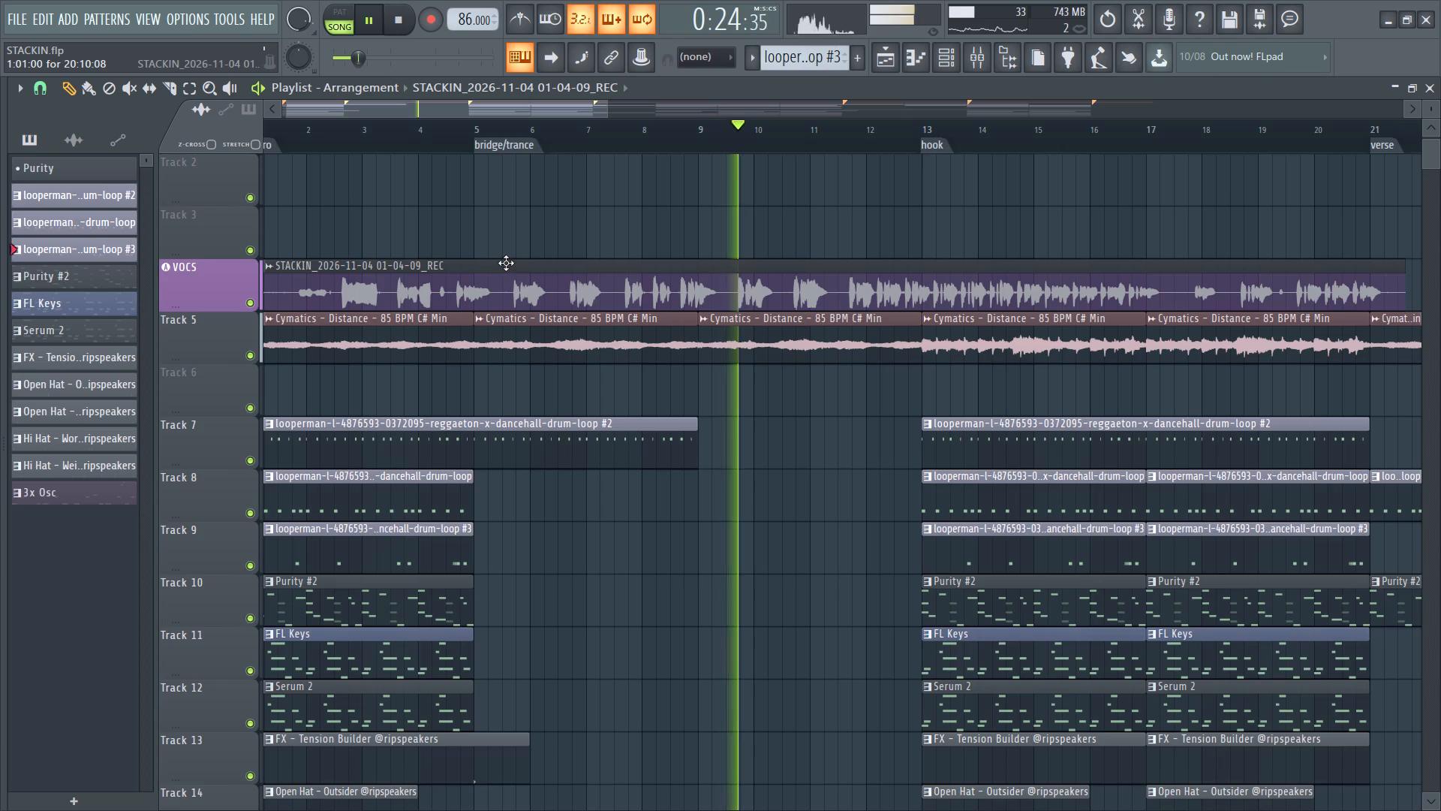
left_click_drag(468, 108, 426, 107)
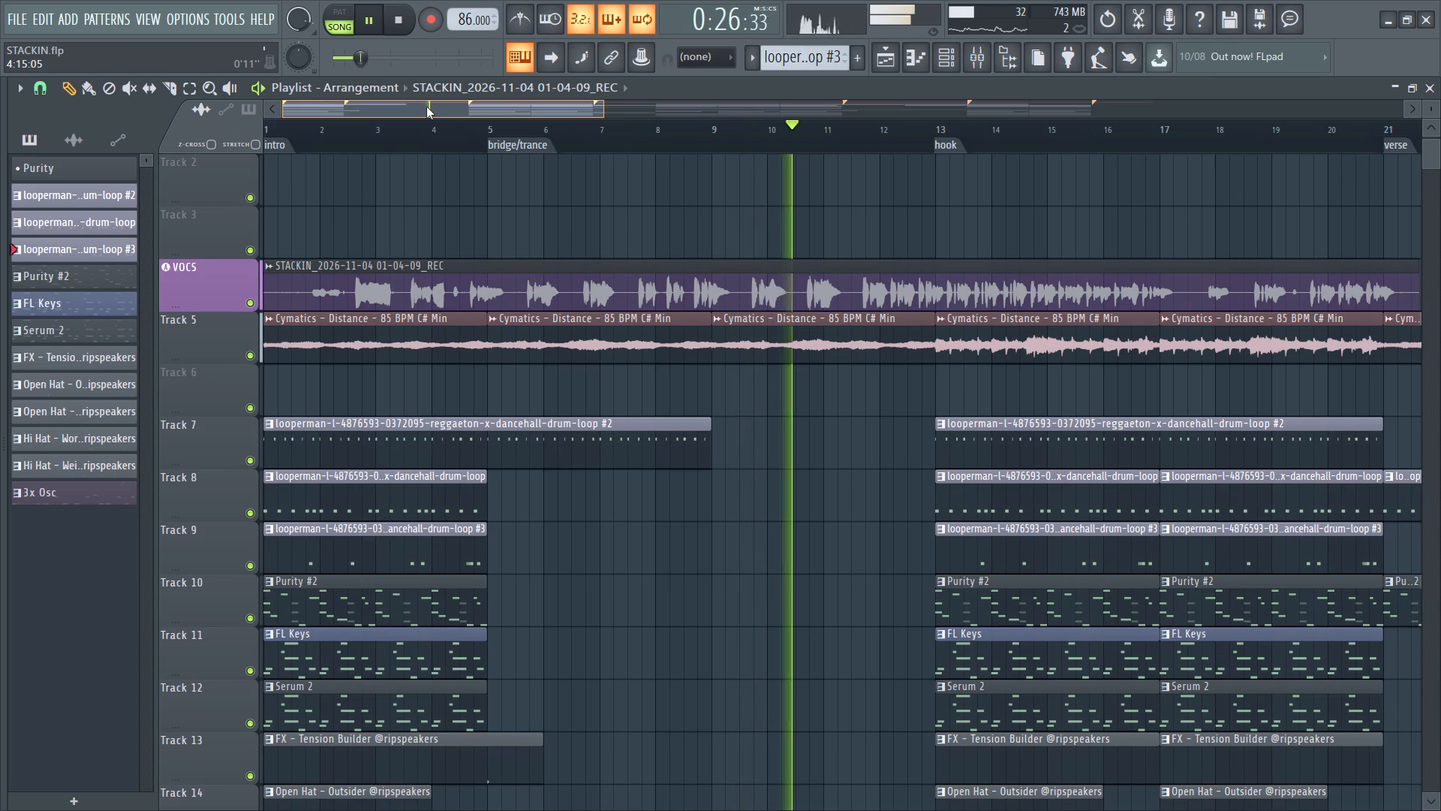
left_click_drag(426, 107, 399, 108)
left_click_drag(265, 293, 266, 300, "alt")
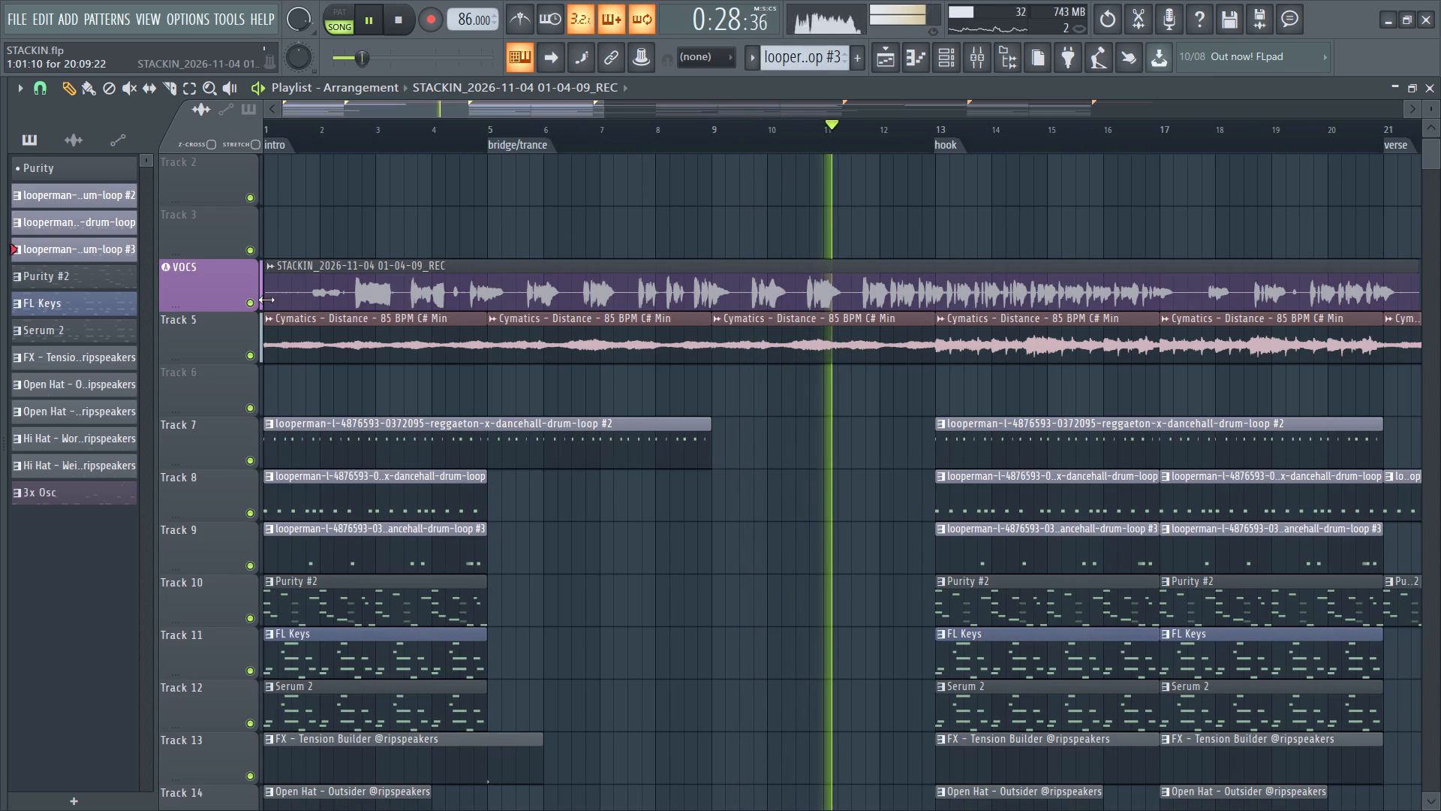
left_click_drag(266, 300, 269, 302, "alt")
left_click(285, 297, "alt")
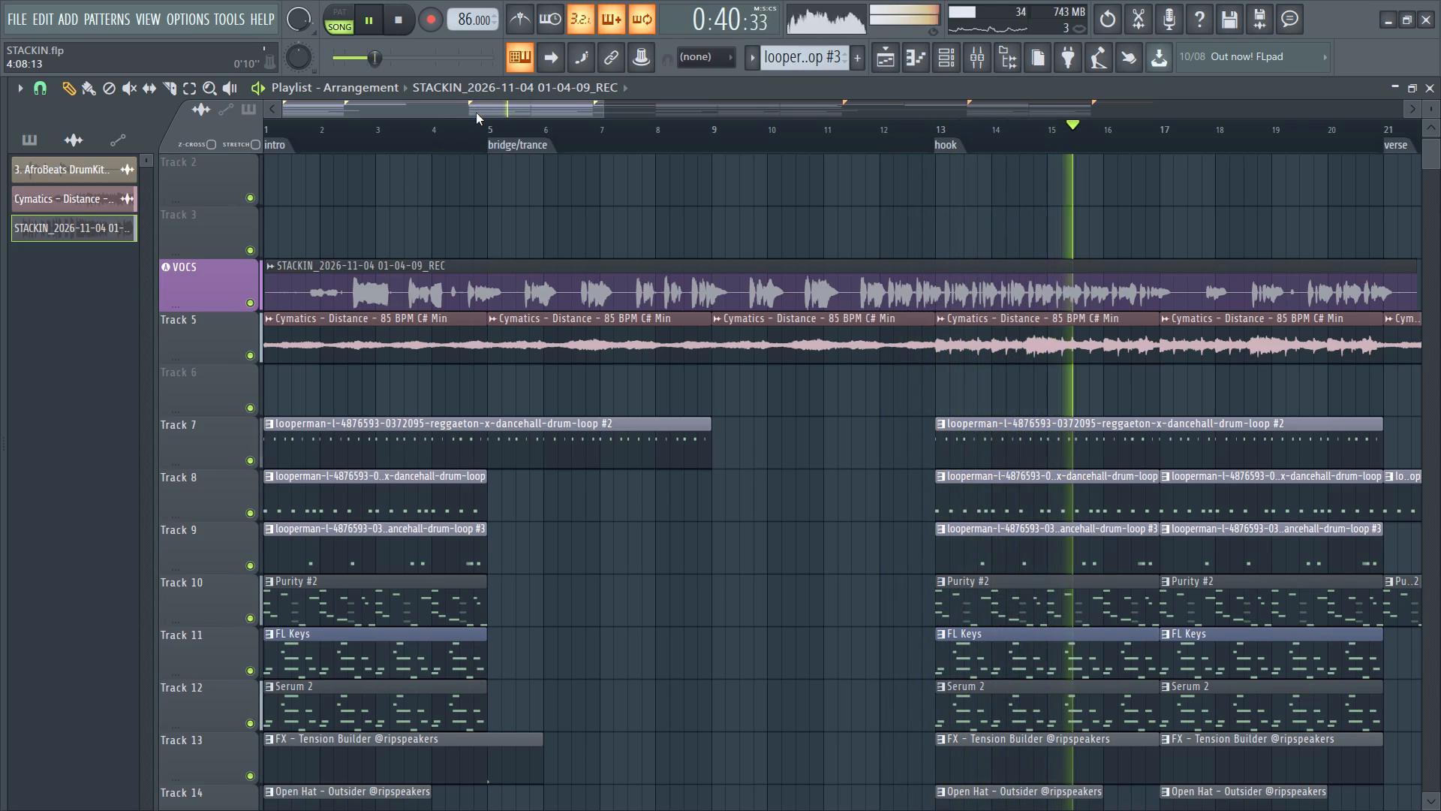
Examine the vocal clip's timing against the beat from about bar 9 into the hook while the song plays.
left_click_drag(478, 102, 555, 108)
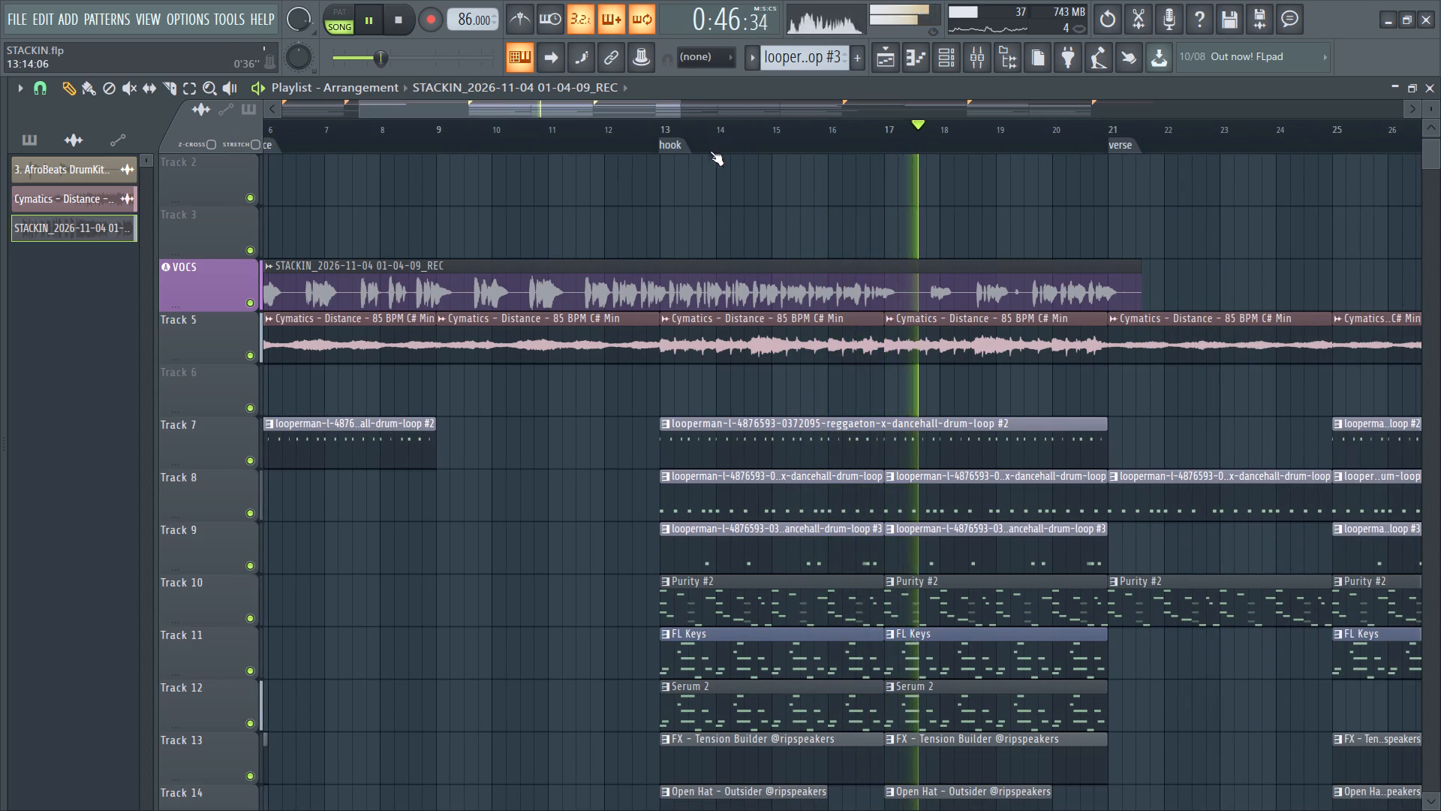
left_click_drag(628, 106, 639, 102)
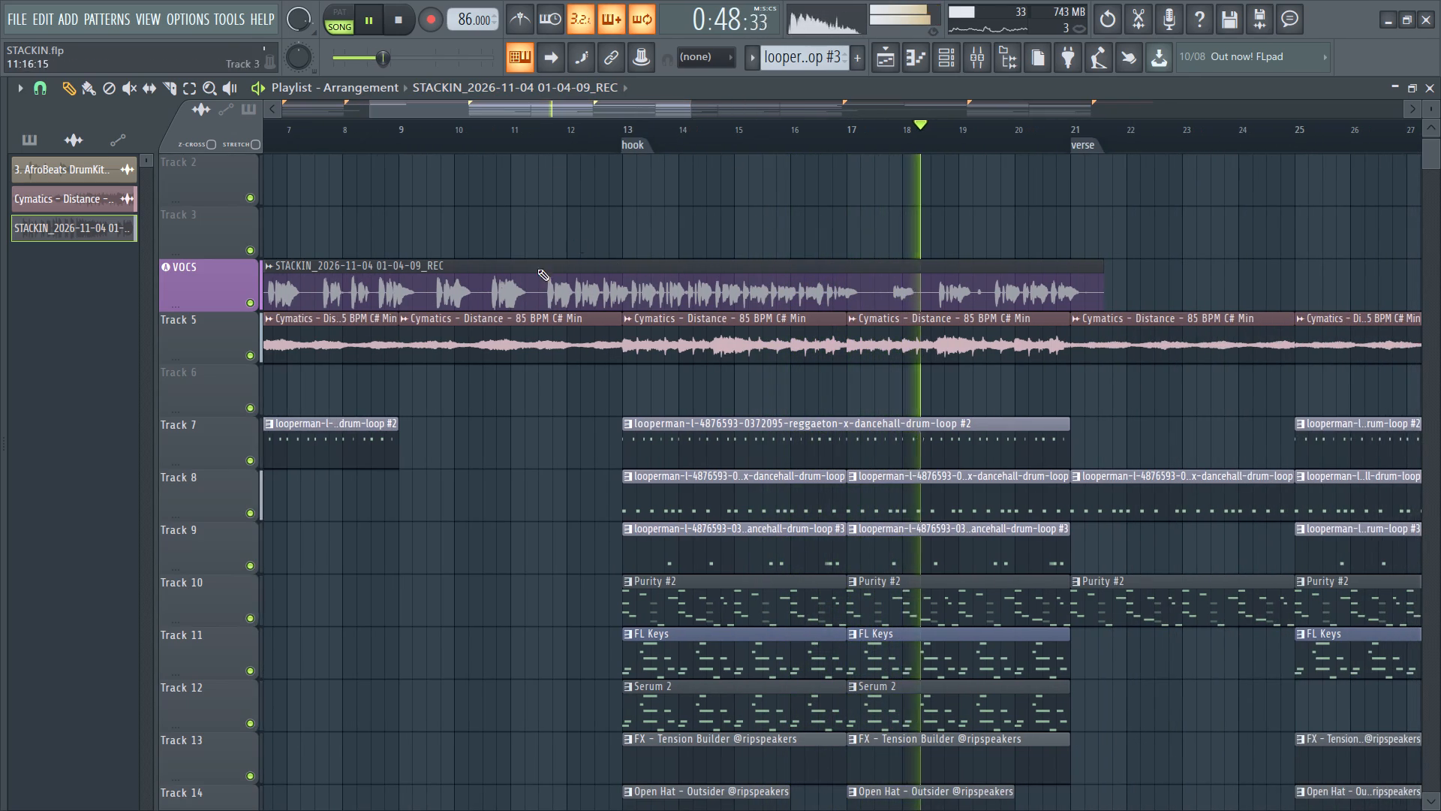
scroll(453, 323, "up", 3, "alt")
scroll(476, 289, "up", 6, "ctrl")
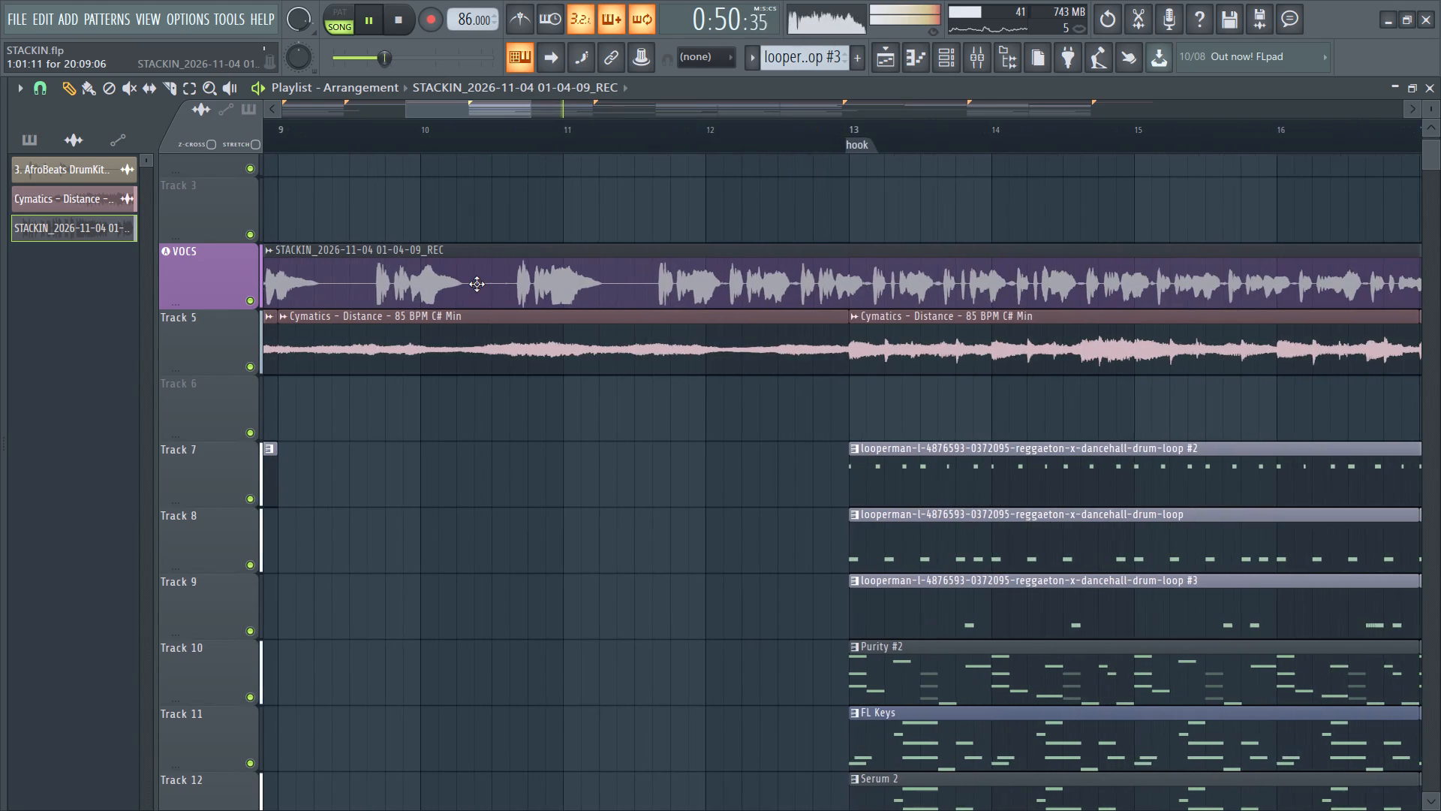
left_click(477, 284, "alt")
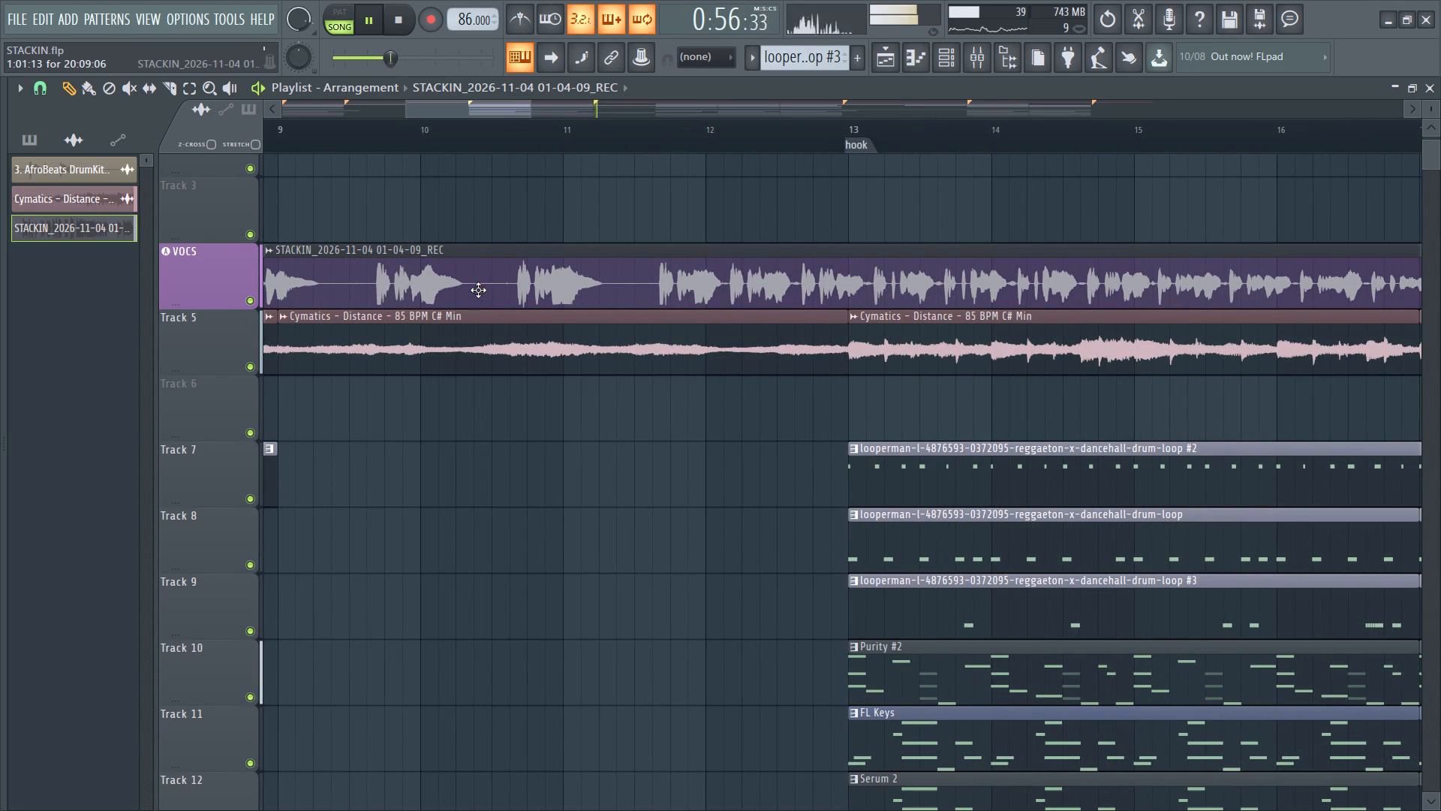
scroll(475, 312, "down", 3, "ctrl")
scroll(439, 466, "down", 6, "ctrl")
scroll(614, 394, "down", 3, "ctrl")
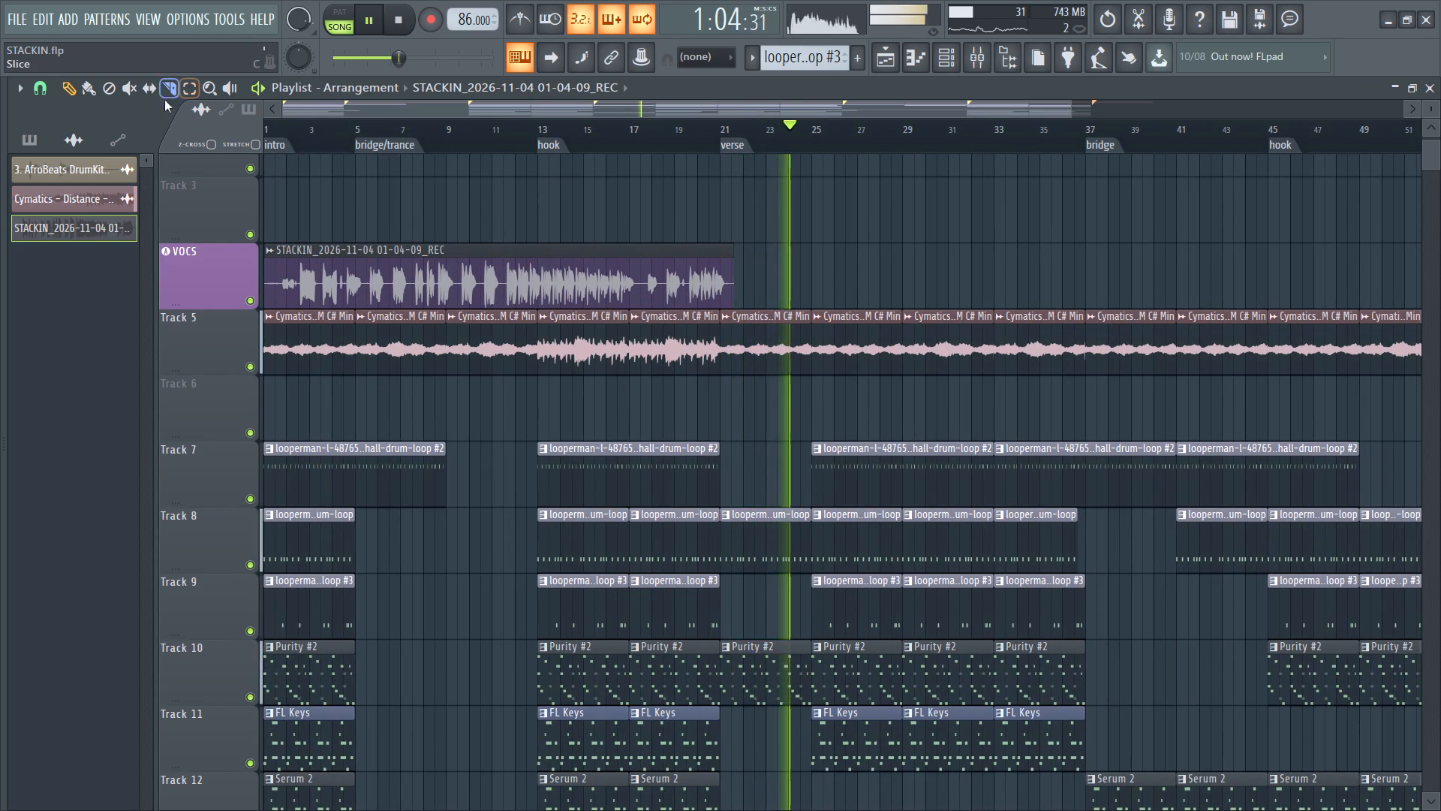
Mute the VOCS Playlist track and replay the song from the beginning without the vocal, stopping playback at the end.
left_click(245, 306)
key("space")
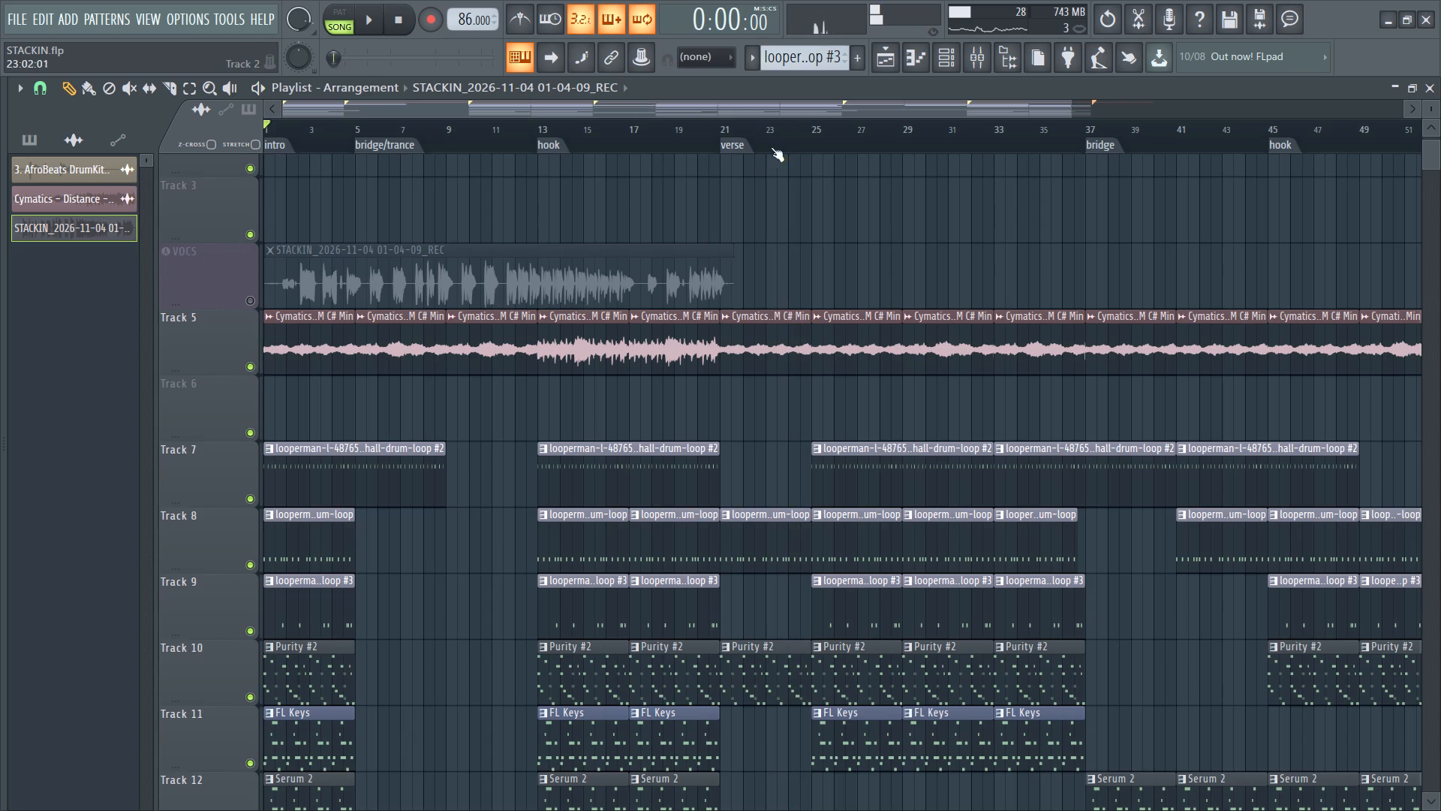
key("space")
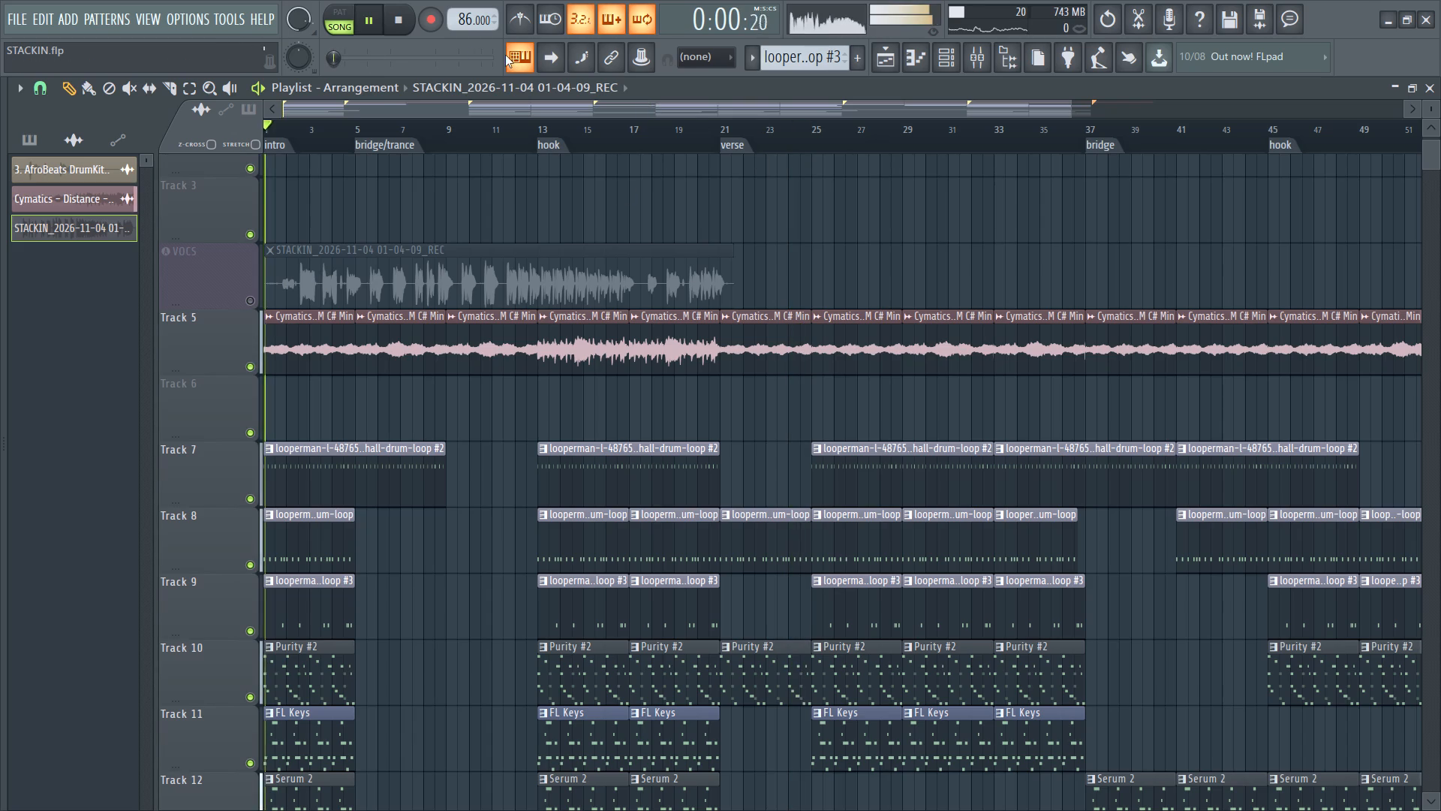
key("space")
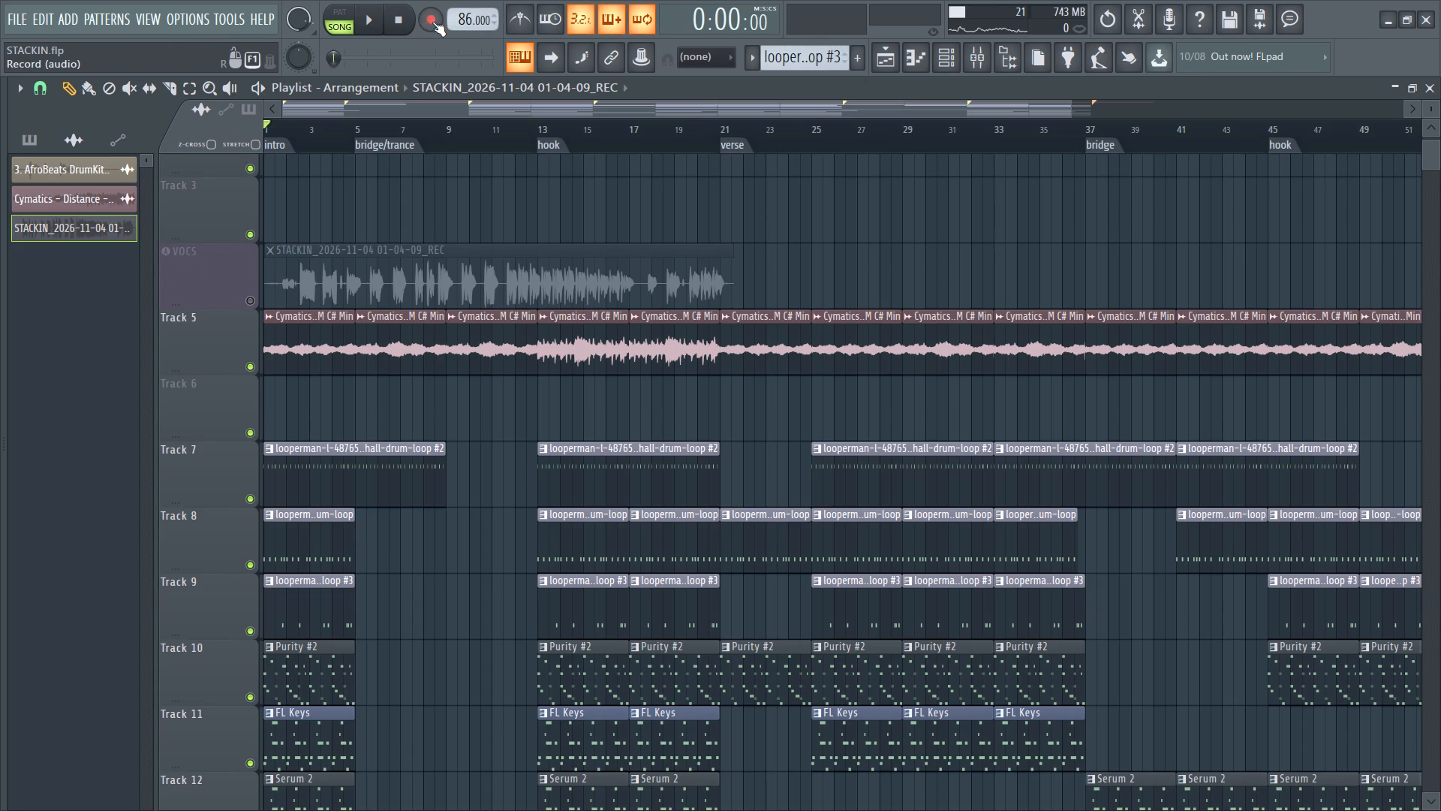
Arm recording and start a new audio take from the beginning, with the whole arrangement in view.
left_click(432, 22)
left_click(377, 21)
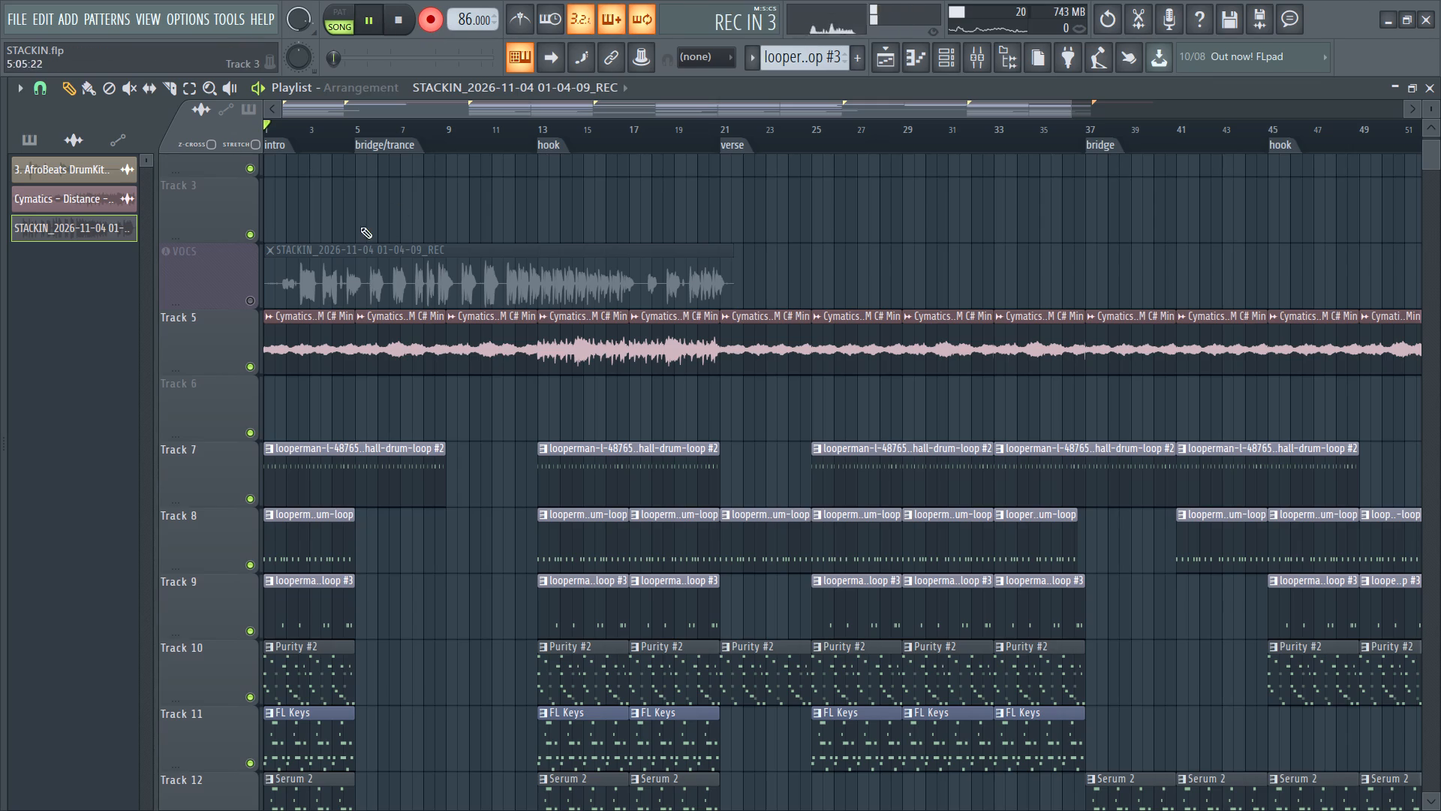
scroll(350, 202, "down", 3, "ctrl")
scroll(358, 198, "up", 2)
scroll(363, 205, "down", 1)
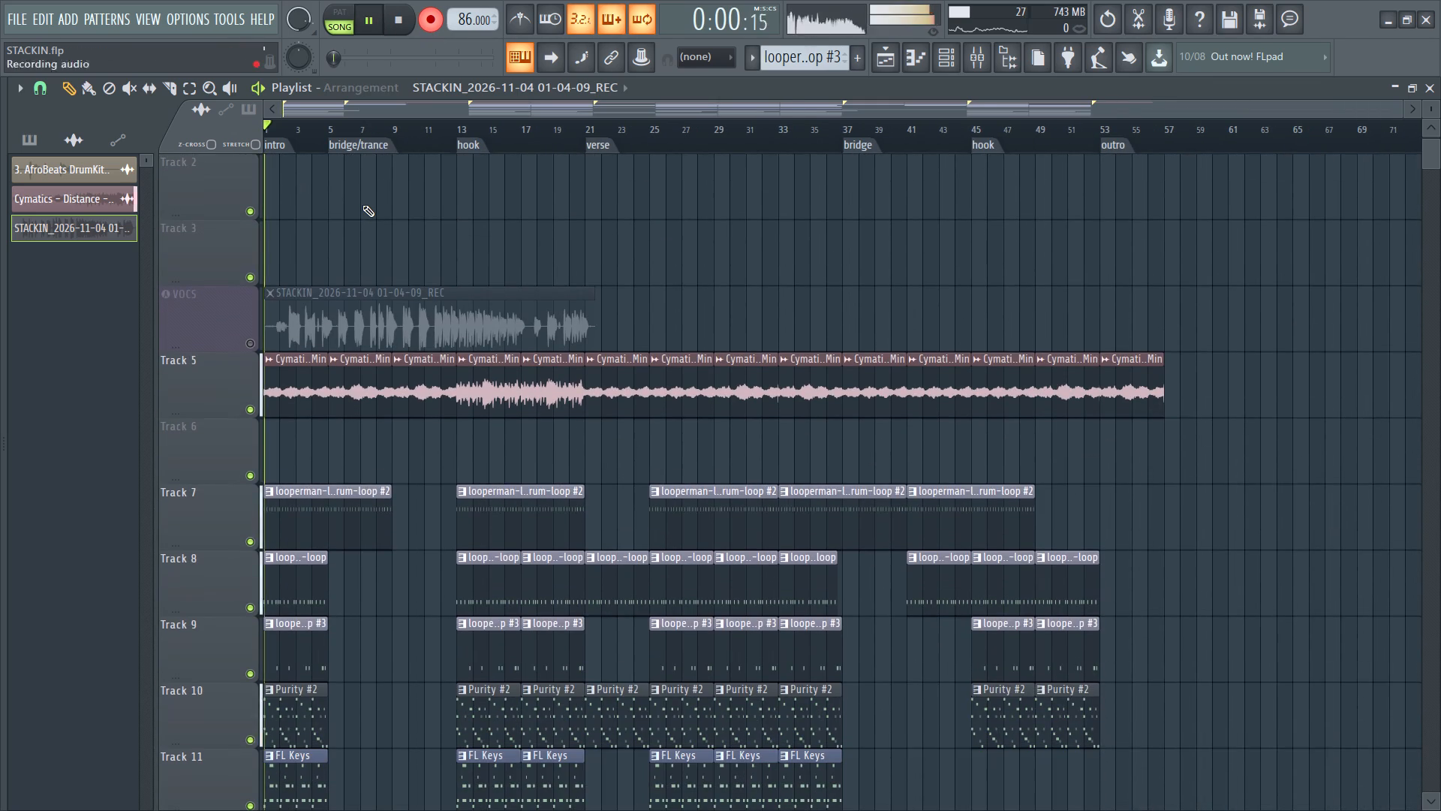
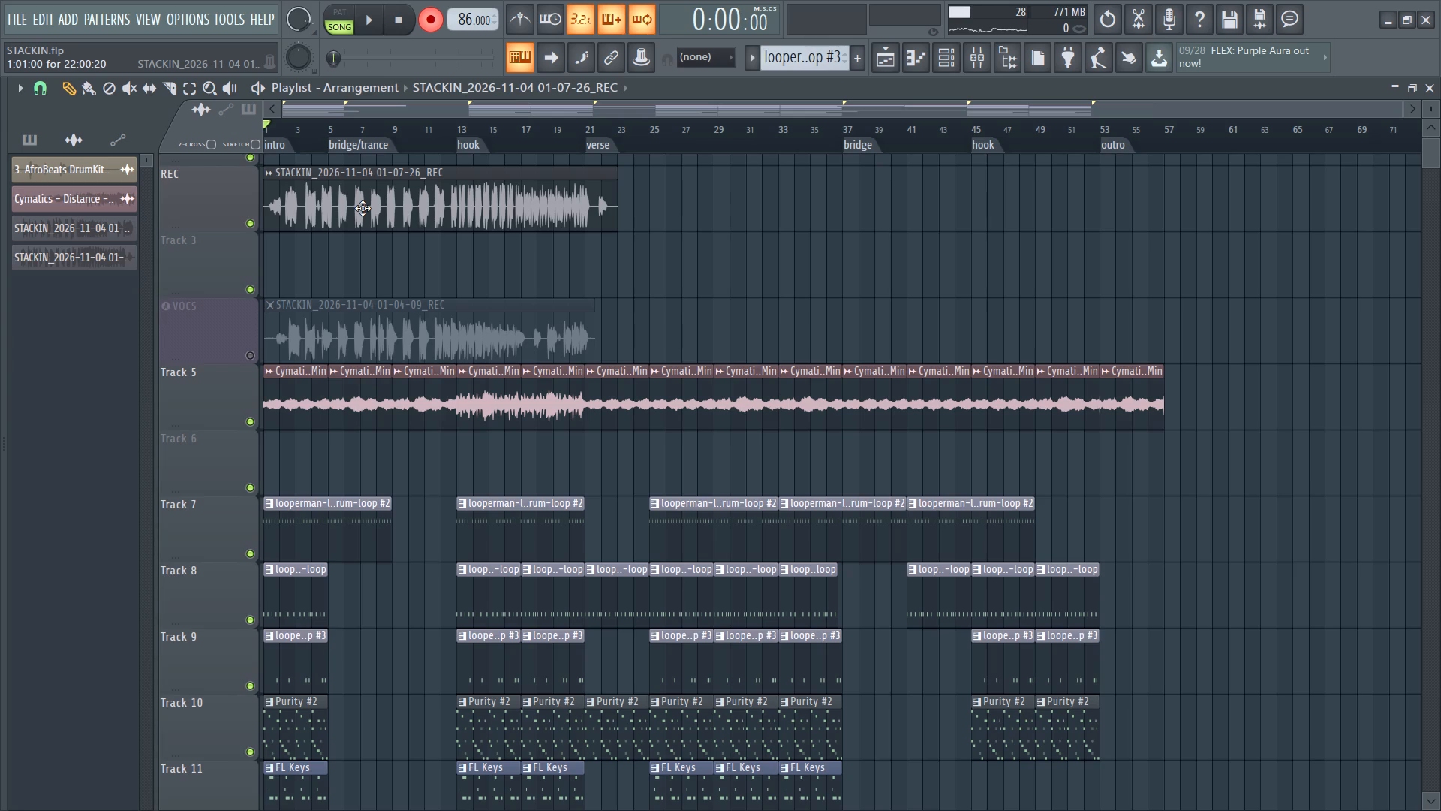
Disarm recording and move the new vocal take from the REC Playlist track down to Track 3.
left_click(438, 26)
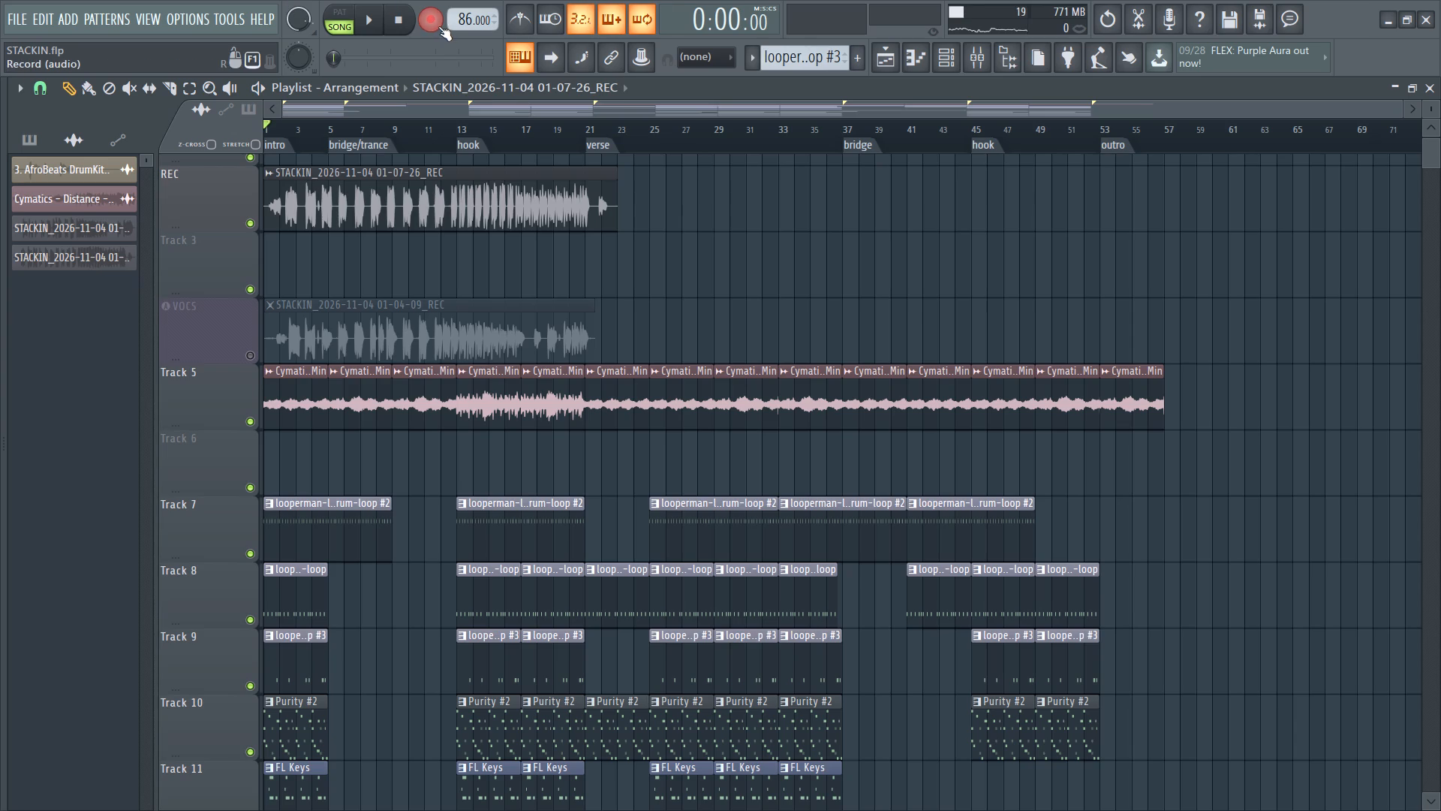
left_click(516, 188, "ctrl")
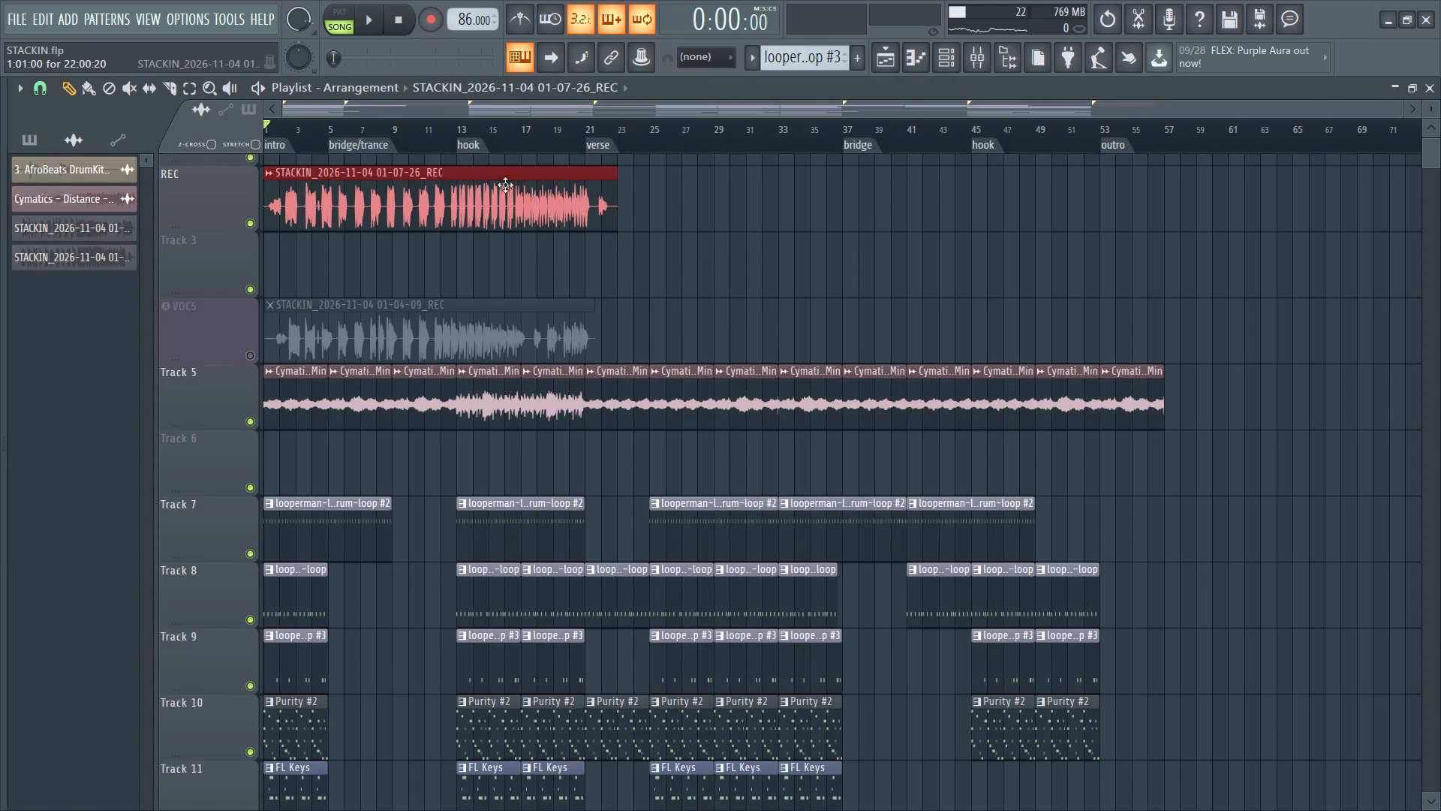
key("shift+Down")
key("shift+Down")
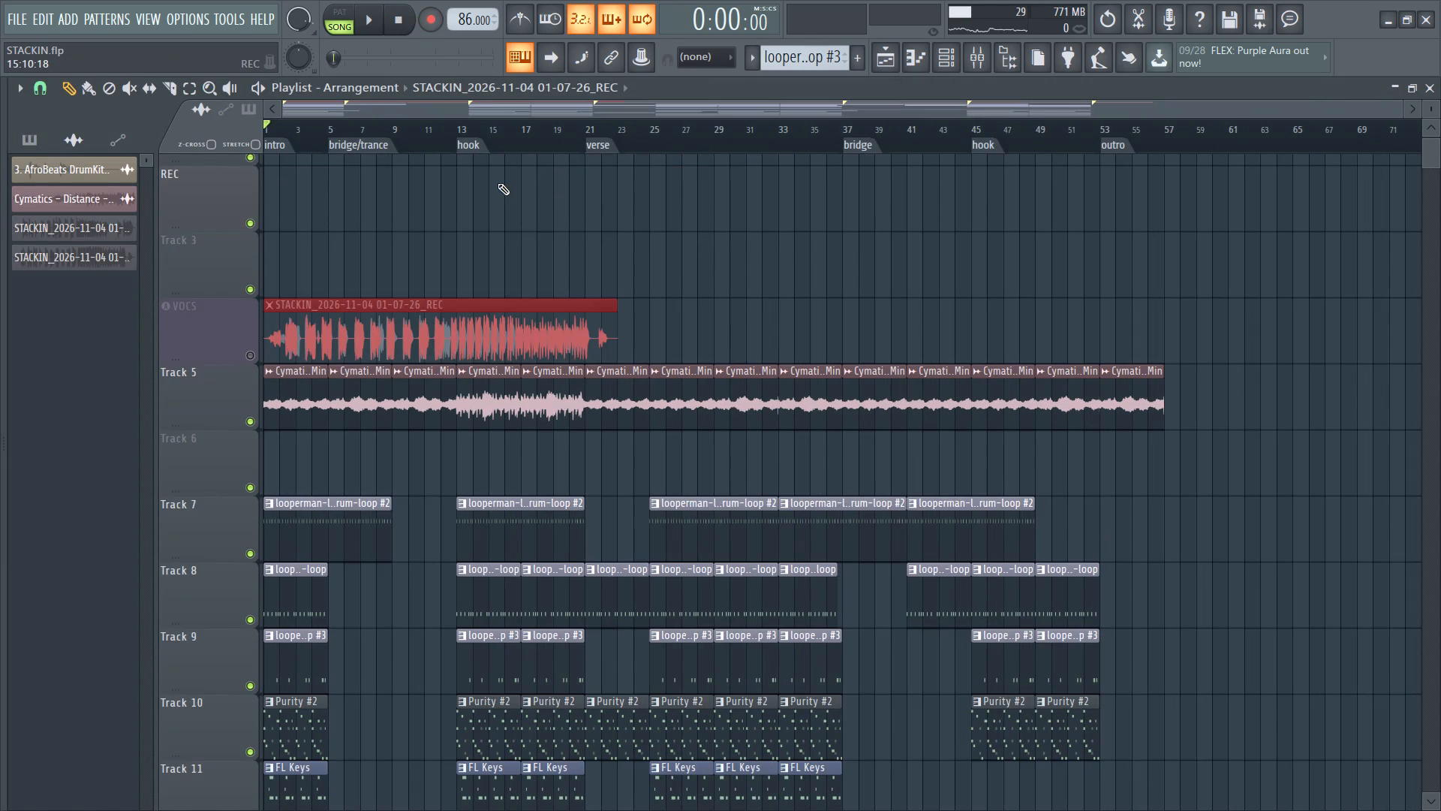
key("shift+Up")
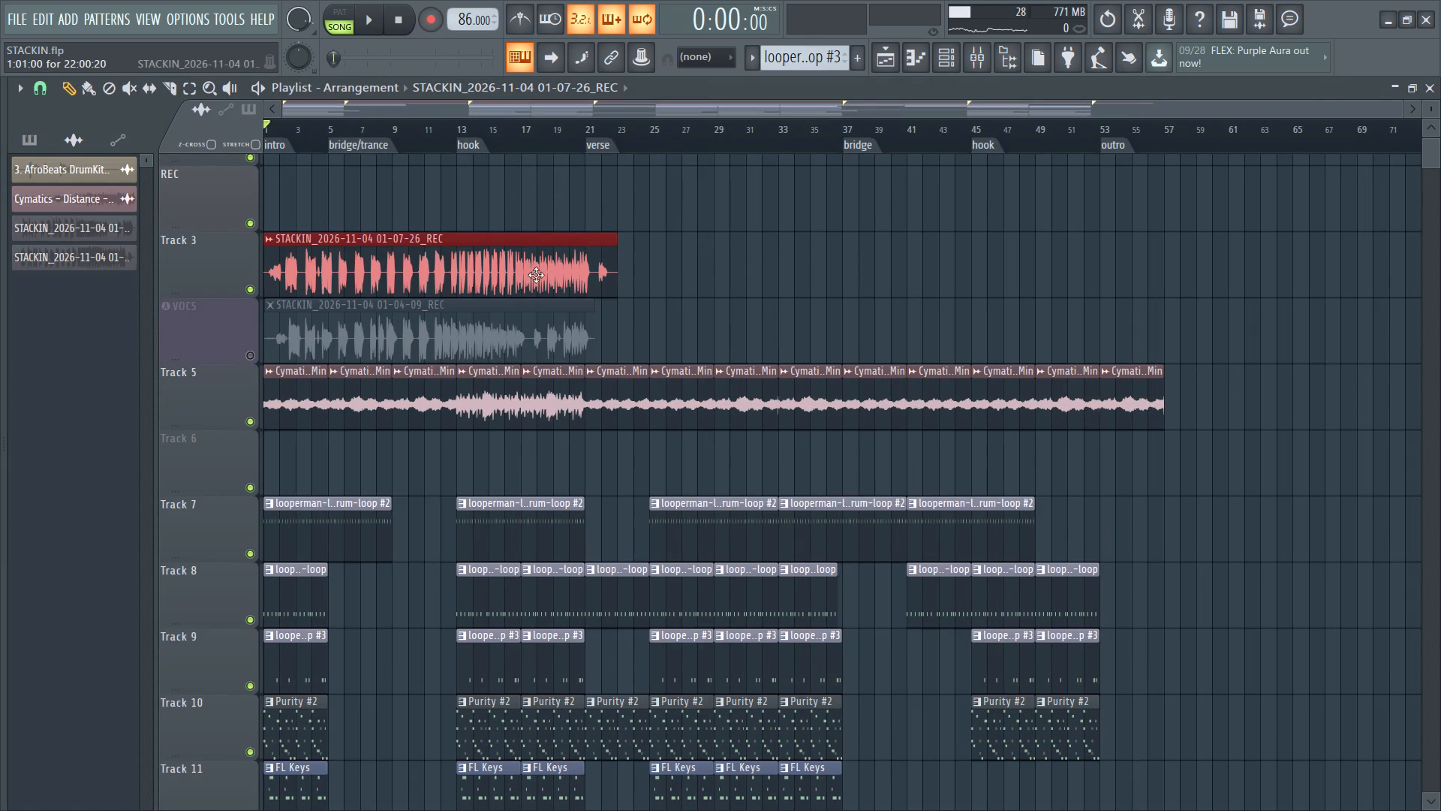
Slice the Track 3 vocal clip about a third of the way into bar 21, right after the hook's last phrase.
scroll(405, 192, "up", 6, "ctrl")
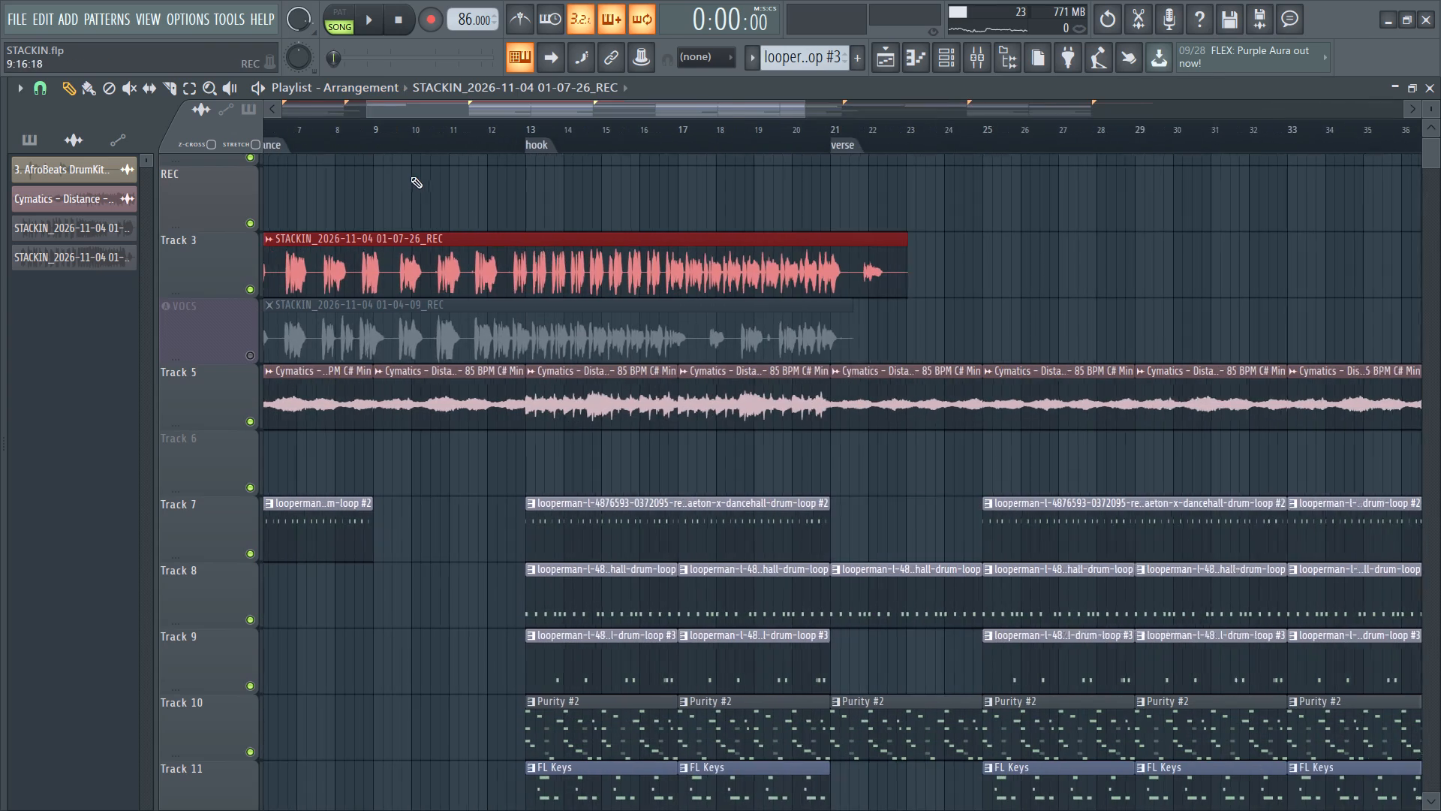
left_click(174, 98)
scroll(862, 273, "up", 1, "ctrl")
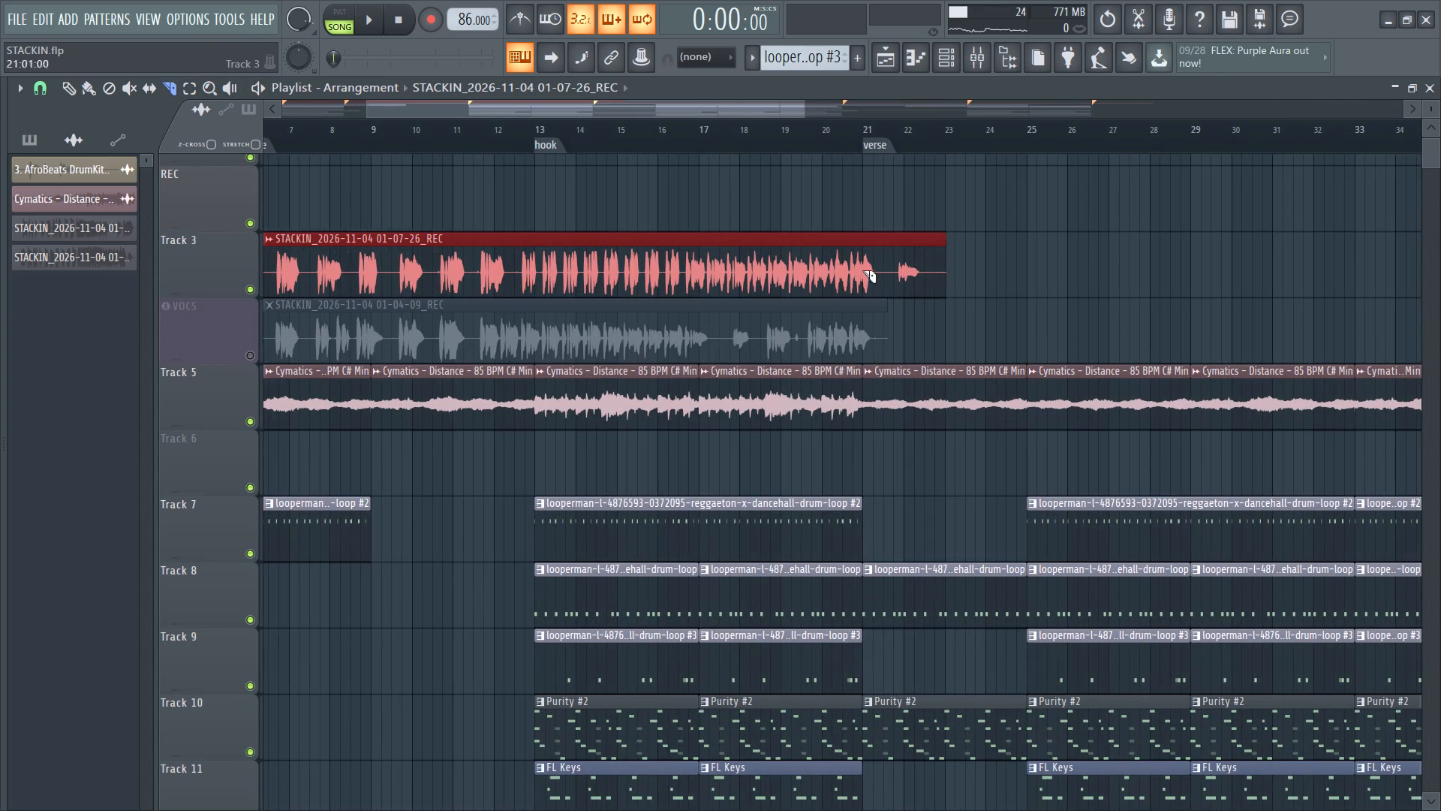
scroll(862, 270, "up", 6, "ctrl")
left_click_drag(906, 243, 911, 313)
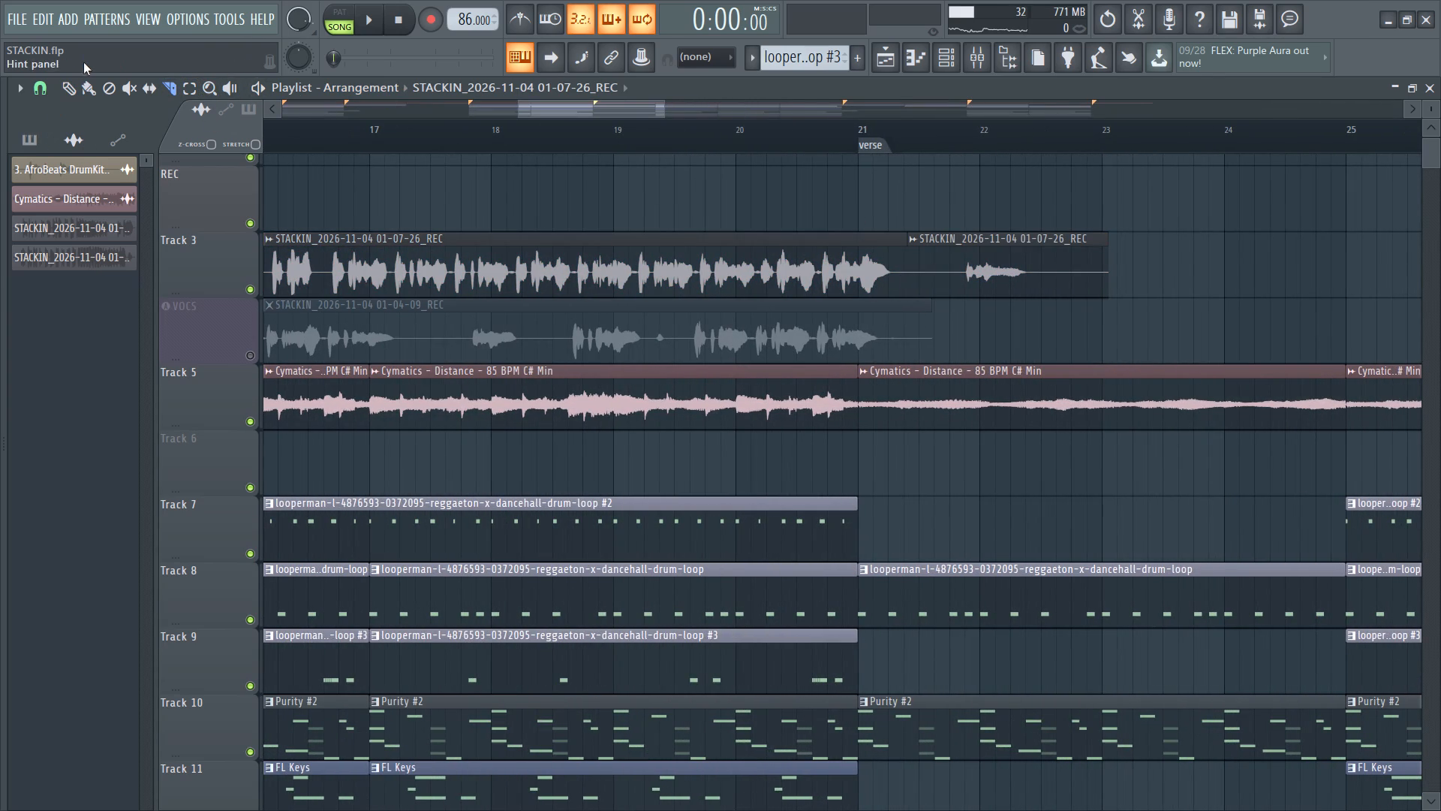
left_click(74, 91)
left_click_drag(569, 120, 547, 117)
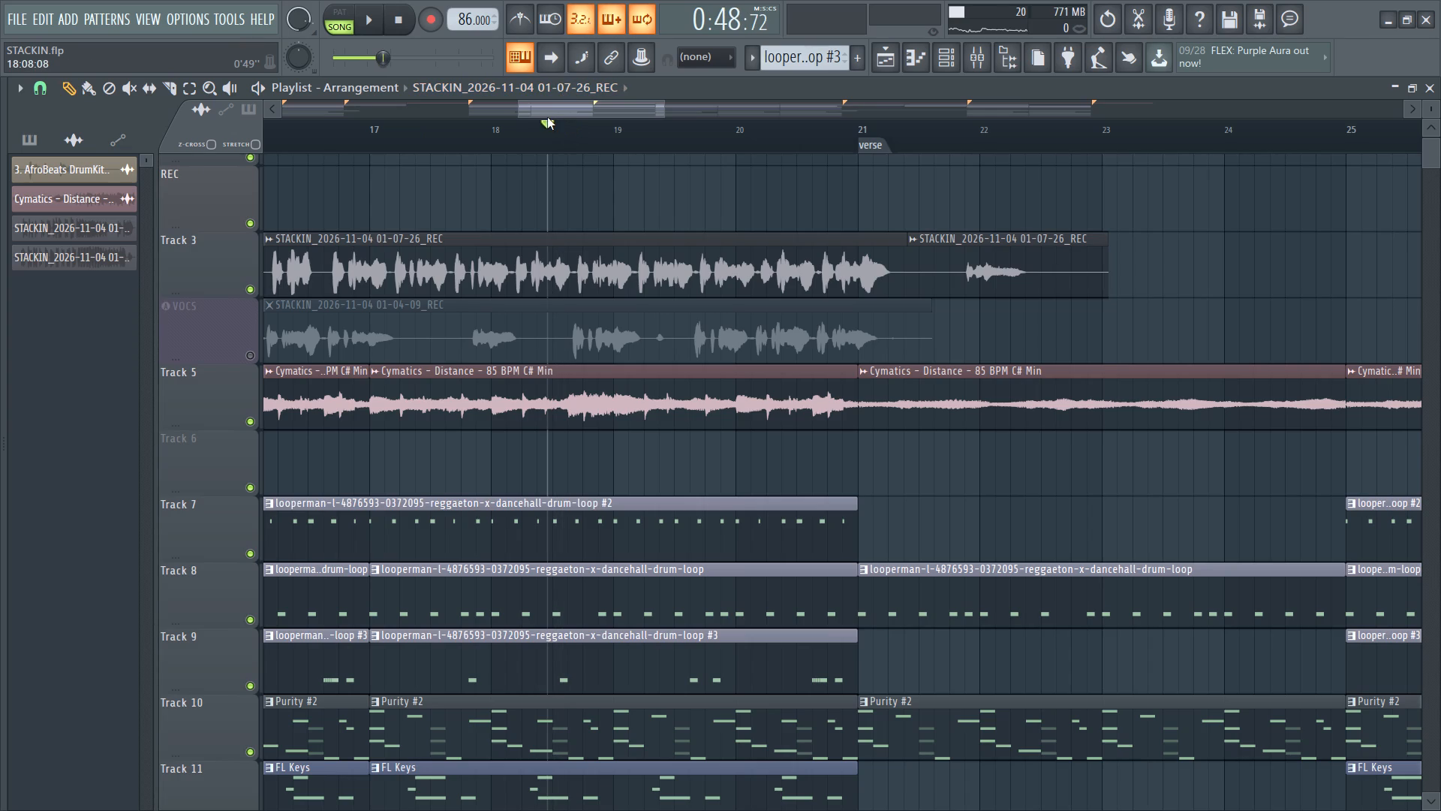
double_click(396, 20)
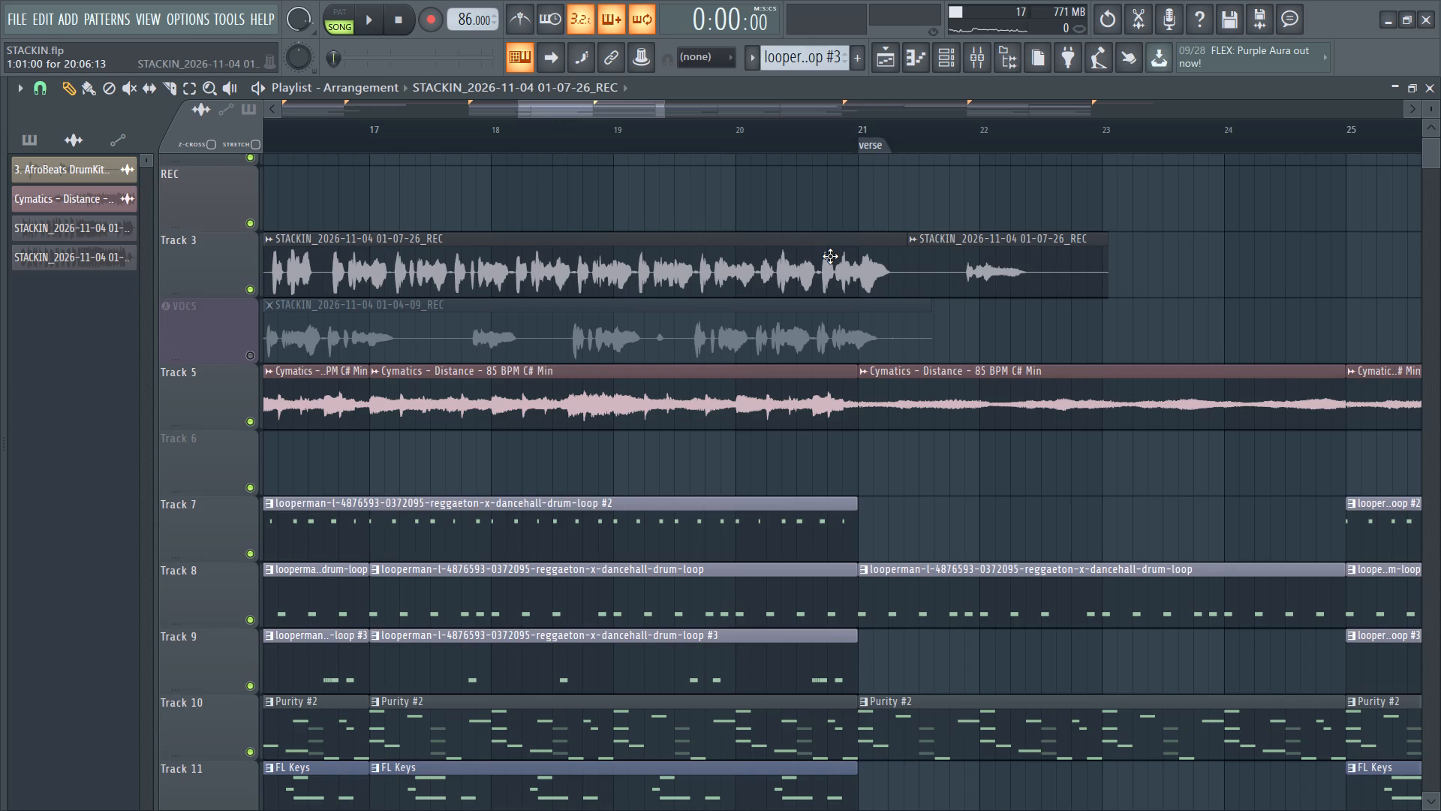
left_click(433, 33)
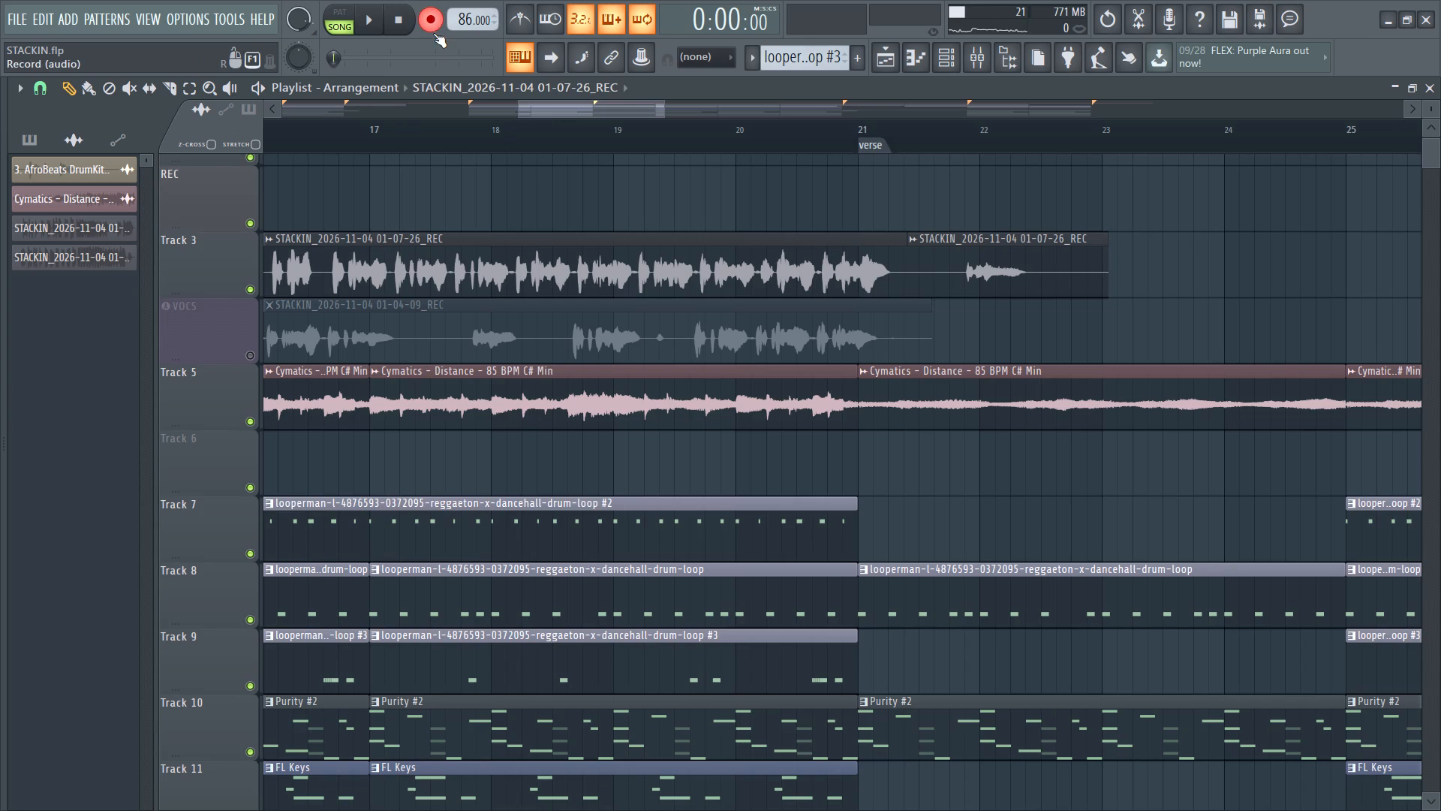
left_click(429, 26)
Play the song from the beginning and examine the Track 3 vocal's timing through the intro and into bridge/trance.
key("space")
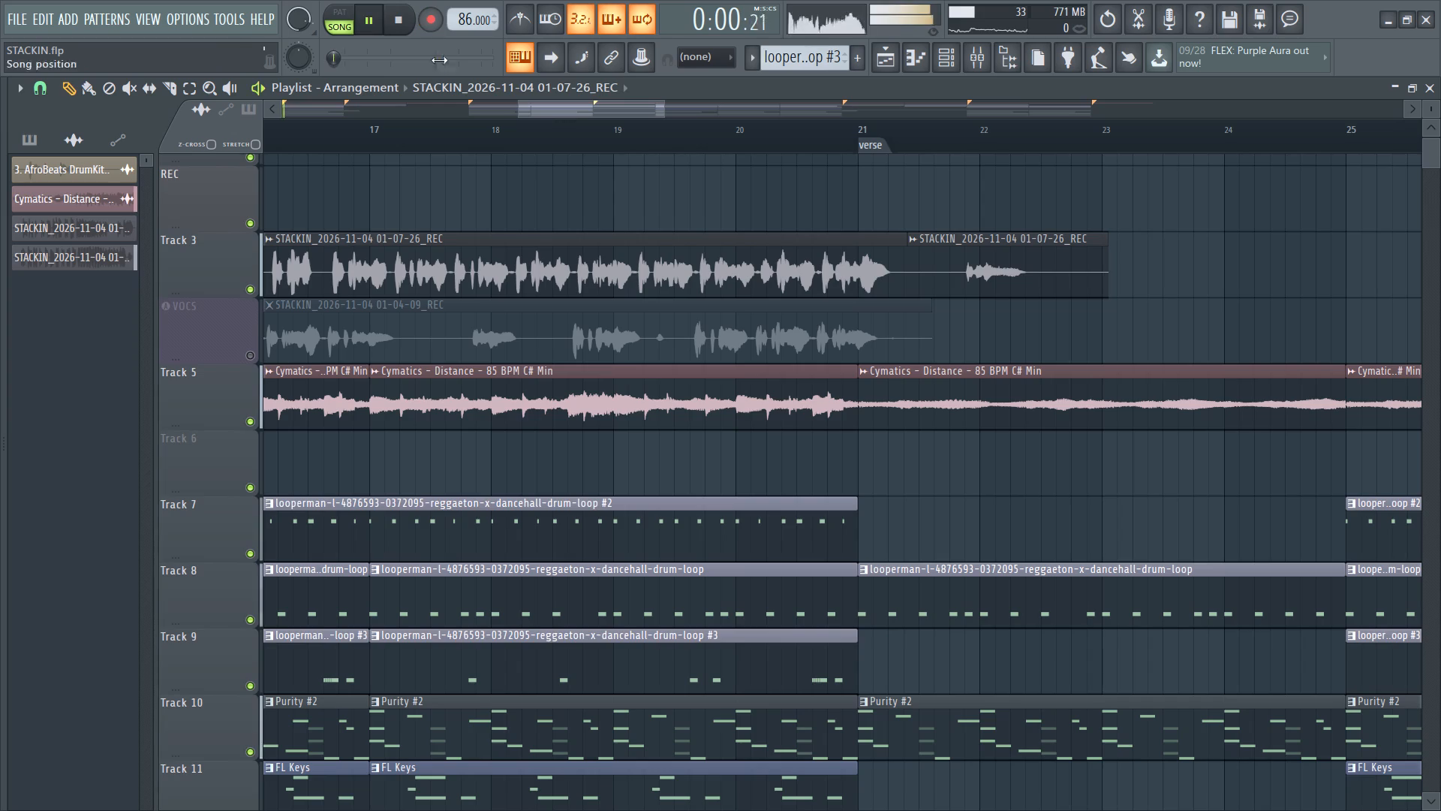
left_click_drag(520, 115, 251, 143)
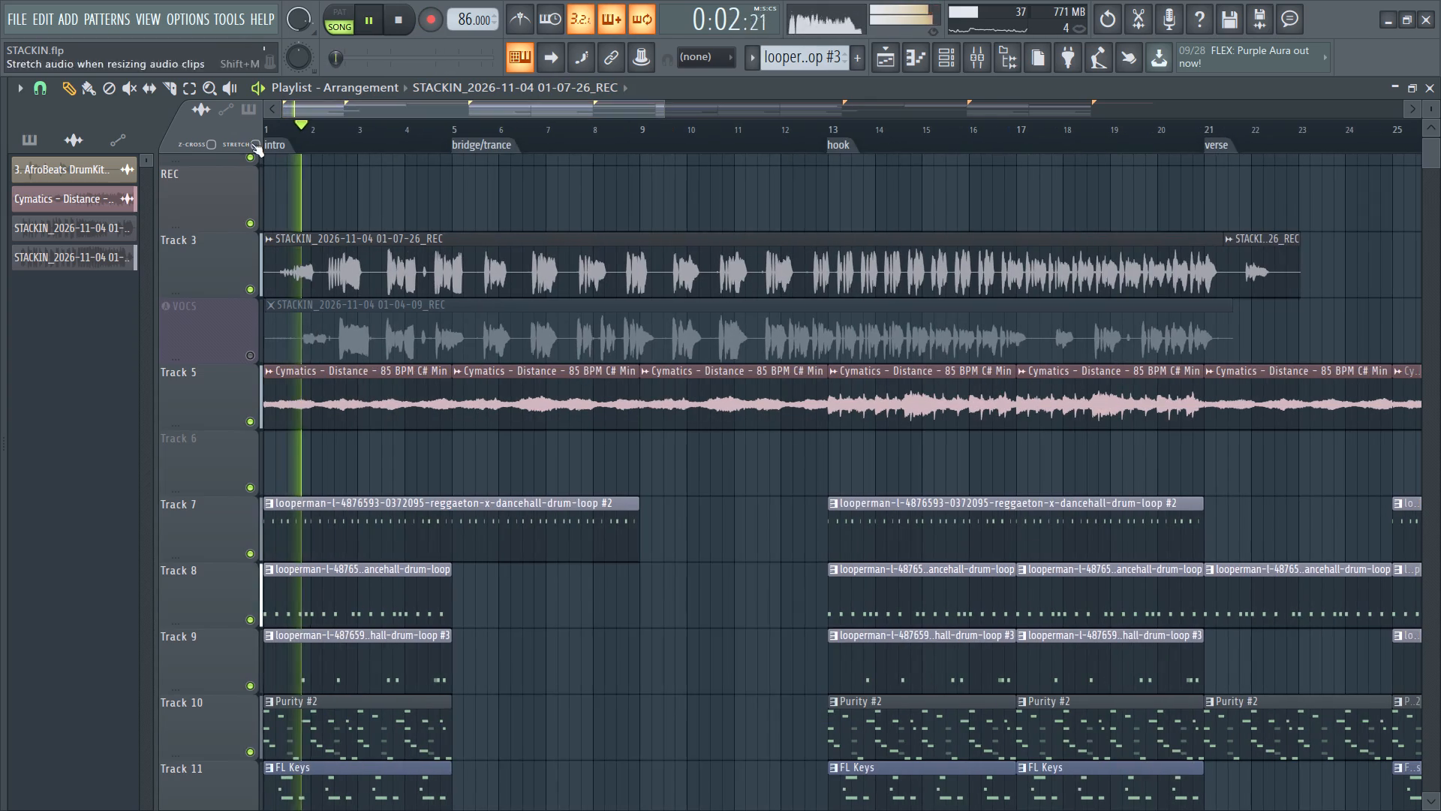
scroll(269, 254, "up", 5, "ctrl")
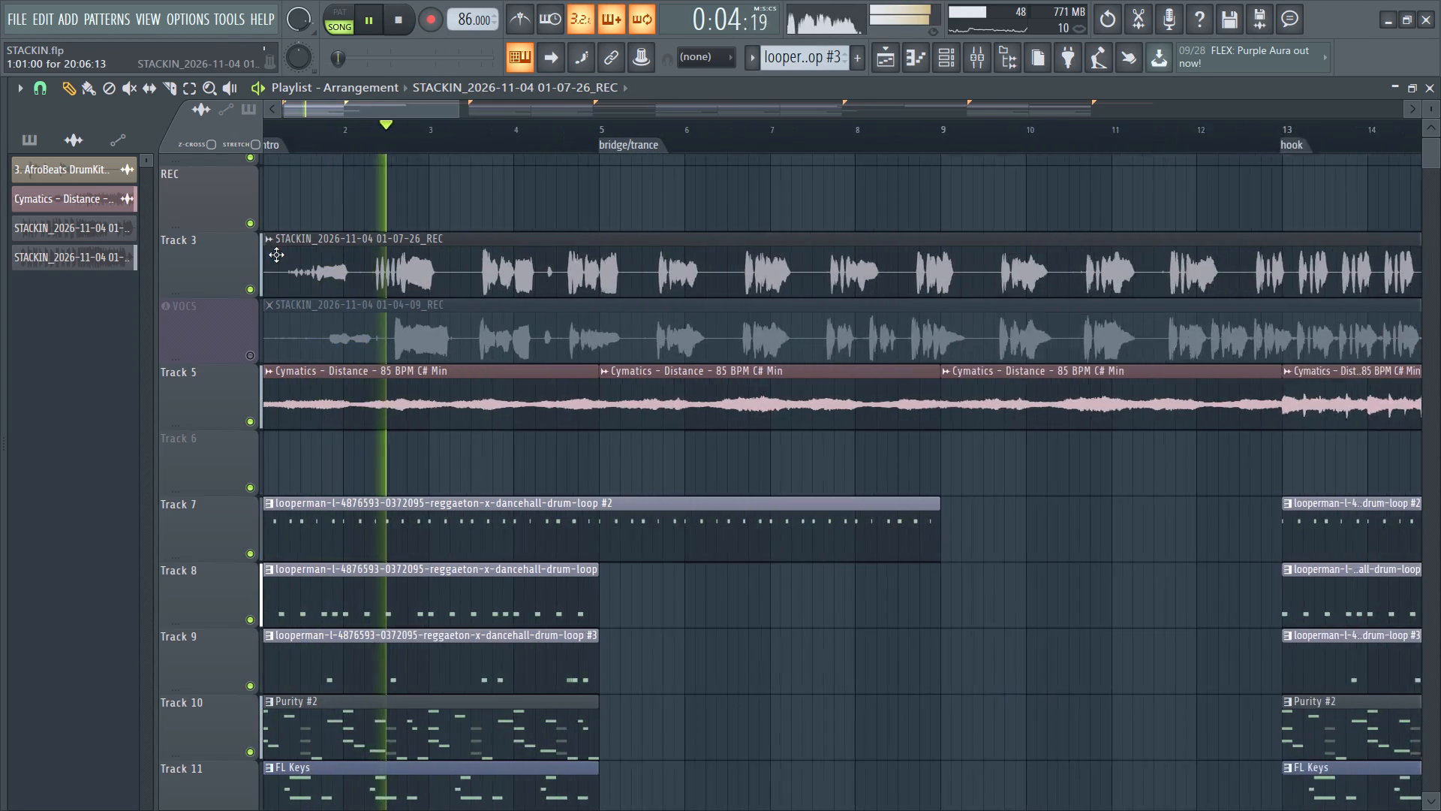
scroll(276, 255, "up", 1, "ctrl")
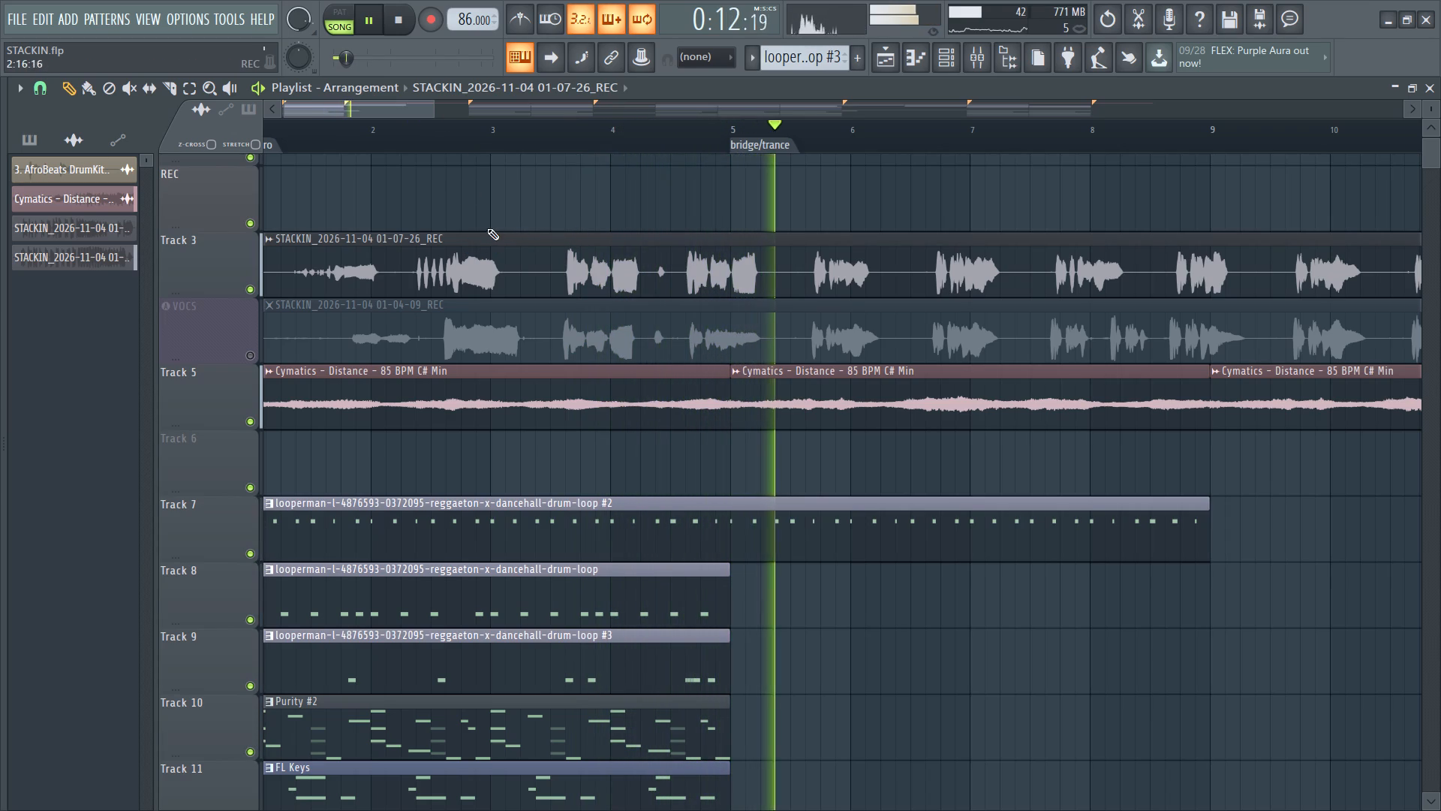
scroll(522, 199, "down", 6, "ctrl")
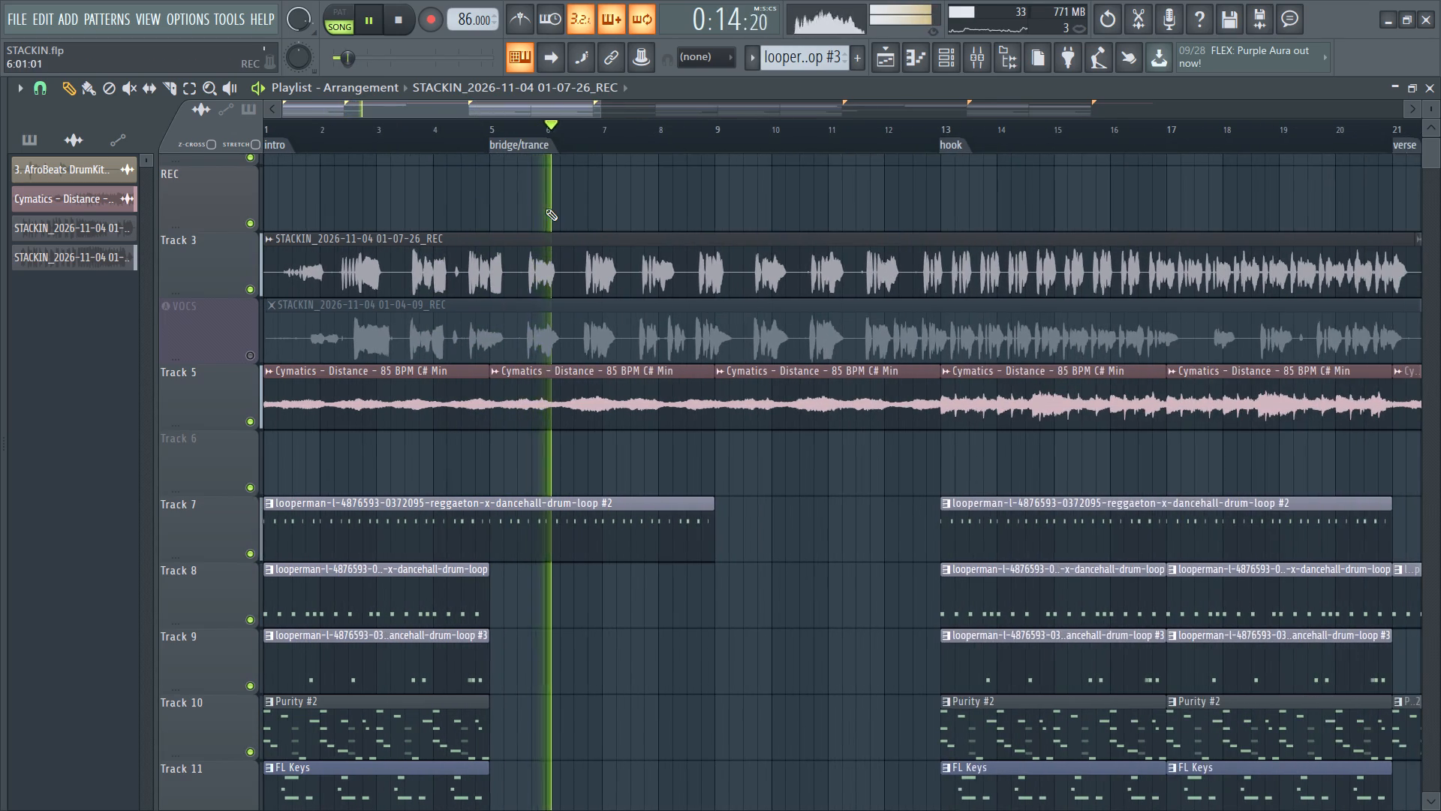
Slice the Track 3 vocal clip in the silent gaps about halfway through bar 5 and about two thirds through bar 7.
scroll(546, 209, "up", 3, "ctrl")
scroll(477, 210, "up", 4, "ctrl")
left_click(171, 85)
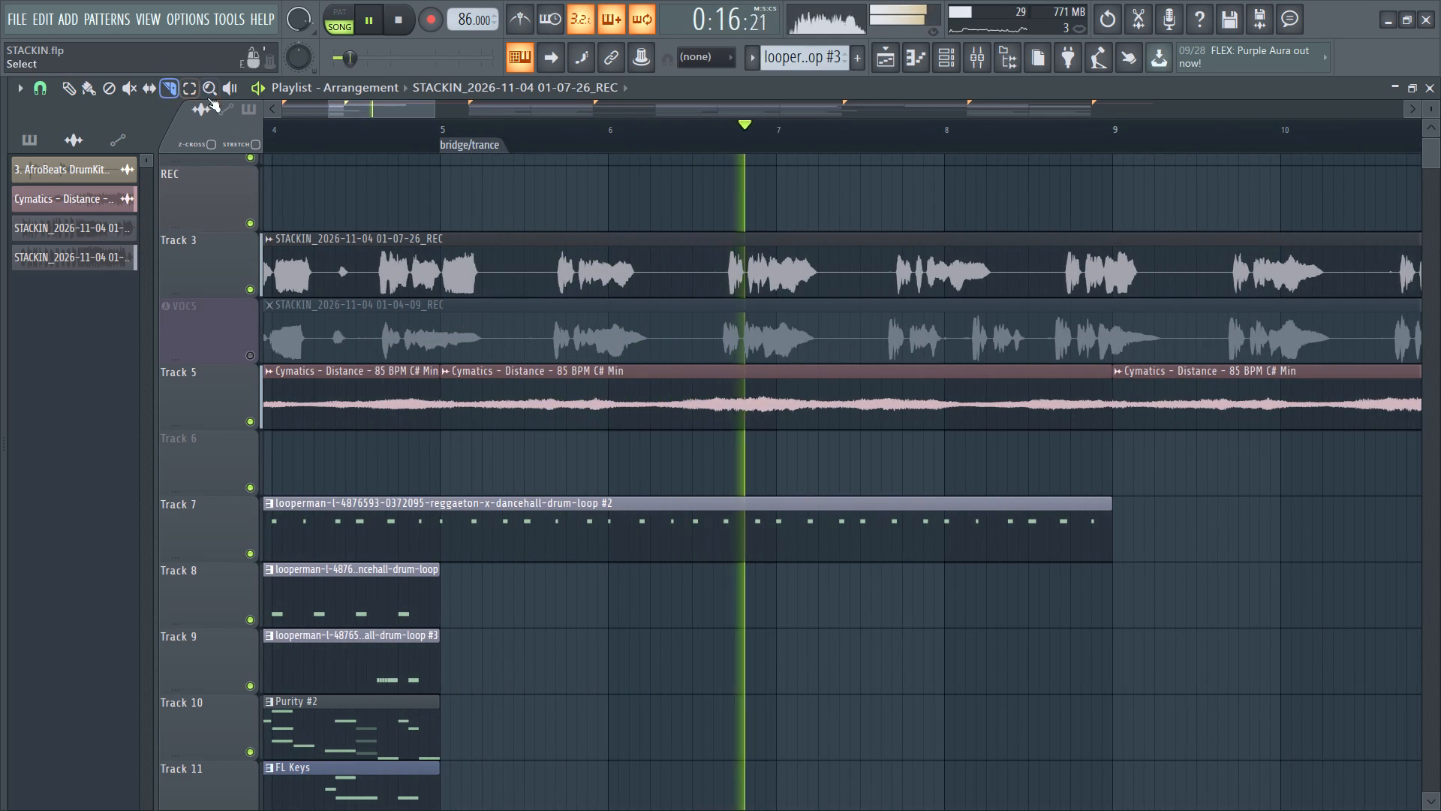
left_click_drag(519, 249, 521, 297, "alt")
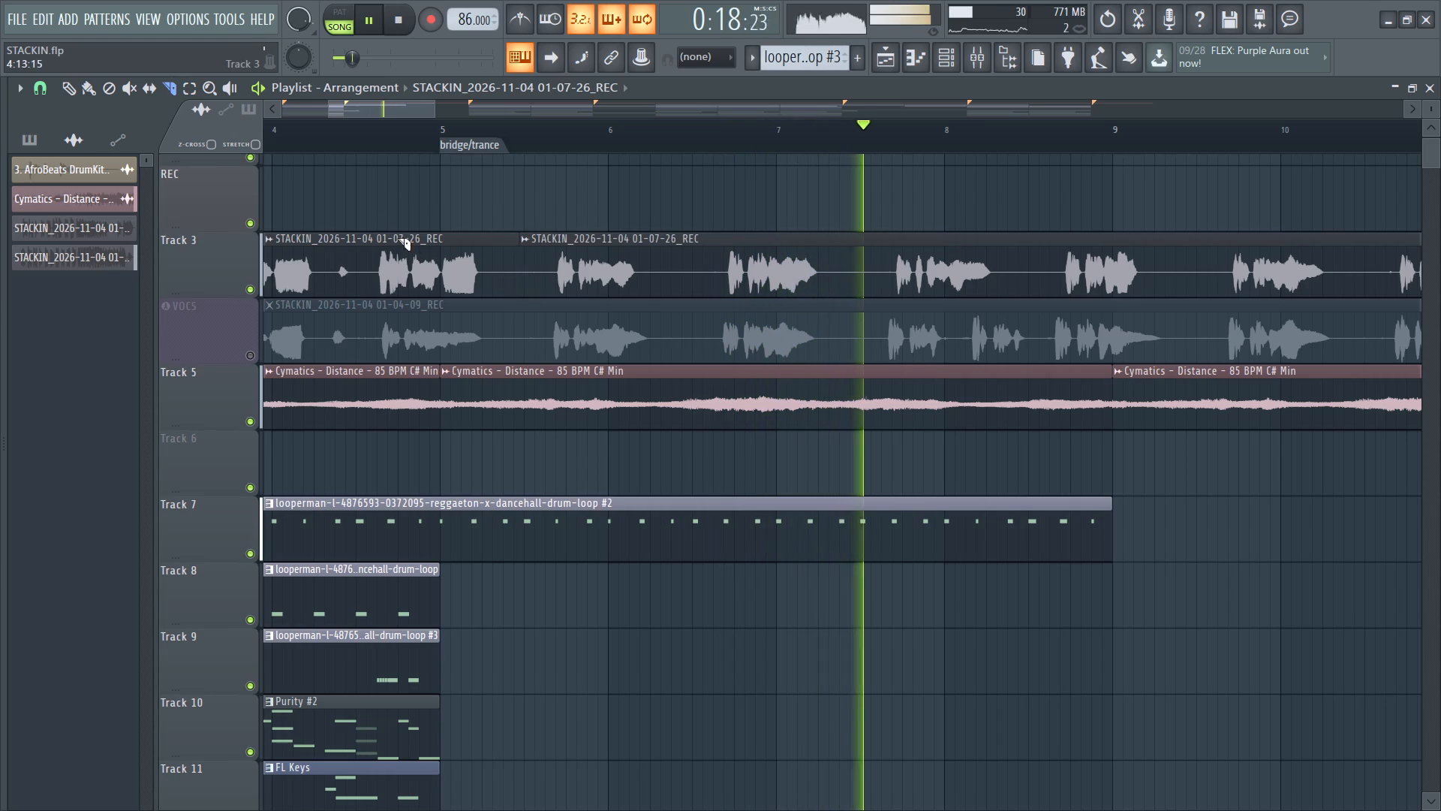
scroll(379, 188, "down", 3, "ctrl")
scroll(848, 239, "up", 2, "ctrl")
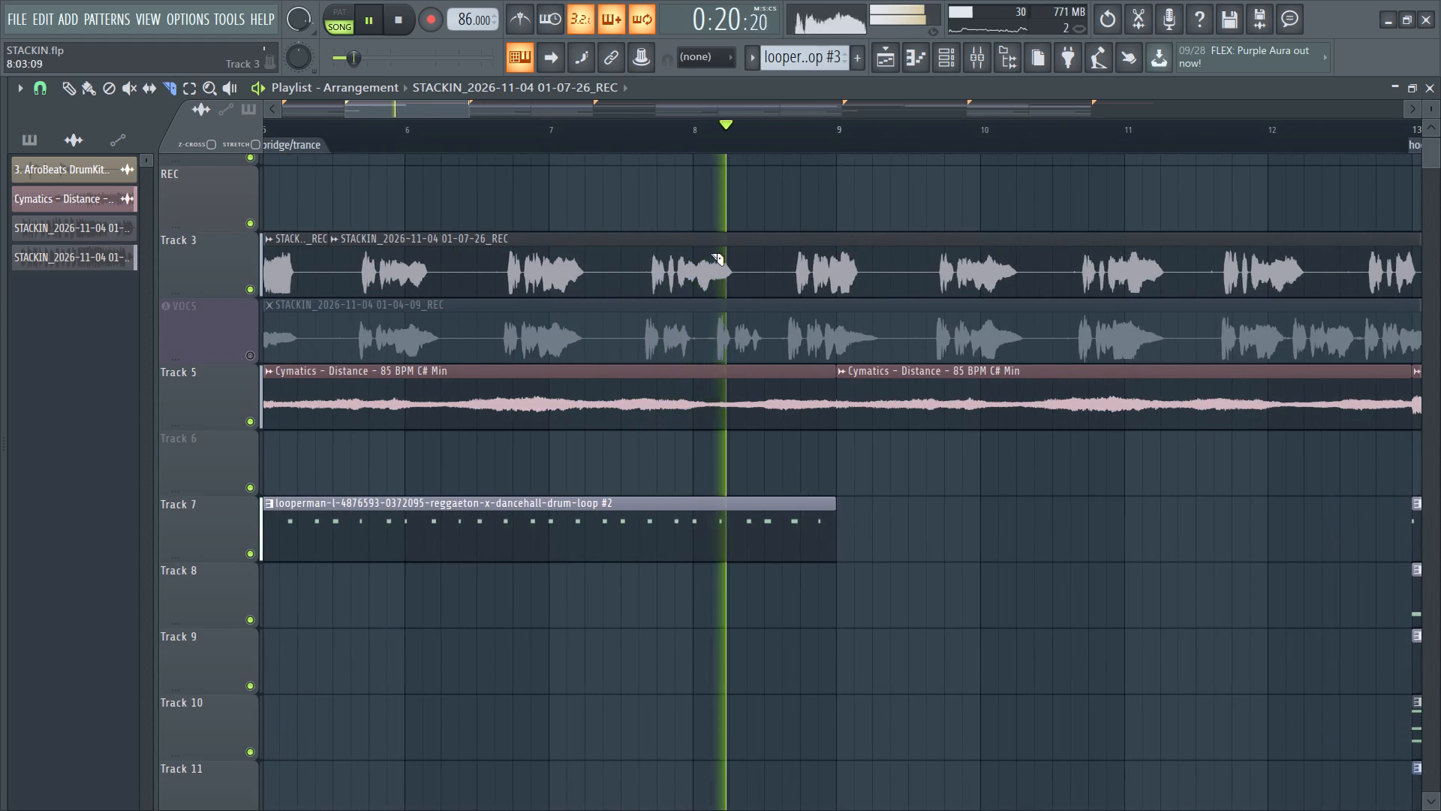
scroll(708, 253, "up", 3, "ctrl")
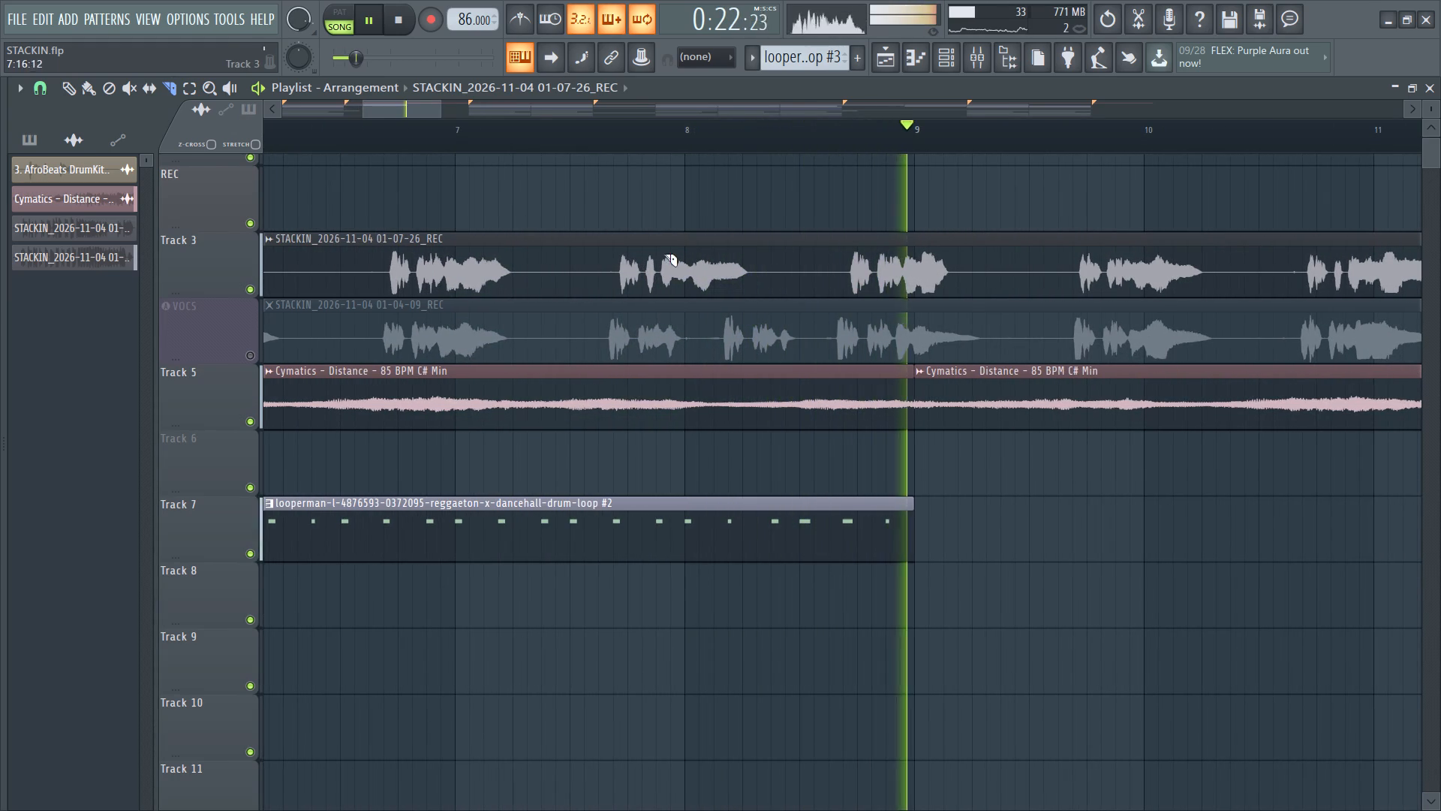
left_click_drag(600, 252, 602, 289, "alt")
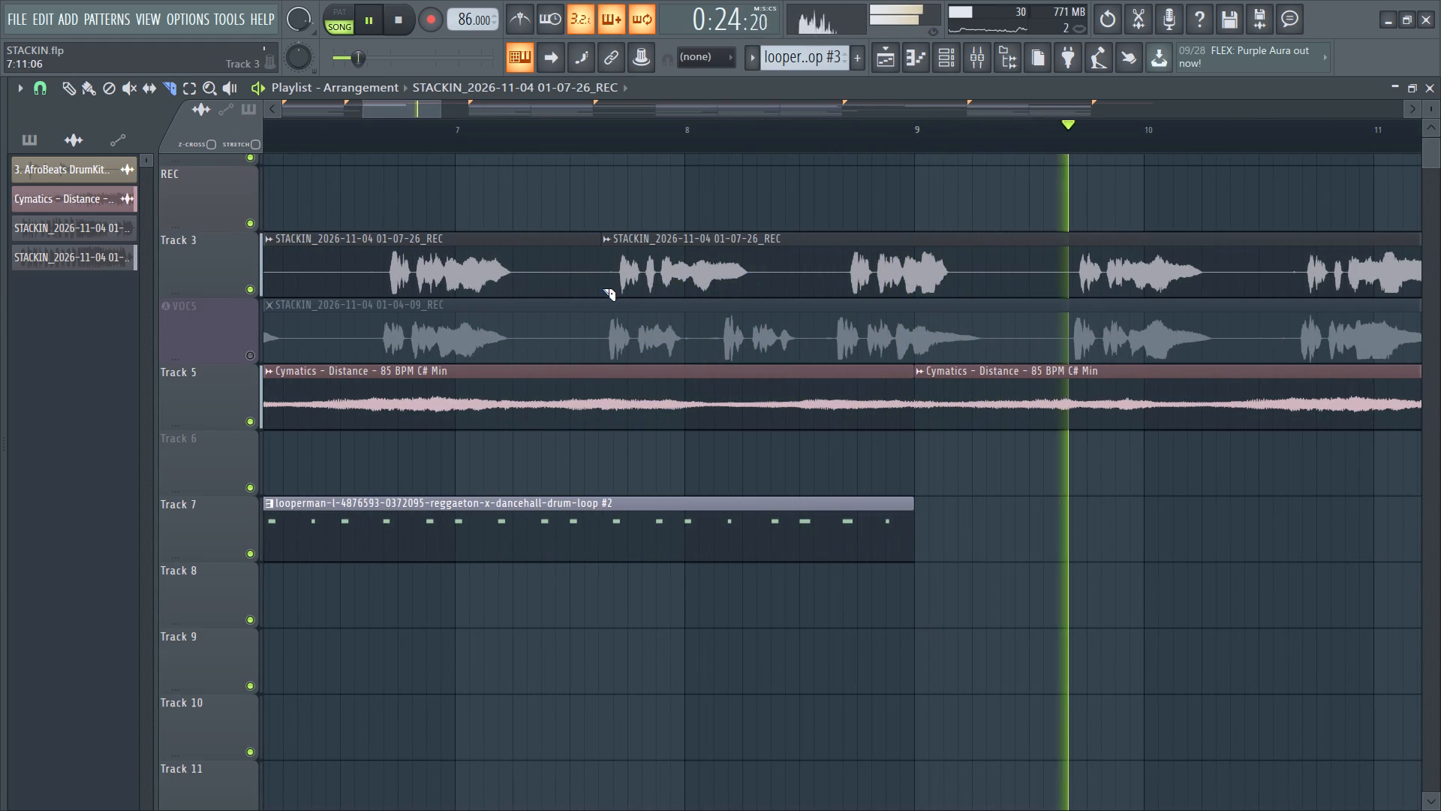
Select the two vocal pieces after the bar 5 cut and shift them together slightly earlier, starting at 5:08:12.
scroll(602, 280, "down", 7, "ctrl")
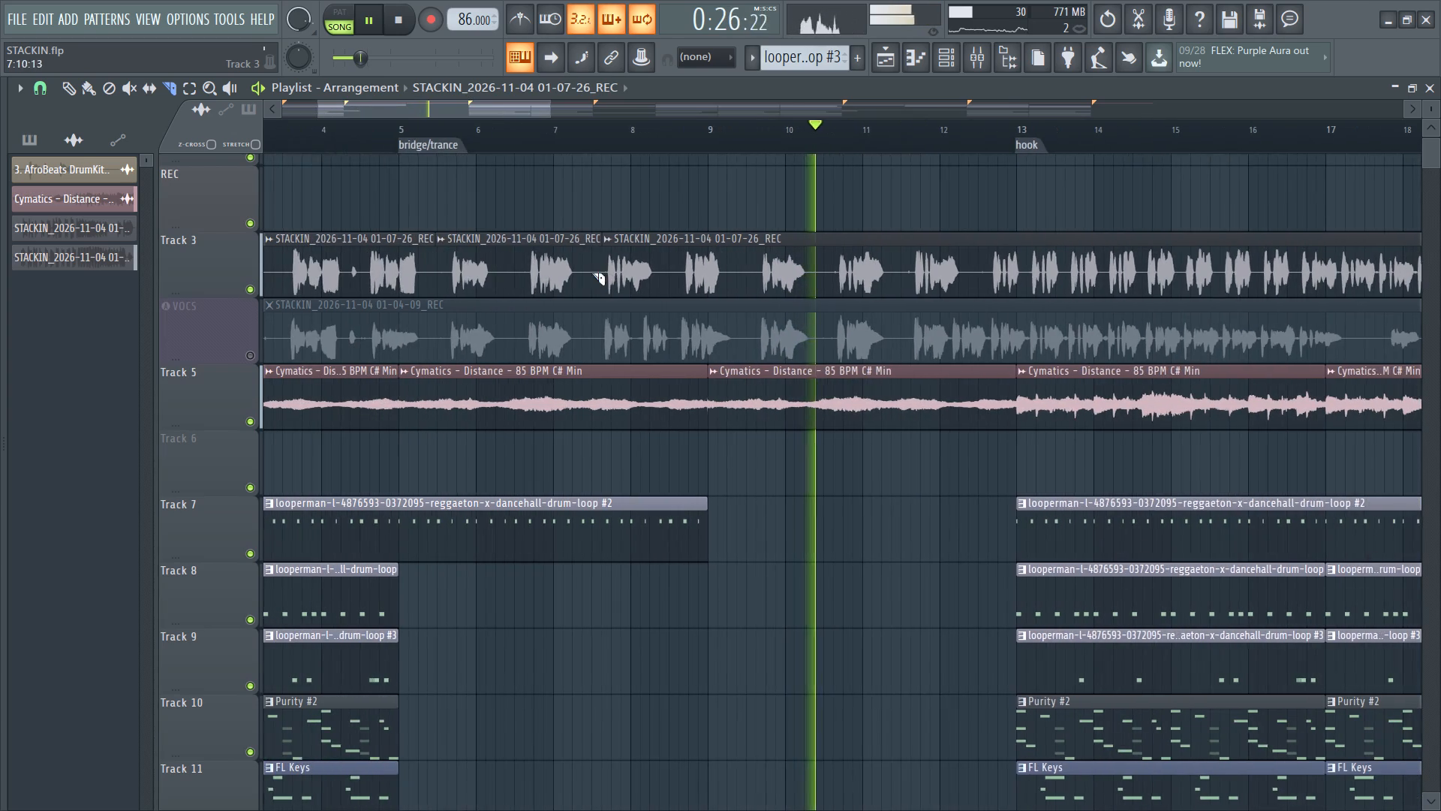
left_click_drag(492, 222, 705, 286, "ctrl")
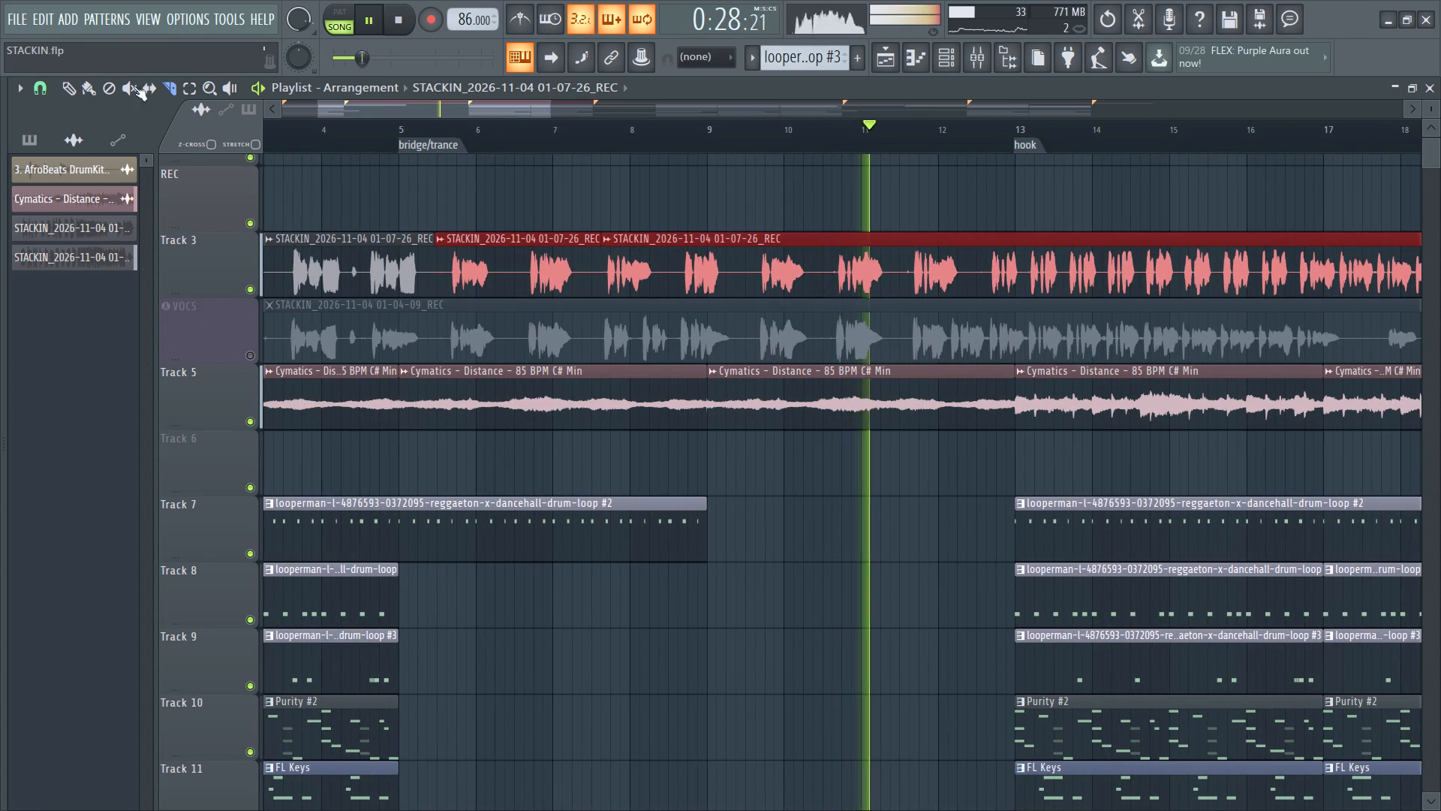
left_click(65, 80)
scroll(429, 276, "up", 10, "ctrl")
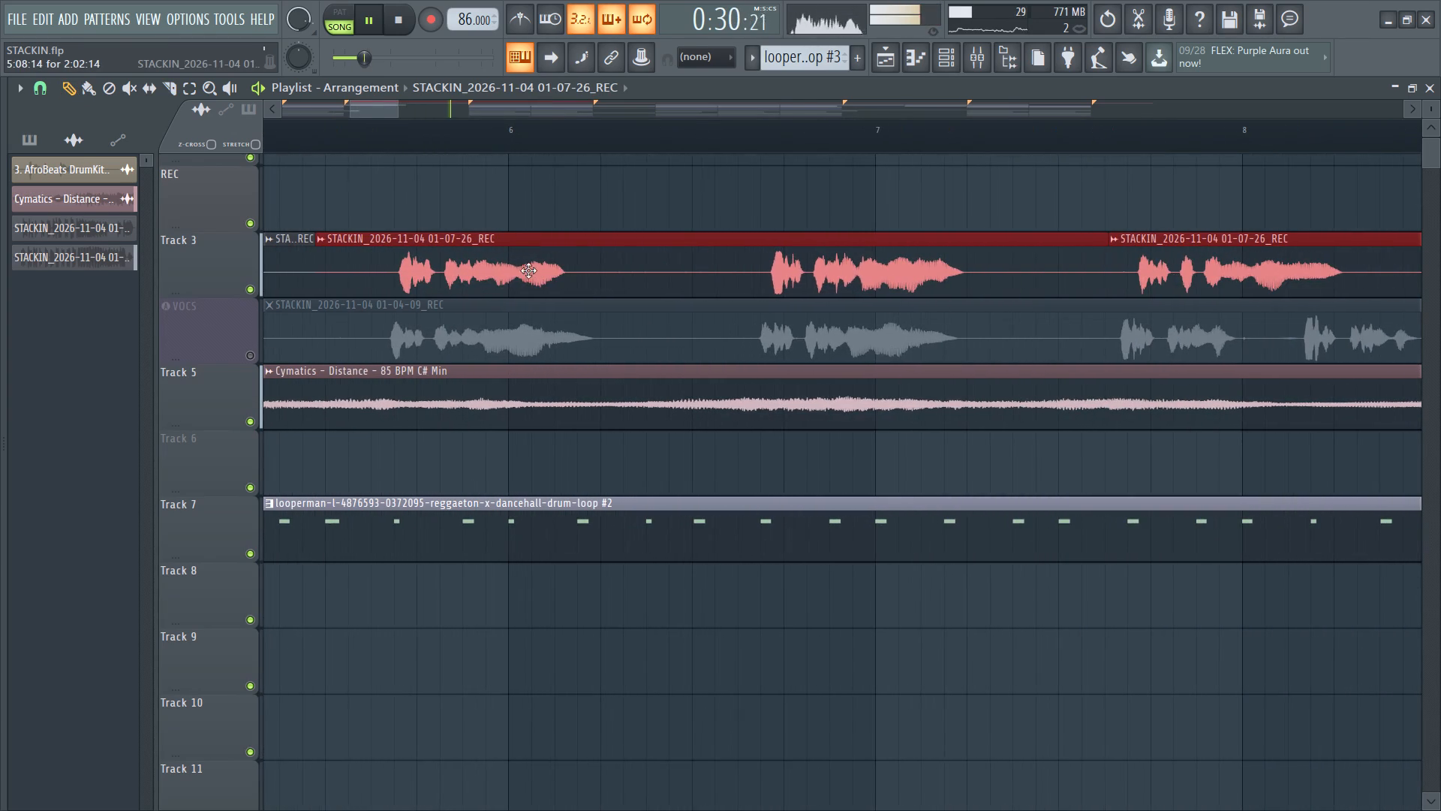
left_click(517, 262, "alt")
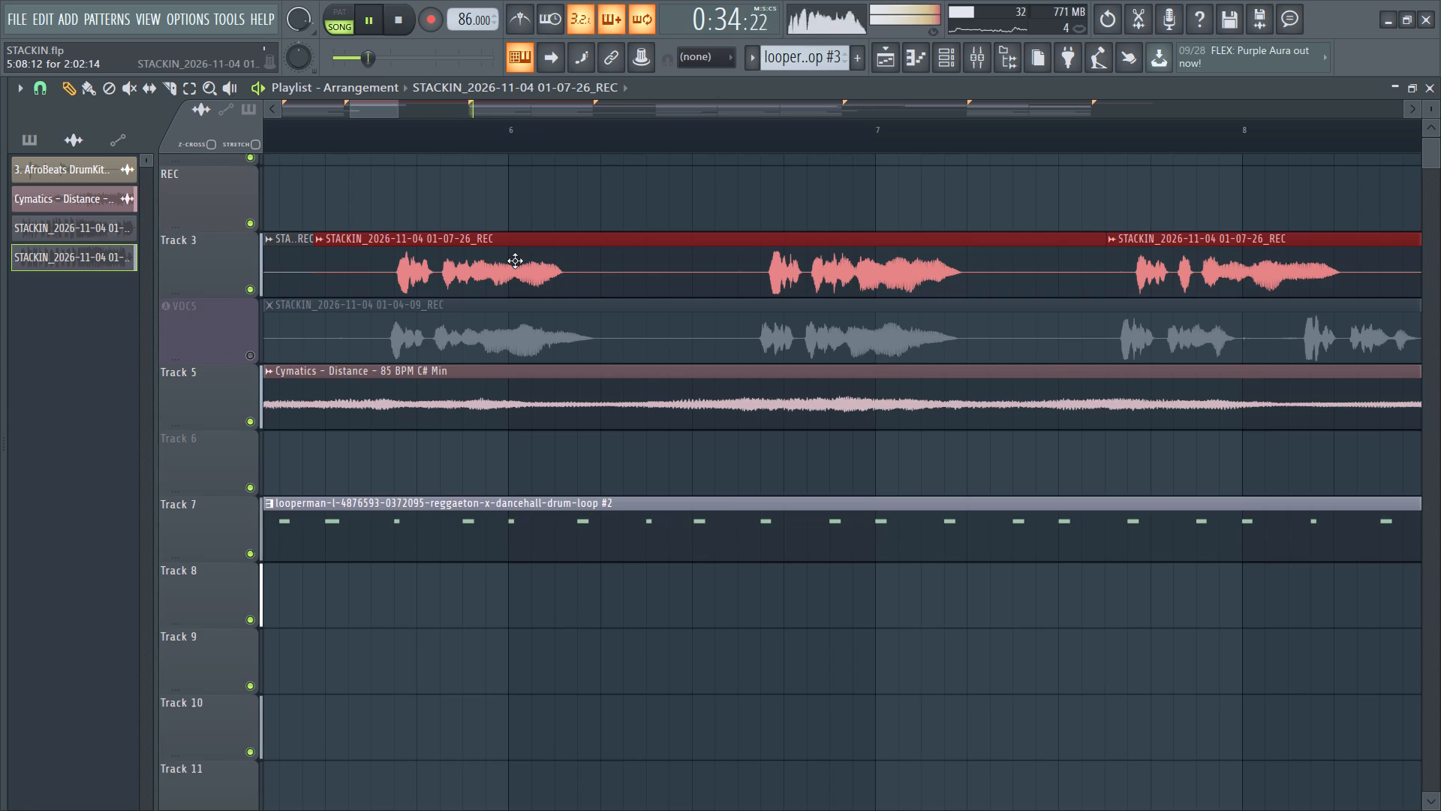
Examine the Track 3 vocal's timing against the beat through the hook up to the verse while the song plays.
scroll(479, 281, "down", 6, "ctrl")
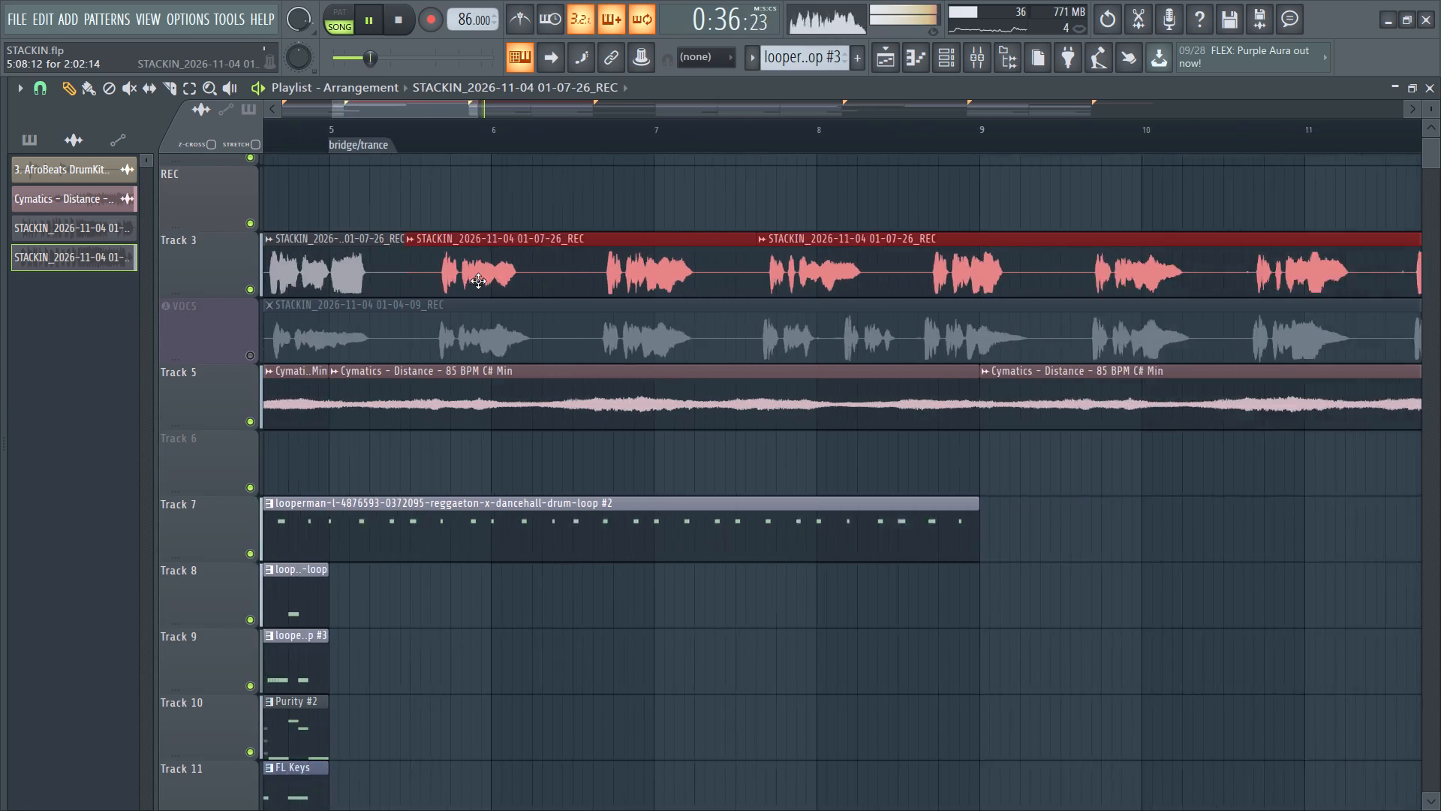
scroll(478, 281, "down", 8, "ctrl")
scroll(1047, 276, "up", 3, "ctrl")
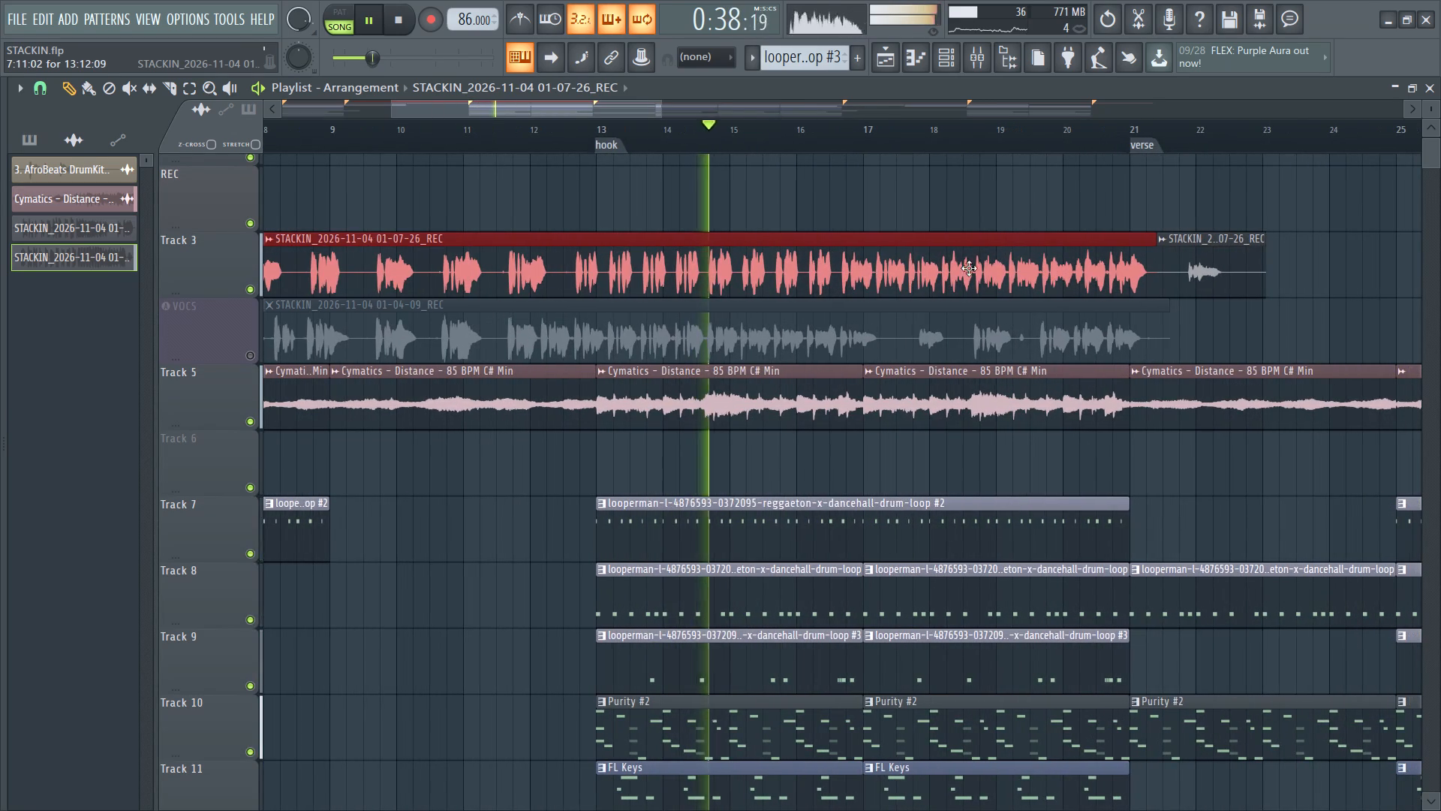
scroll(874, 261, "up", 4, "ctrl")
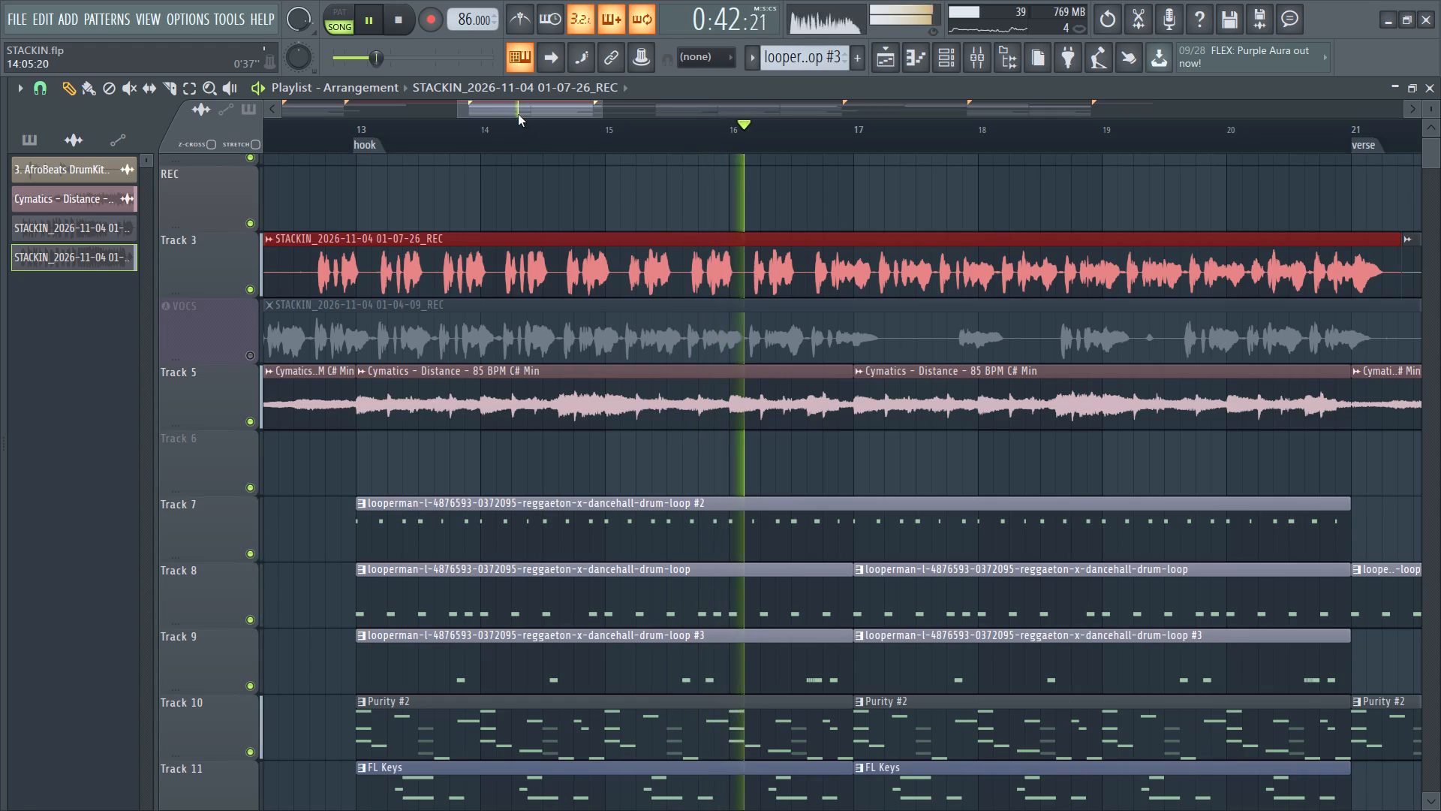
left_click_drag(518, 110, 533, 103)
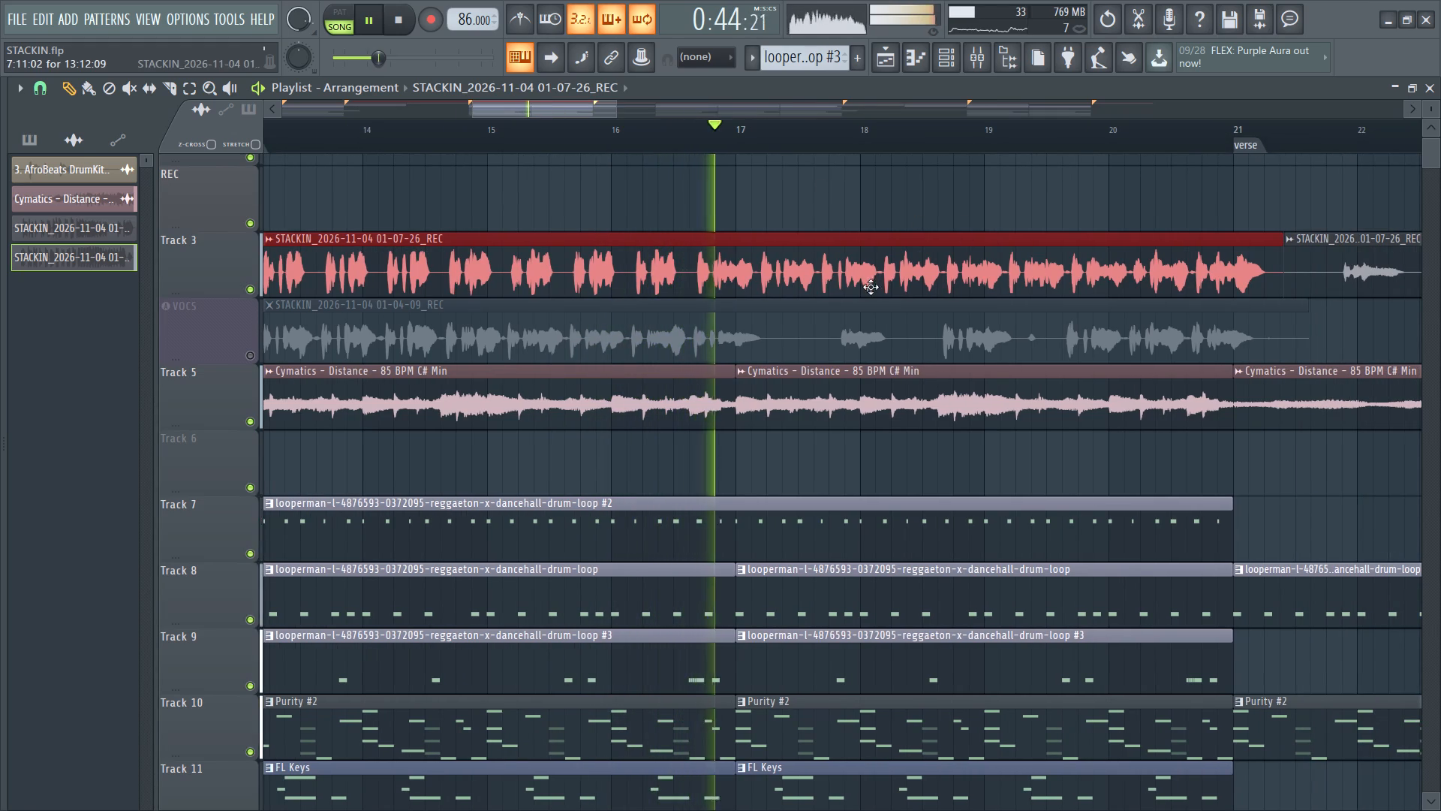
scroll(872, 284, "down", 2)
scroll(923, 263, "up", 2)
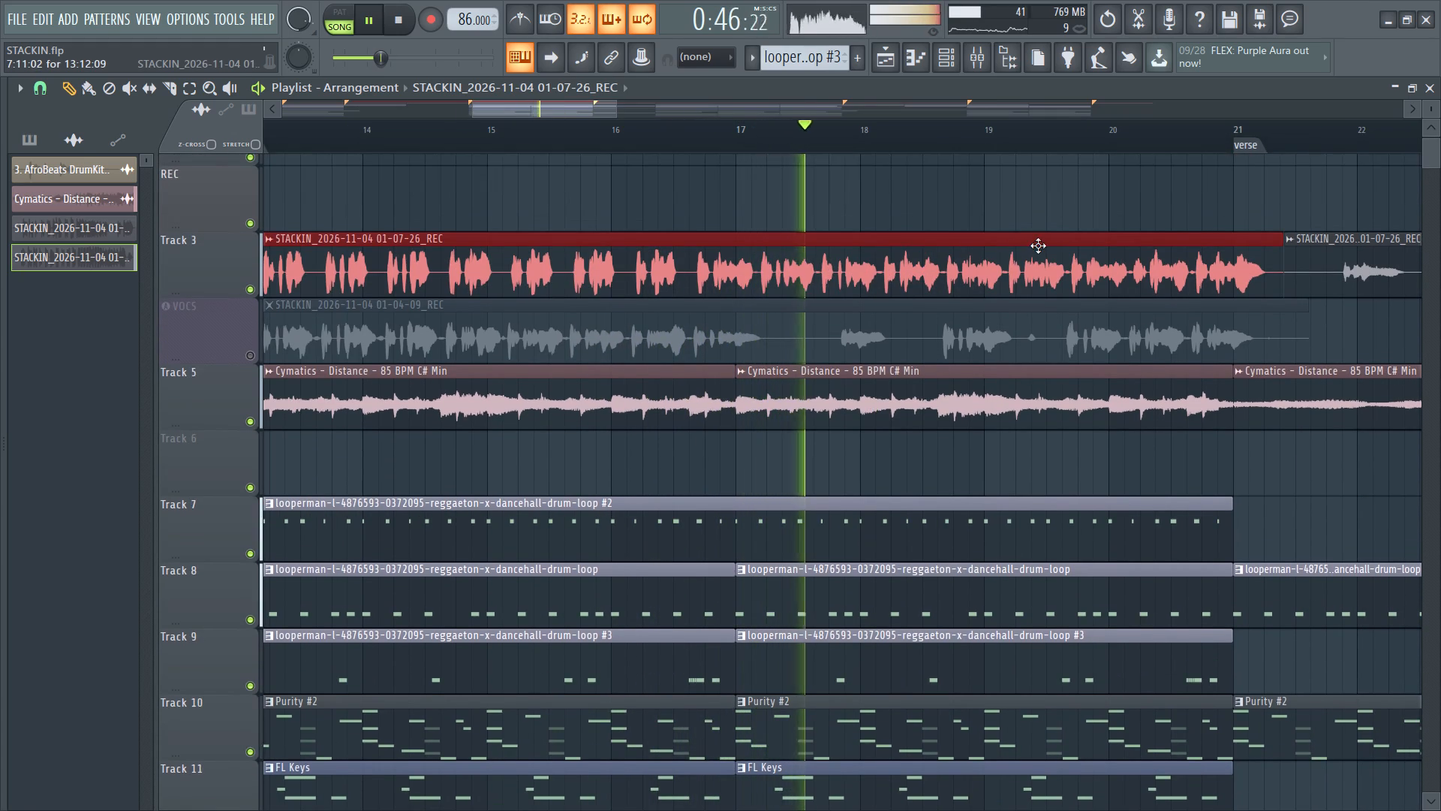
scroll(1038, 245, "up", 2)
left_click_drag(535, 109, 557, 109)
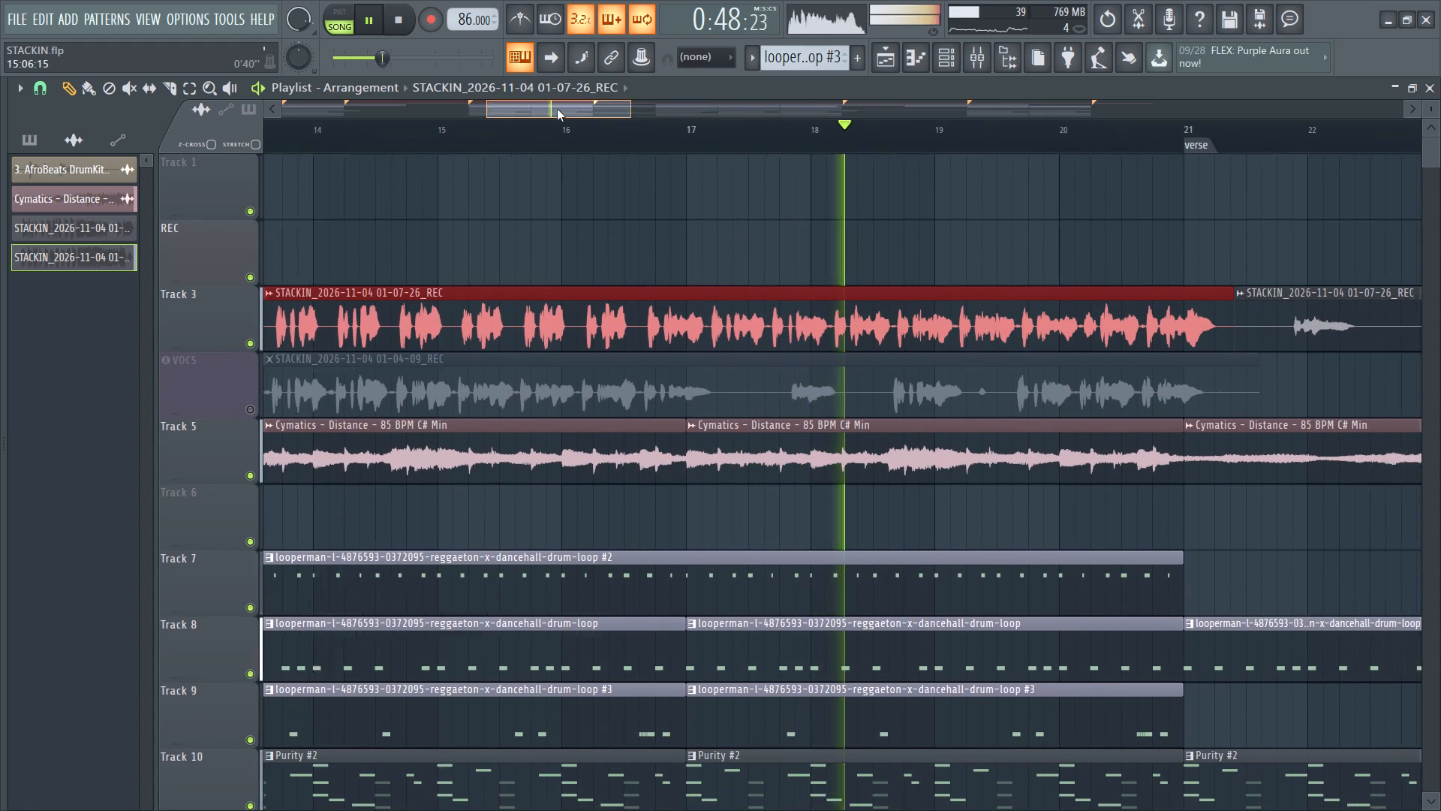
left_click_drag(557, 109, 567, 109)
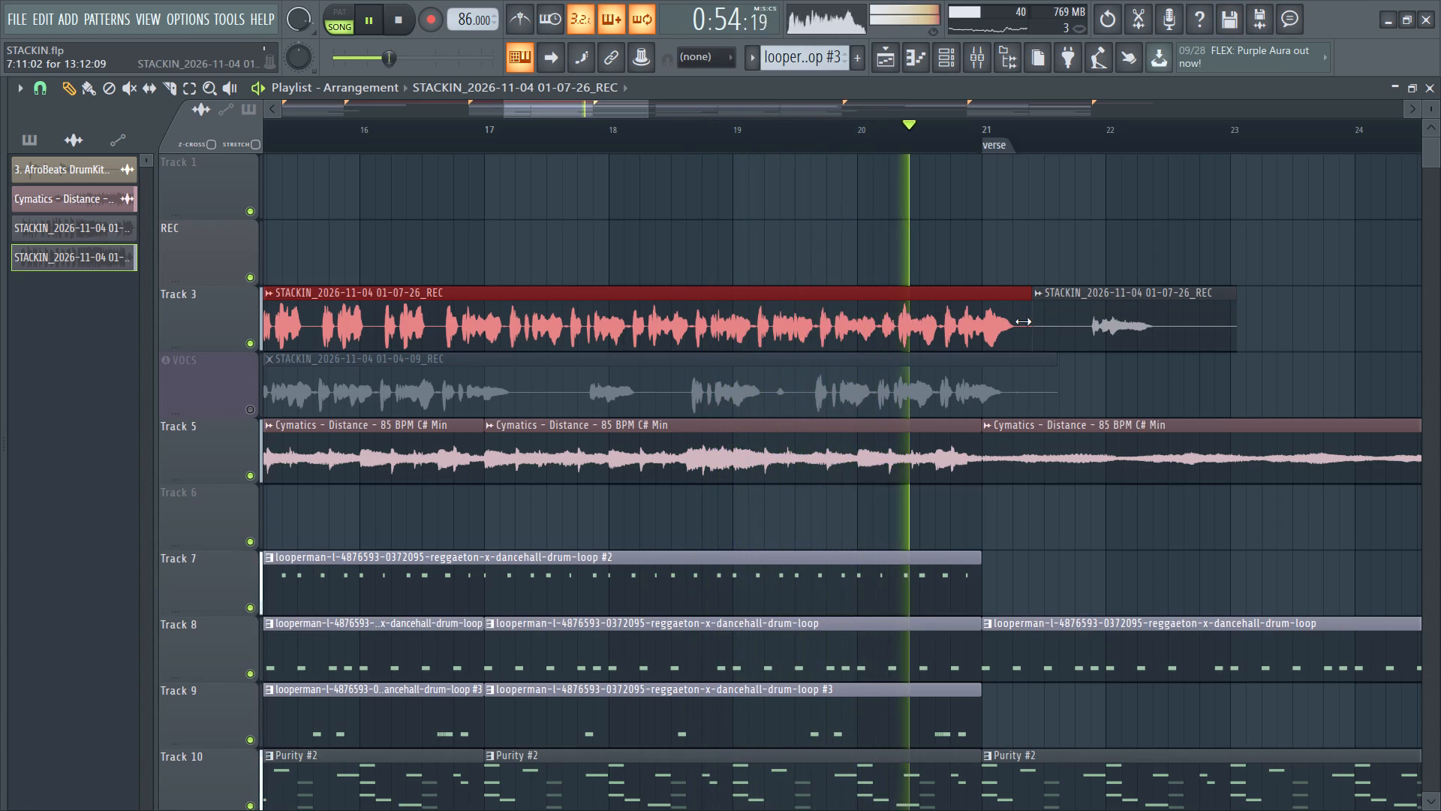
Trim the end of the hook vocal piece back to just after bar 21, replaying the hook from about bar 18.5.
left_click_drag(1024, 321, 1021, 306, "alt")
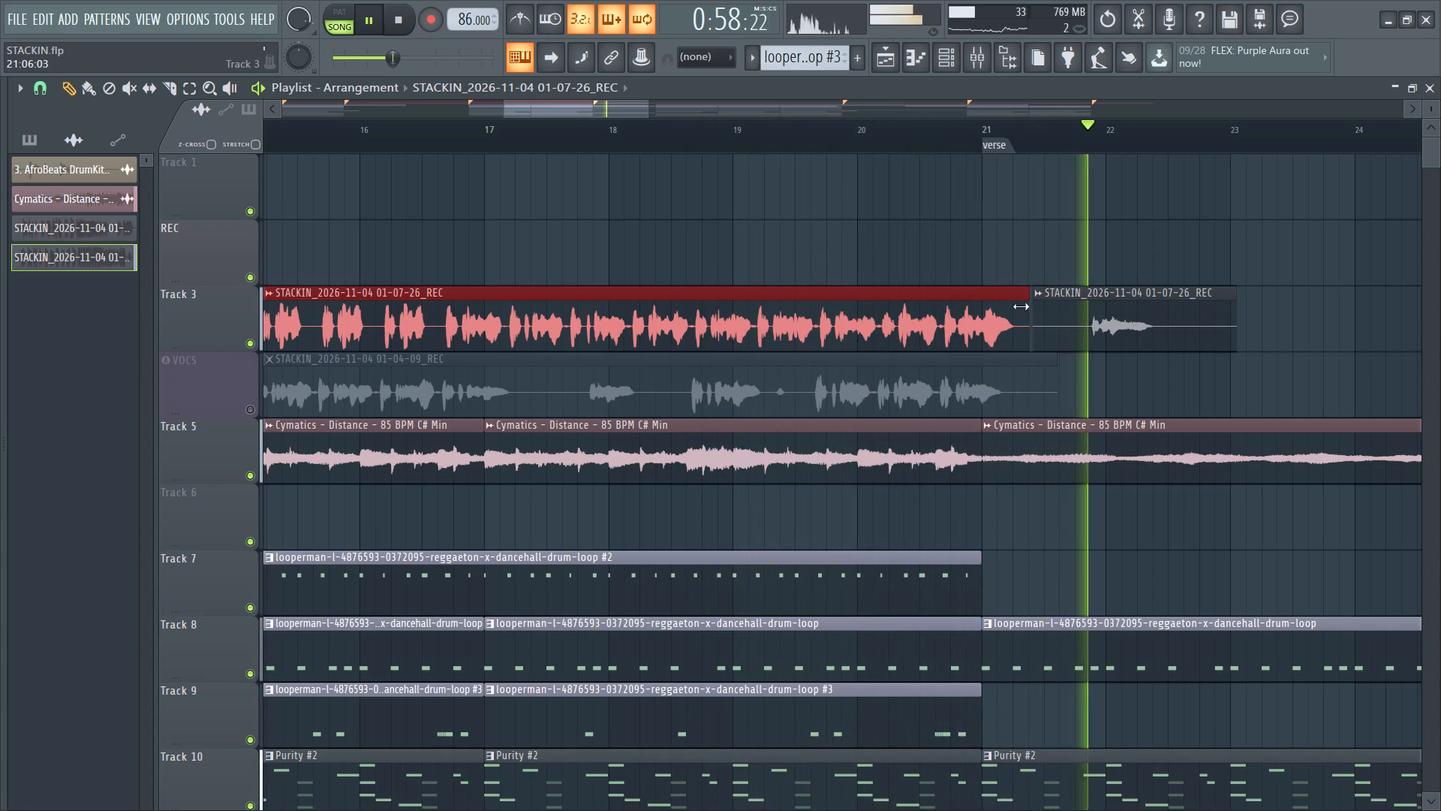
left_click_drag(1021, 306, 1015, 318, "alt")
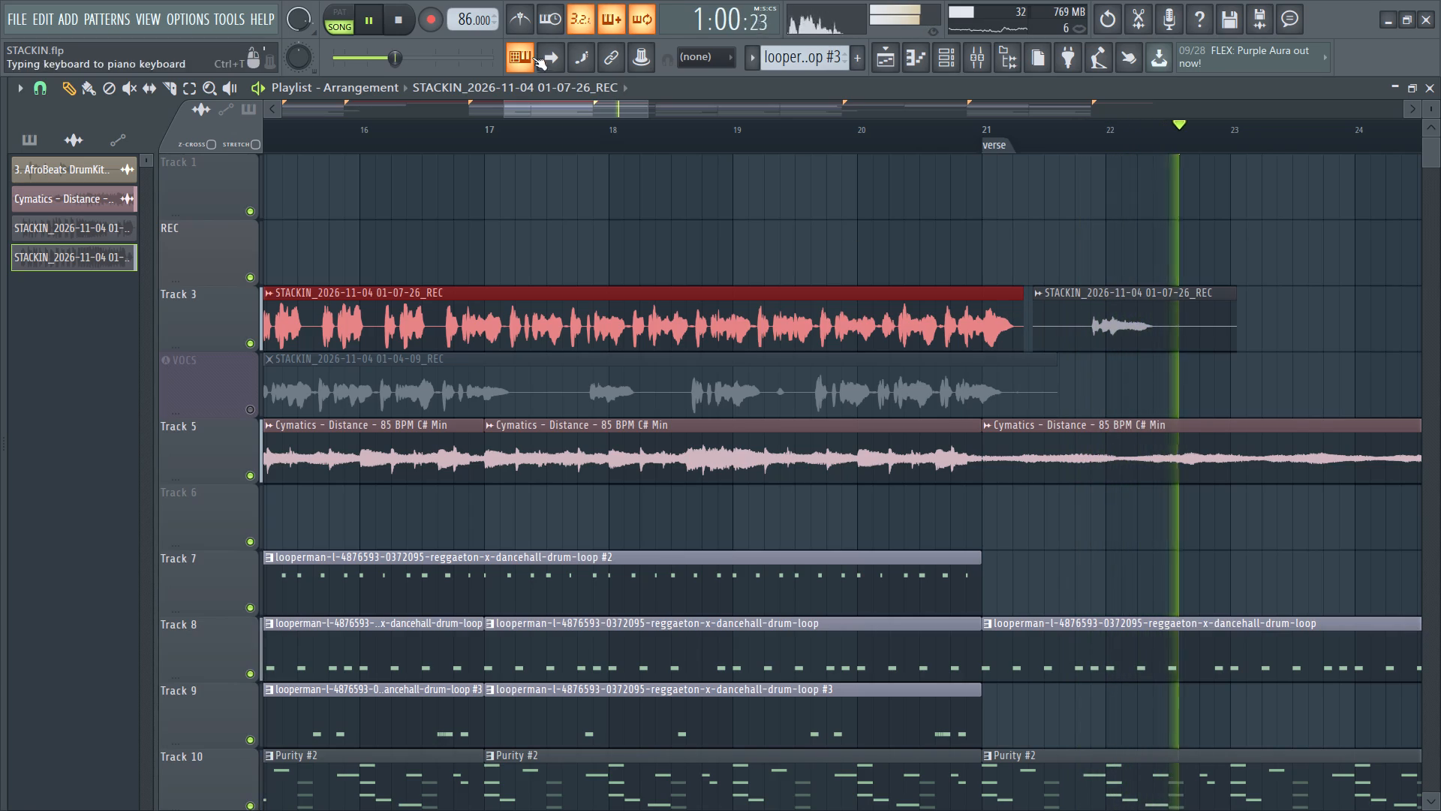
left_click(677, 131)
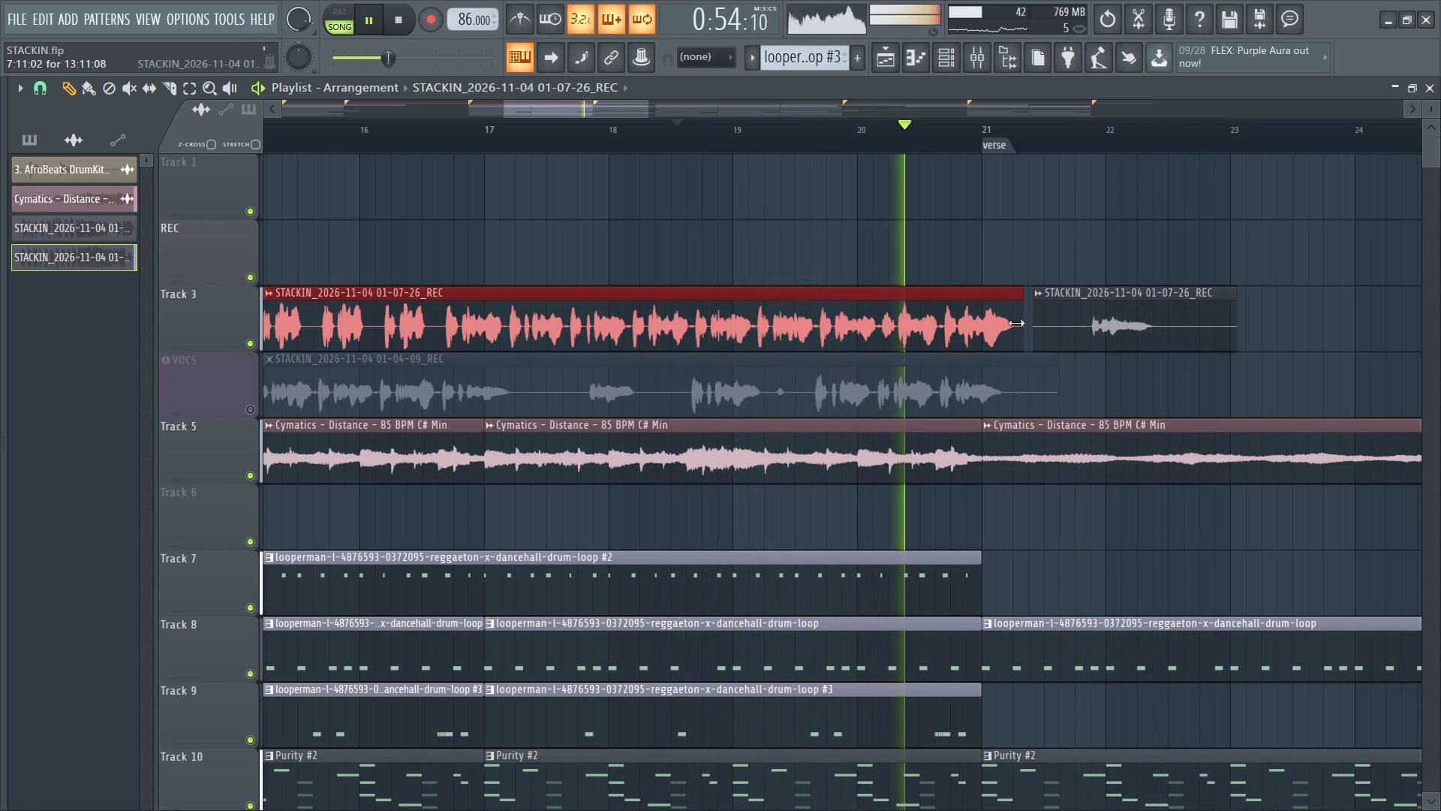
left_click_drag(1016, 323, 980, 337, "alt")
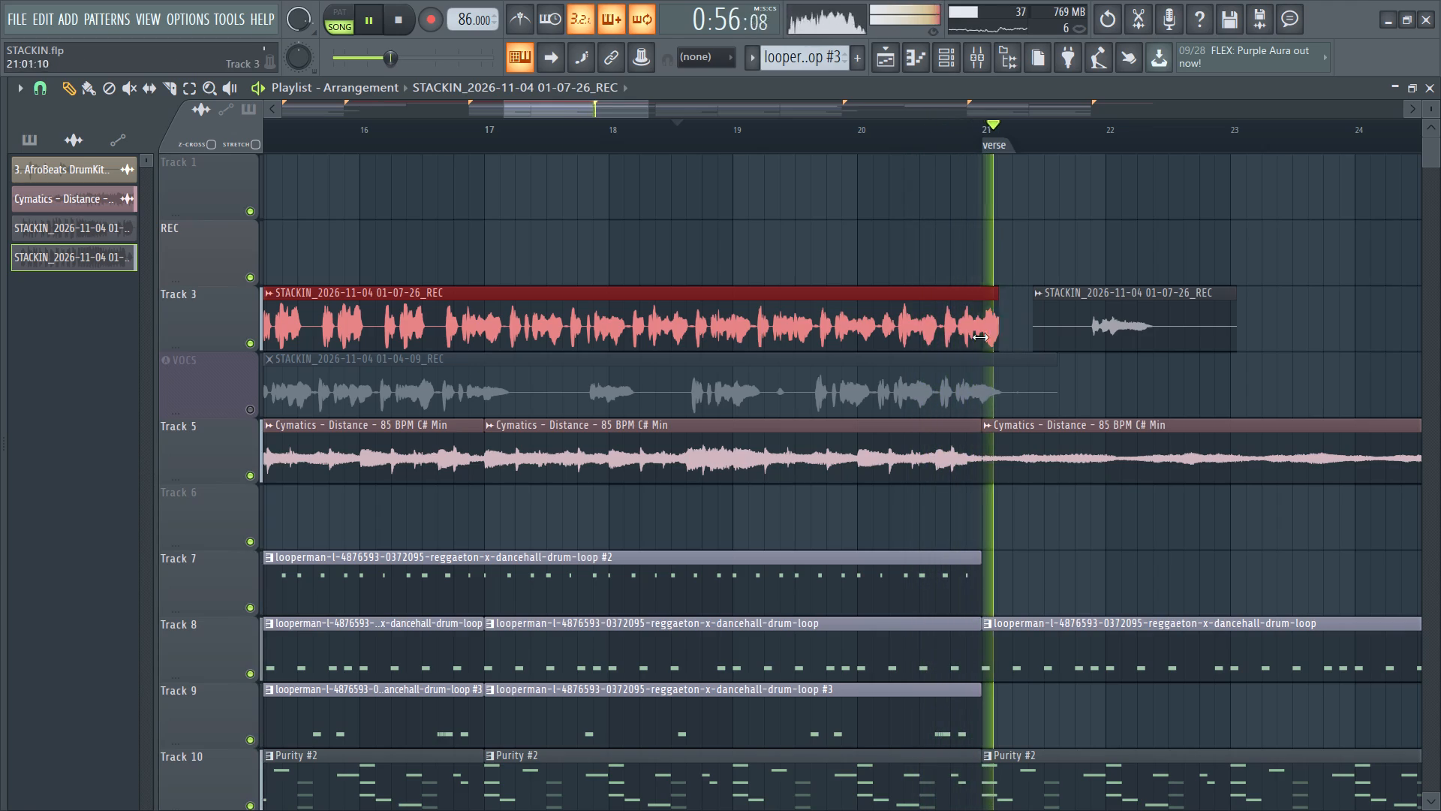
Trim the end of the Track 3 hook vocal piece back to about bar 19.6, replaying the hook's ending.
left_click_drag(980, 337, 808, 392, "alt")
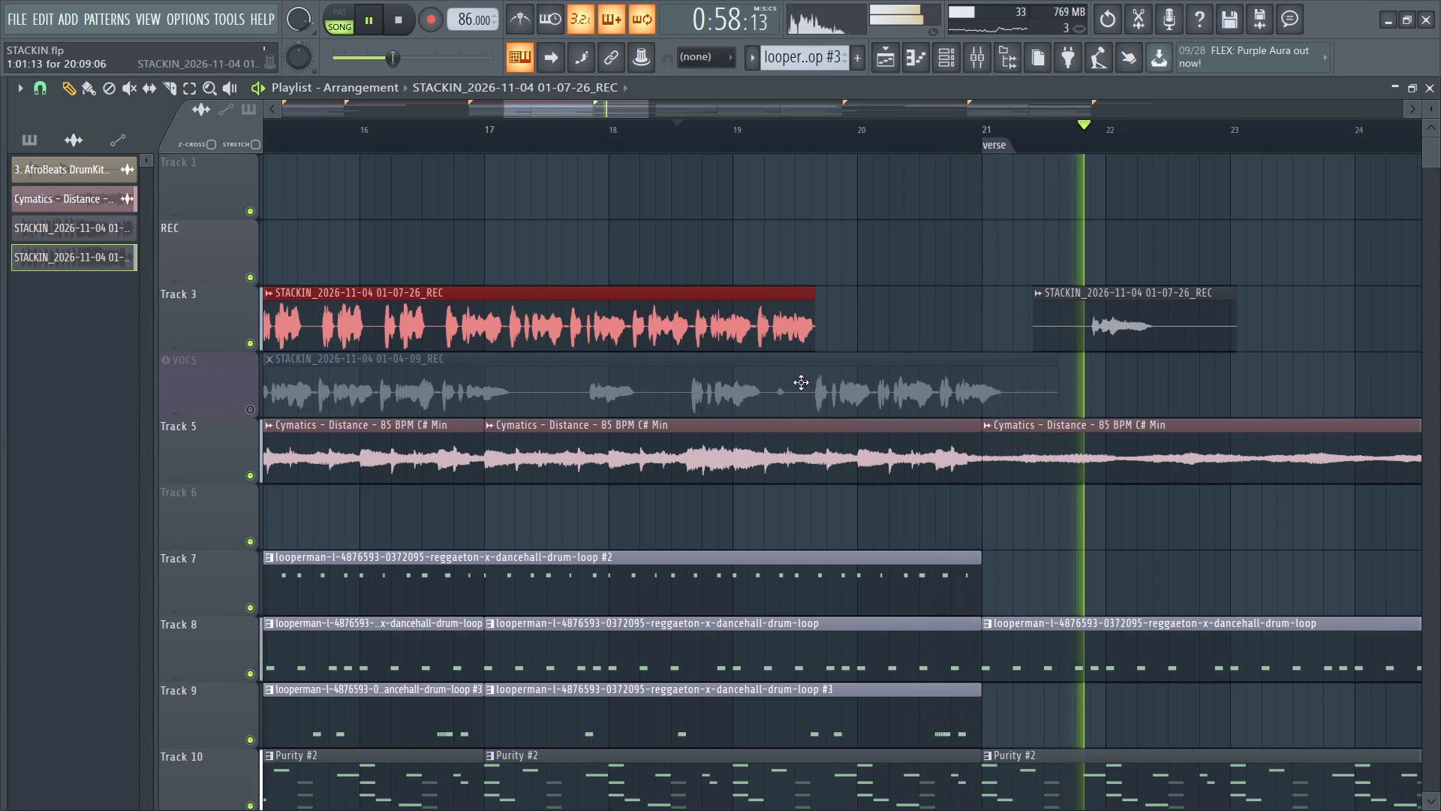
key("space")
key("space")
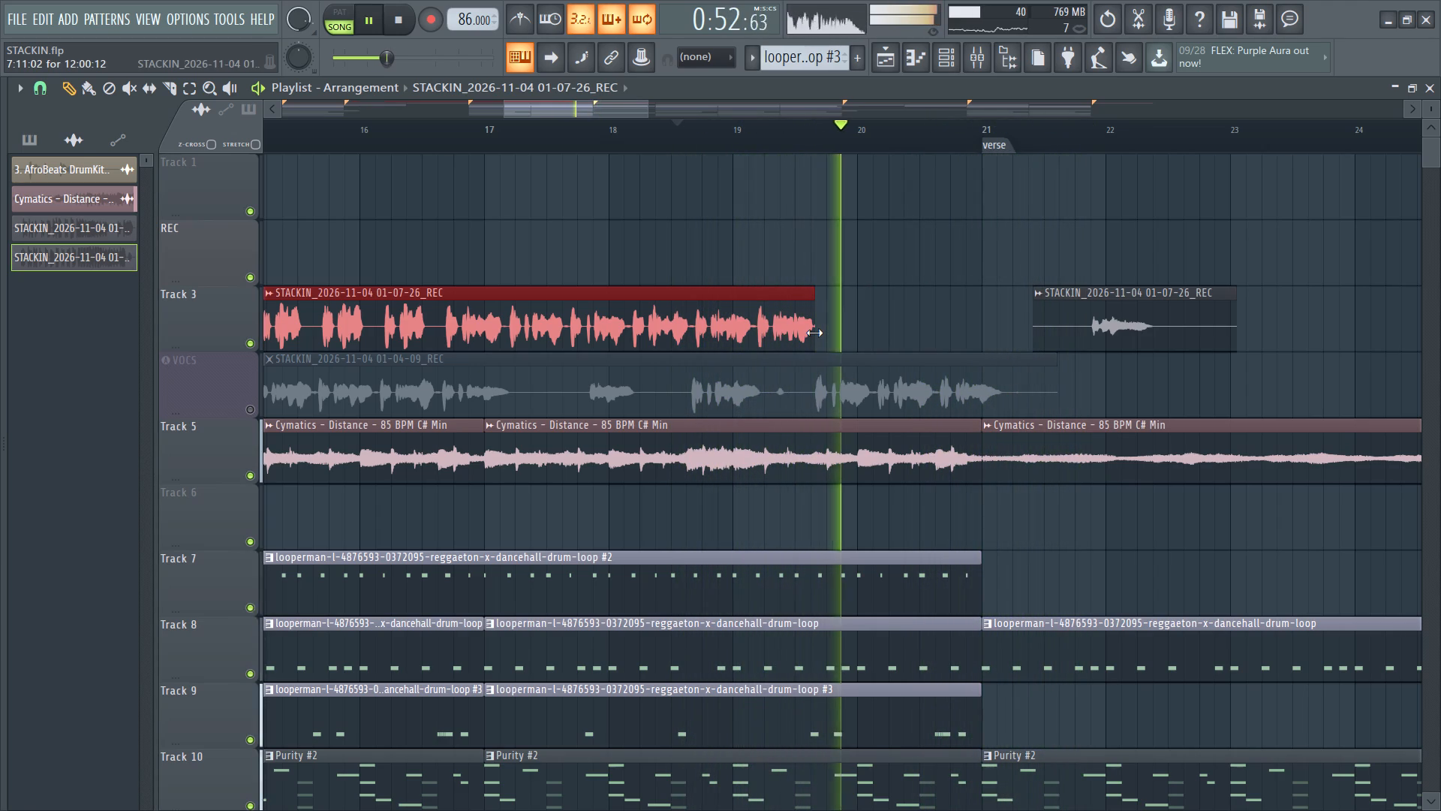
left_click(814, 333, "alt")
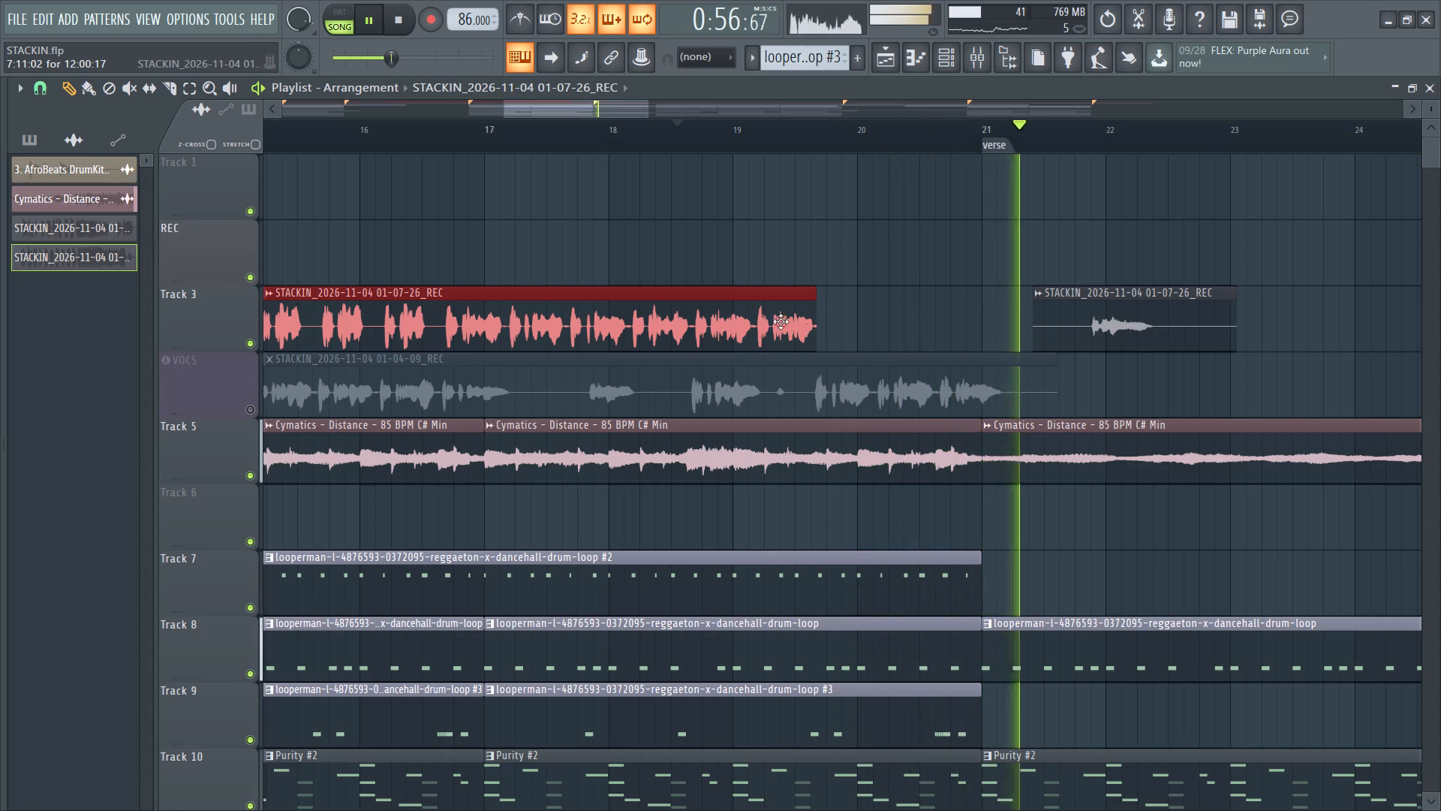
Stop playback and delete the leftover Track 3 vocal piece just after the start of the verse.
scroll(774, 321, "down", 6, "ctrl")
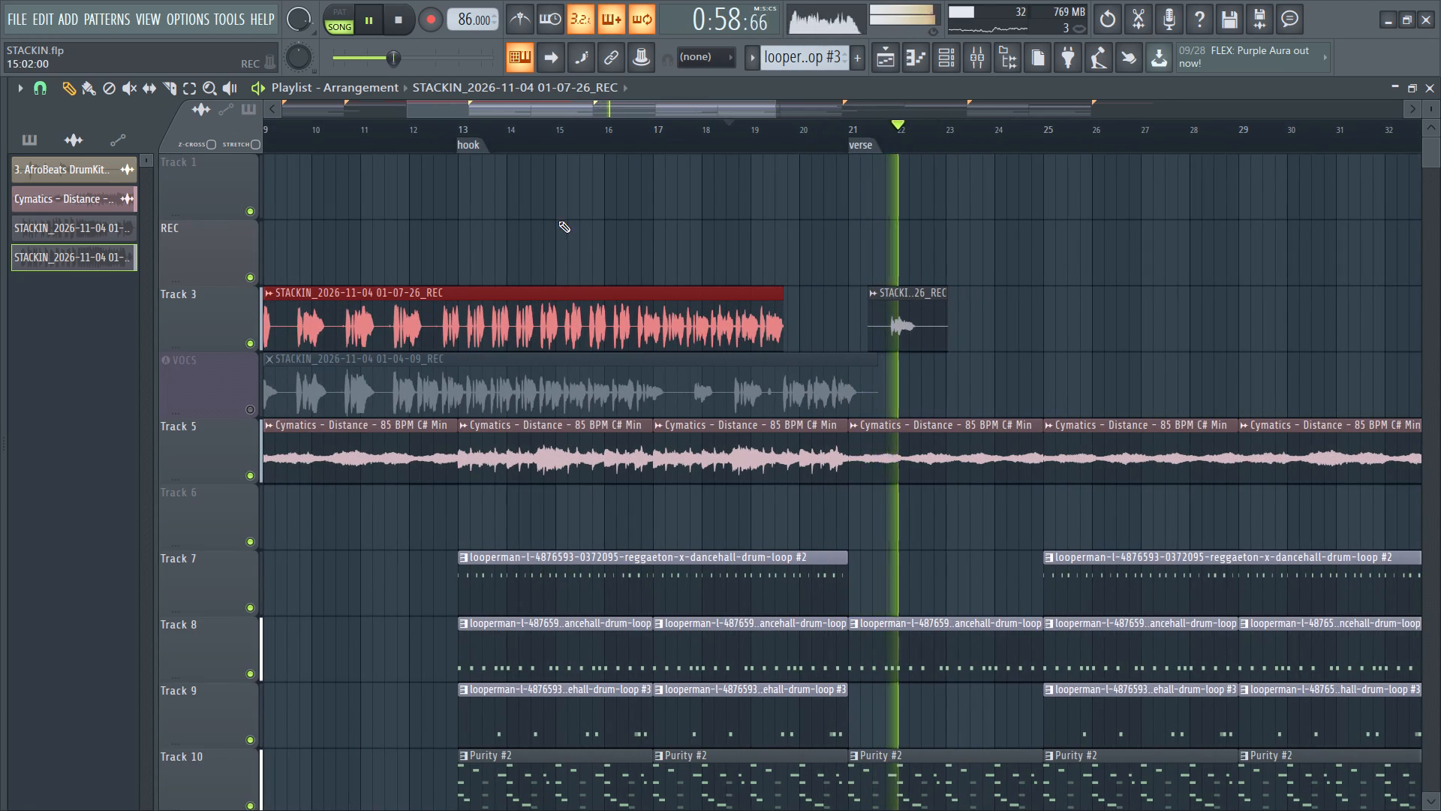
key("space")
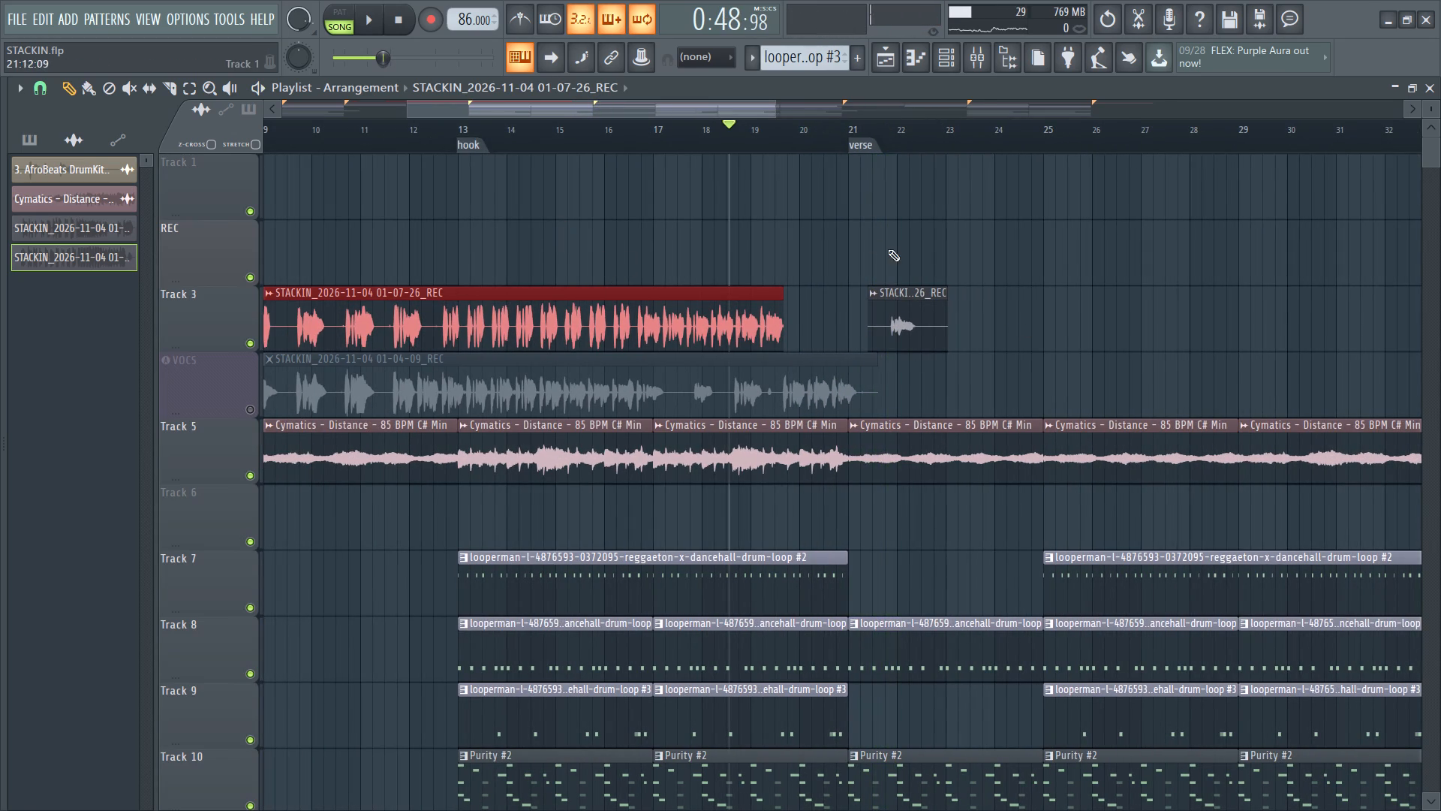
right_click(904, 323)
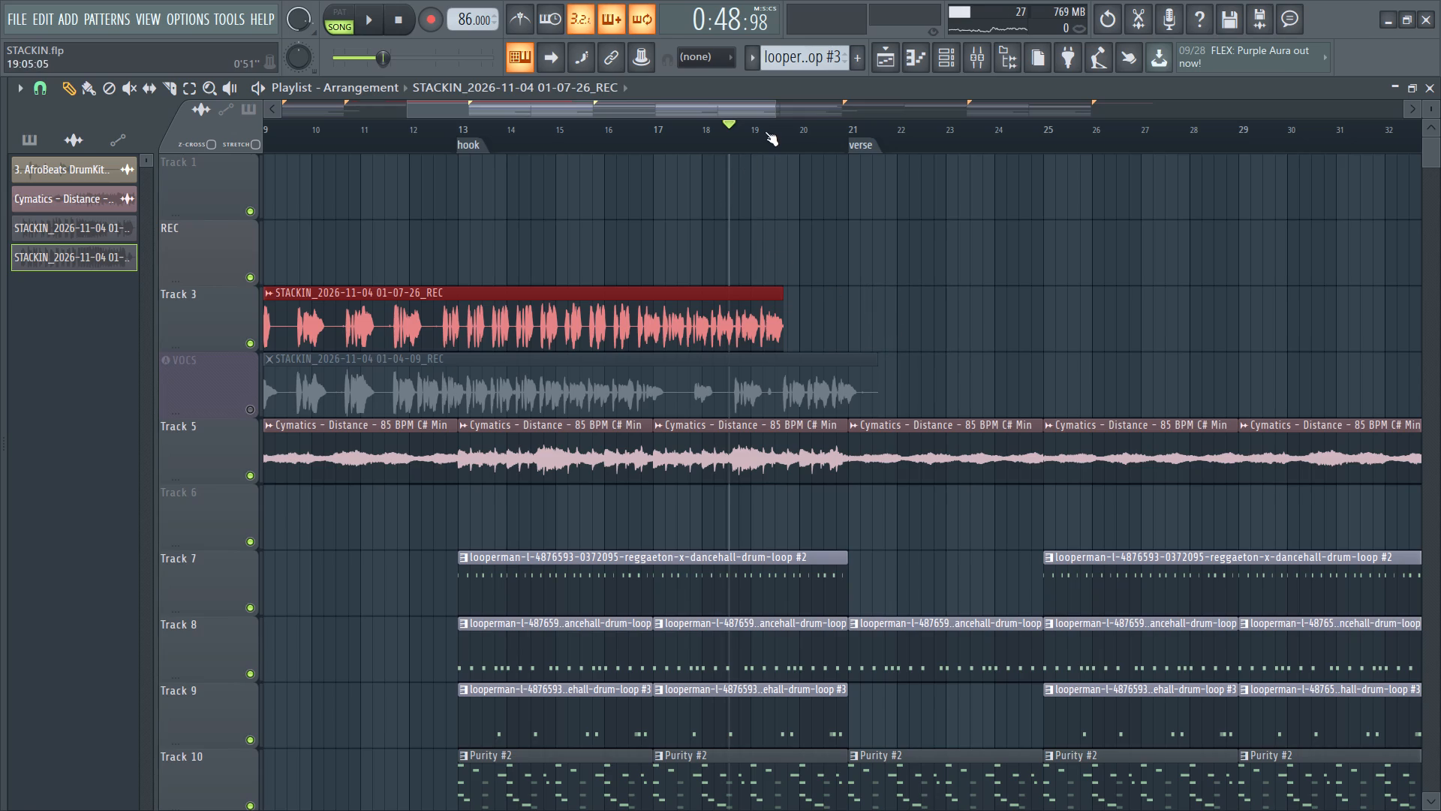
Record a new vocal take over the end of the hook, from about bar 16.7 to about bar 21.6, and disarm recording.
left_click_drag(735, 128, 636, 134)
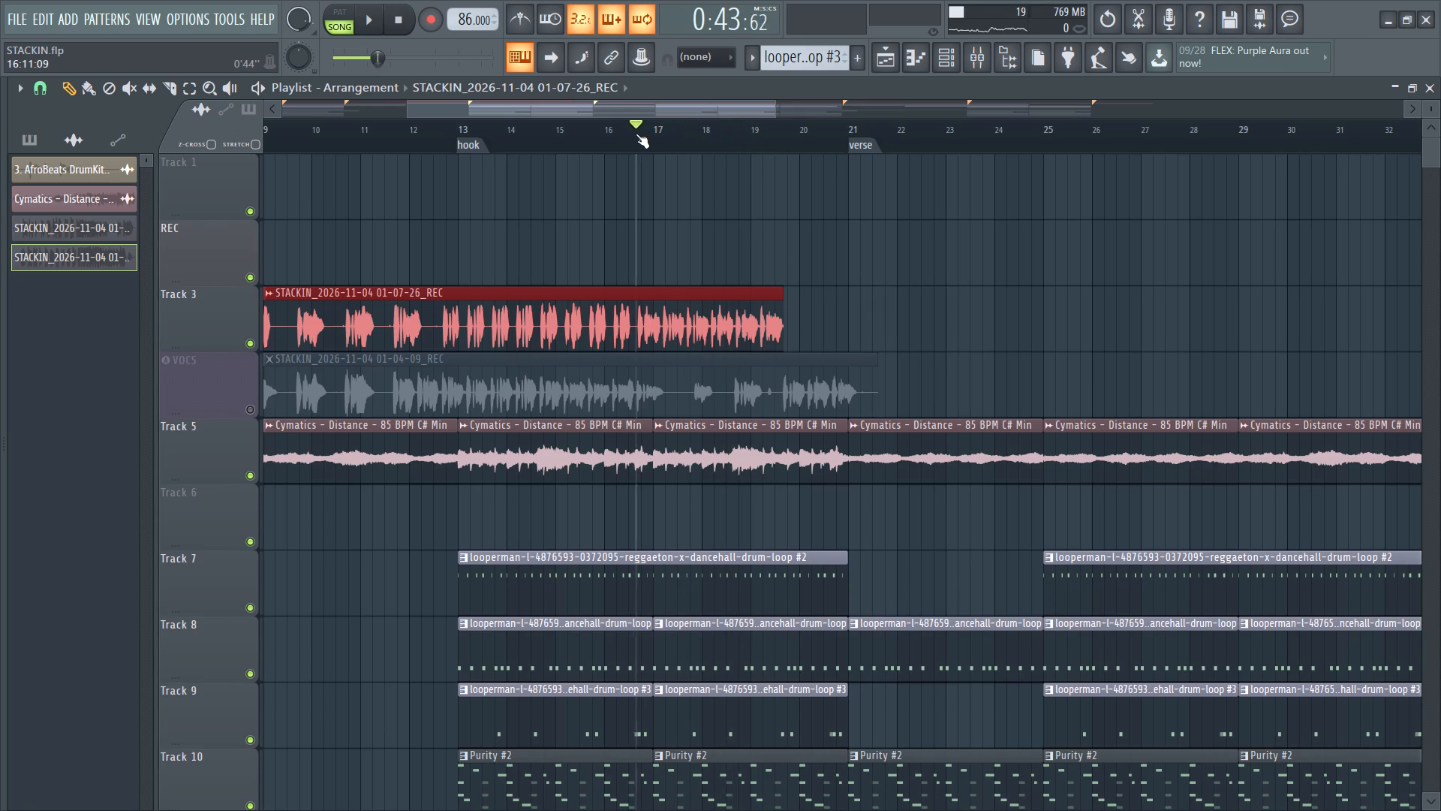
left_click_drag(636, 134, 636, 134)
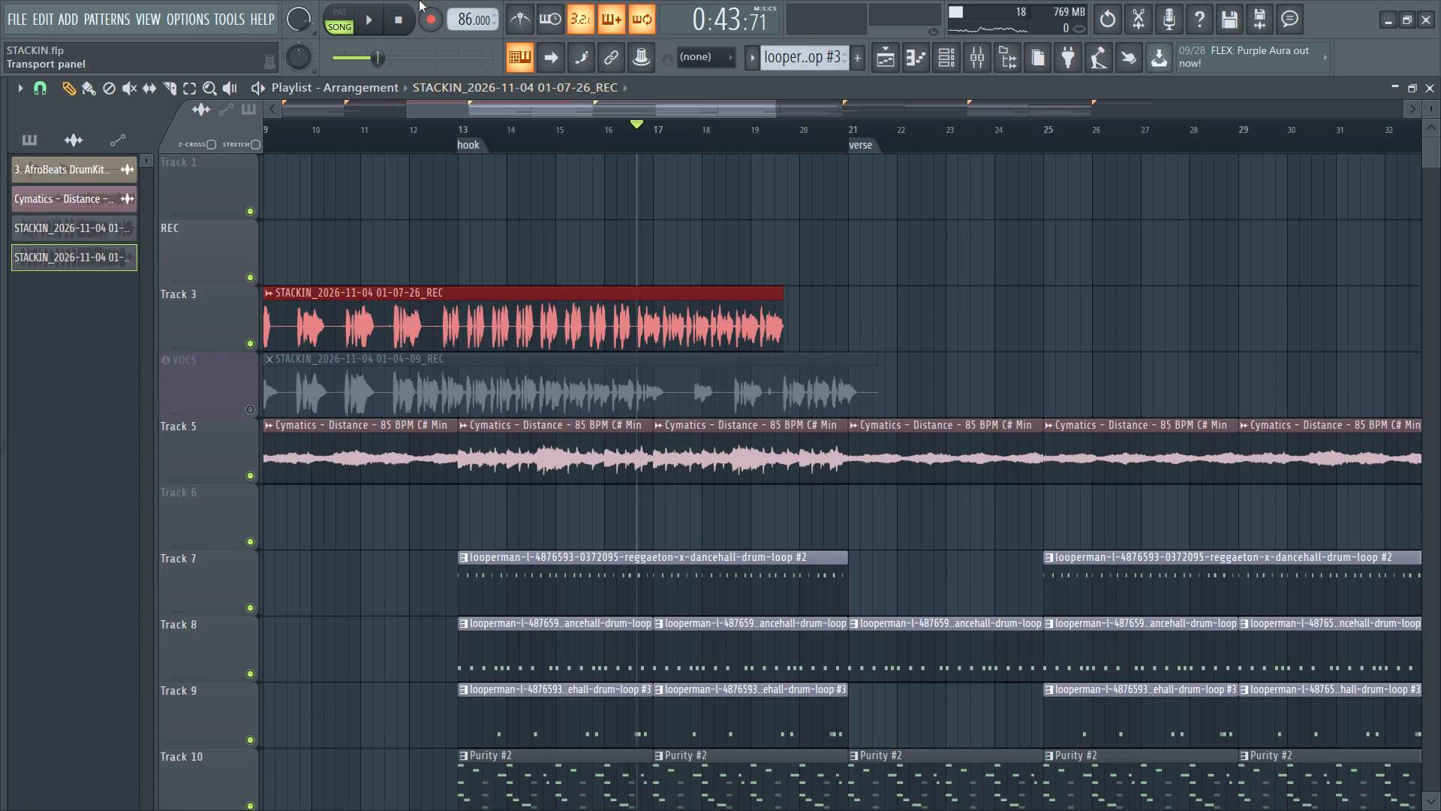
left_click(428, 27)
key("space")
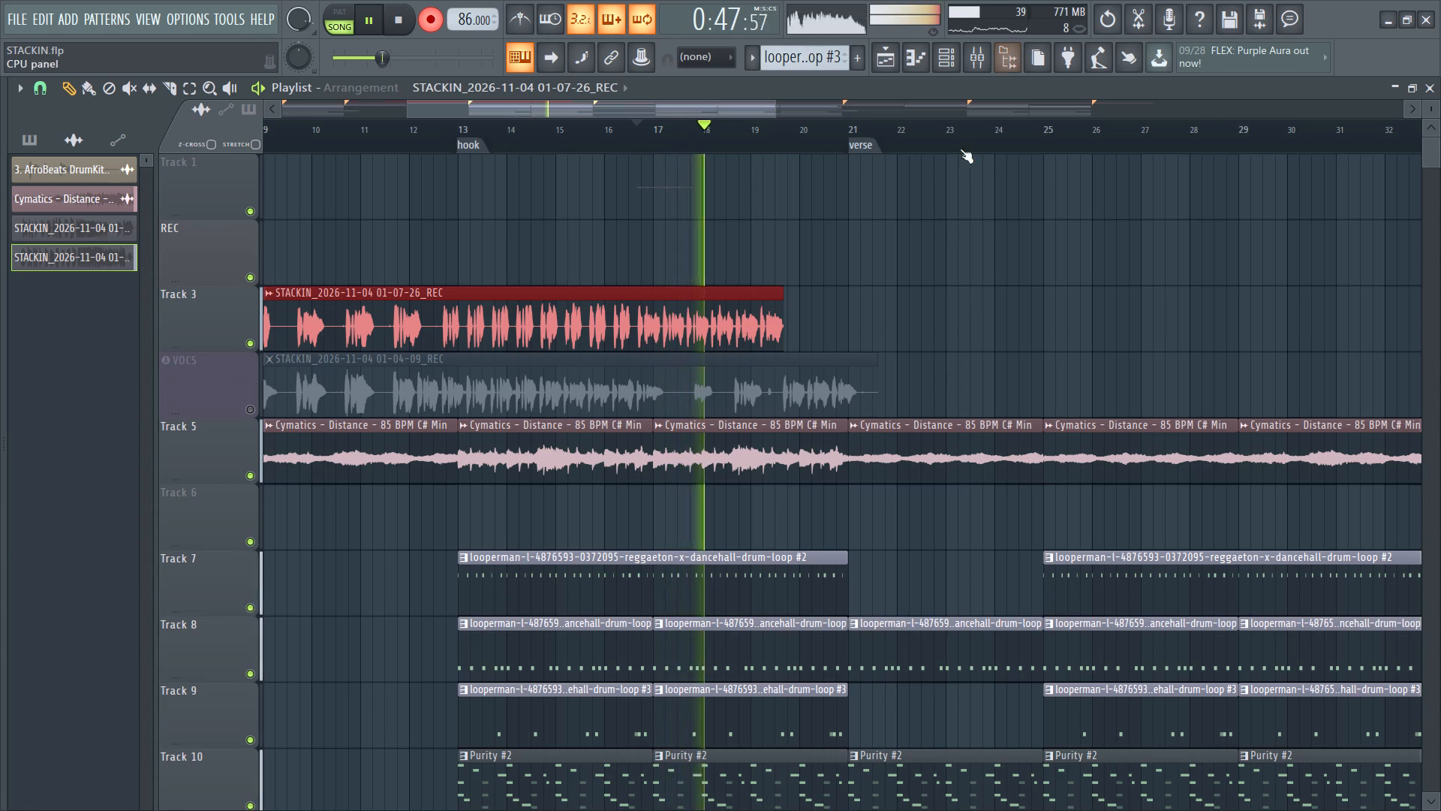
scroll(862, 395, "up", 2)
scroll(862, 380, "down", 8)
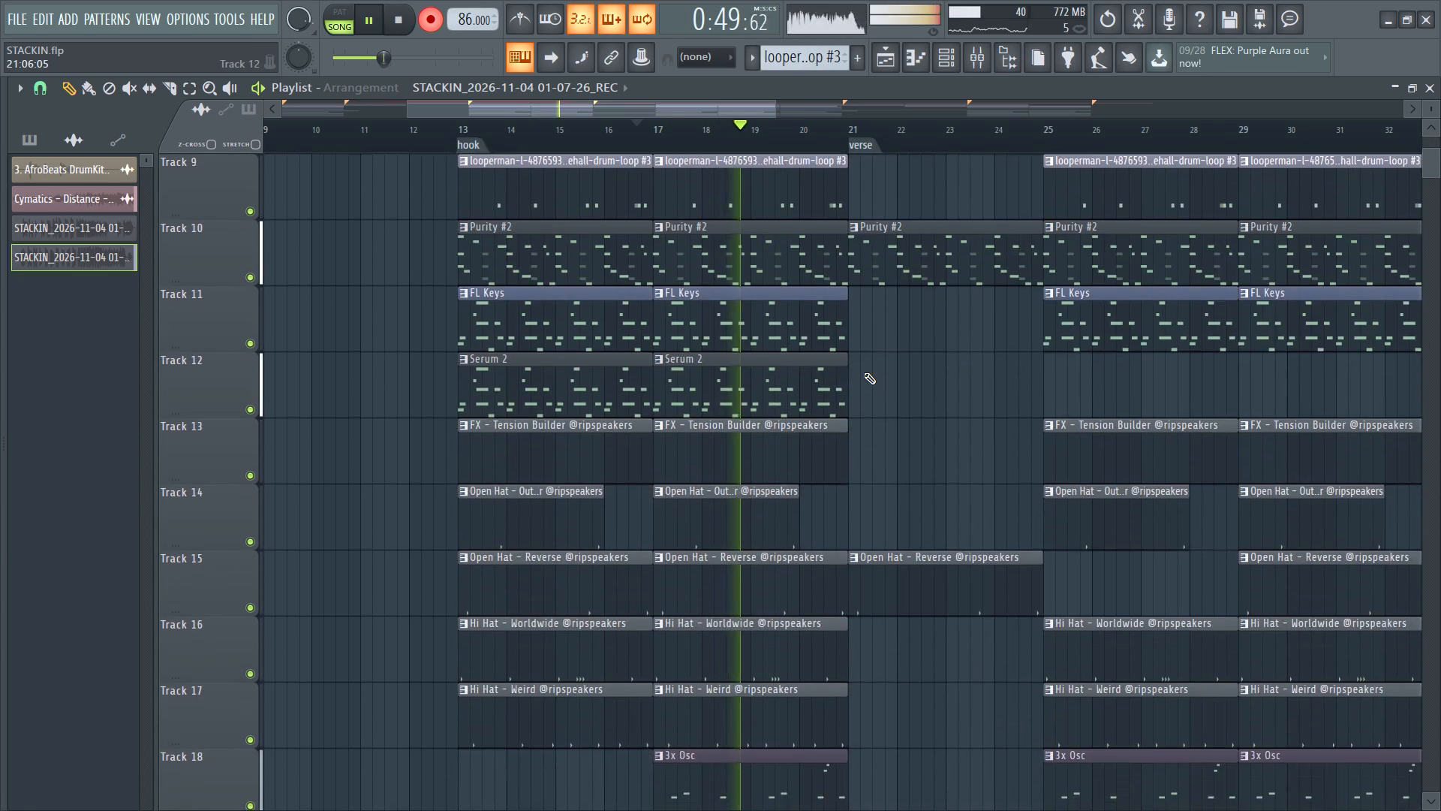
scroll(864, 372, "down", 4)
scroll(866, 372, "up", 4)
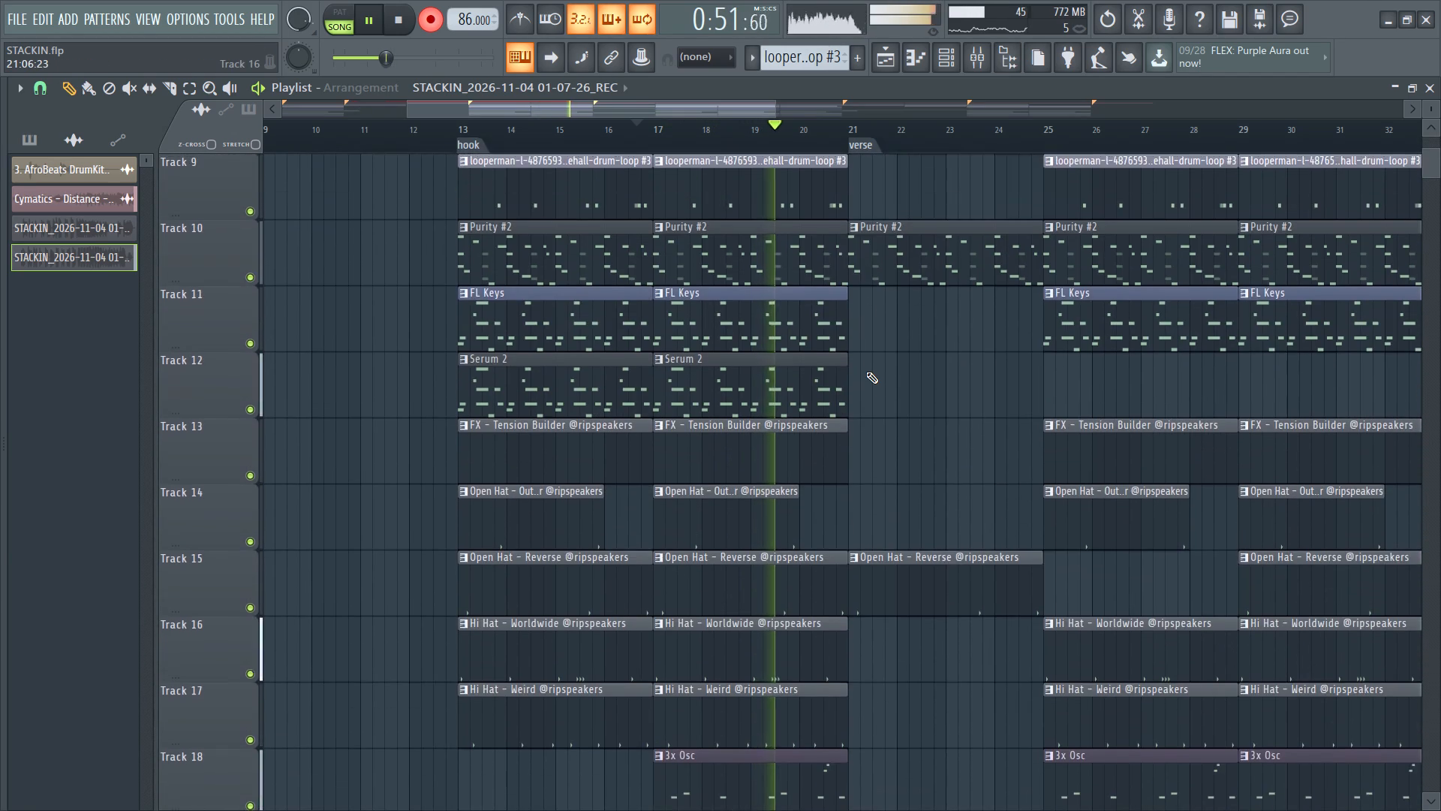
scroll(866, 372, "up", 9)
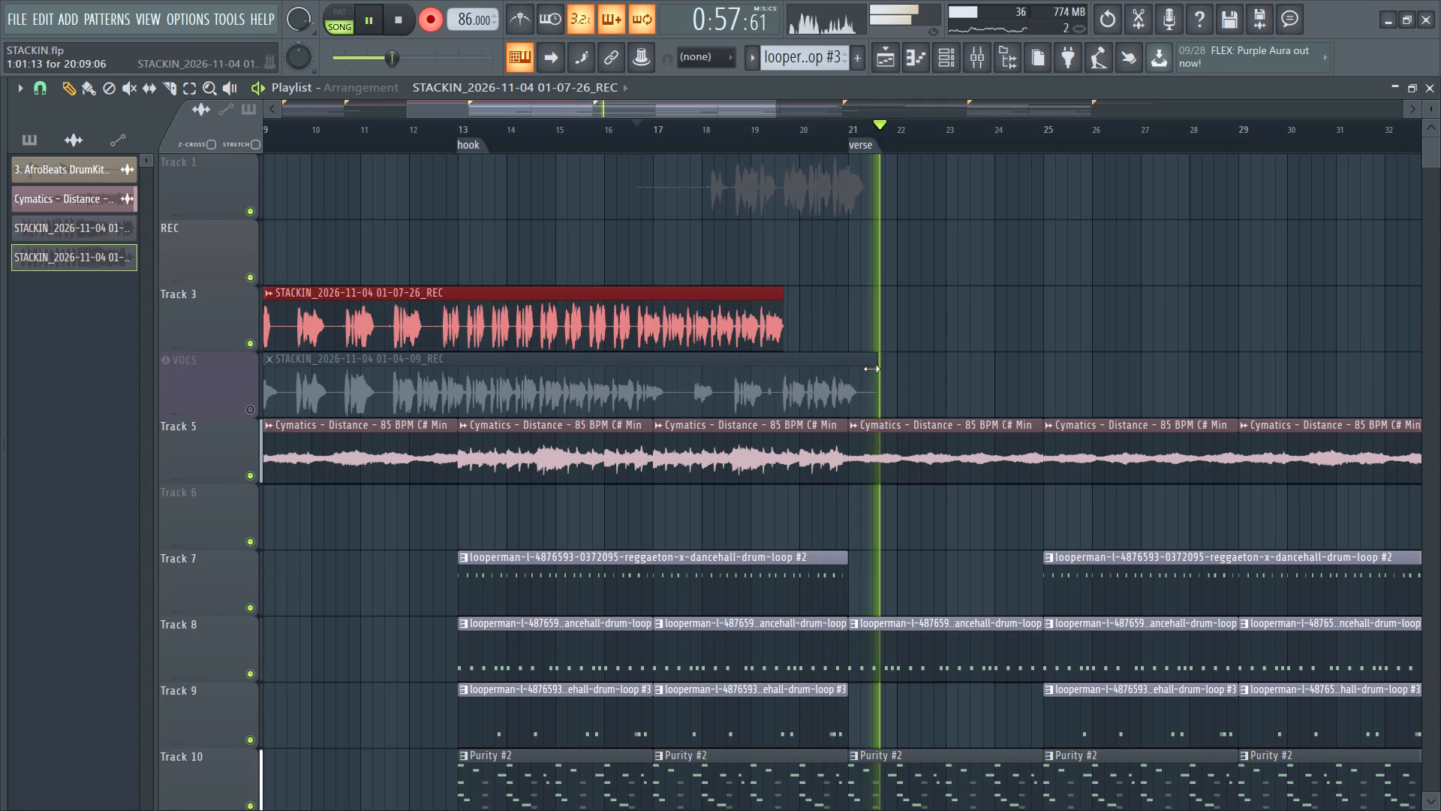
key("space")
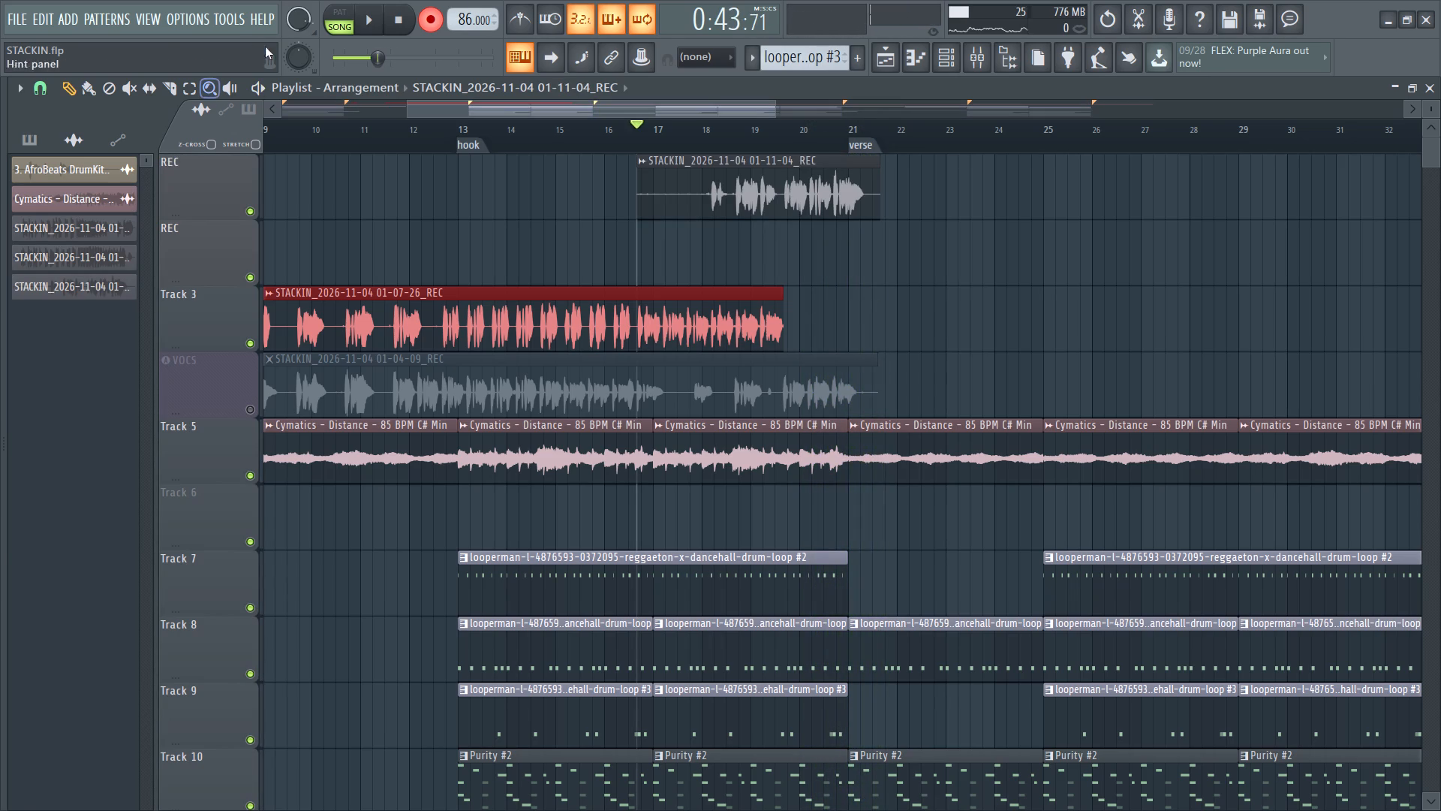
left_click(430, 20)
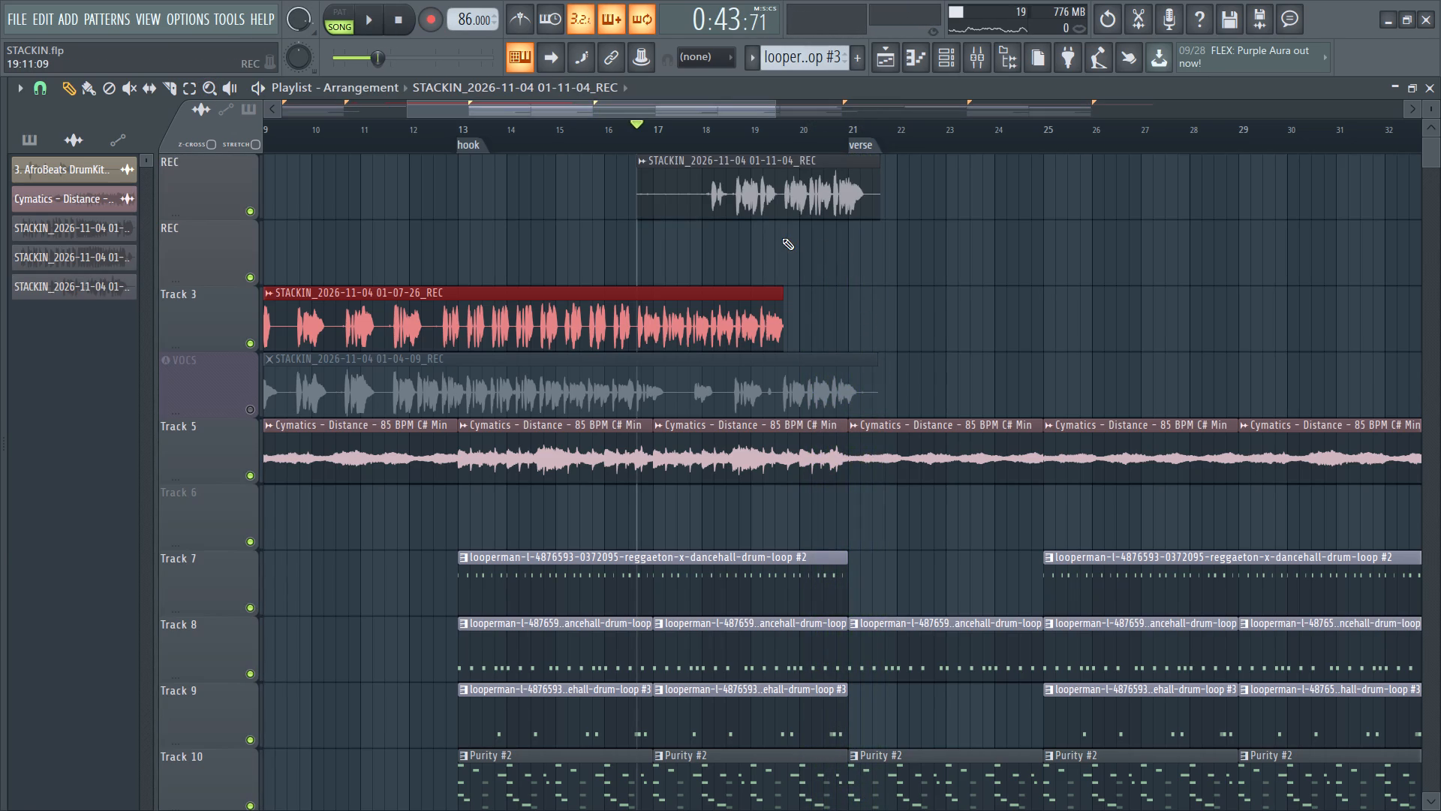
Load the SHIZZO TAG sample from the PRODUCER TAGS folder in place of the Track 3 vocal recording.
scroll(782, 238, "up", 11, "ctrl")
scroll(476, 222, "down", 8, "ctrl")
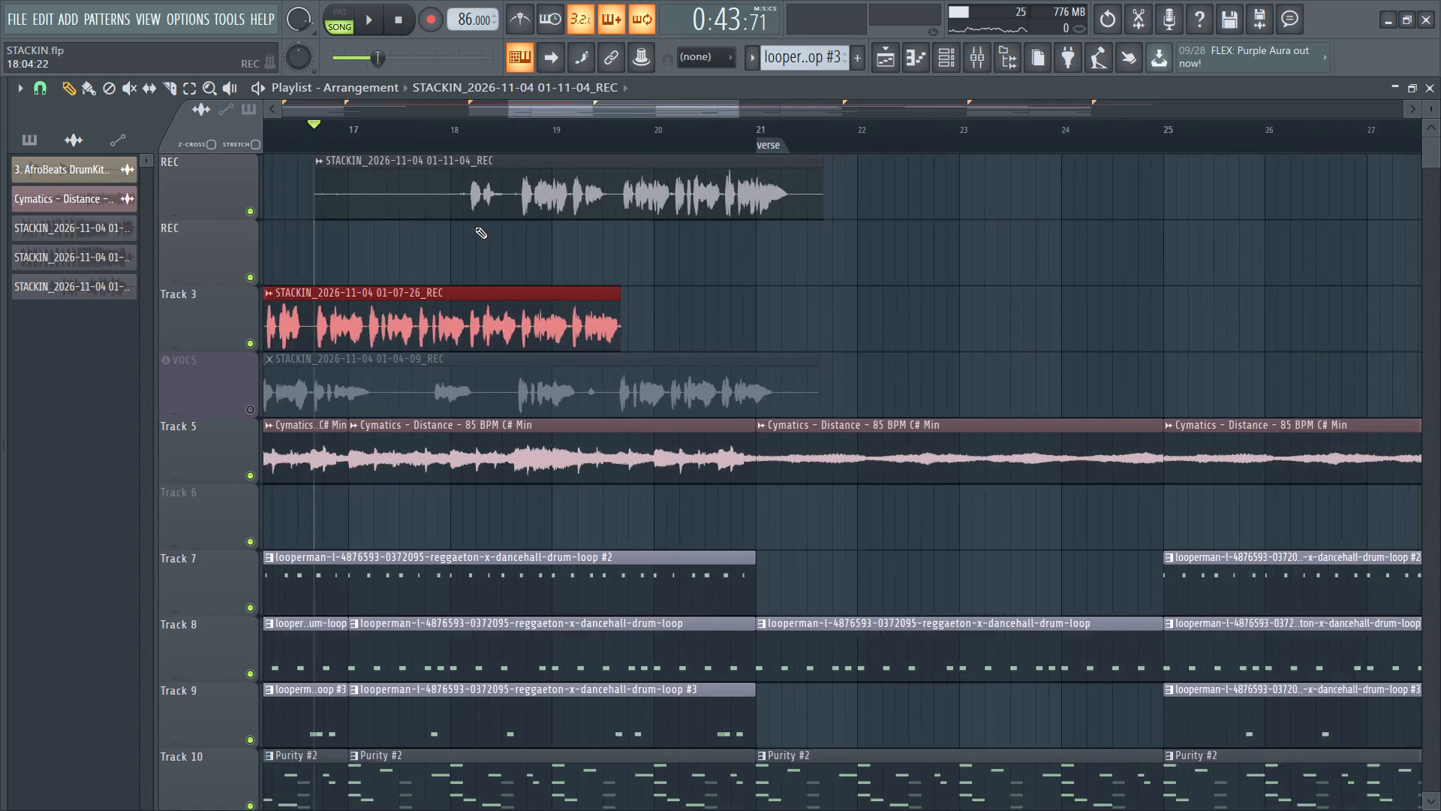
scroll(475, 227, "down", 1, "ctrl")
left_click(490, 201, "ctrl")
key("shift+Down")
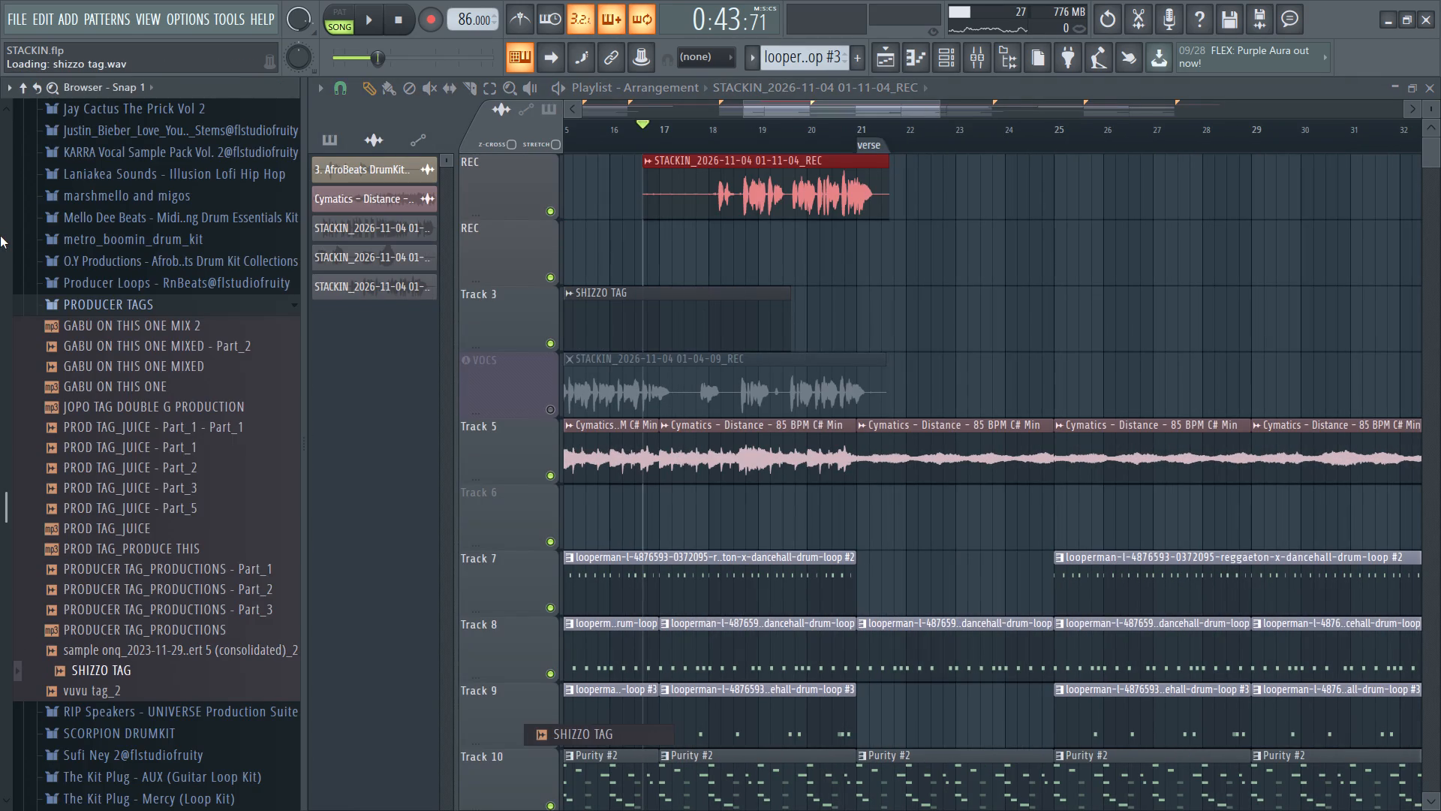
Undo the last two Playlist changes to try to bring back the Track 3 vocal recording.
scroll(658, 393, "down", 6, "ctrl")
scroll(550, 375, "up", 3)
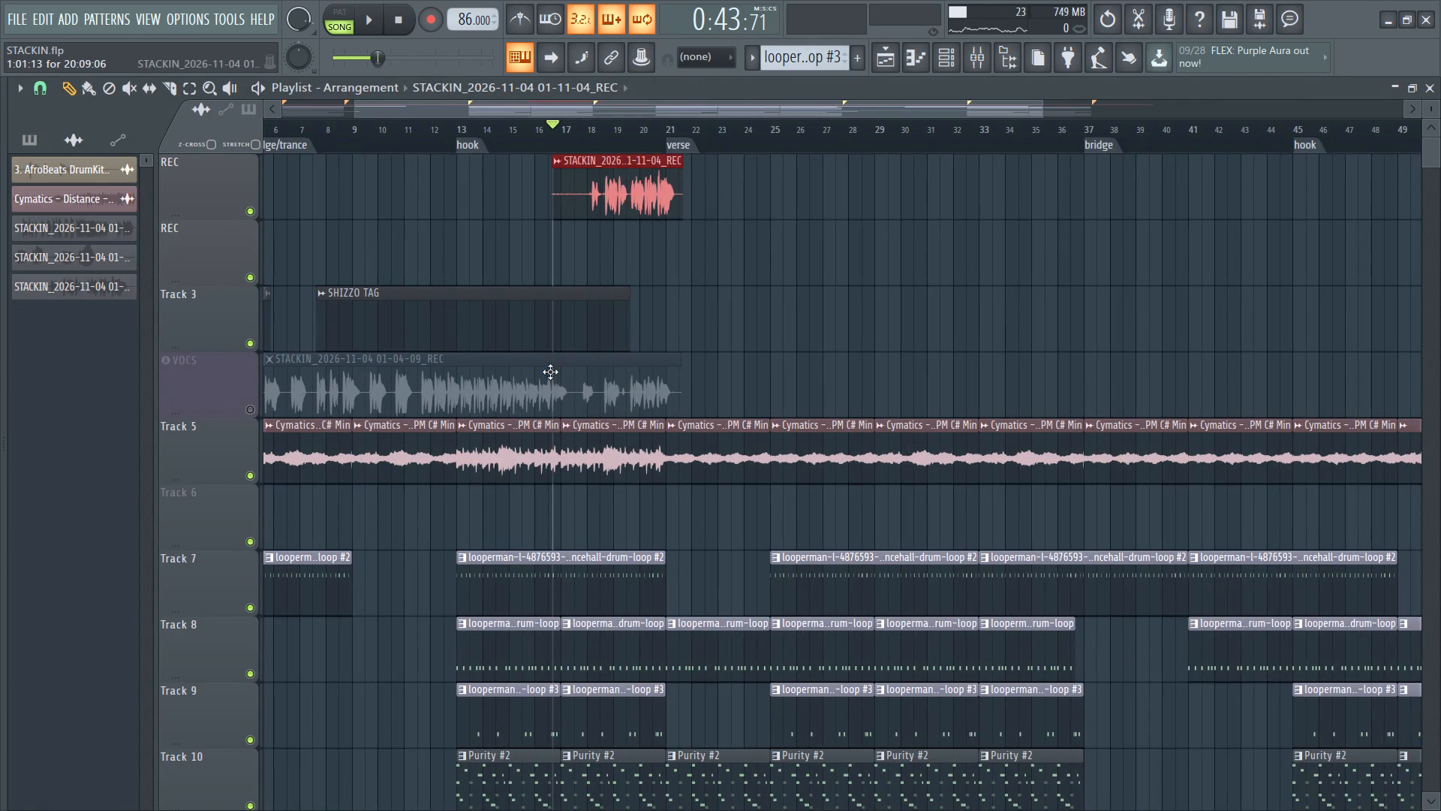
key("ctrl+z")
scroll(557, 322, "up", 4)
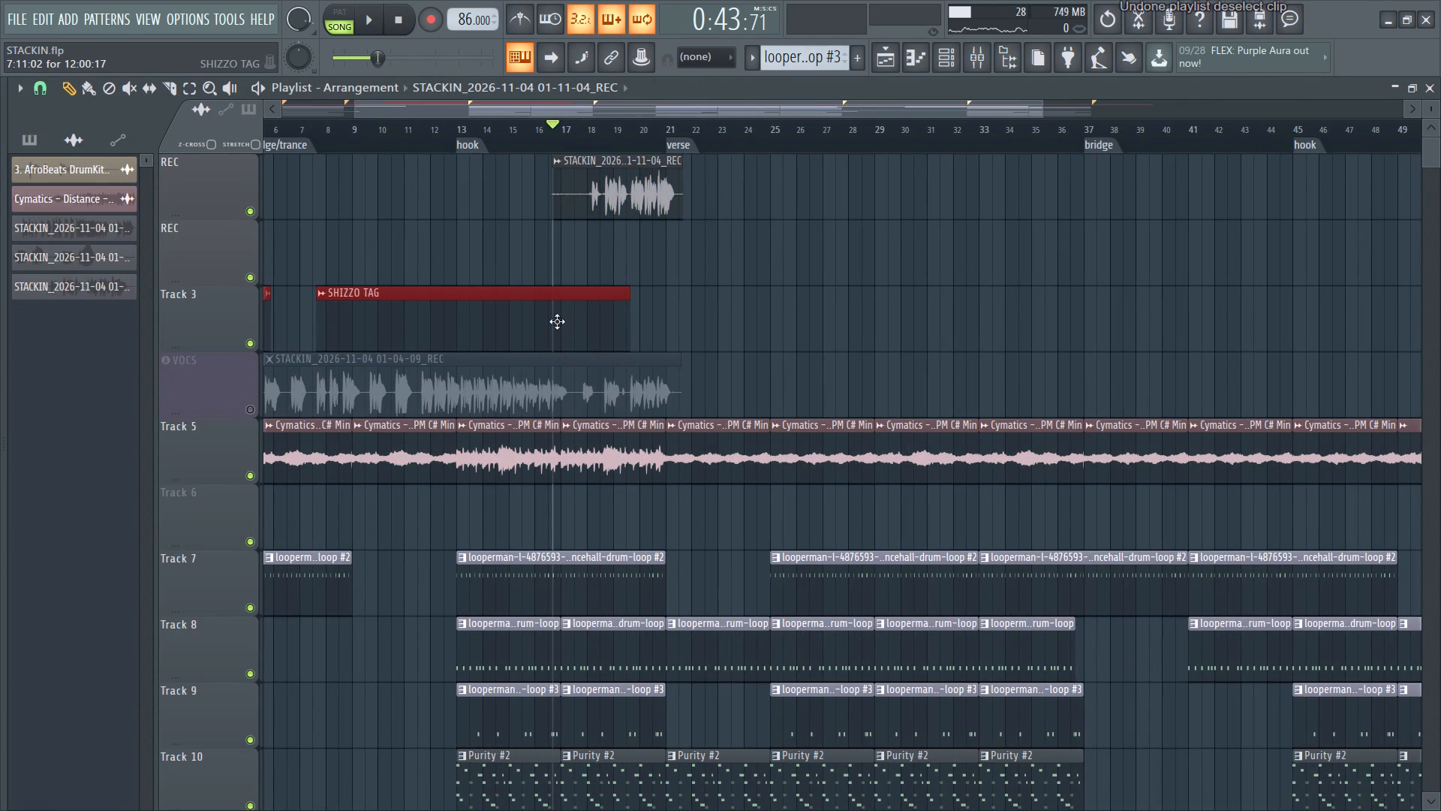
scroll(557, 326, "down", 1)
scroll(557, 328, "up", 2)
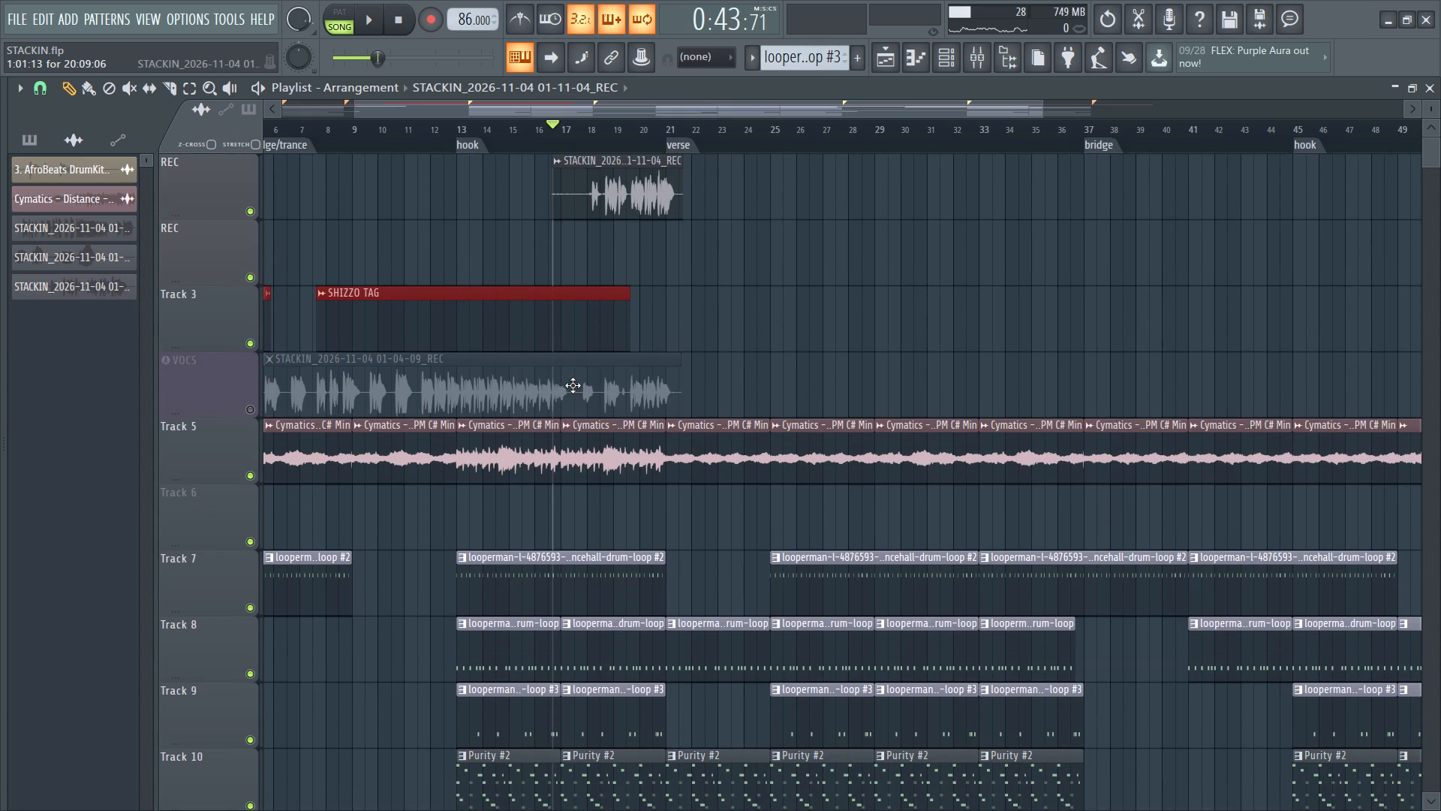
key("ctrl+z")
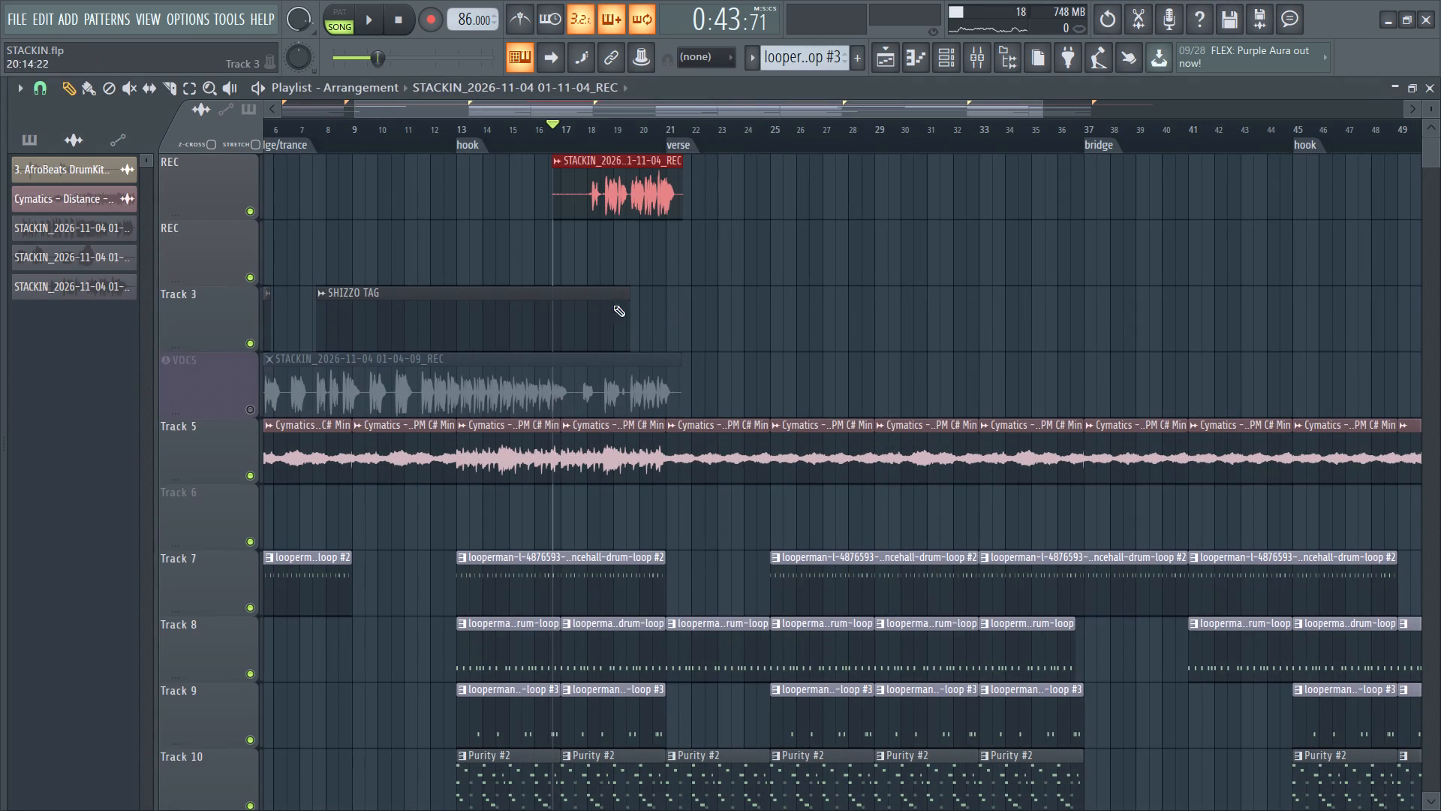
Examine the audio clip sources and the Track 3 clips to see which recording the SHIZZO TAG sample replaced.
left_click(86, 235)
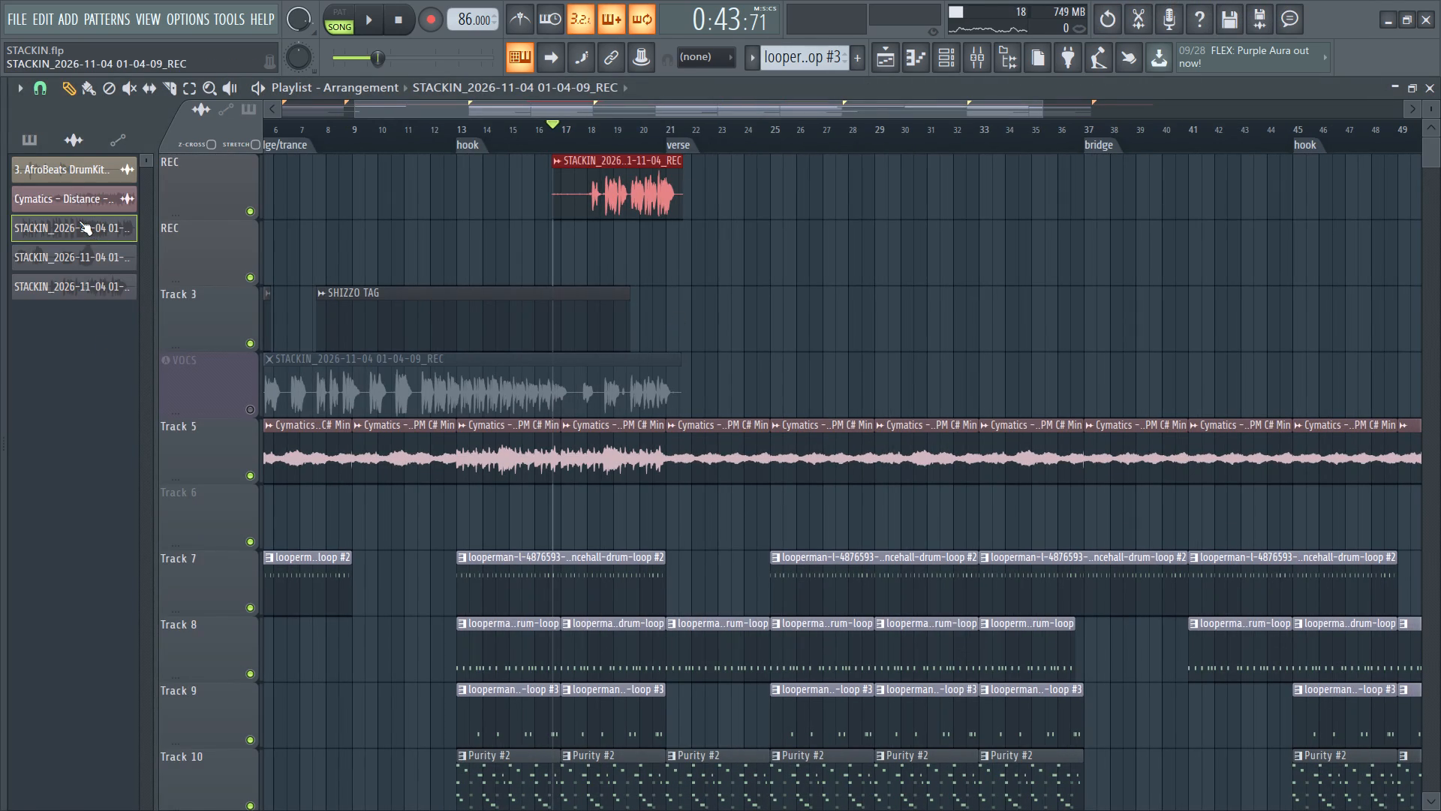
left_click(57, 149)
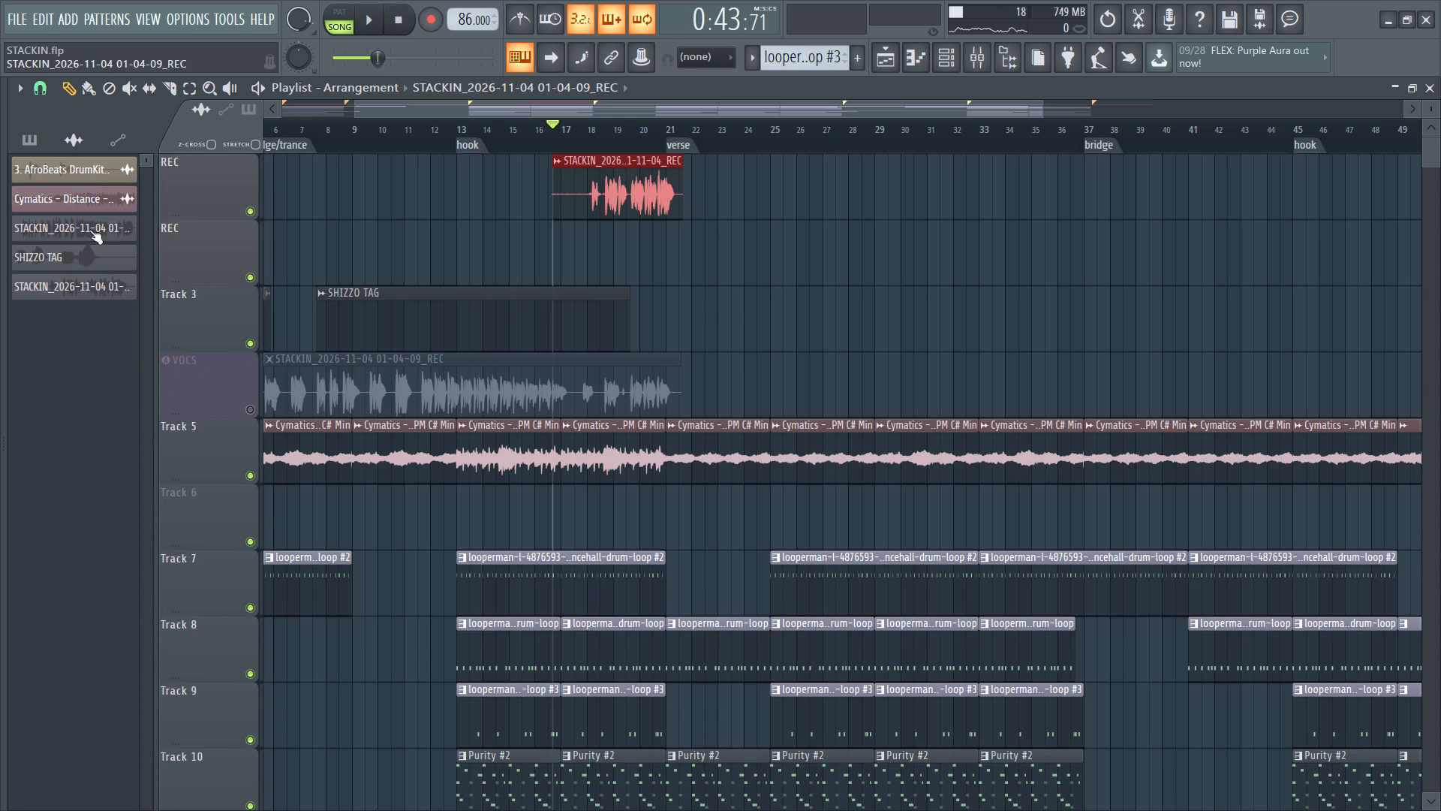
left_click(86, 256)
left_click(351, 240)
right_click_drag(372, 239, 338, 255)
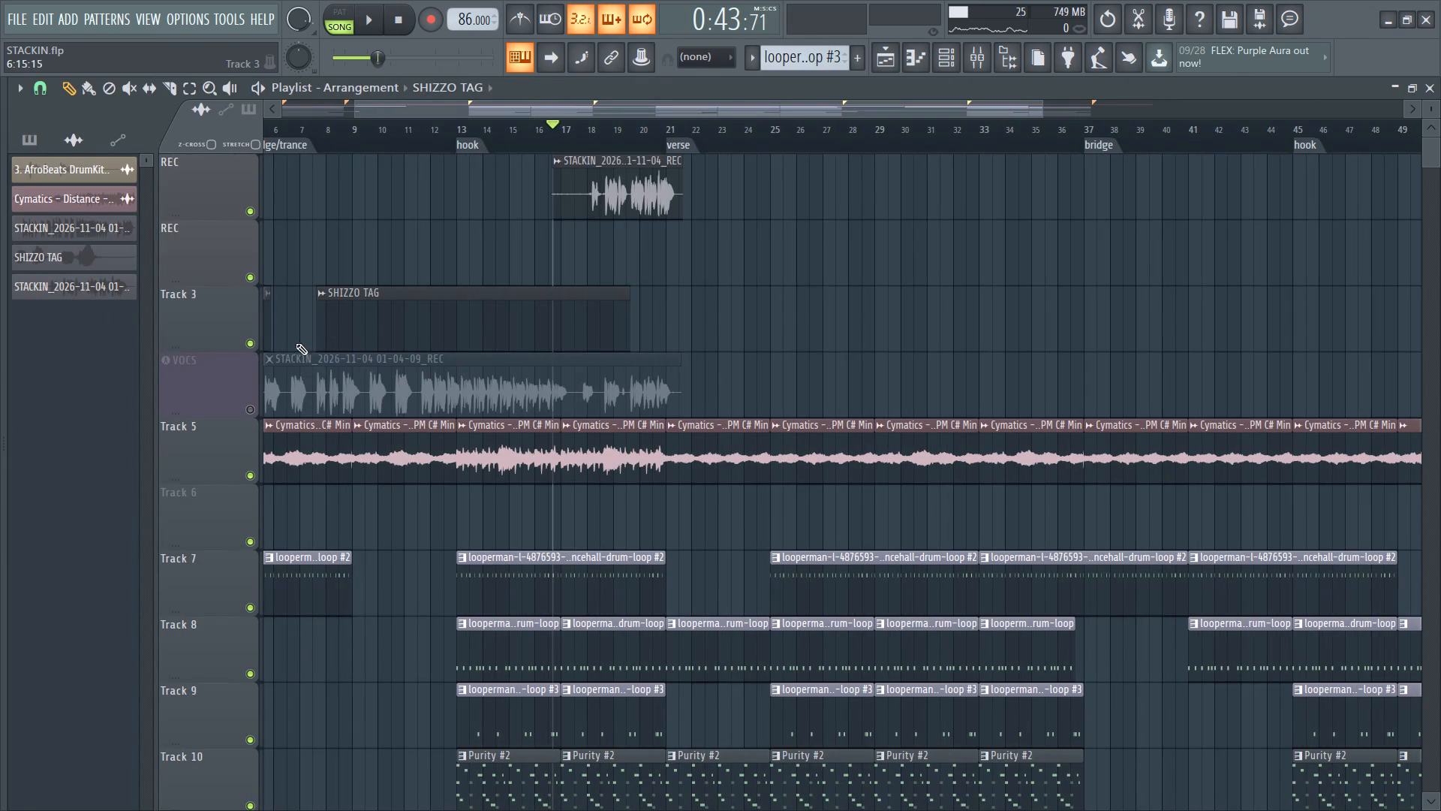
scroll(293, 344, "up", 2, "ctrl")
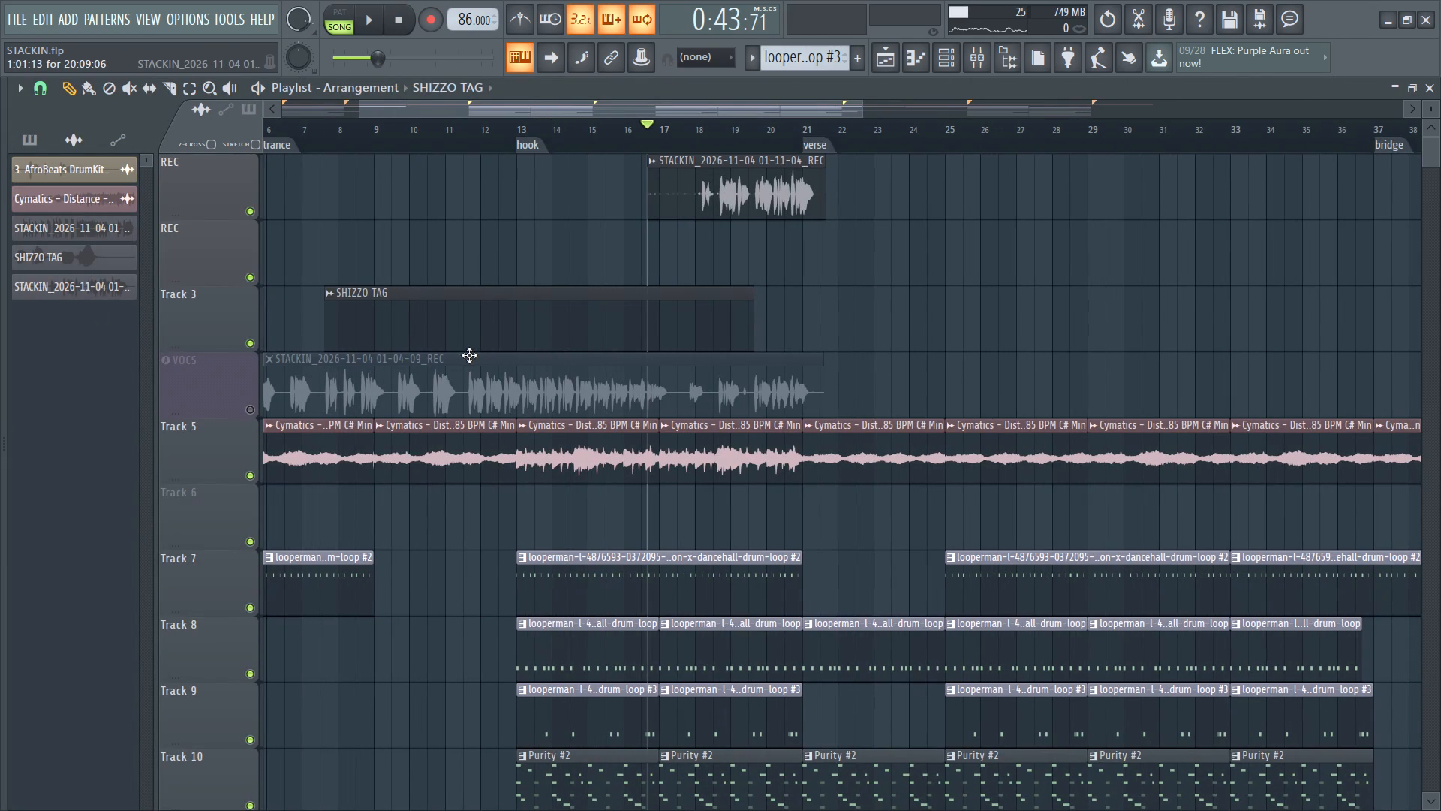
scroll(561, 303, "up", 4)
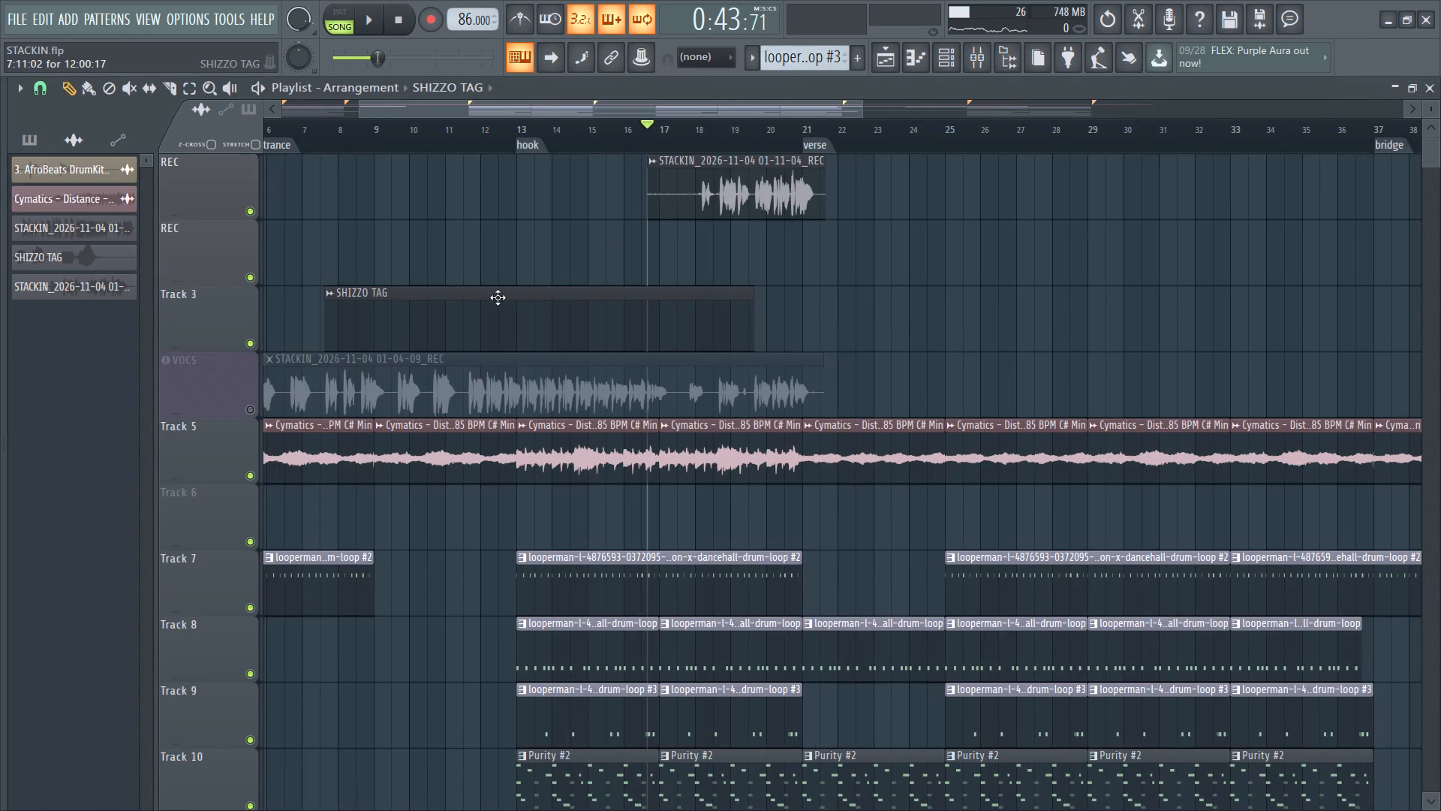
scroll(497, 297, "down", 3, "ctrl")
scroll(453, 341, "down", 3, "ctrl")
scroll(257, 324, "up", 3, "ctrl")
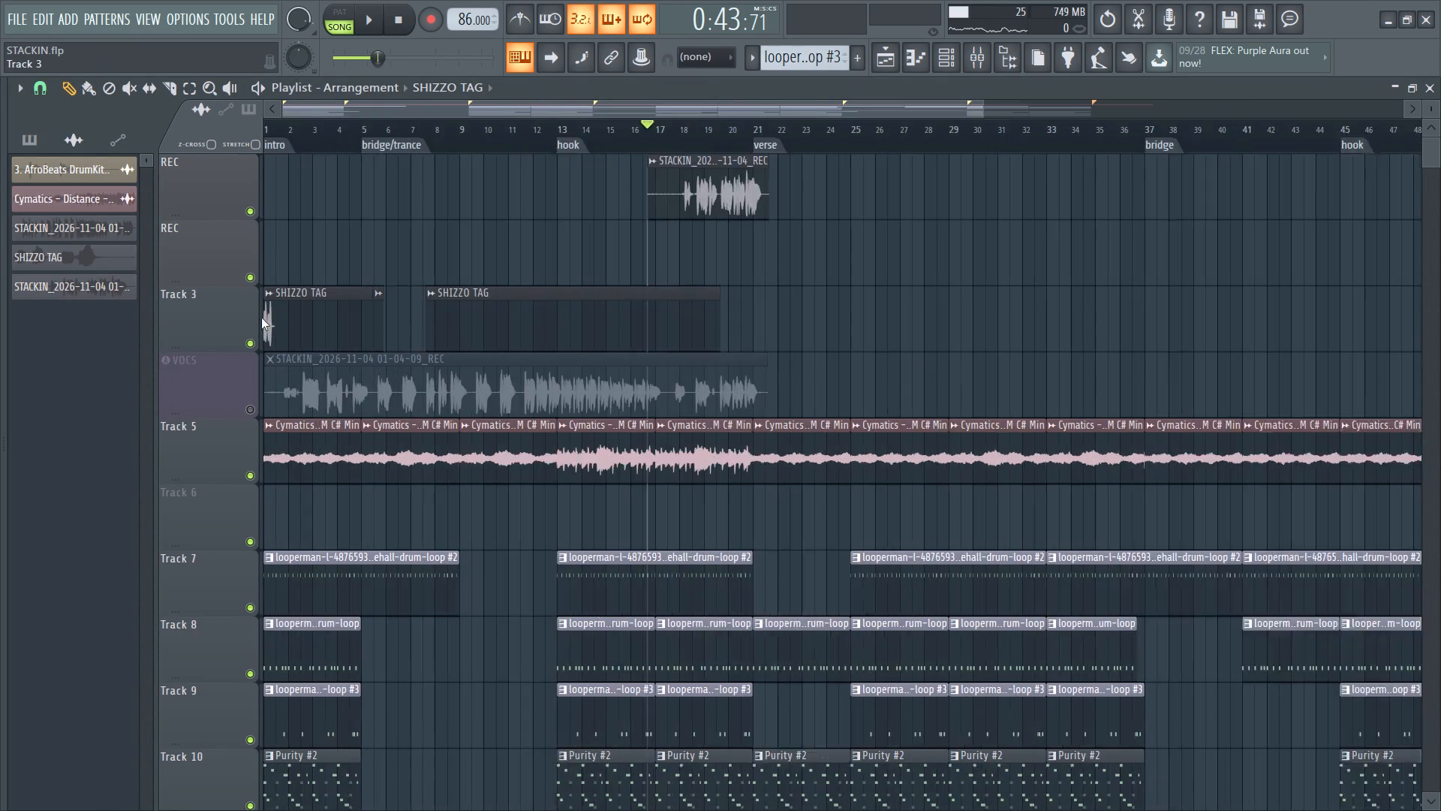
scroll(261, 318, "up", 7, "ctrl")
scroll(340, 312, "down", 3, "ctrl")
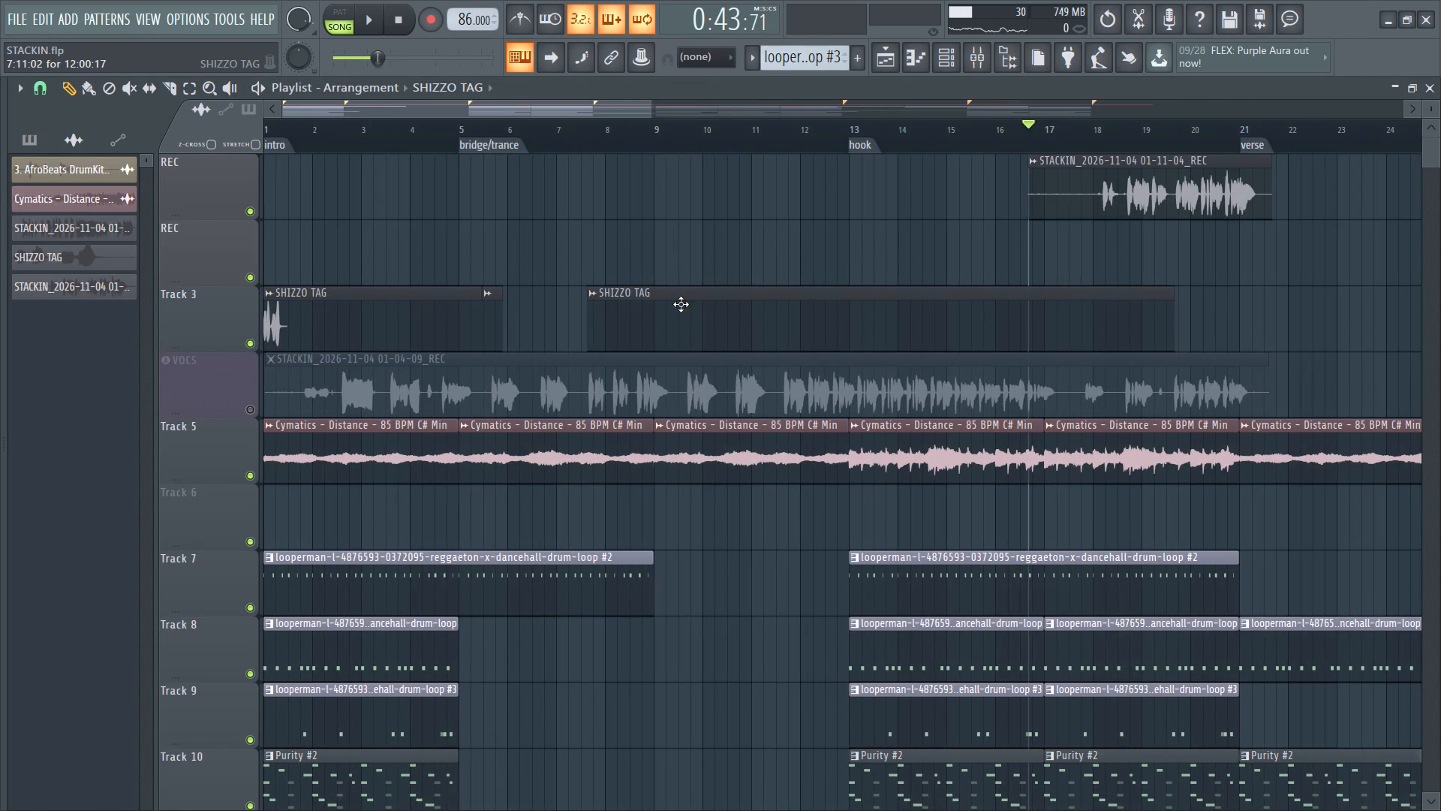
scroll(492, 304, "down", 4, "ctrl")
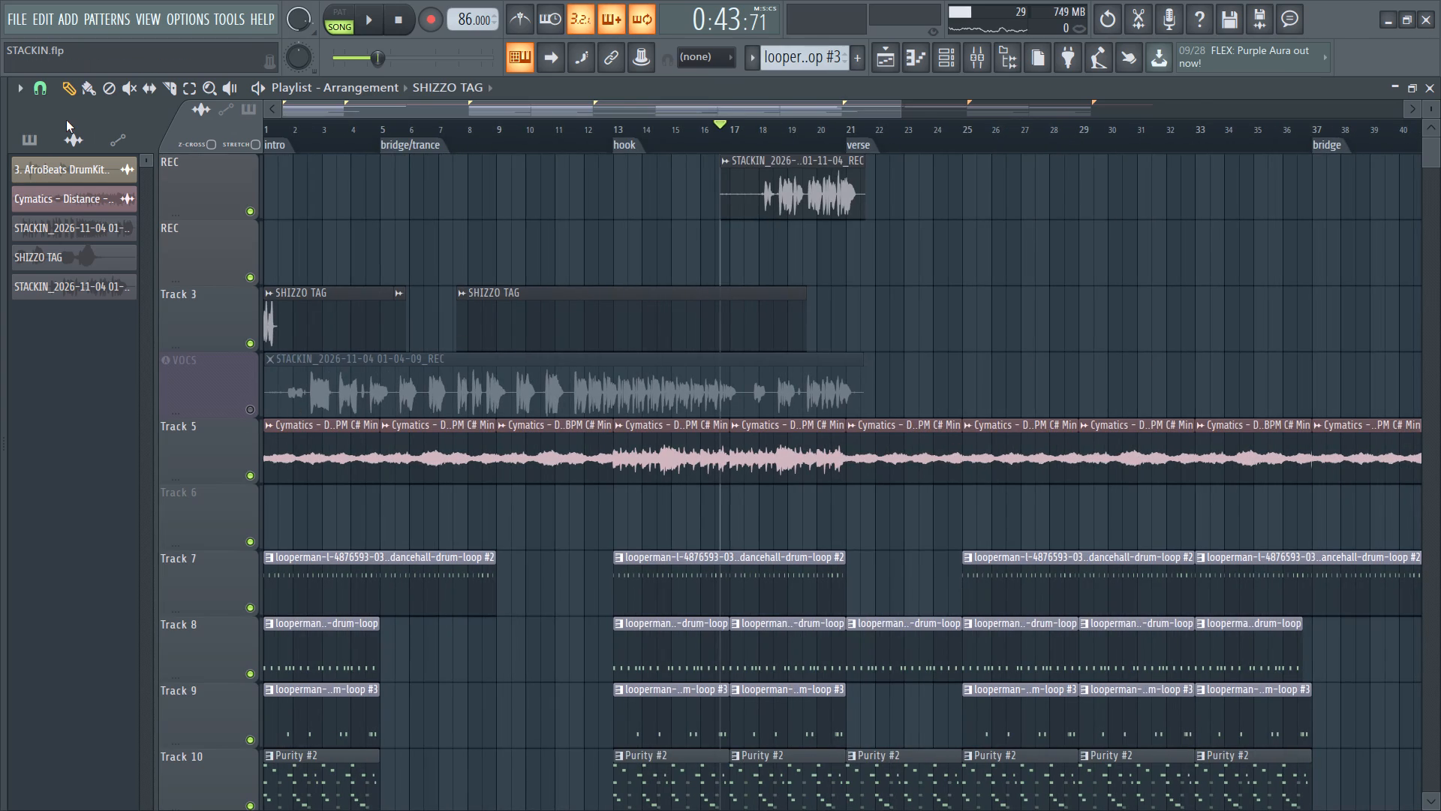
left_click(69, 143)
left_click(47, 226)
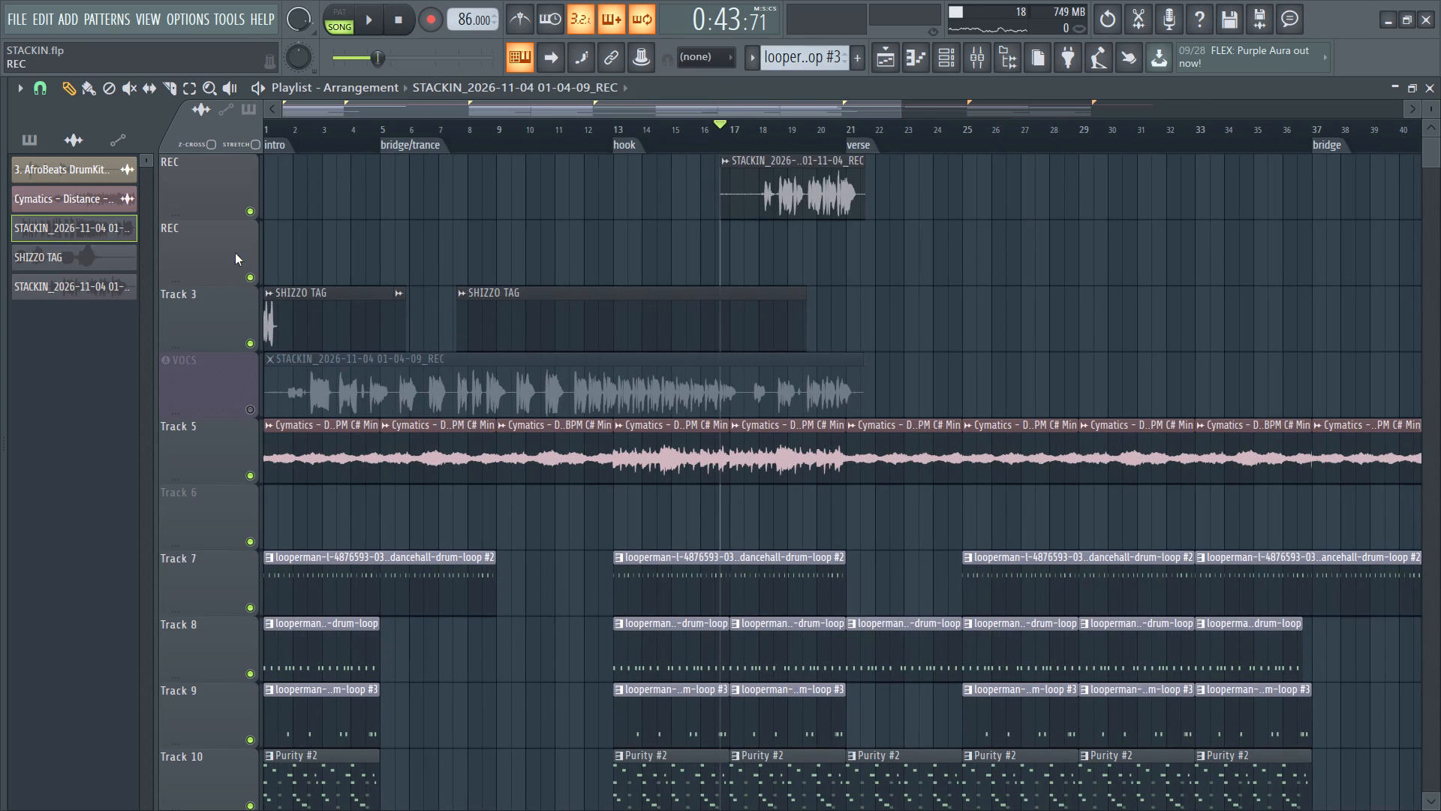
left_click(68, 261)
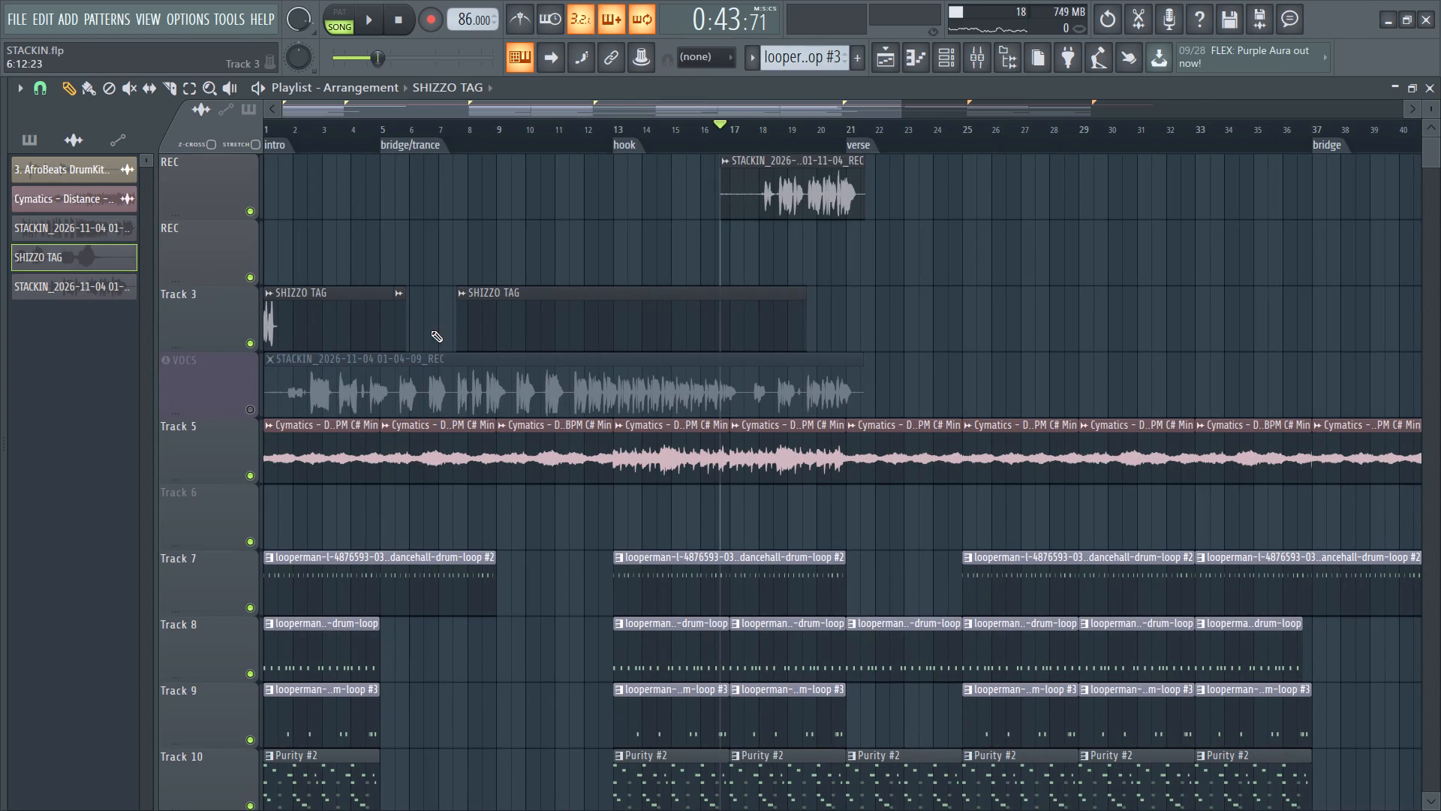
Delete all the SHIZZO TAG clips from Track 3.
scroll(431, 336, "down", 1, "ctrl")
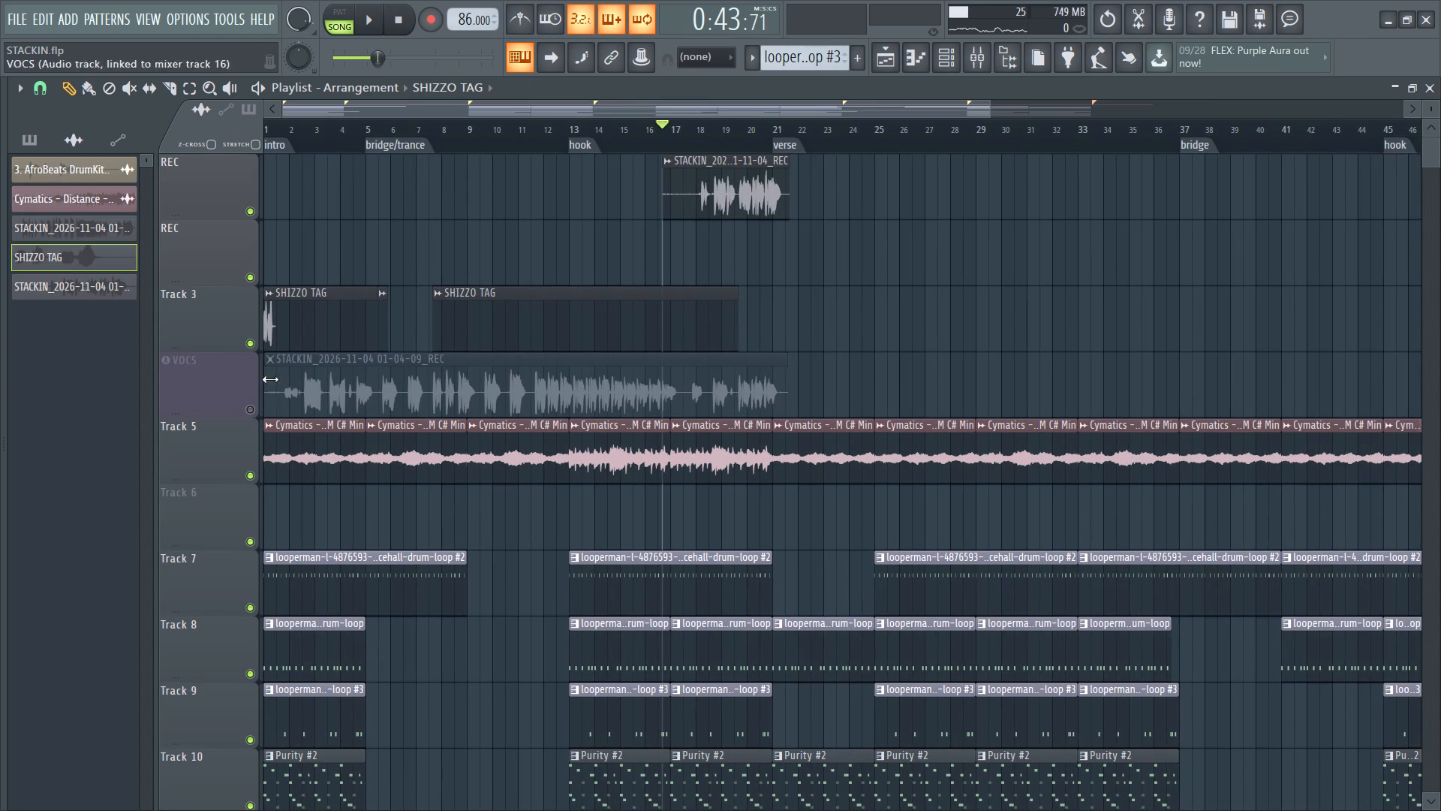
right_click(338, 324)
right_click_drag(503, 302, 411, 291)
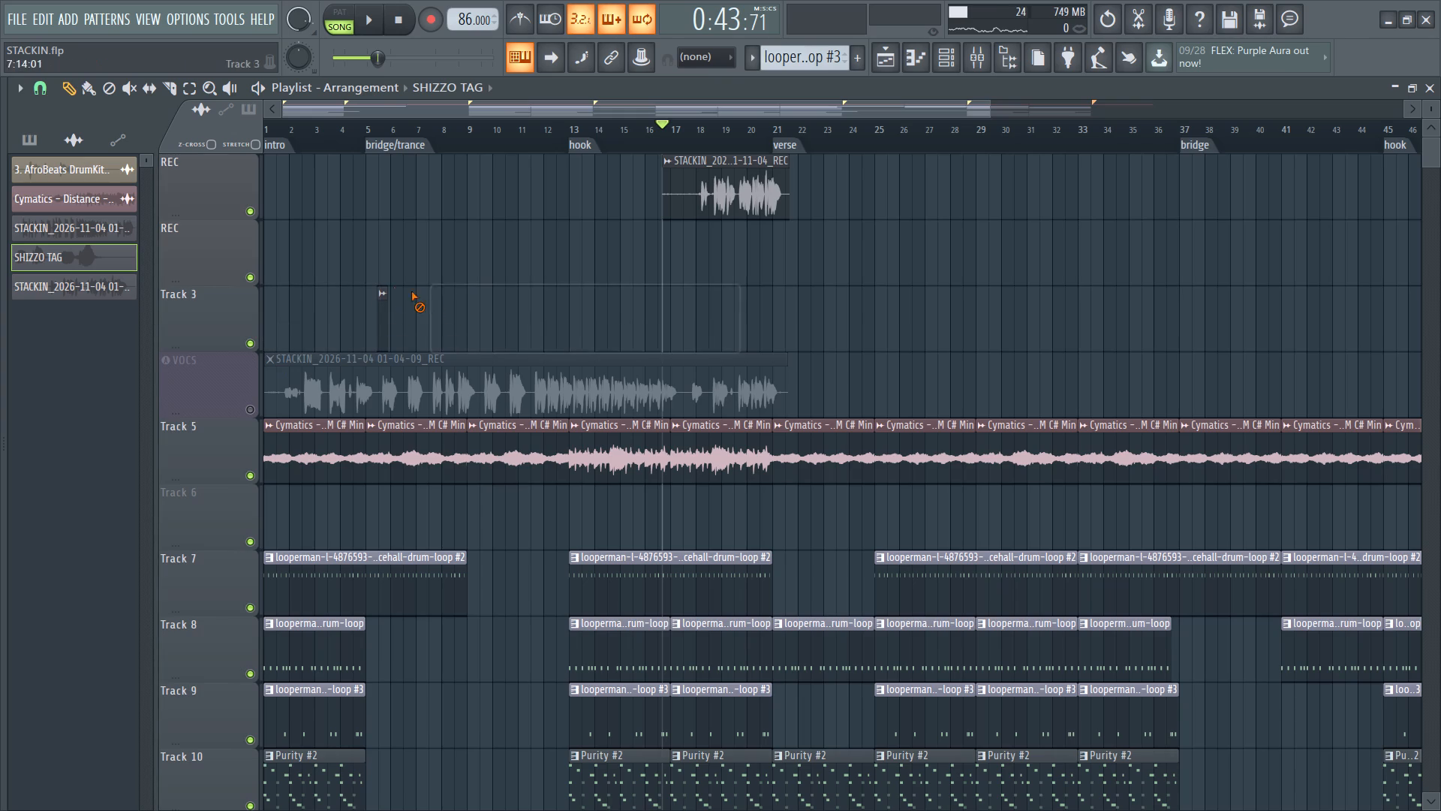
right_click_drag(411, 291, 381, 311)
right_click(383, 313)
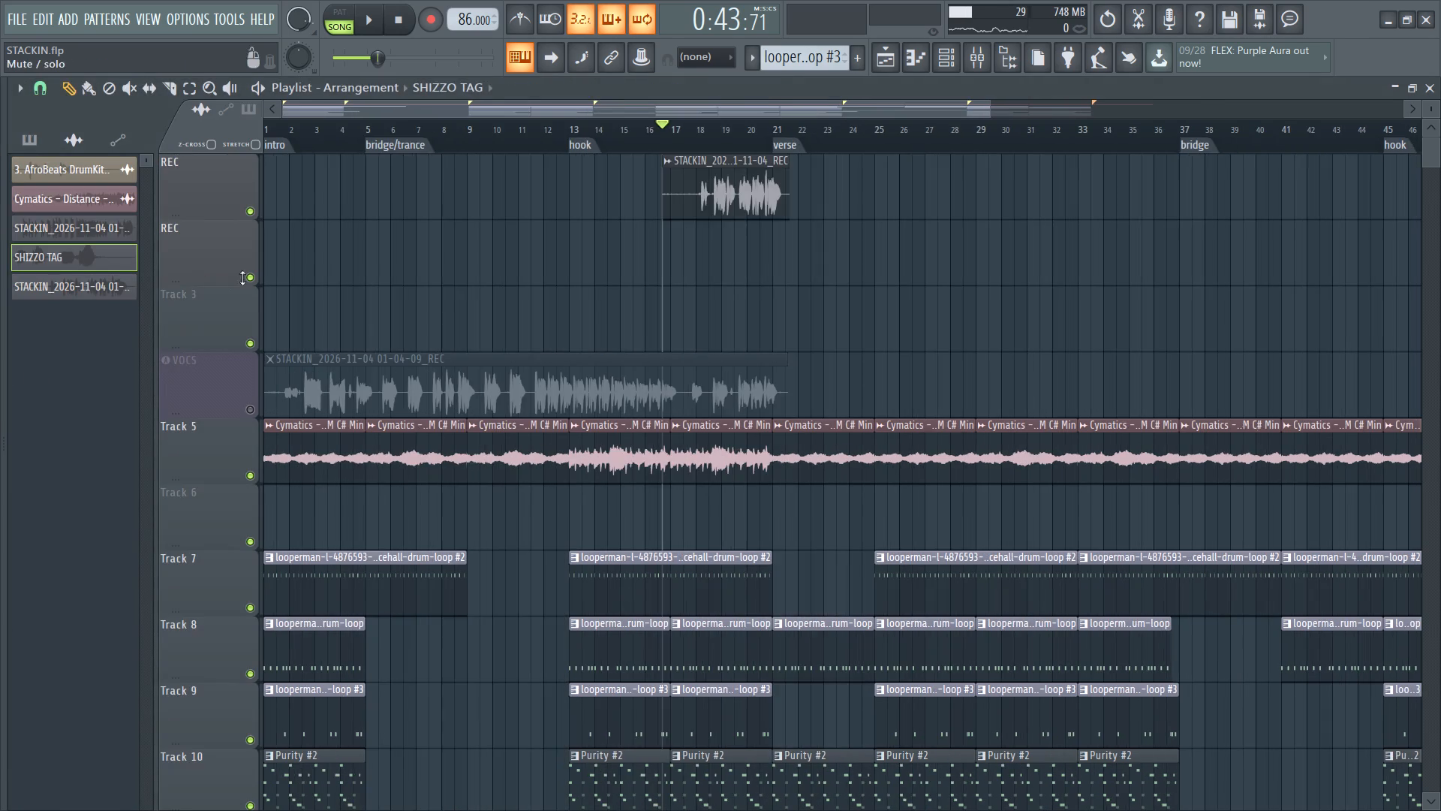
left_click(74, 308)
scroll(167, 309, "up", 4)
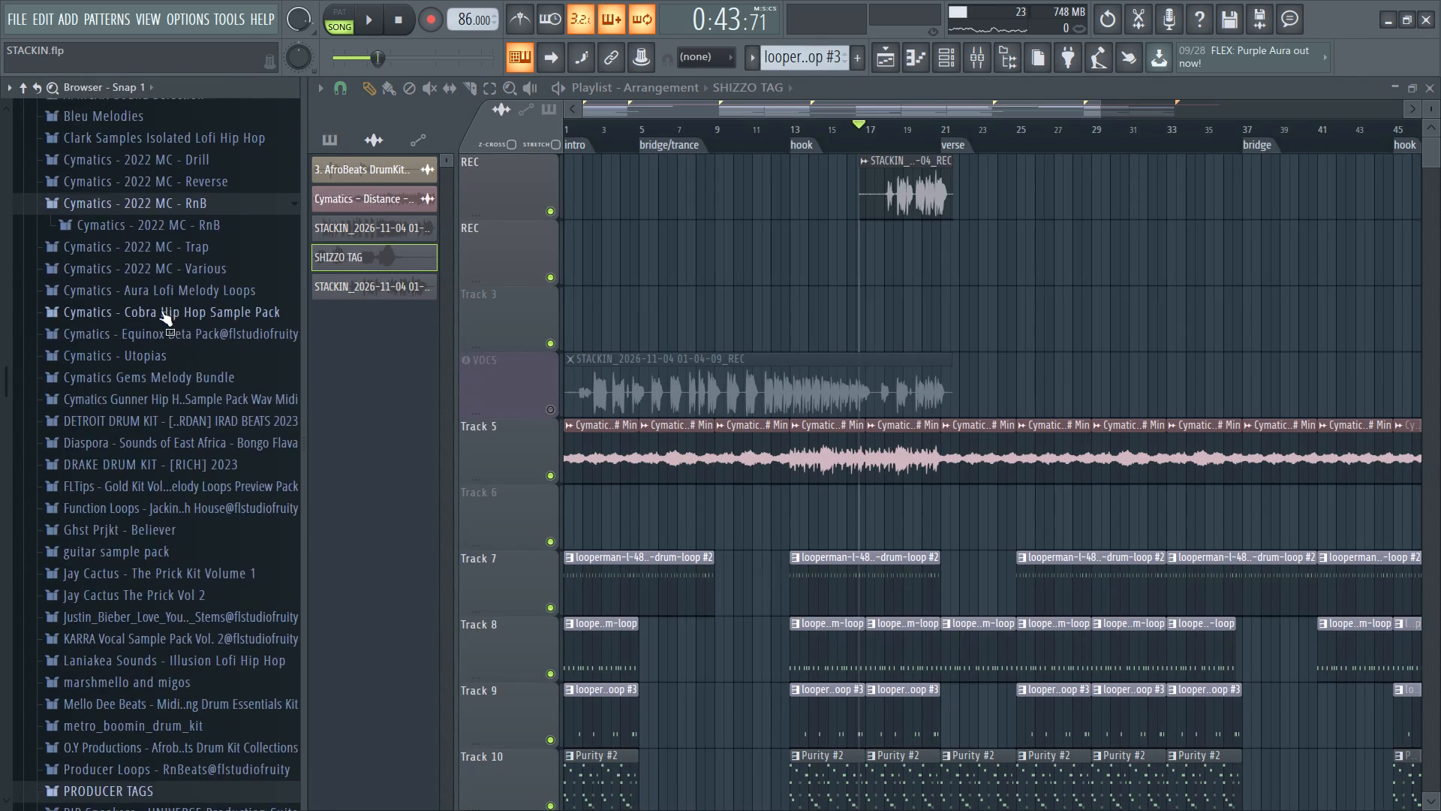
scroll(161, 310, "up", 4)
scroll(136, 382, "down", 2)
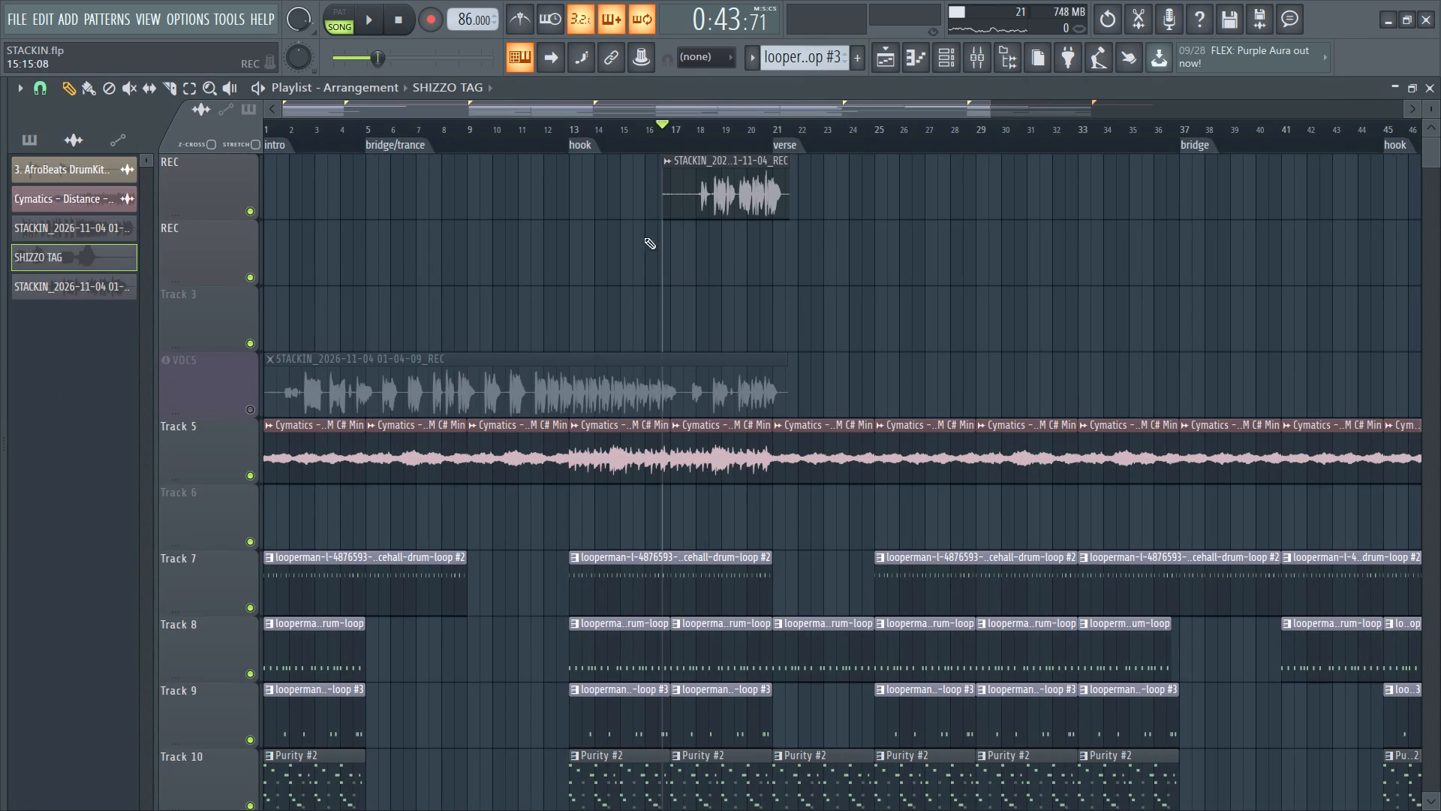
Select the REC mixer track and start recording a new vocal take from the very beginning of the song.
scroll(706, 205, "up", 2)
left_click_drag(660, 124, 281, 151)
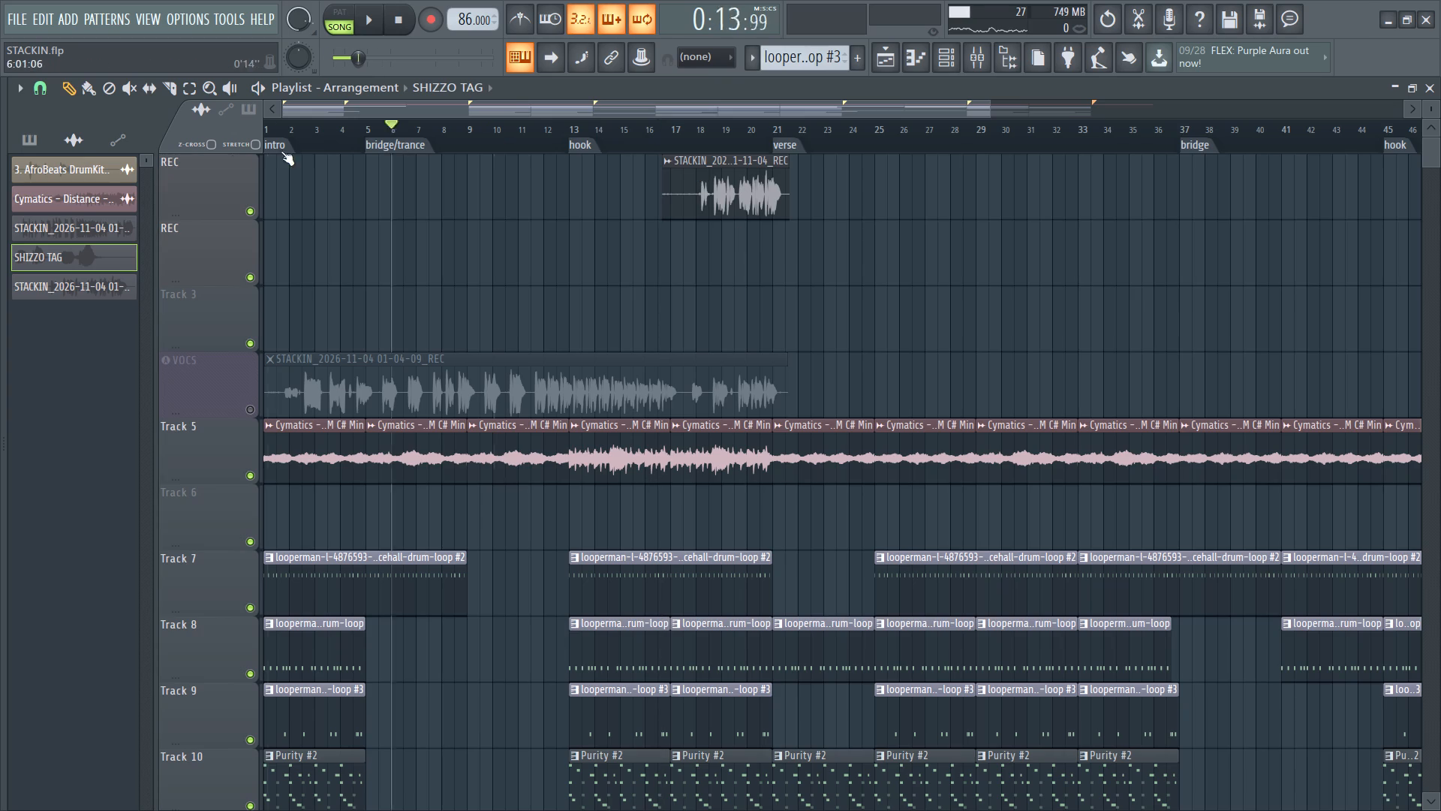
left_click_drag(281, 151, 128, 176)
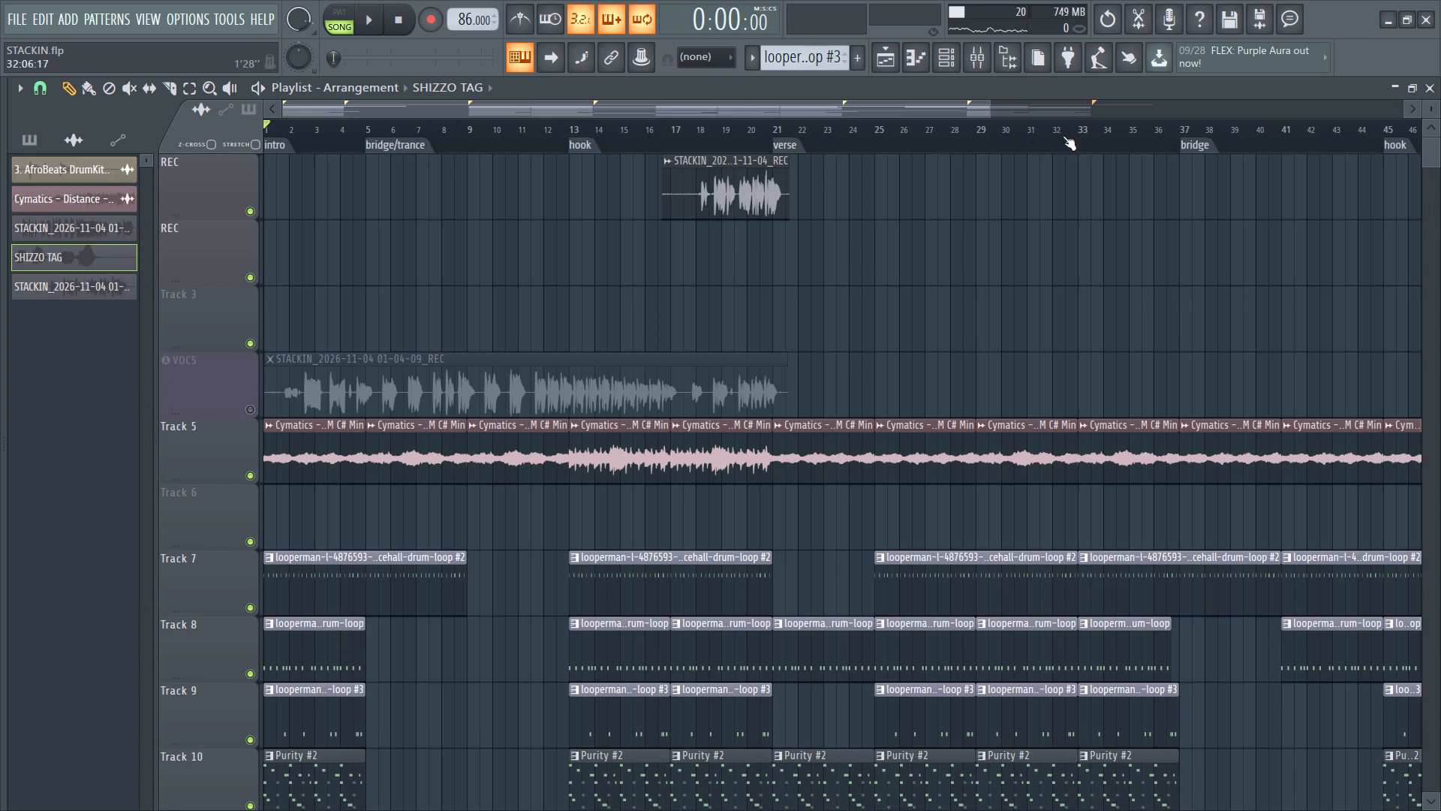
left_click(983, 56)
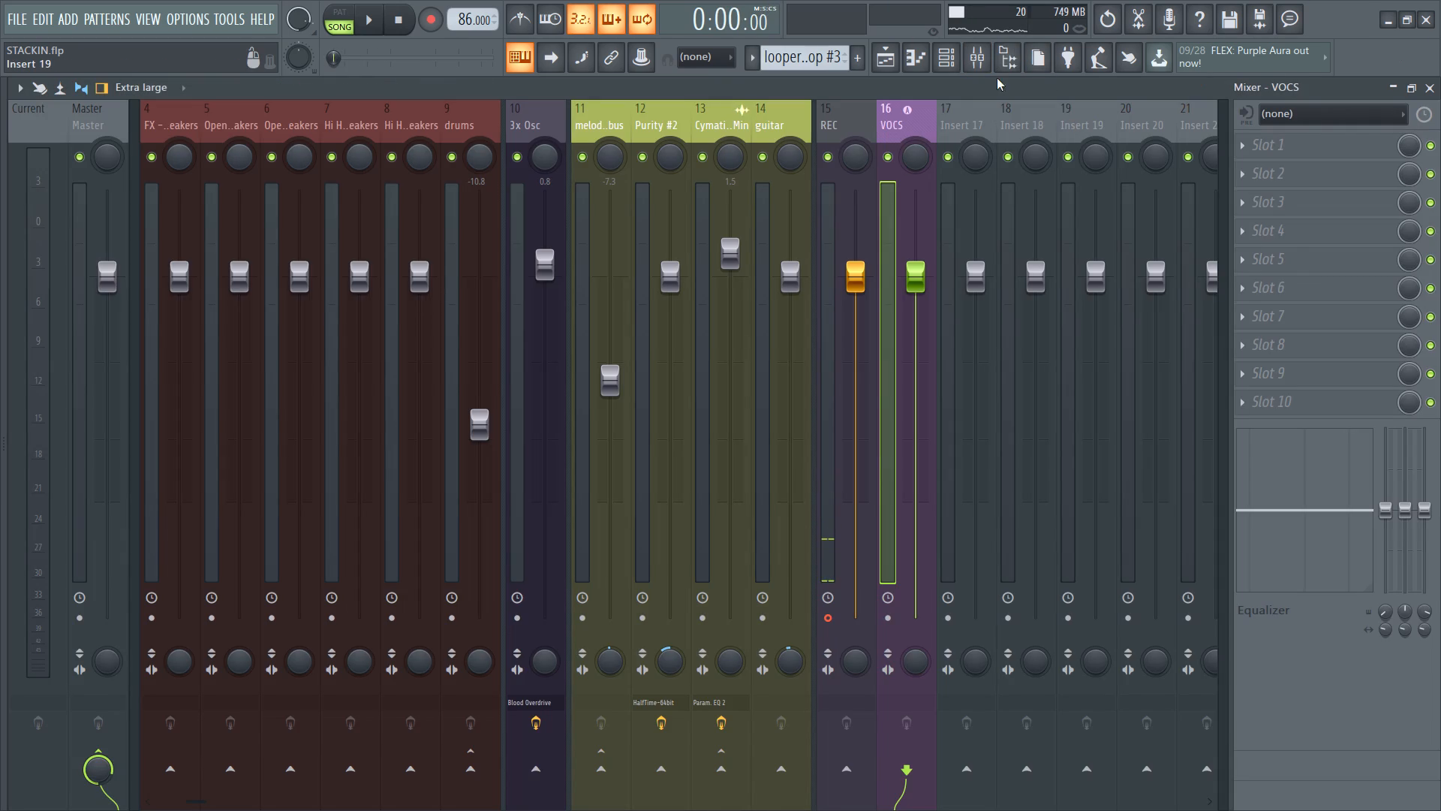
left_click(856, 124)
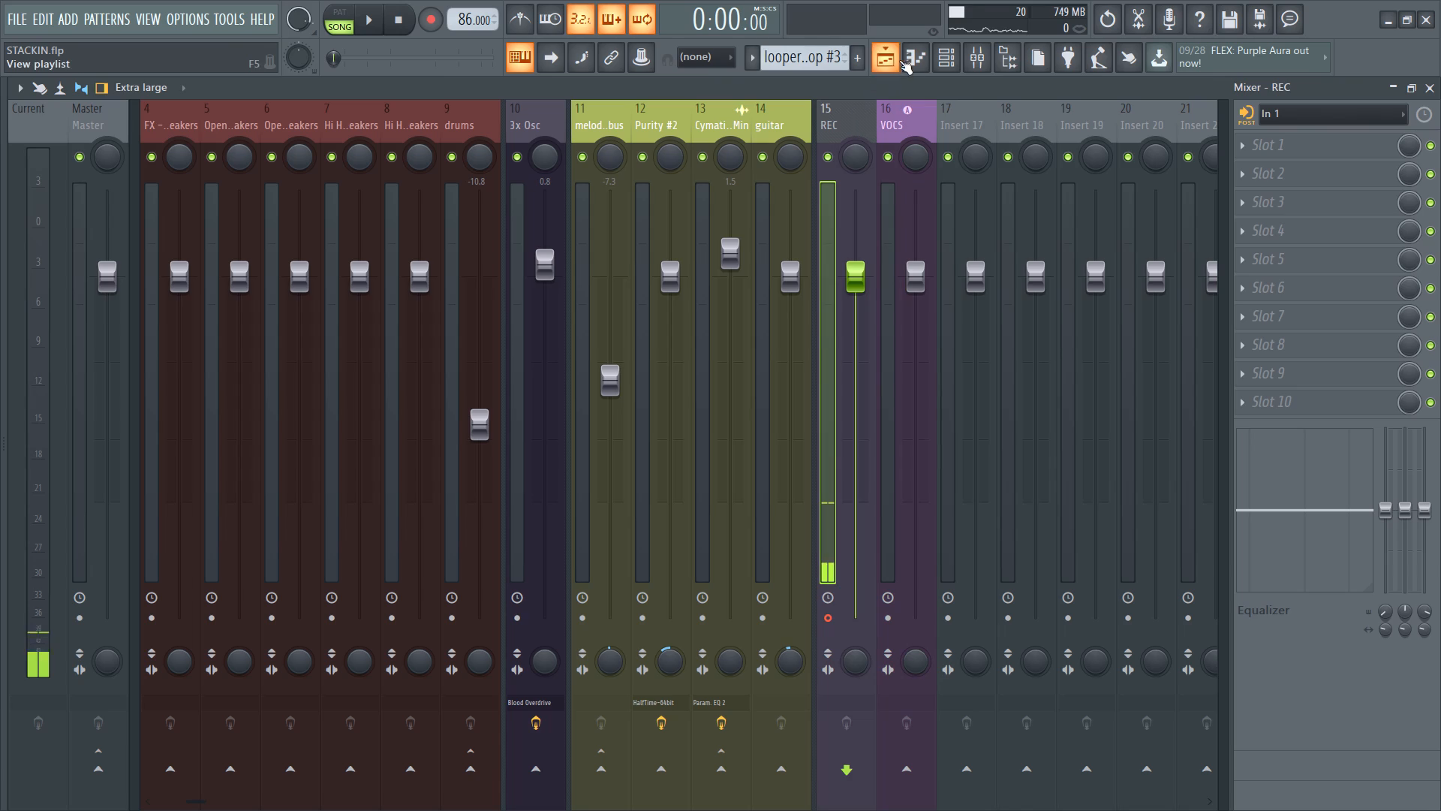
left_click(976, 62)
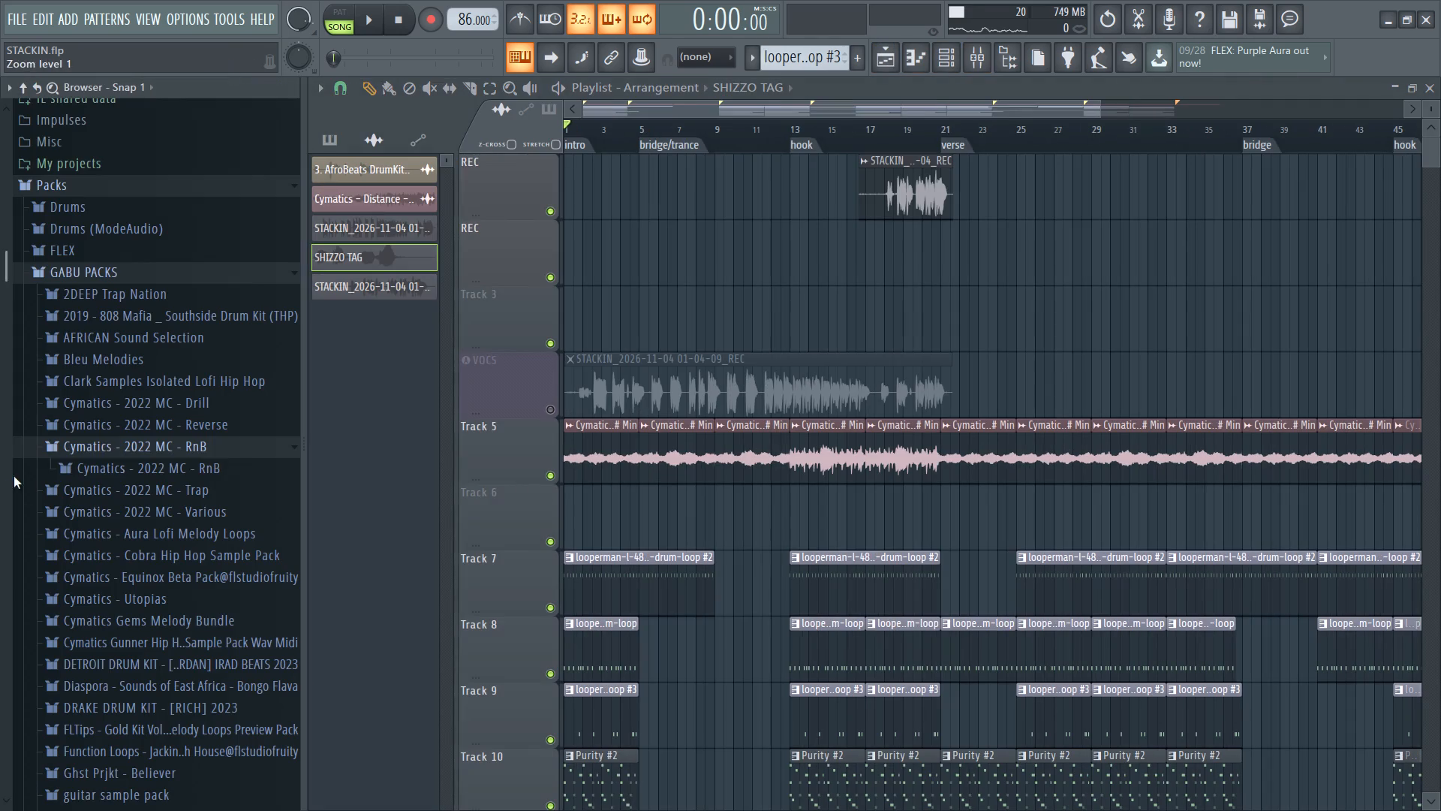
left_click(95, 275)
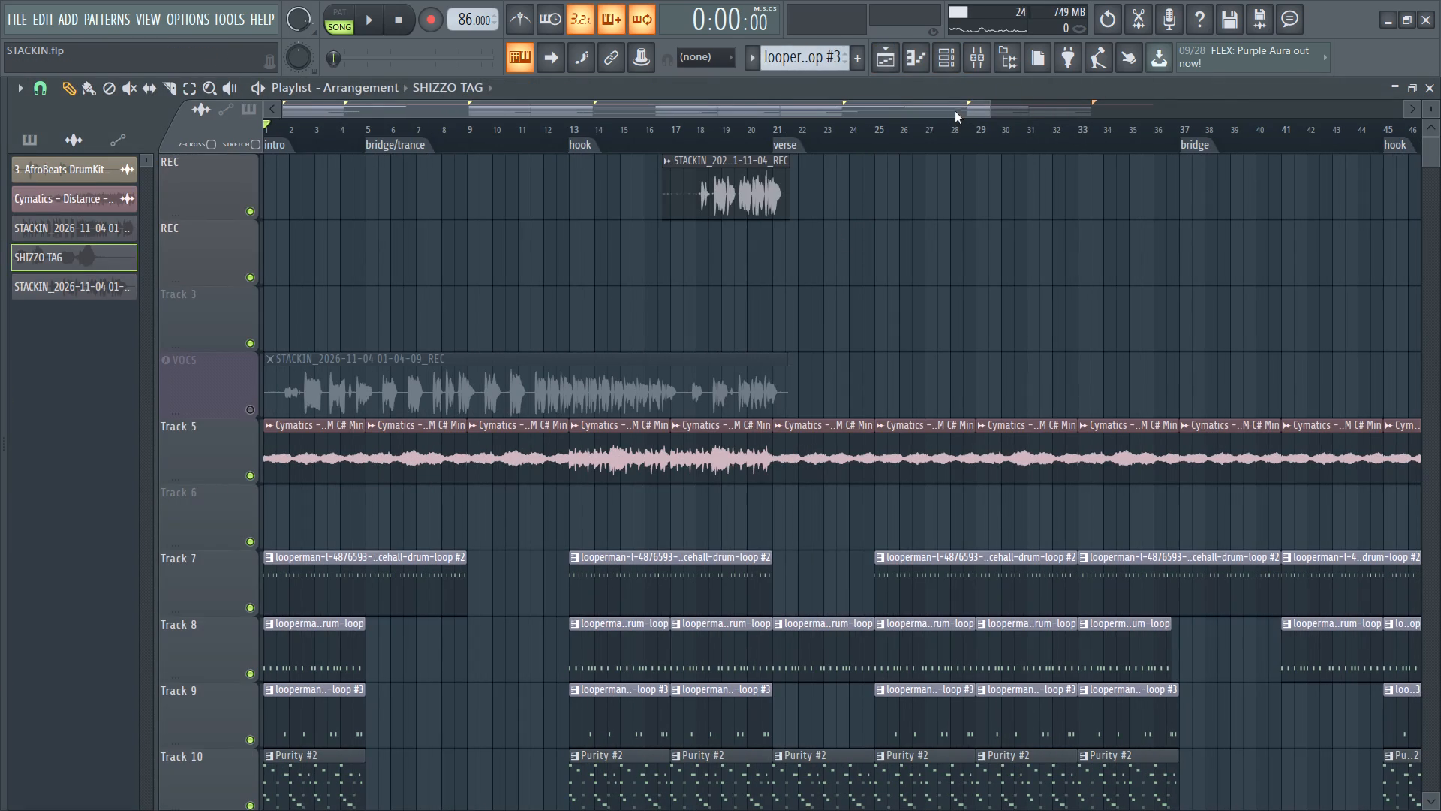
left_click_drag(952, 109, 830, 104)
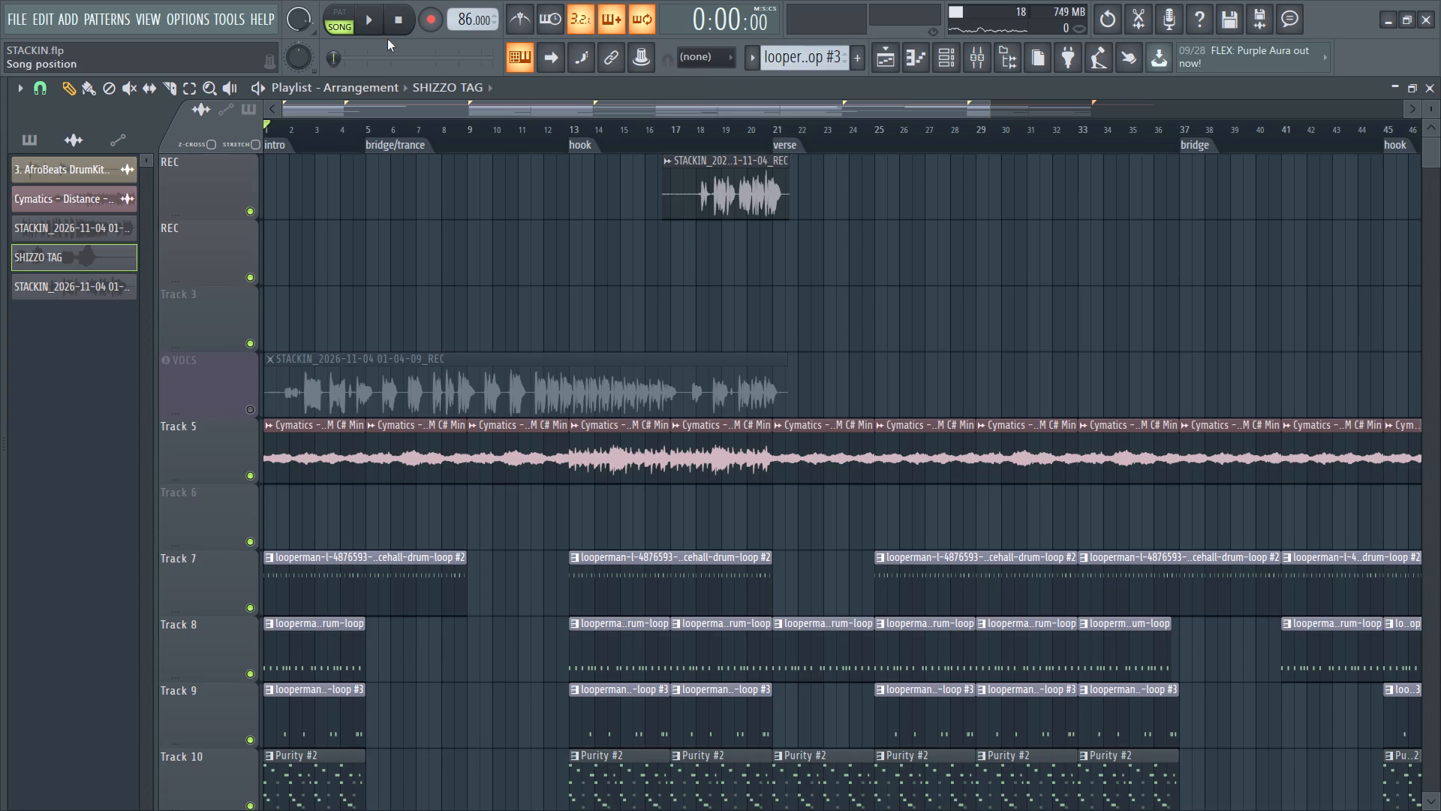
left_click(431, 10)
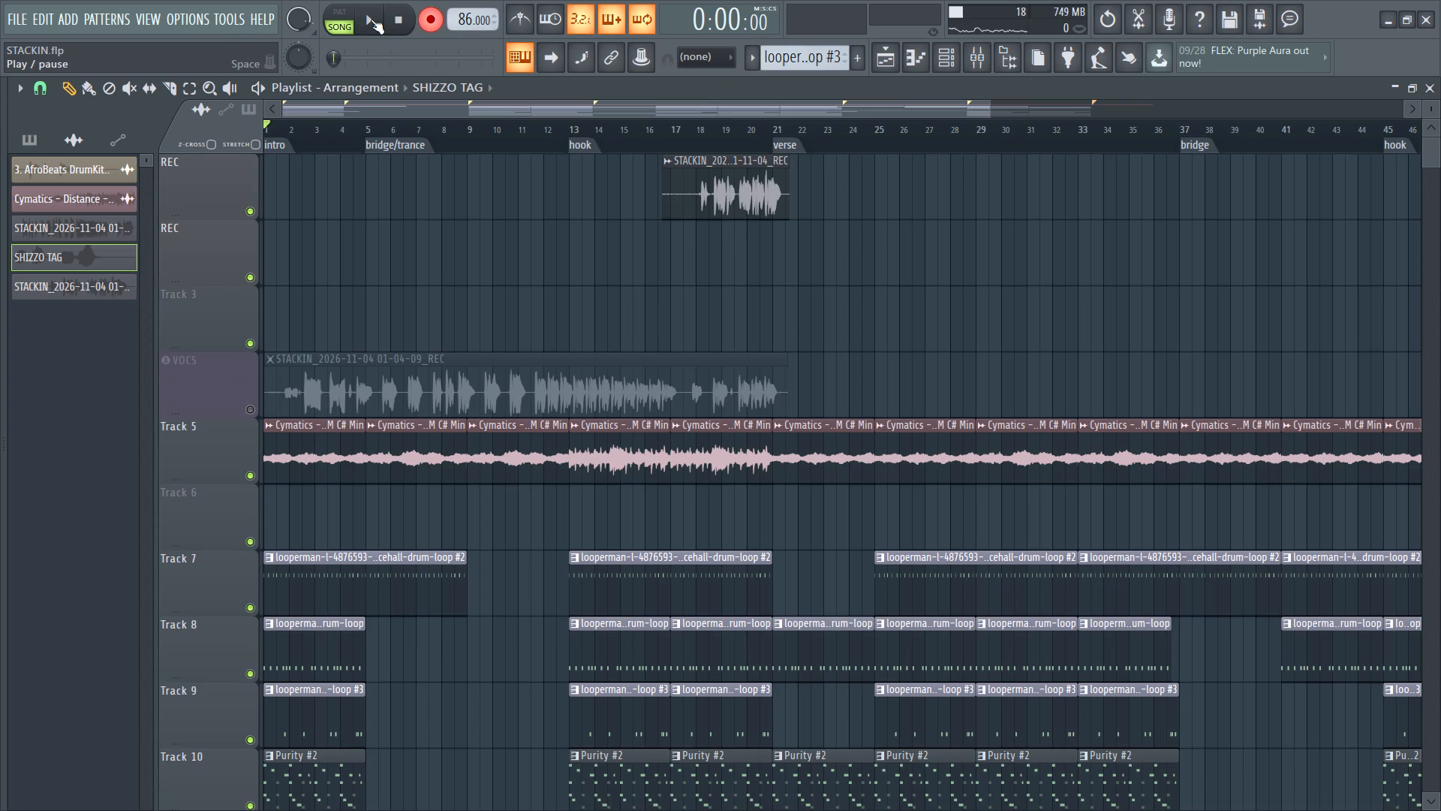
left_click(371, 20)
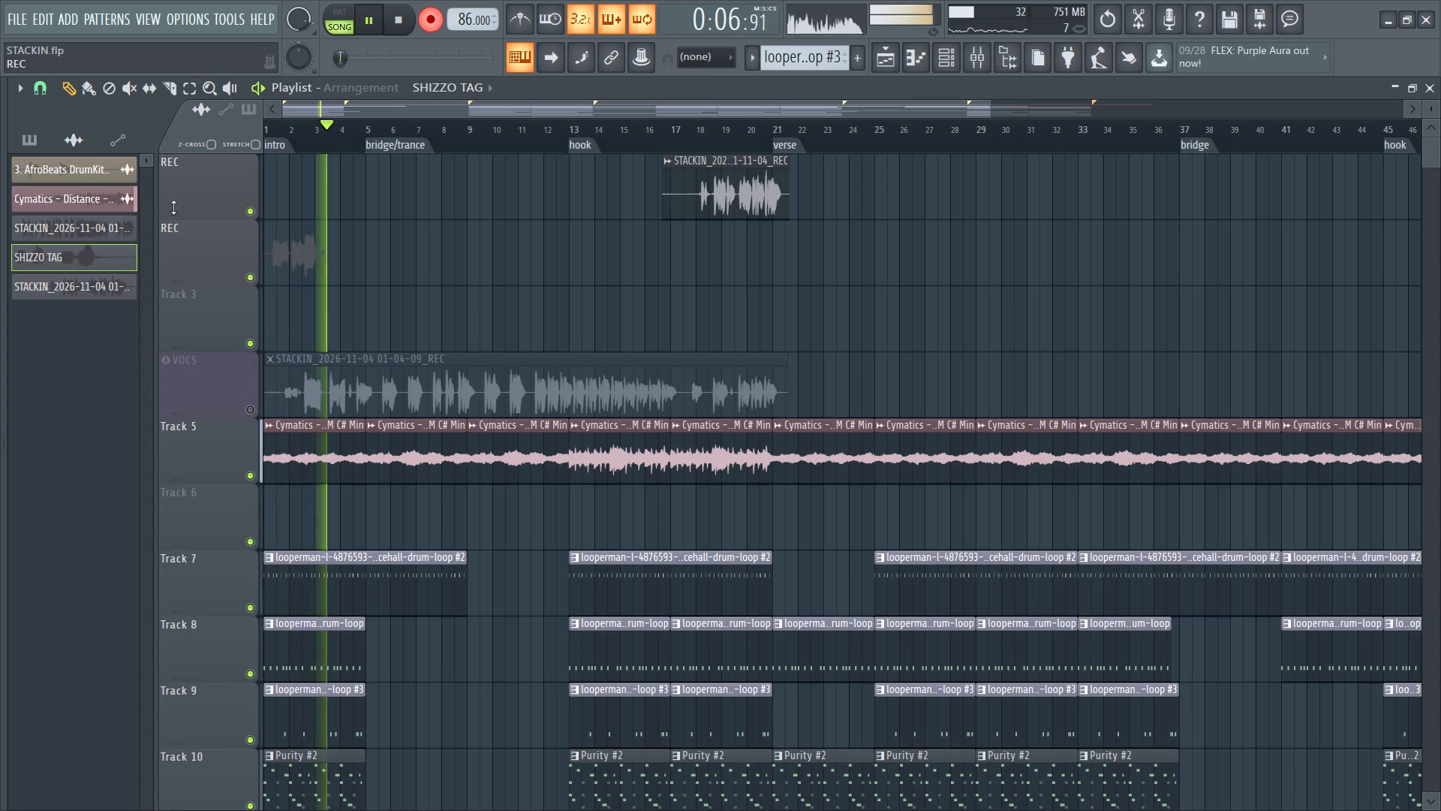
Delete the SHIZZO TAG audio clip source from the project while the take is recording.
right_click(122, 265)
left_click(186, 468)
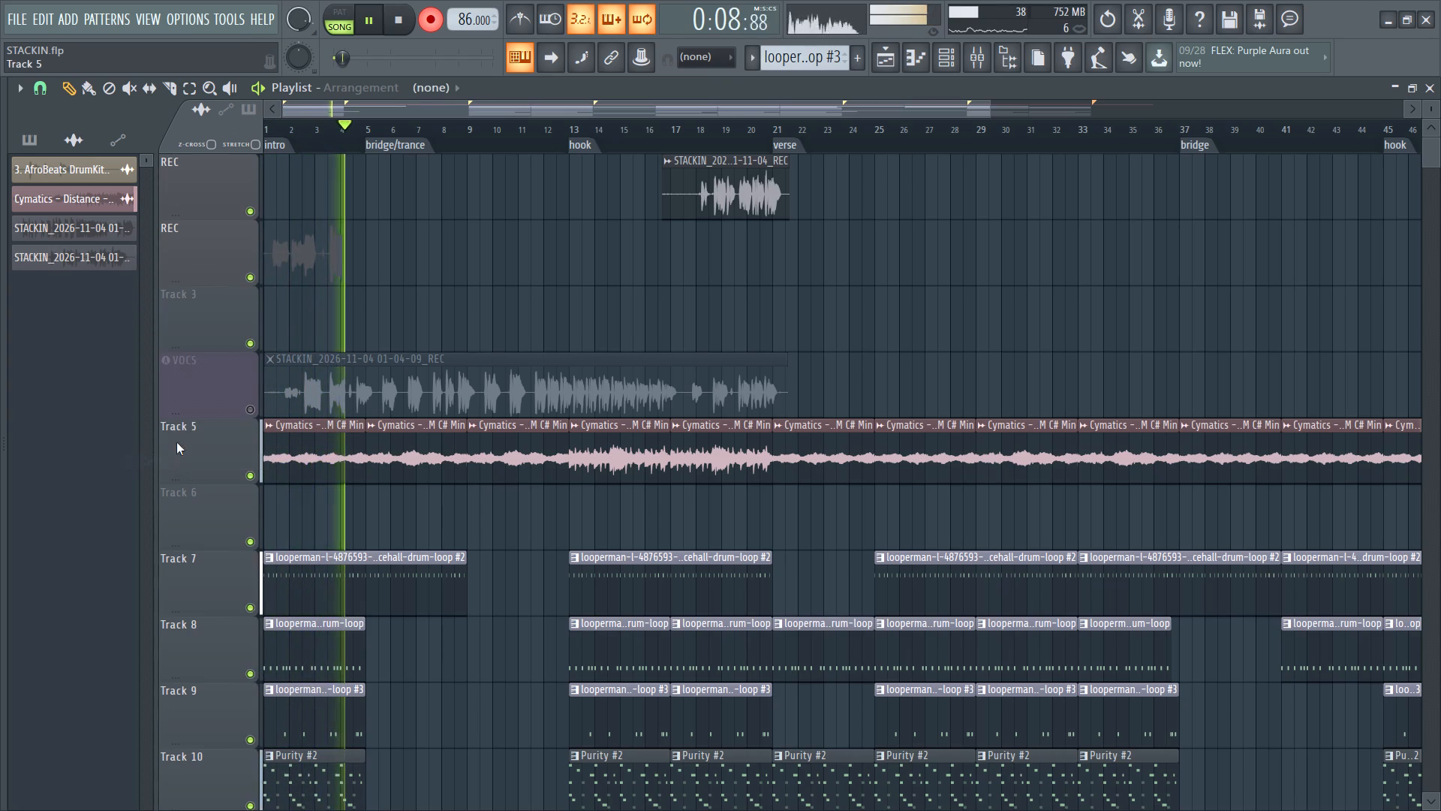
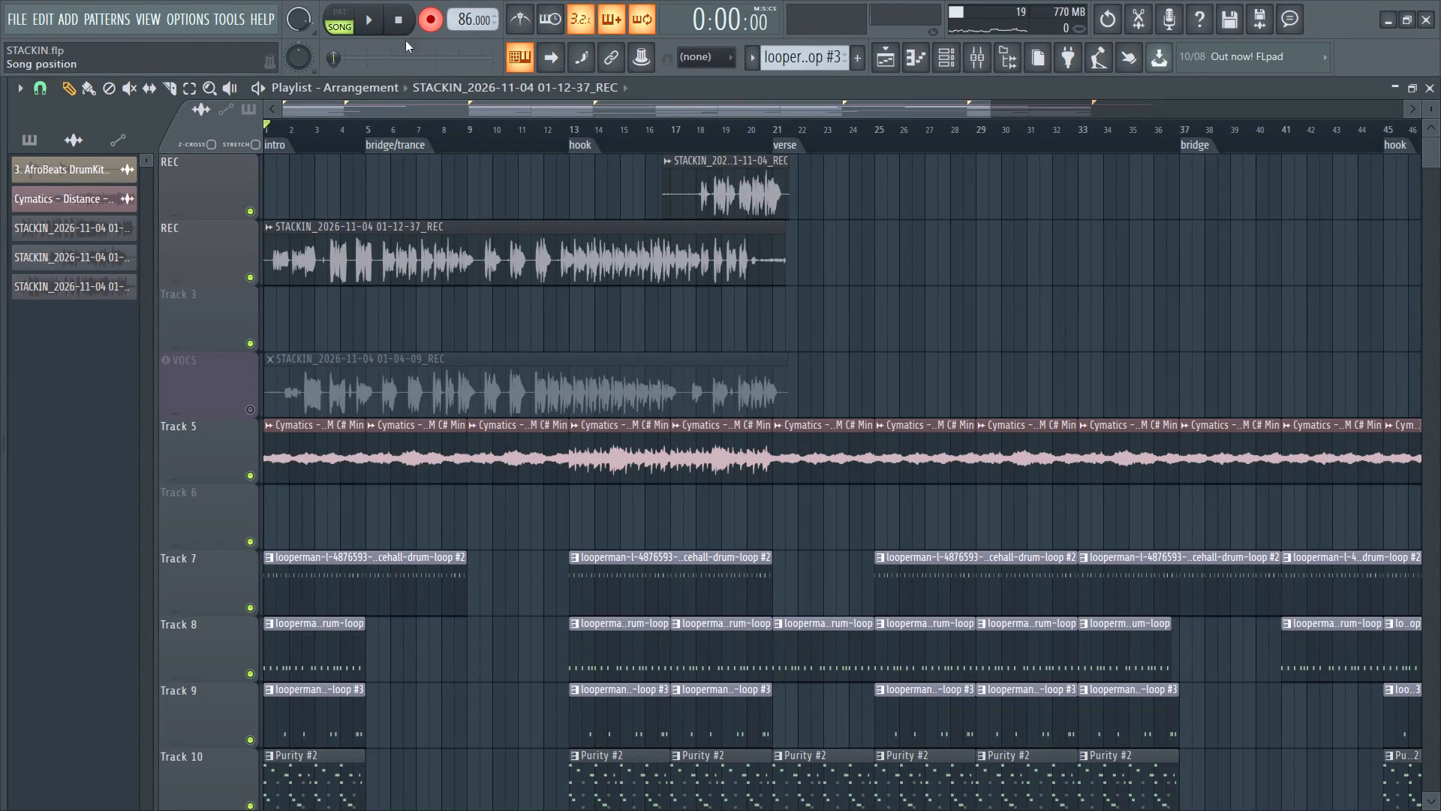
Turn off record arming in the transport.
left_click(431, 23)
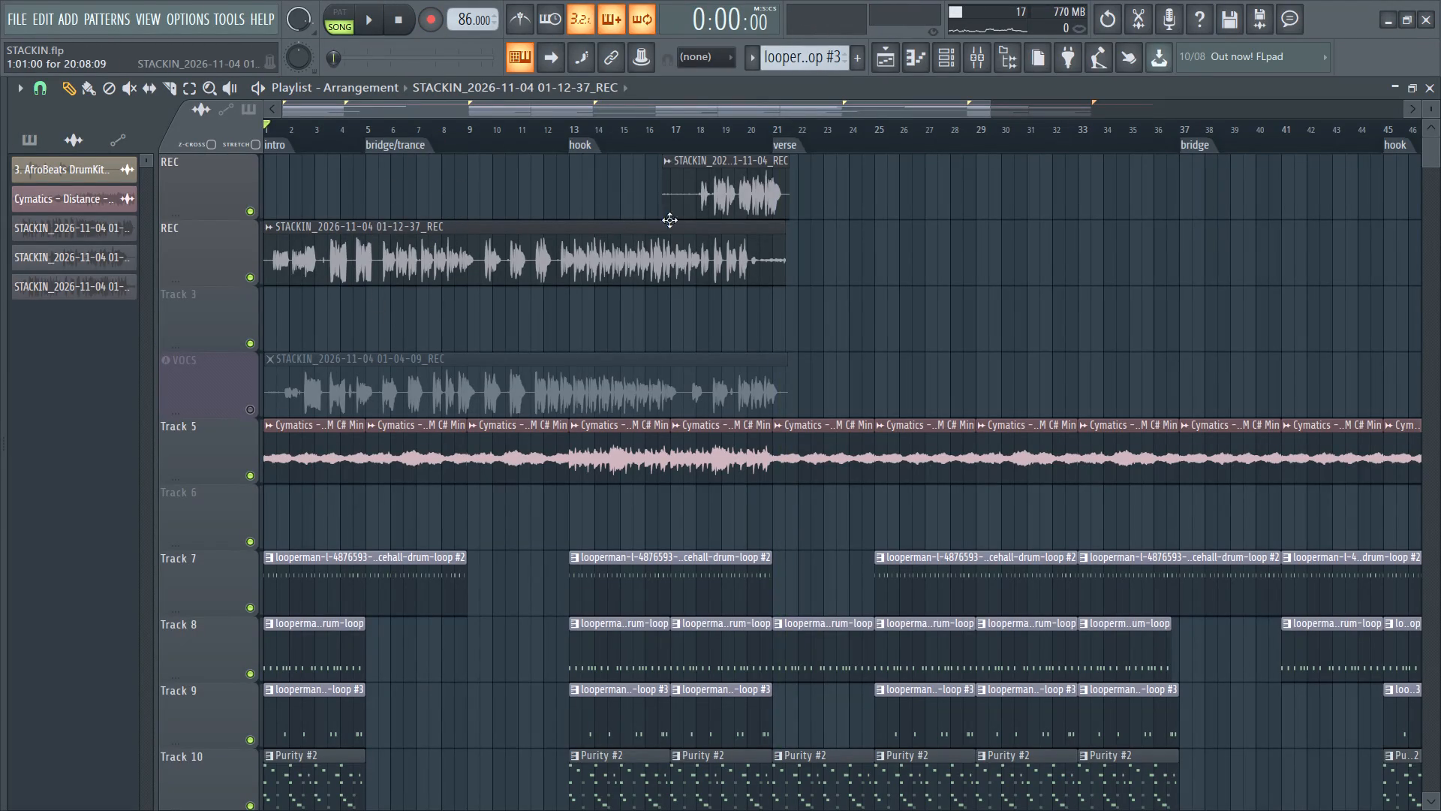
Trim the end of the 01-12-37 vocal take on the second REC track back to about bar 18.
scroll(732, 260, "up", 6, "ctrl")
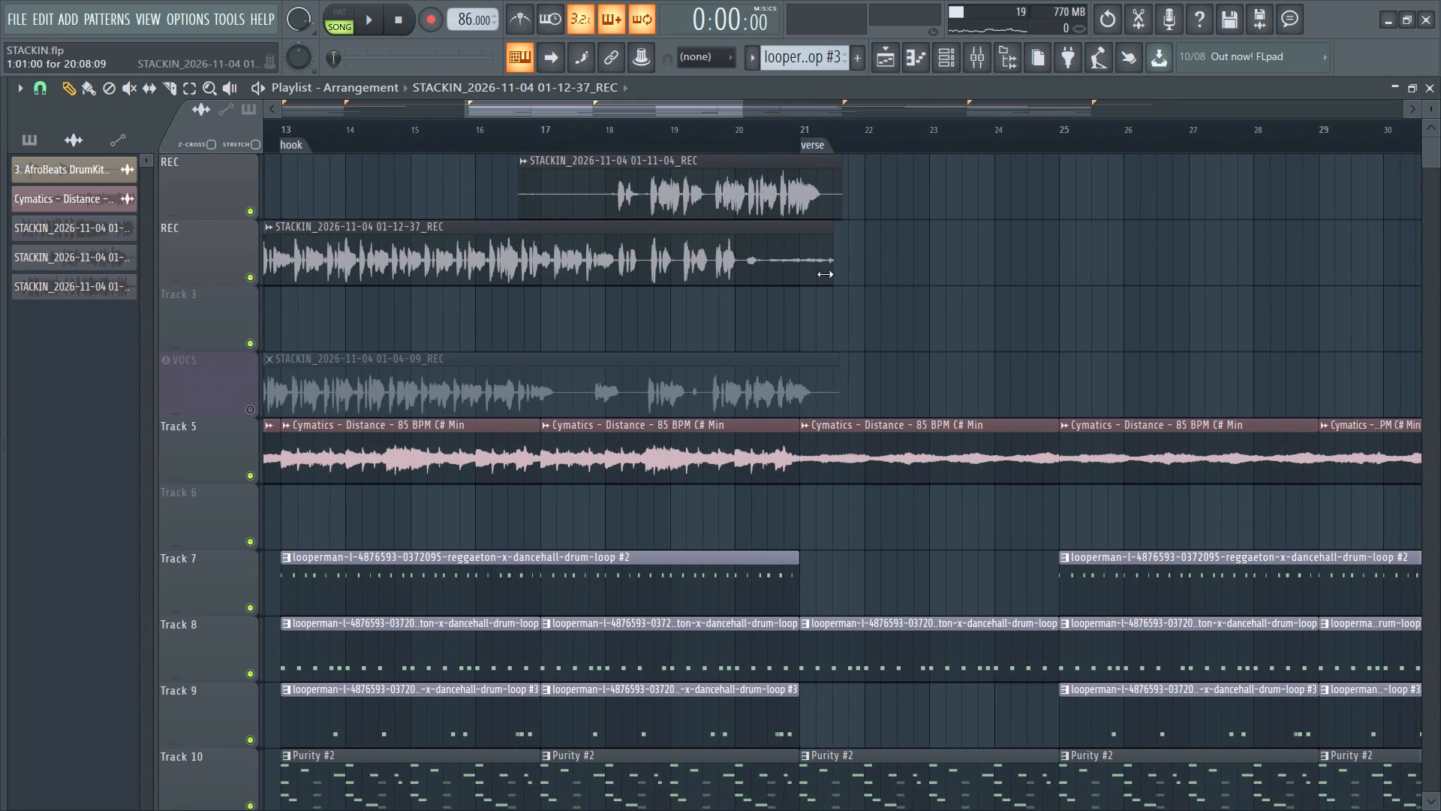
left_click_drag(825, 273, 630, 302, "alt")
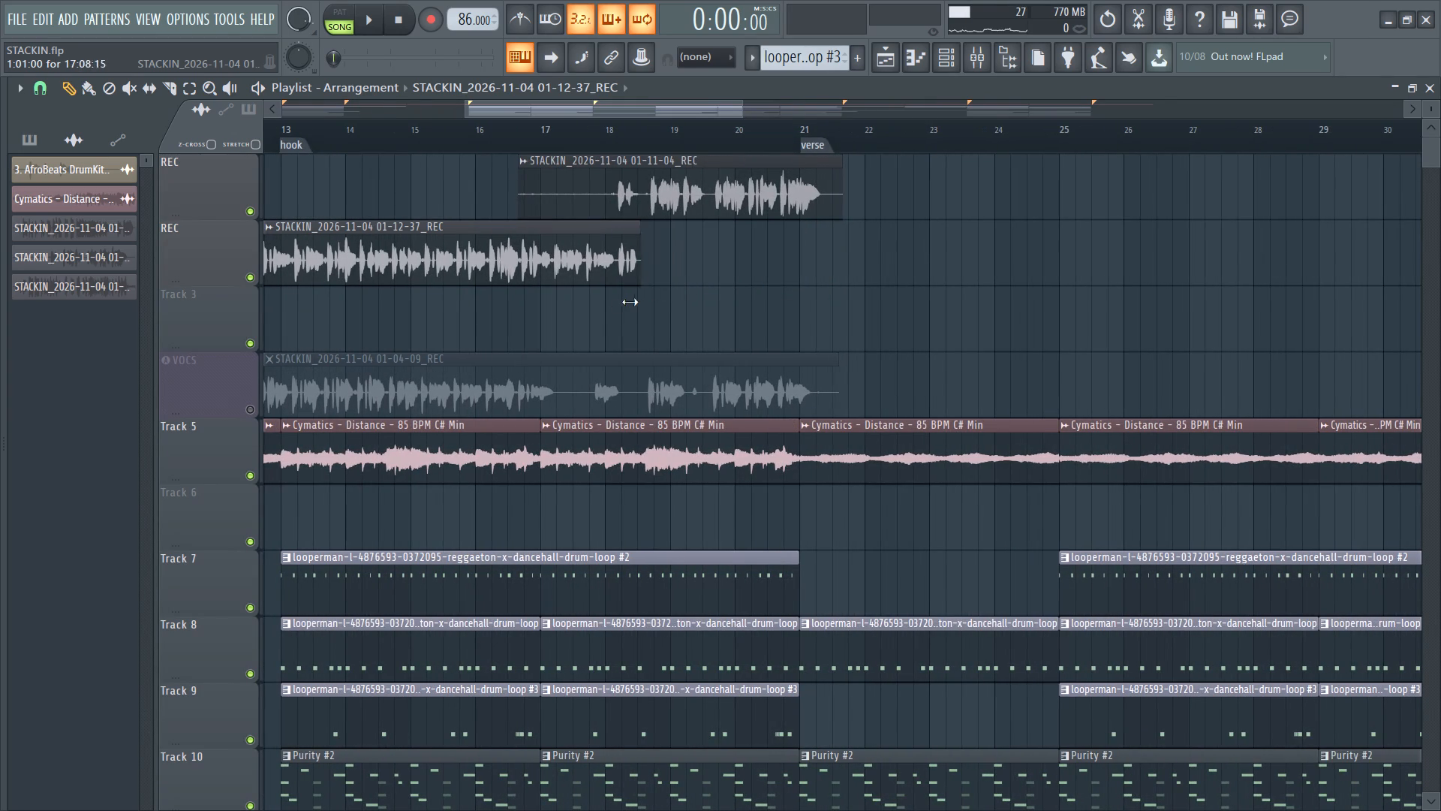
left_click_drag(630, 302, 609, 320, "alt")
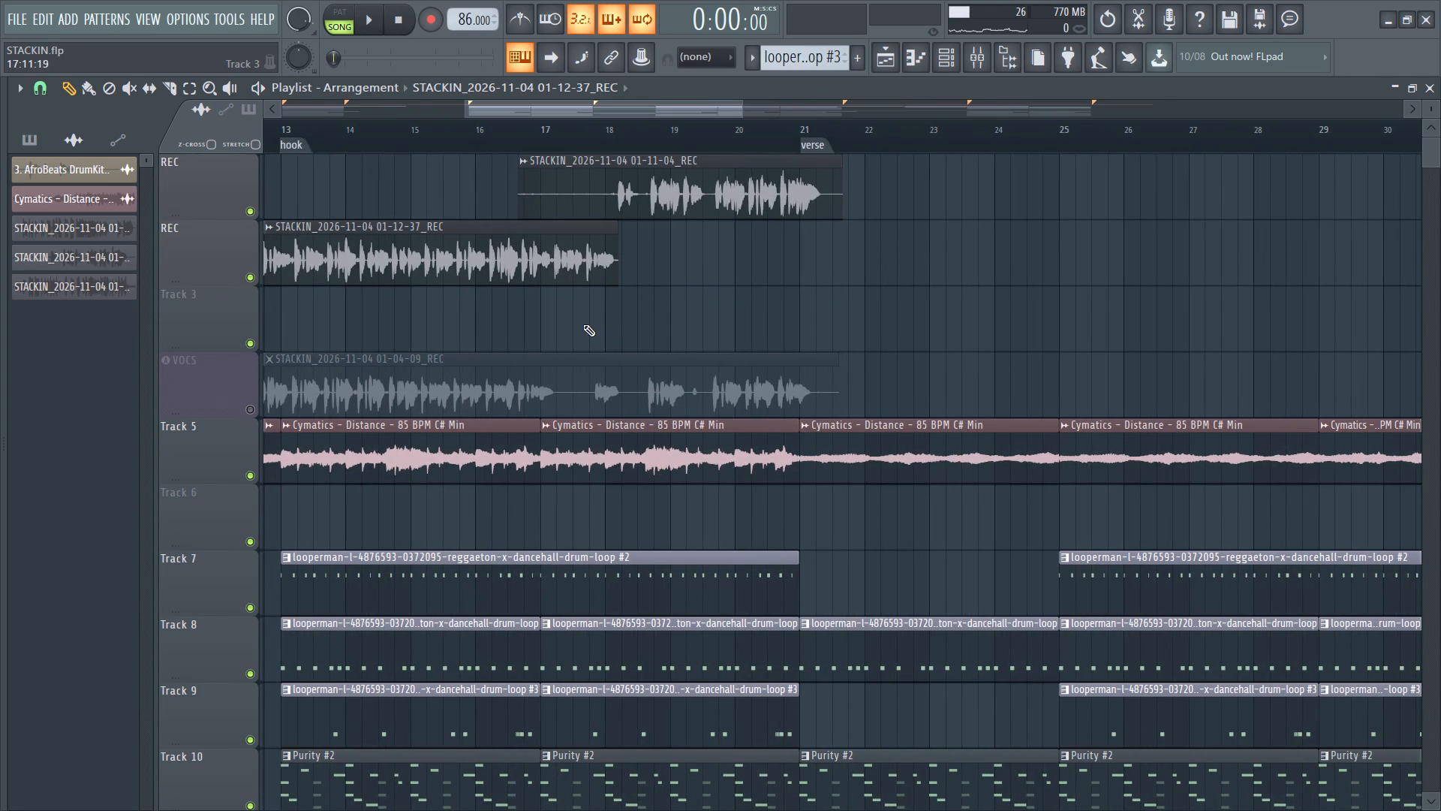
Delete the short 01-11-04 vocal take from the first REC track.
scroll(583, 324, "down", 6, "ctrl")
scroll(598, 276, "up", 3, "ctrl")
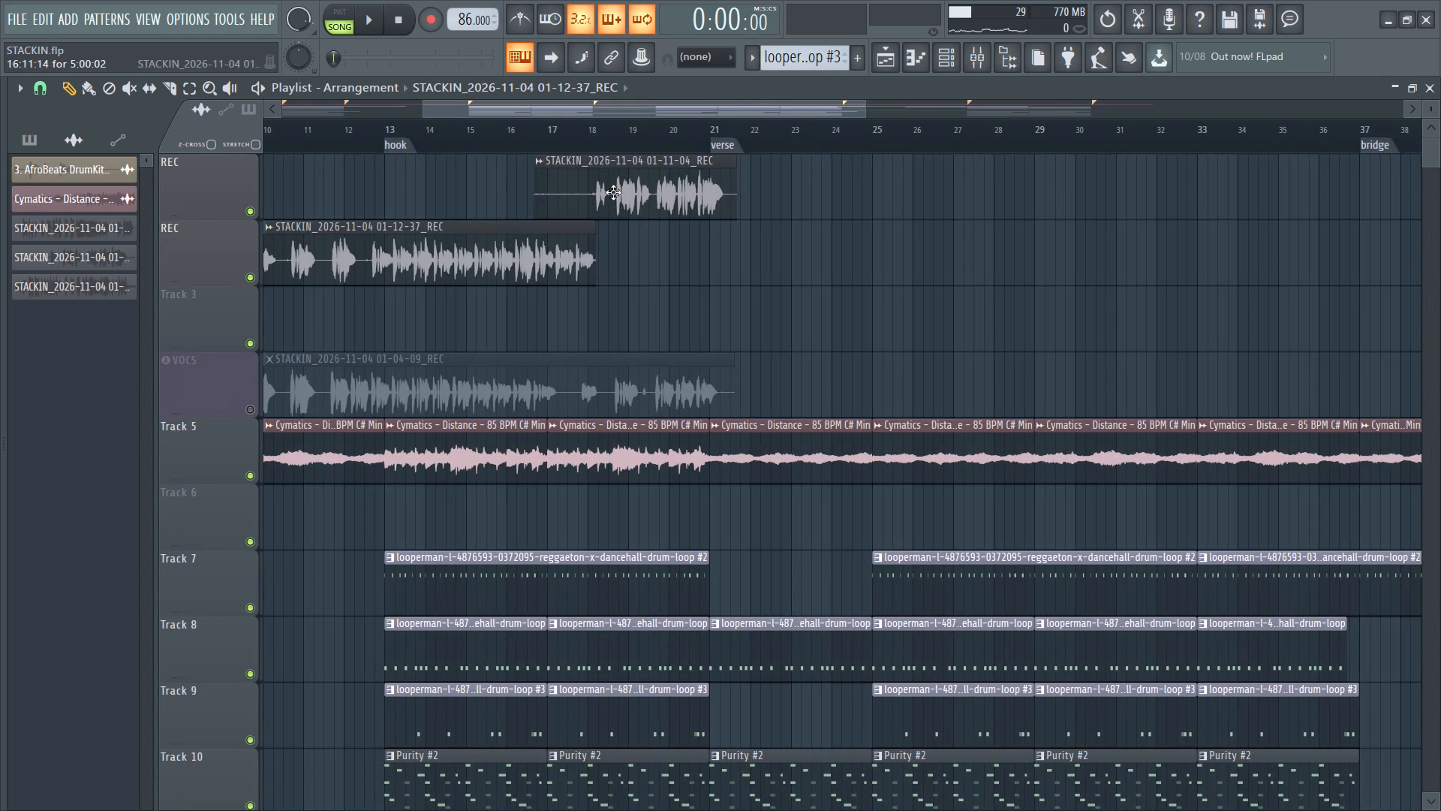
right_click(613, 192)
Fine-trim the end of the 01-12-37 take to a length of 17:03:03.
scroll(582, 270, "up", 6, "ctrl")
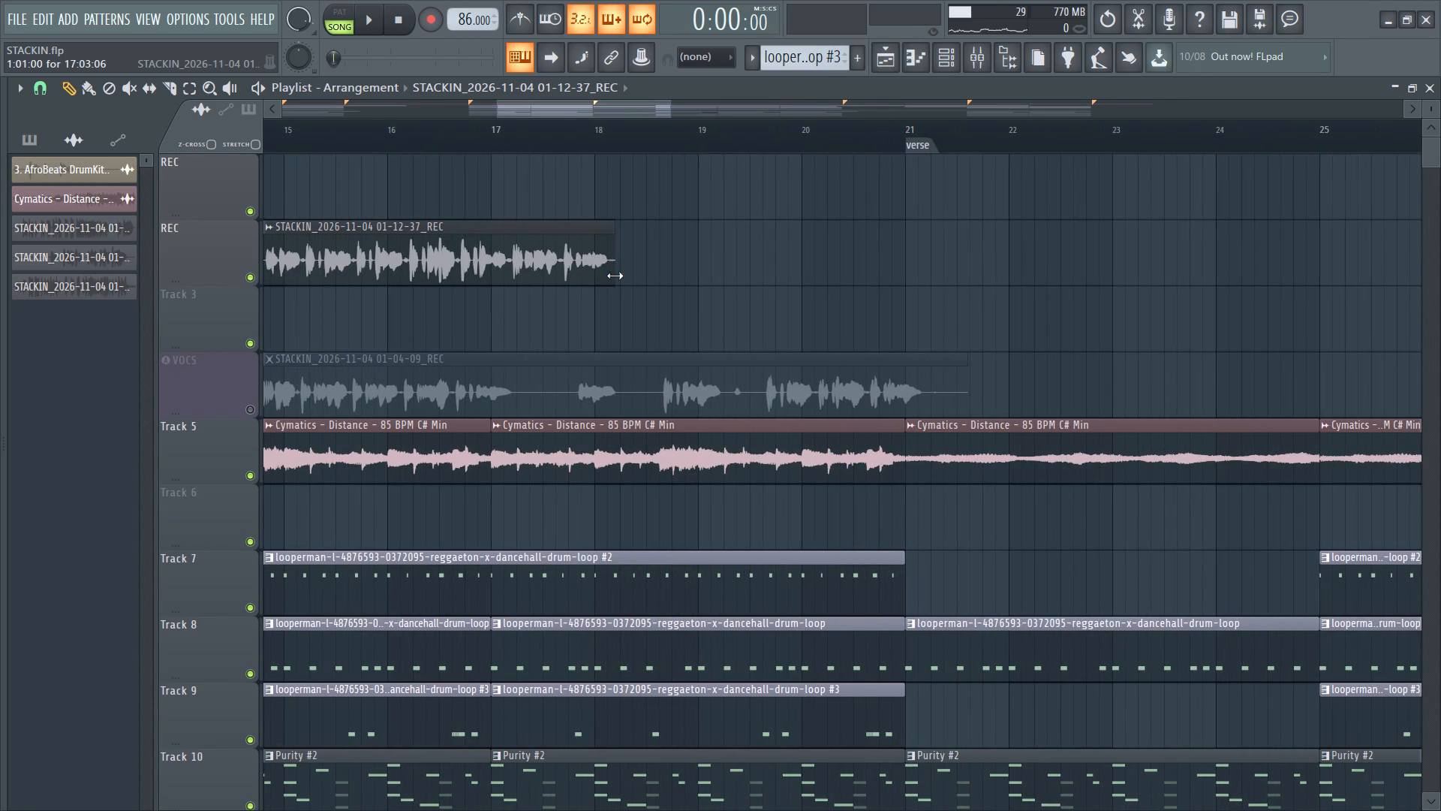
left_click(615, 276, "alt")
Listen to the 01-12-37 vocal take from the bridge/trance marker and again from the start of the song to check its timing.
scroll(444, 287, "down", 11, "ctrl")
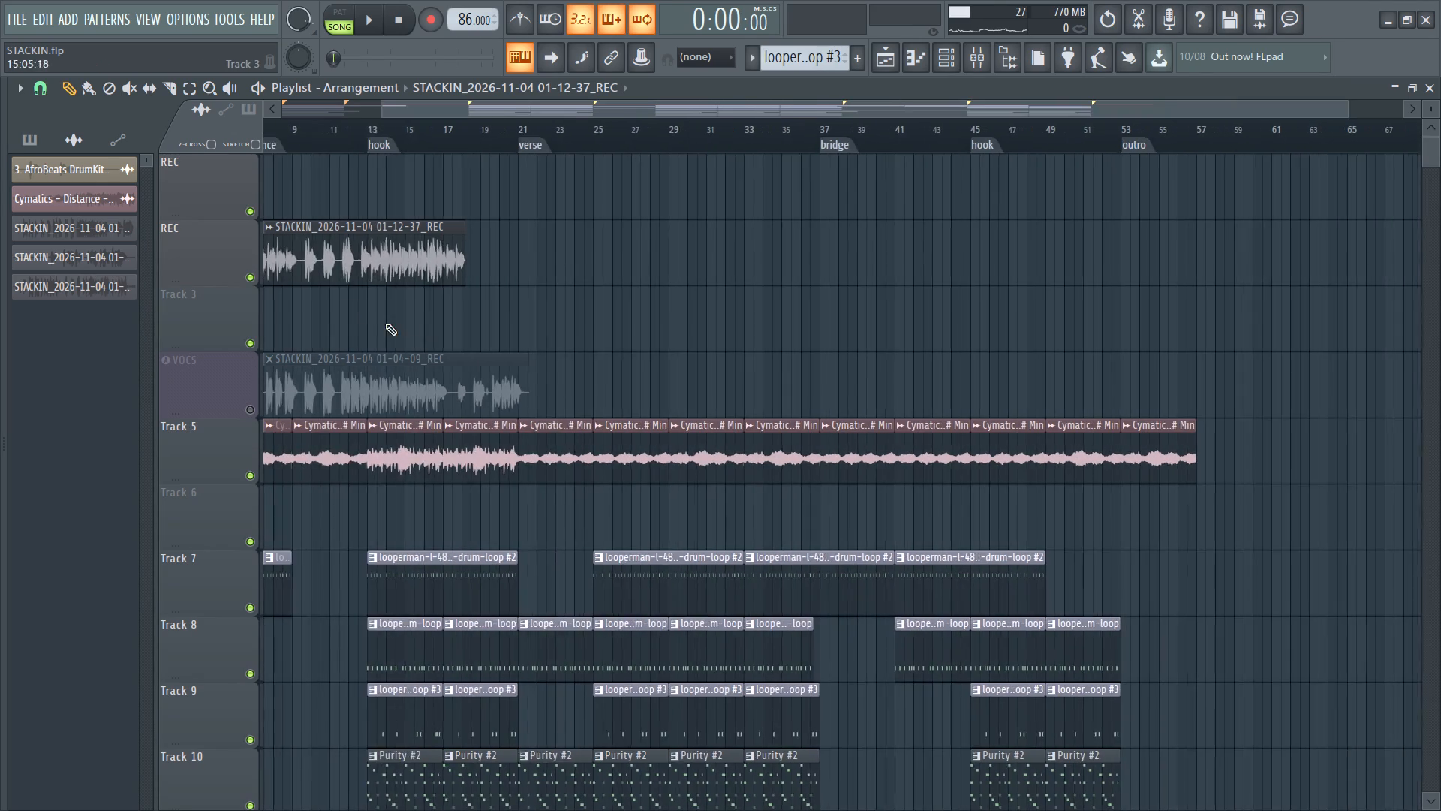
scroll(327, 245, "down", 6, "ctrl")
left_click(329, 142)
left_click(326, 134)
key("space")
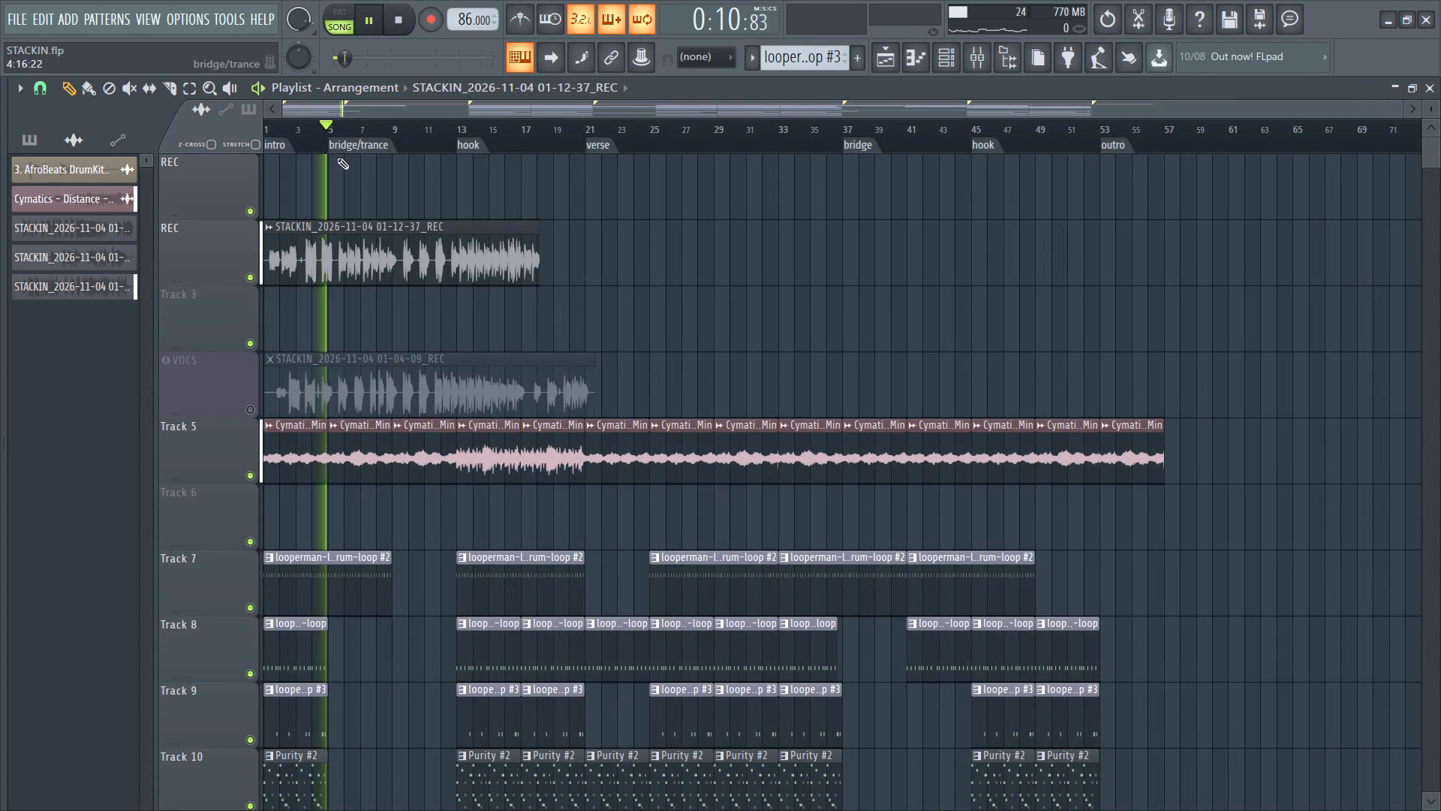
scroll(312, 299, "up", 4, "ctrl")
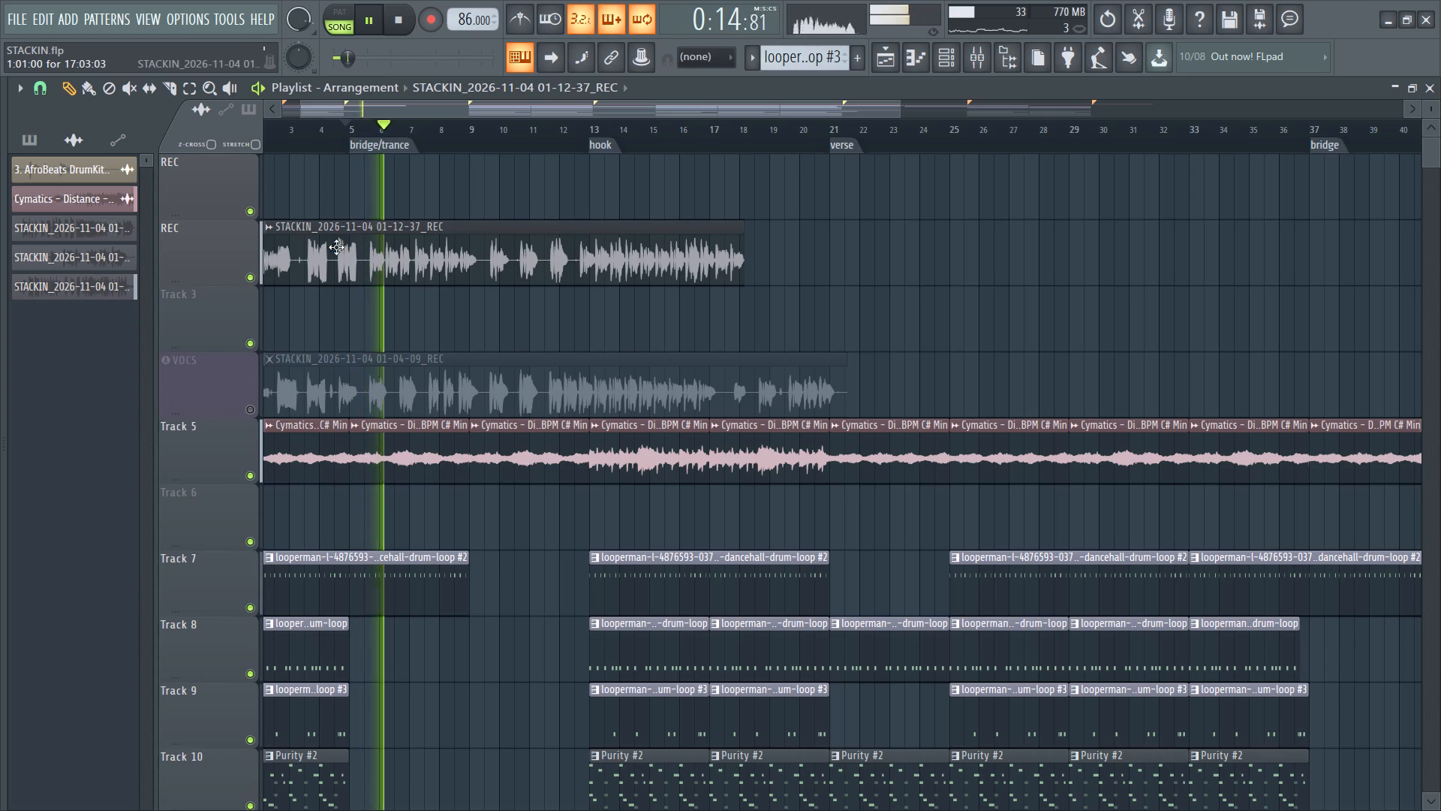
scroll(356, 291, "up", 7, "ctrl")
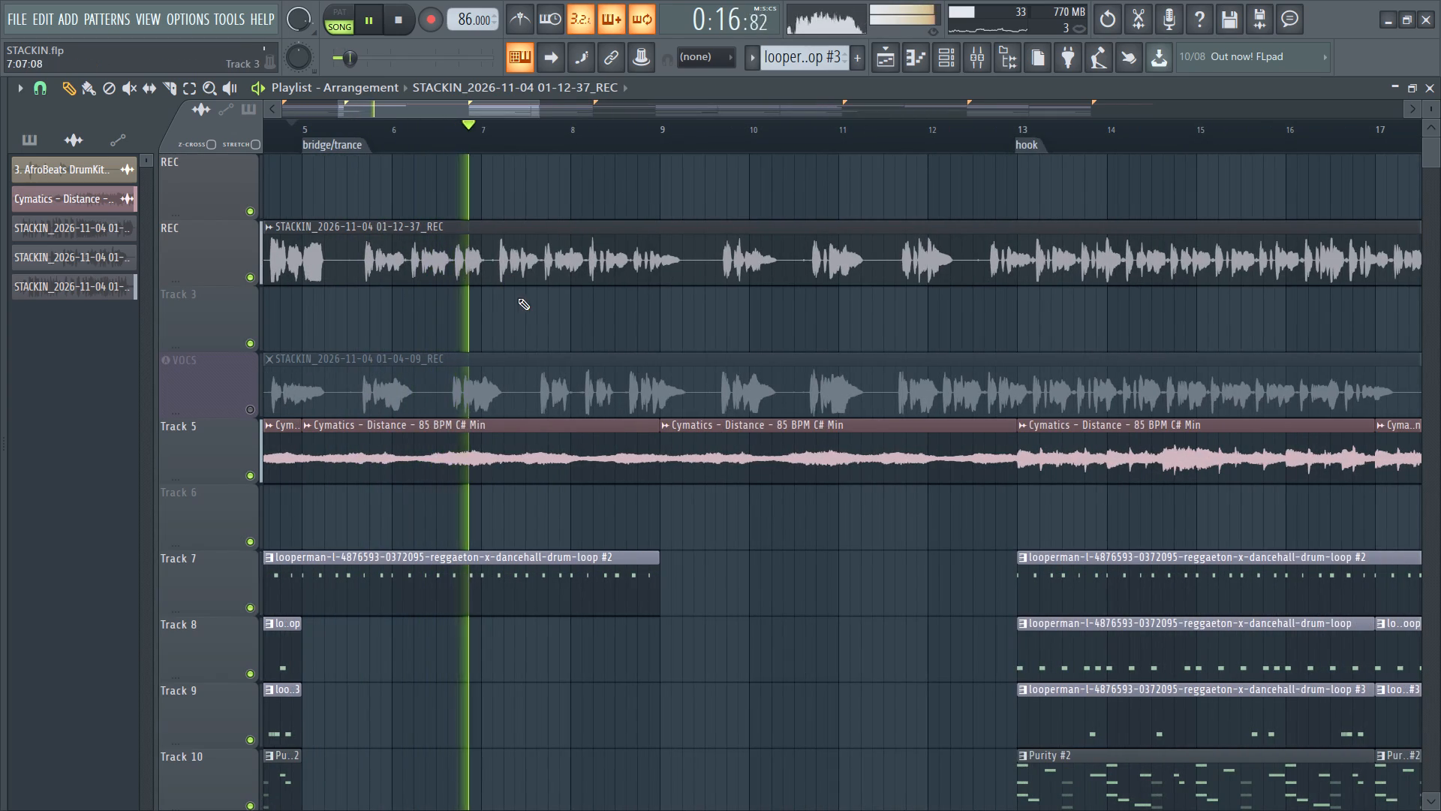
double_click(400, 20)
key("space")
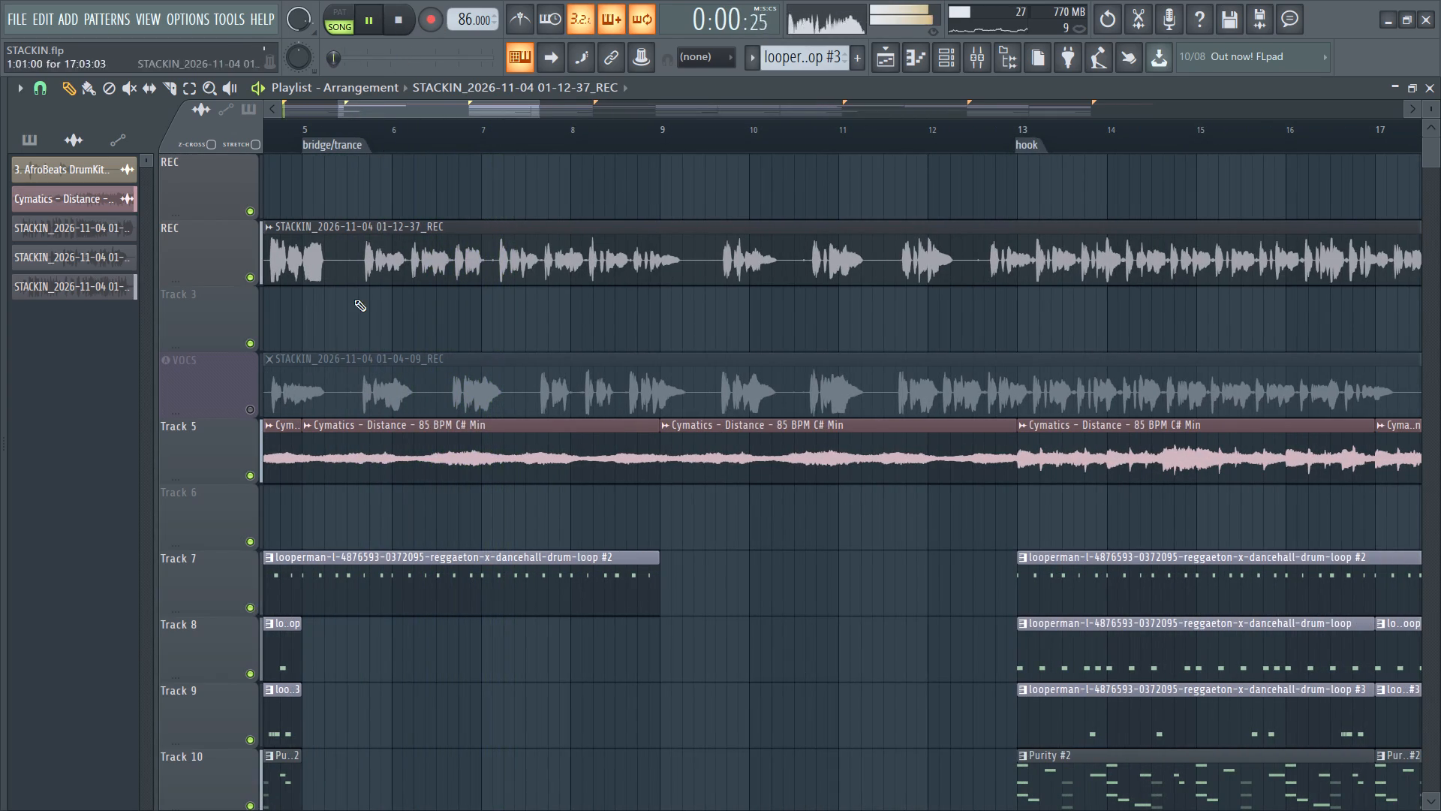
scroll(356, 340, "down", 12, "ctrl")
scroll(245, 294, "up", 6, "ctrl")
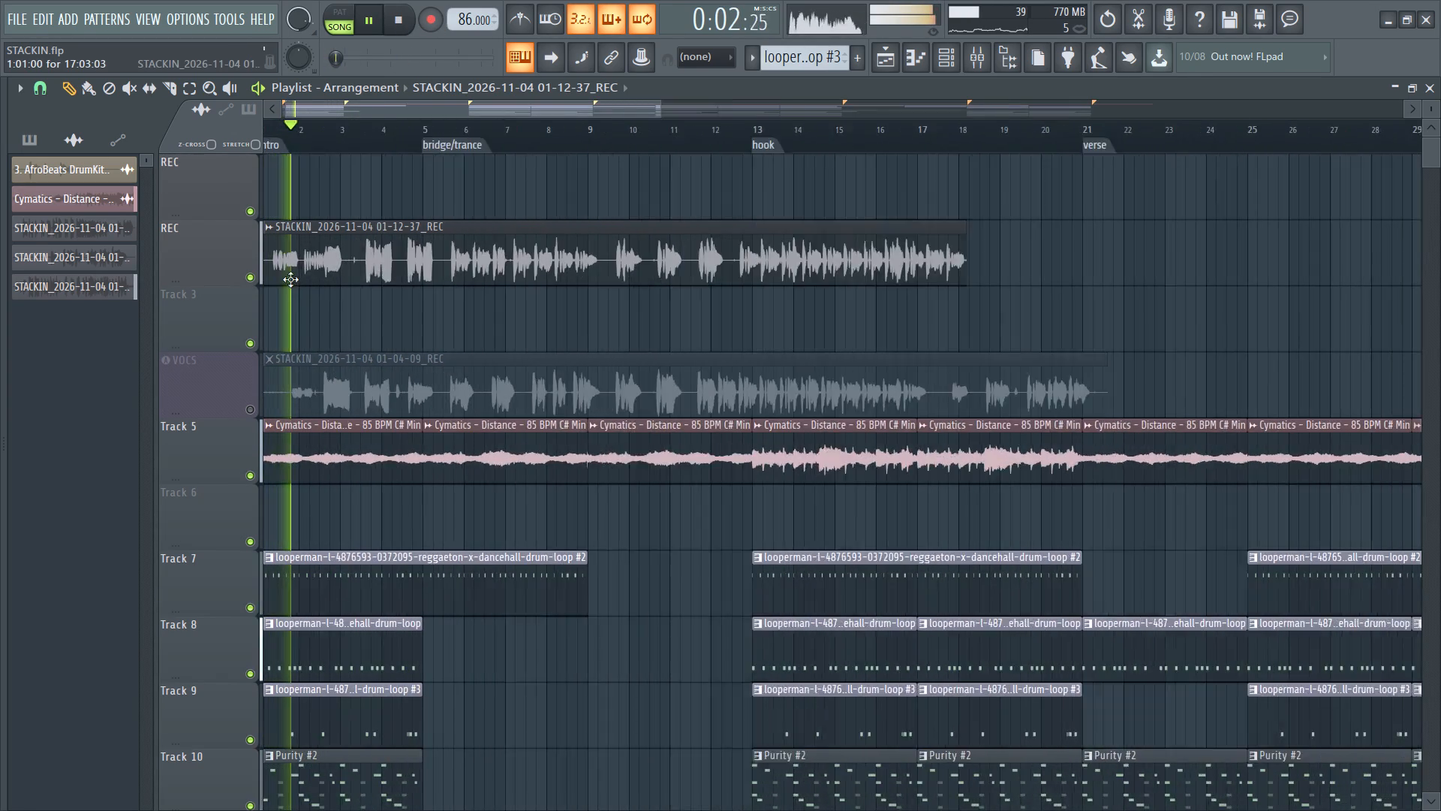
scroll(290, 279, "up", 4, "ctrl")
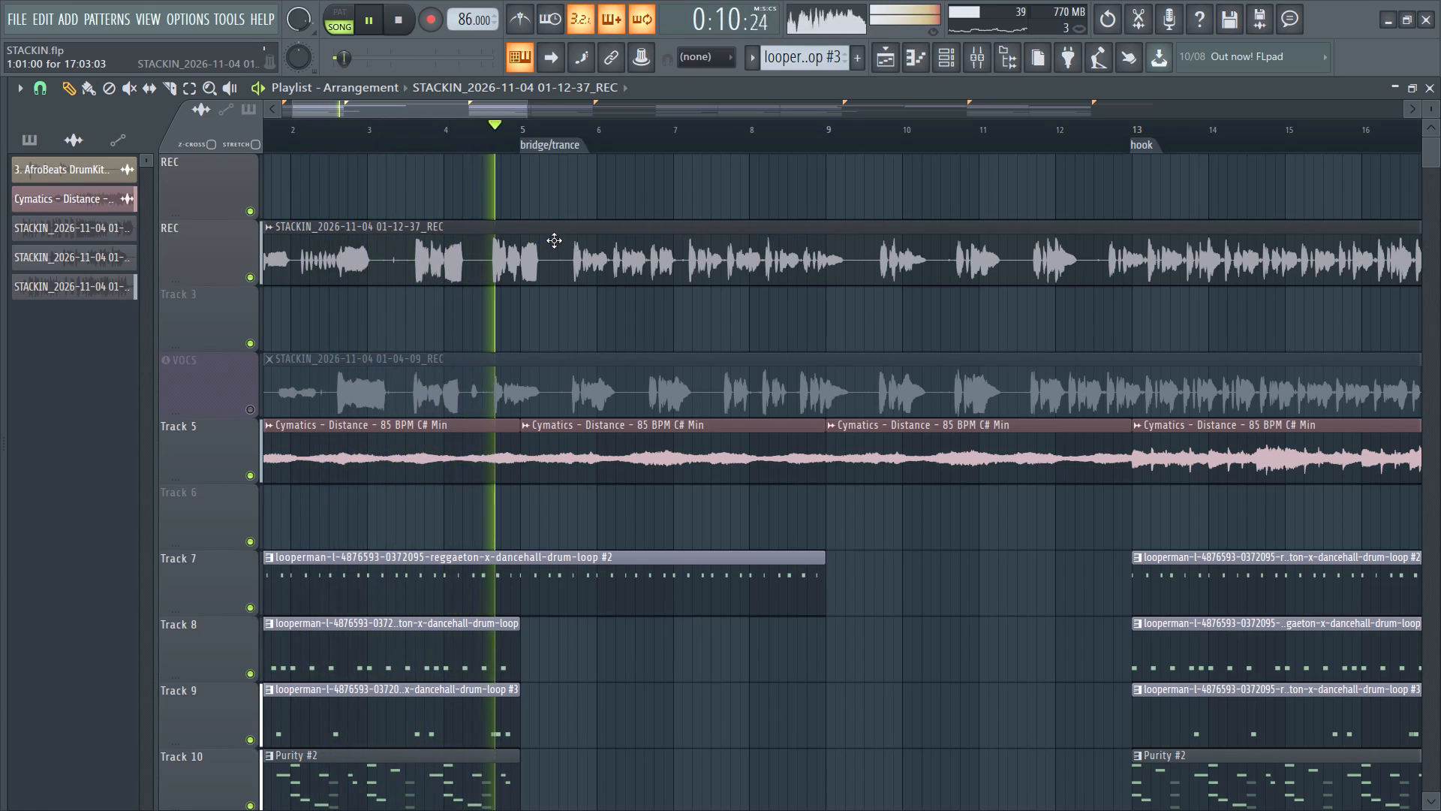
Slice the 01-12-37 take before and after the vocal phrase at the bridge/trance start, around bar 4.5 and bar 5.5.
left_click(163, 91)
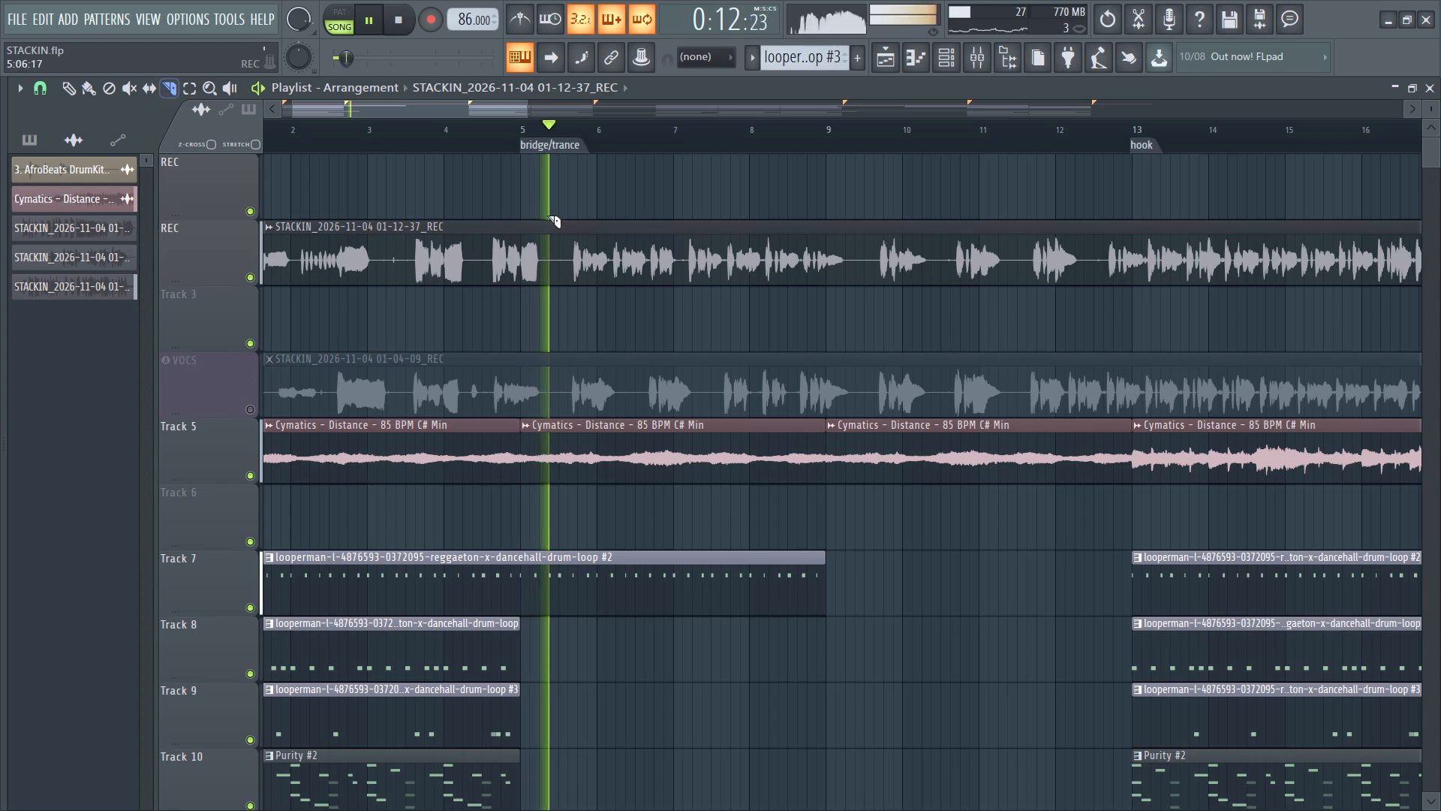
left_click_drag(489, 231, 480, 324, "alt")
left_click_drag(555, 246, 554, 293, "alt")
key("space")
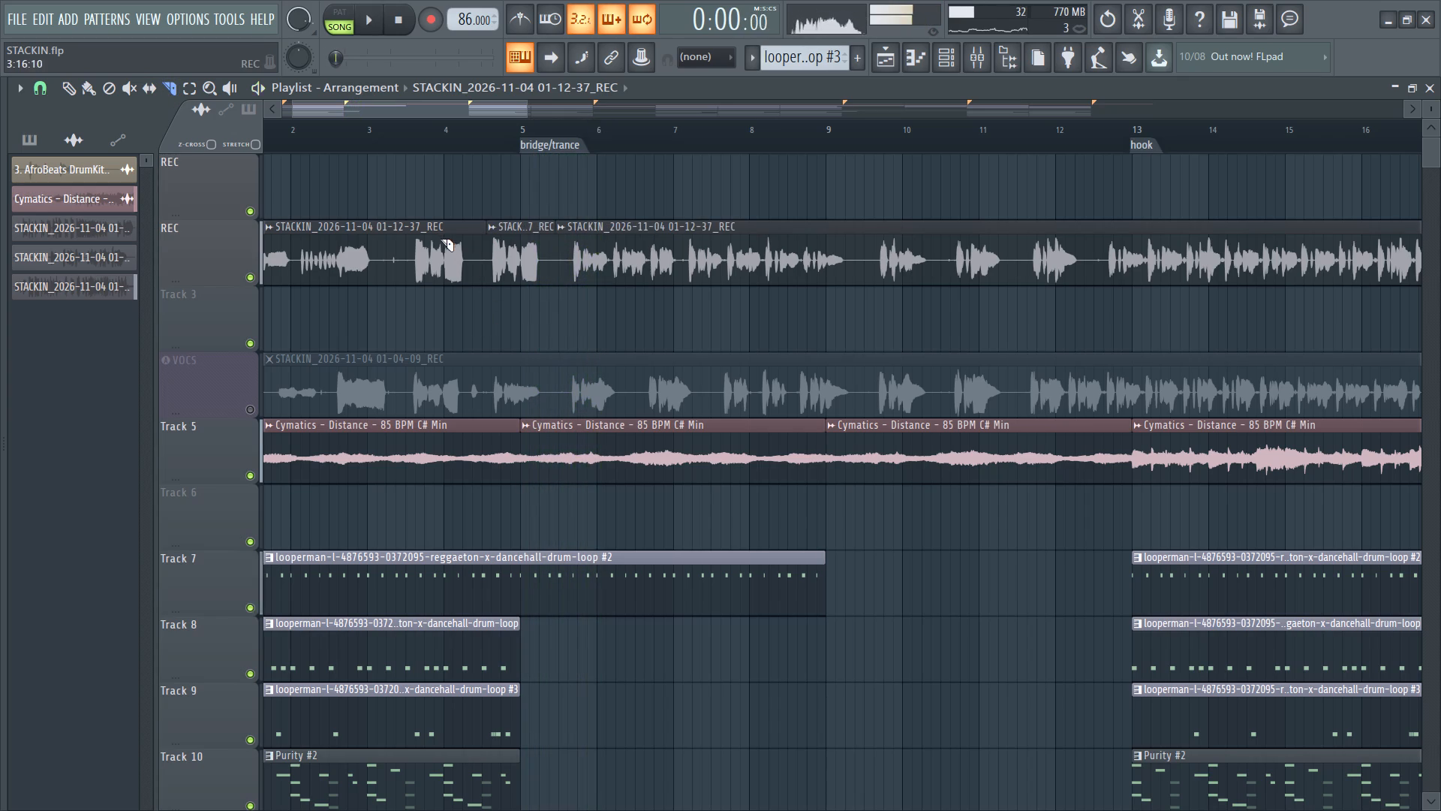
Nudge the sliced vocal phrase at the bridge/trance start slightly earlier during playback from the beginning.
key("space")
scroll(469, 272, "up", 3, "ctrl")
left_click(68, 85)
scroll(515, 376, "up", 2, "ctrl")
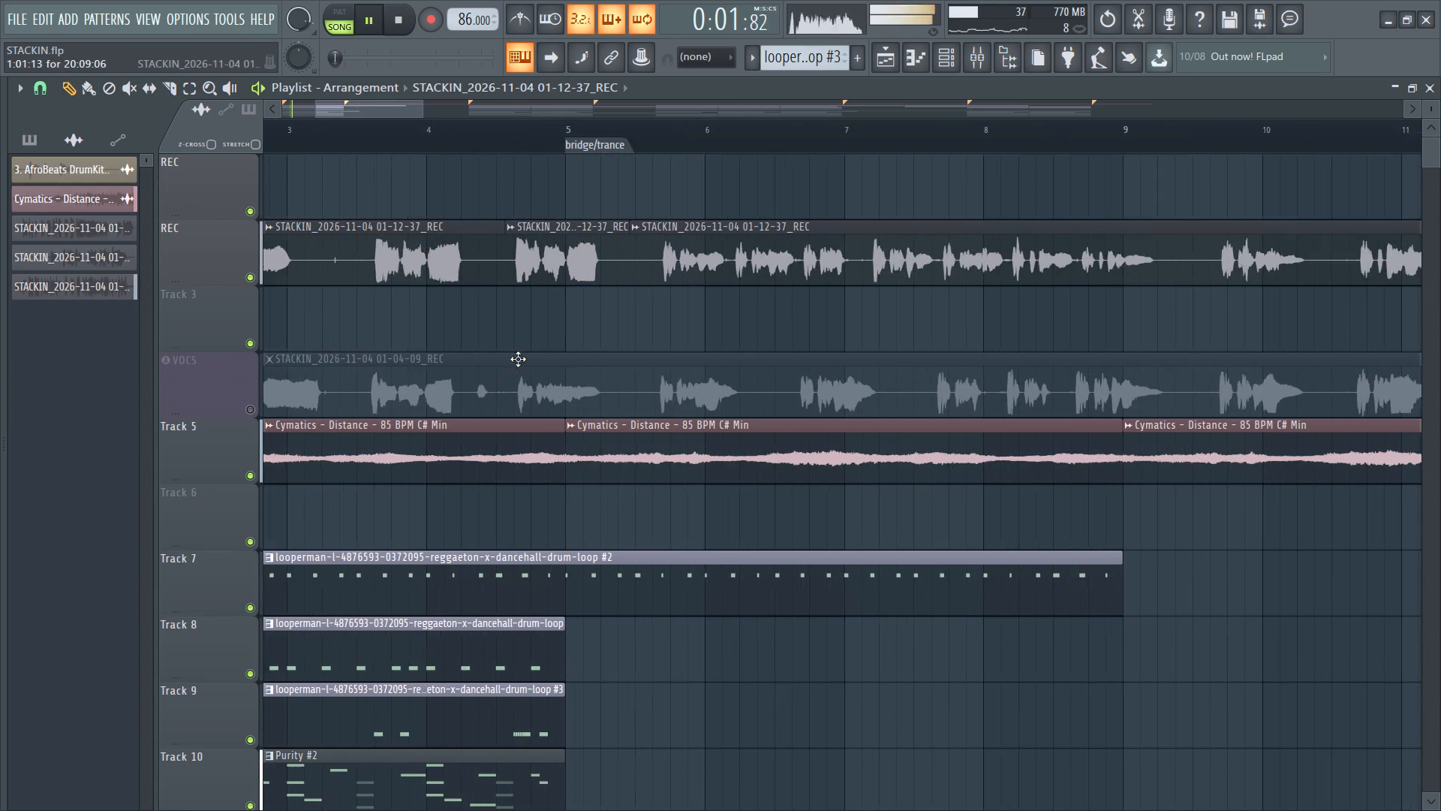
scroll(518, 359, "up", 3, "ctrl")
scroll(564, 282, "up", 4, "ctrl")
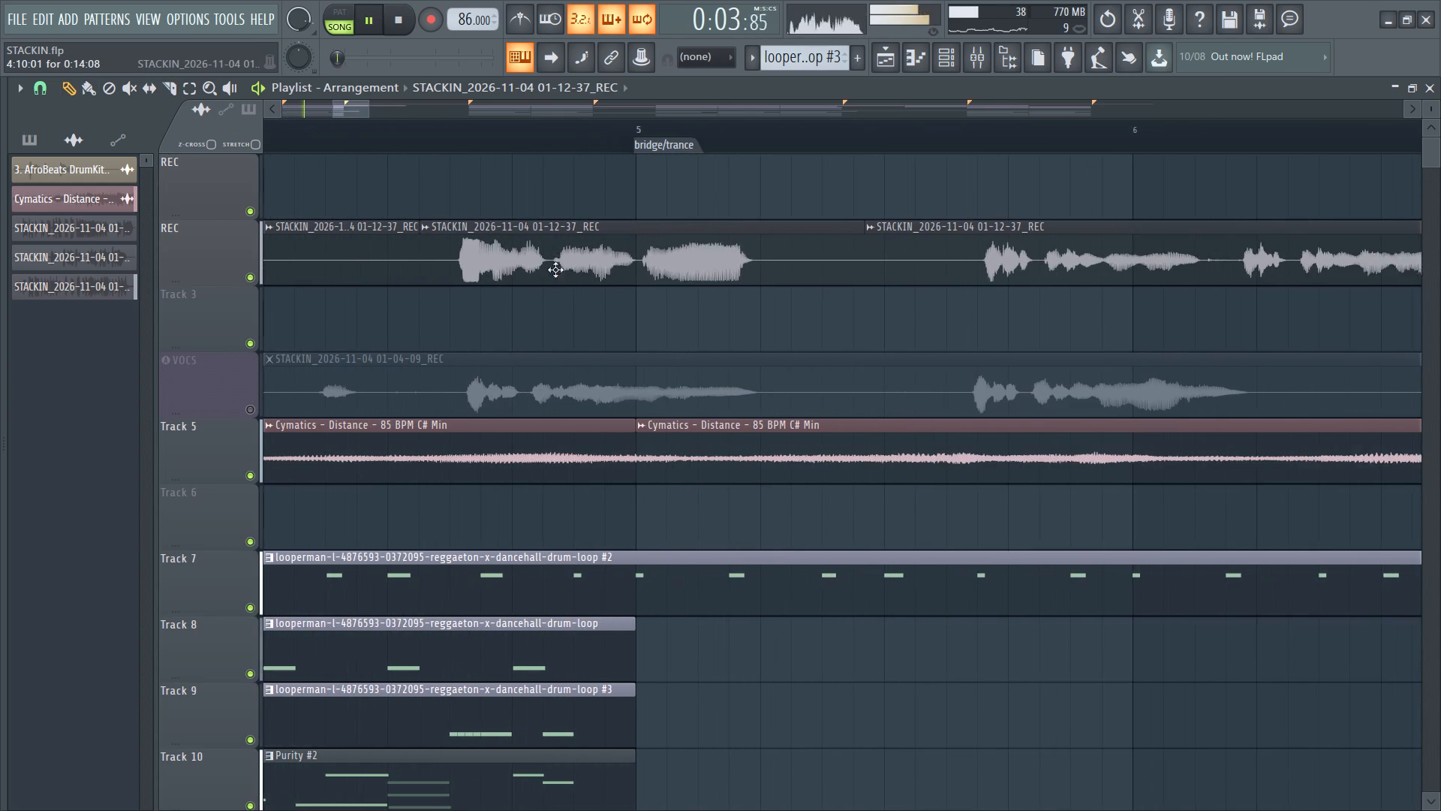
left_click_drag(552, 263, 545, 263, "alt")
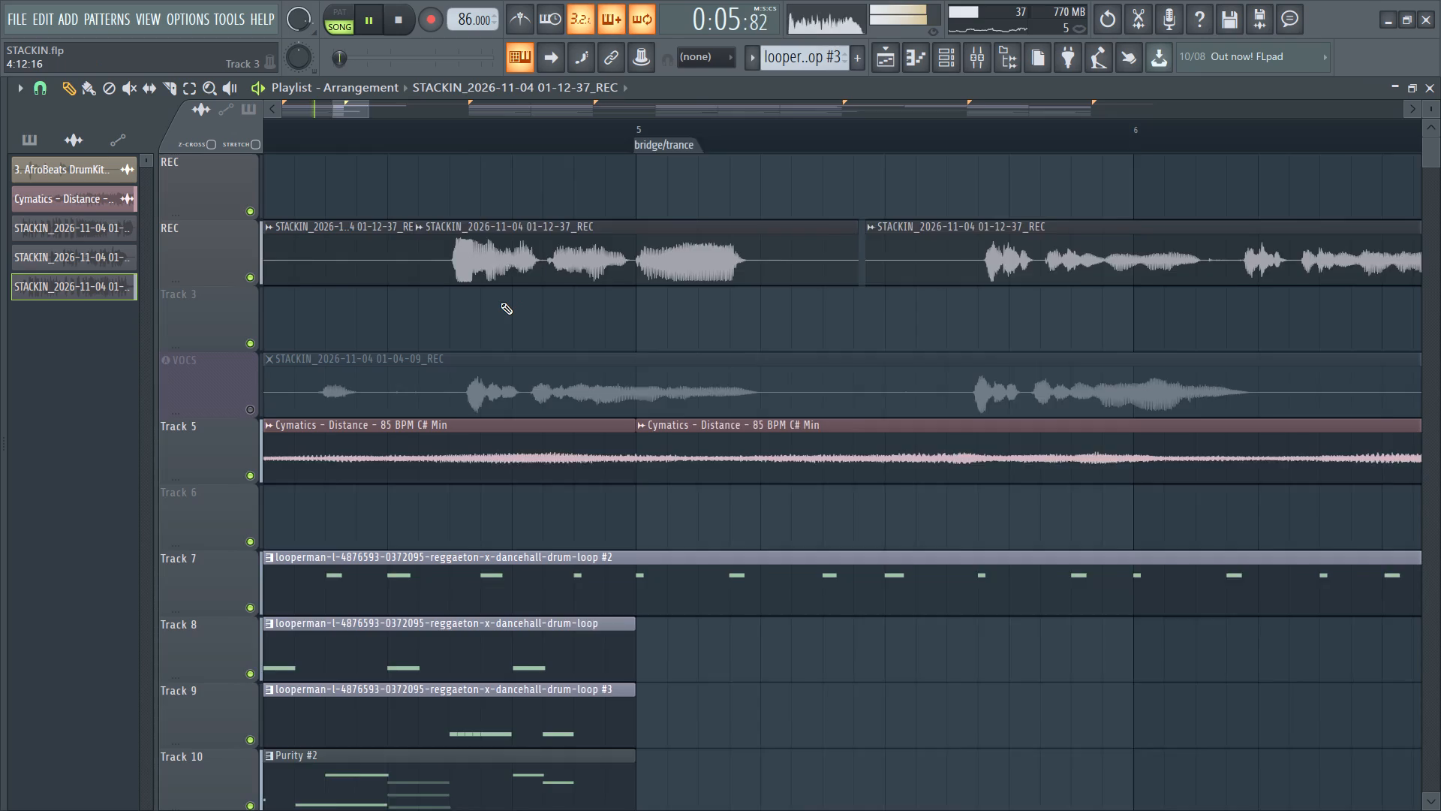
Slice the 01-12-37 take on both sides of the vocal phrase that crosses the start of bar 4.
scroll(501, 303, "down", 9, "ctrl")
scroll(462, 303, "up", 2)
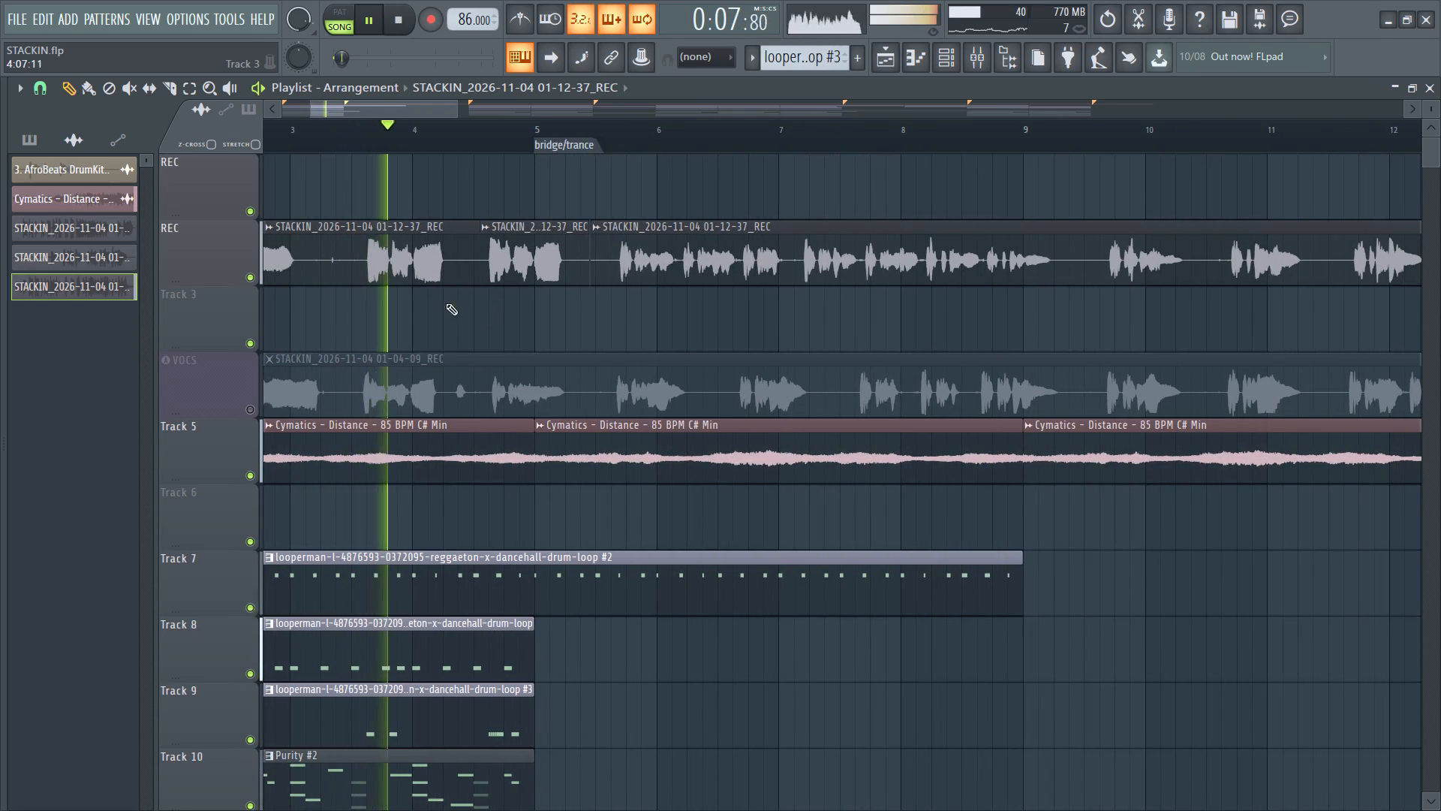
scroll(323, 296, "up", 3, "ctrl")
scroll(378, 259, "up", 1, "ctrl")
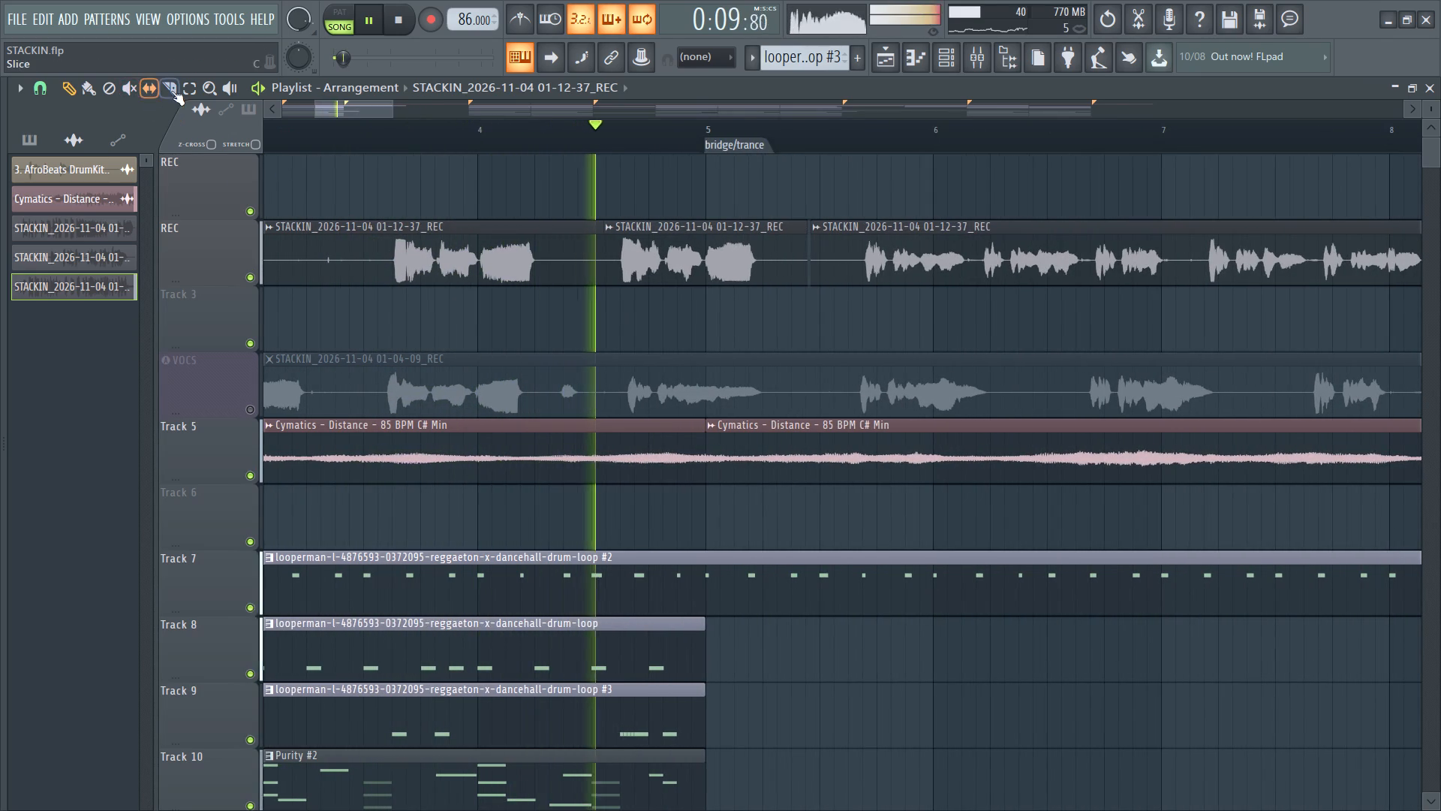
left_click(164, 86)
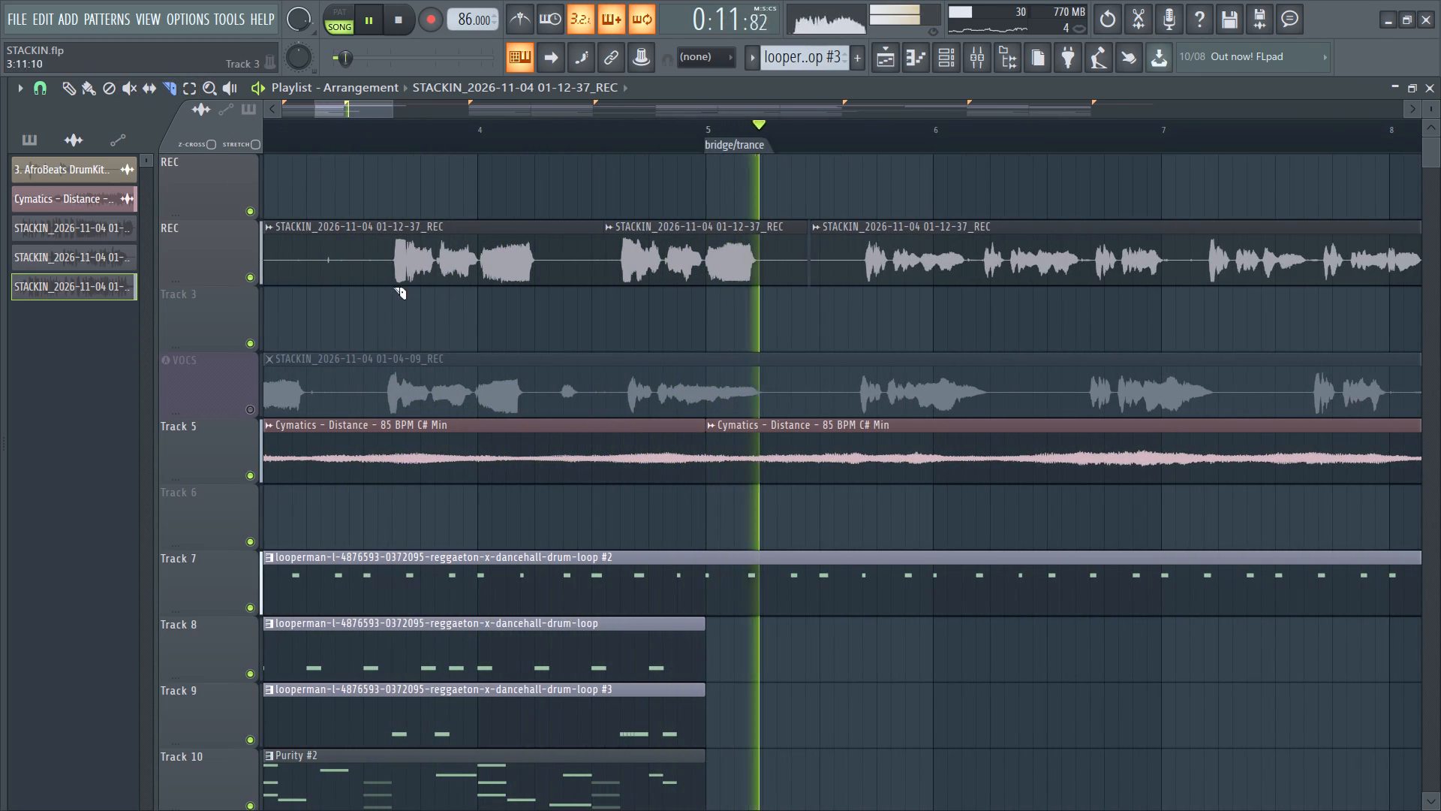
left_click_drag(382, 235, 378, 302, "alt")
left_click_drag(588, 228, 573, 315, "alt")
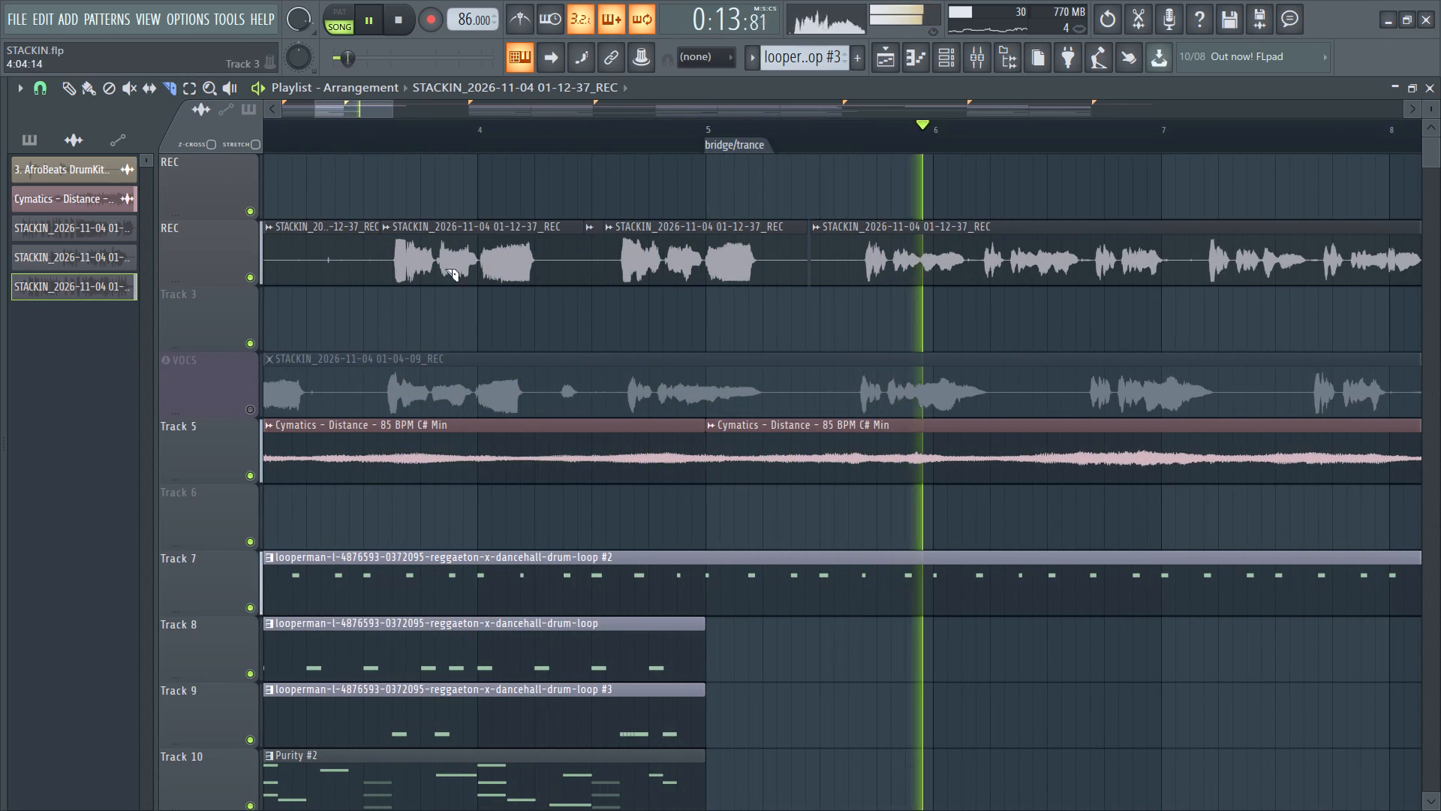
Nudge the sliced vocal phrase crossing bar 4 slightly earlier, so its clip starts at 3:10:03.
left_click(60, 86)
scroll(362, 383, "up", 3, "ctrl")
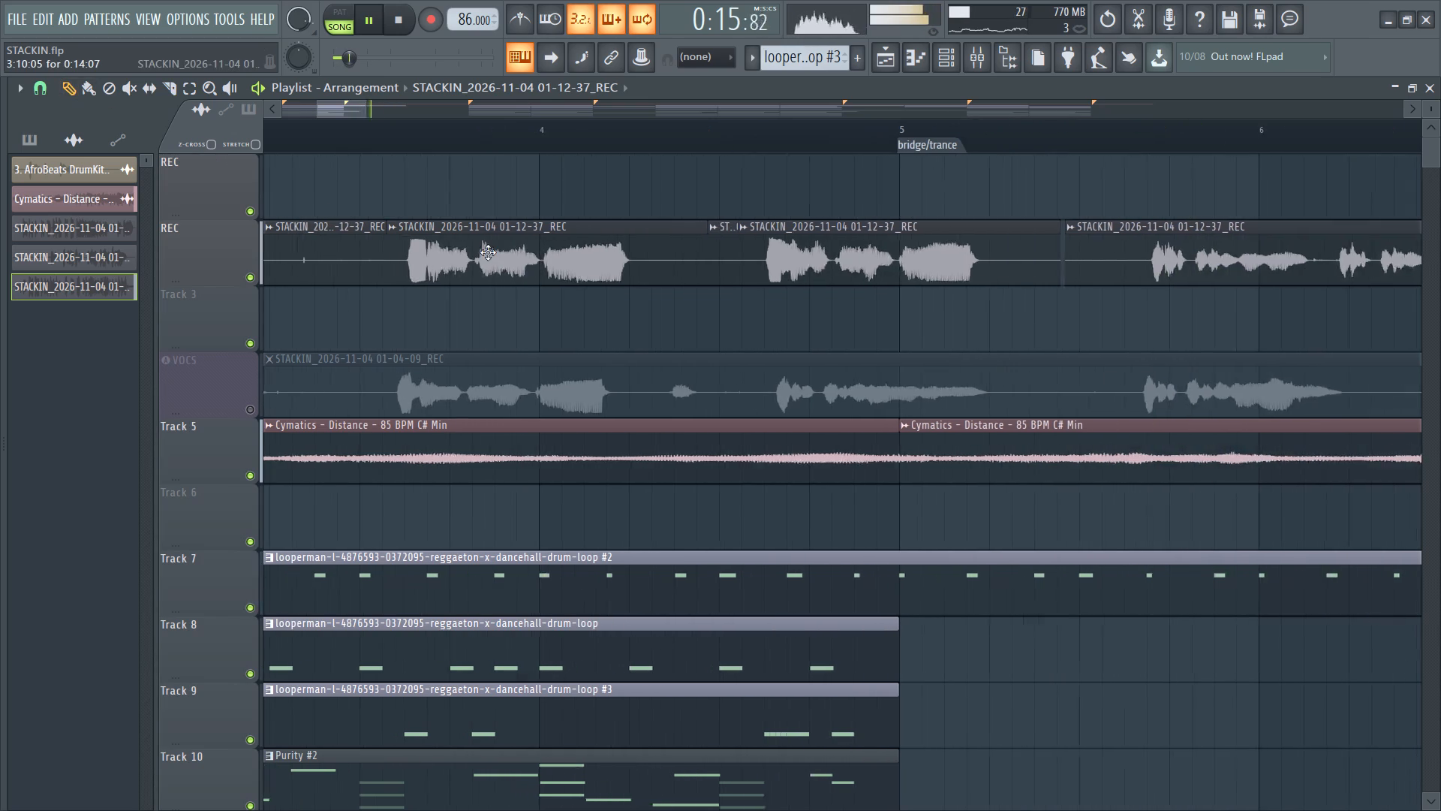
scroll(488, 252, "up", 3, "ctrl")
left_click(422, 245, "alt")
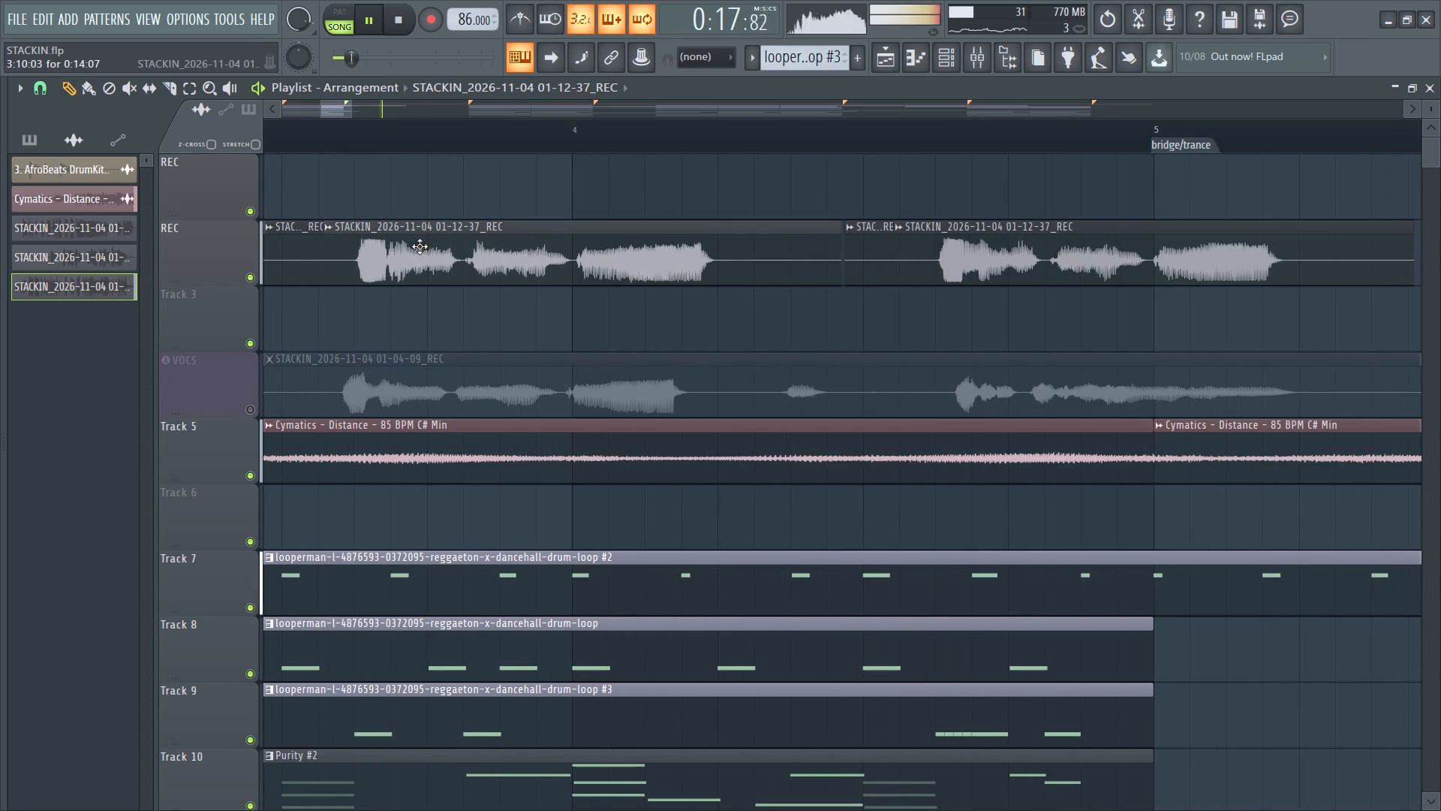
Replay the vocals from bars 5 and 4, and nudge the remaining bridge take slightly earlier to start at 5:08:06.
scroll(317, 285, "down", 7, "ctrl")
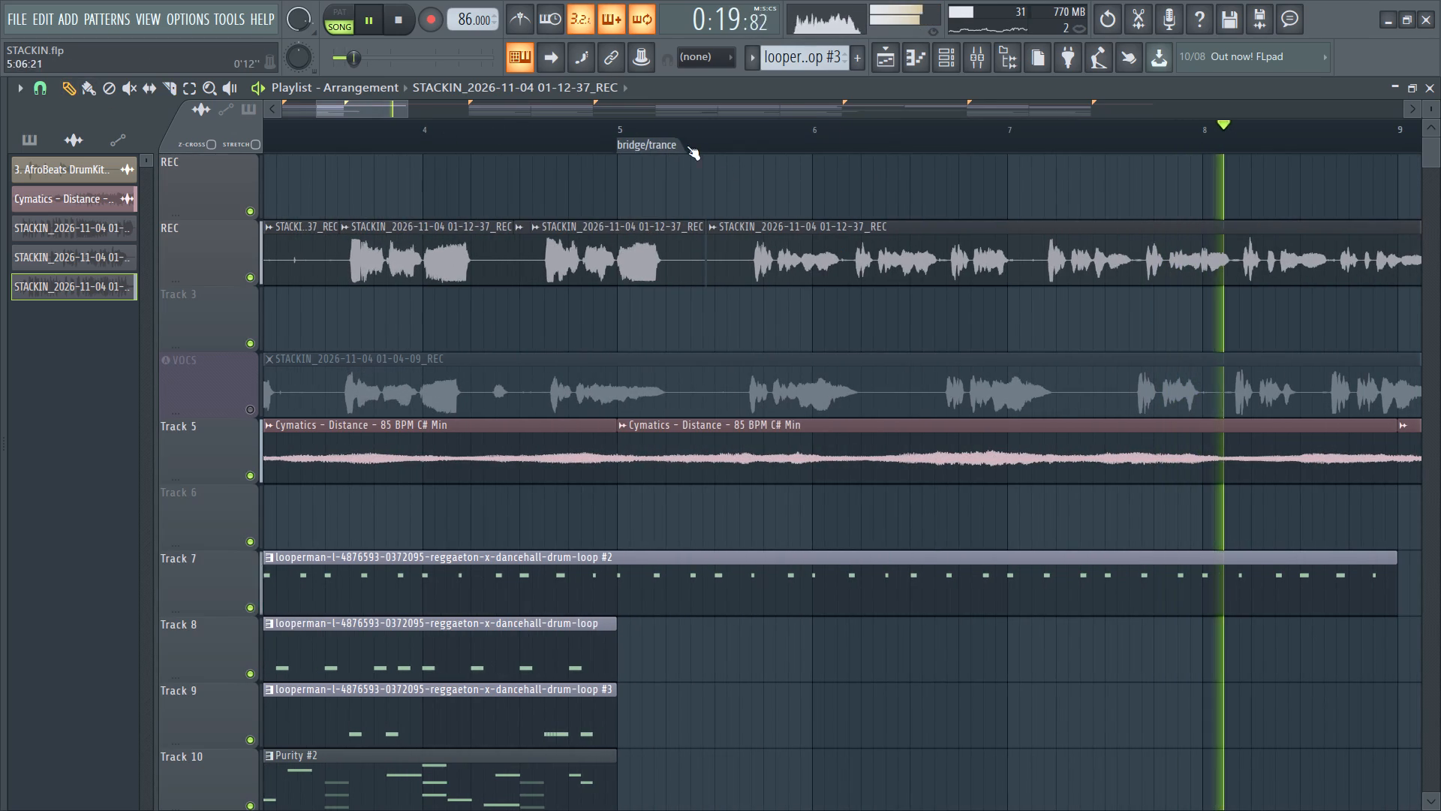
left_click(622, 125)
scroll(618, 366, "down", 4, "ctrl")
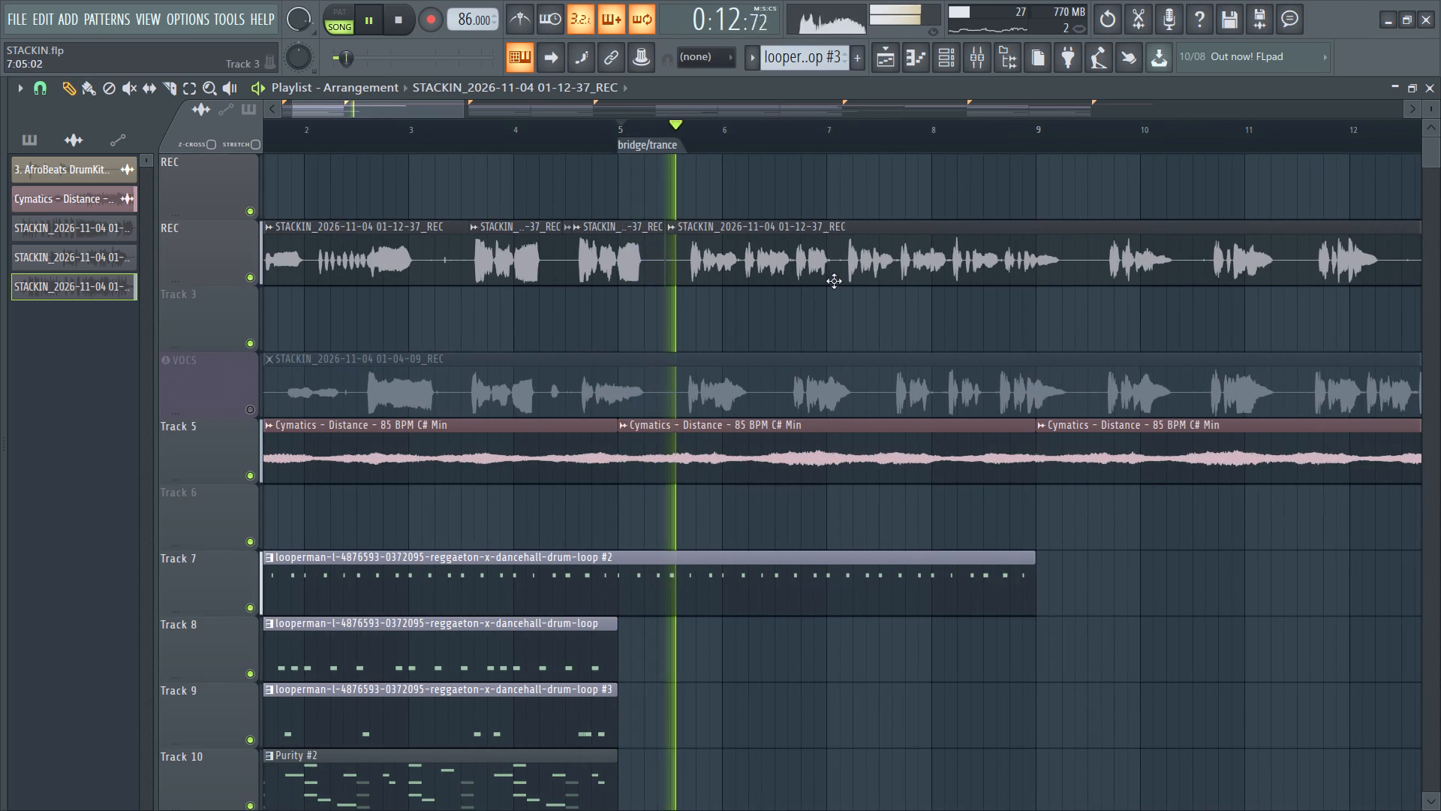
left_click_drag(410, 112, 424, 113)
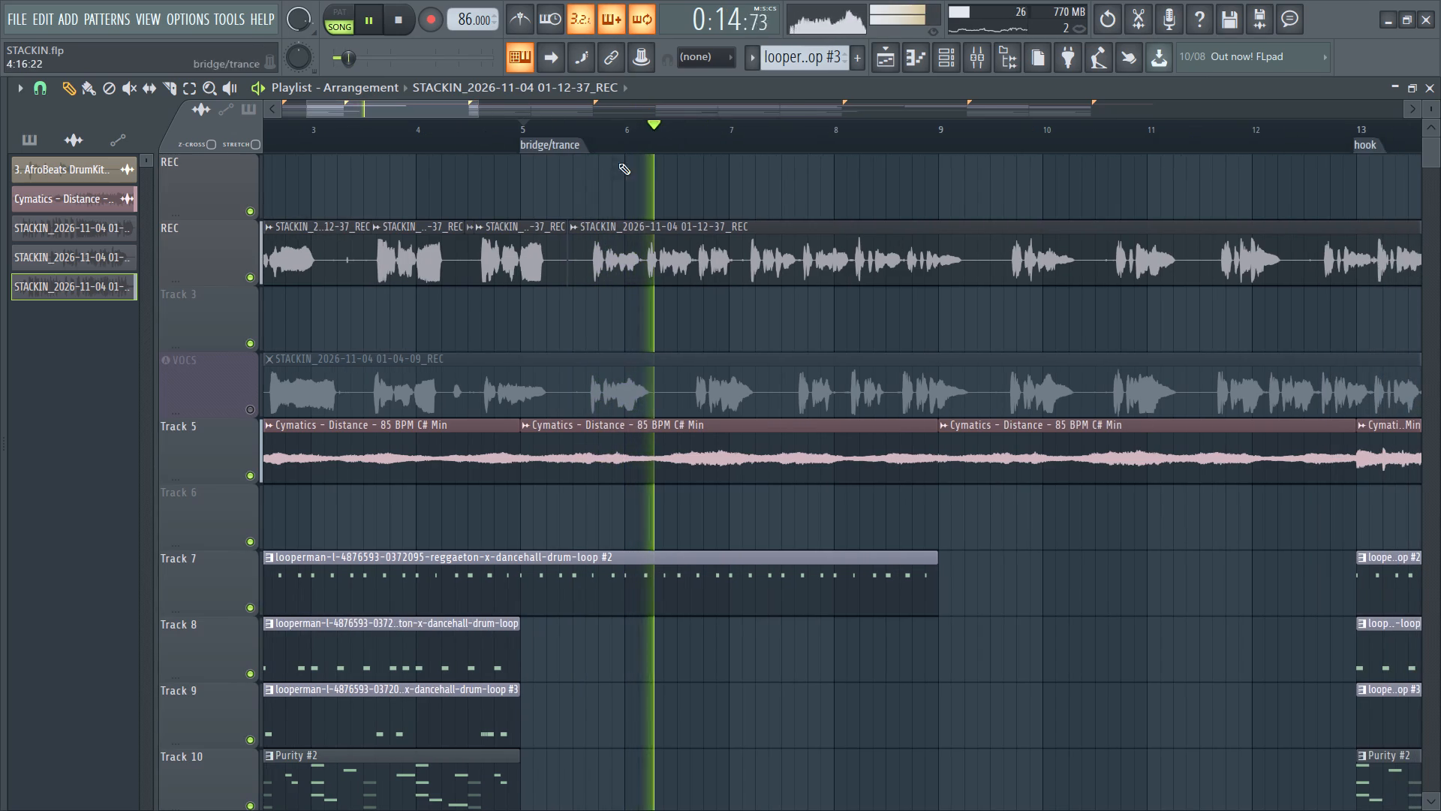
left_click(426, 128)
scroll(541, 361, "up", 3, "ctrl")
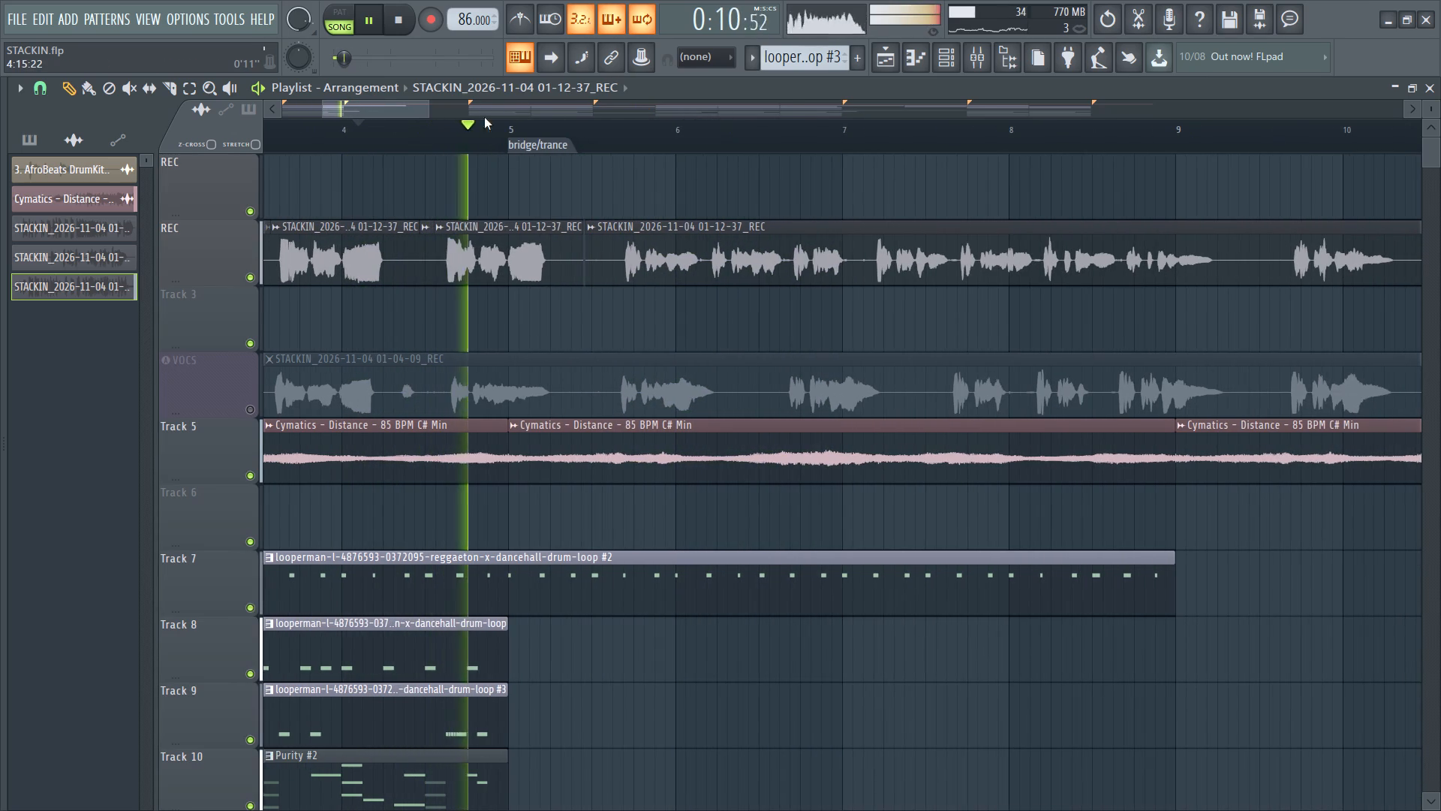
left_click_drag(411, 113, 438, 112)
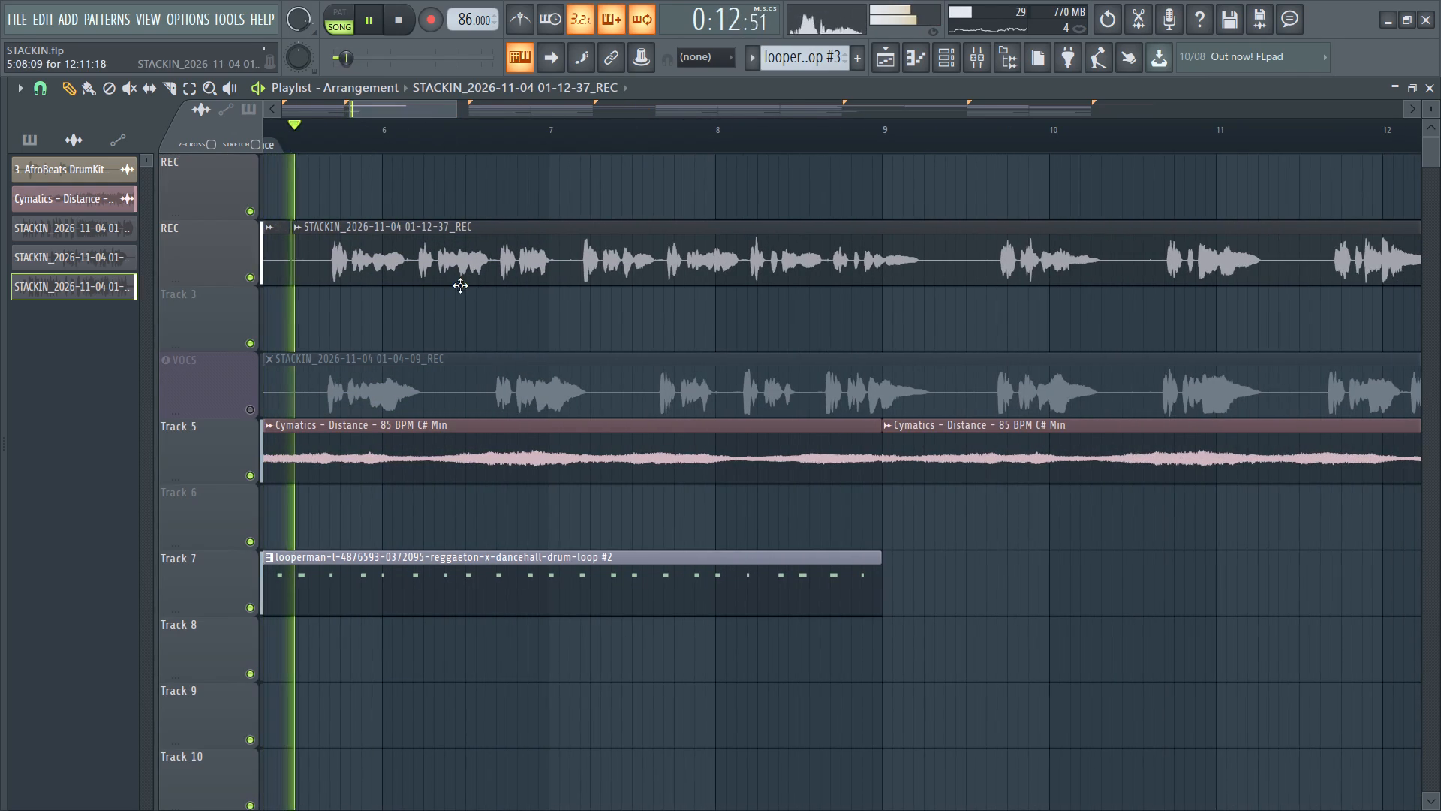
left_click(387, 276, "alt")
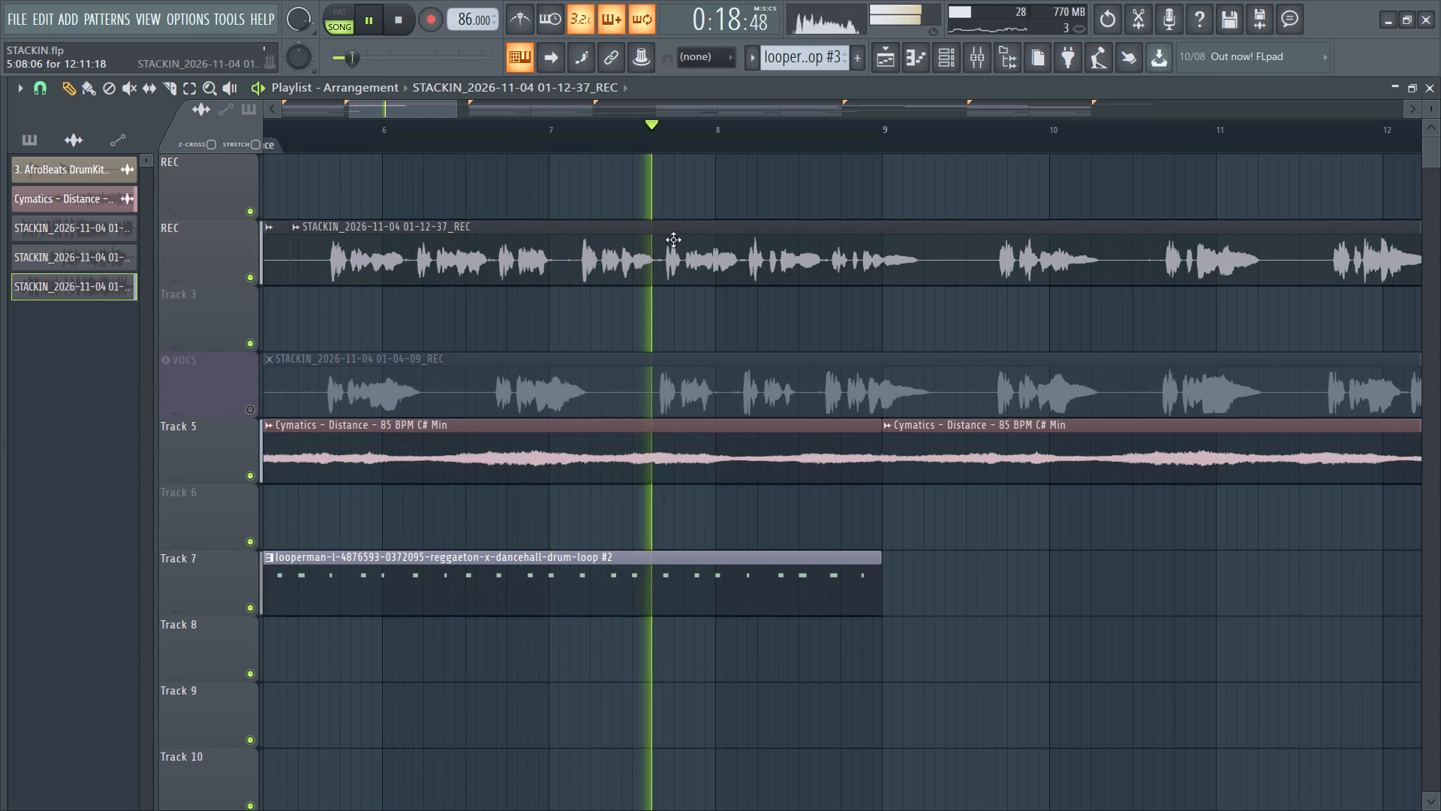
Stop playback and trim the start of the remaining bridge take to about the middle of bar 9, clearing its earlier phrases.
scroll(697, 345, "down", 6, "ctrl")
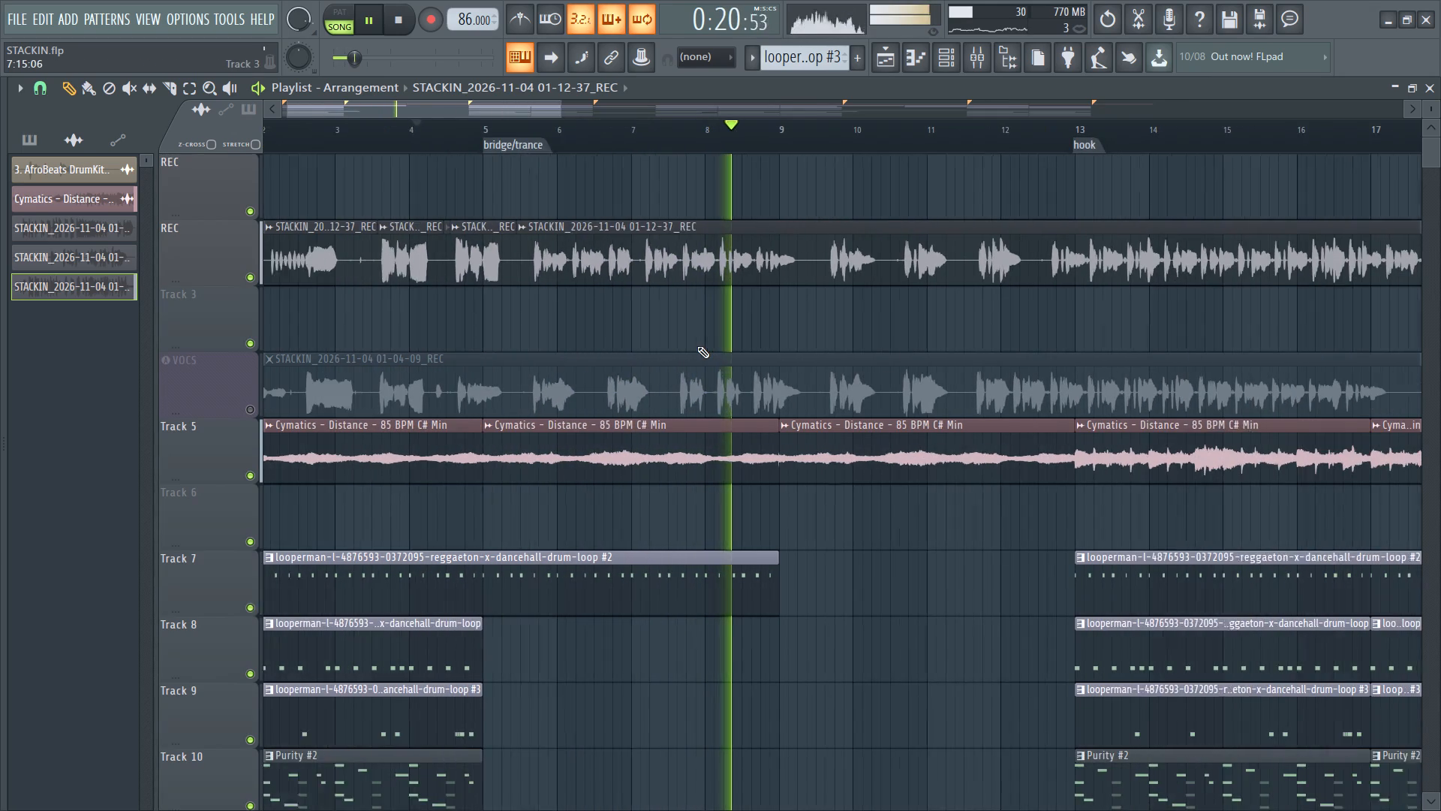
key("space")
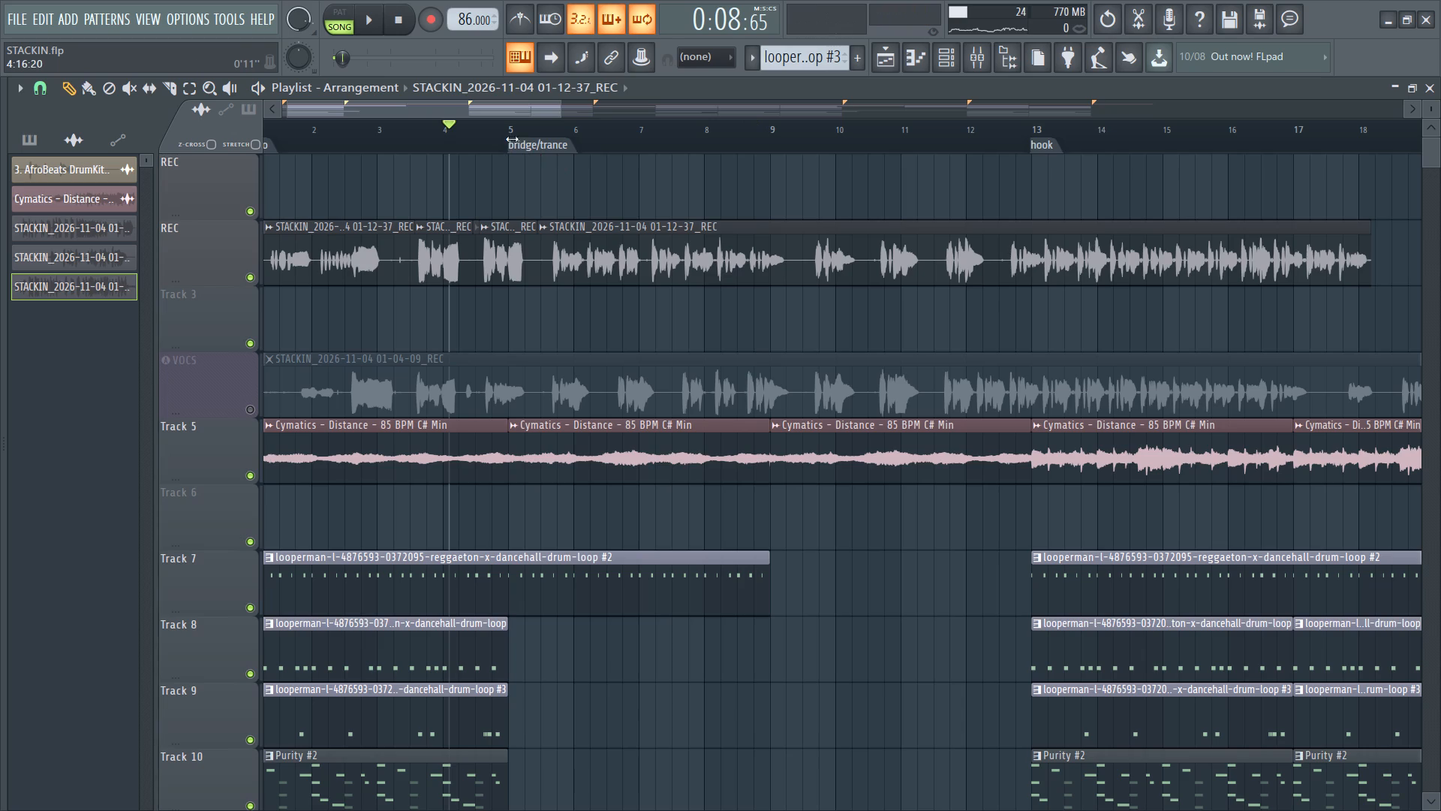
scroll(541, 272, "up", 2, "ctrl")
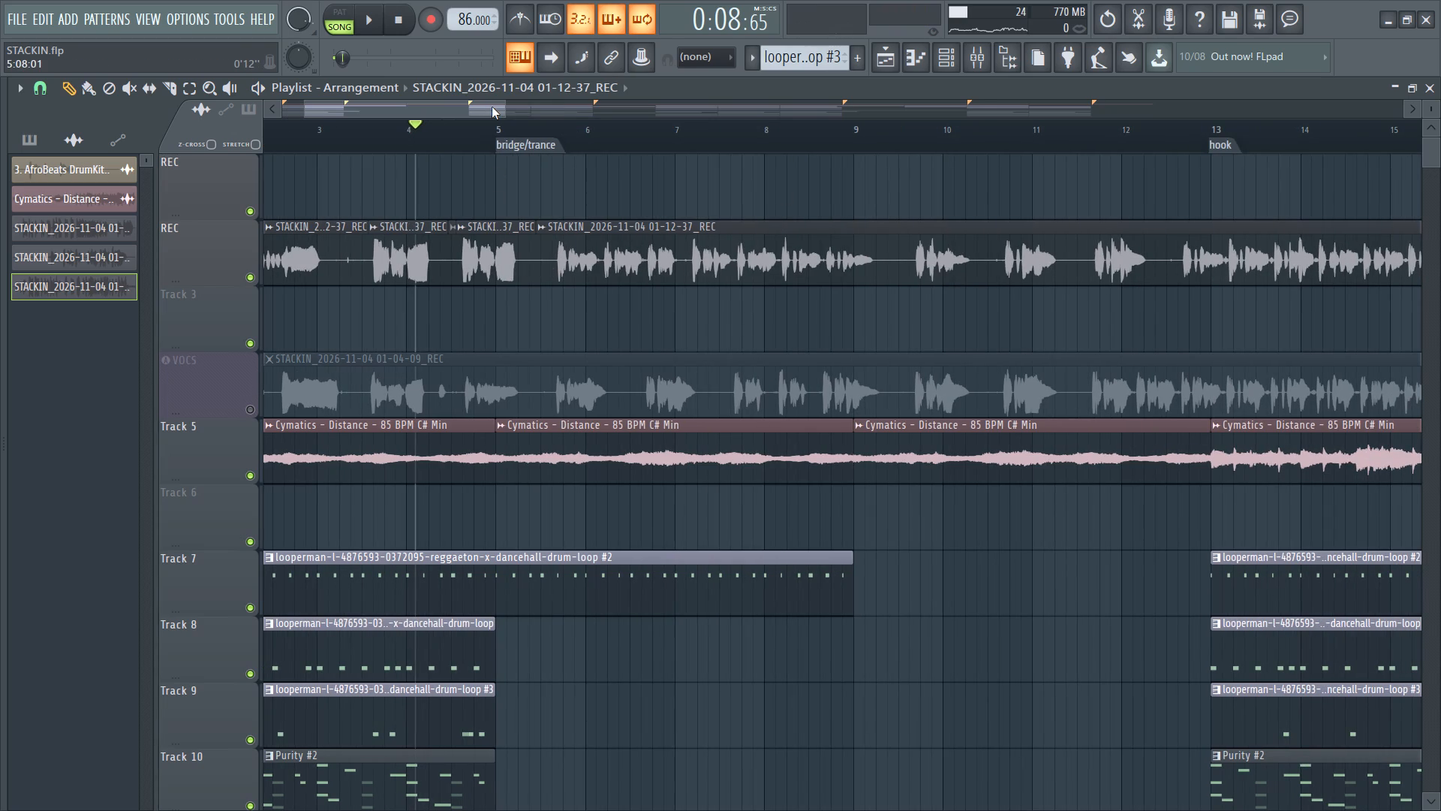
left_click_drag(487, 107, 502, 110)
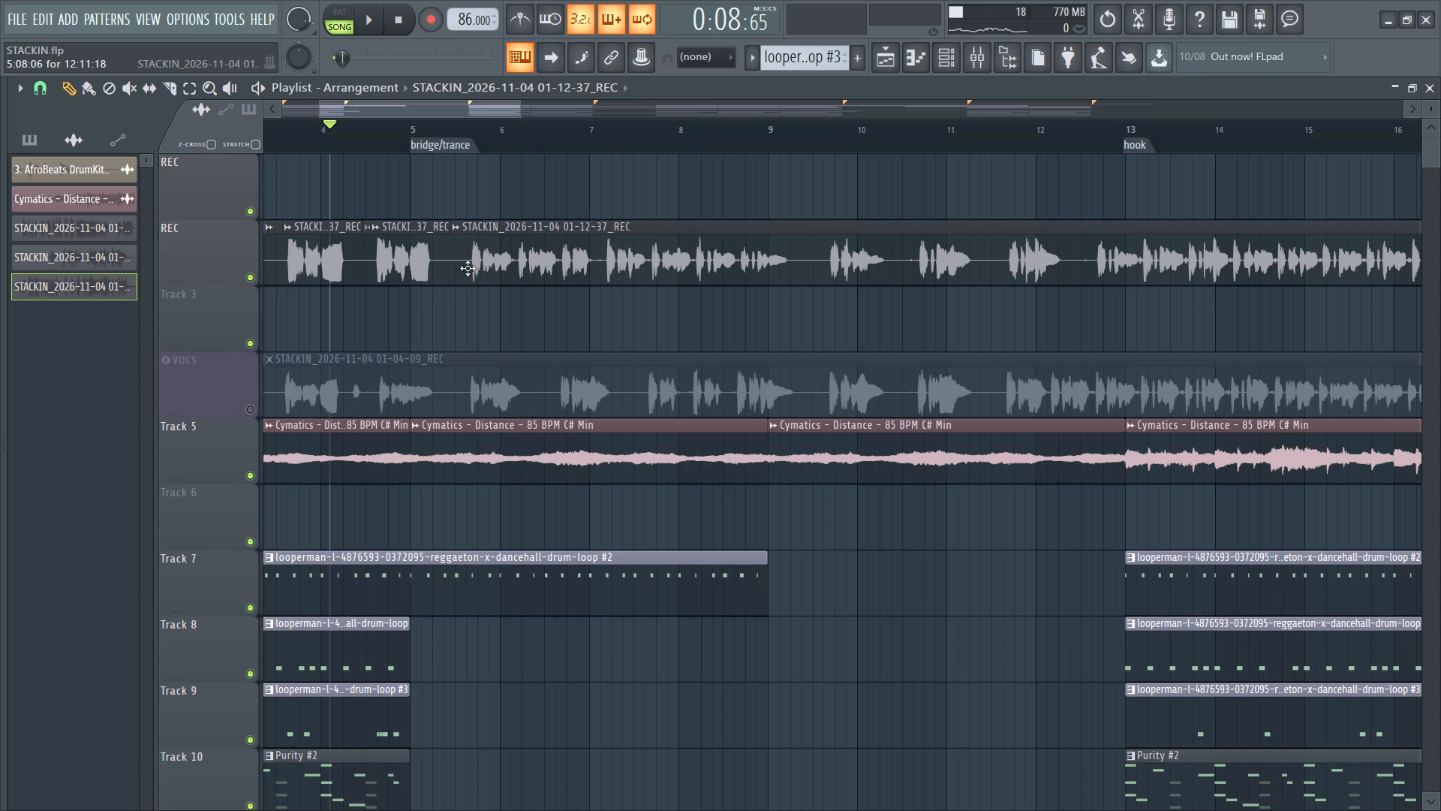
left_click_drag(460, 271, 820, 303, "alt")
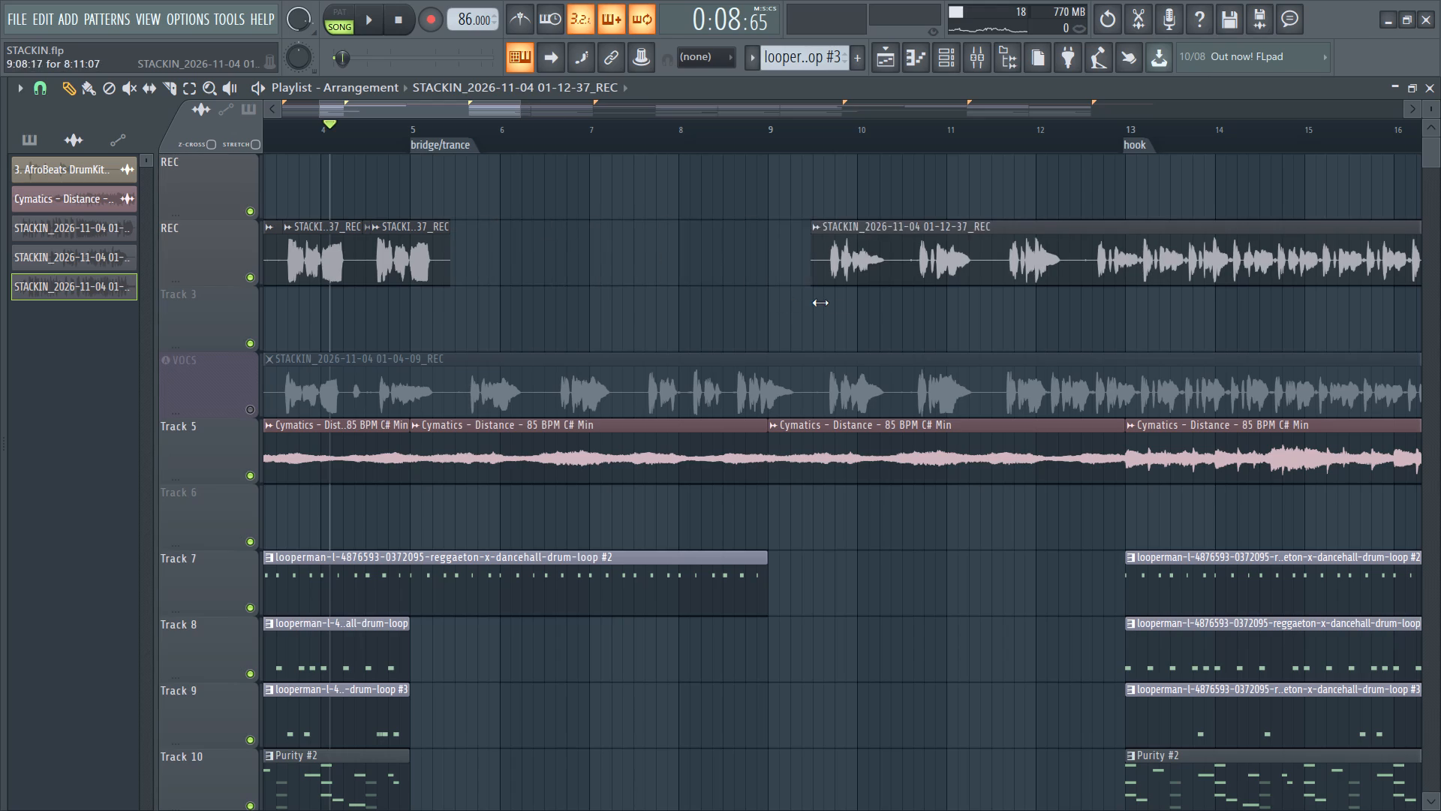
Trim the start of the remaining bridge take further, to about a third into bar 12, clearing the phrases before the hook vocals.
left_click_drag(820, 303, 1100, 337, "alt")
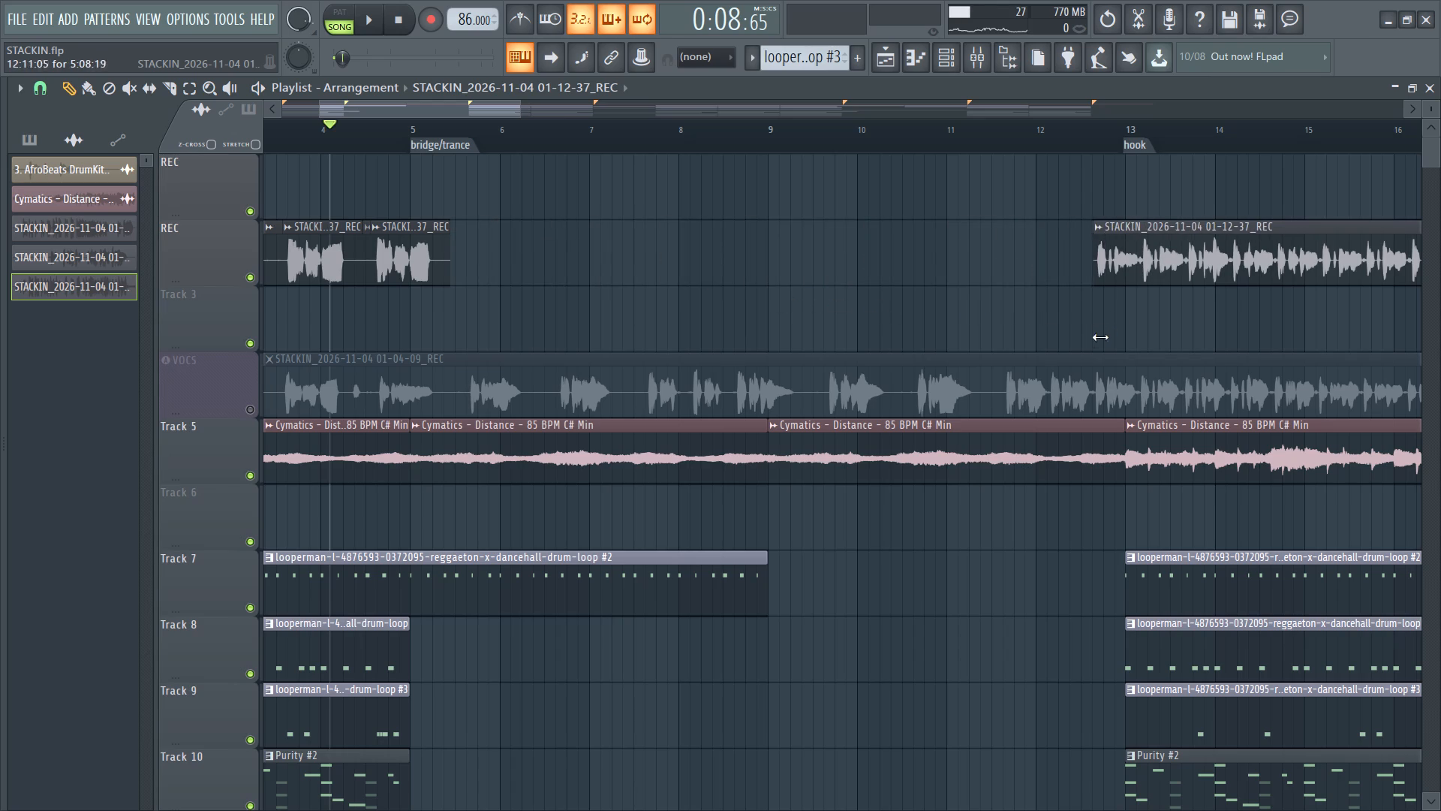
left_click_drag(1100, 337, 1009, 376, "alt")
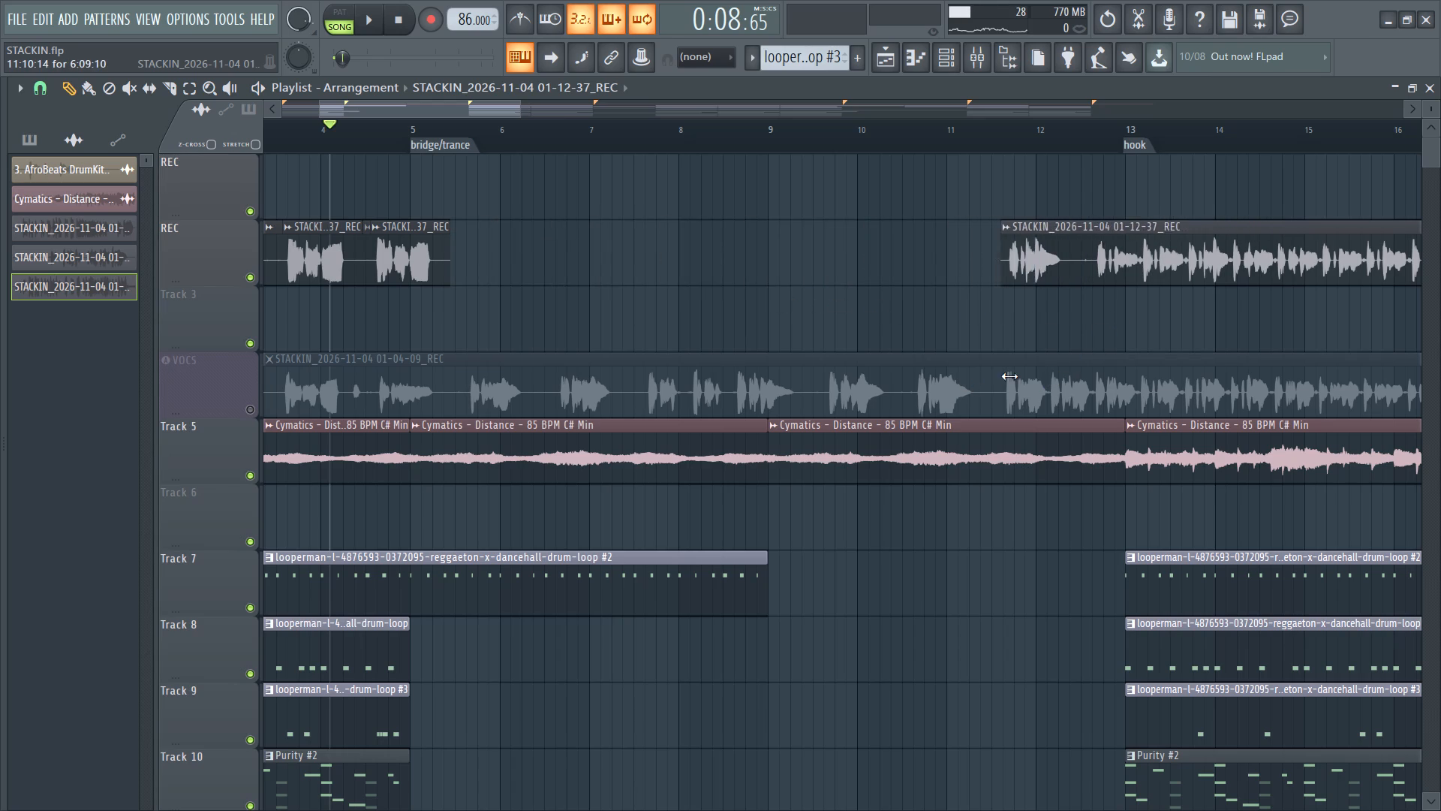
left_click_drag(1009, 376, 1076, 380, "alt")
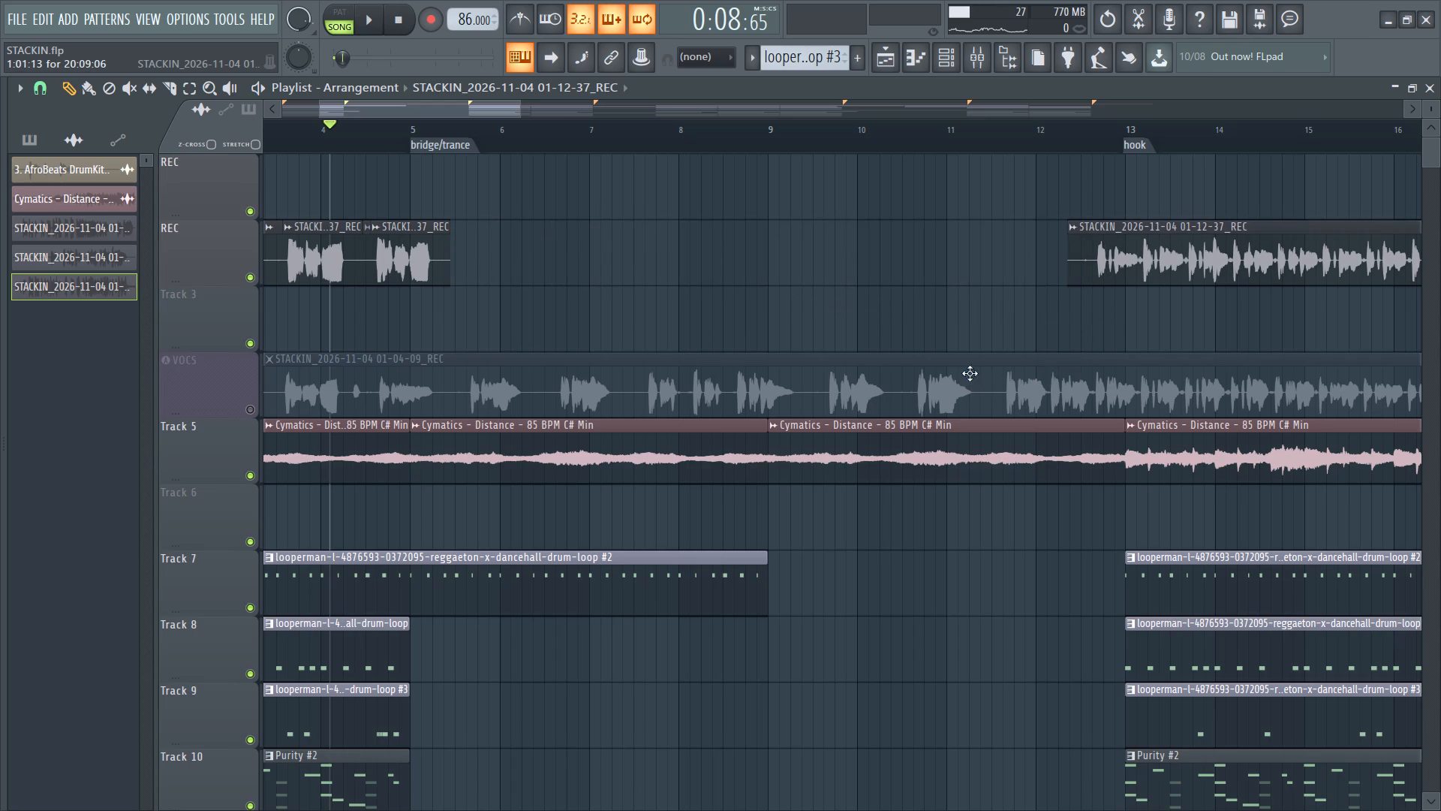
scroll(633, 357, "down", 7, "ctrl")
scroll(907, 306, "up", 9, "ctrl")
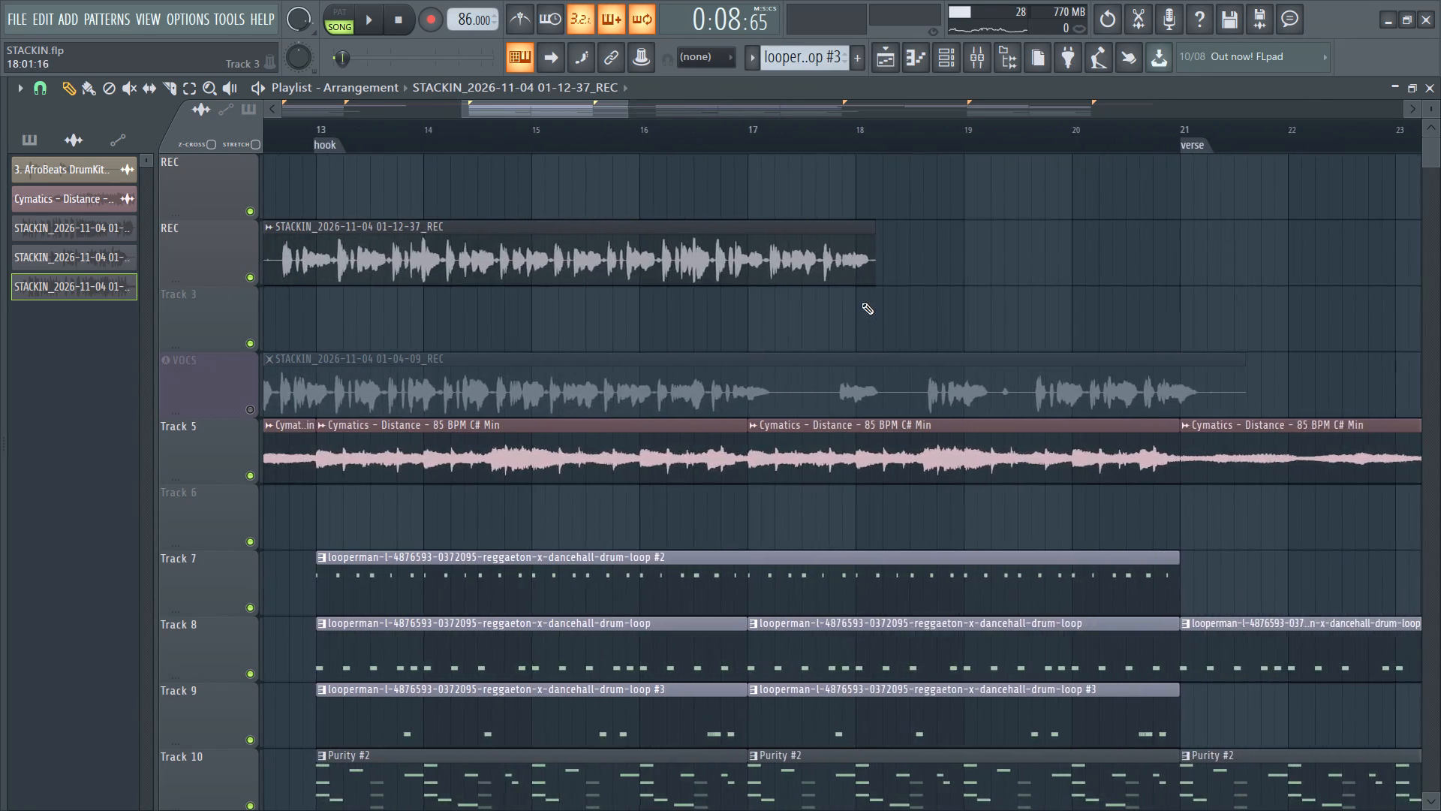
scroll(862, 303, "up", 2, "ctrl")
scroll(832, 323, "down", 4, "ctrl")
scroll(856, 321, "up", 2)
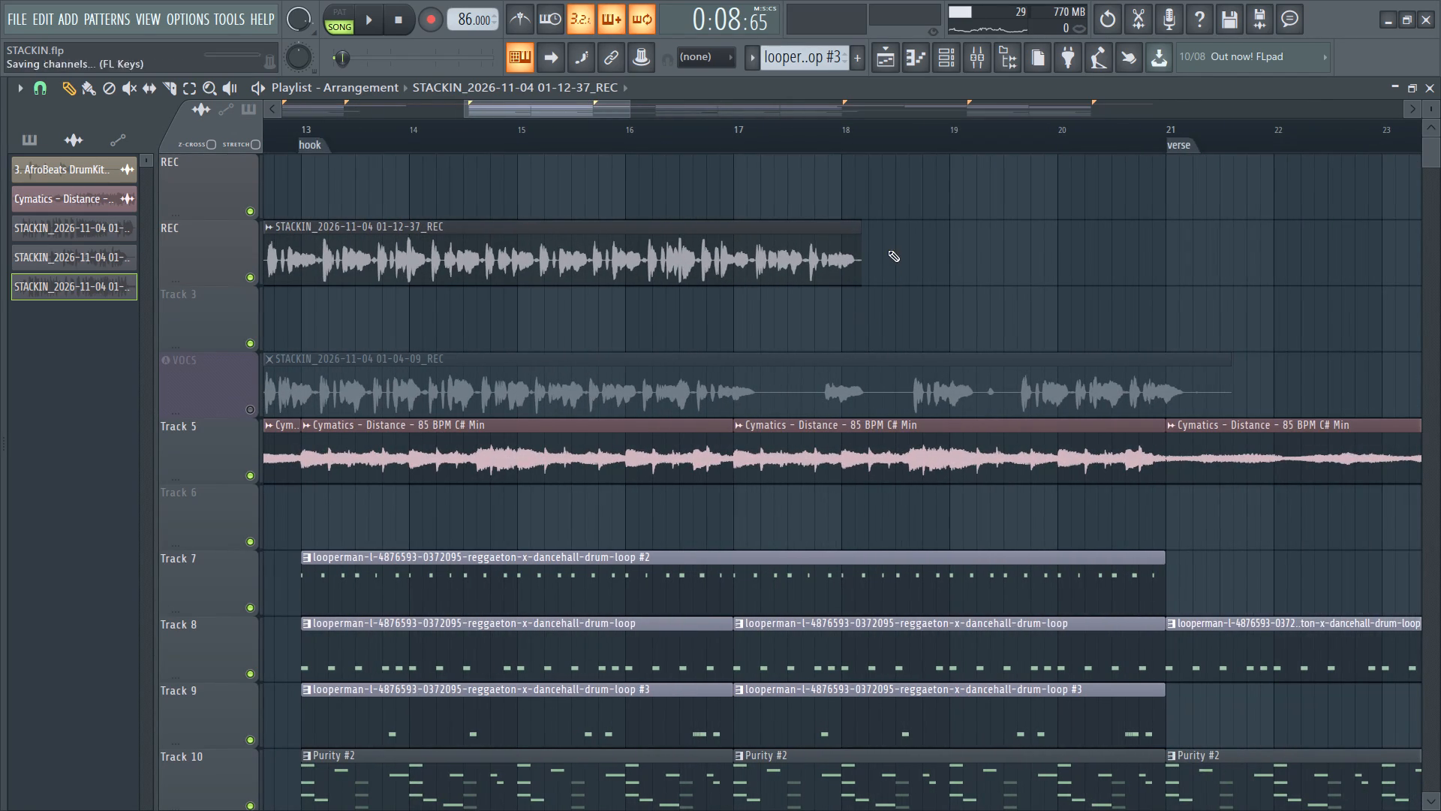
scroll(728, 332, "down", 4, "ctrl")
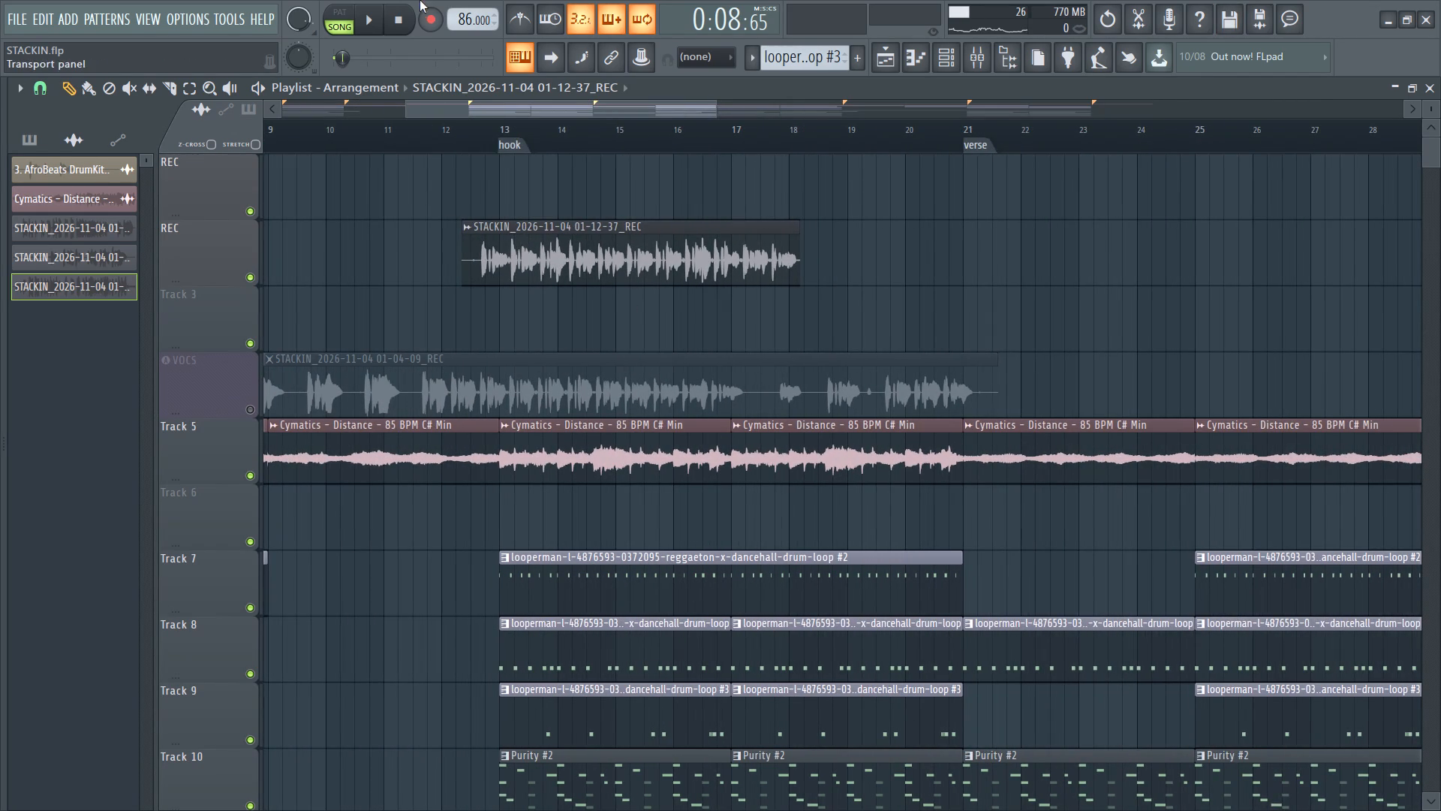
Return the song position to the beginning, ready for a new recording pass.
double_click(402, 26)
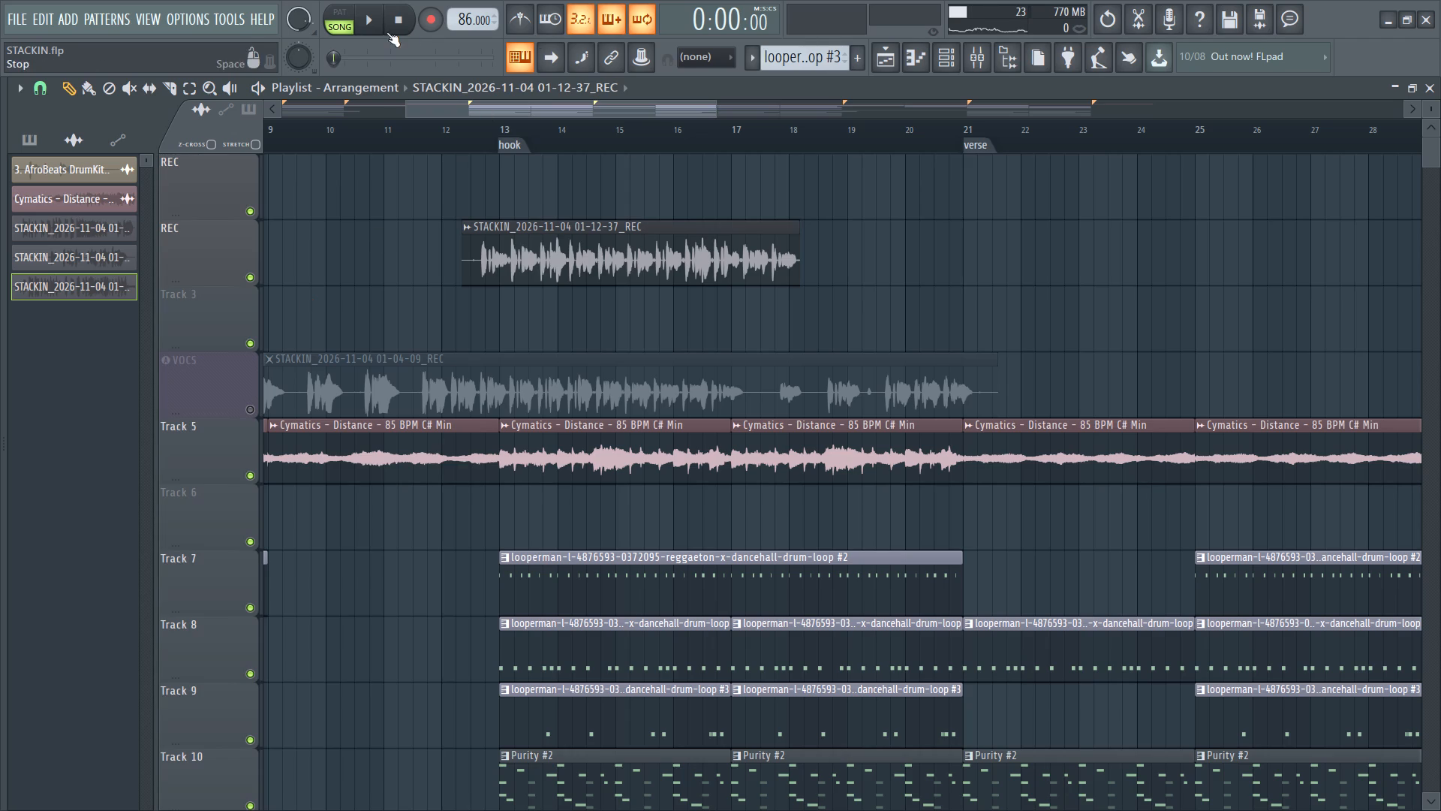
left_click(406, 30)
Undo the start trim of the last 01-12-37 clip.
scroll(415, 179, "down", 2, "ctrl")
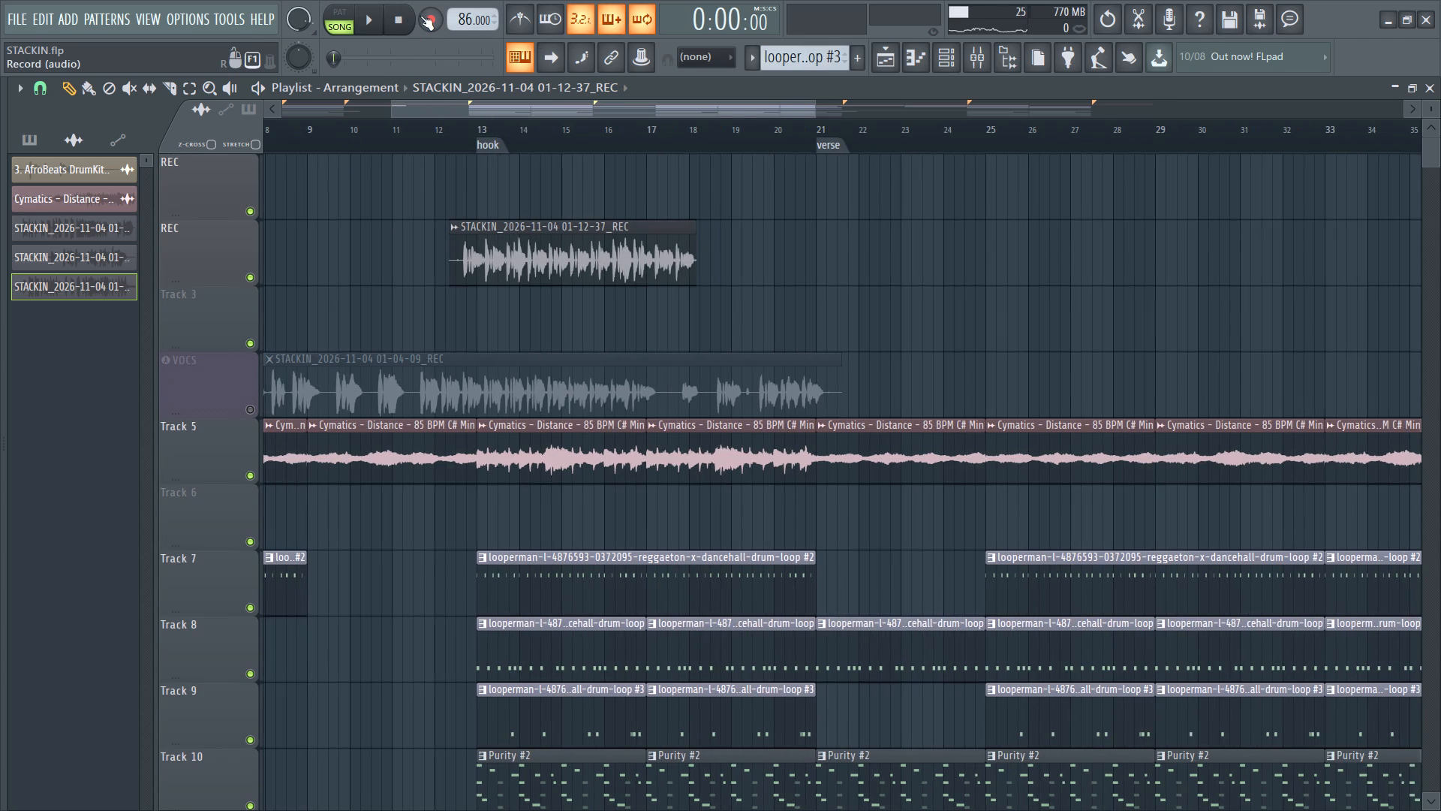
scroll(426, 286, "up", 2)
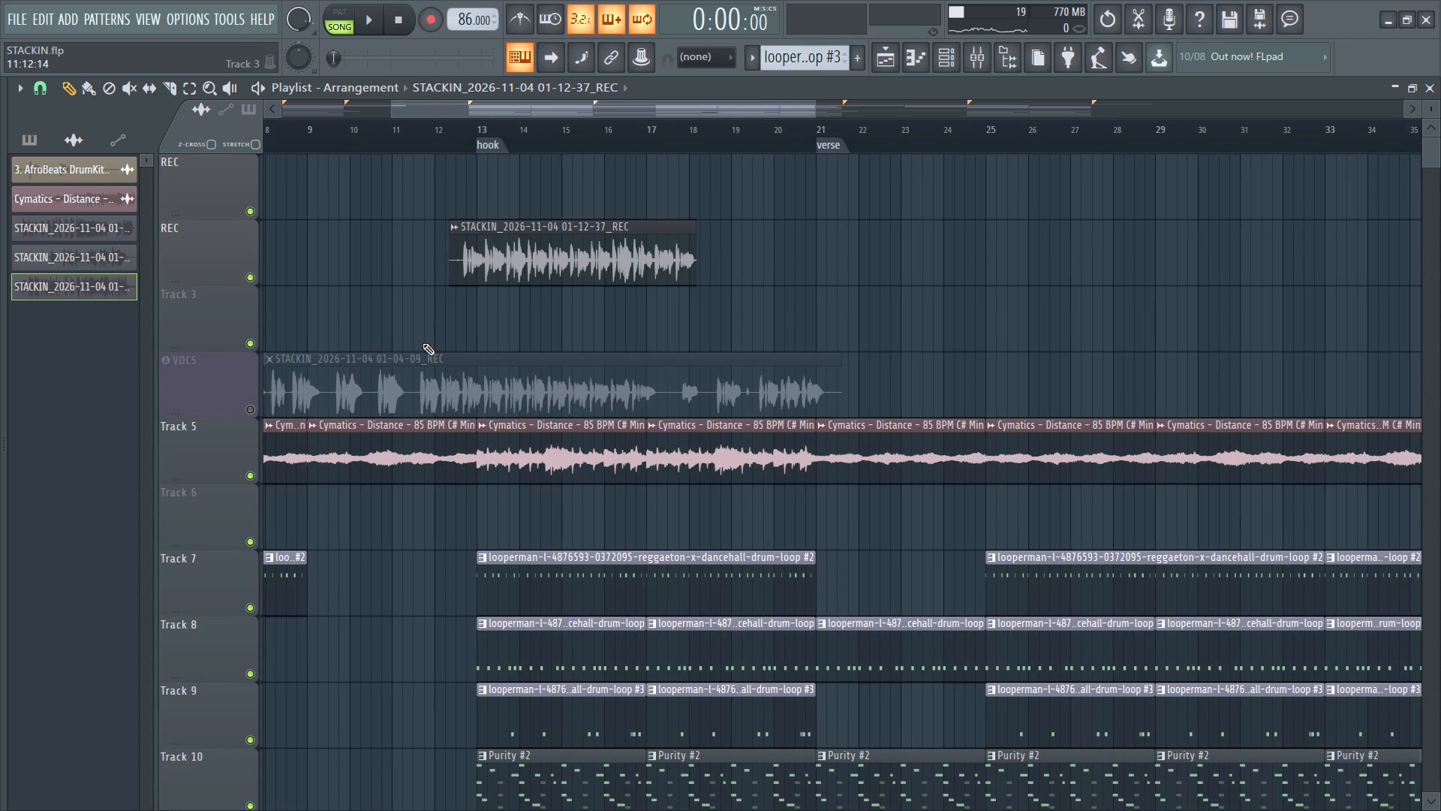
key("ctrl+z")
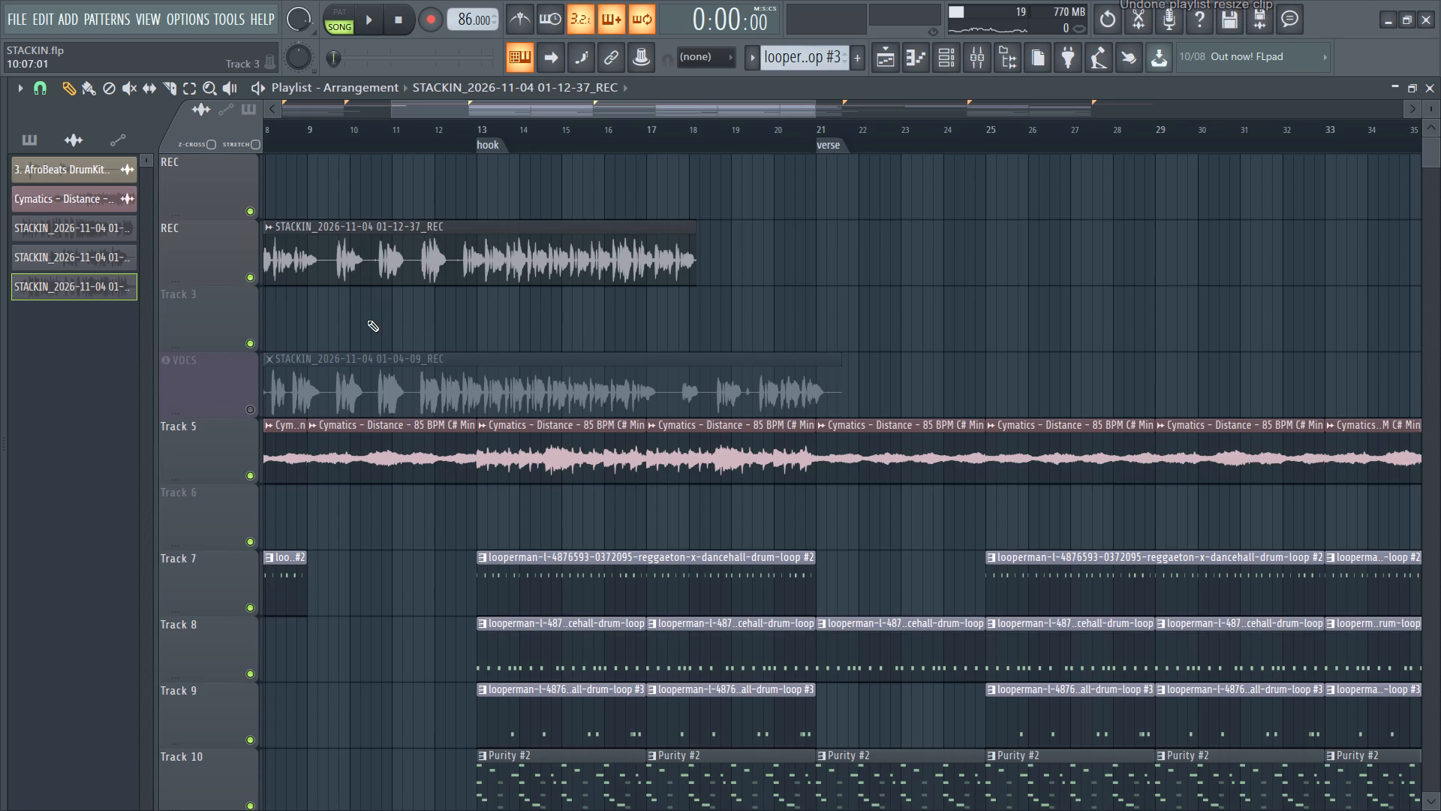
Trim the start of the last 01-12-37 clip to about the middle of bar 12, keeping only the vocals around the hook.
left_click_drag(469, 109, 223, 128)
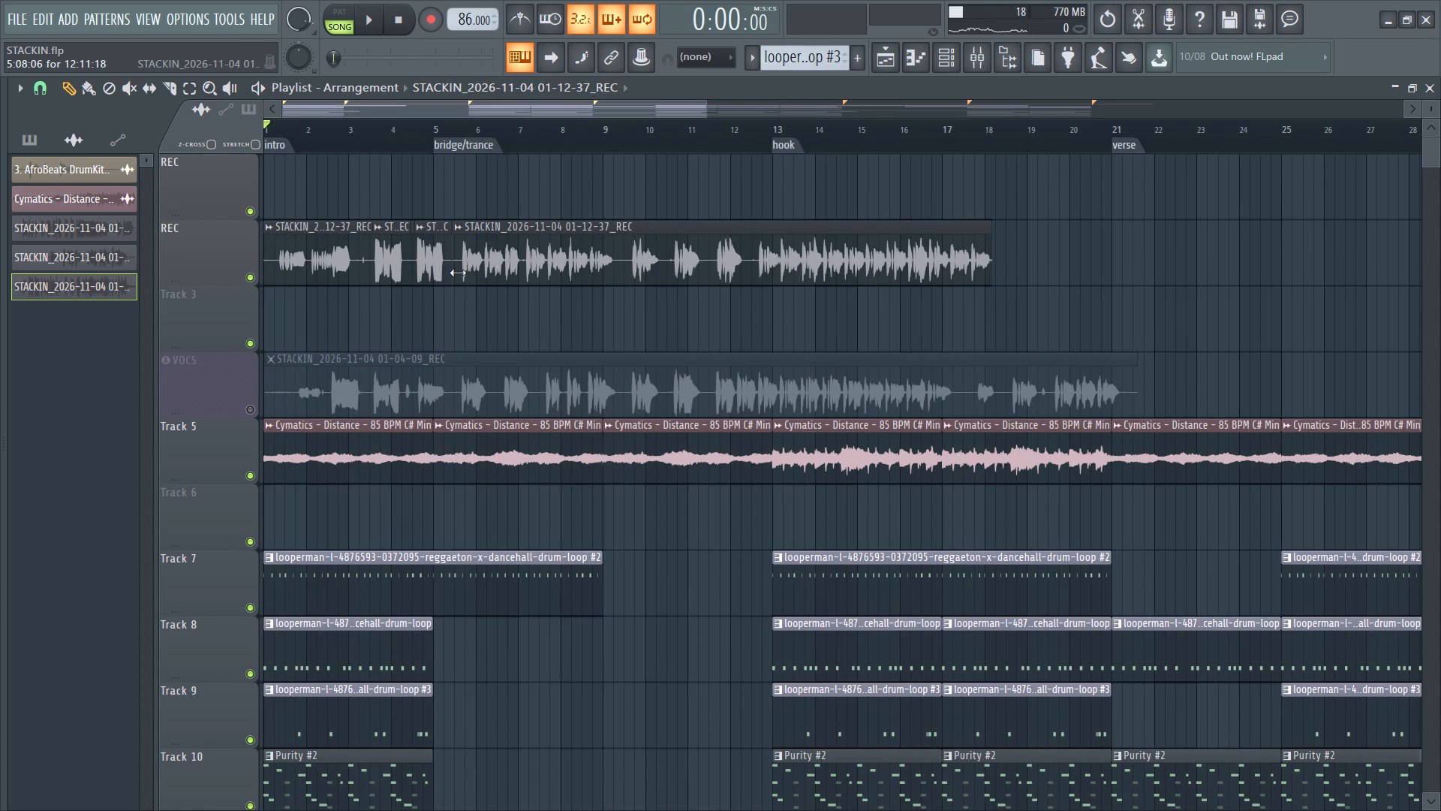
left_click_drag(458, 273, 752, 323)
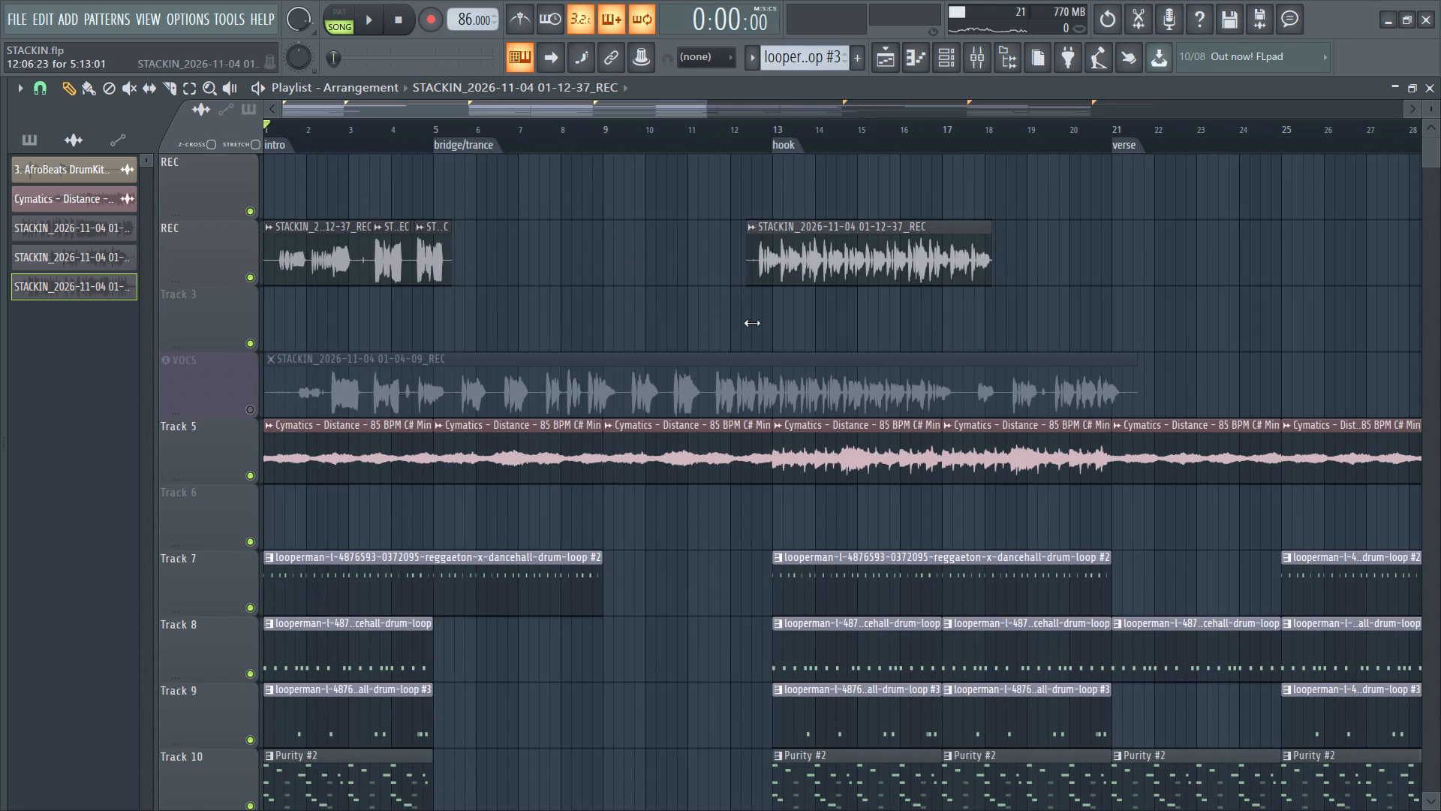
left_click_drag(752, 323, 758, 323)
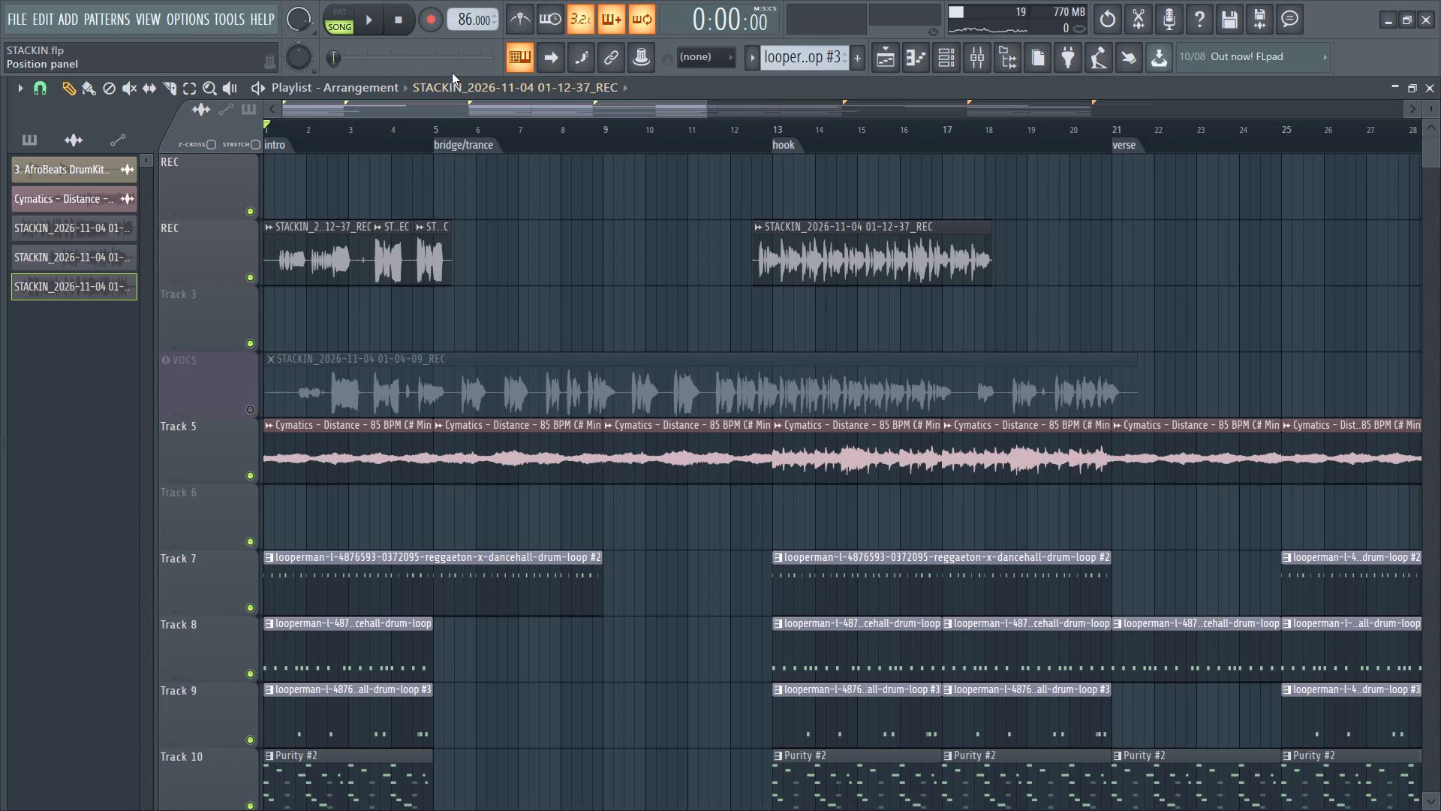
Enable recording, select the REC mixer track, and start a new vocal take from the song's beginning, returning to the playlist view.
left_click(429, 29)
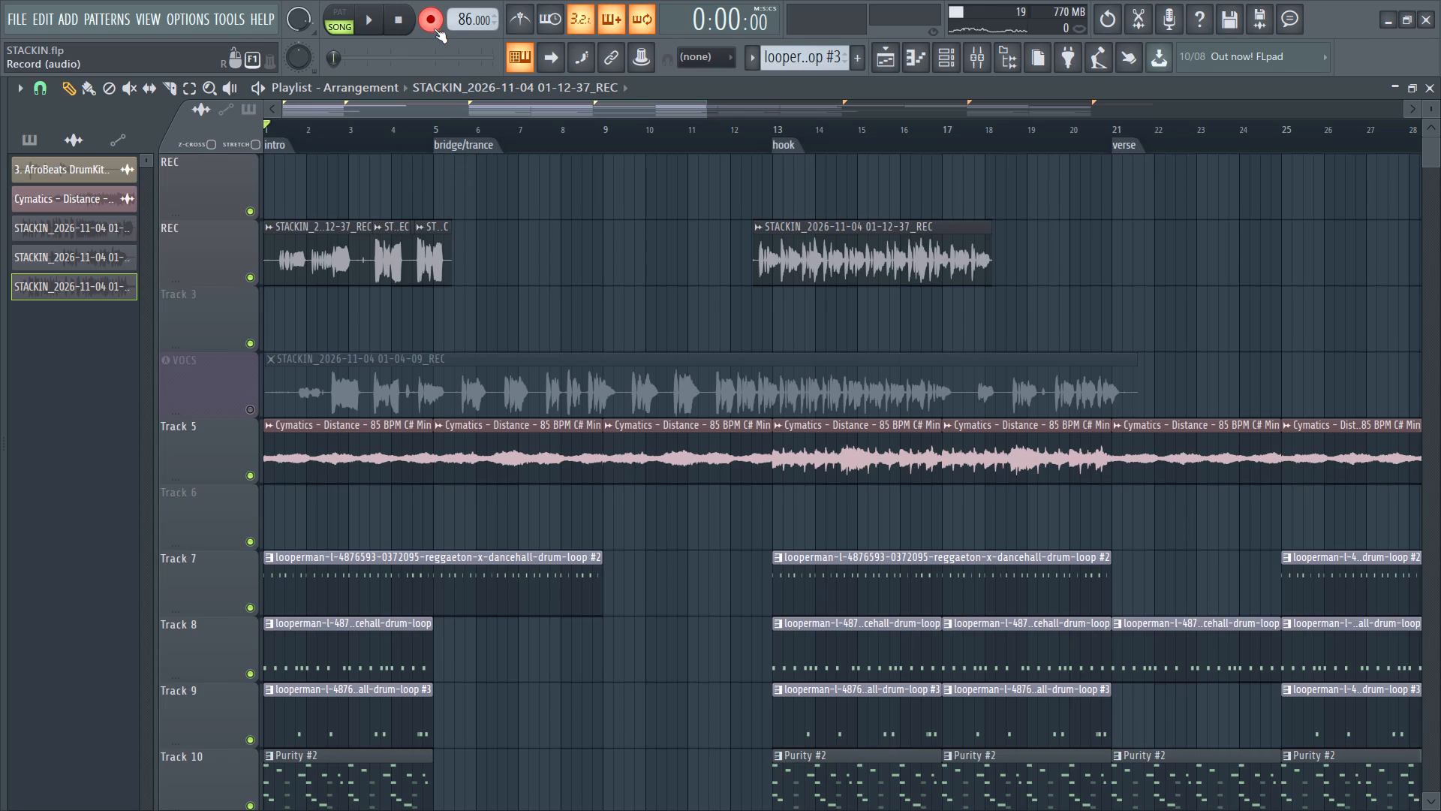
left_click(979, 60)
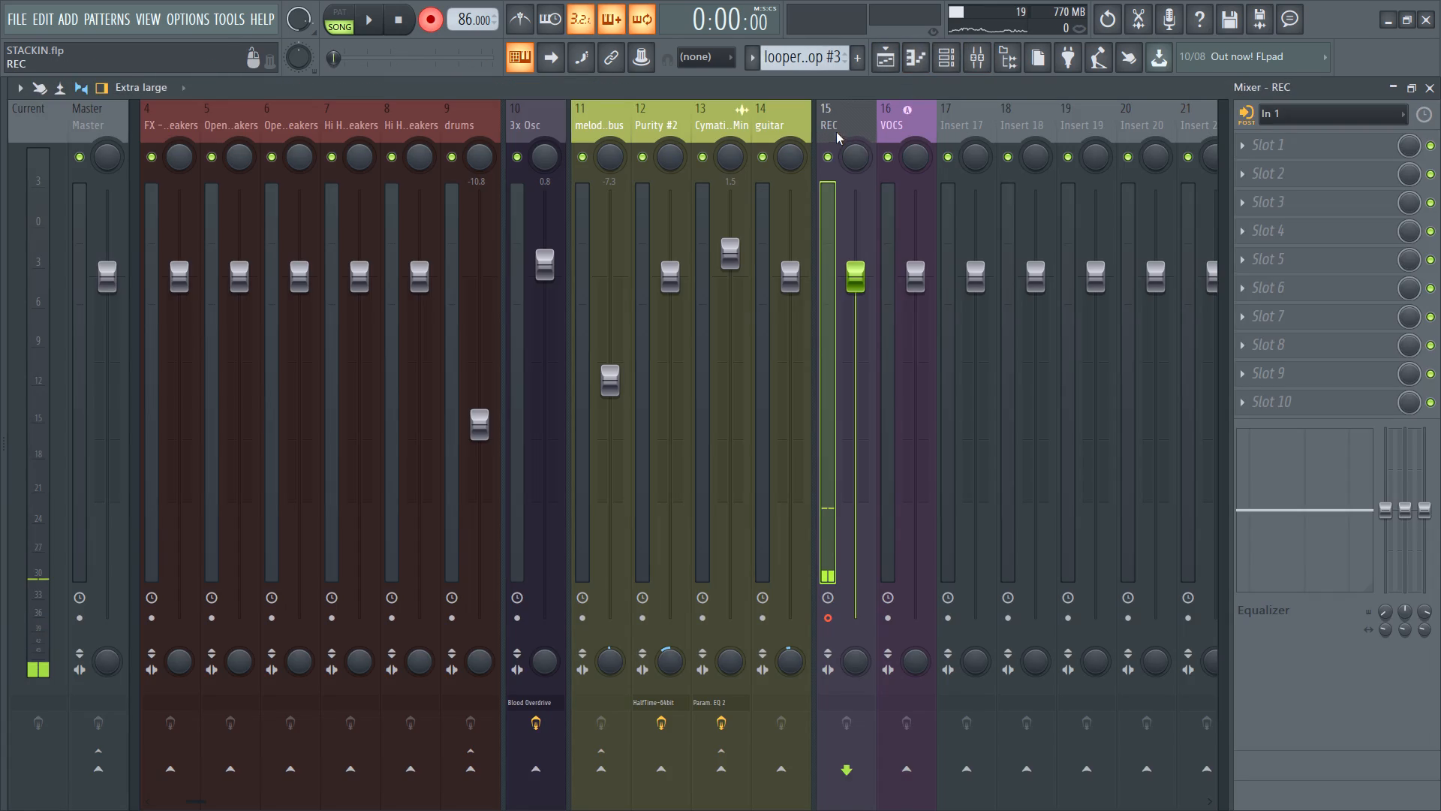
left_click(837, 123)
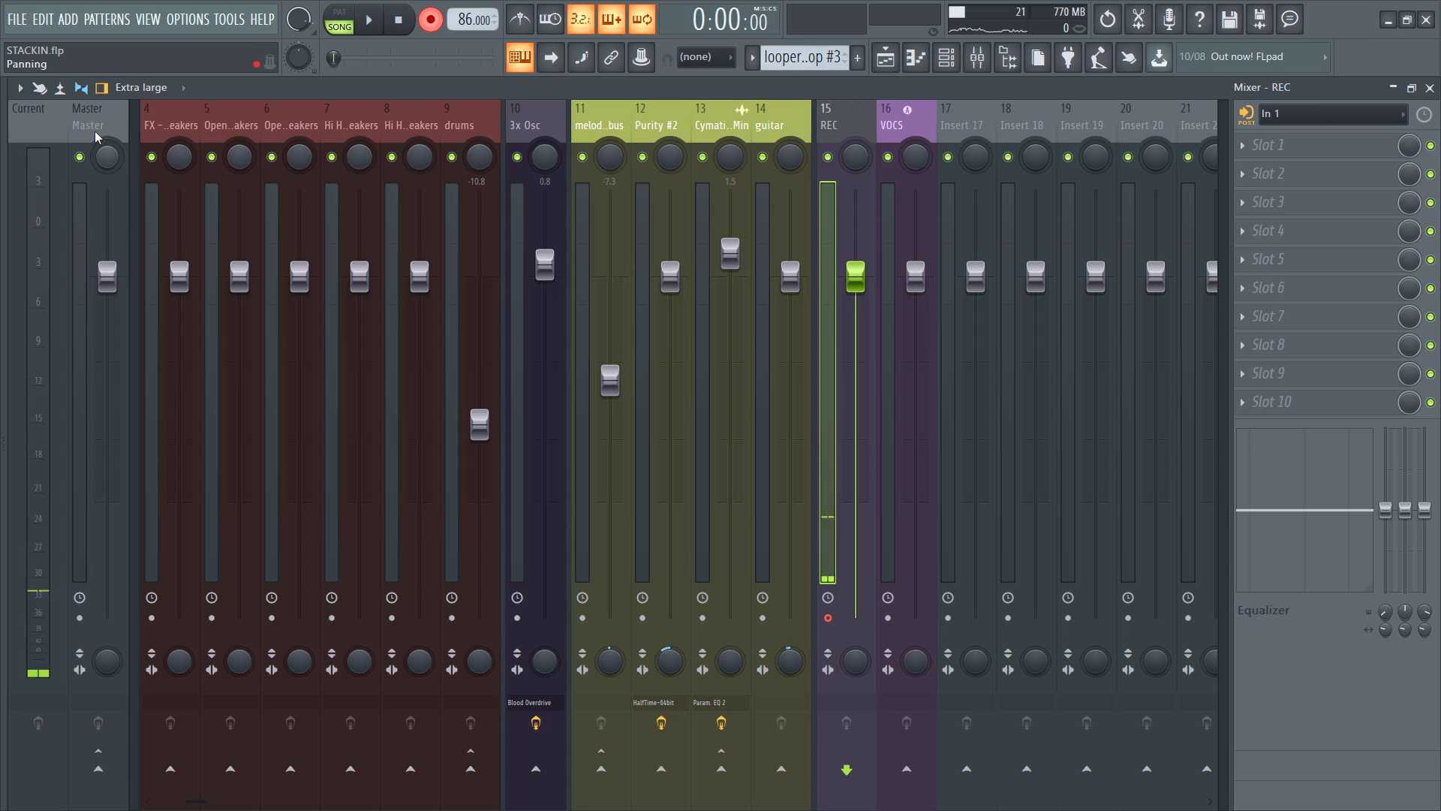
left_click(380, 29)
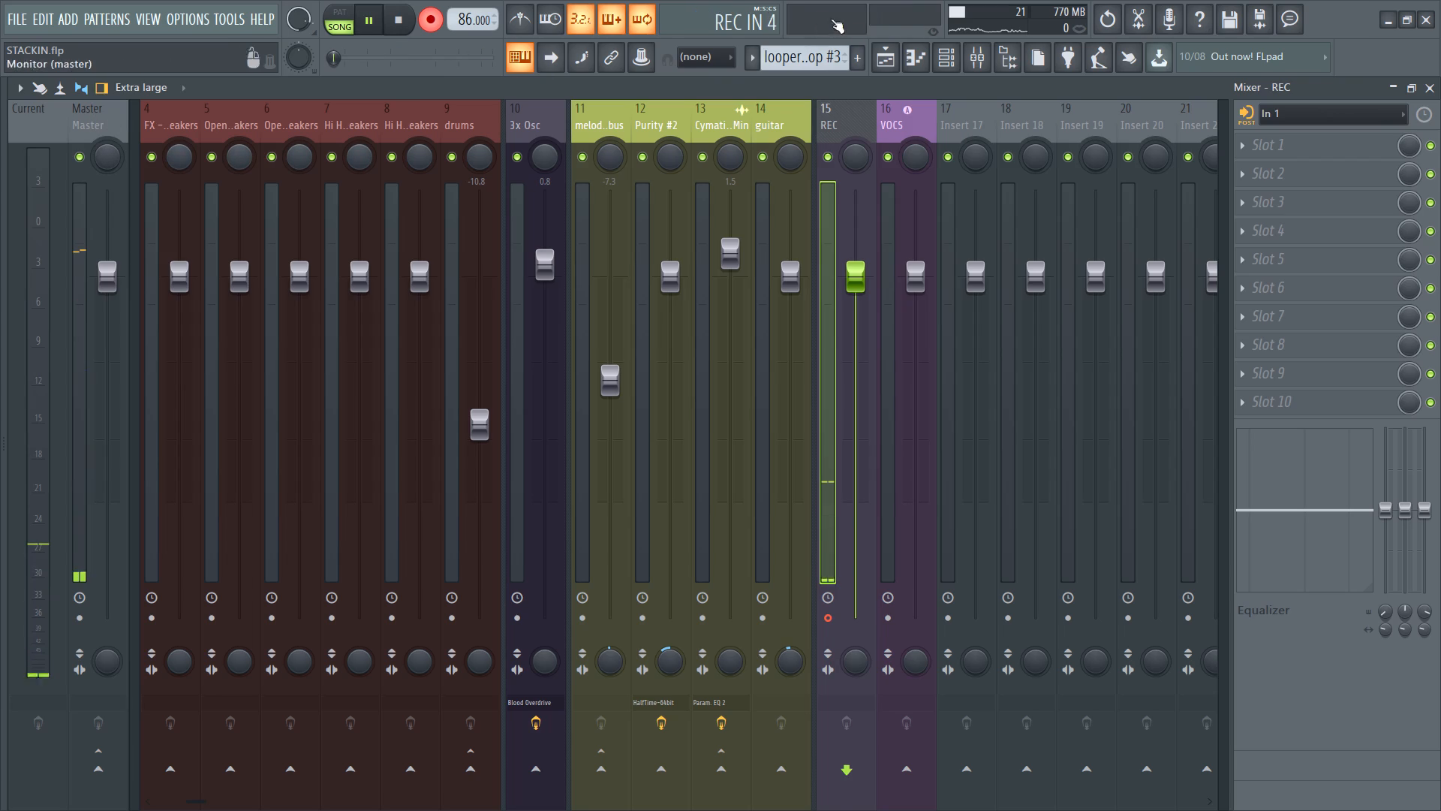
left_click(886, 66)
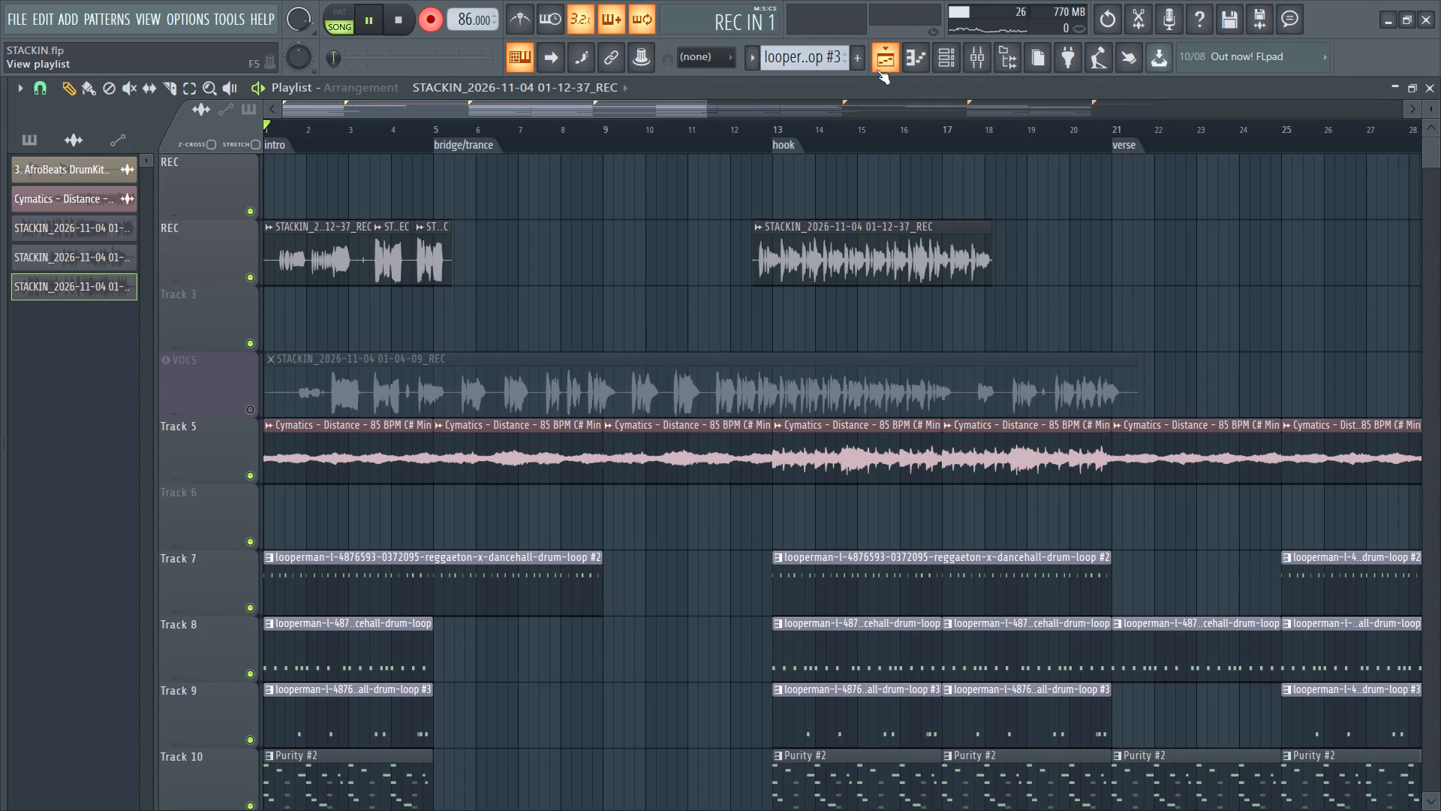
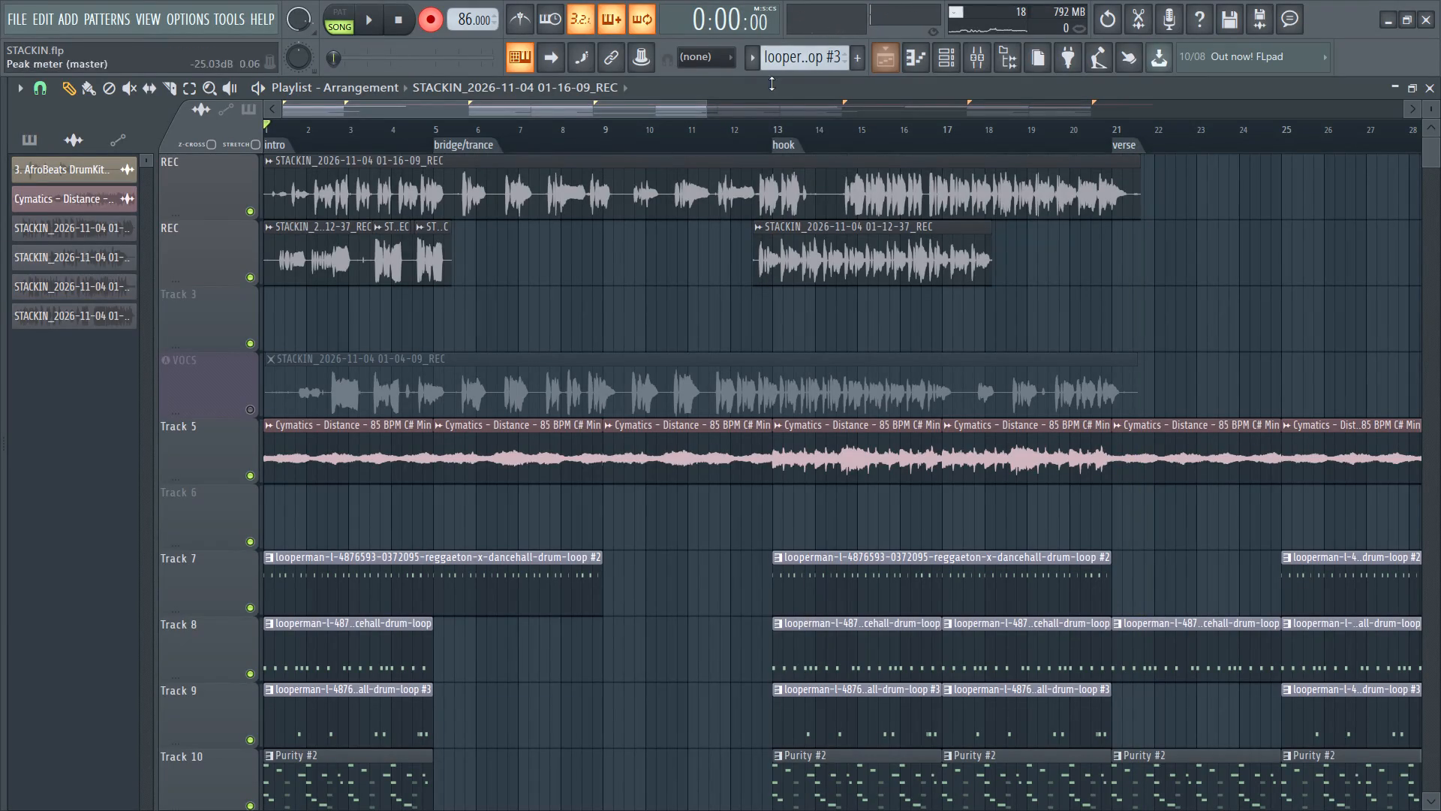
Turn off recording and play the song back from the beginning.
left_click(418, 26)
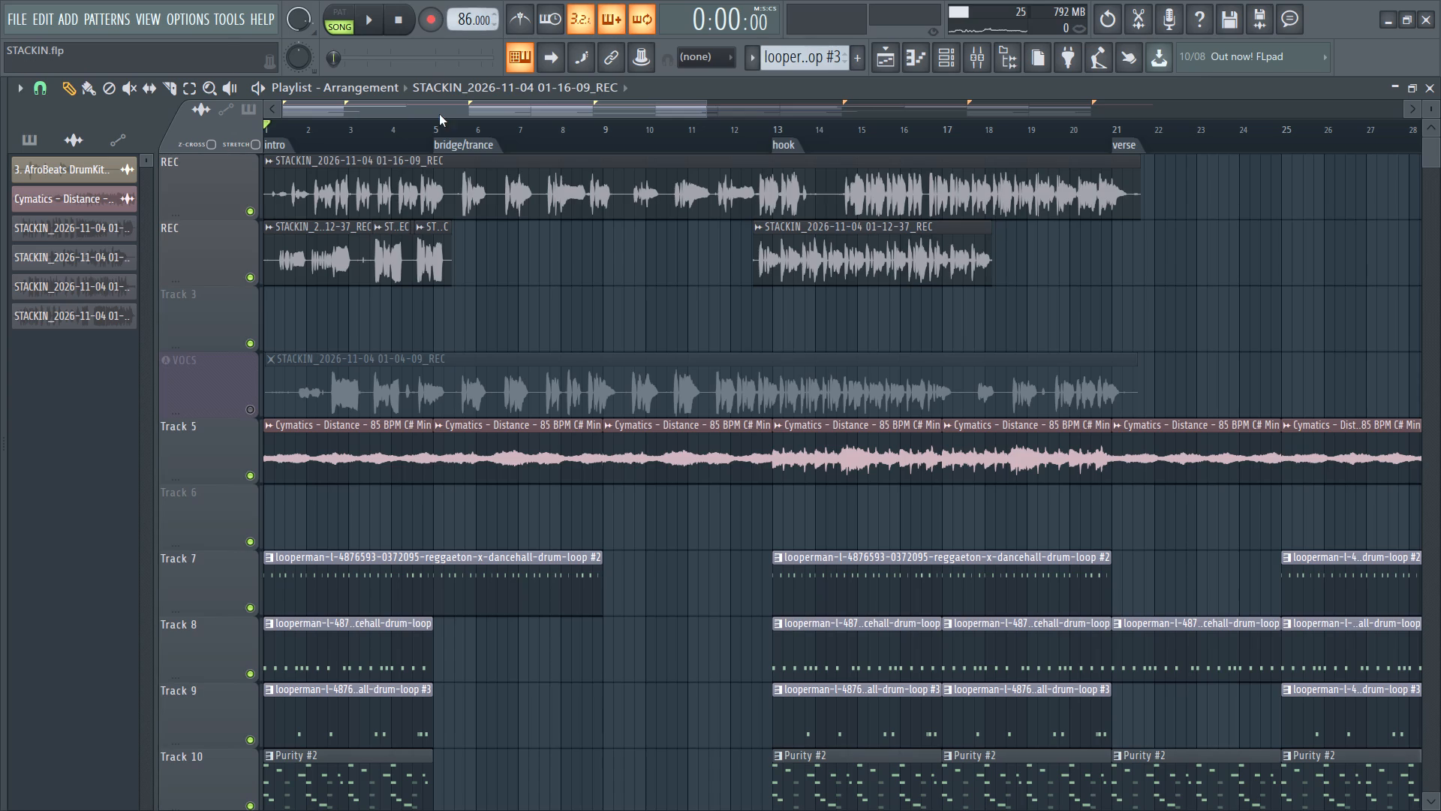
key("space")
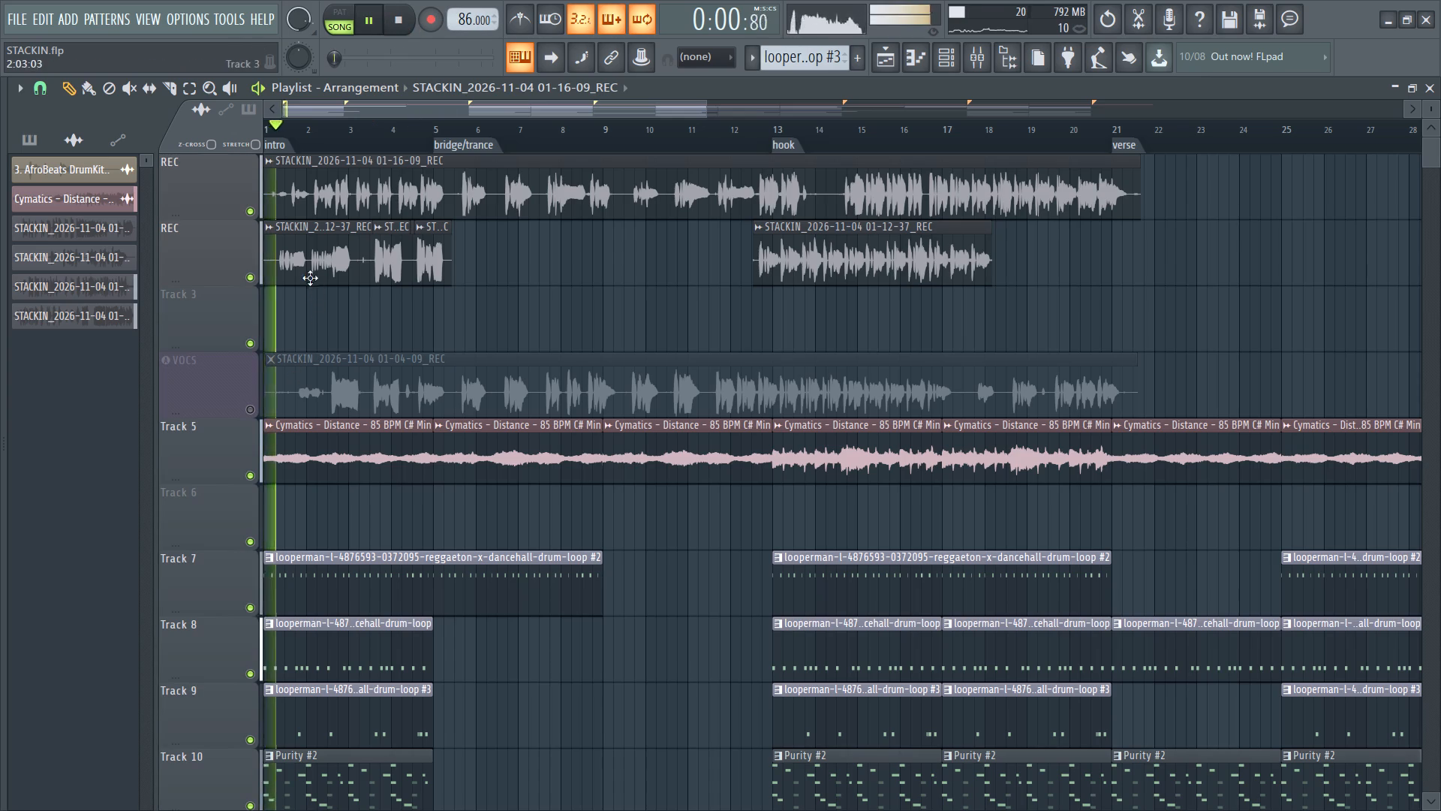
Slice the 01-16-09 vocal clip late in bar 4 and early in bar 5, isolating the last phrase before the bridge.
scroll(308, 274, "up", 3, "ctrl")
left_click_drag(320, 109, 295, 115)
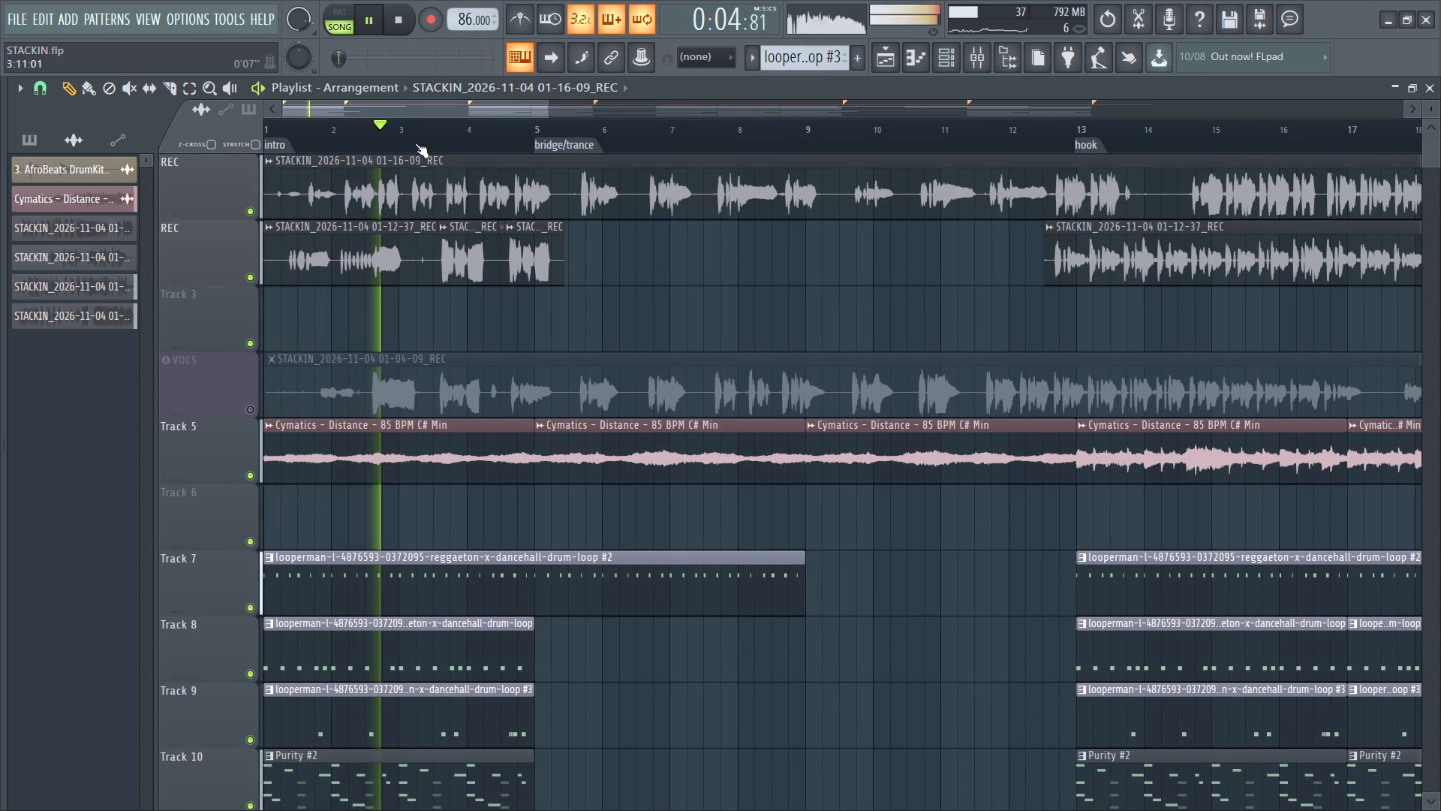
left_click(166, 92)
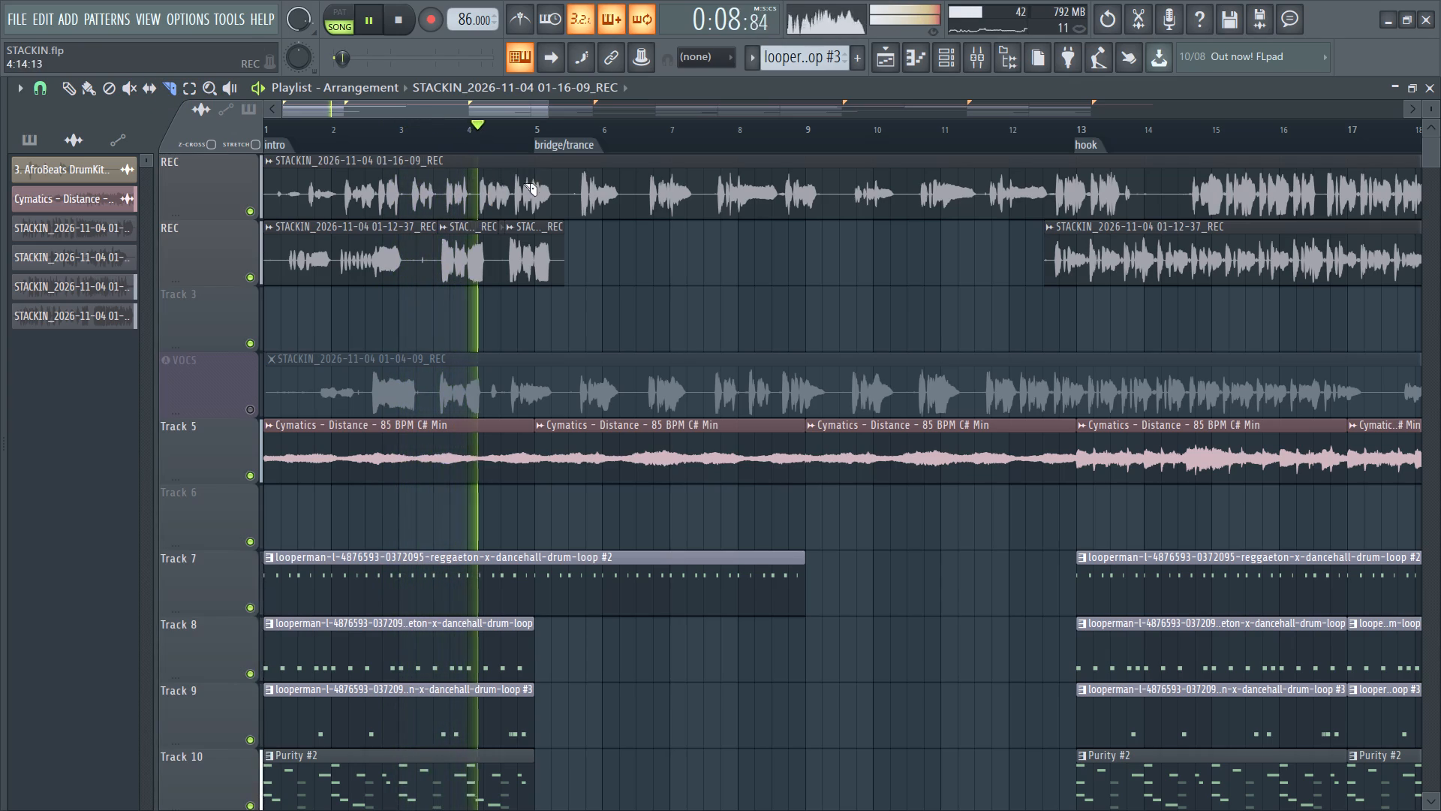
scroll(504, 209, "up", 4, "ctrl")
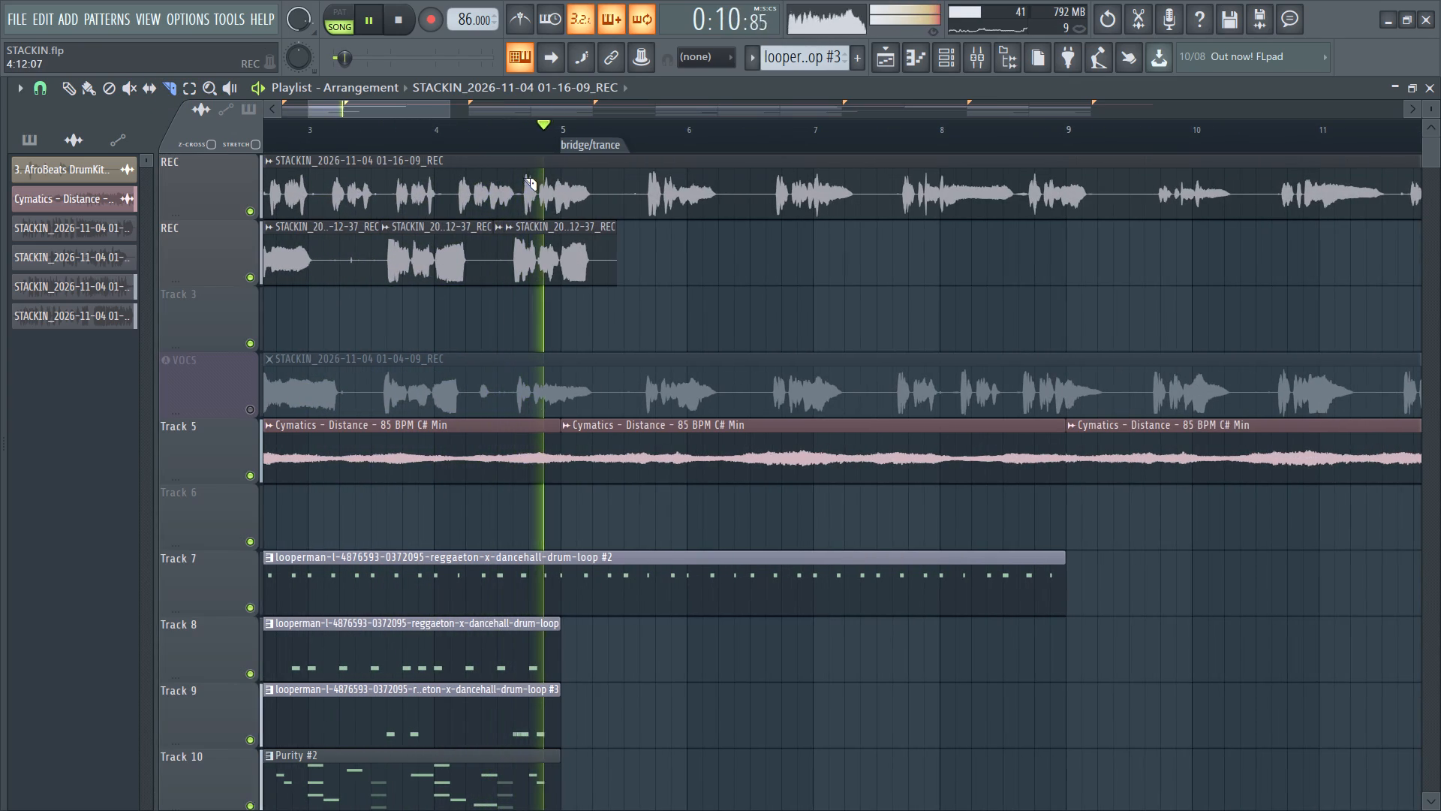
left_click_drag(521, 173, 516, 228, "alt")
left_click_drag(605, 167, 610, 229, "alt")
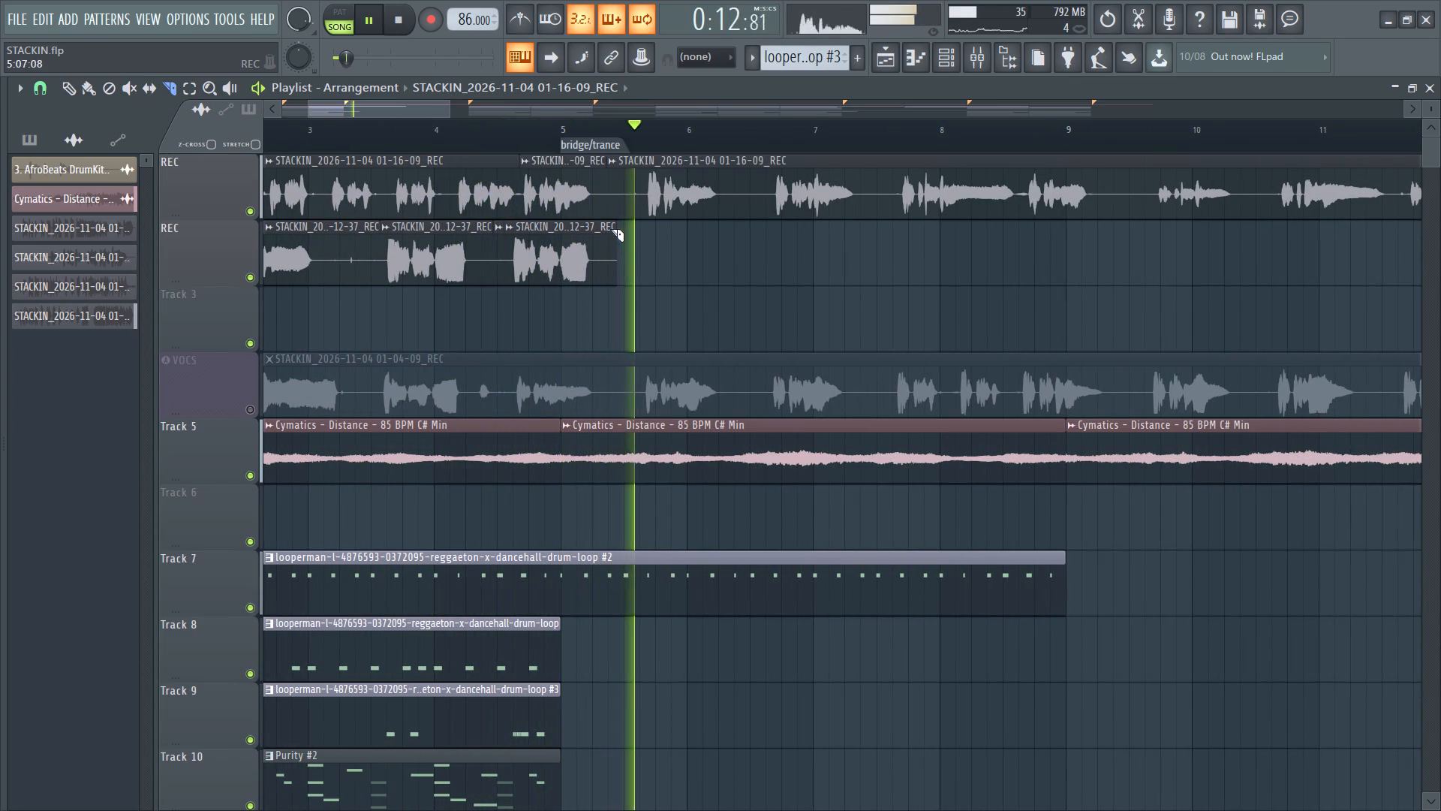
left_click(64, 94)
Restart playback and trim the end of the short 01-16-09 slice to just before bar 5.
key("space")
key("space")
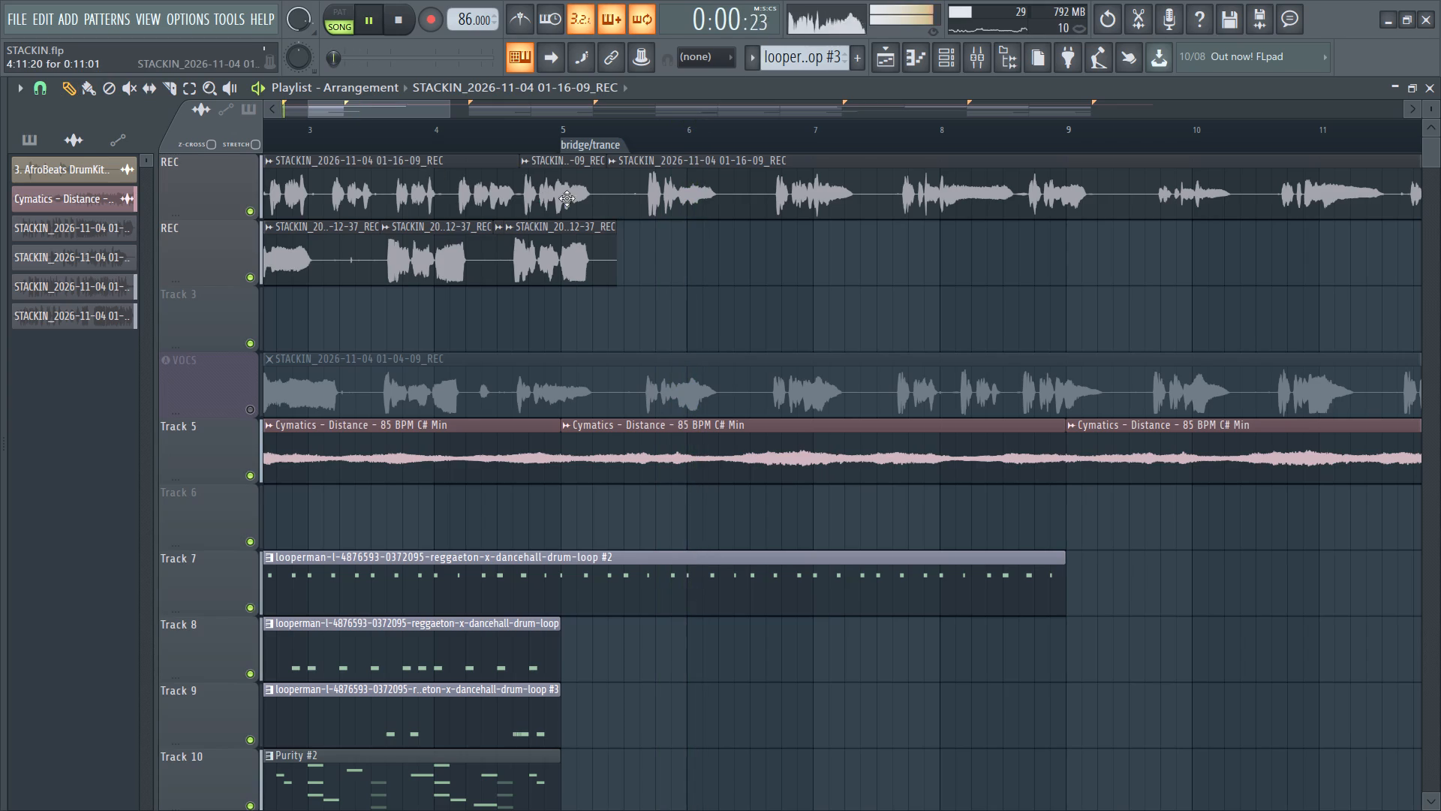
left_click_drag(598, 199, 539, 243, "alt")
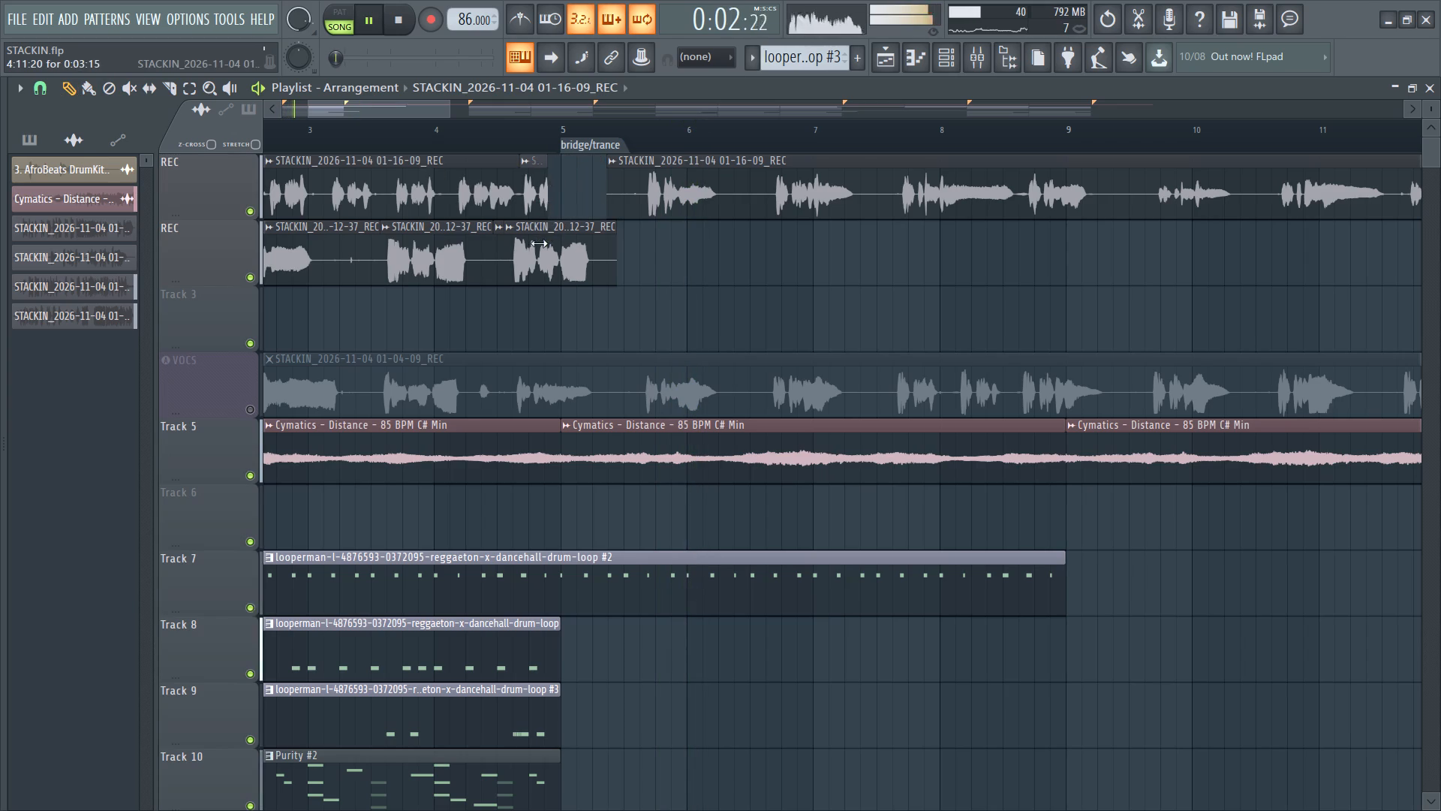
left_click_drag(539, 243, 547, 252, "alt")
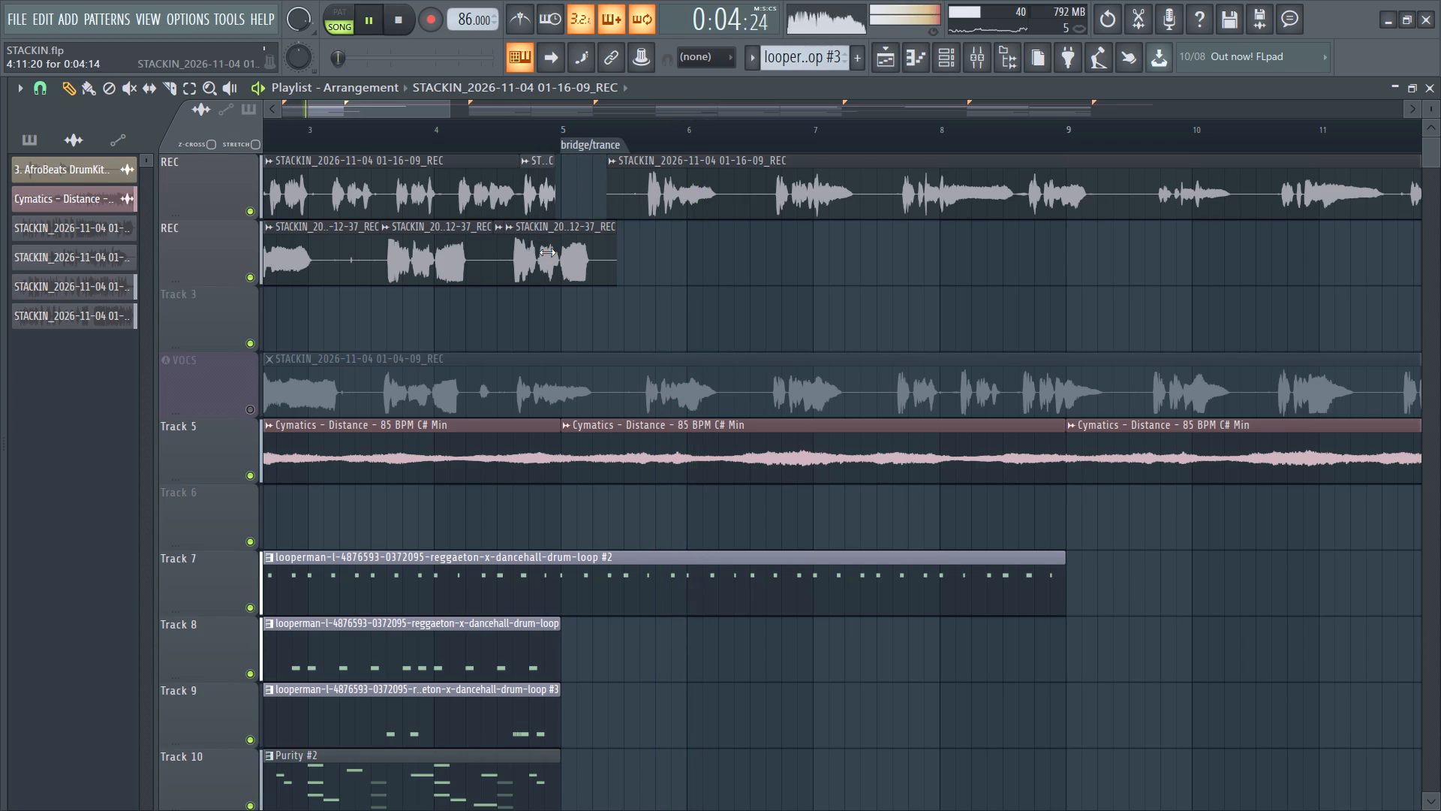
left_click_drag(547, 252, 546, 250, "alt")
Delete the short 01-16-09 slice at the end of the intro.
scroll(314, 255, "up", 4, "ctrl")
scroll(346, 263, "down", 3, "ctrl")
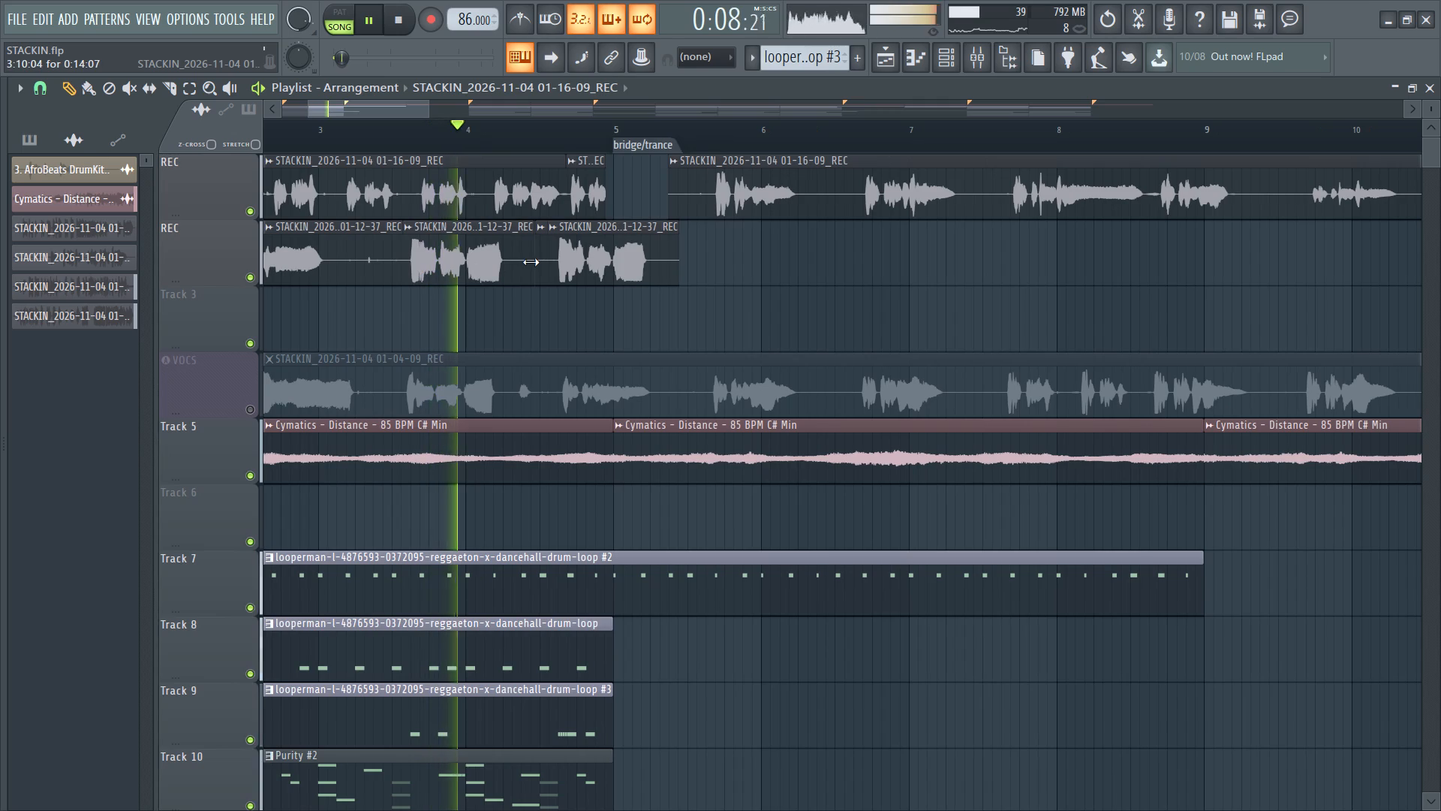
scroll(531, 262, "up", 2)
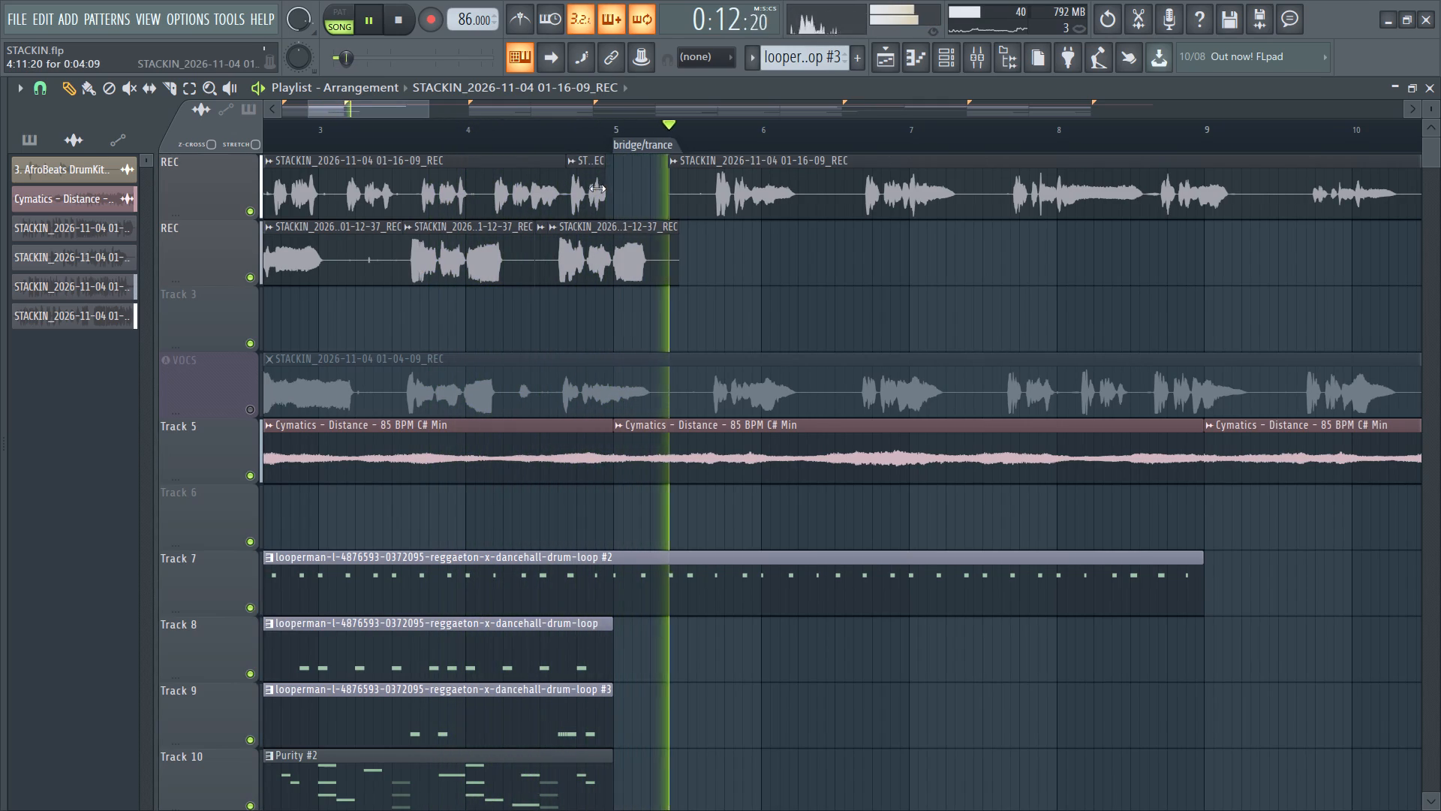
right_click(592, 189)
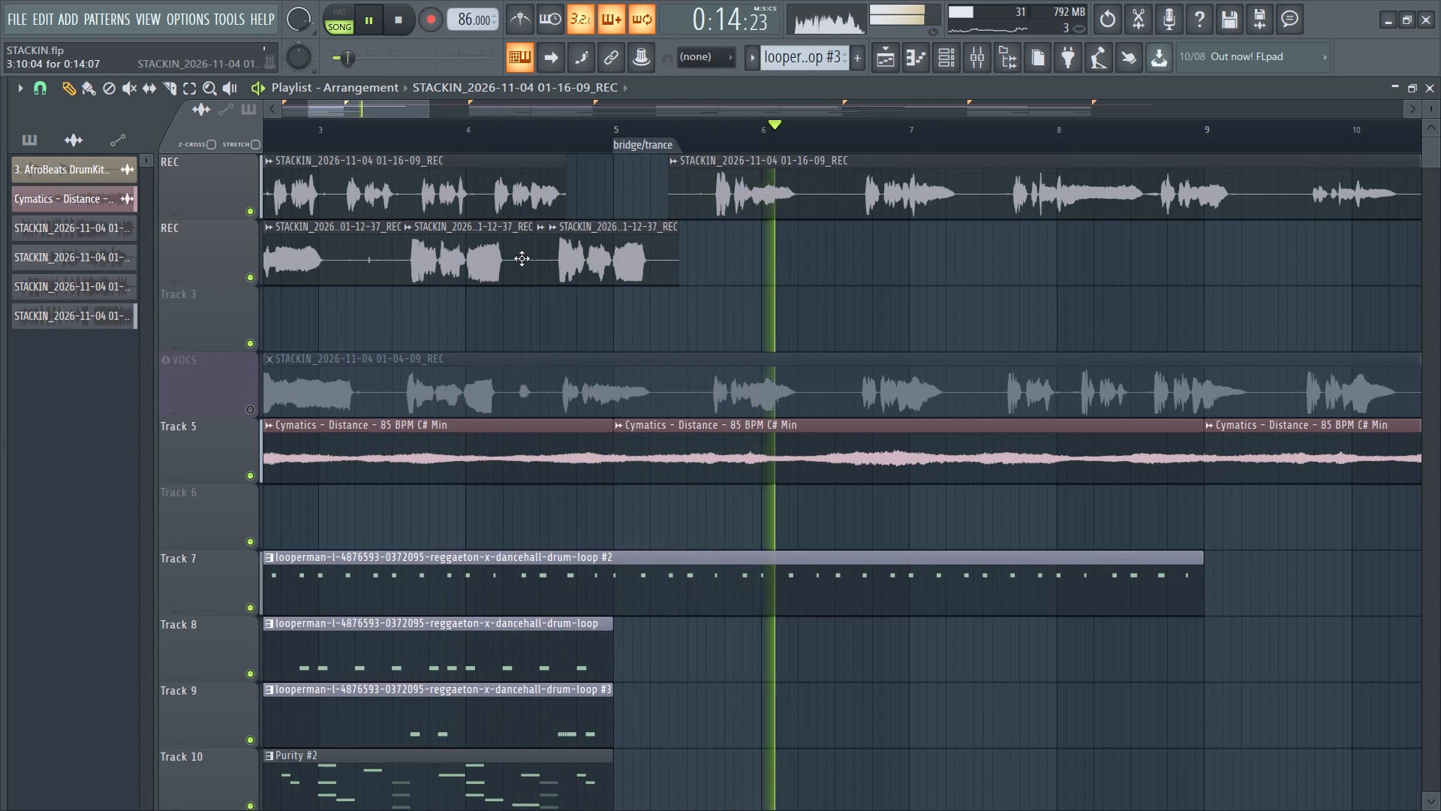
Replay from the beginning and trim the end of the first 01-12-37 clip to just after bar 3.
scroll(521, 260, "down", 2, "ctrl")
key("space")
key("space")
scroll(429, 294, "down", 3, "ctrl")
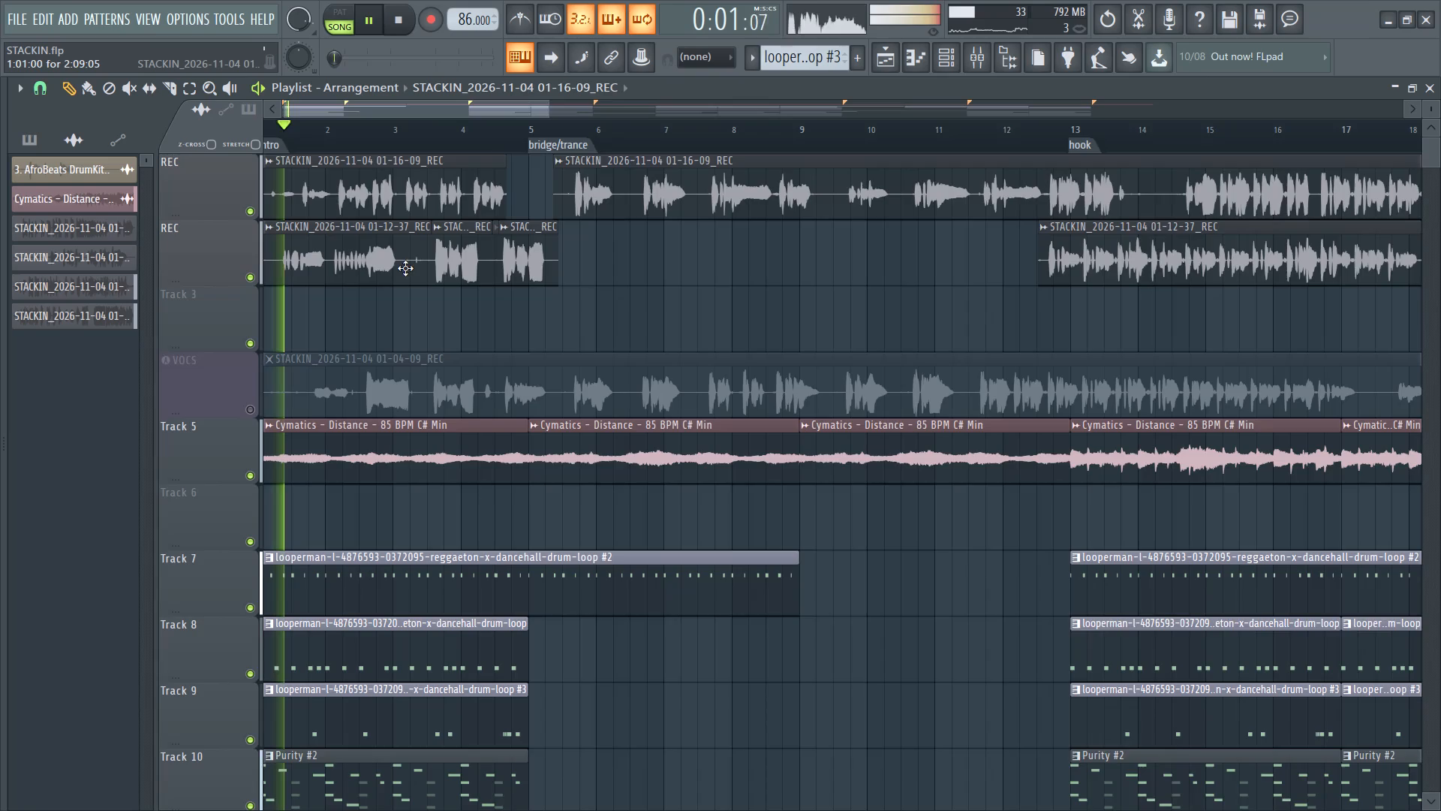
scroll(403, 279, "up", 3, "ctrl")
left_click_drag(445, 275, 436, 284, "alt")
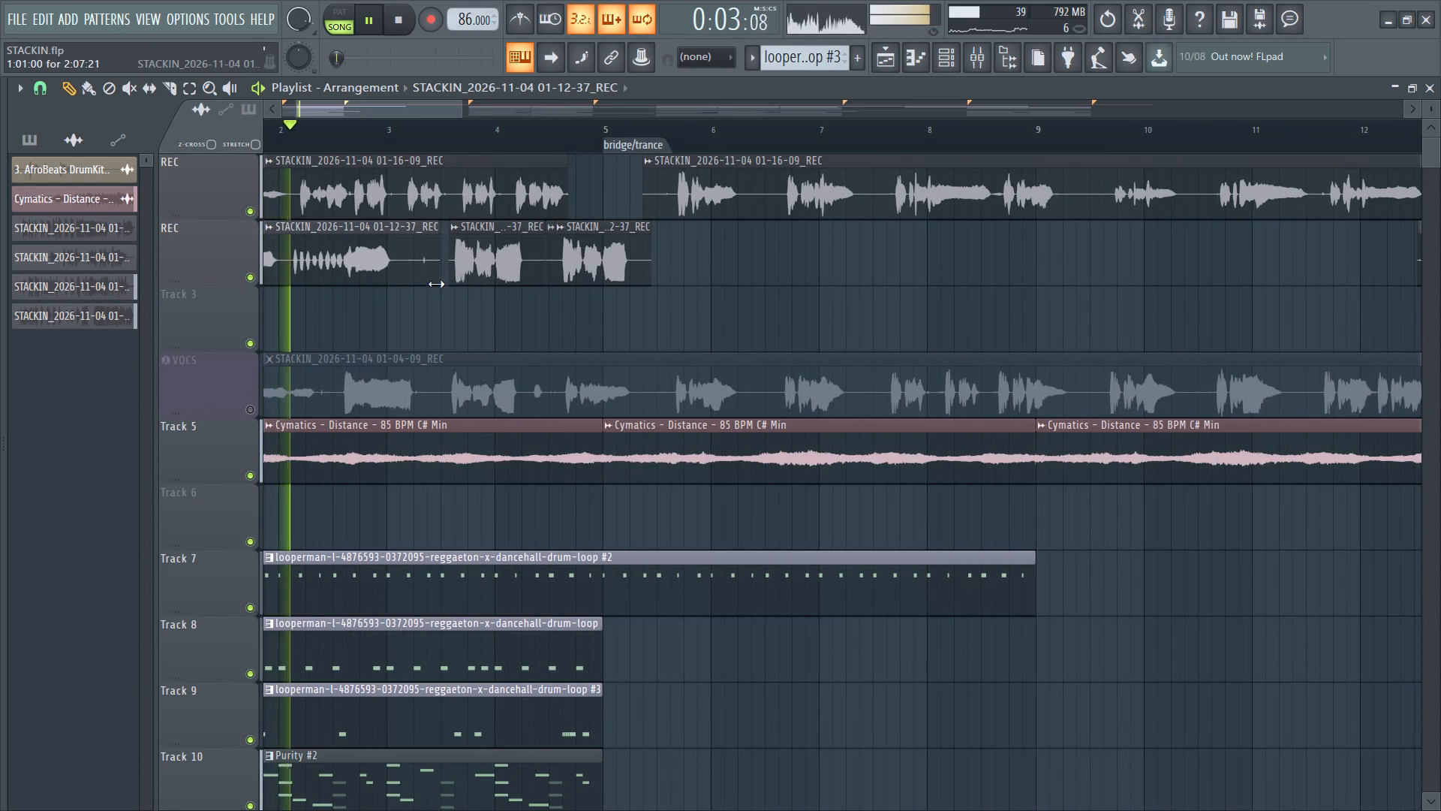
left_click_drag(436, 284, 401, 347, "alt")
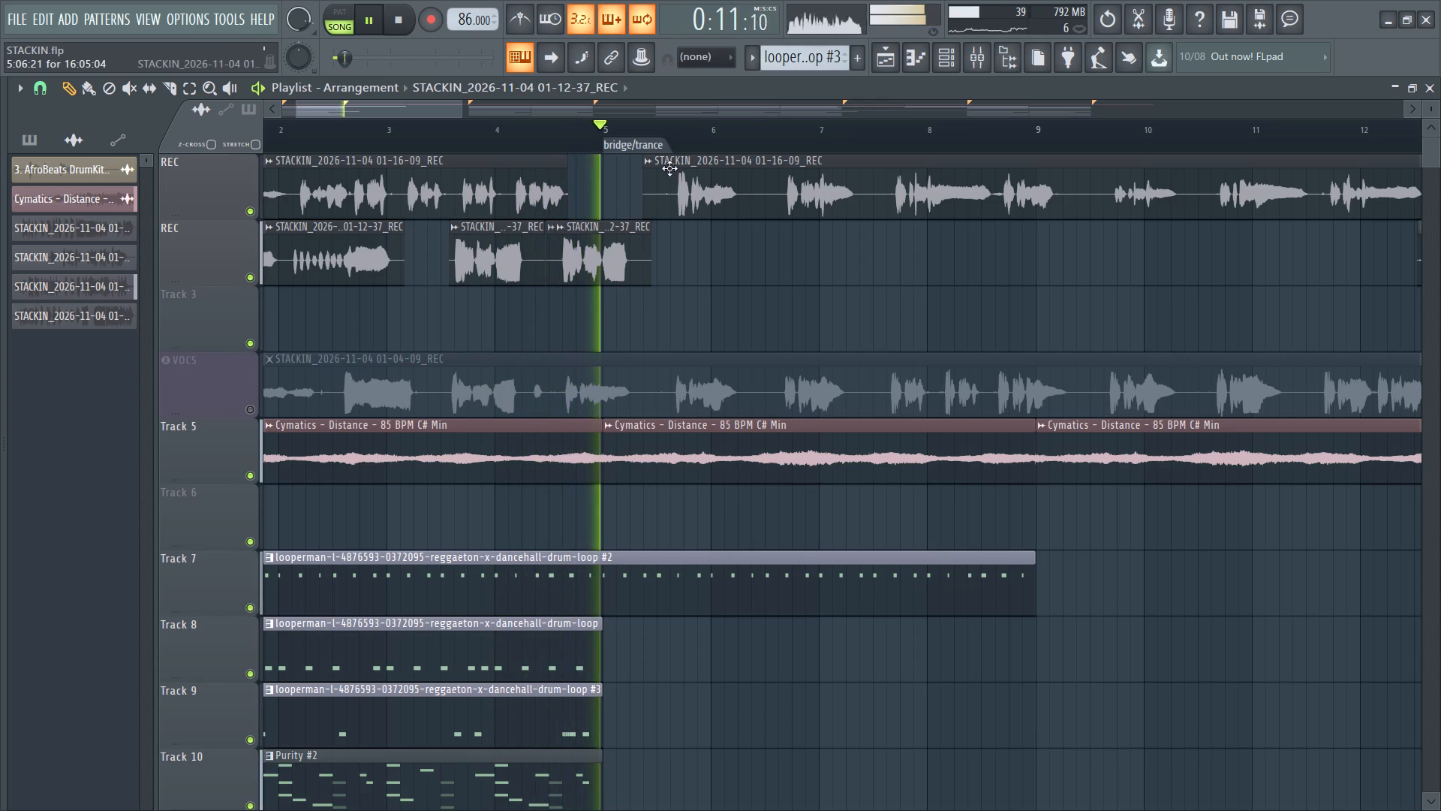
Nudge the 01-16-09 bridge clip slightly earlier, to about 5:06:17.
left_click_drag(435, 113, 457, 111)
scroll(490, 282, "down", 2, "ctrl")
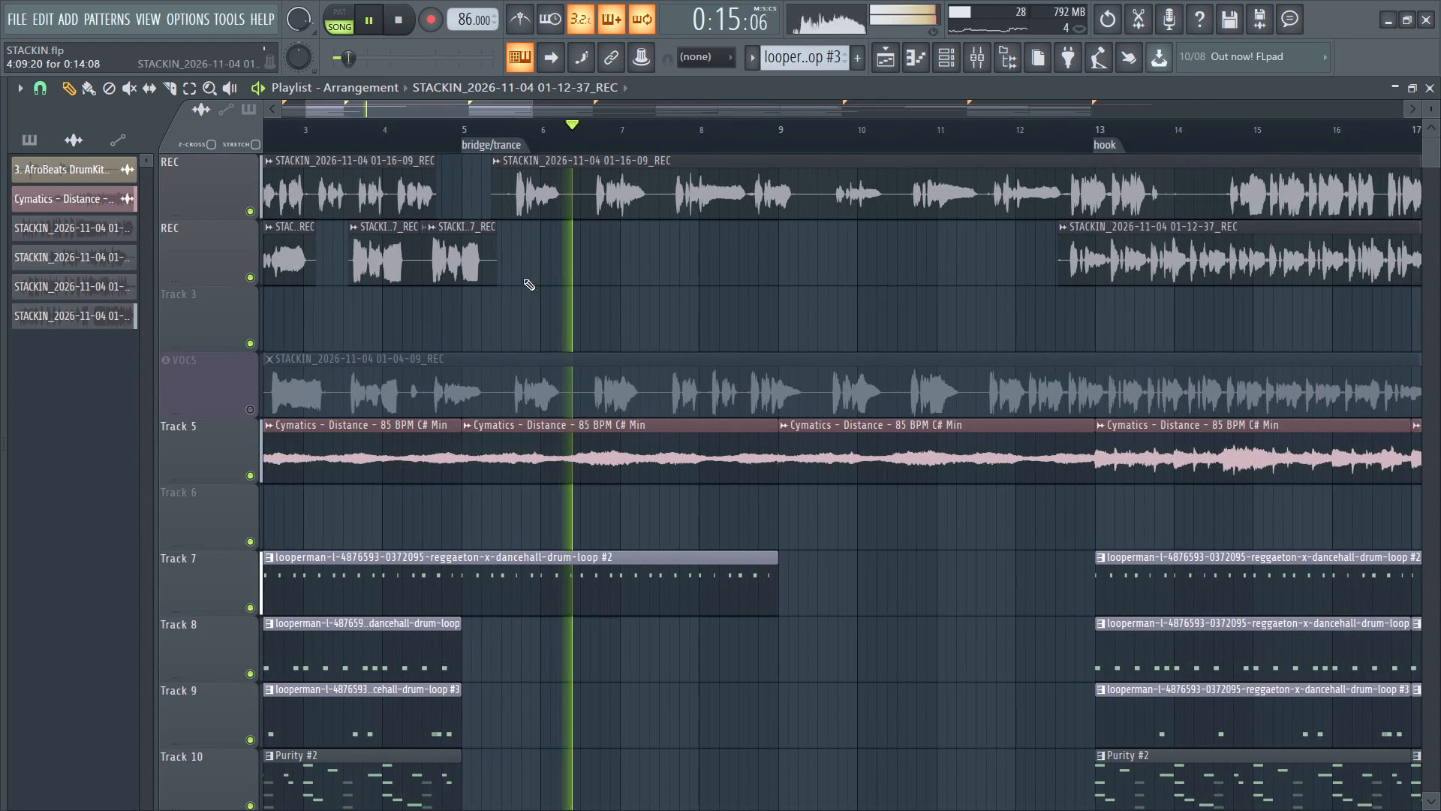
scroll(576, 315, "down", 3, "ctrl")
scroll(755, 292, "up", 3, "ctrl")
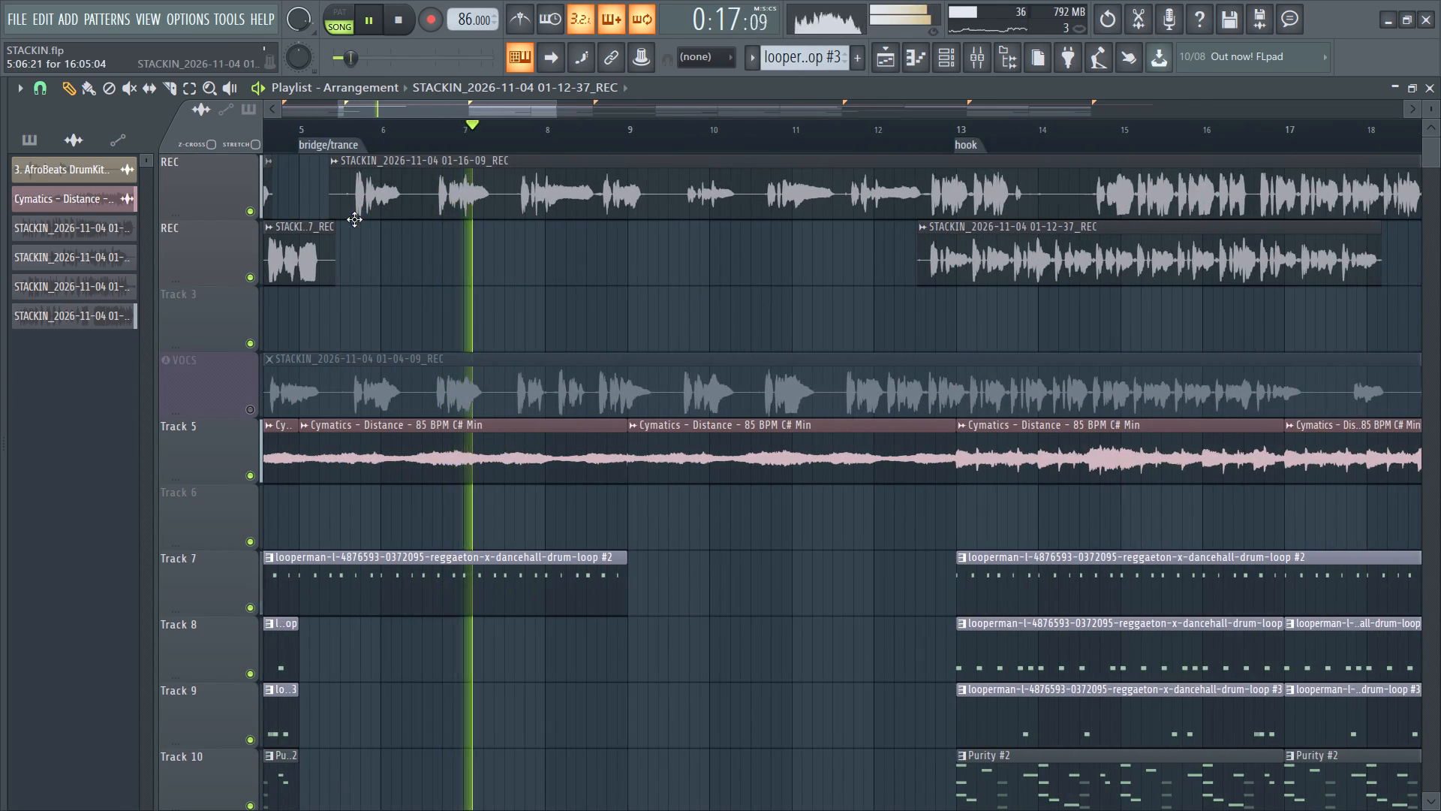
scroll(354, 219, "up", 7, "ctrl")
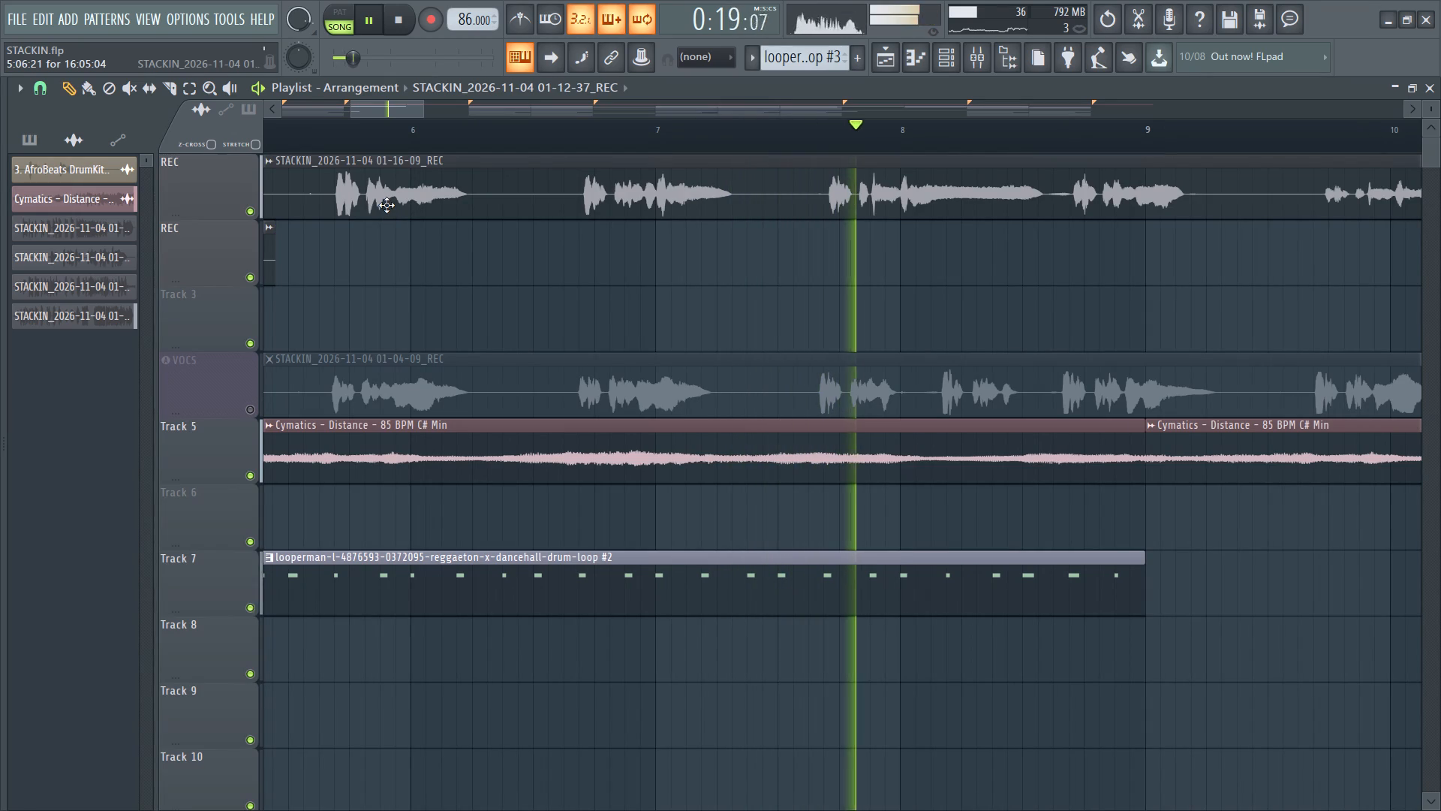
left_click(387, 205, "alt")
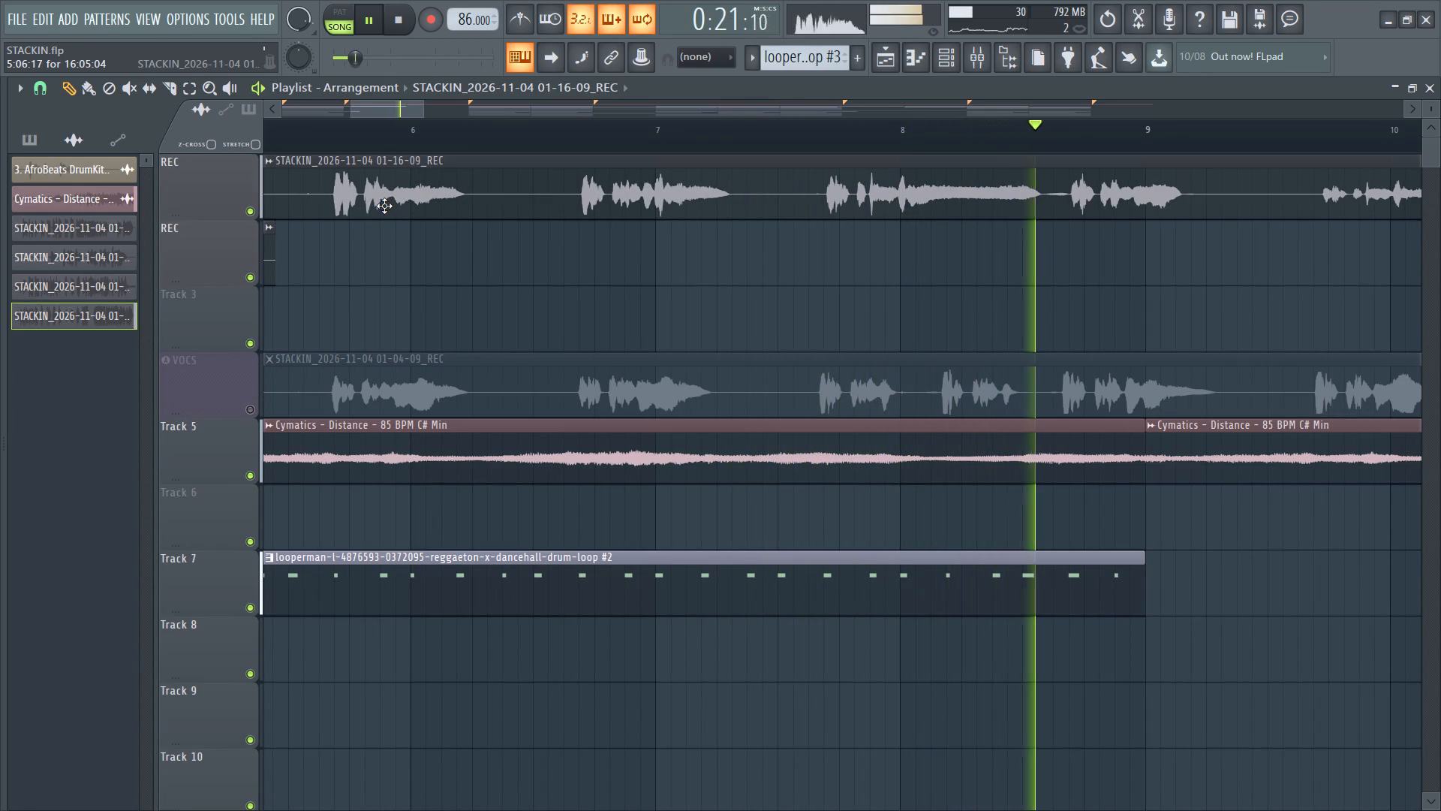
Slice the 01-16-09 bridge clip around the middle of bar 9 and again around the middle of bar 12, before the hook.
scroll(412, 255, "down", 8, "ctrl")
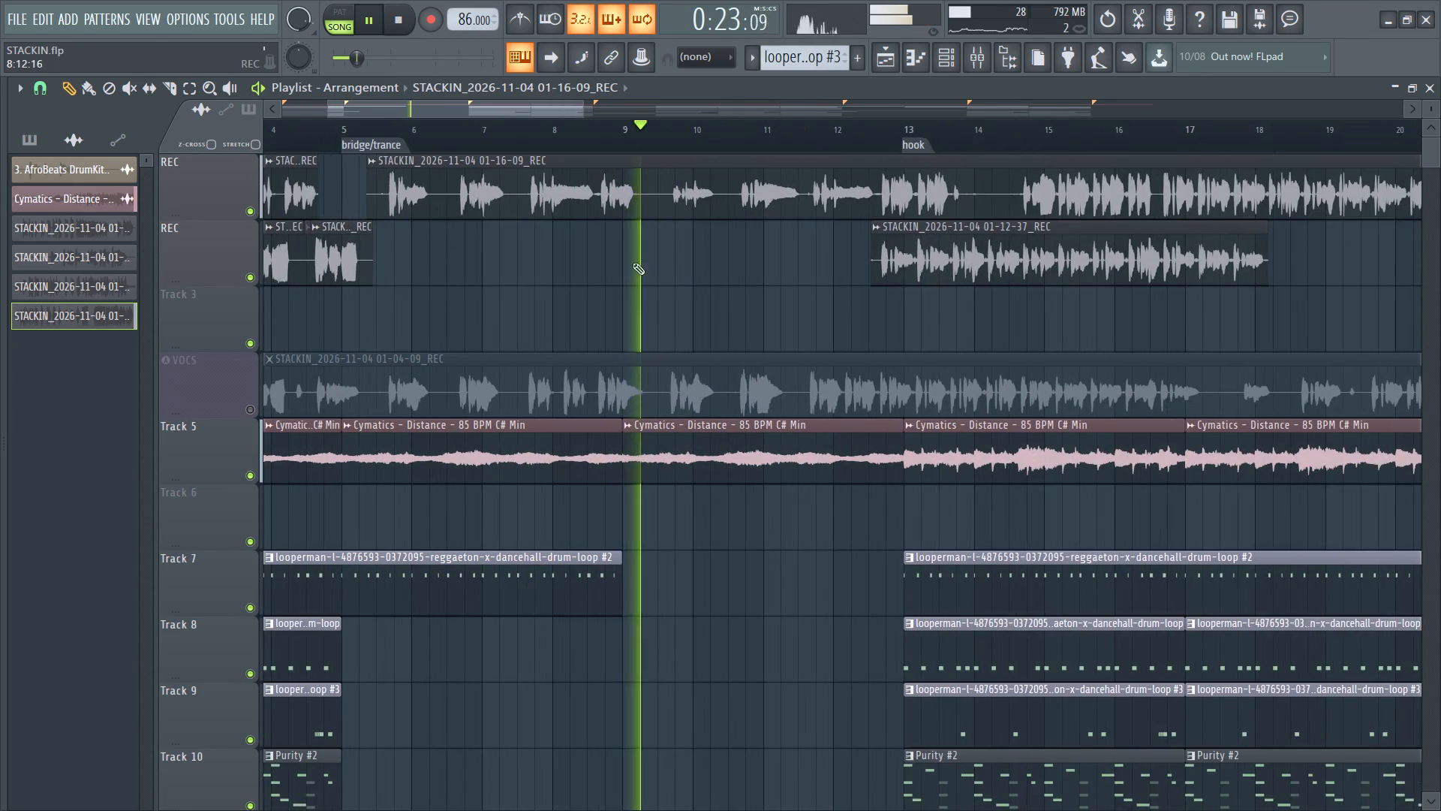
scroll(689, 256, "up", 3, "ctrl")
left_click_drag(469, 111, 482, 107)
left_click(165, 83)
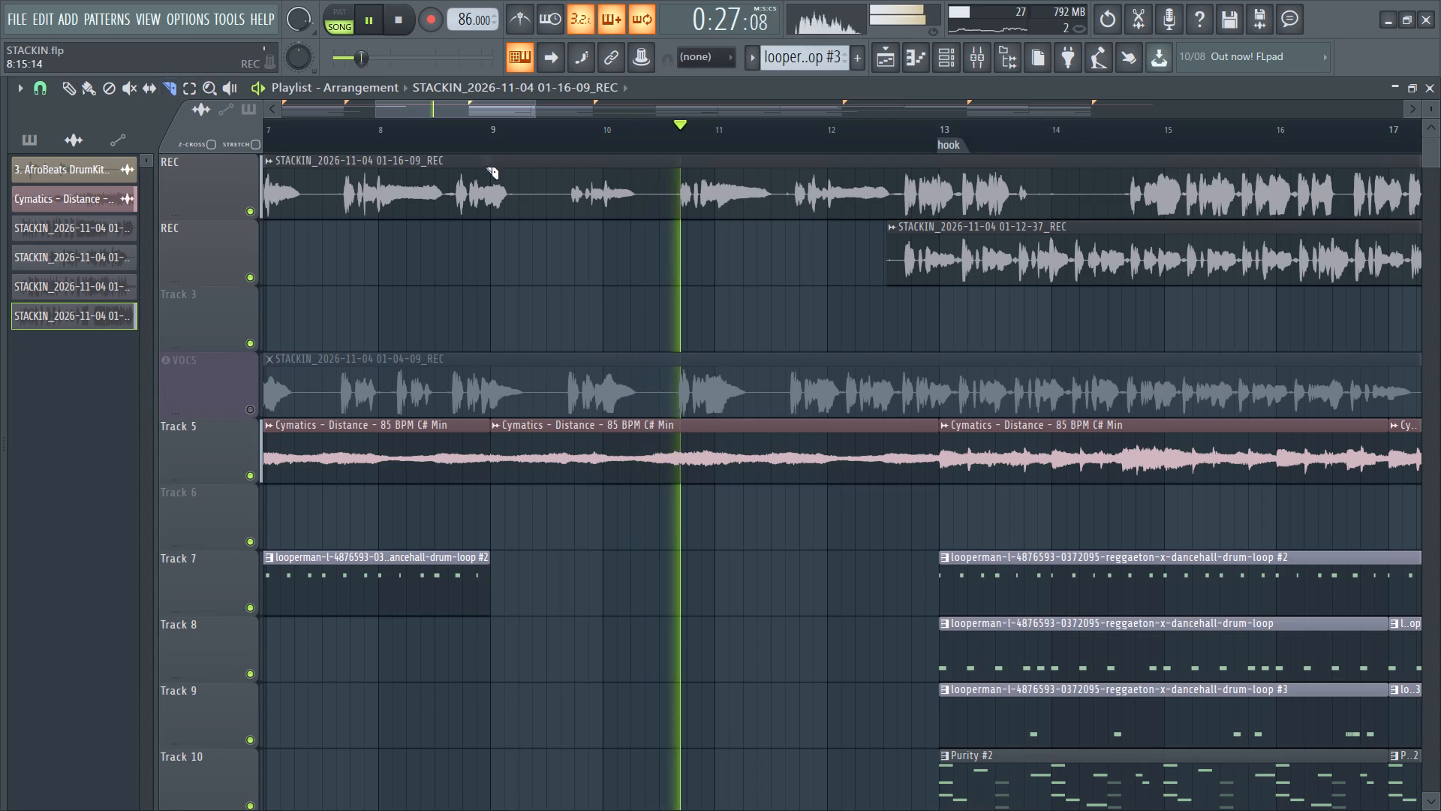
left_click_drag(542, 173, 542, 277, "alt")
scroll(438, 229, "down", 3, "ctrl")
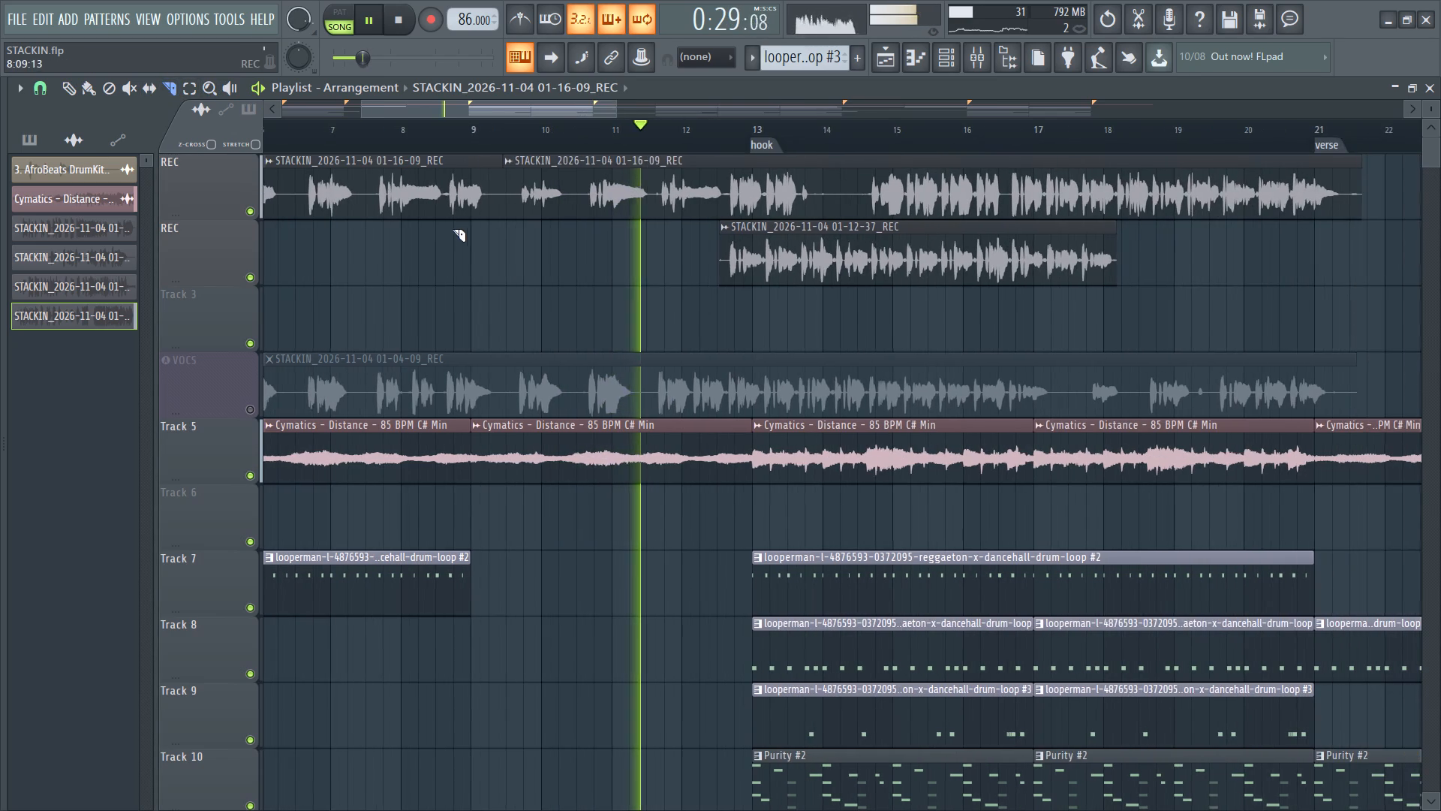
scroll(819, 252, "up", 3, "ctrl")
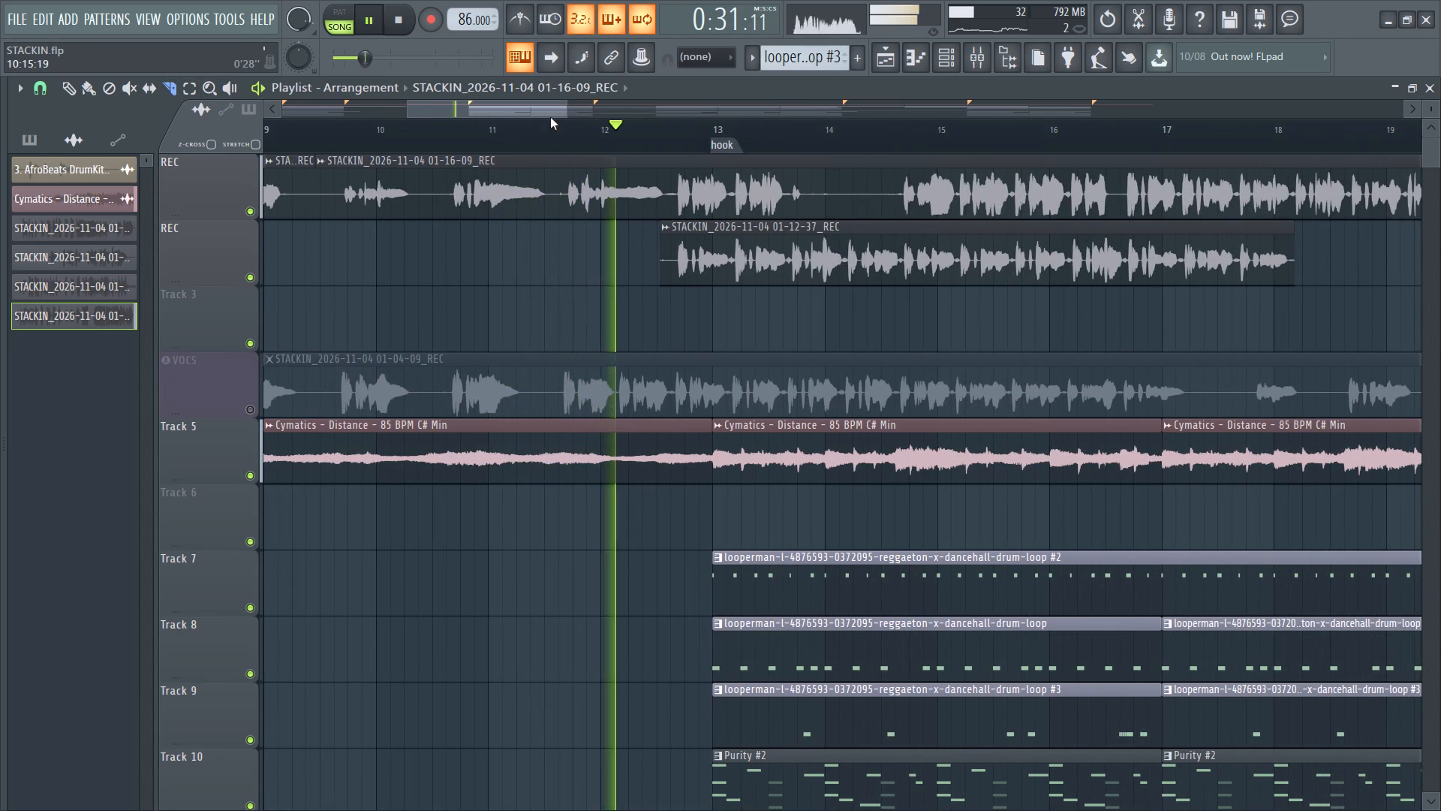
left_click_drag(667, 175, 668, 216, "alt")
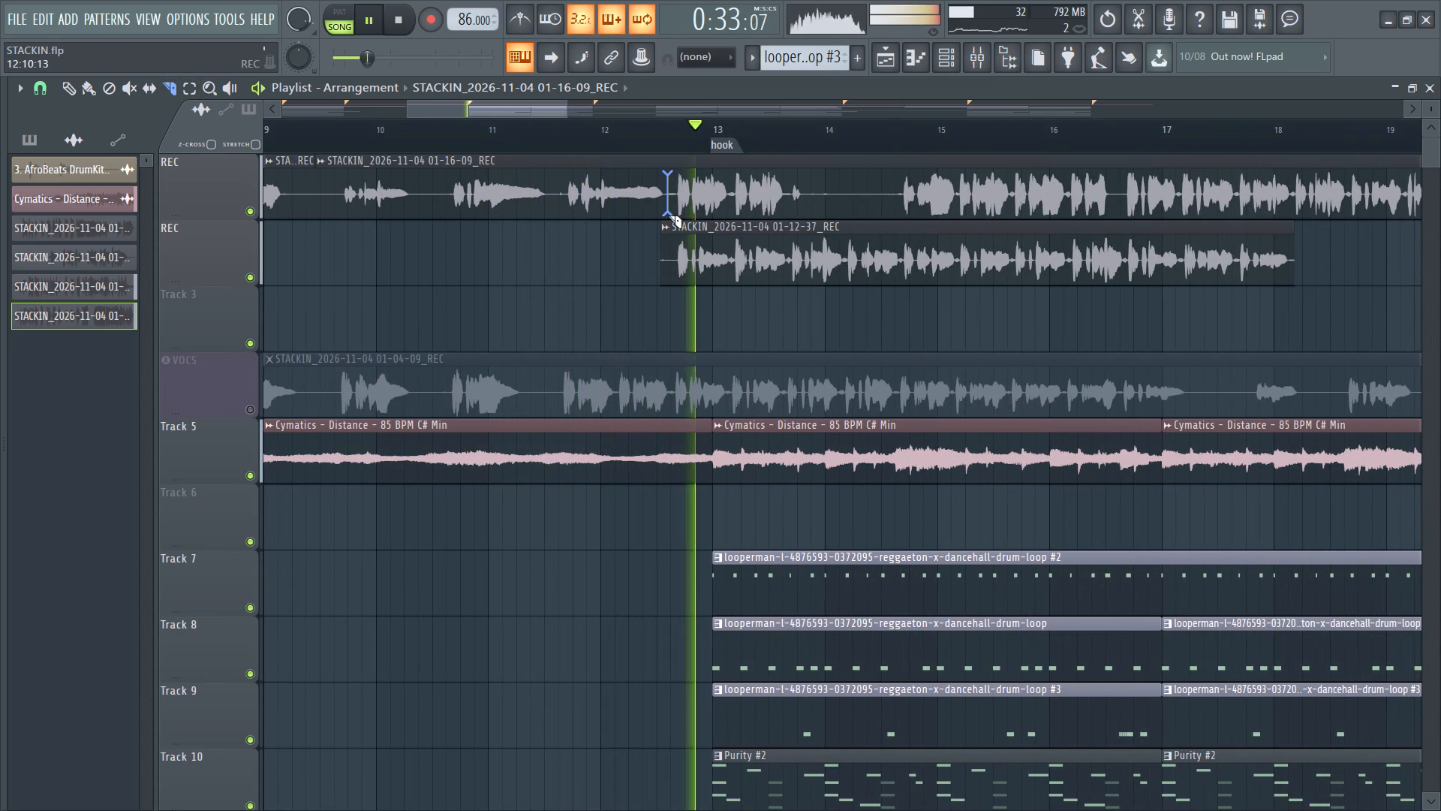
left_click_drag(668, 216, 669, 222, "alt")
left_click(69, 83)
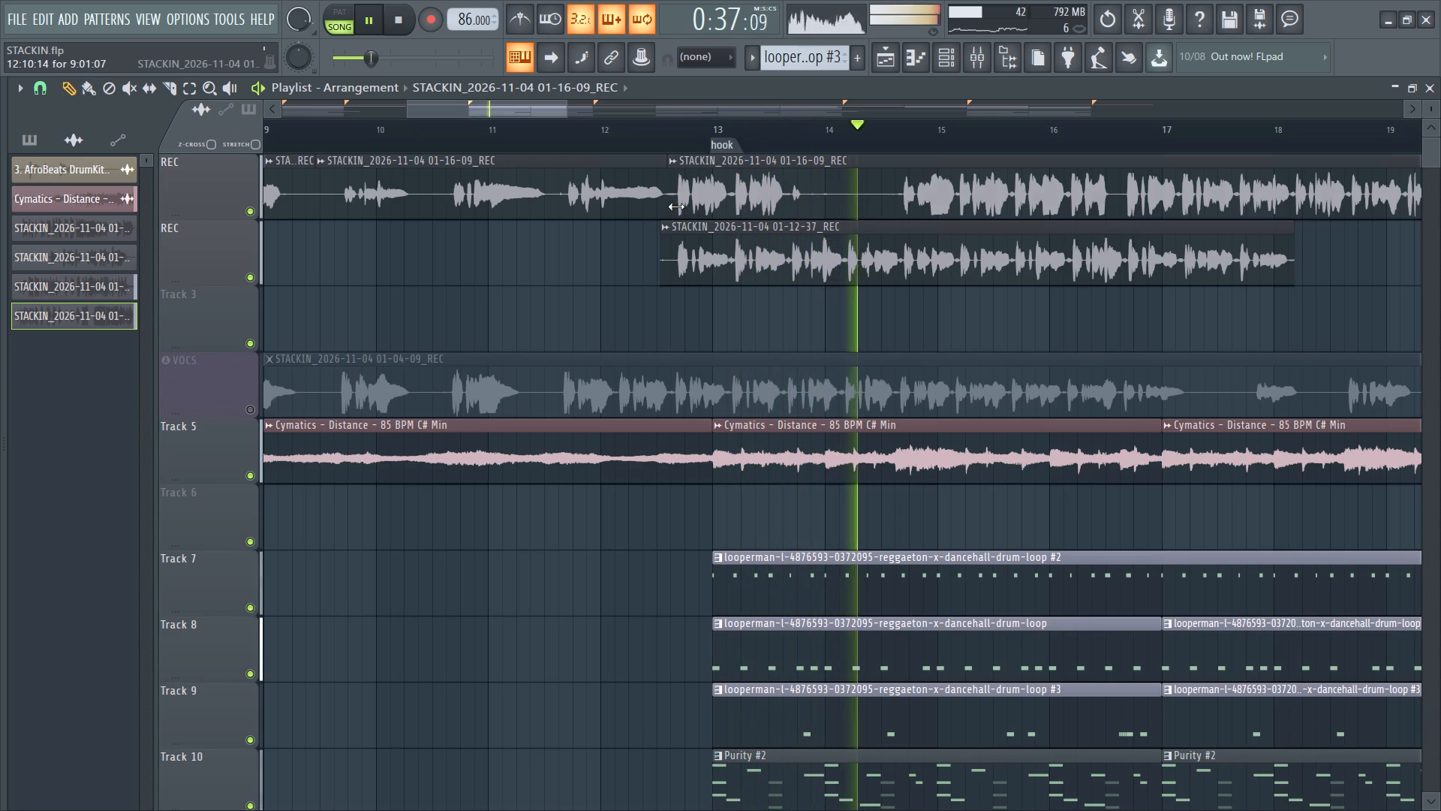
Trim the start of the last 01-16-09 clip to just after bar 18, near the end of the 01-12-37 hook clip.
left_click_drag(676, 207, 1118, 259, "alt")
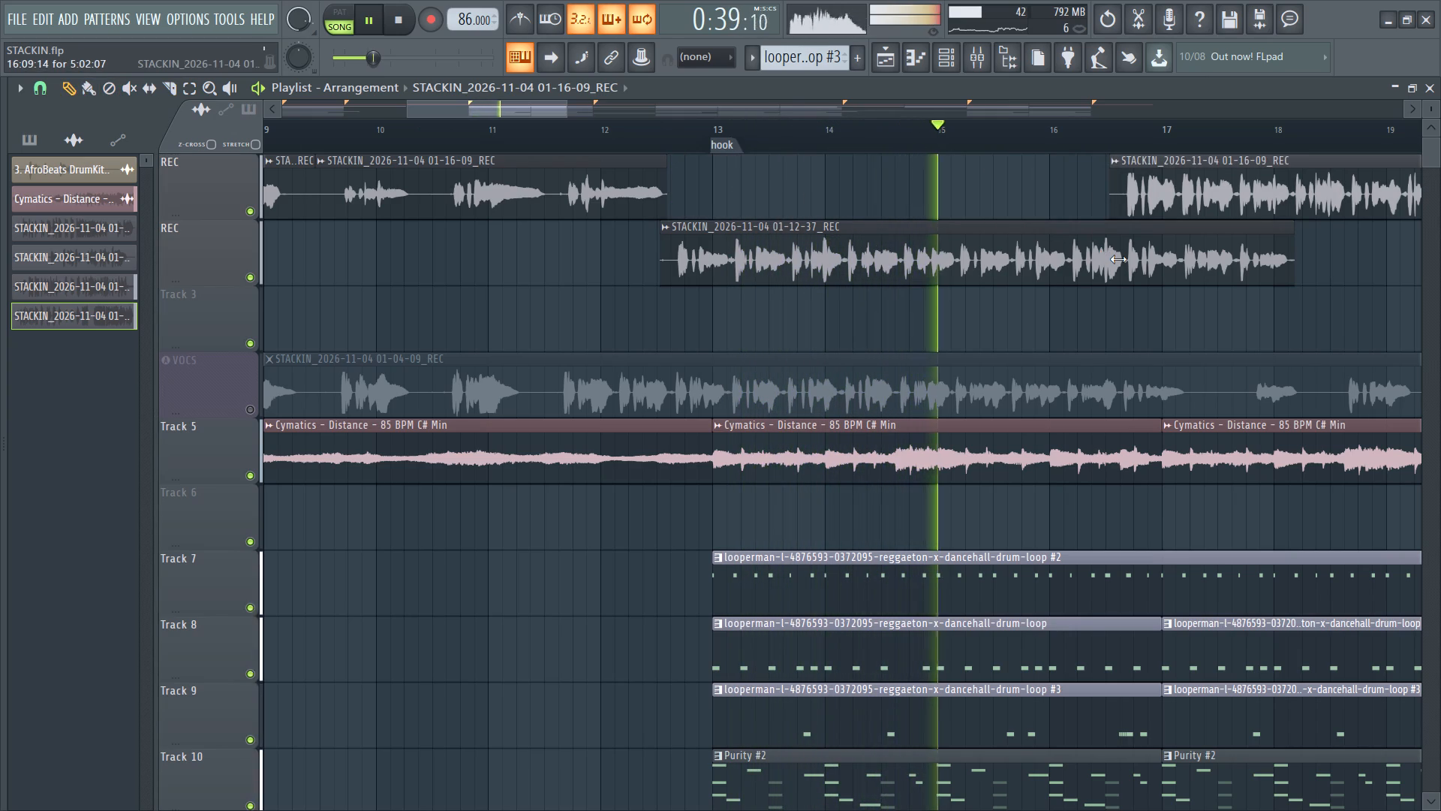
left_click_drag(1118, 259, 1120, 260, "alt")
left_click_drag(524, 117, 564, 114)
left_click_drag(824, 208, 873, 223, "alt")
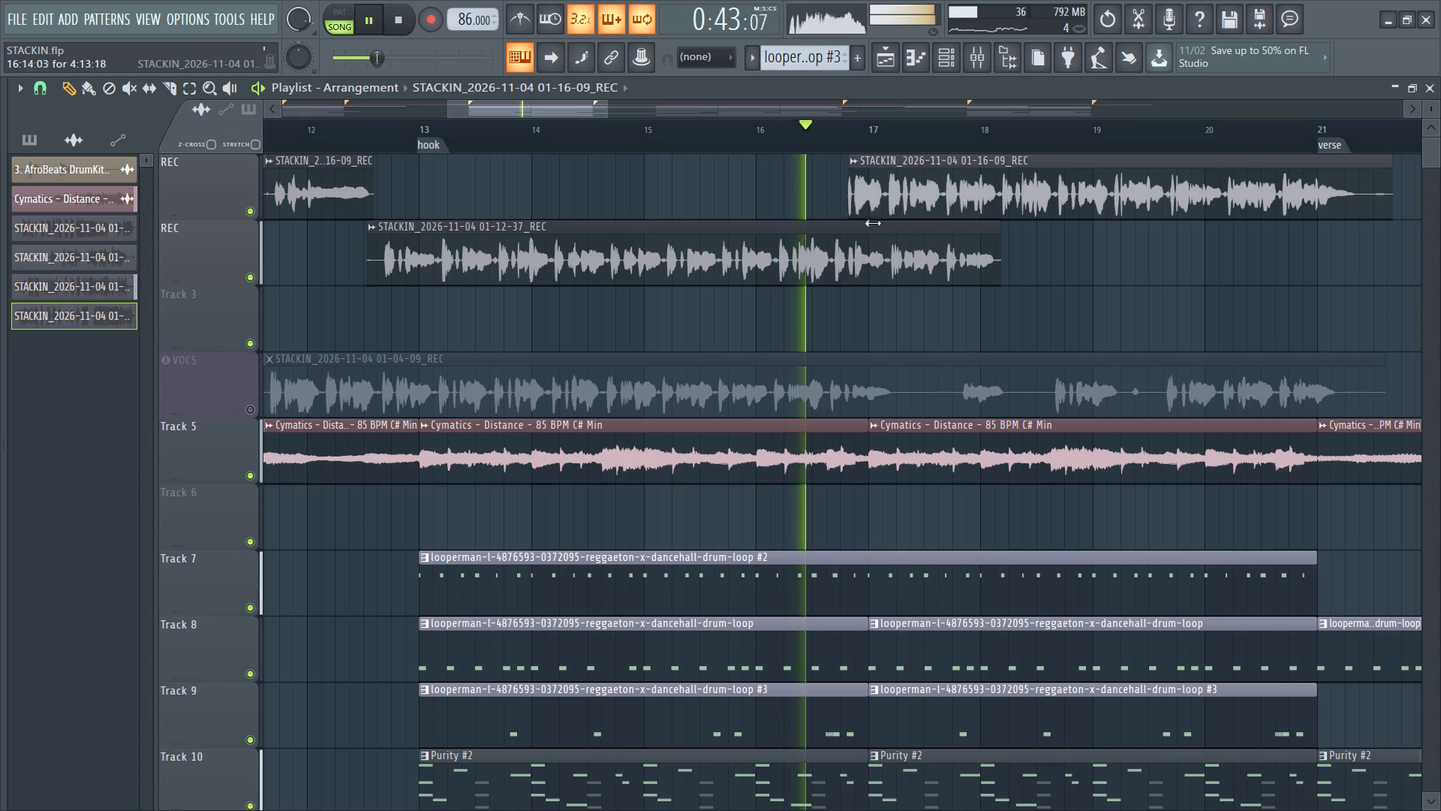
left_click_drag(873, 223, 946, 265, "alt")
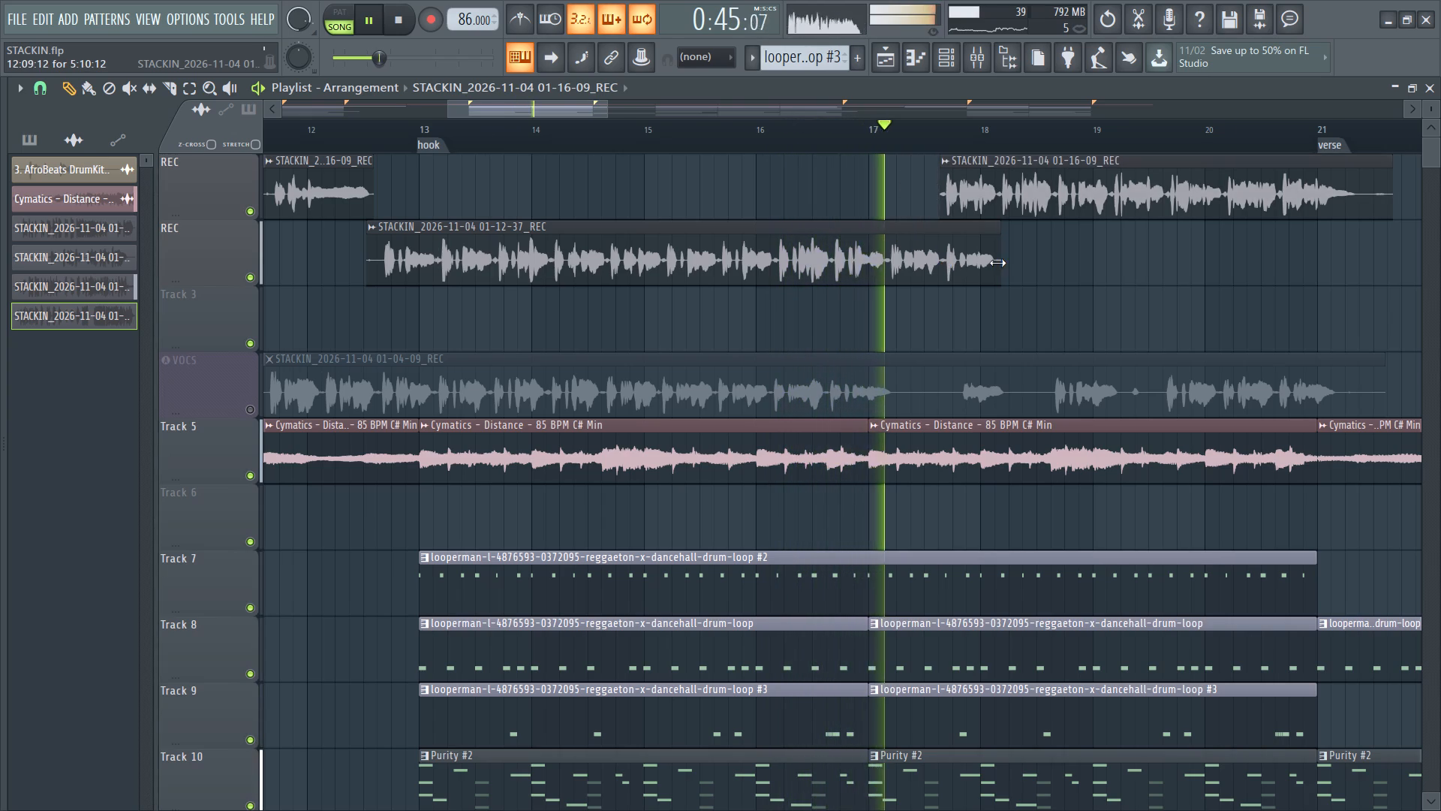
scroll(997, 262, "up", 10, "ctrl")
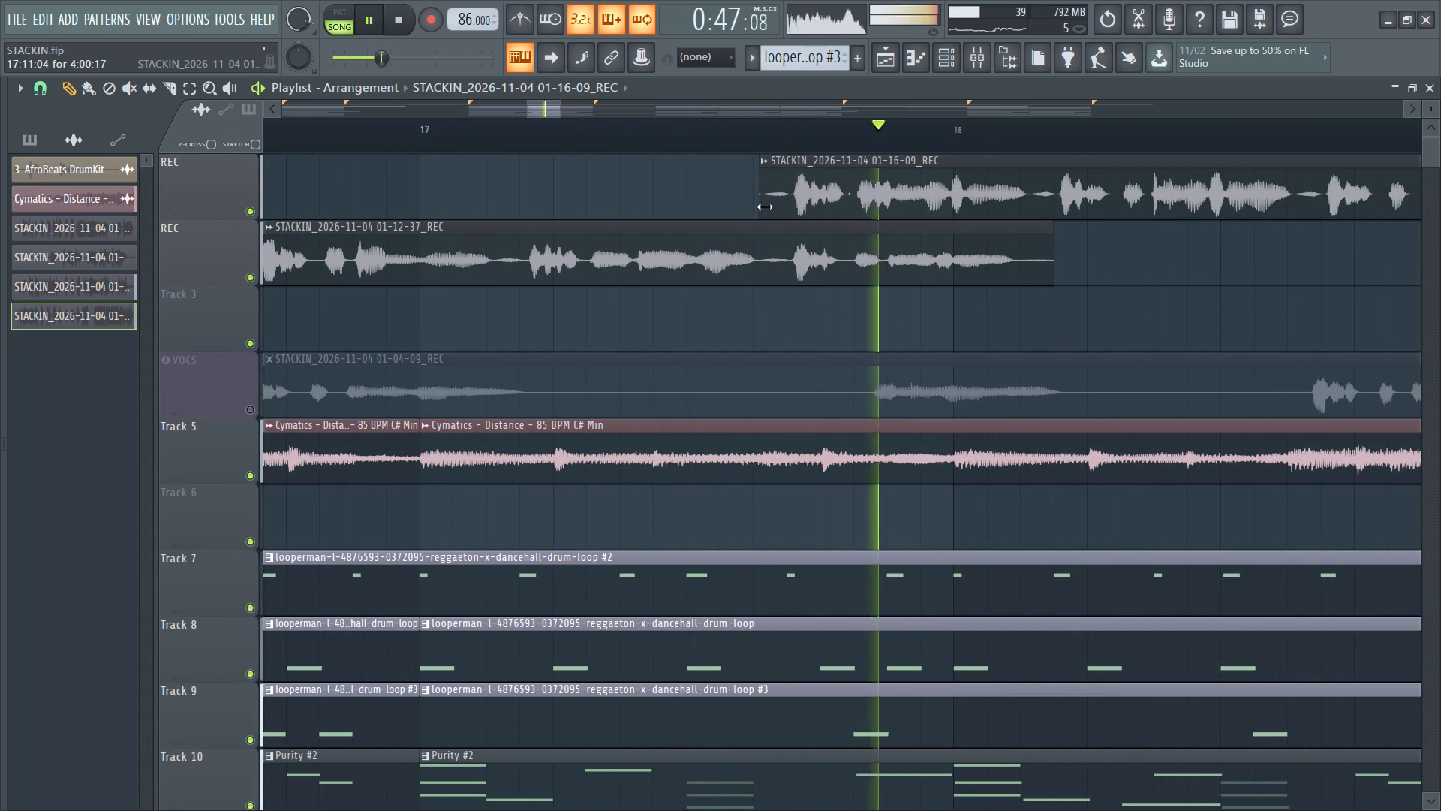
left_click_drag(764, 204, 786, 210, "alt")
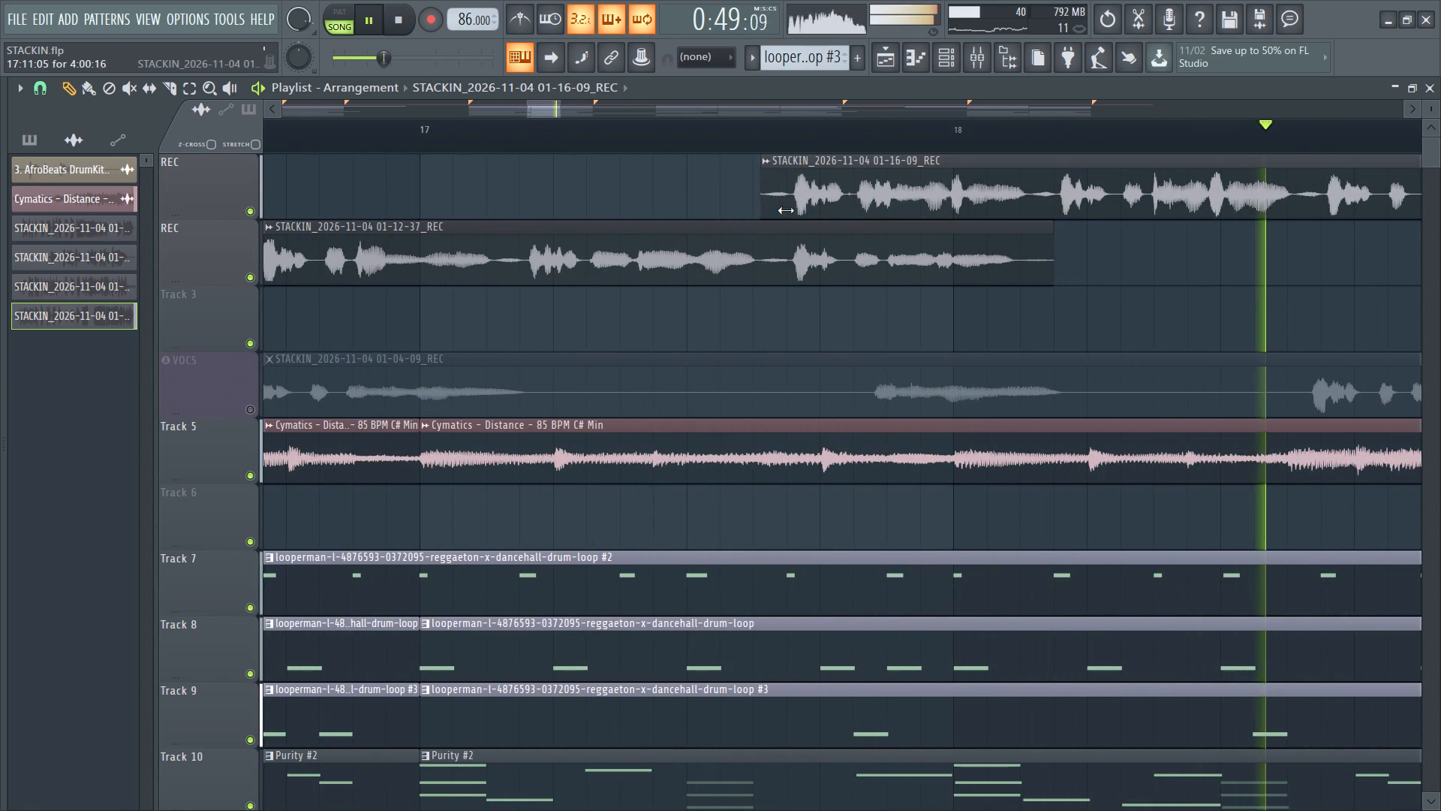
left_click_drag(786, 210, 1035, 261, "alt")
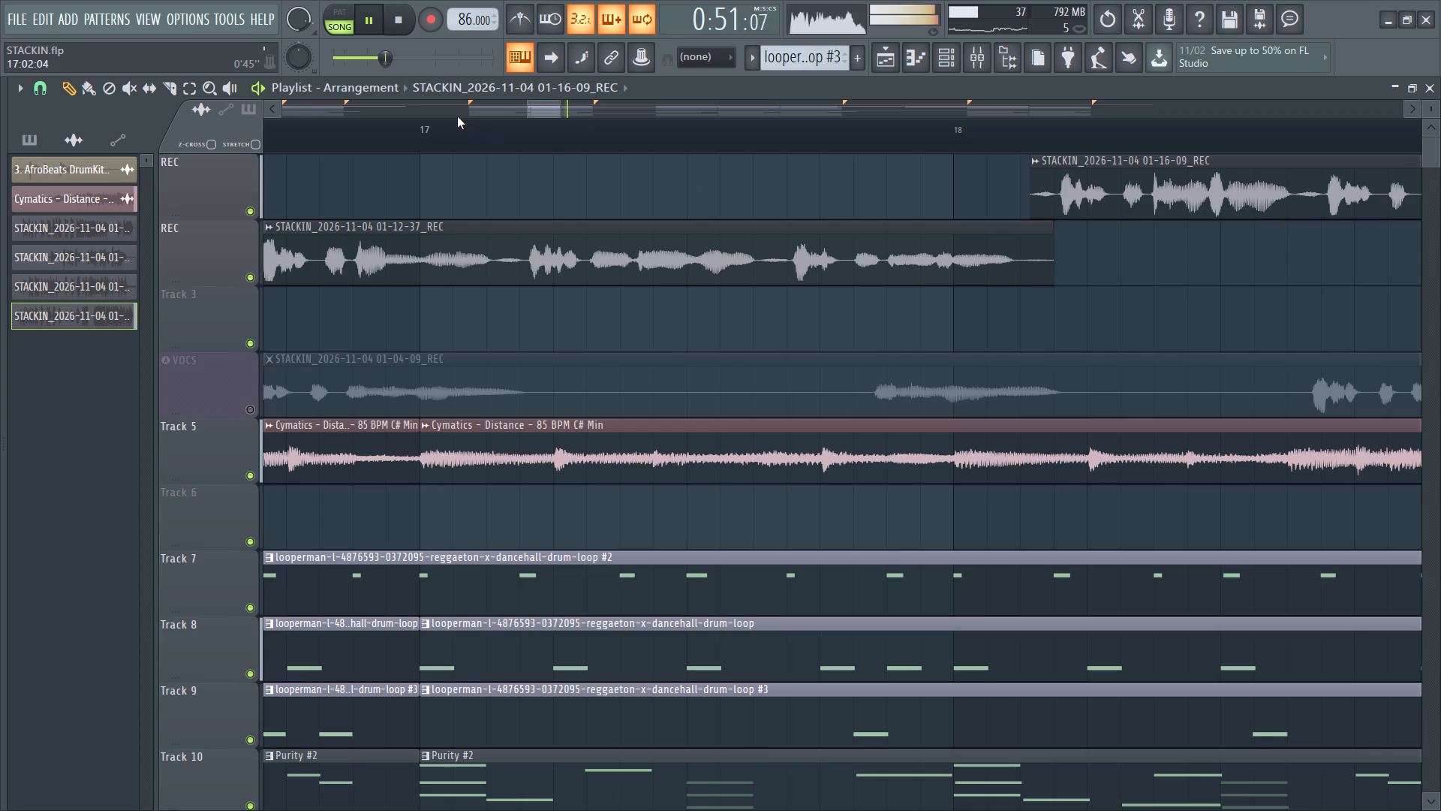
Play back the hook from around bars 15 to 17 to examine the handover from the 01-12-37 clip to the 01-16-09 clip.
left_click(449, 131)
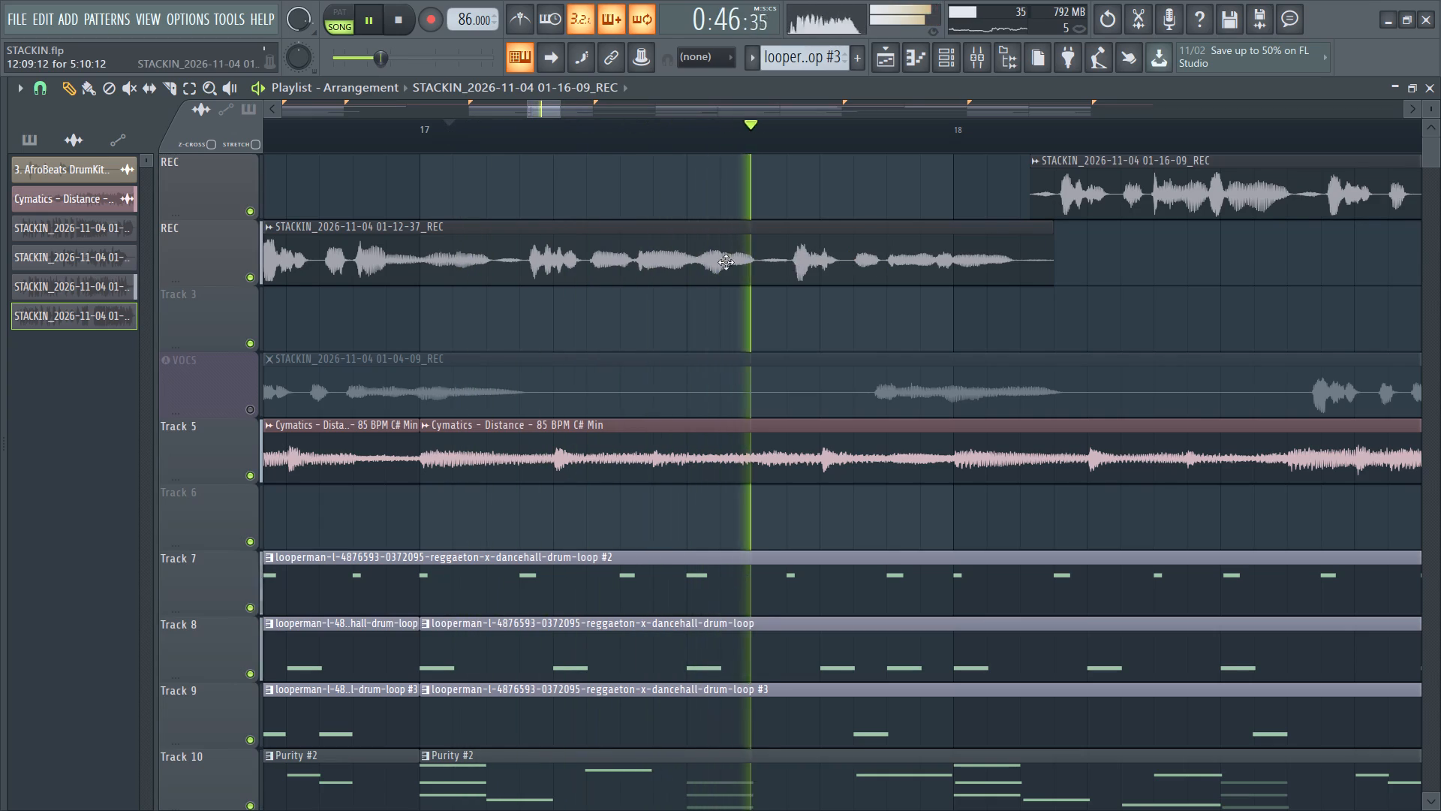
scroll(663, 276, "down", 3, "ctrl")
scroll(476, 234, "down", 9, "ctrl")
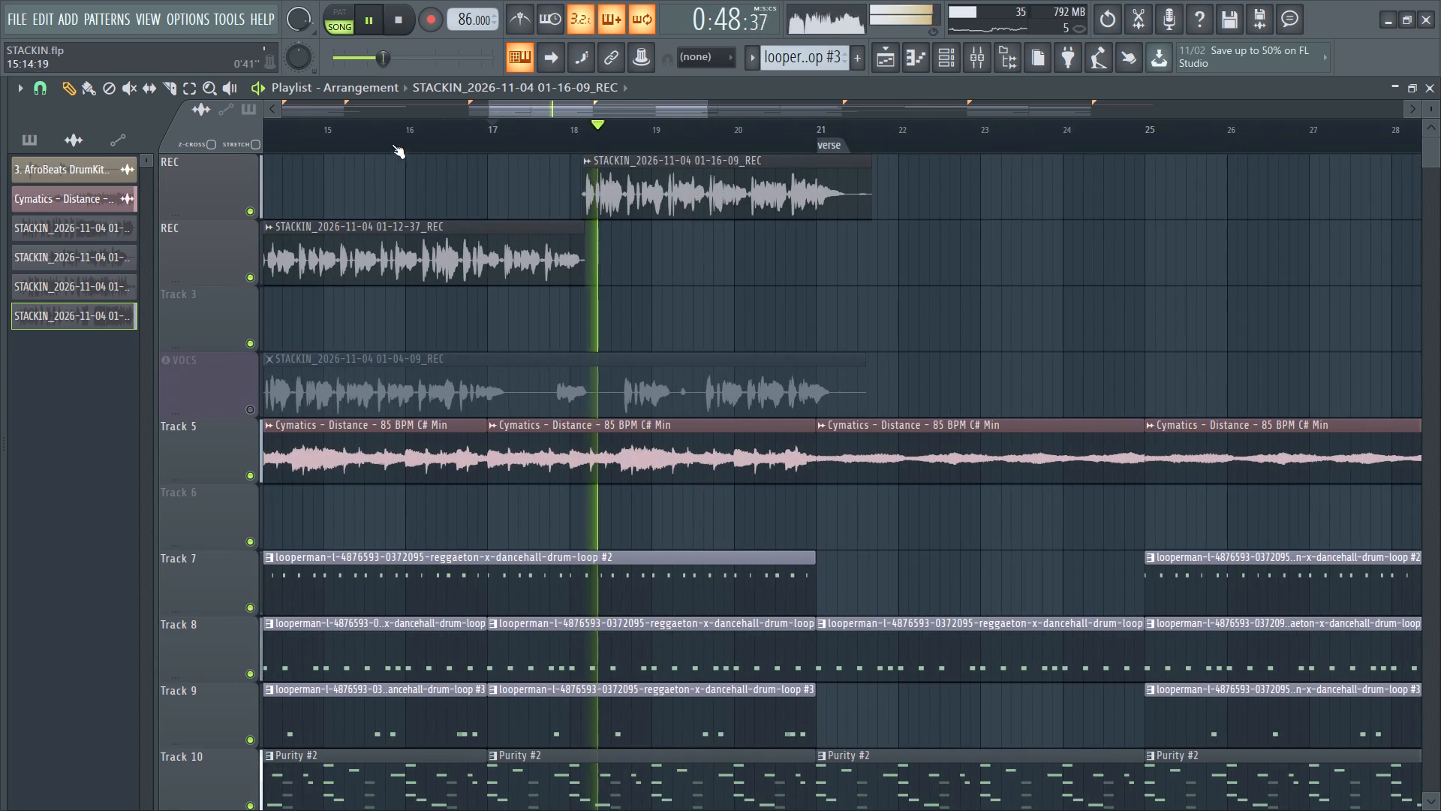
left_click(357, 125)
scroll(525, 360, "up", 3, "ctrl")
scroll(536, 363, "up", 4, "alt")
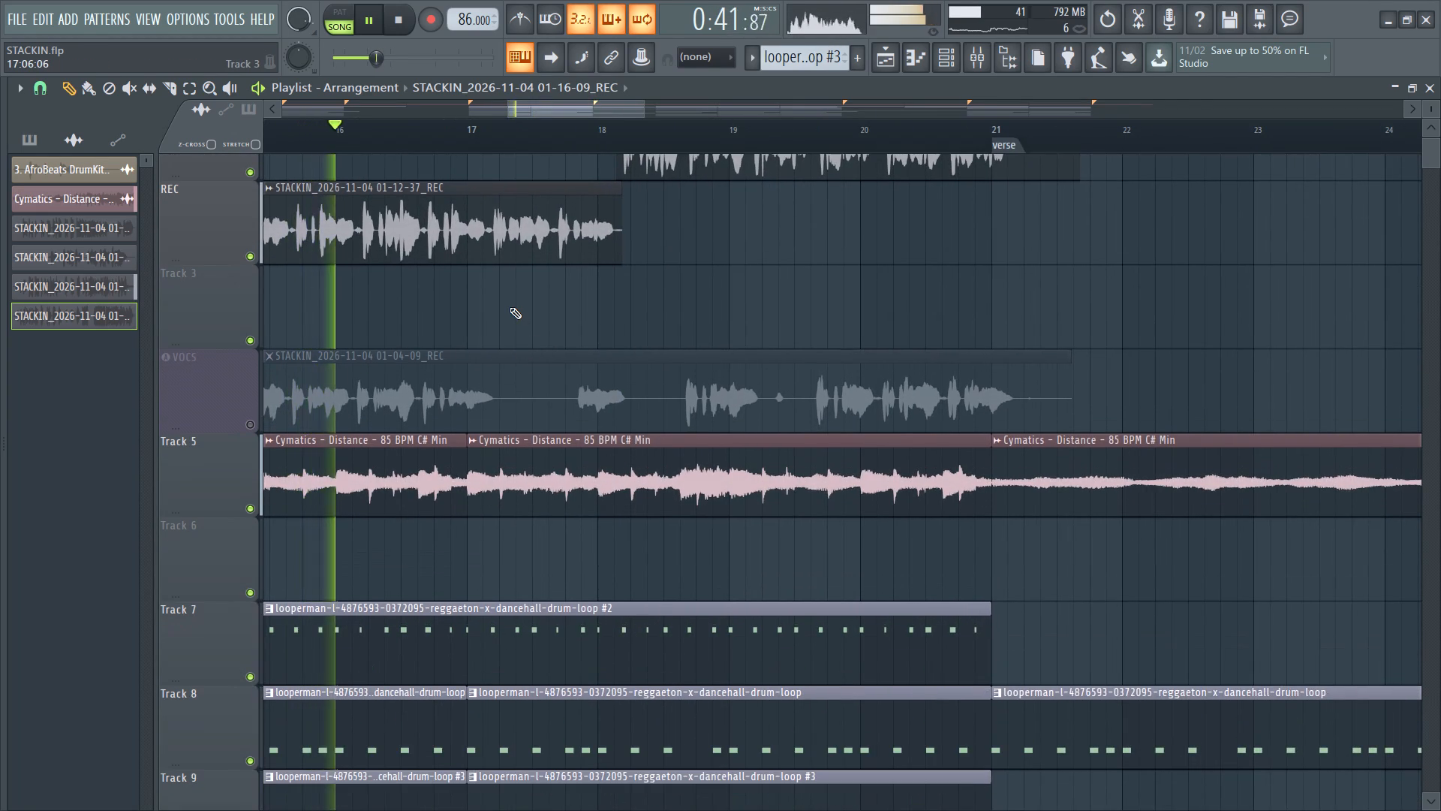
scroll(510, 307, "up", 3, "ctrl")
scroll(515, 306, "up", 2)
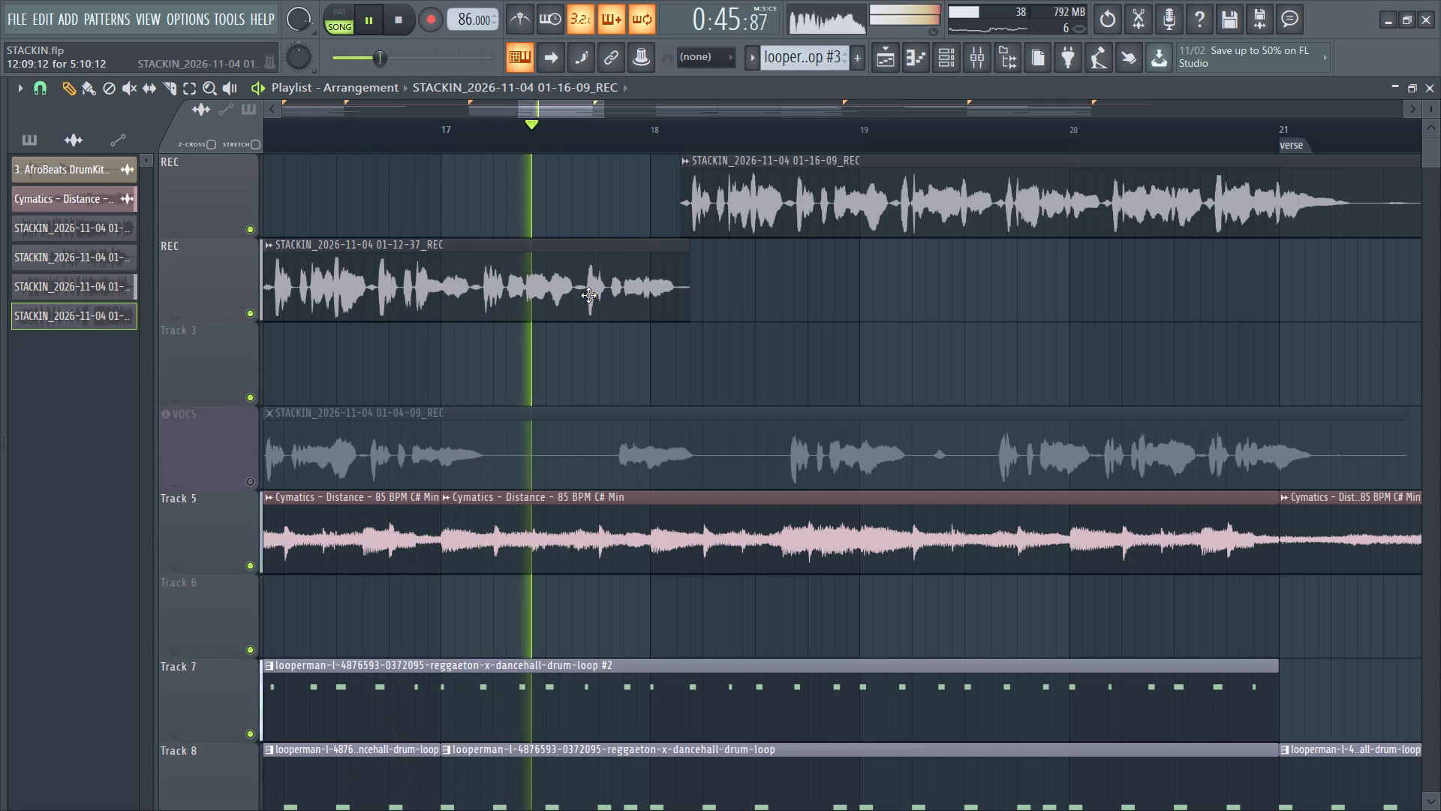
key("space")
key("space")
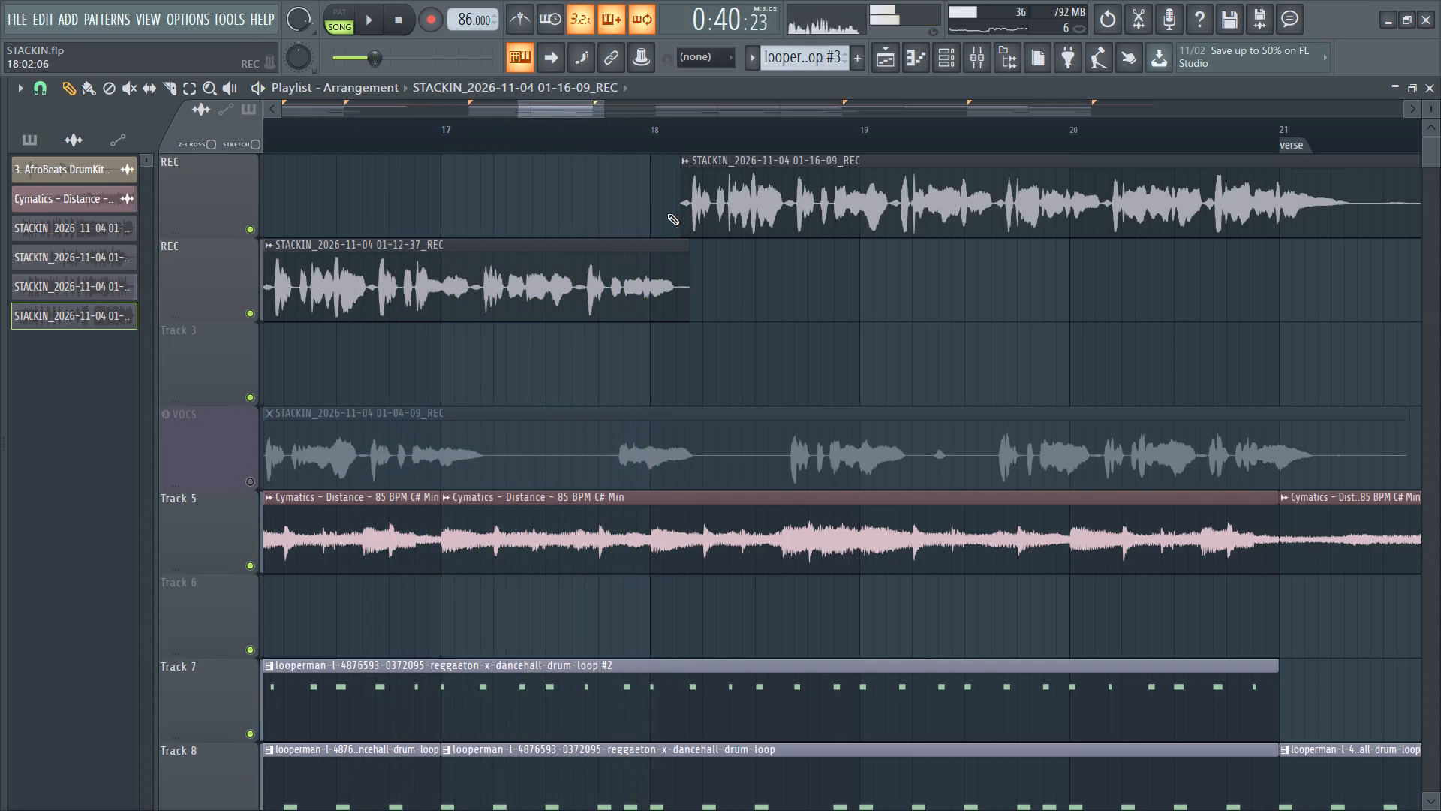
Trim the hook's 01-12-37 clip to end just after bar 17 and extend the following 01-16-09 clip's start back to meet it.
left_click_drag(687, 295, 492, 368, "alt")
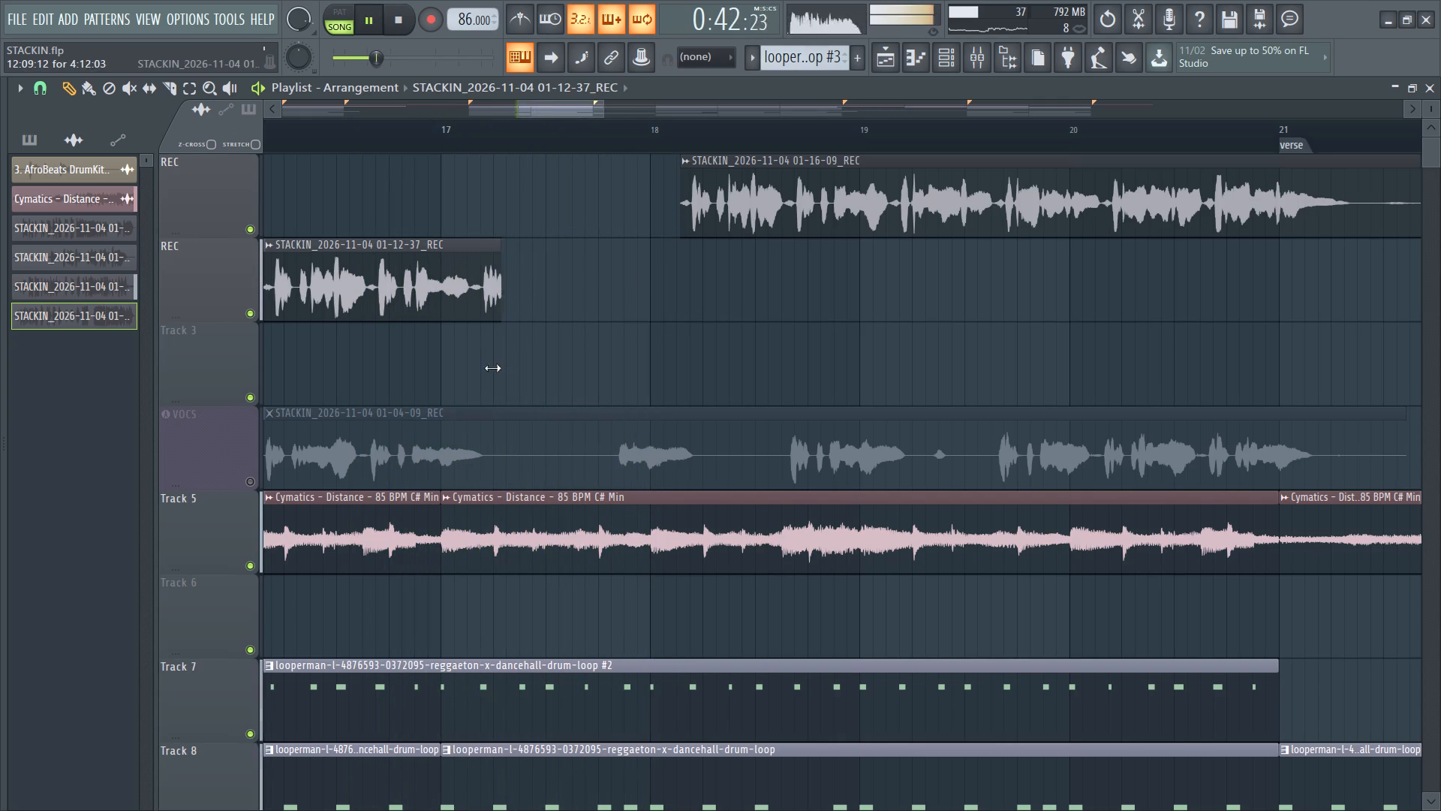
left_click_drag(492, 368, 479, 377, "alt")
left_click_drag(681, 231, 468, 247, "alt")
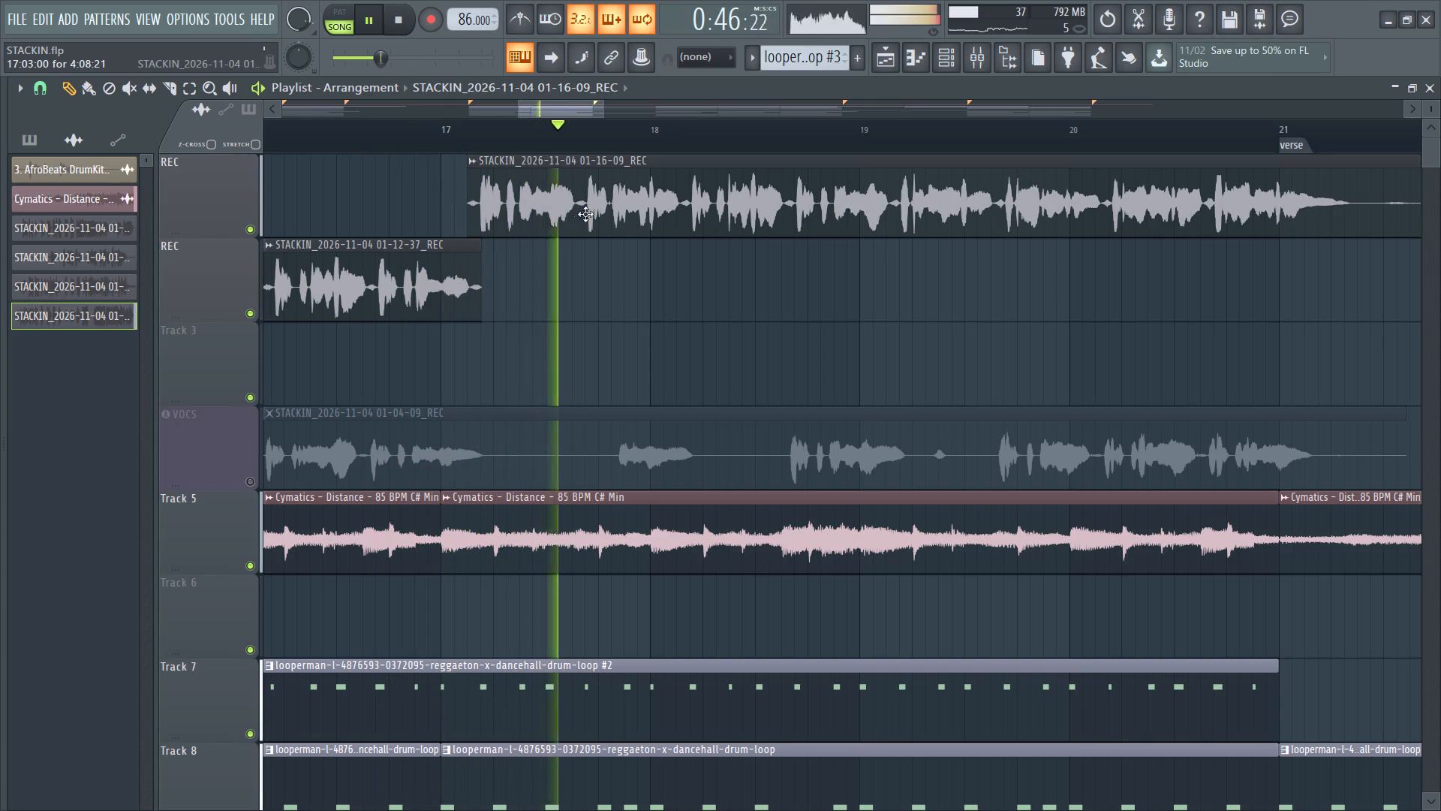
Replay the hook from just before bar 13 to examine the new handover between the two takes near bar 17.
scroll(465, 259, "down", 3, "ctrl")
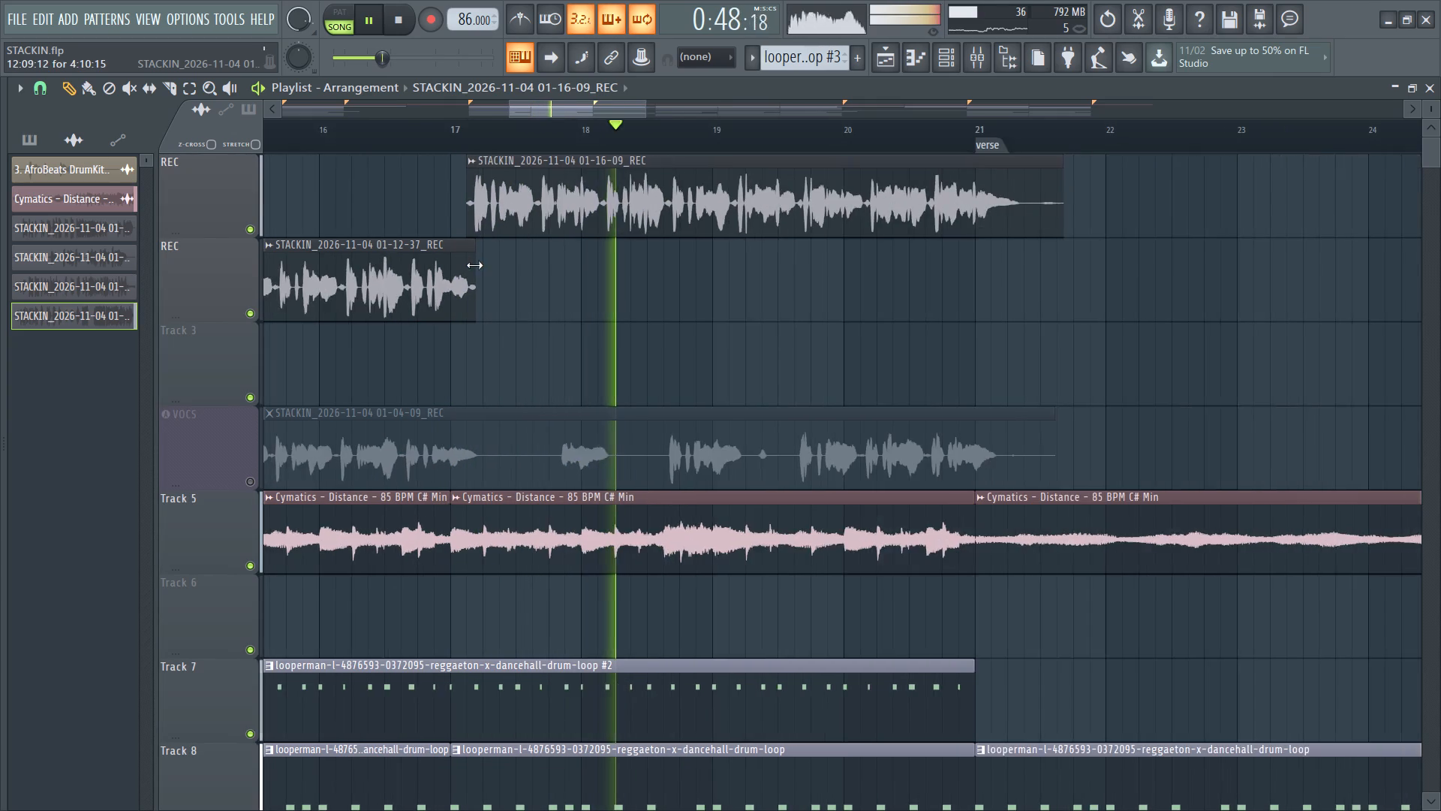
scroll(475, 267, "down", 4, "ctrl")
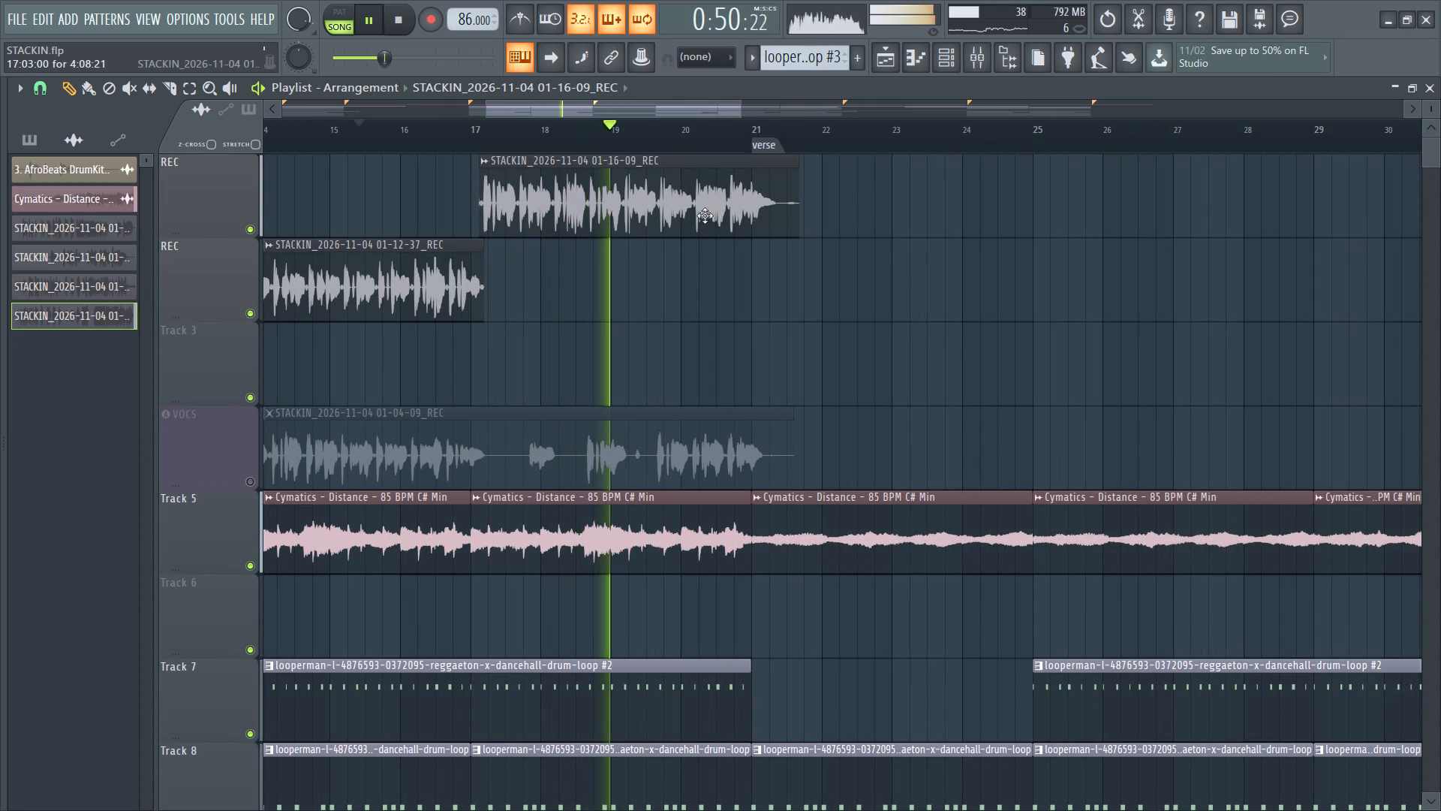
scroll(451, 246, "down", 3, "ctrl")
left_click(281, 139)
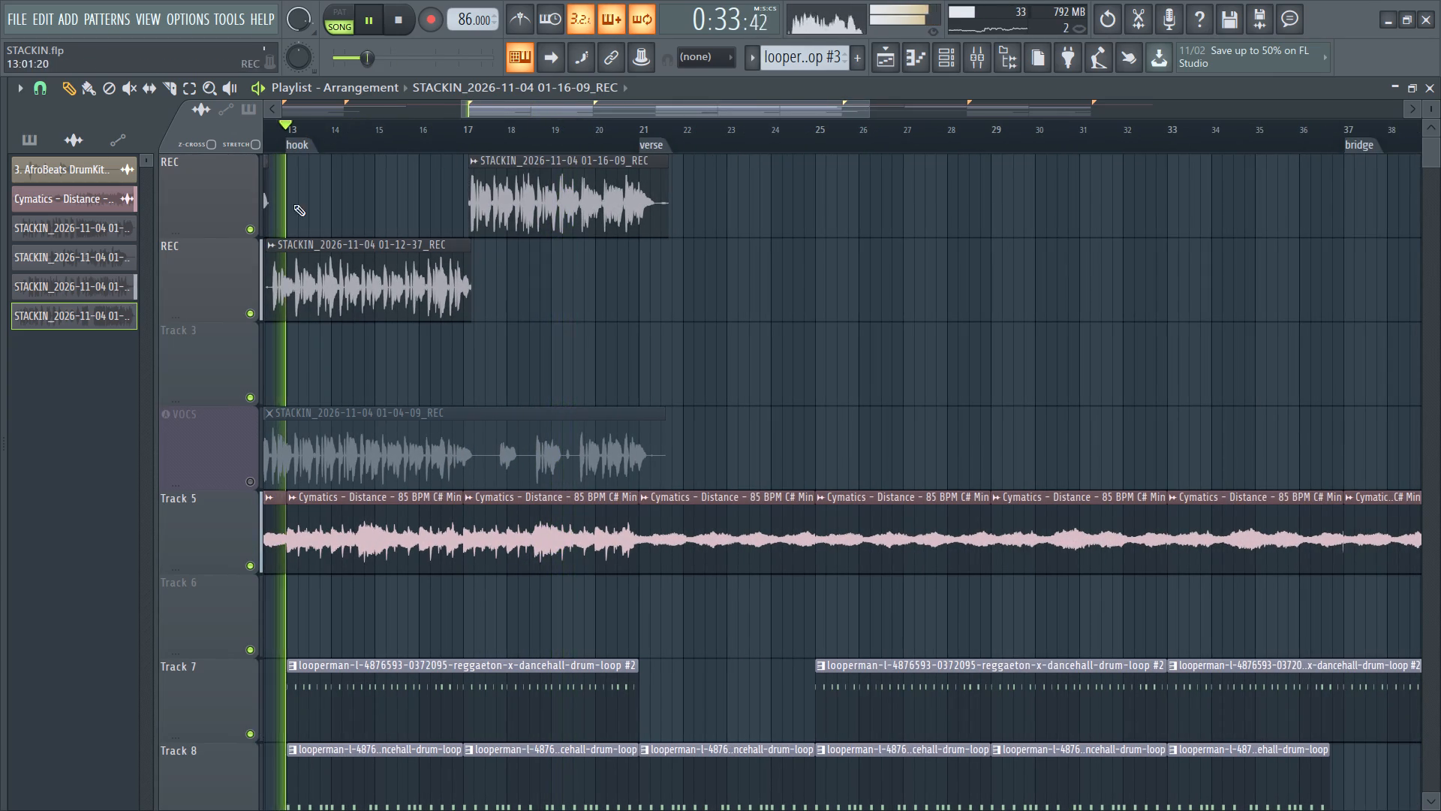
left_click_drag(521, 107, 498, 111)
scroll(530, 267, "up", 3, "ctrl")
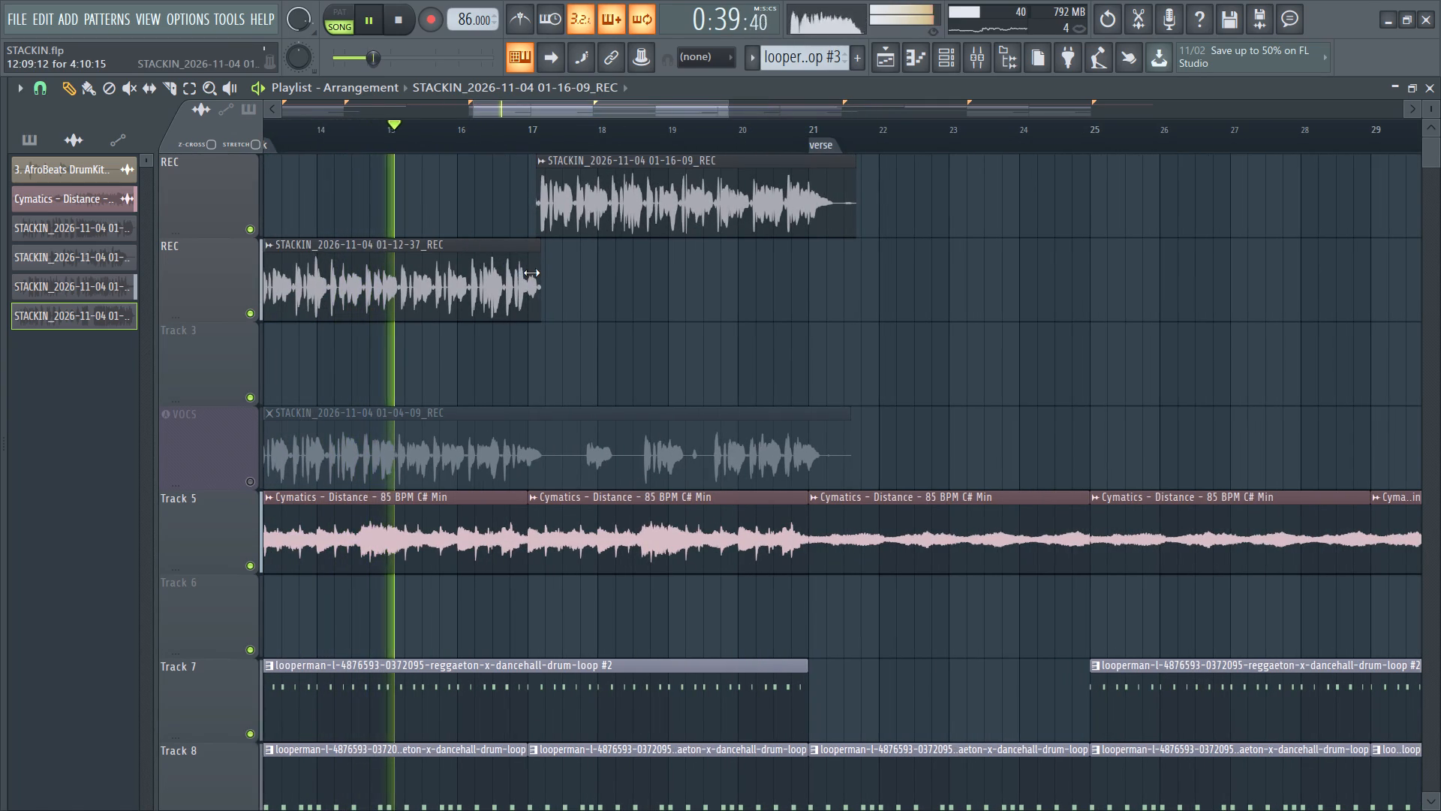
scroll(540, 279, "up", 3, "ctrl")
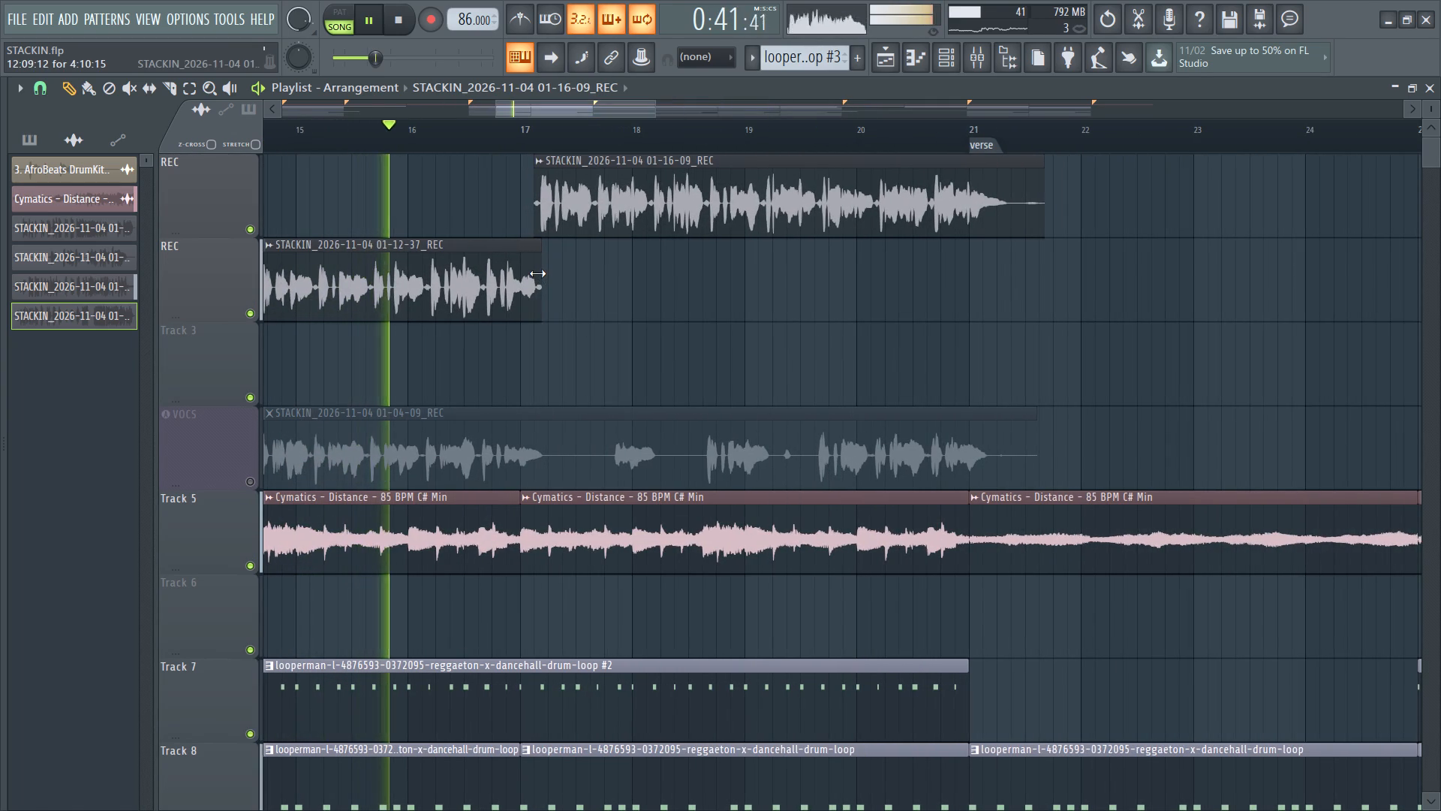
scroll(547, 272, "up", 2, "ctrl")
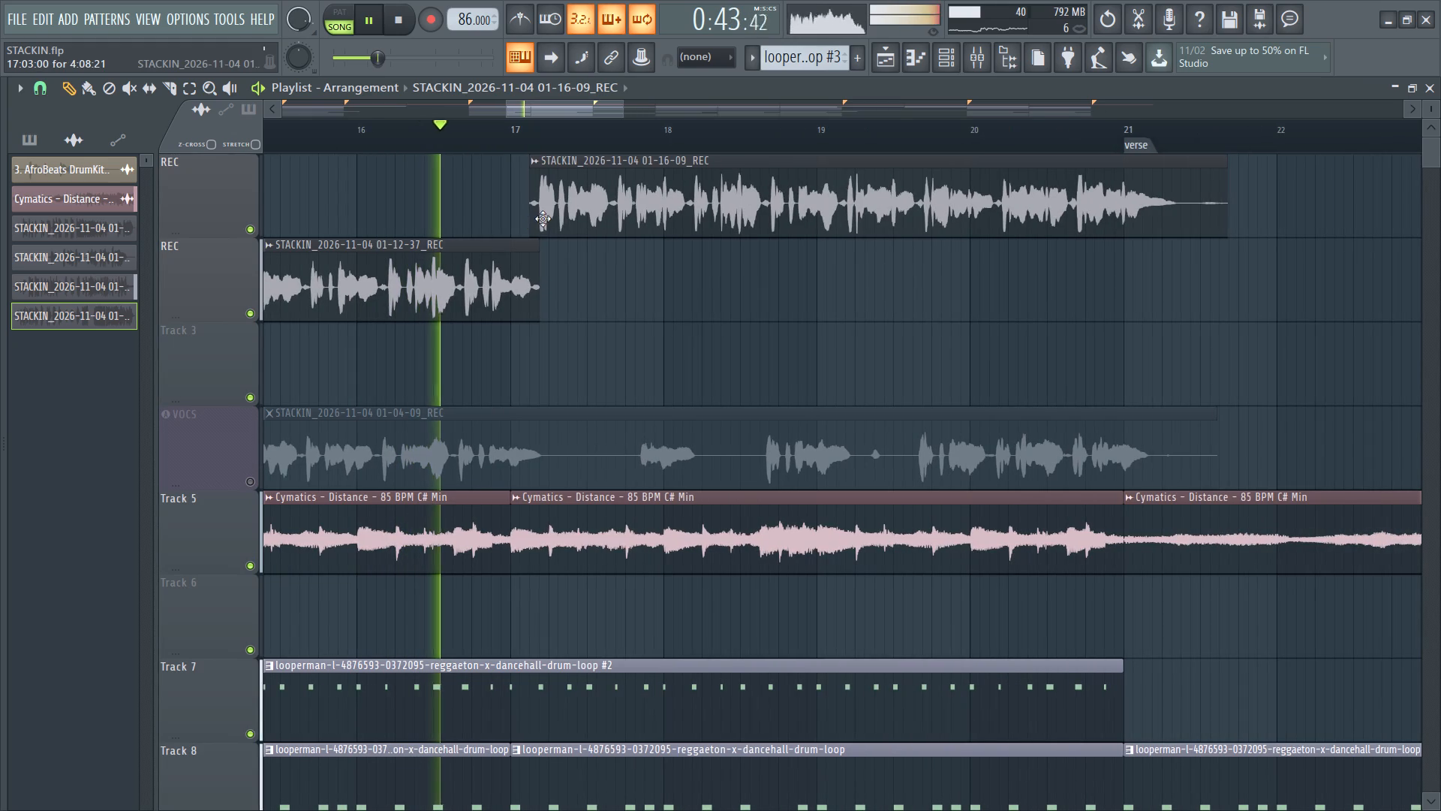
Lower the 01-16-09 take's sample volume to about 73% (-6.4 dB) in its channel settings.
double_click(654, 210)
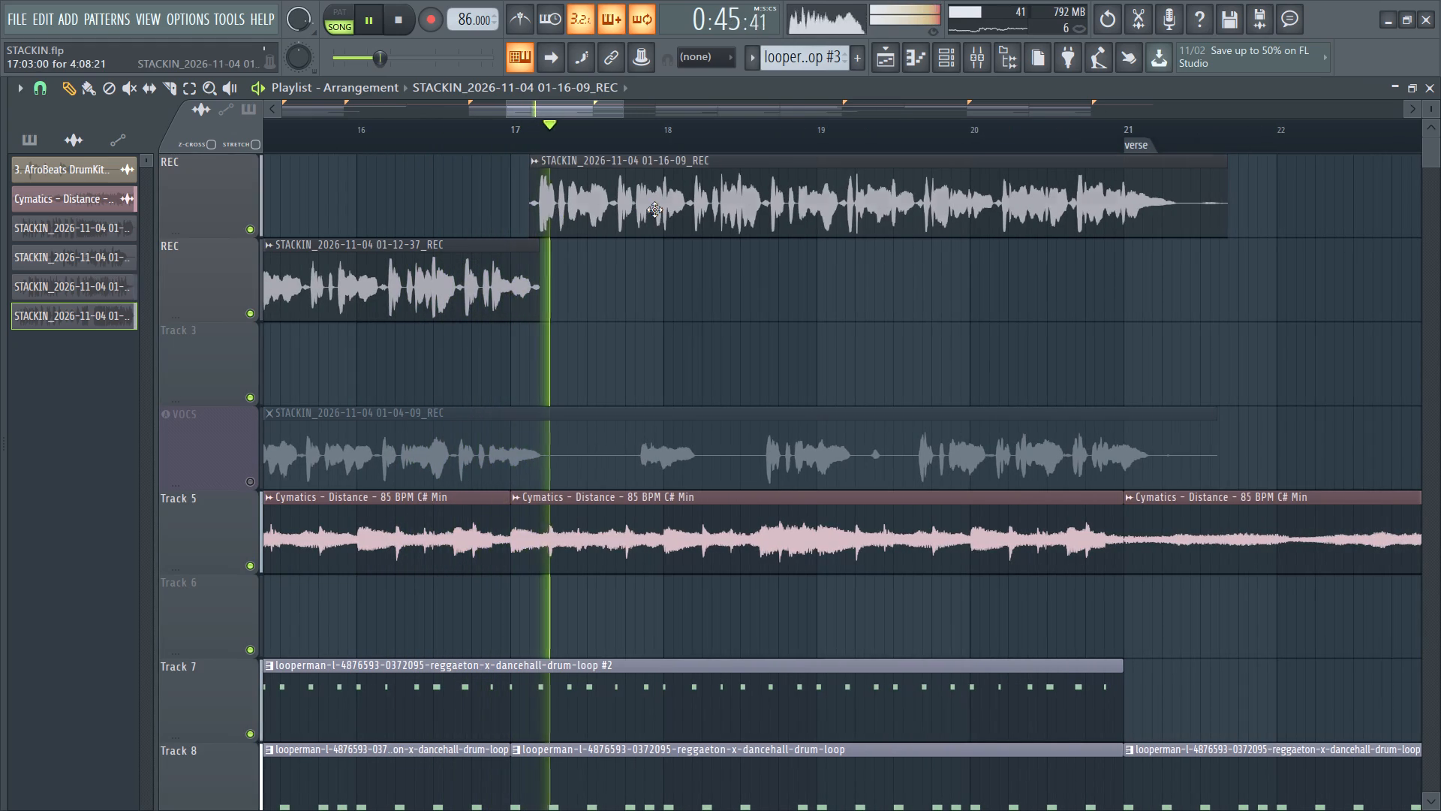
left_click_drag(402, 188, 402, 210)
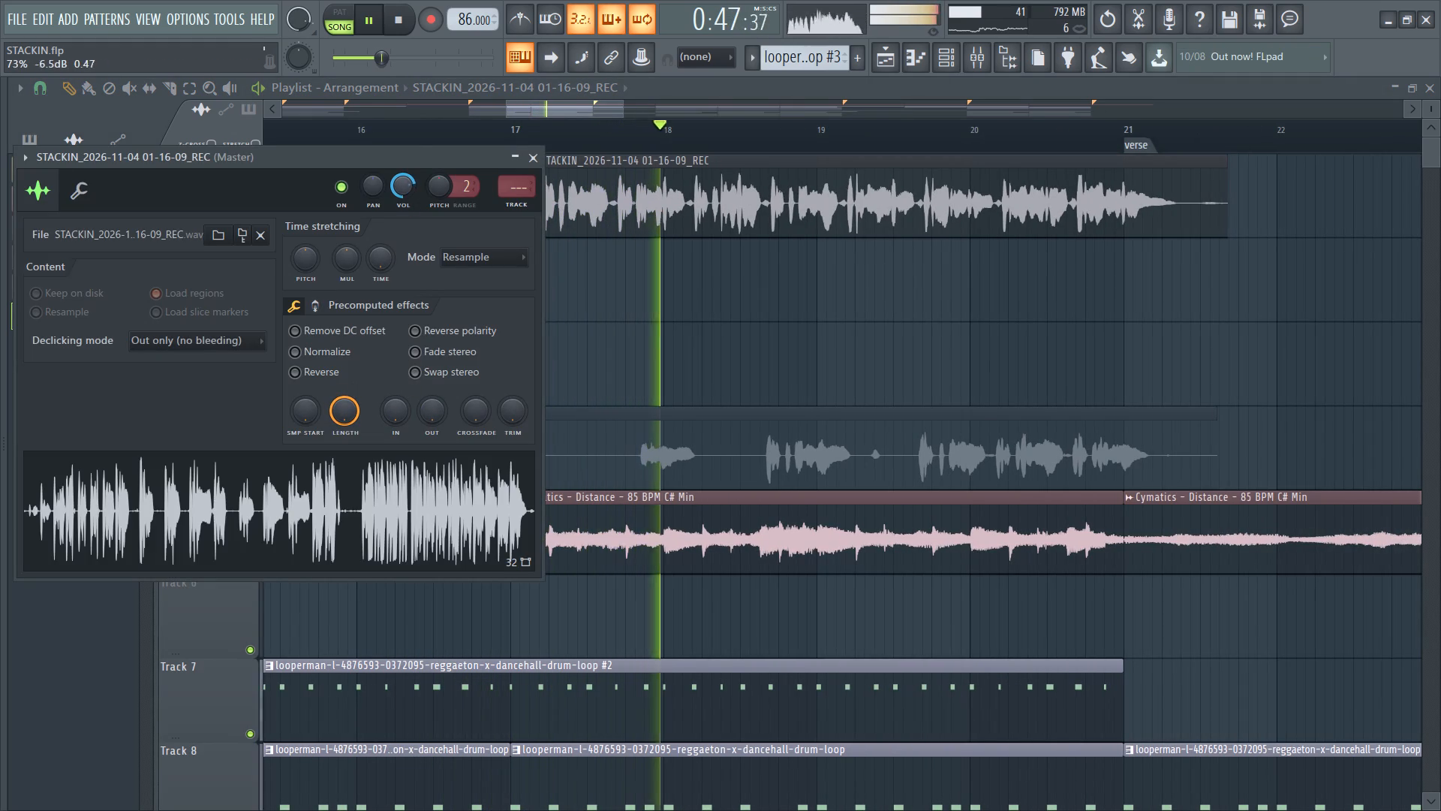
left_click_drag(402, 210, 402, 216)
left_click_drag(402, 188, 402, 177)
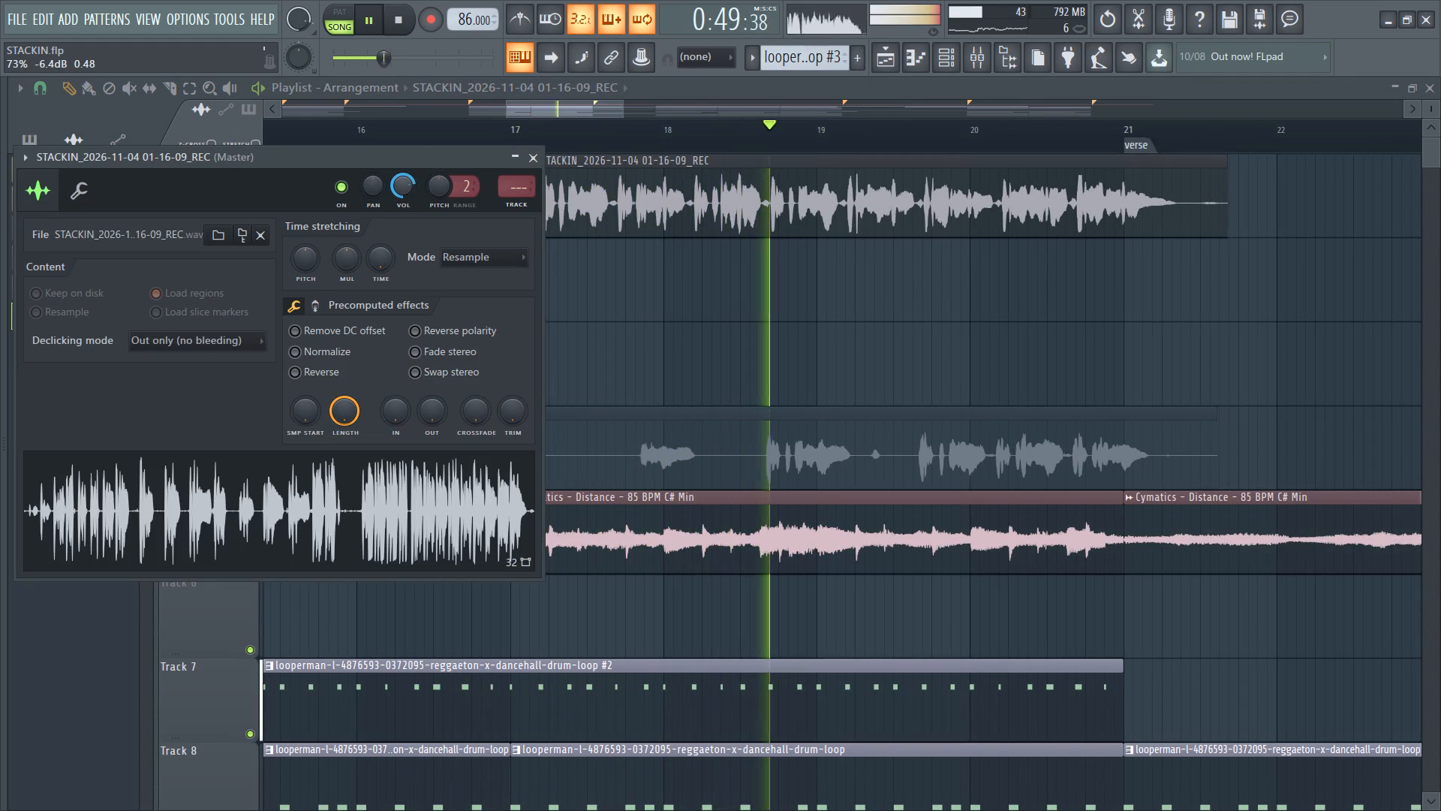
left_click(402, 188)
left_click(532, 155)
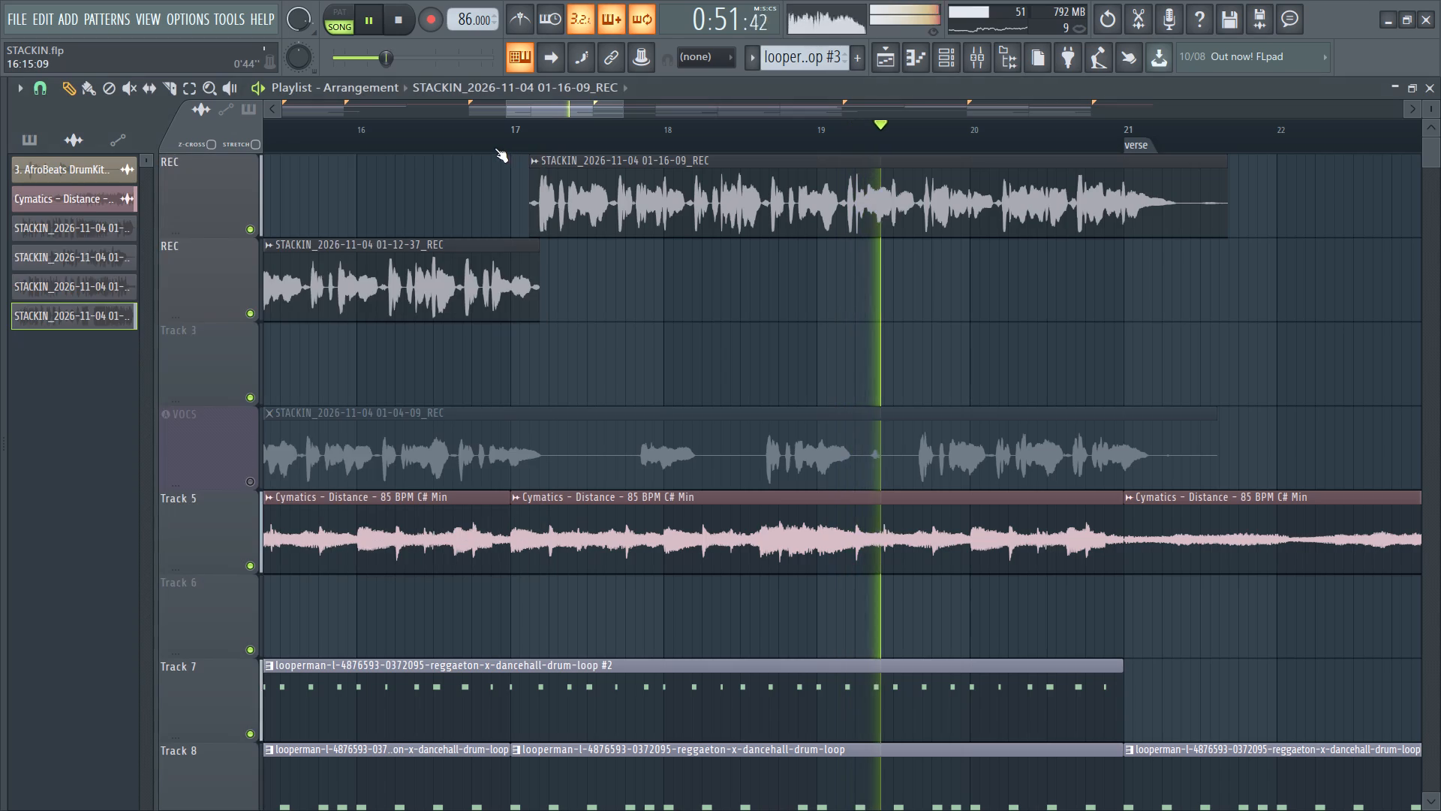
Stop playback just before the hook and mute the last 01-16-09 clip, between bars 17 and 21.
scroll(405, 302, "down", 4, "ctrl")
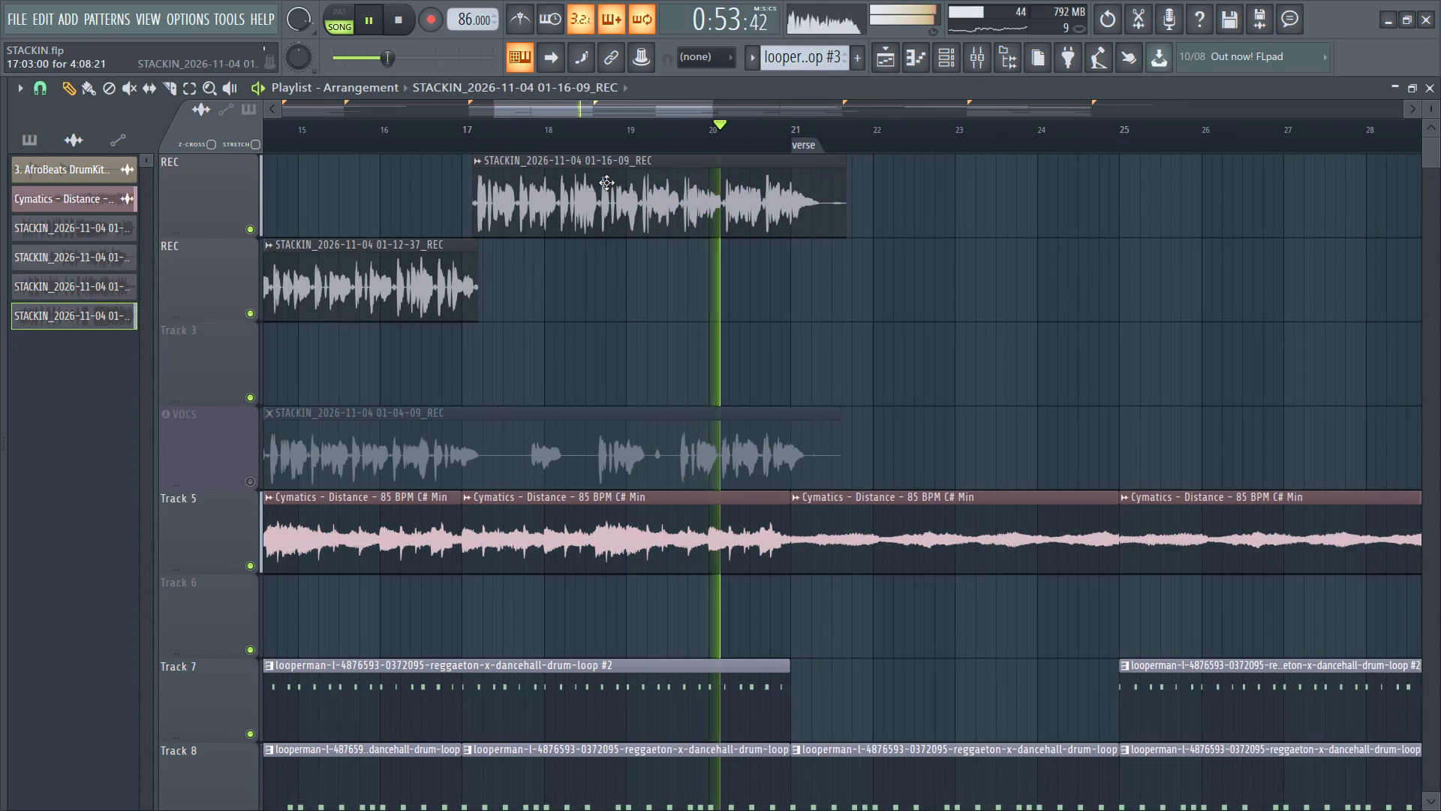
scroll(510, 239, "down", 4, "ctrl")
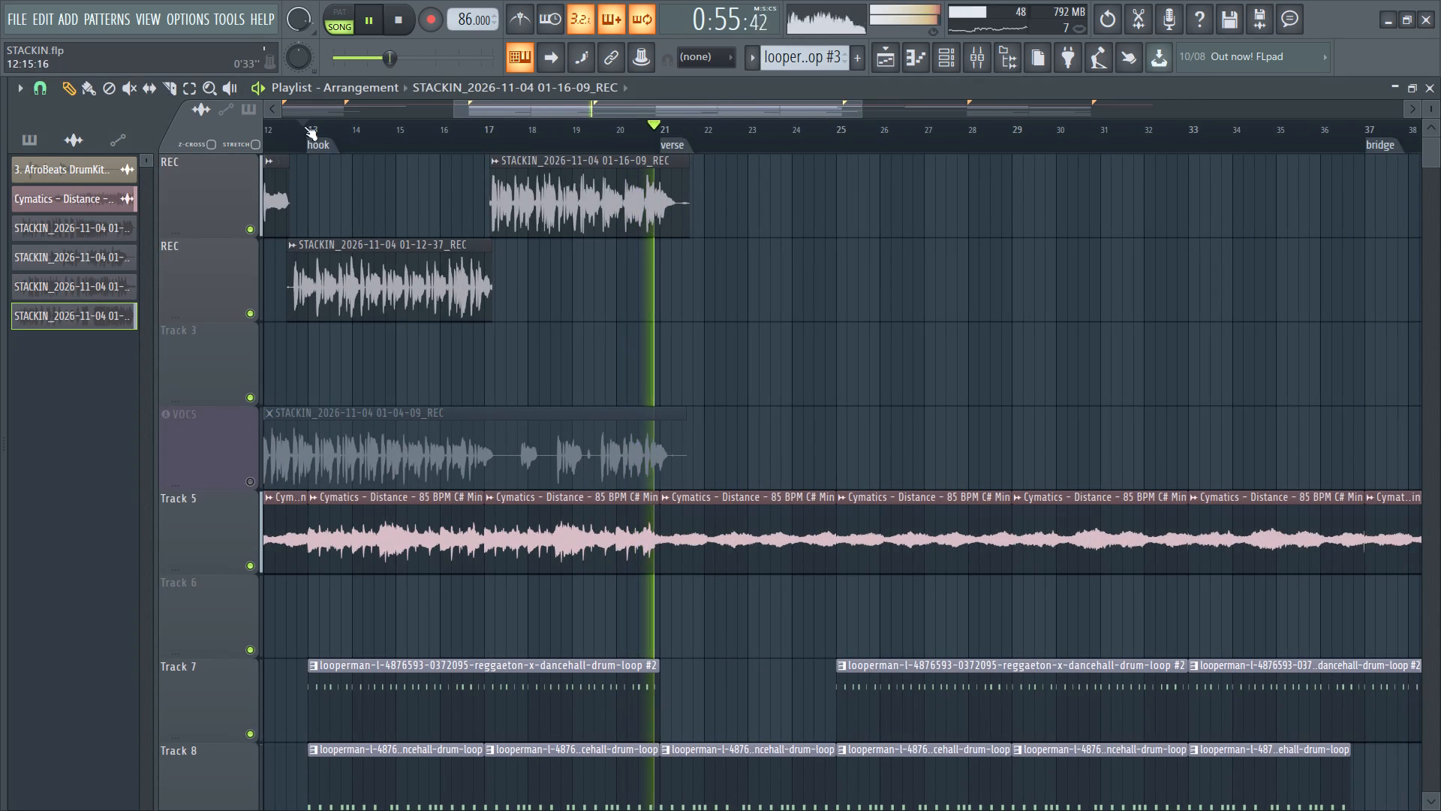
left_click(290, 132)
key("space")
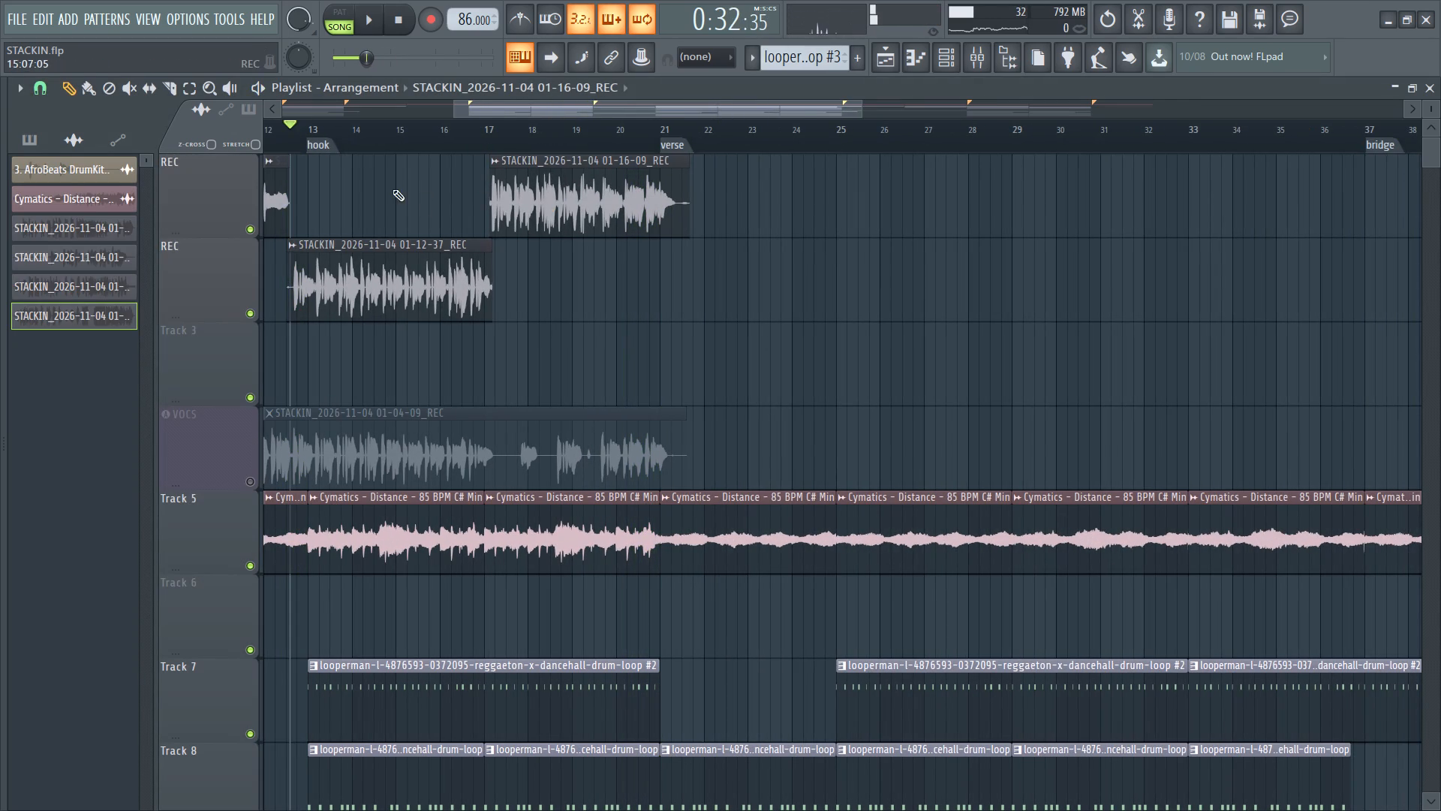
left_click(131, 91)
left_click(615, 188)
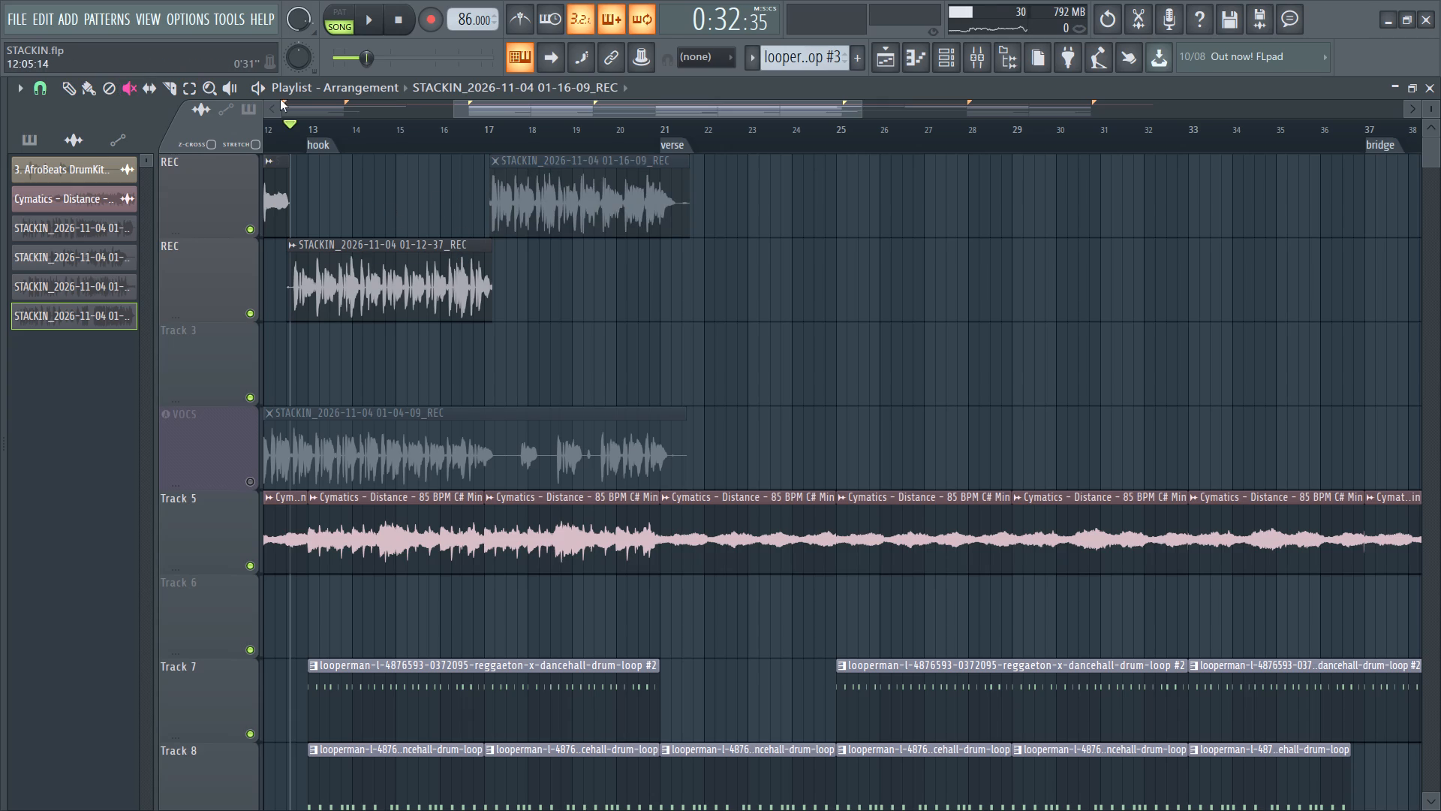
Enable recording and start a new vocal take from 0:31:63, just before the hook, restarting the count-in once.
left_click_drag(291, 121, 278, 125)
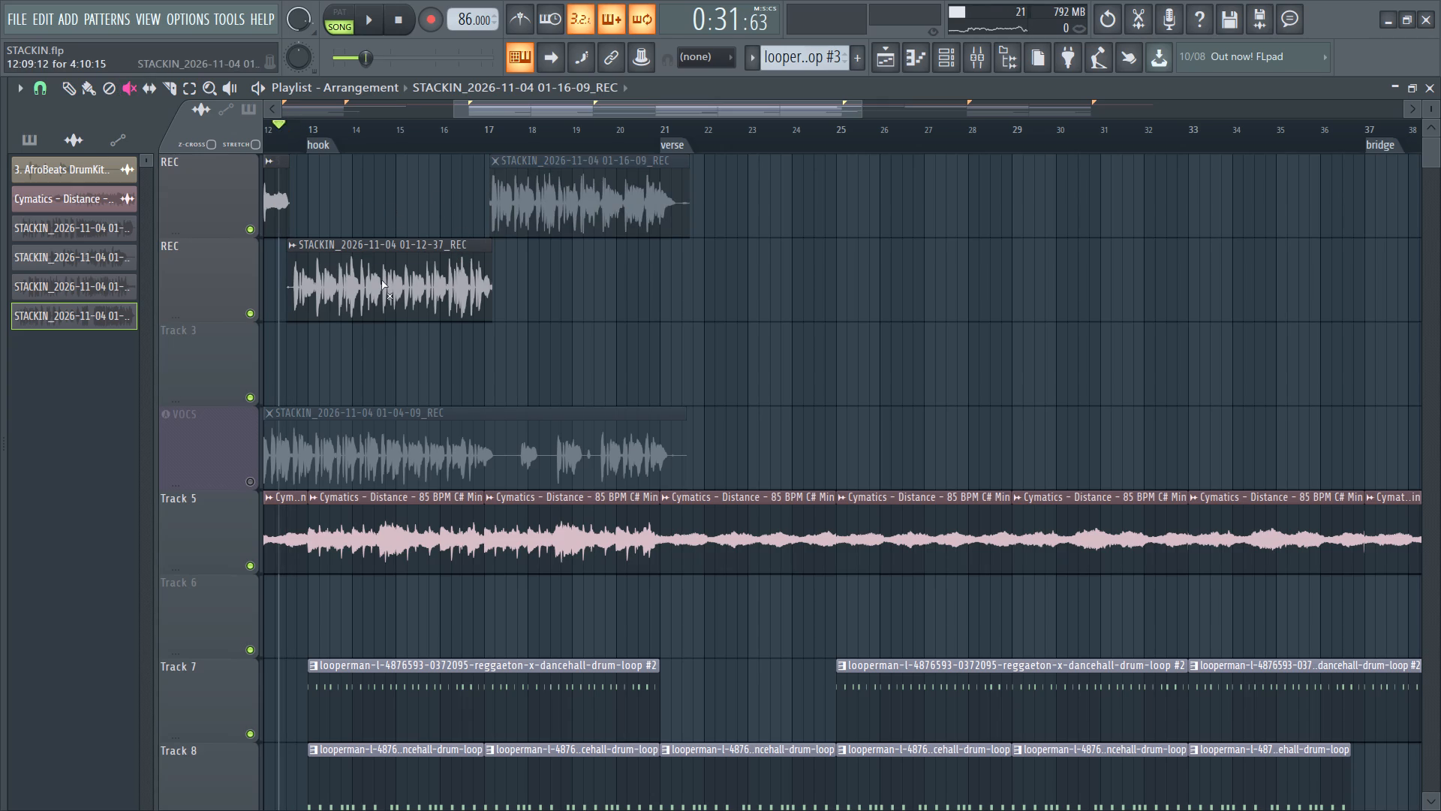
scroll(384, 299, "down", 9, "ctrl")
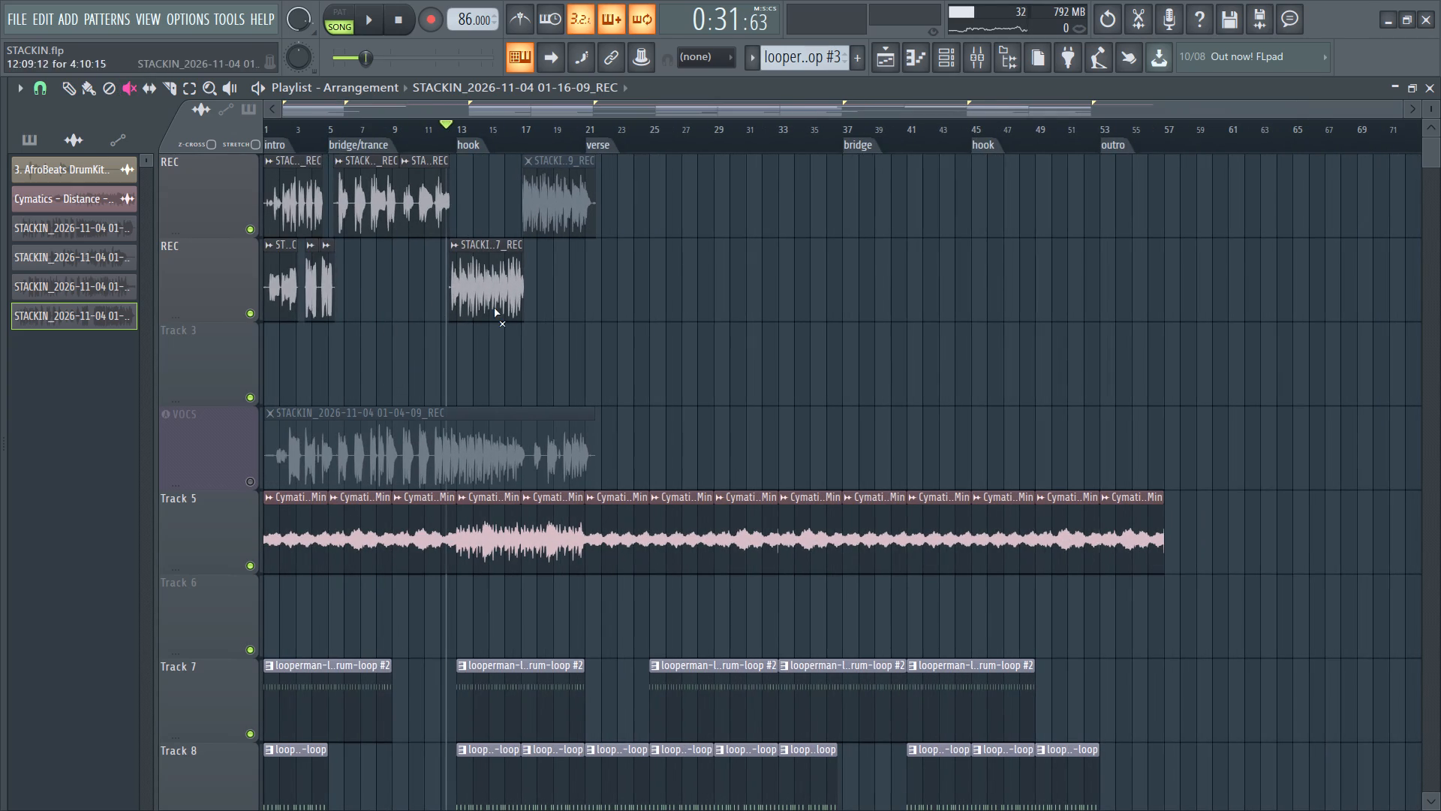
left_click(65, 86)
scroll(347, 317, "up", 3, "ctrl")
scroll(462, 303, "up", 3, "ctrl")
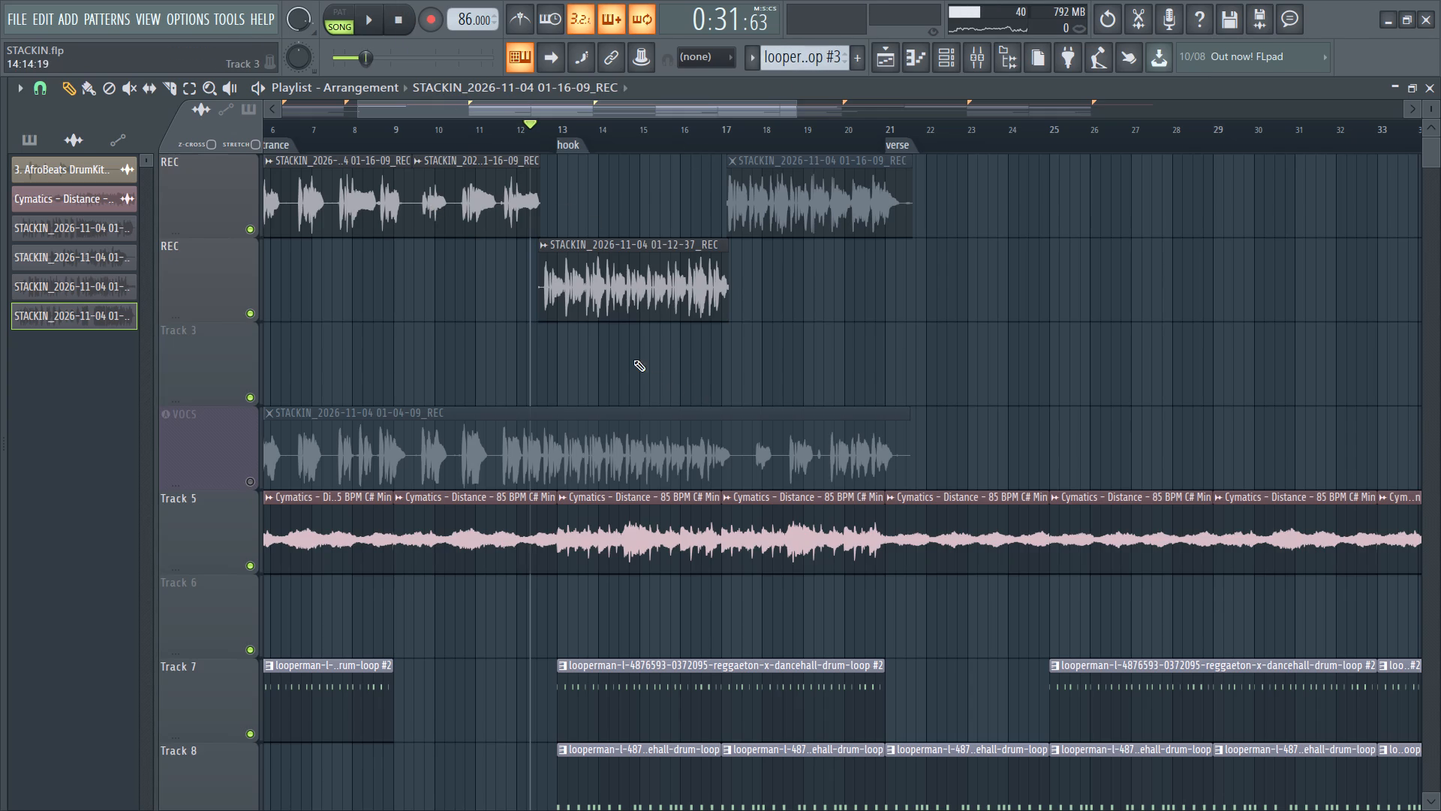
scroll(630, 359, "up", 2, "ctrl")
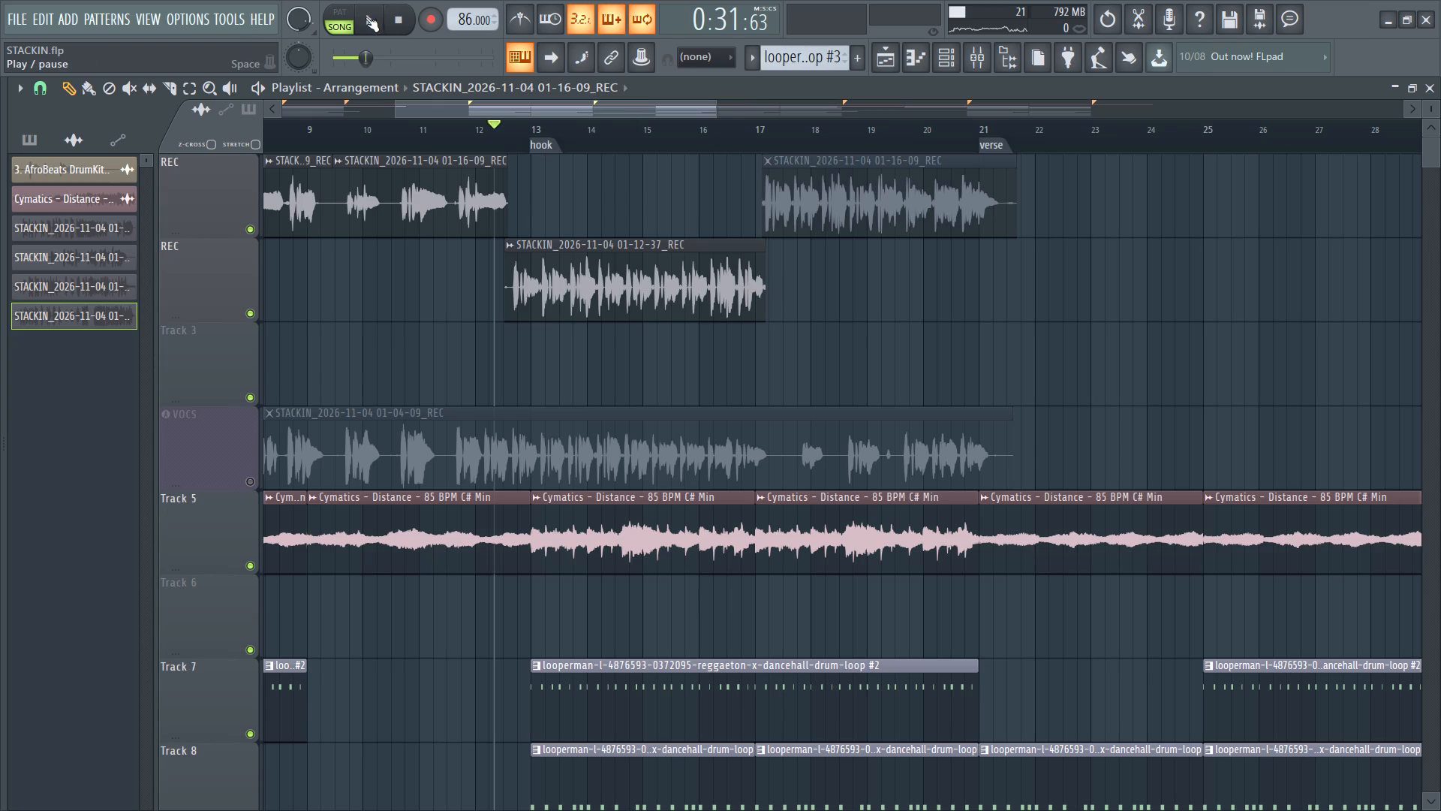
left_click(429, 25)
key("space")
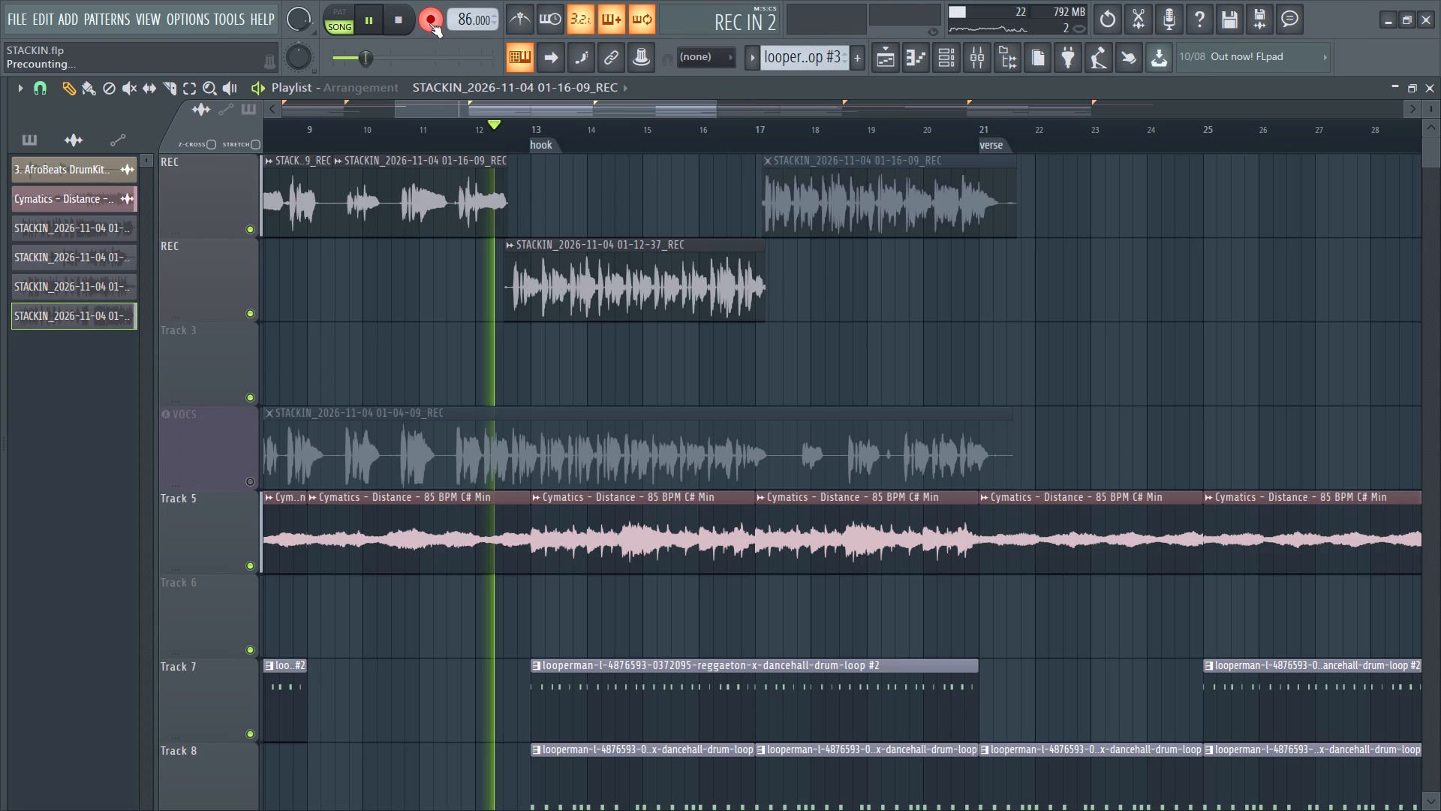
key("space")
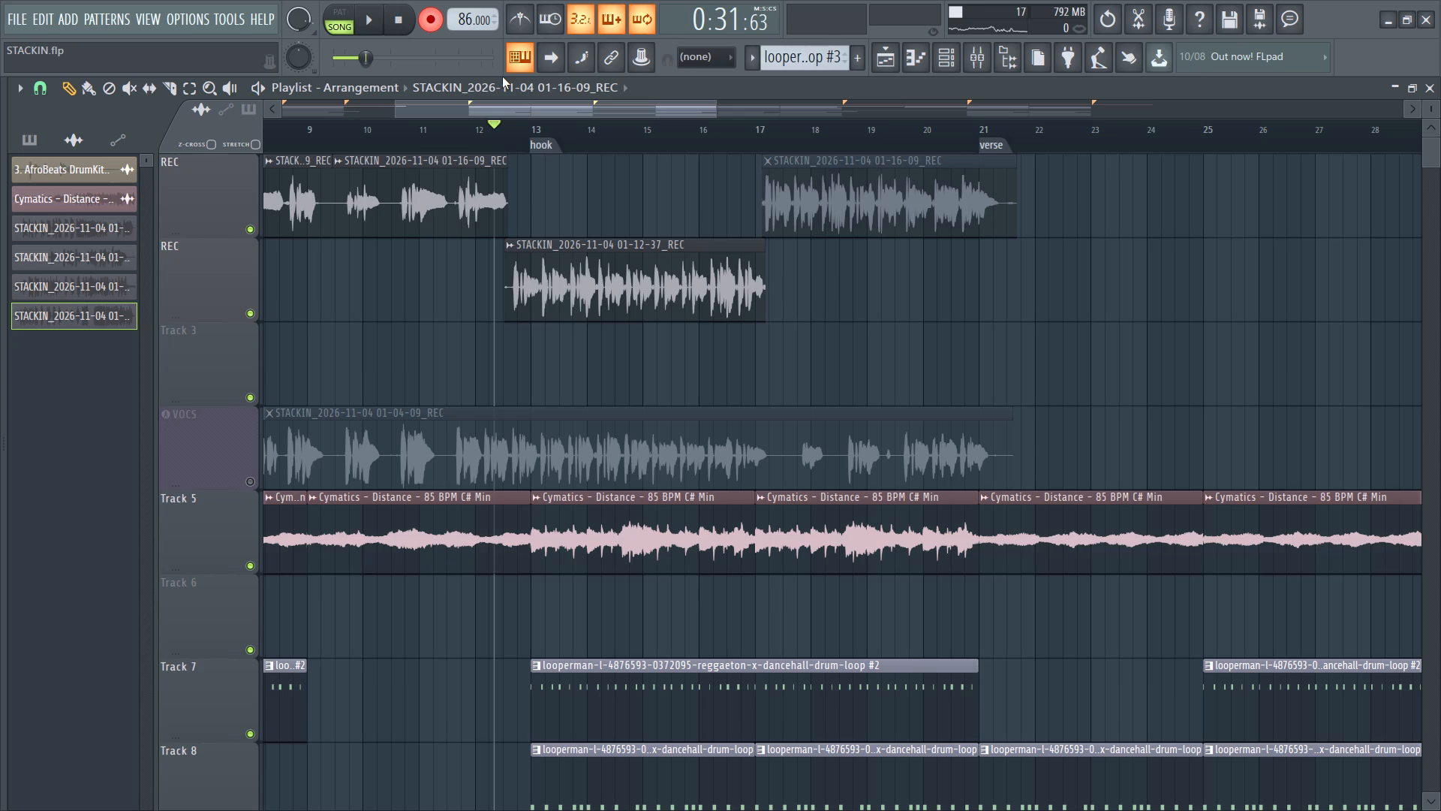
key("space")
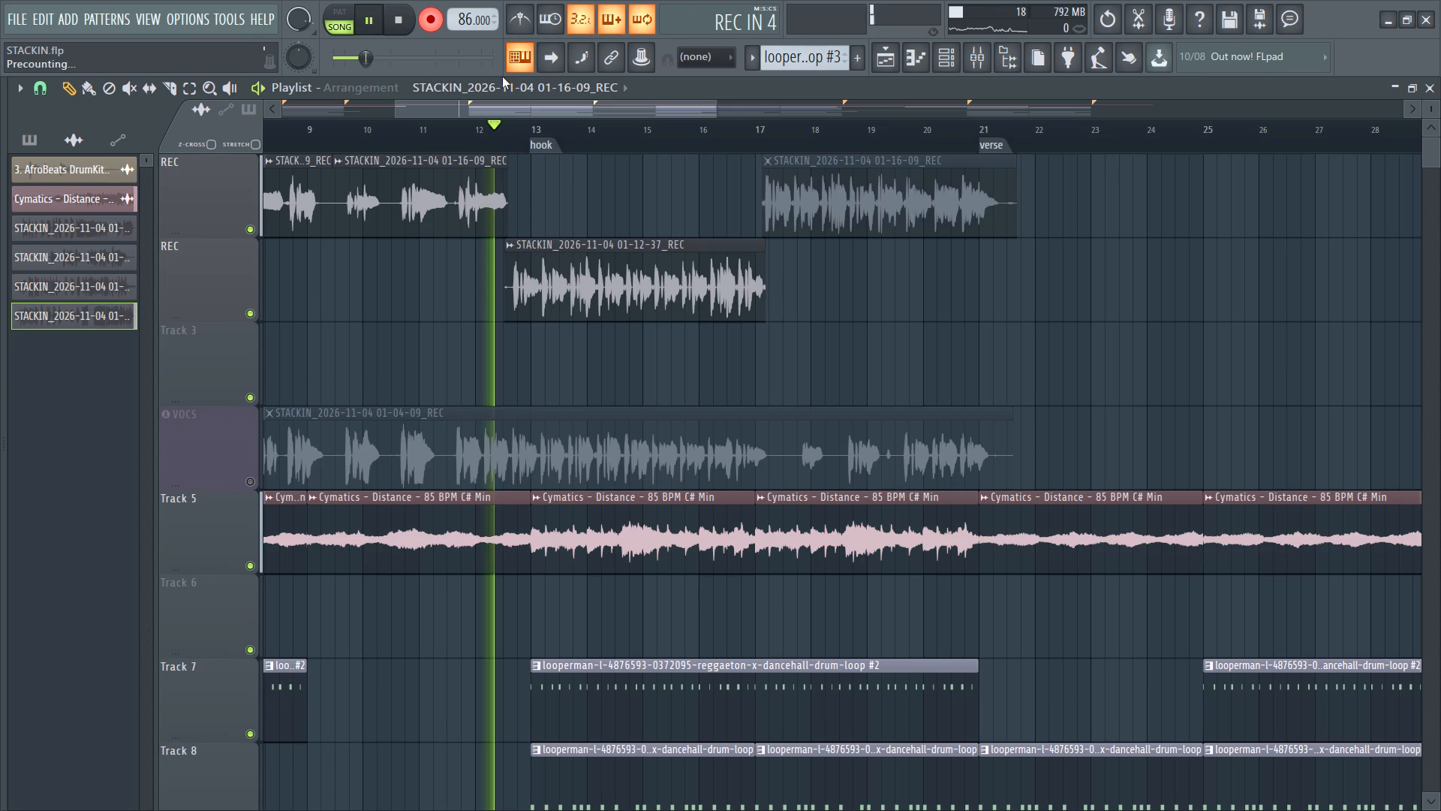
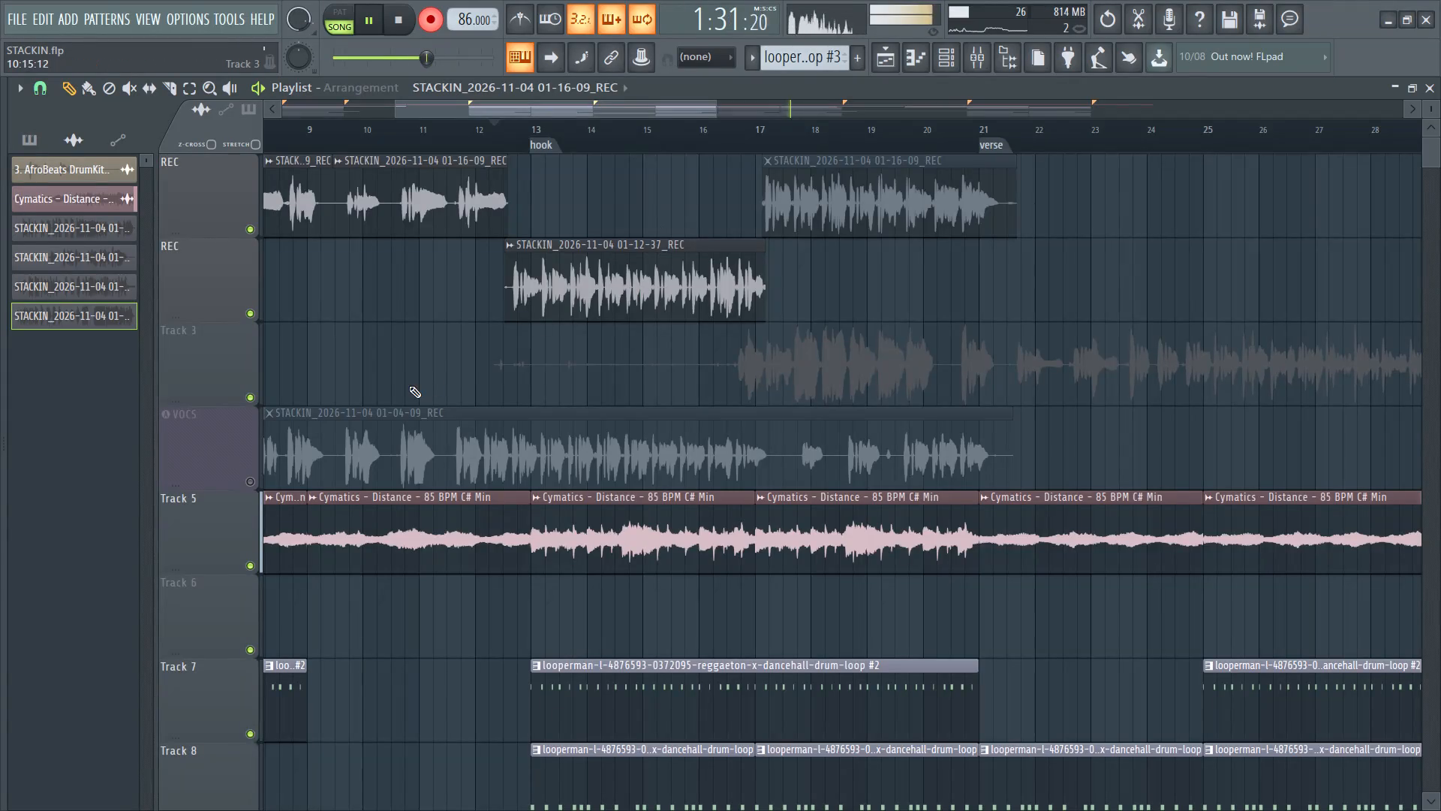
Stop the vocal recording after bar 34 and trim the start of the new 01-20-17 clip to just before bar 16.
scroll(401, 382, "down", 5, "ctrl")
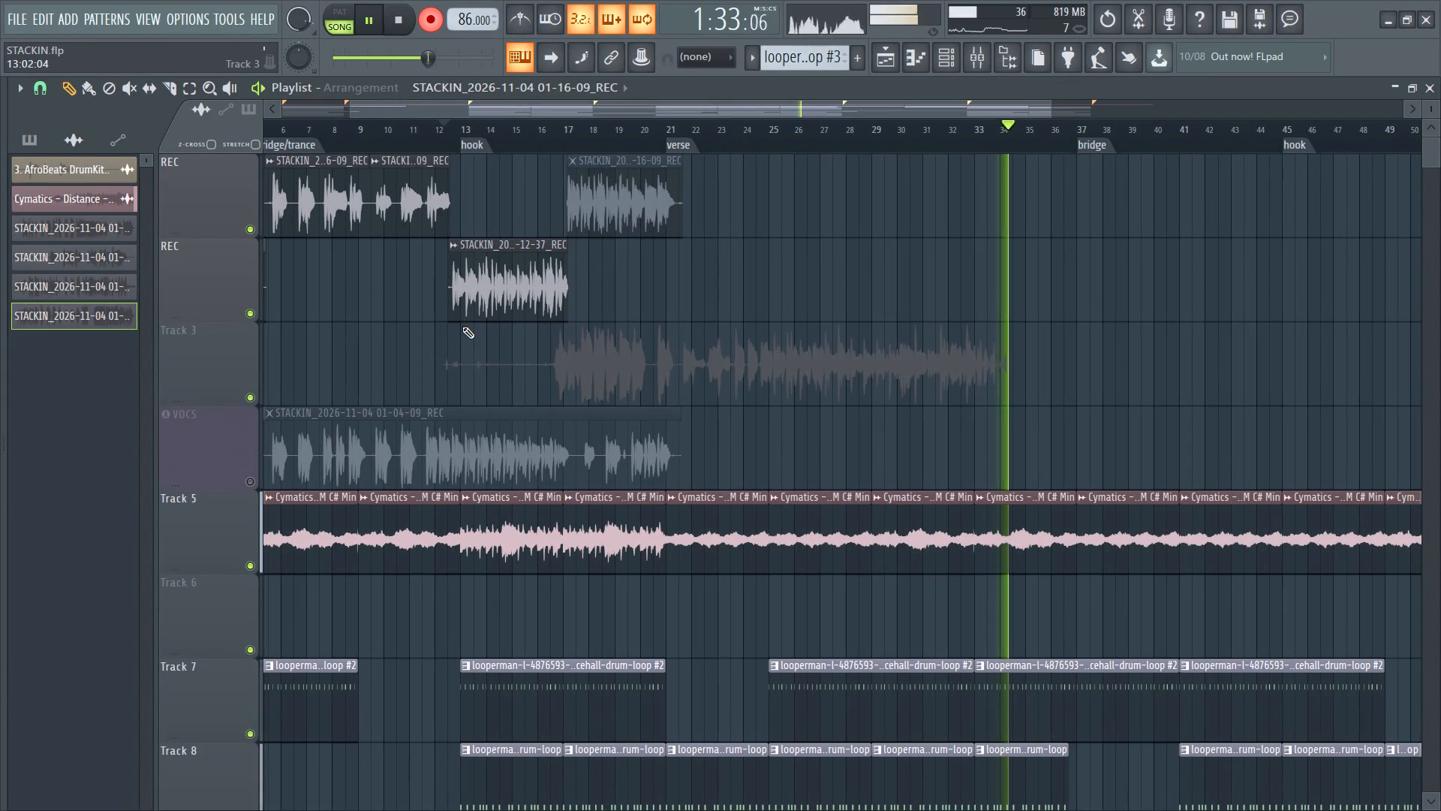
key("space")
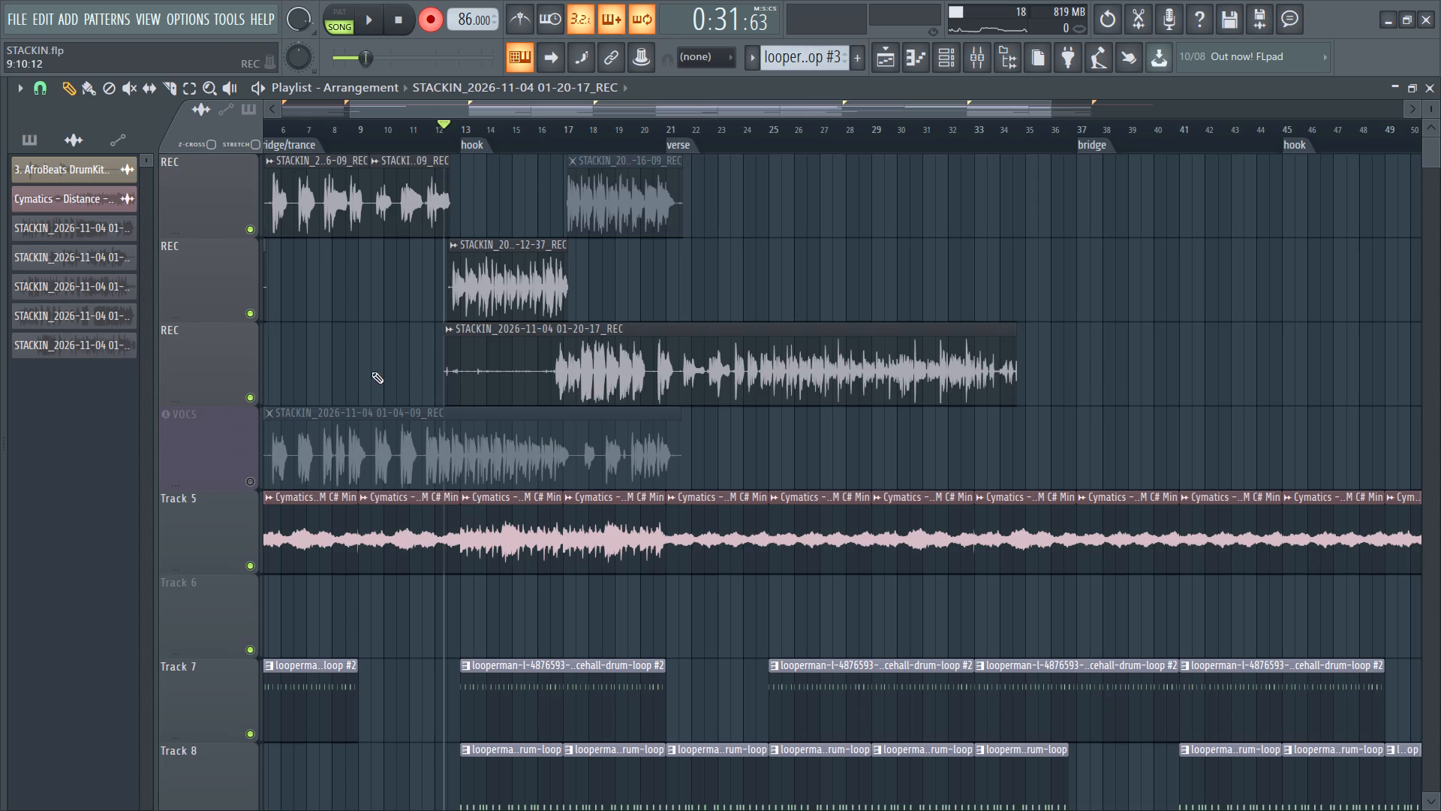
left_click_drag(447, 385, 537, 409, "alt")
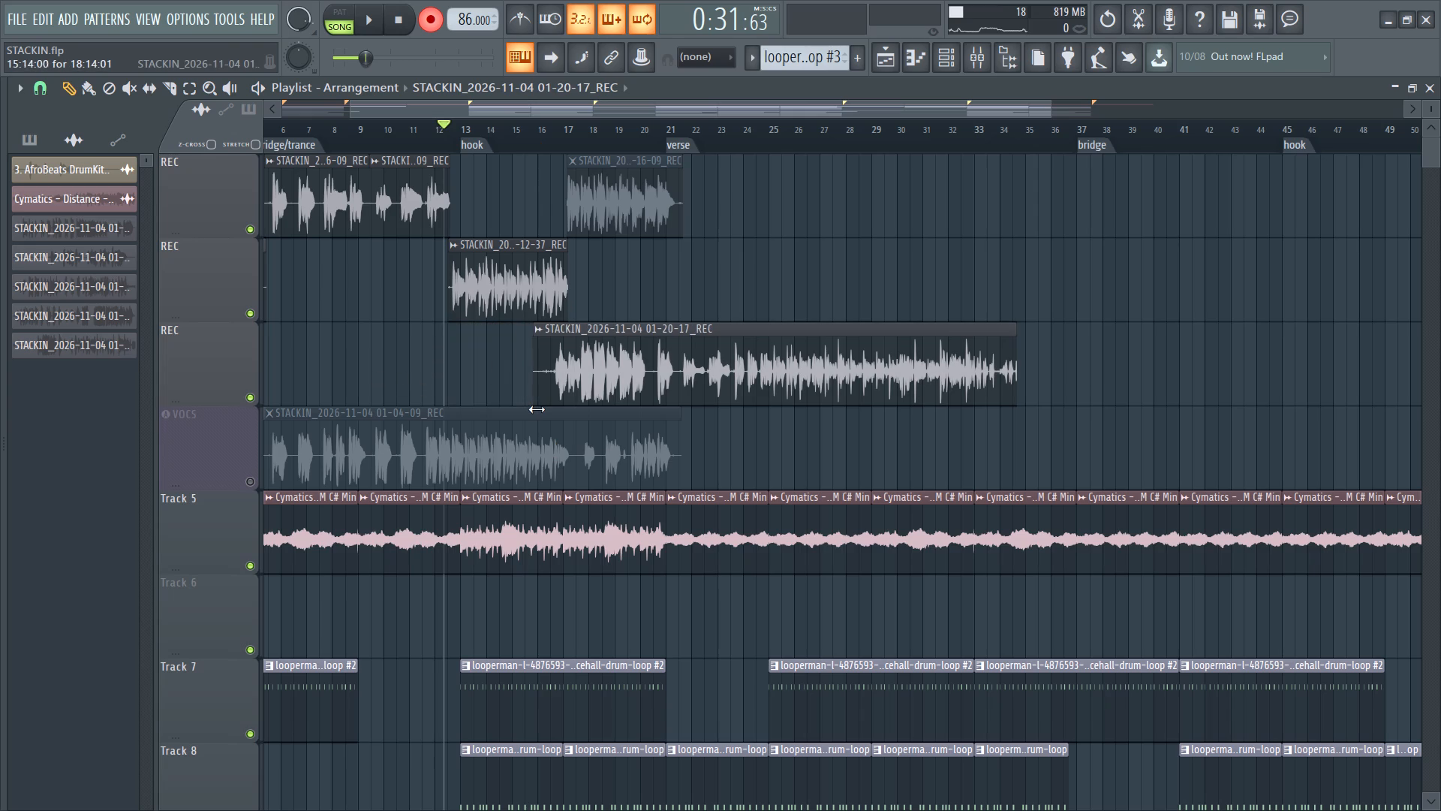
left_click_drag(537, 409, 539, 409, "alt")
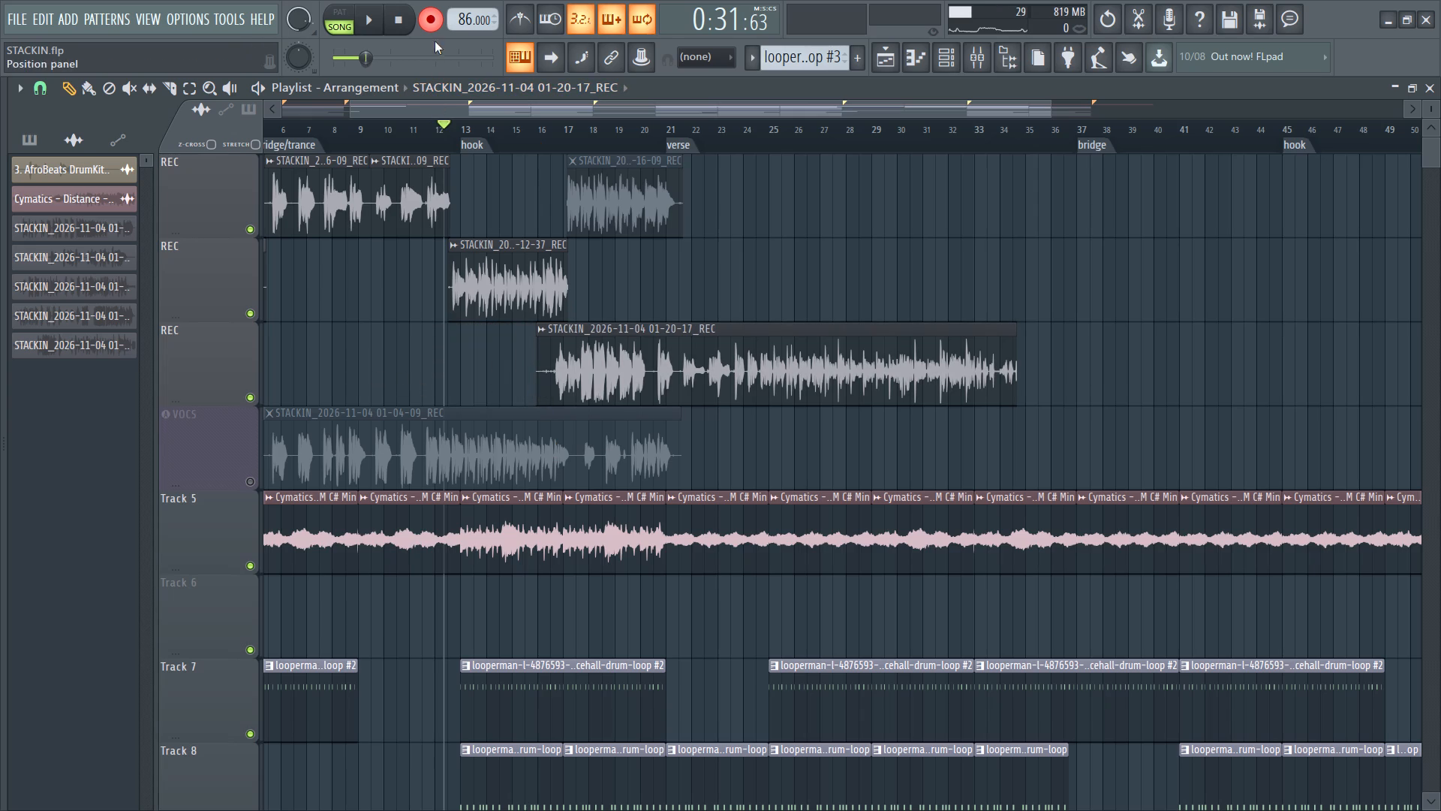
Disable recording, play back from before the hook, and trim the 01-20-17 clip's start to just after bar 17, where the 01-12-37 clip ends.
left_click(433, 20)
key("space")
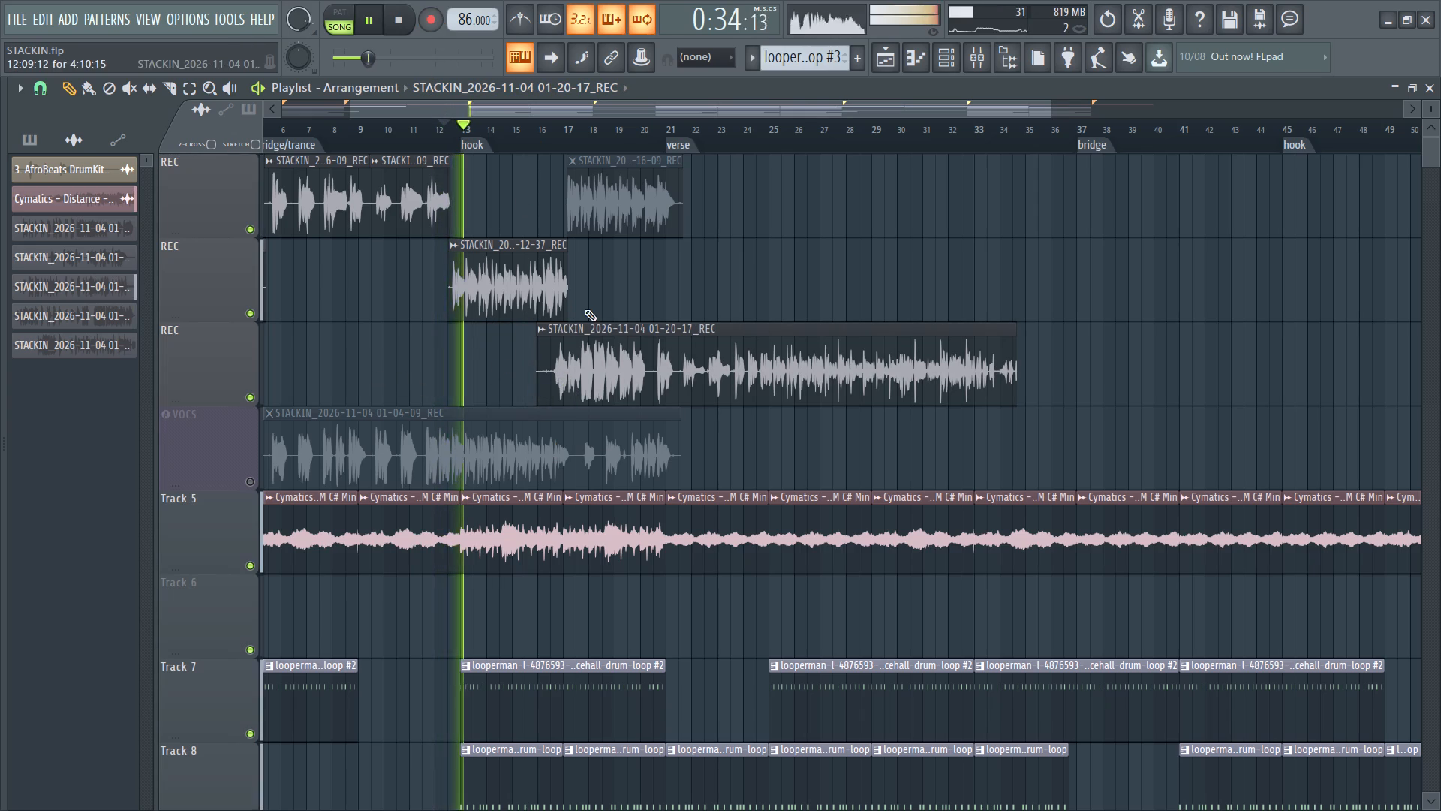
scroll(545, 341, "up", 3, "ctrl")
scroll(508, 282, "up", 4, "ctrl")
scroll(582, 368, "up", 4, "ctrl")
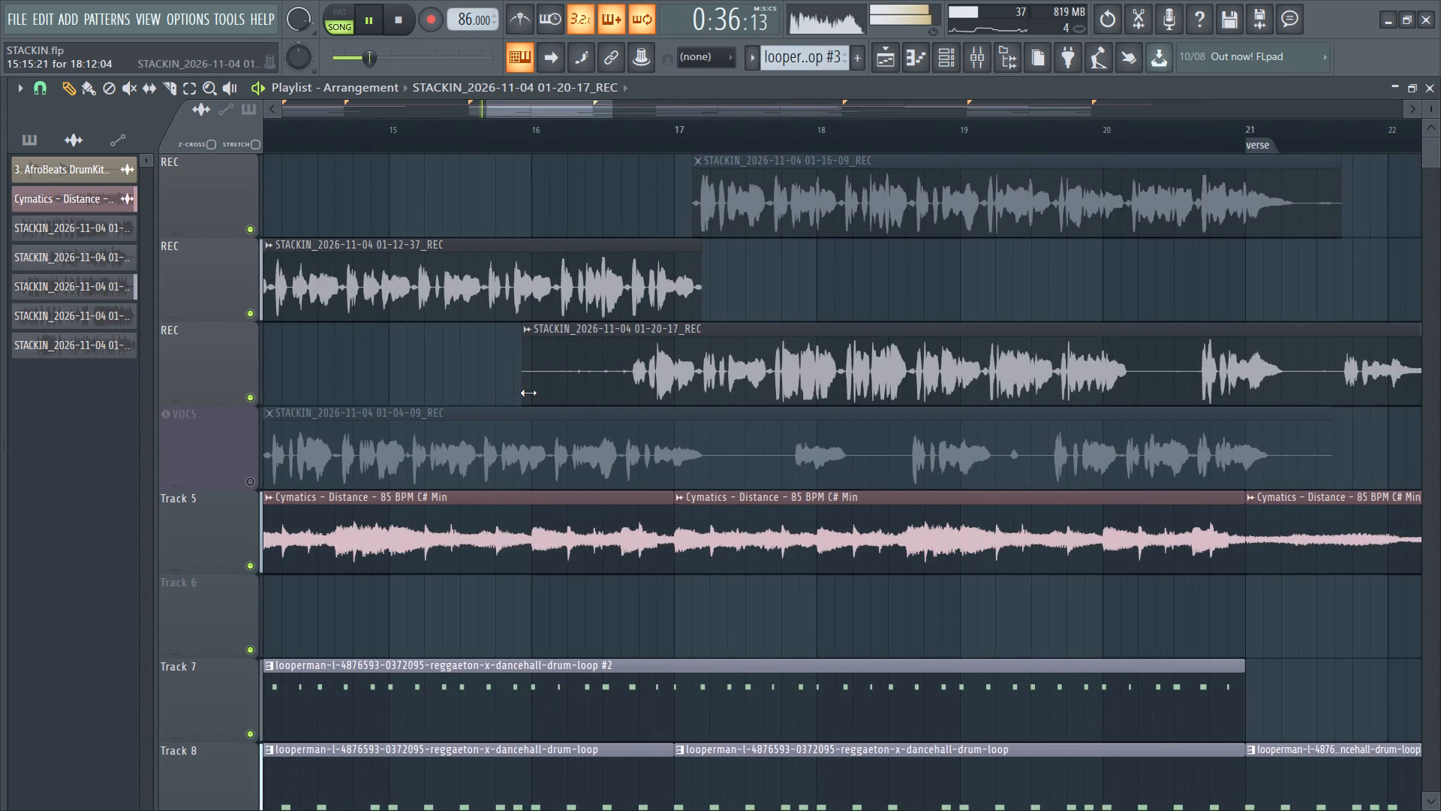
left_click_drag(525, 391, 622, 418, "alt")
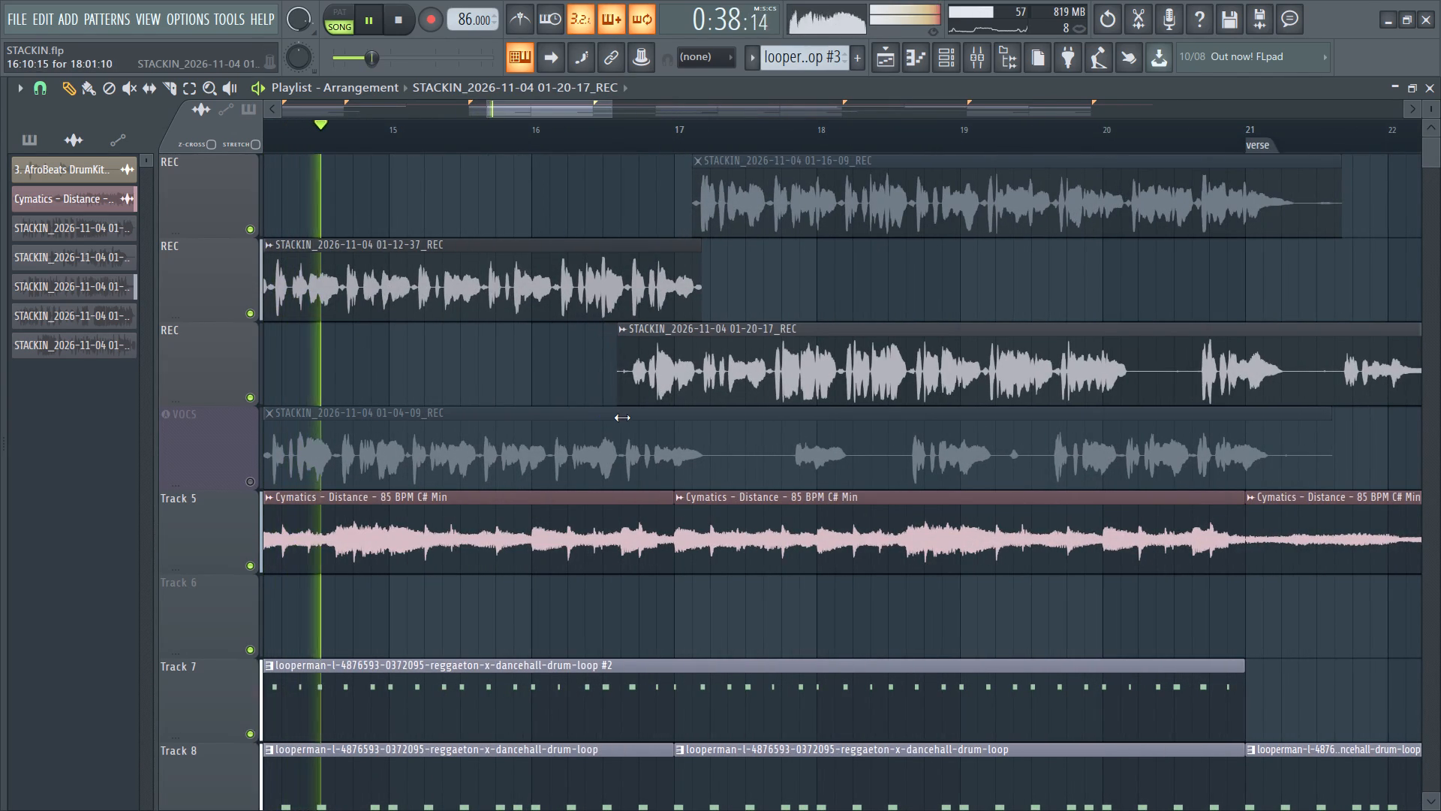
left_click_drag(622, 418, 630, 420, "alt")
scroll(585, 373, "down", 3, "ctrl")
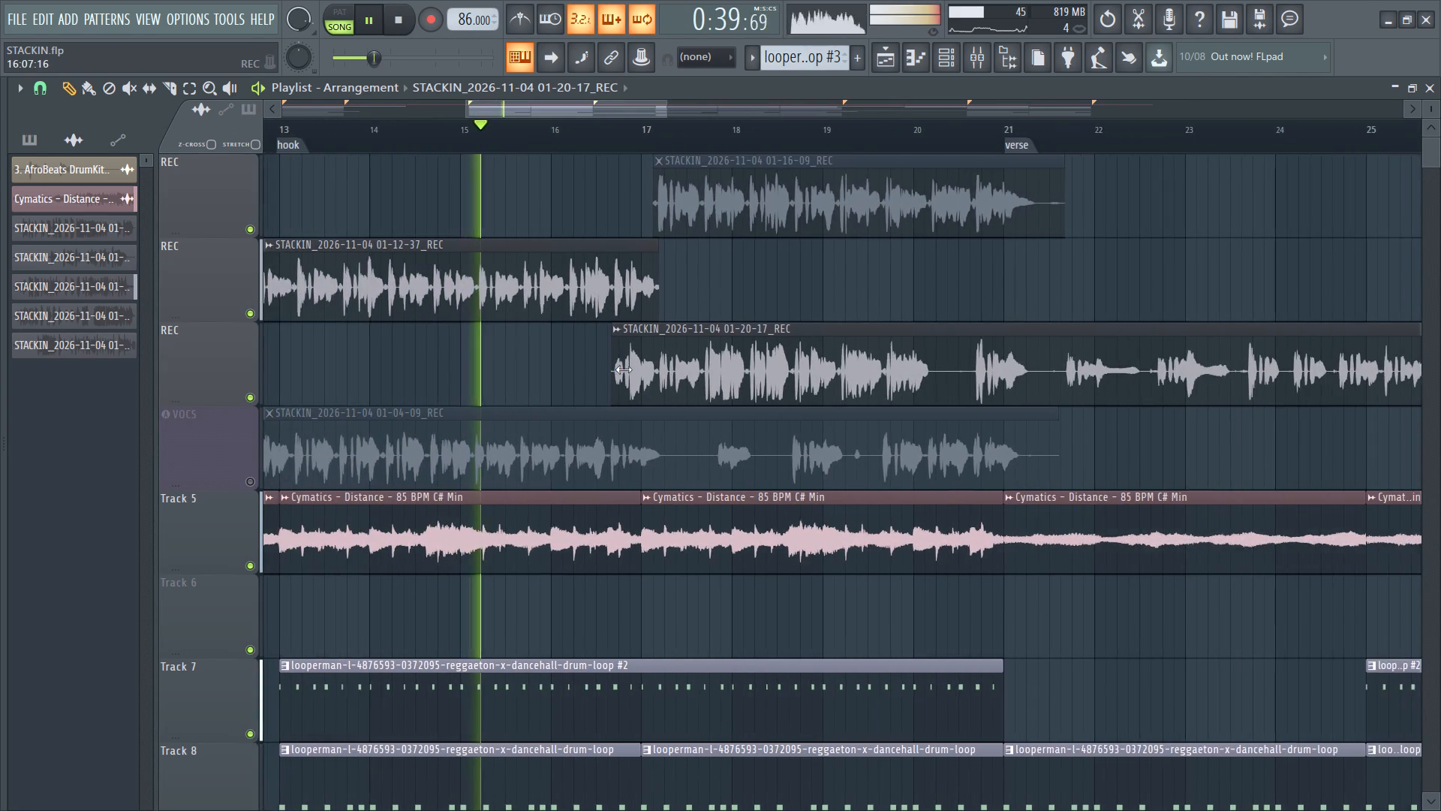
scroll(693, 370, "up", 6, "ctrl")
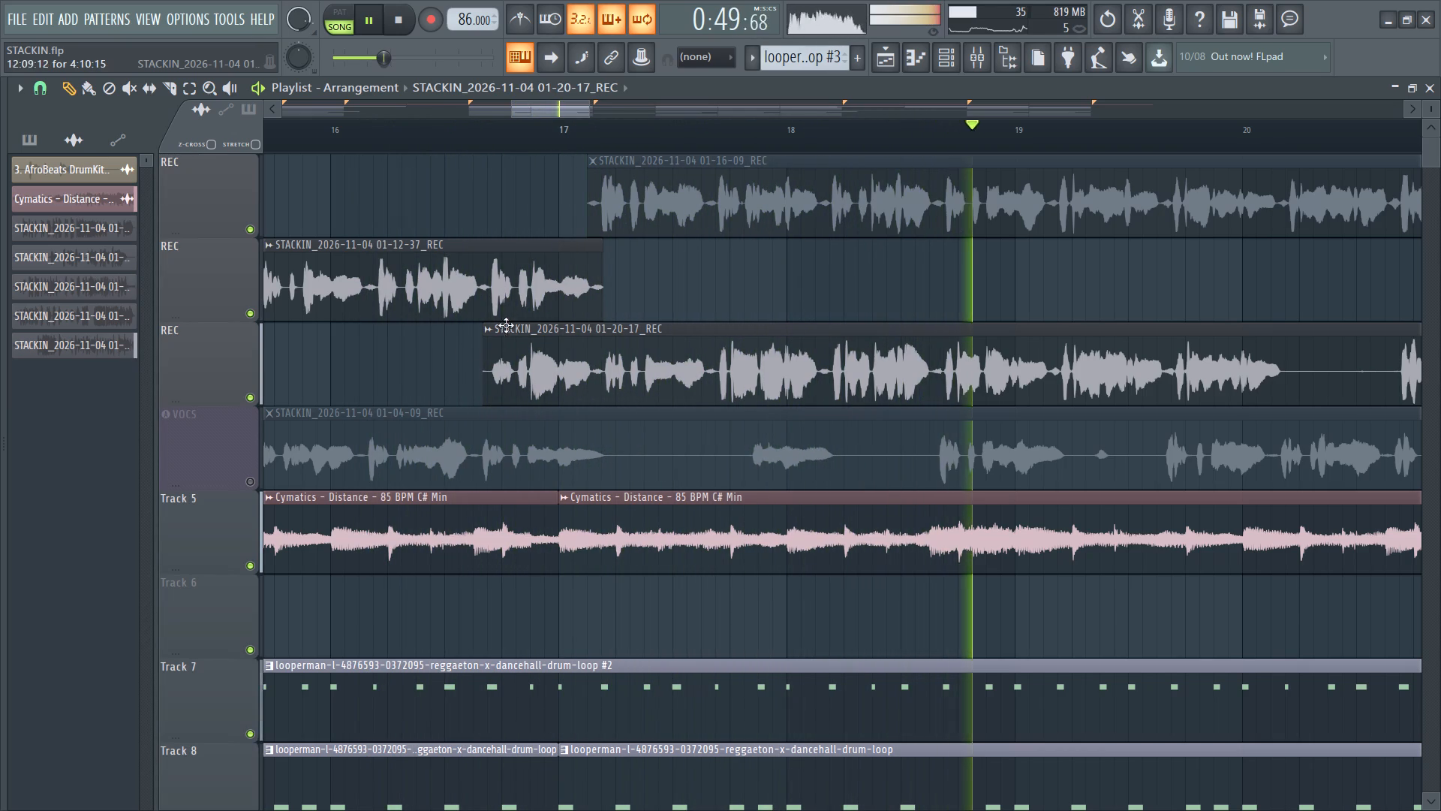
scroll(461, 360, "down", 3, "ctrl")
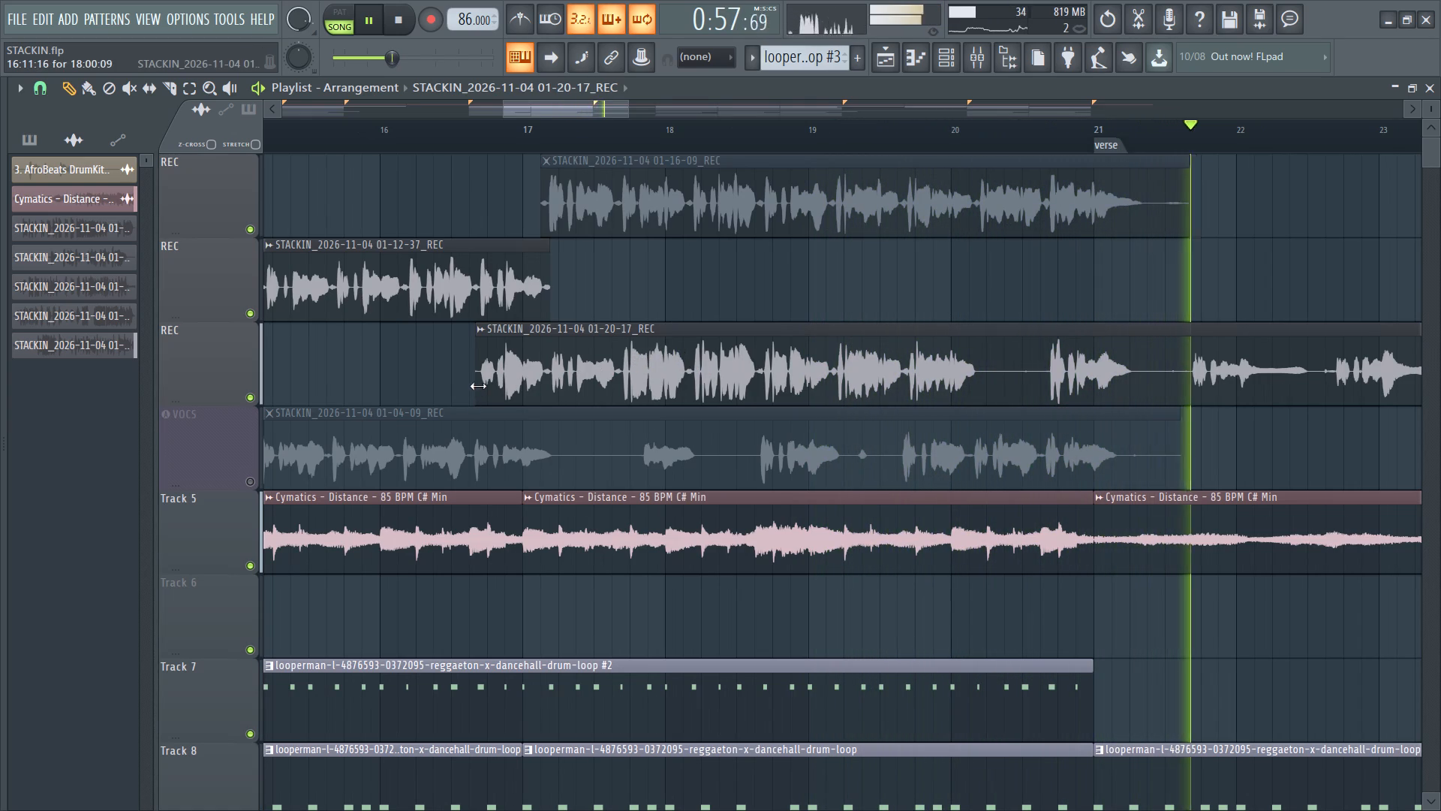
key("space")
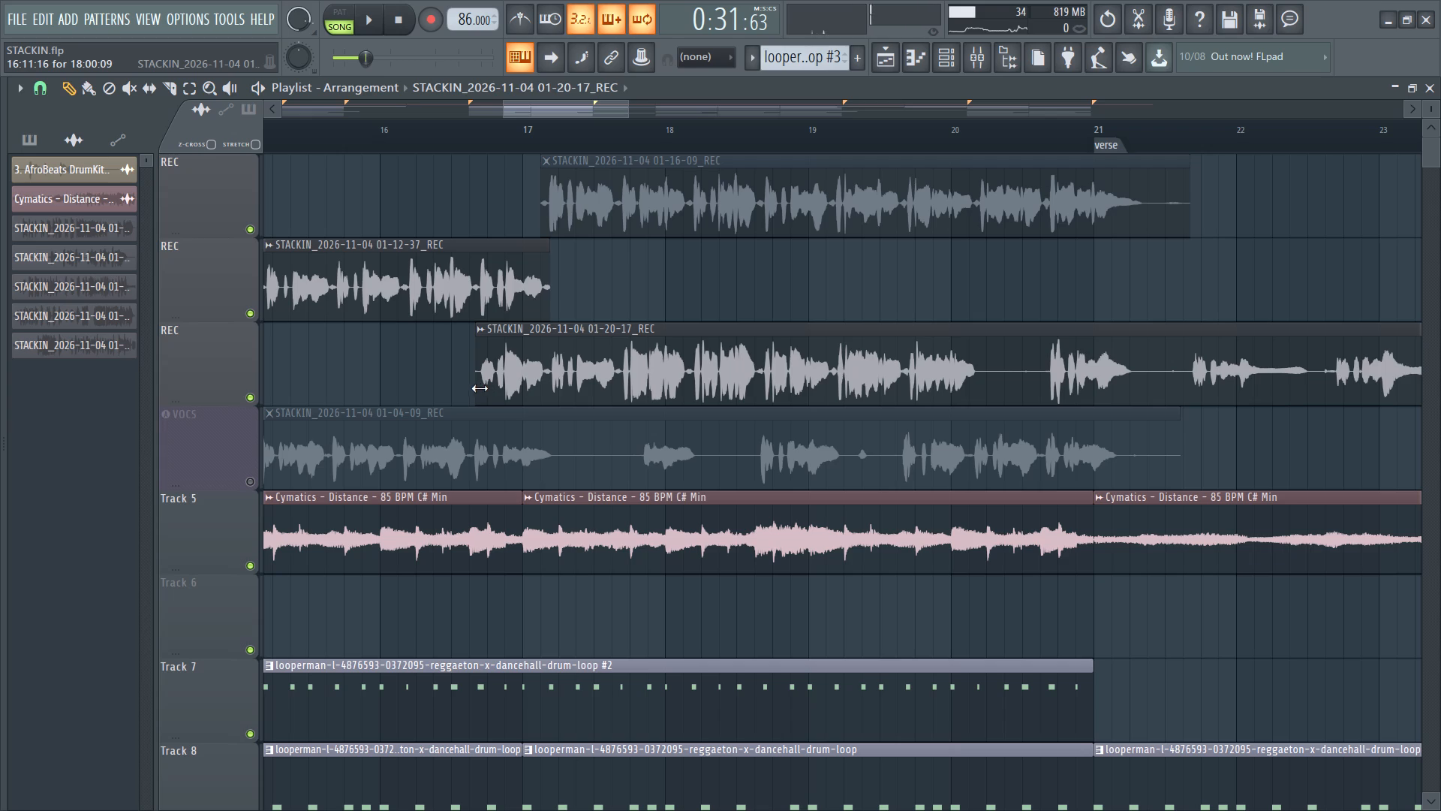
left_click_drag(480, 388, 548, 435, "alt")
Enable recording, move the song position back to 0:26:75 between bars 10 and 11, and start another vocal take.
scroll(432, 378, "down", 9, "ctrl")
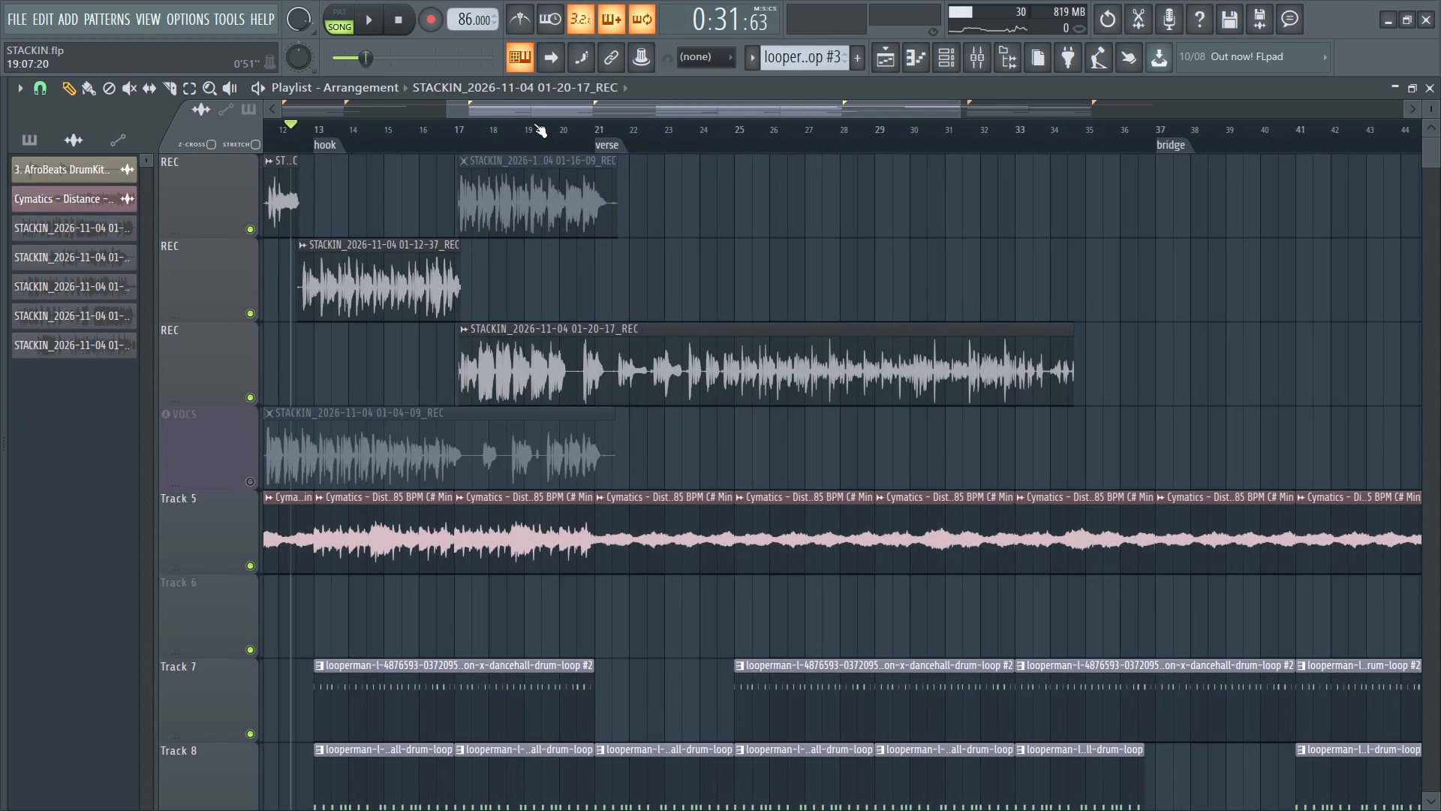
left_click_drag(508, 113, 385, 111)
left_click_drag(385, 110, 298, 105)
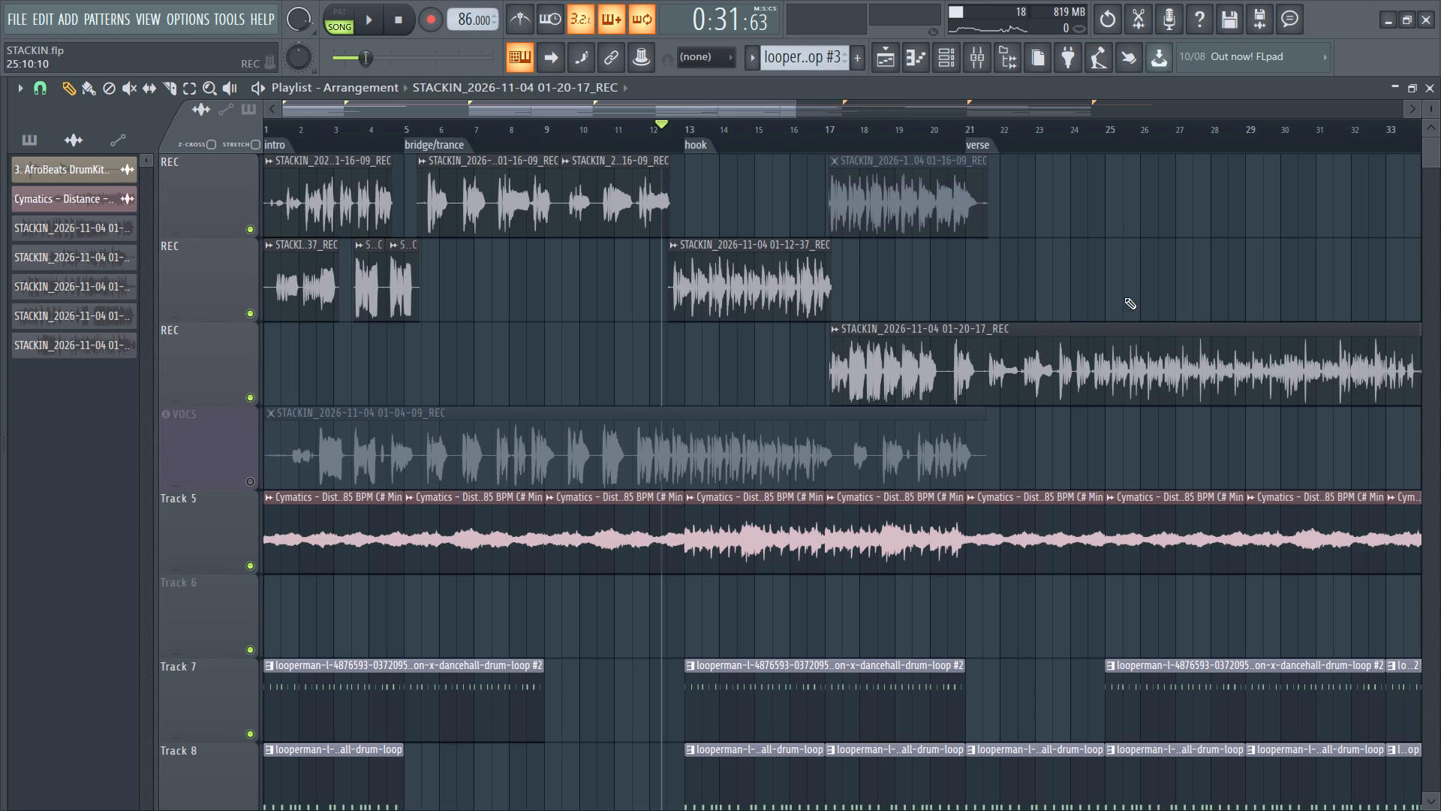
scroll(1060, 325, "up", 5, "ctrl")
scroll(868, 334, "down", 3, "ctrl")
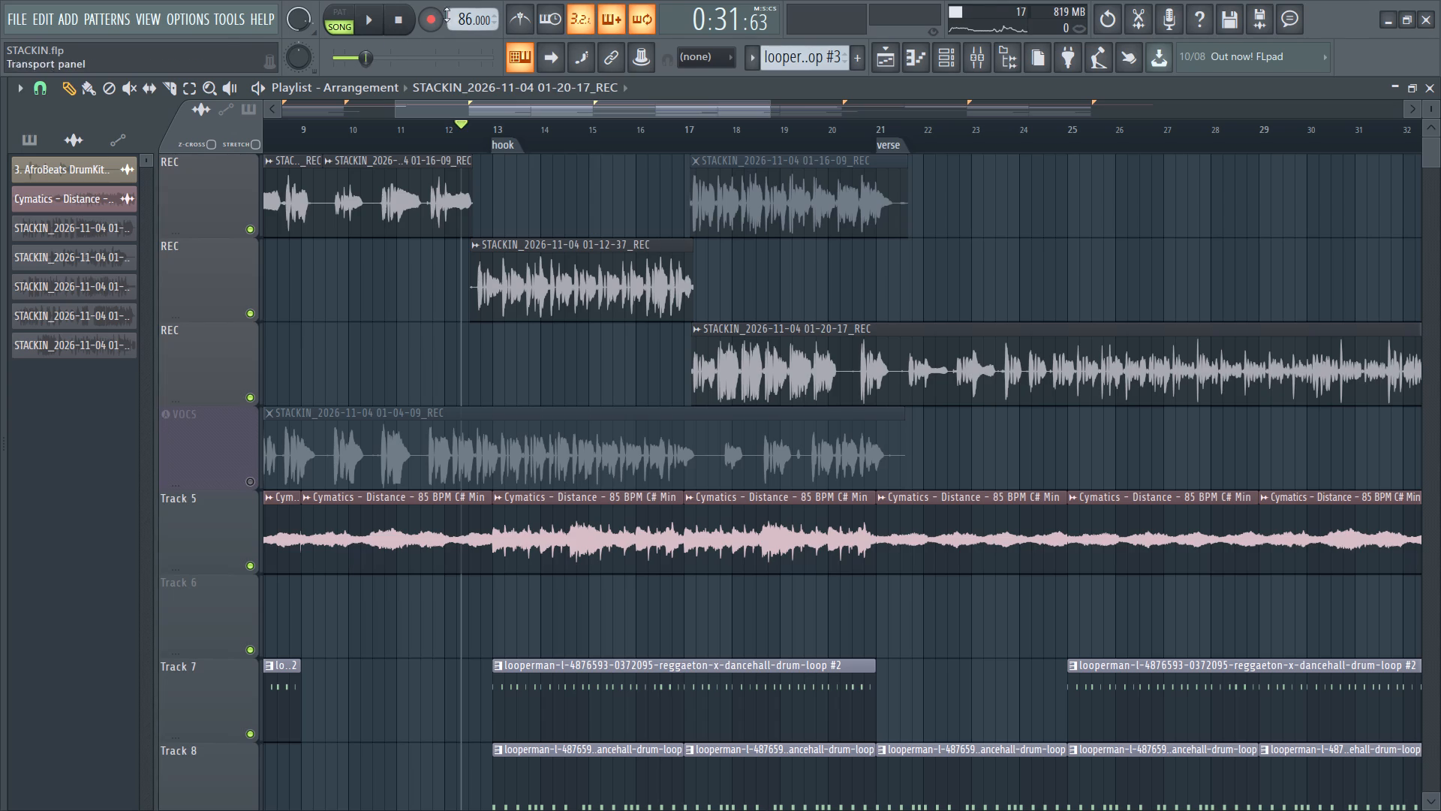
left_click(434, 27)
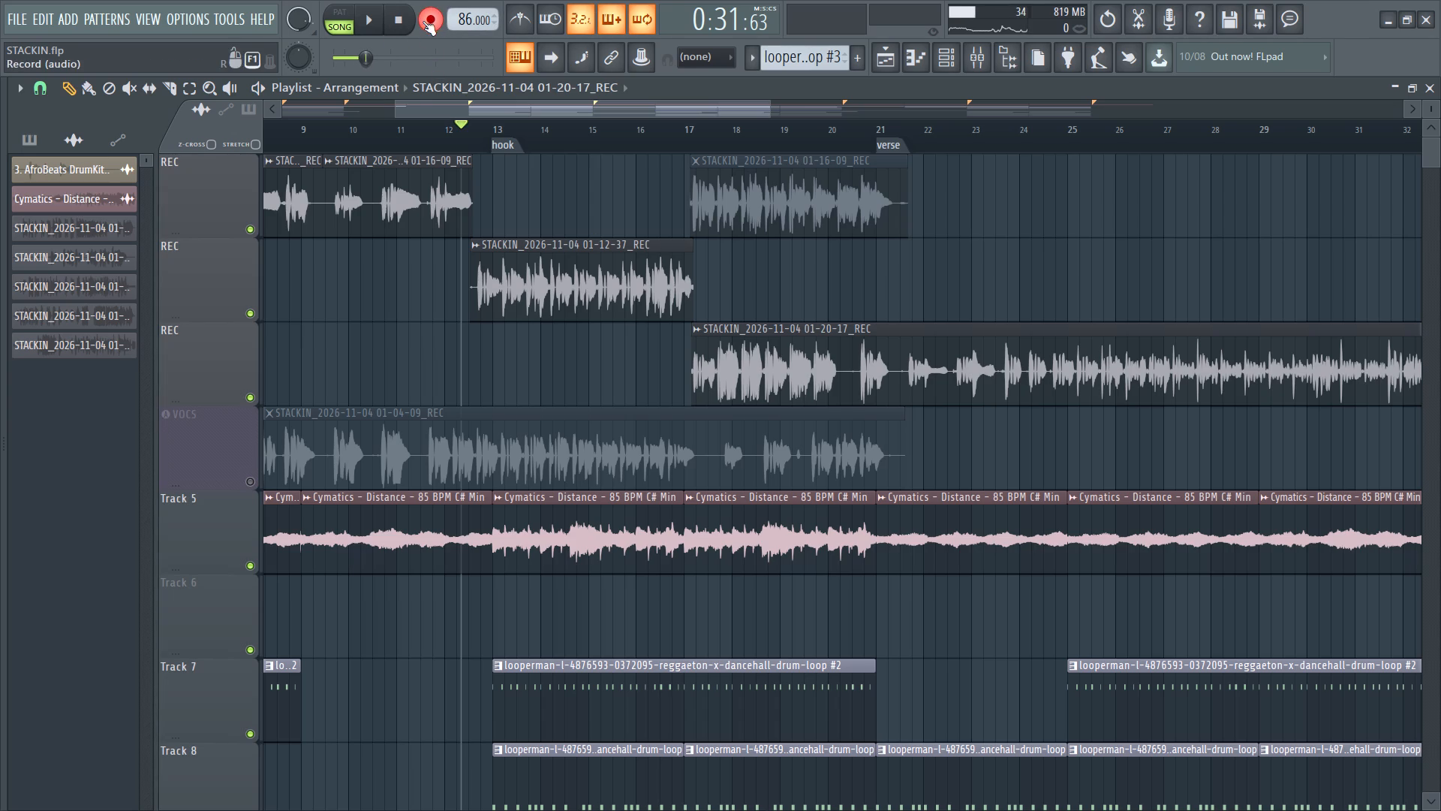
left_click_drag(463, 125, 387, 129)
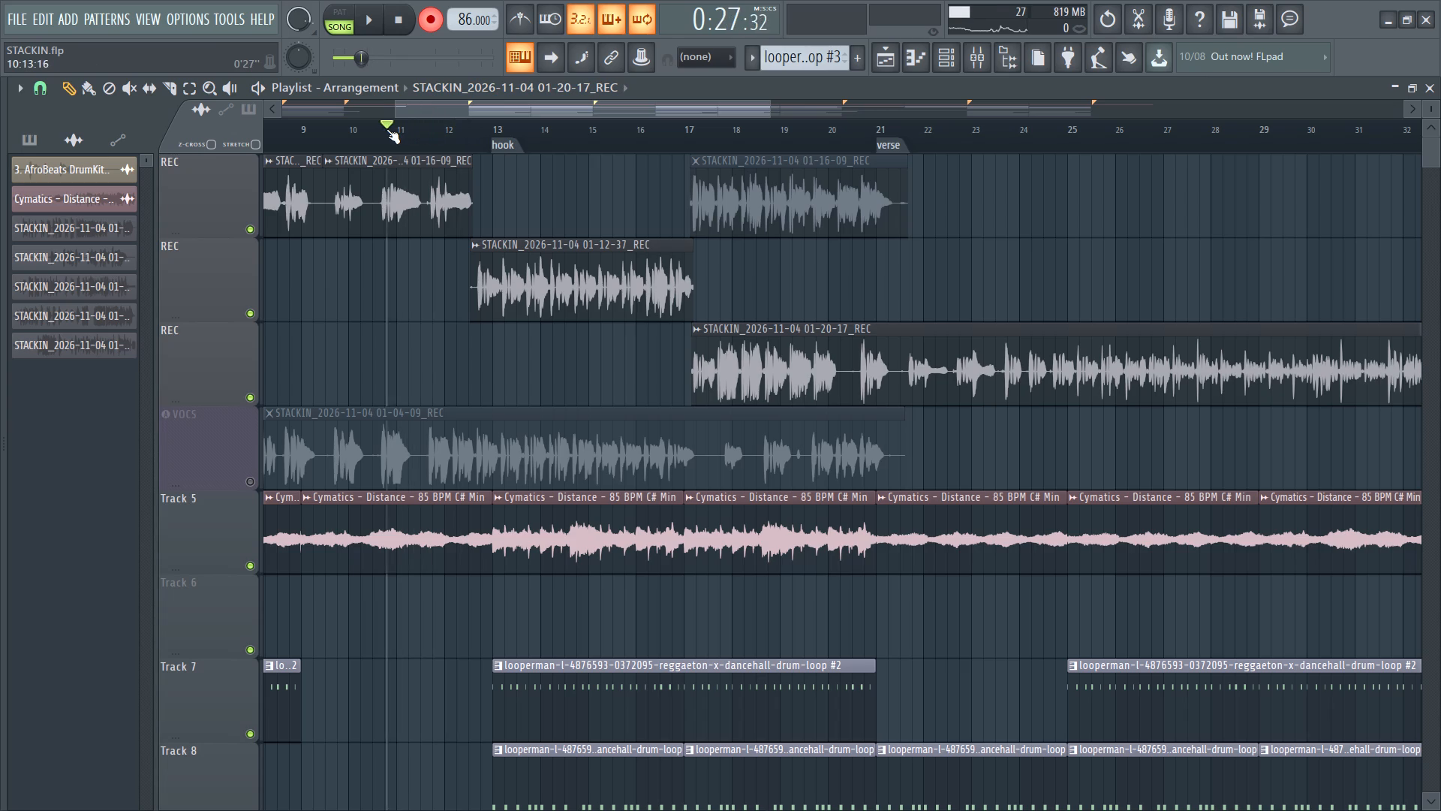
left_click_drag(387, 129, 377, 131)
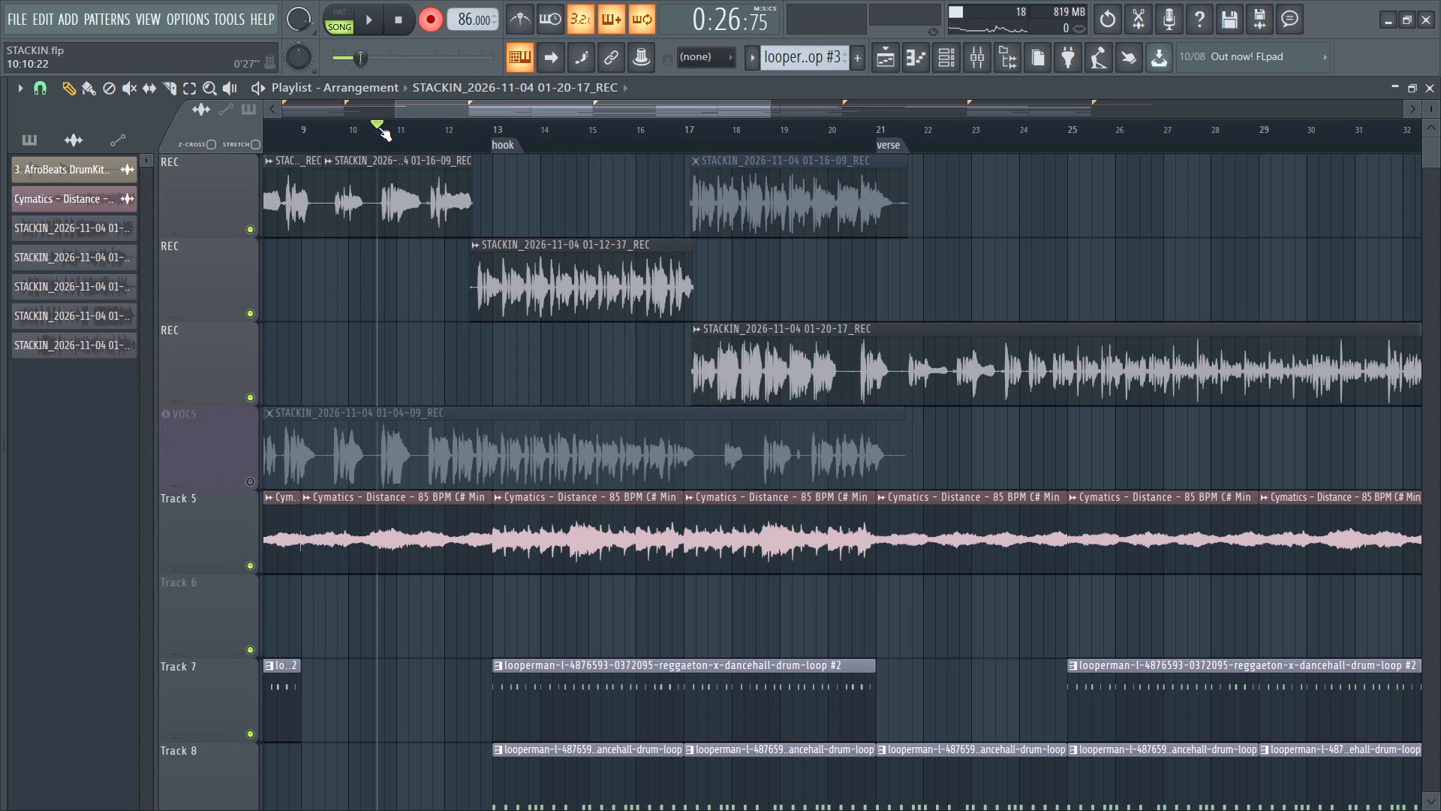
scroll(463, 406, "up", 5)
scroll(467, 390, "down", 2)
key("space")
Record the vocal take through the hook and stop just before bar 22.
scroll(466, 378, "up", 3)
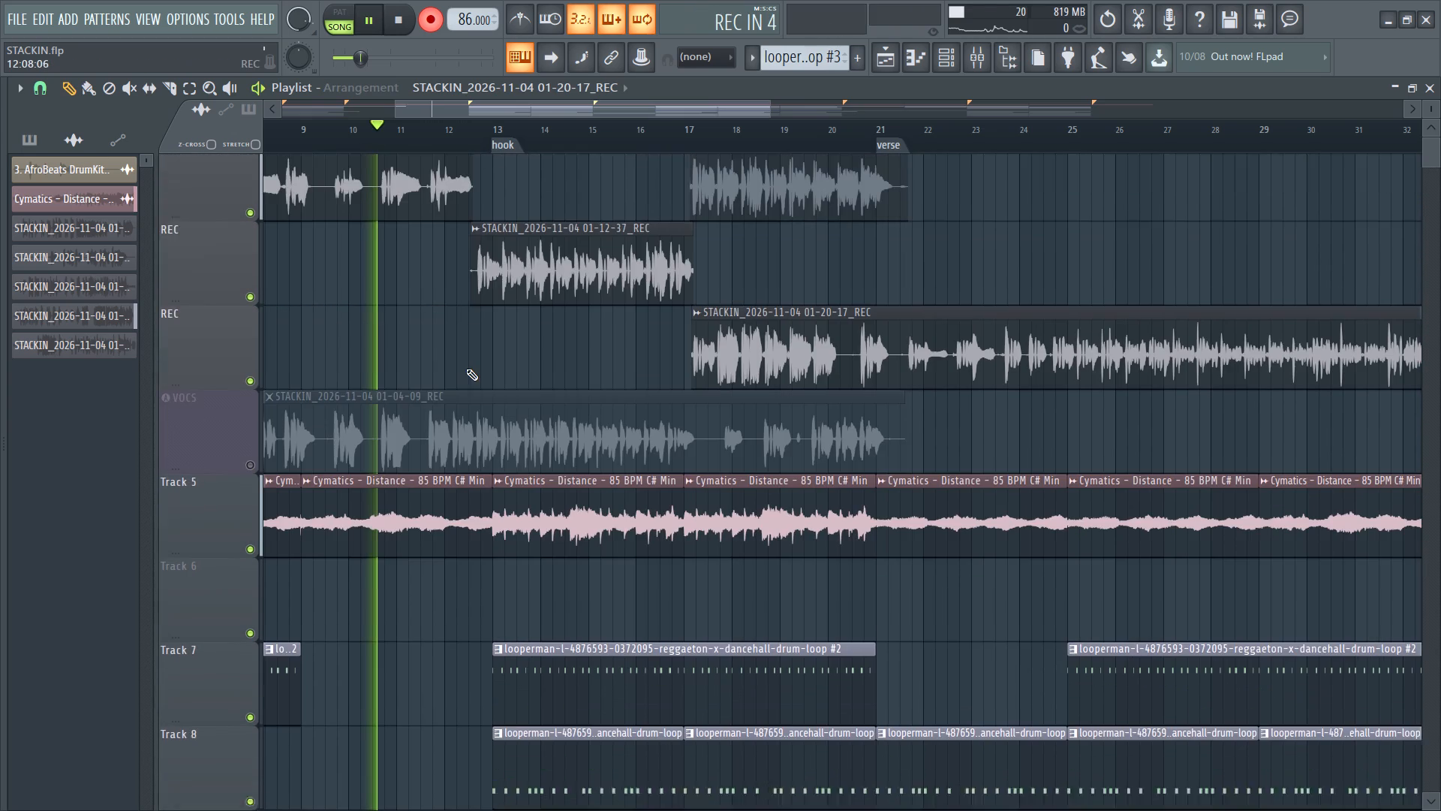
scroll(516, 376, "down", 1)
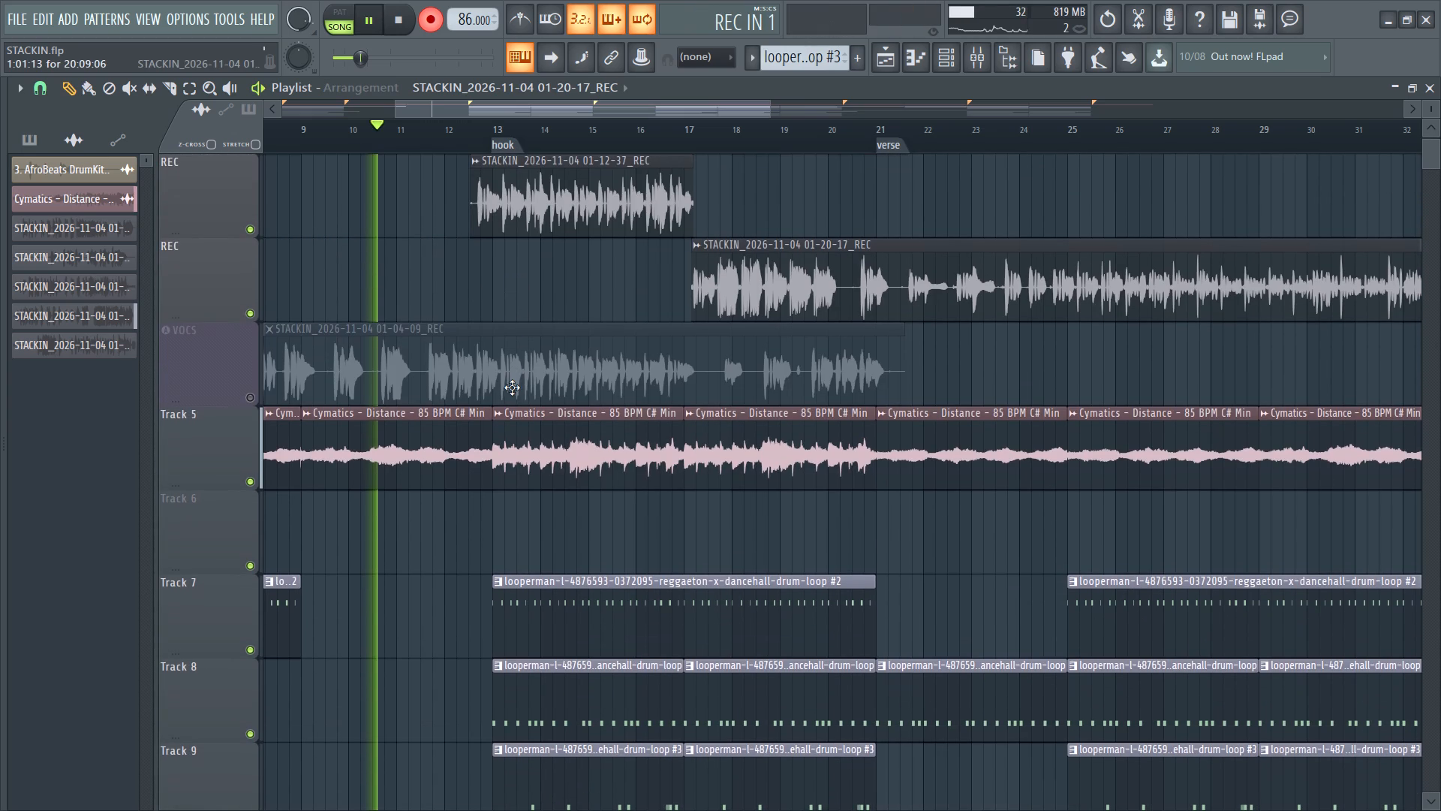
scroll(510, 396, "down", 1)
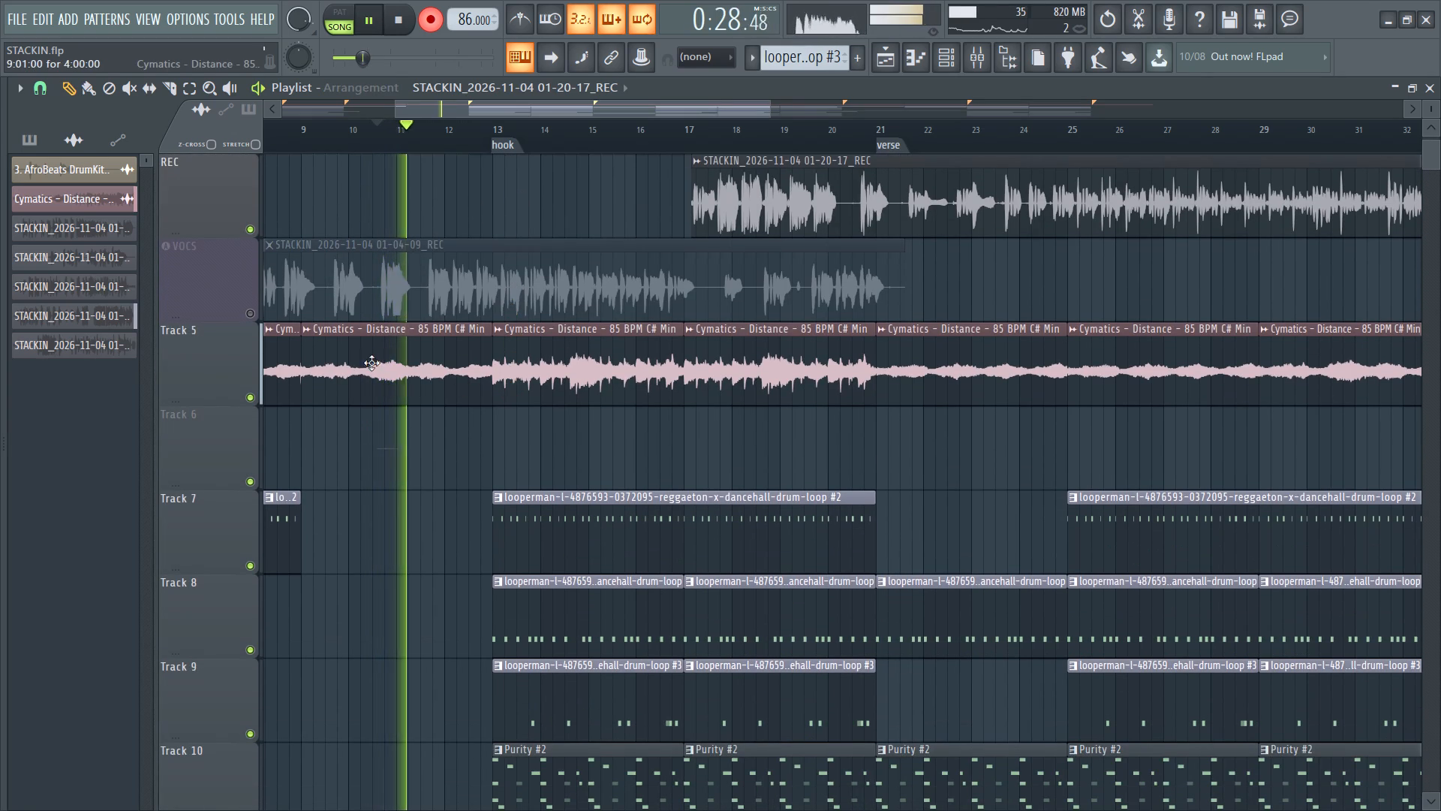
scroll(537, 478, "up", 2)
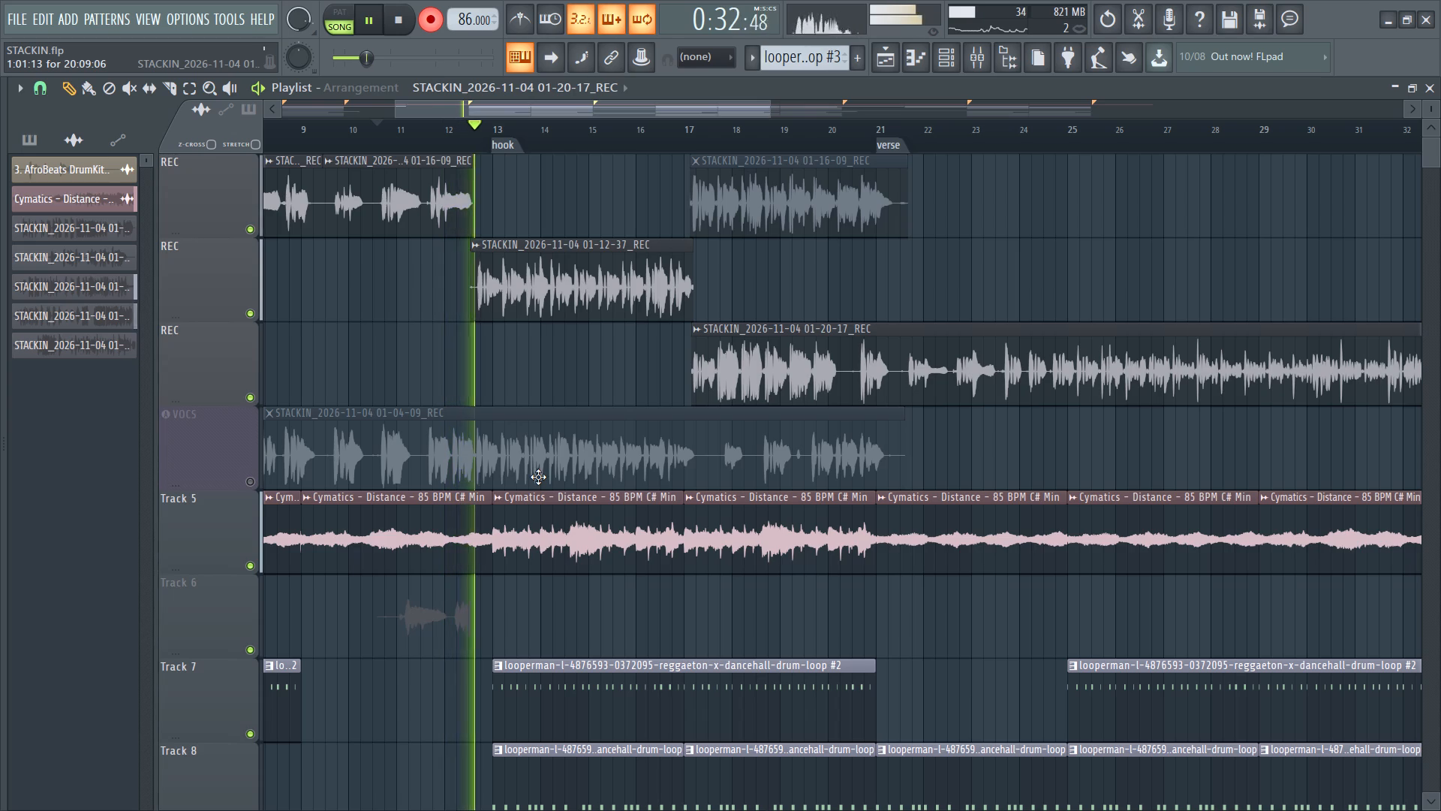
scroll(538, 477, "down", 1)
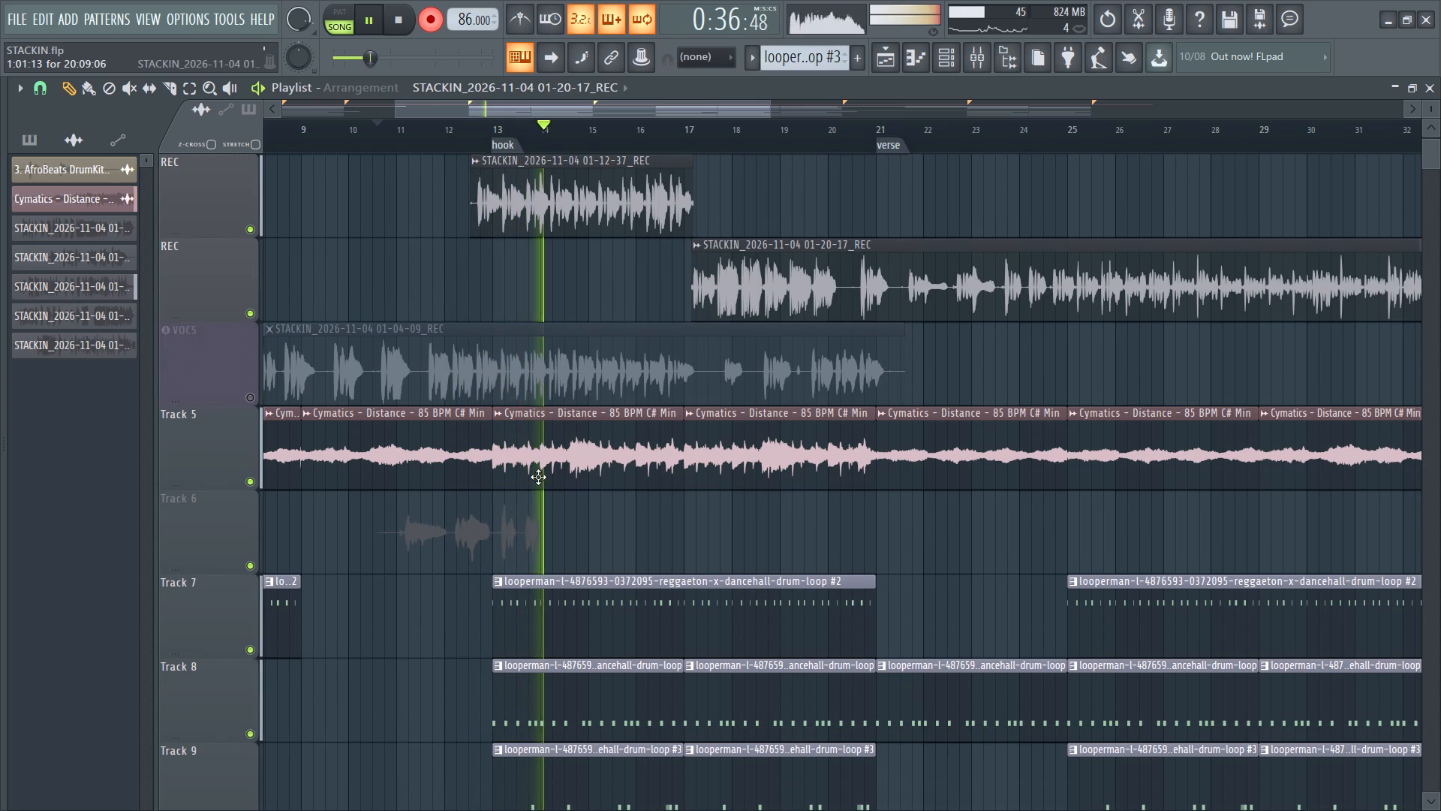
scroll(538, 477, "down", 1)
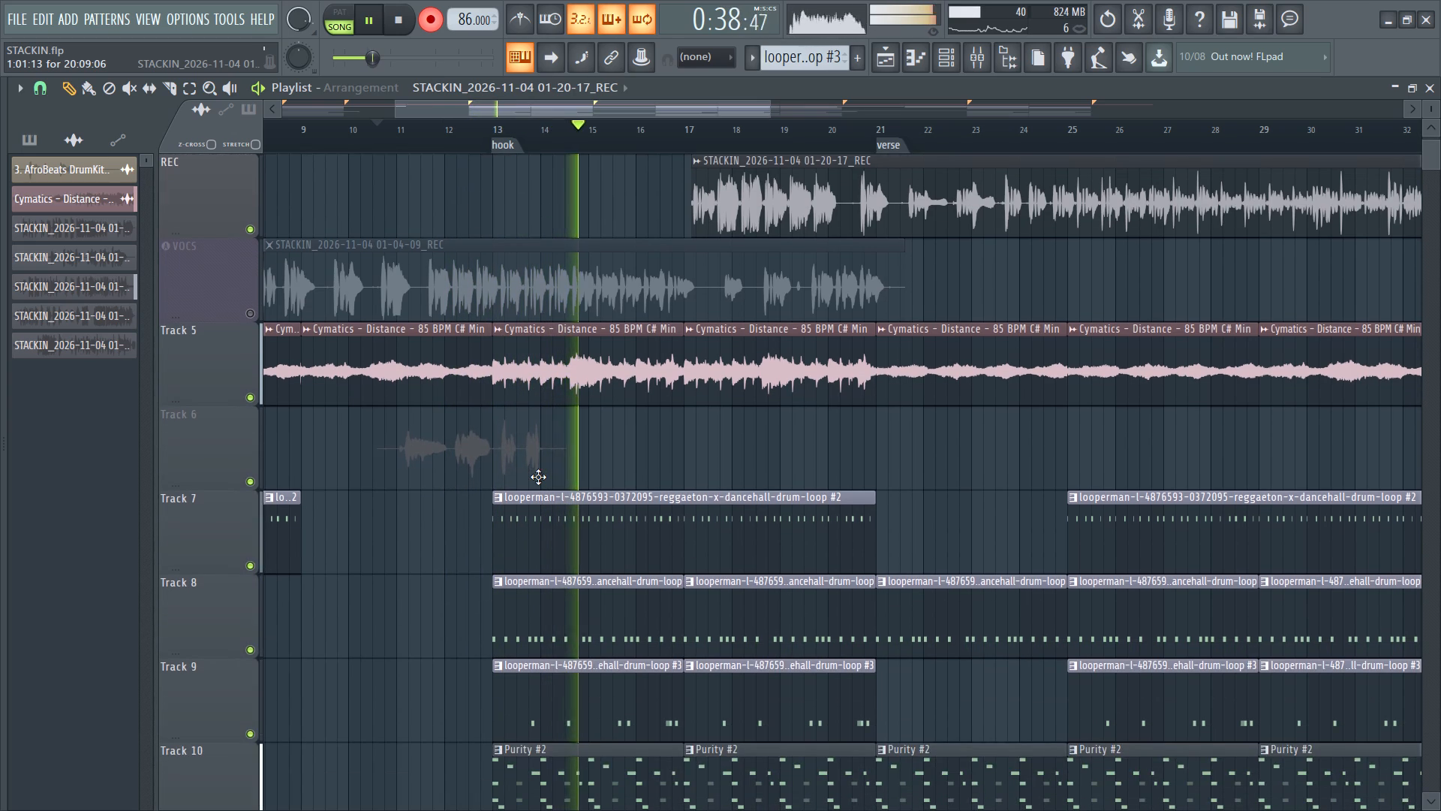
scroll(538, 477, "up", 1)
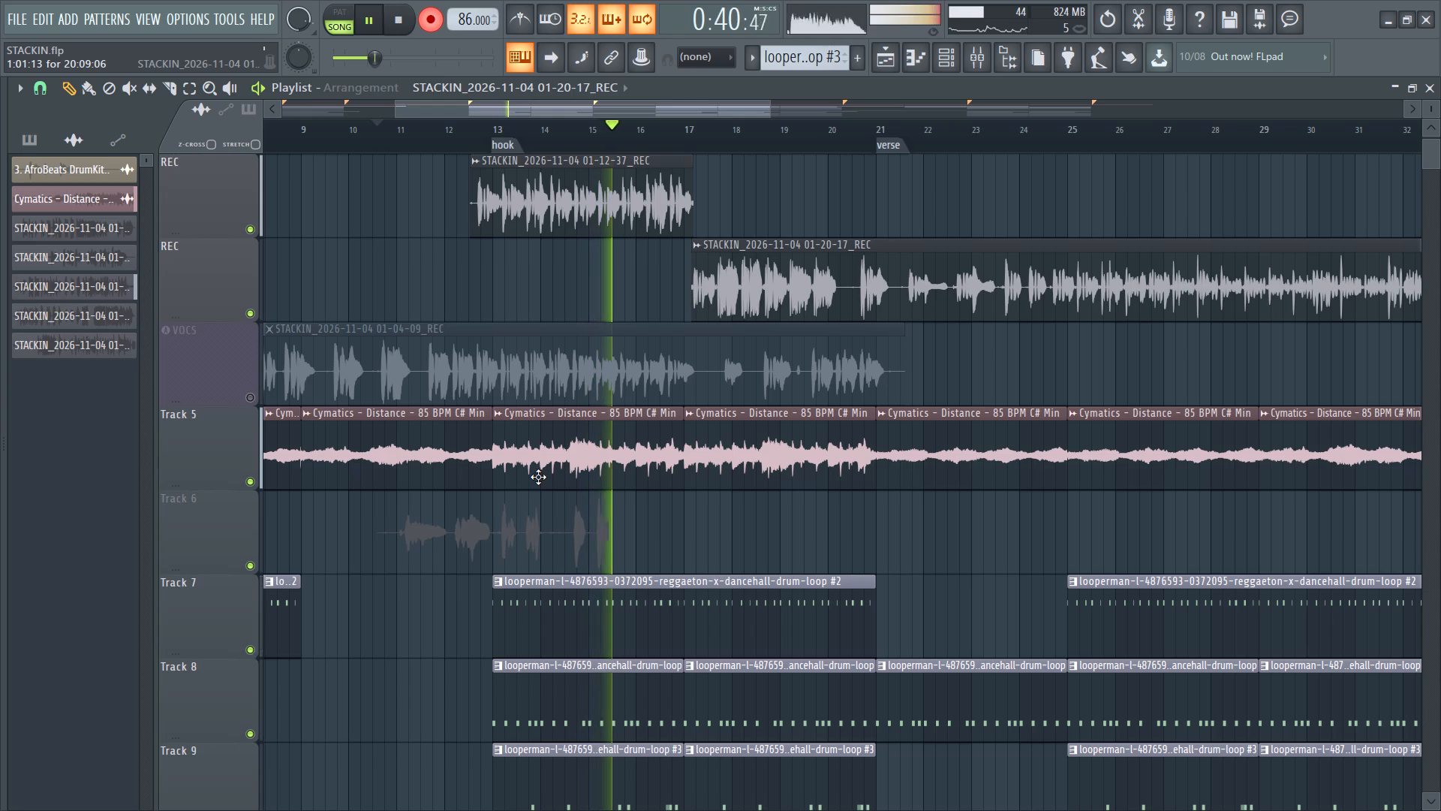
scroll(538, 477, "down", 1)
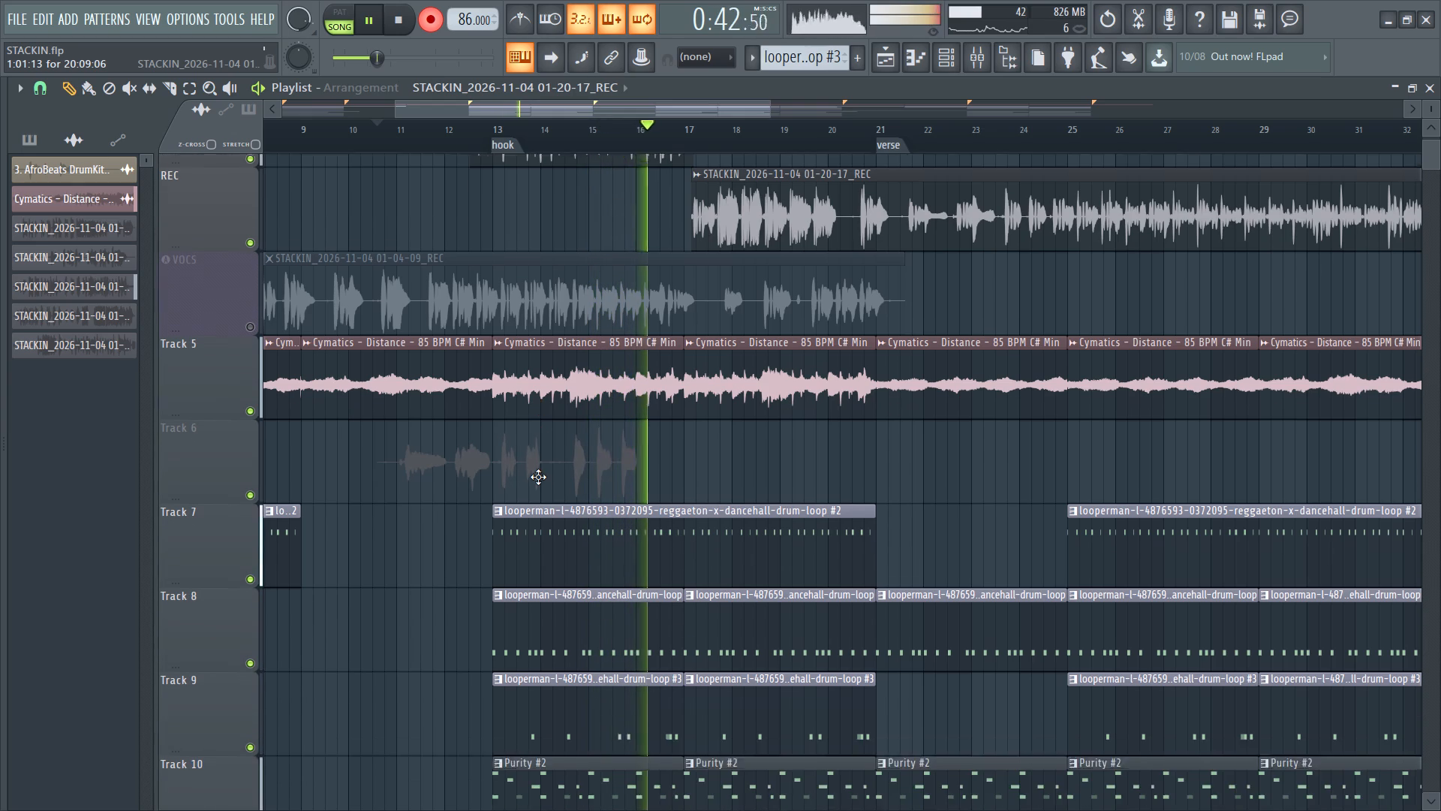
scroll(538, 477, "up", 2)
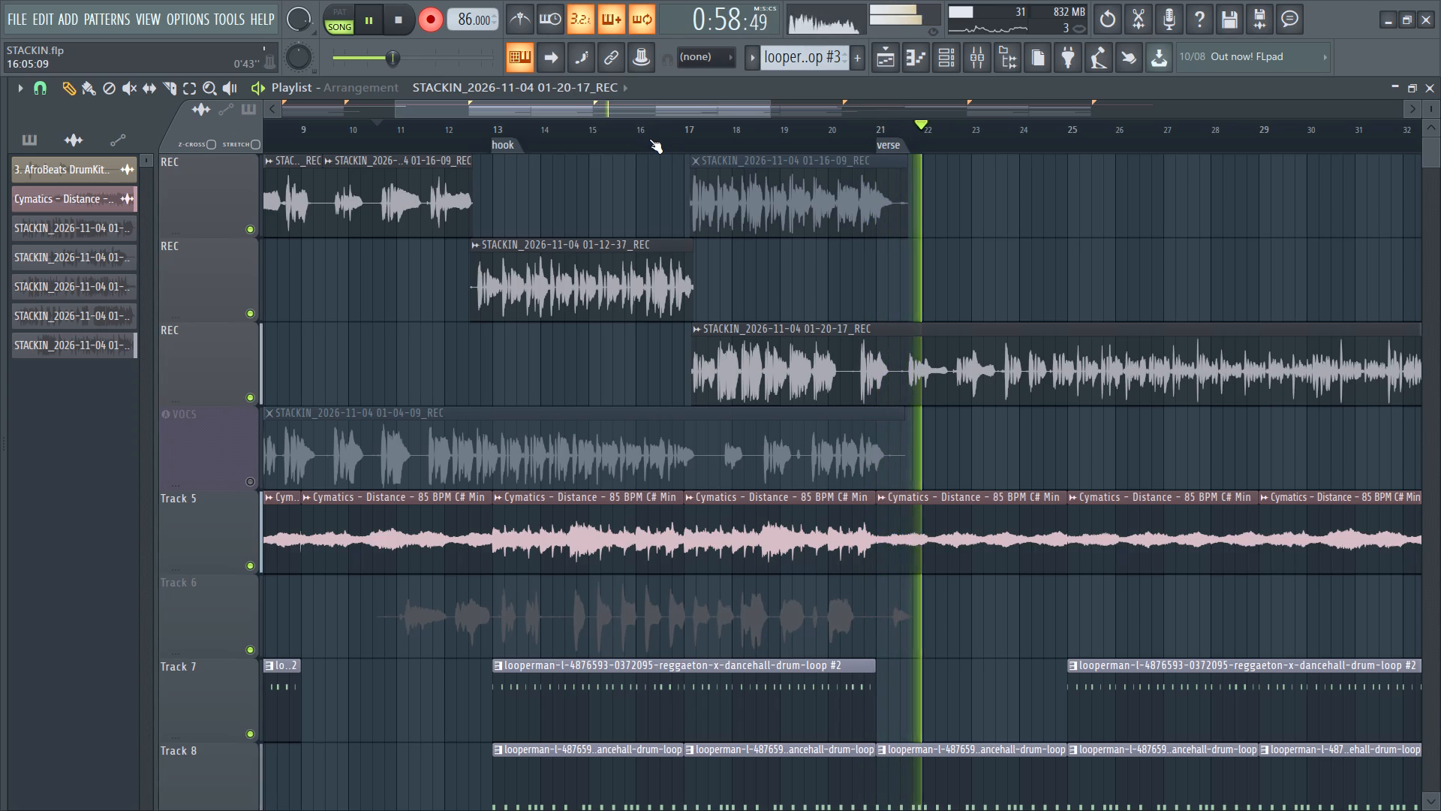
key("space")
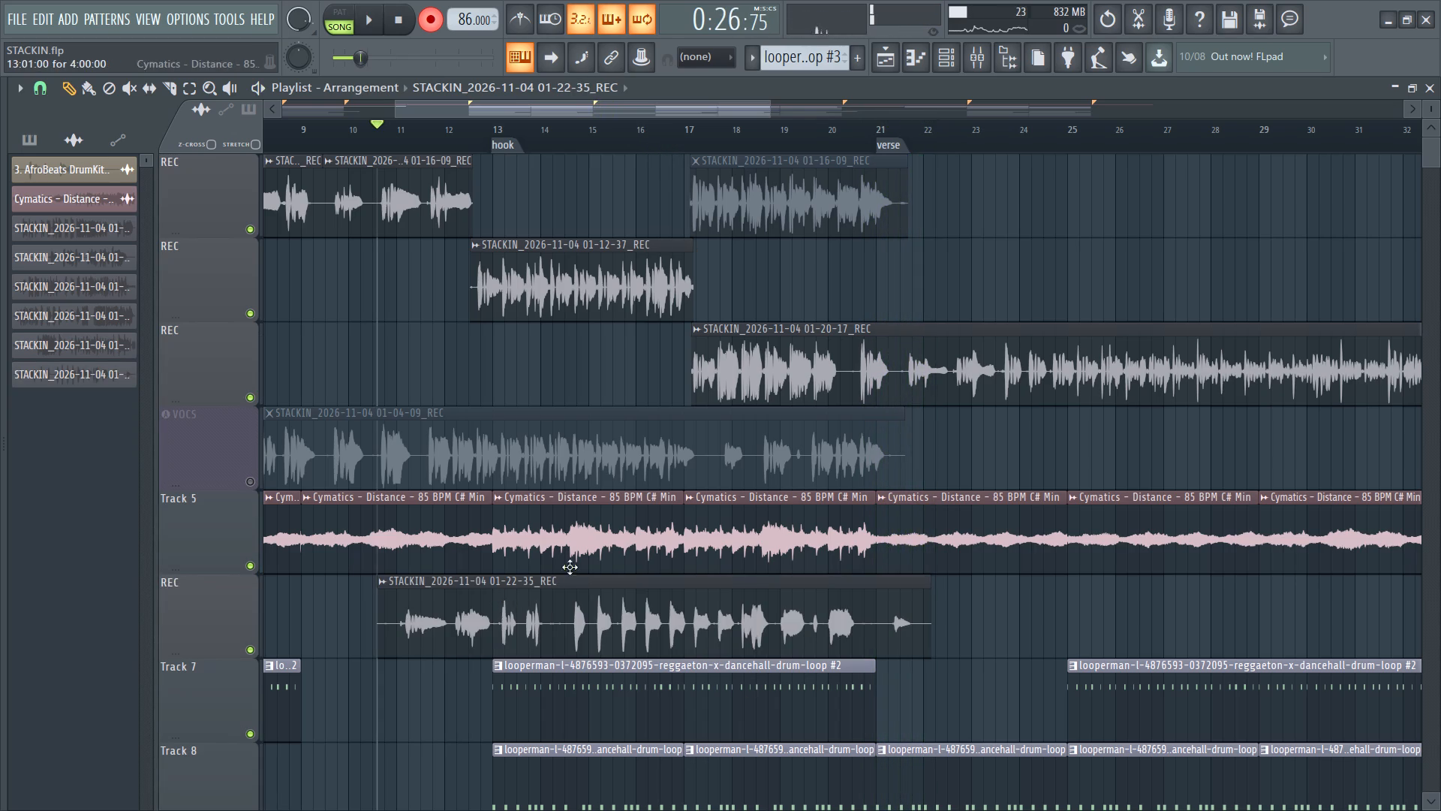
Disable recording and slice the 01-22-35 clip between bars 14 and 15 and again just before bar 21.
scroll(477, 635, "up", 4, "ctrl")
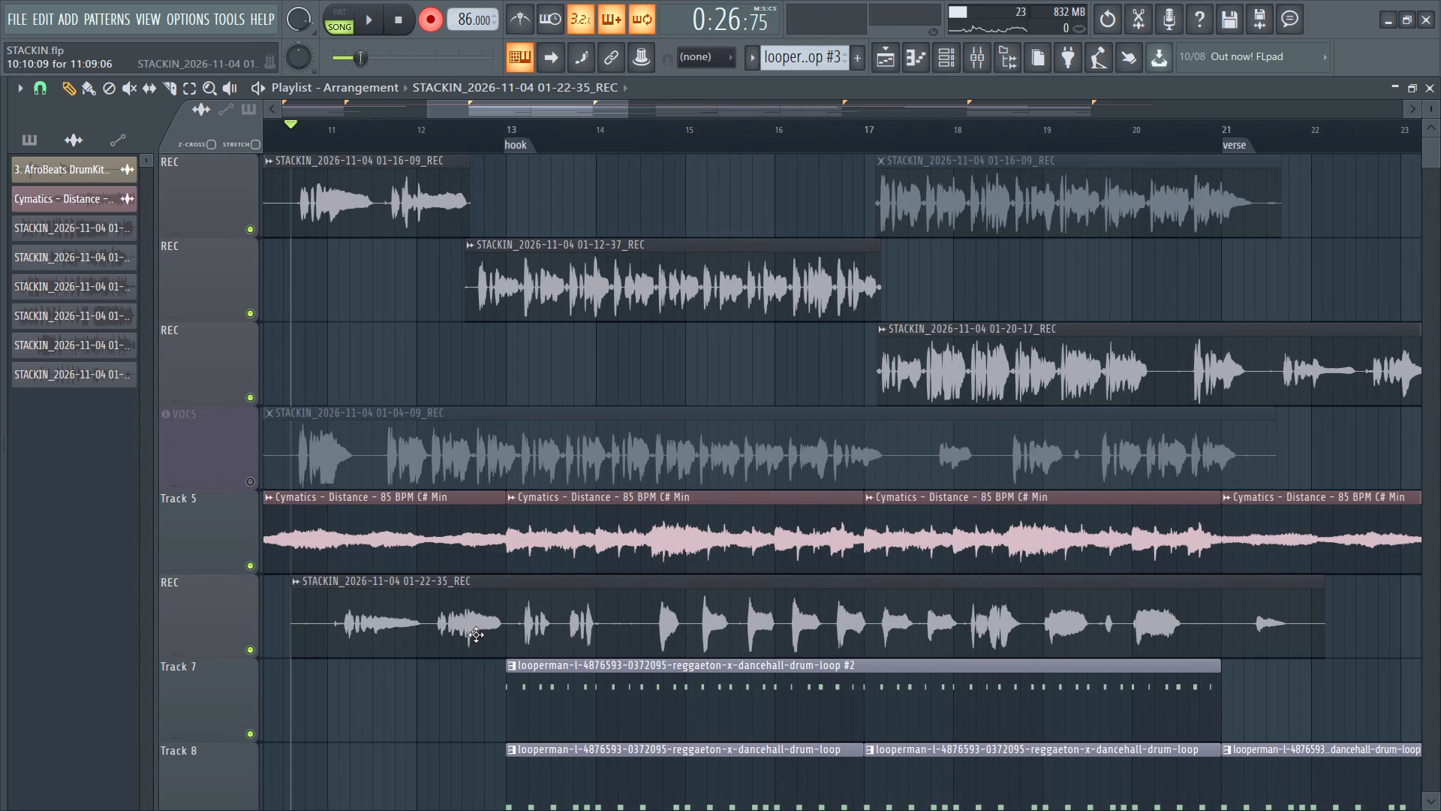
scroll(455, 618, "up", 2, "ctrl")
scroll(530, 615, "down", 1, "ctrl")
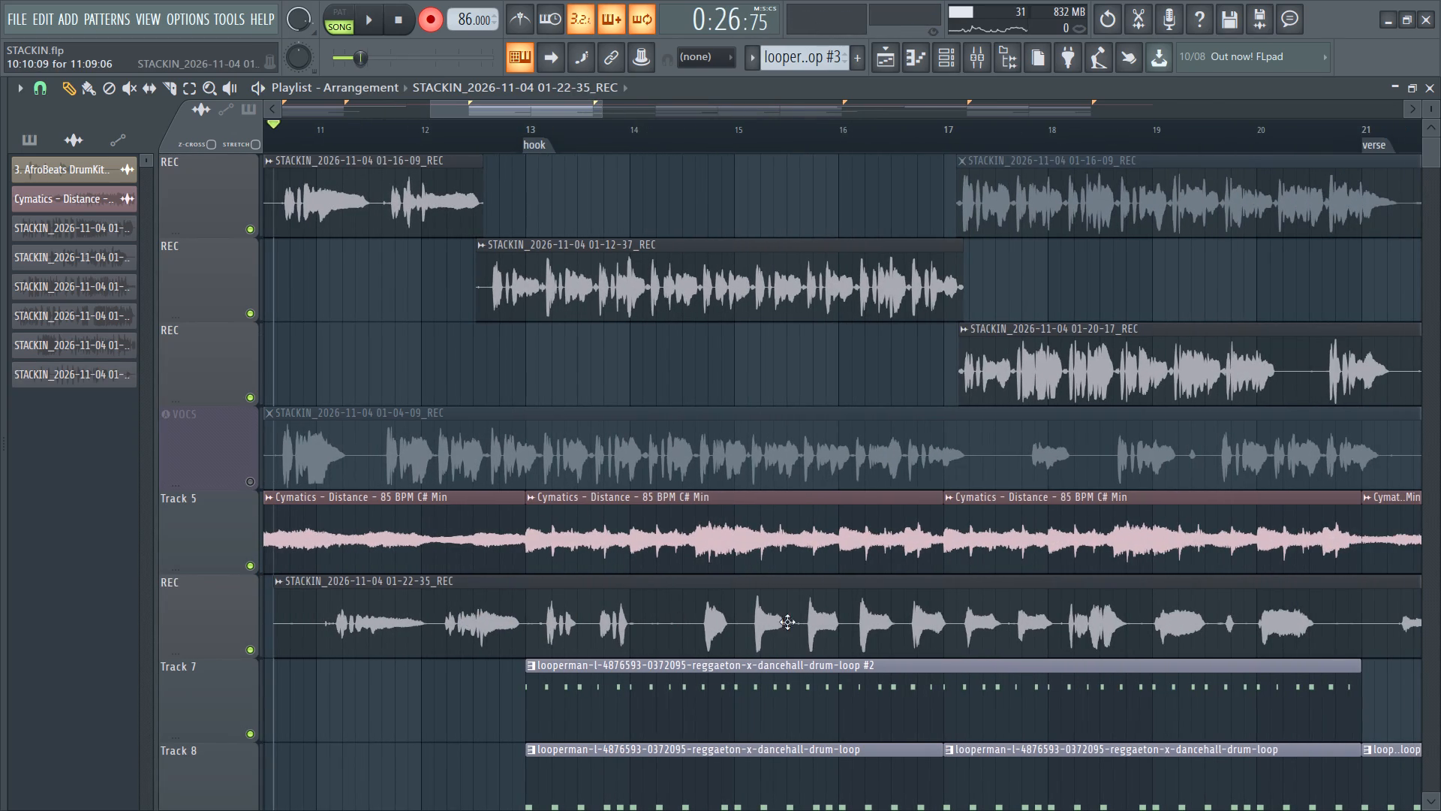
left_click(170, 89)
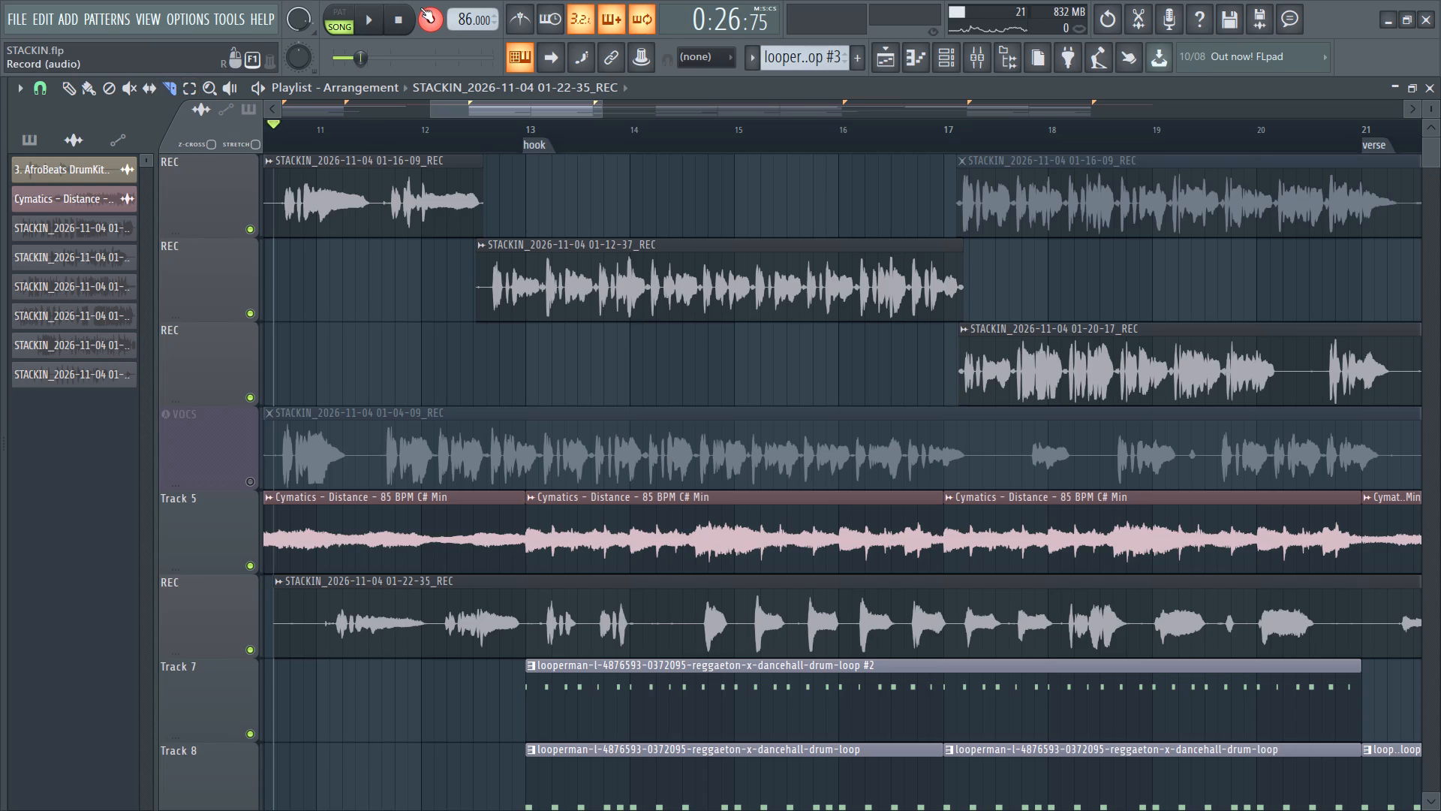
left_click(426, 11)
left_click_drag(692, 591, 692, 603, "alt")
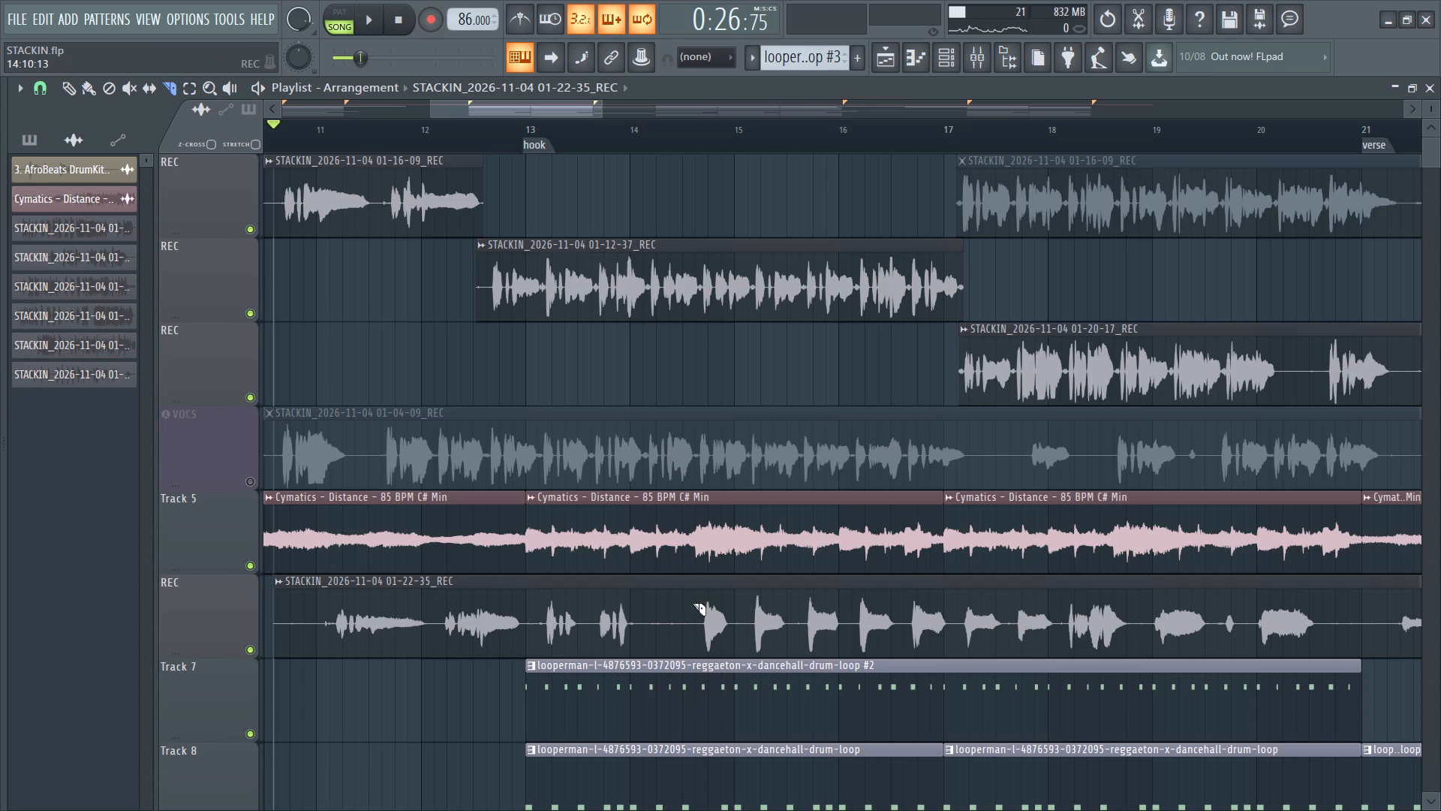
left_click_drag(692, 603, 689, 663, "alt")
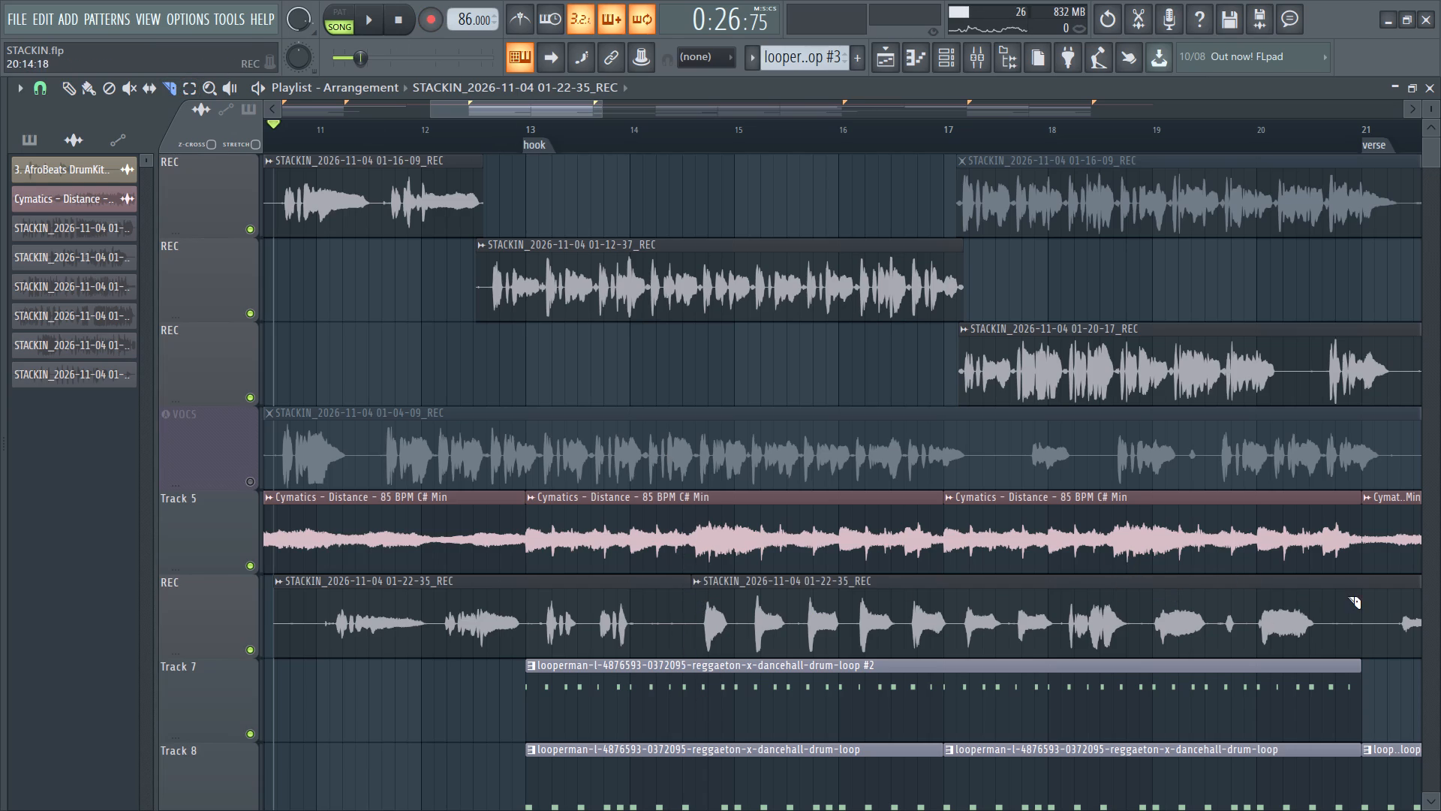
left_click_drag(1347, 596, 1347, 647, "alt")
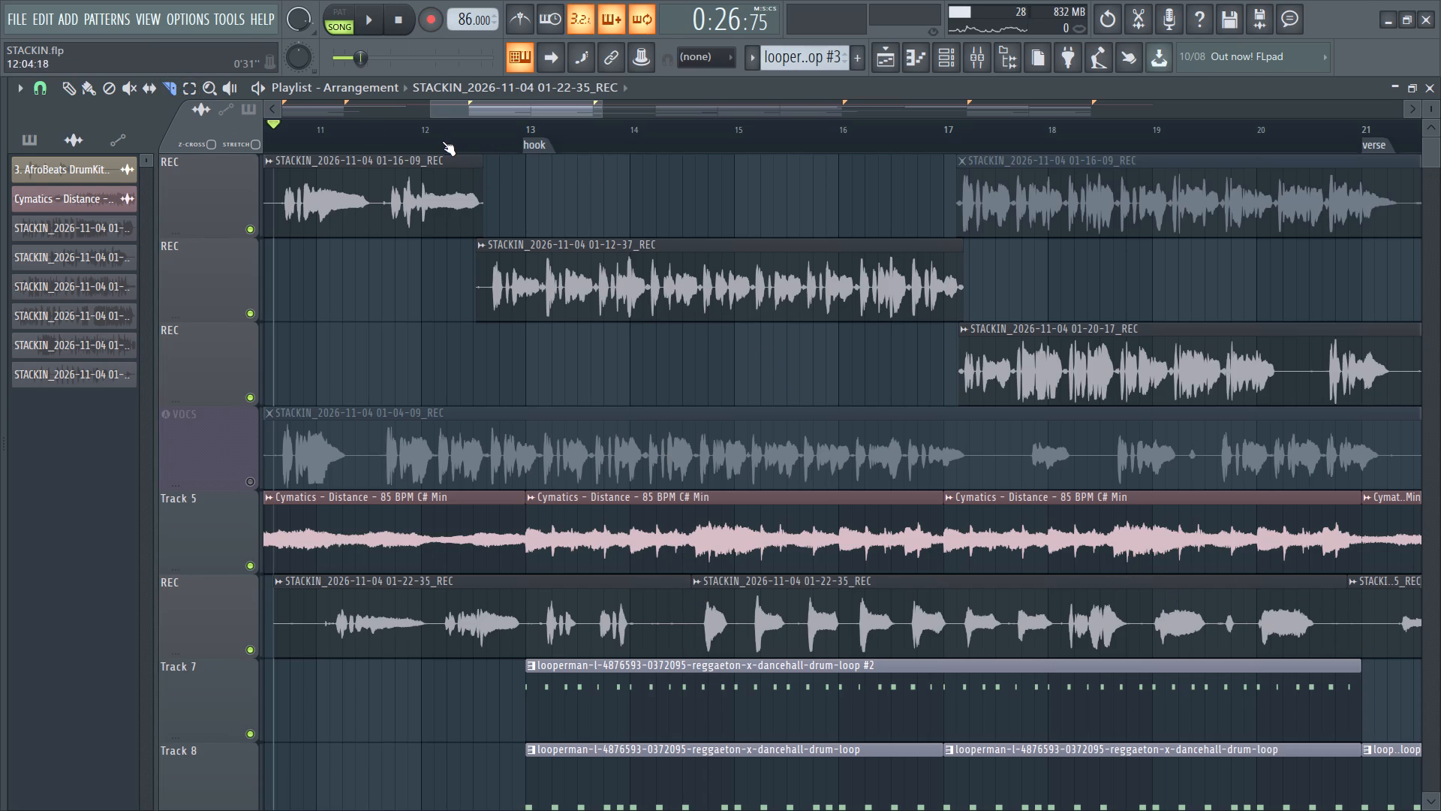
Play from 0:30:96, just after bar 12, into the hook to hear the new take with the others, then stop.
left_click(431, 136)
key("space")
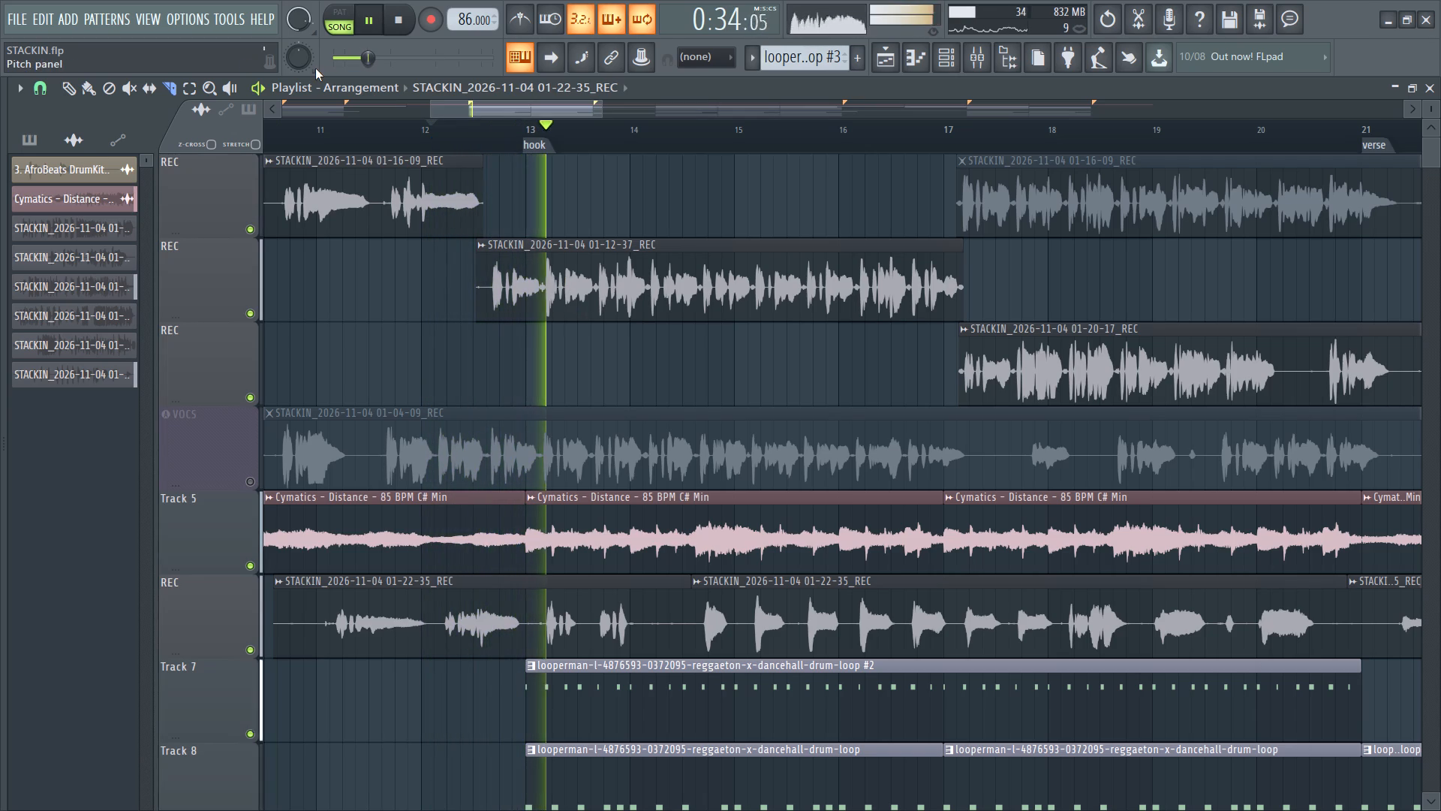
key("space")
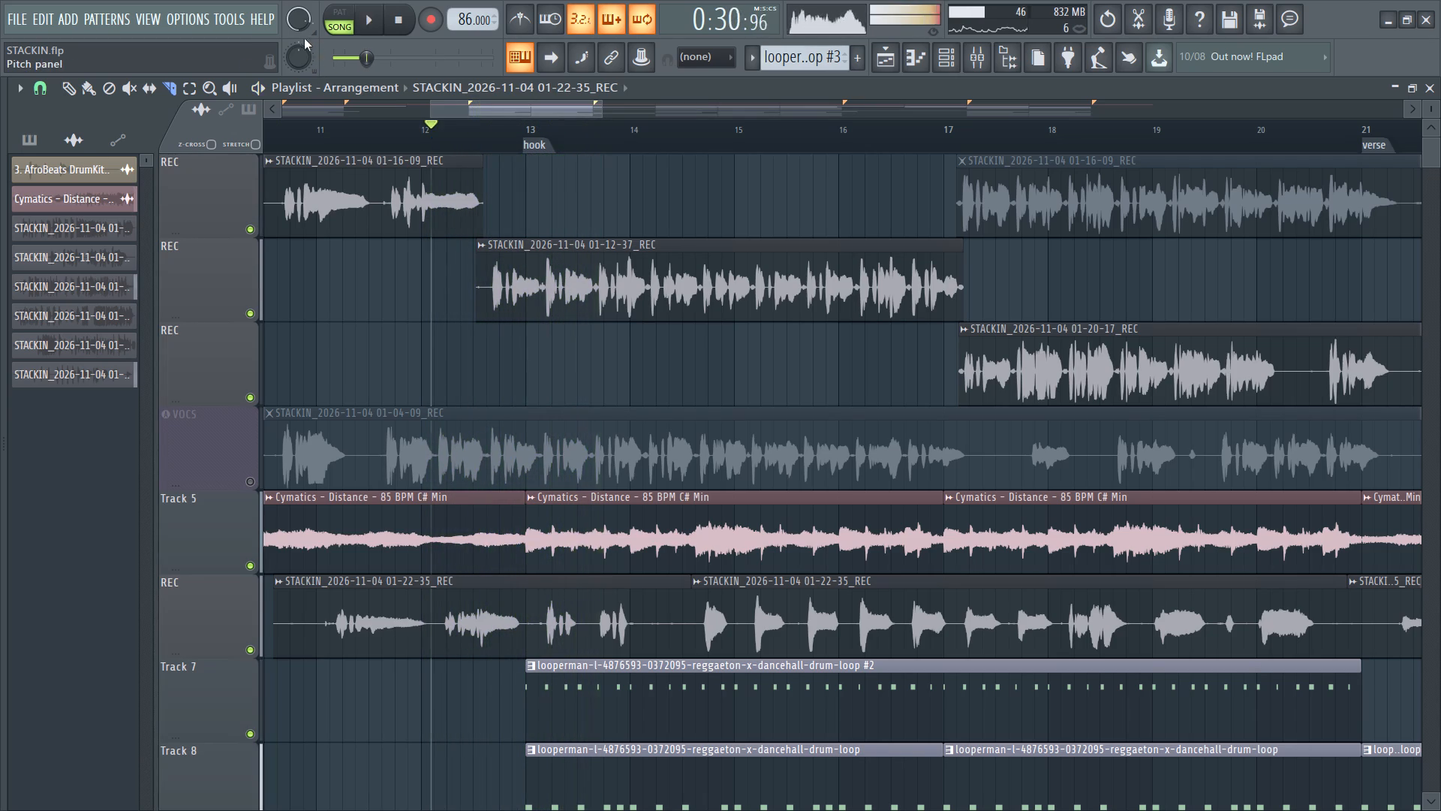
Play from 0:30:96 through the hook to hear the sliced 01-22-35 take against the 01-12-37 take.
key("space")
scroll(540, 317, "up", 3, "ctrl")
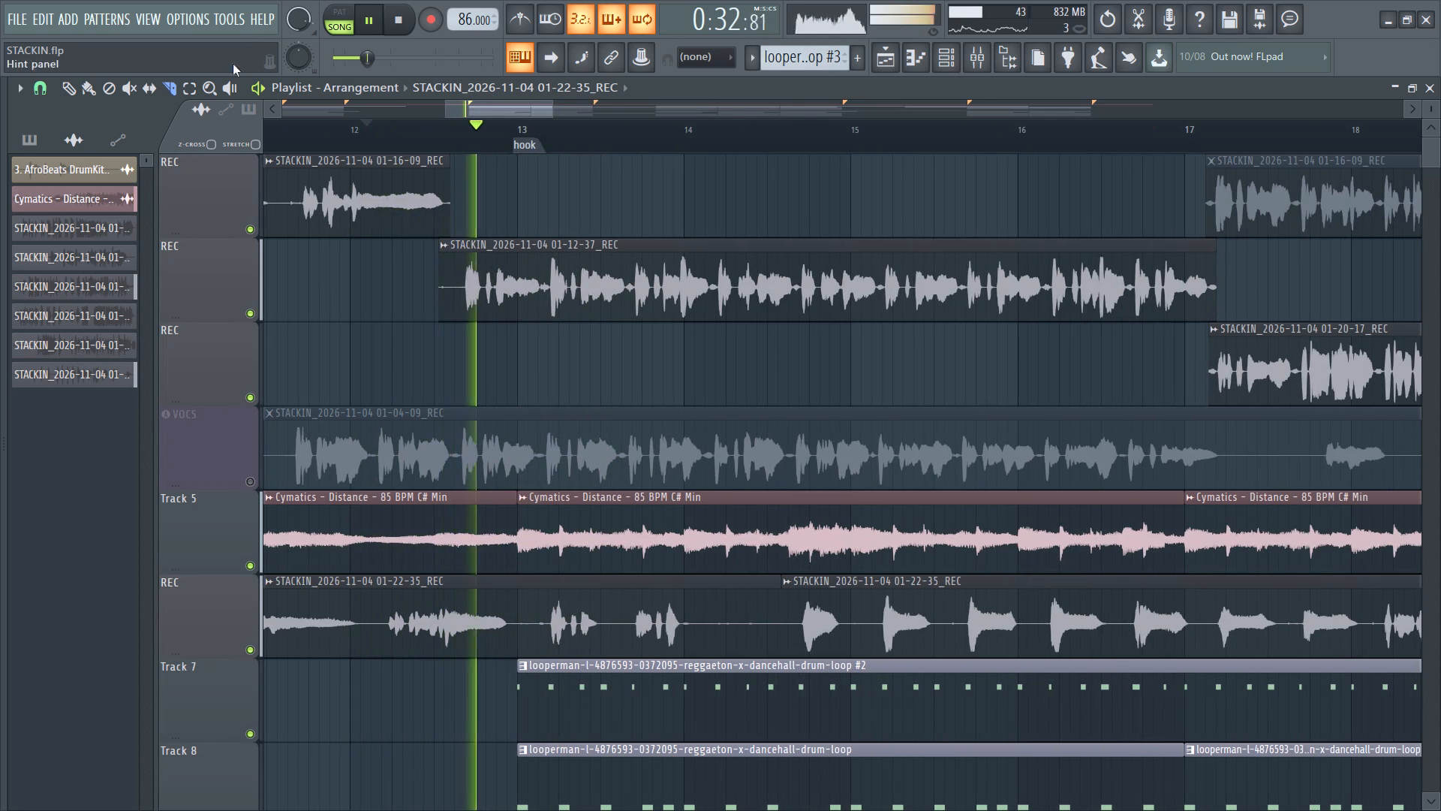
left_click(64, 83)
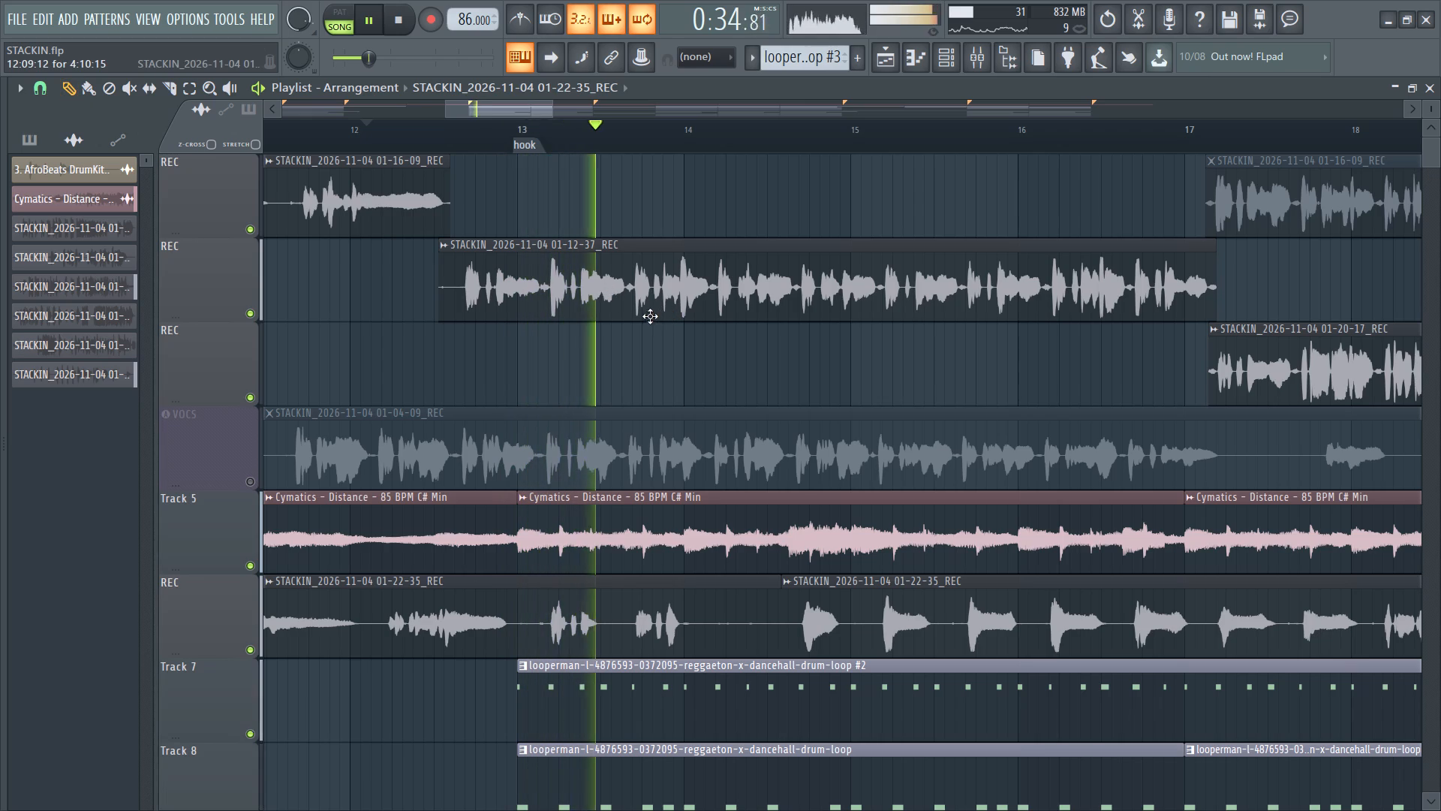
scroll(628, 315, "down", 2)
scroll(847, 318, "up", 3, "ctrl")
scroll(734, 330, "up", 2)
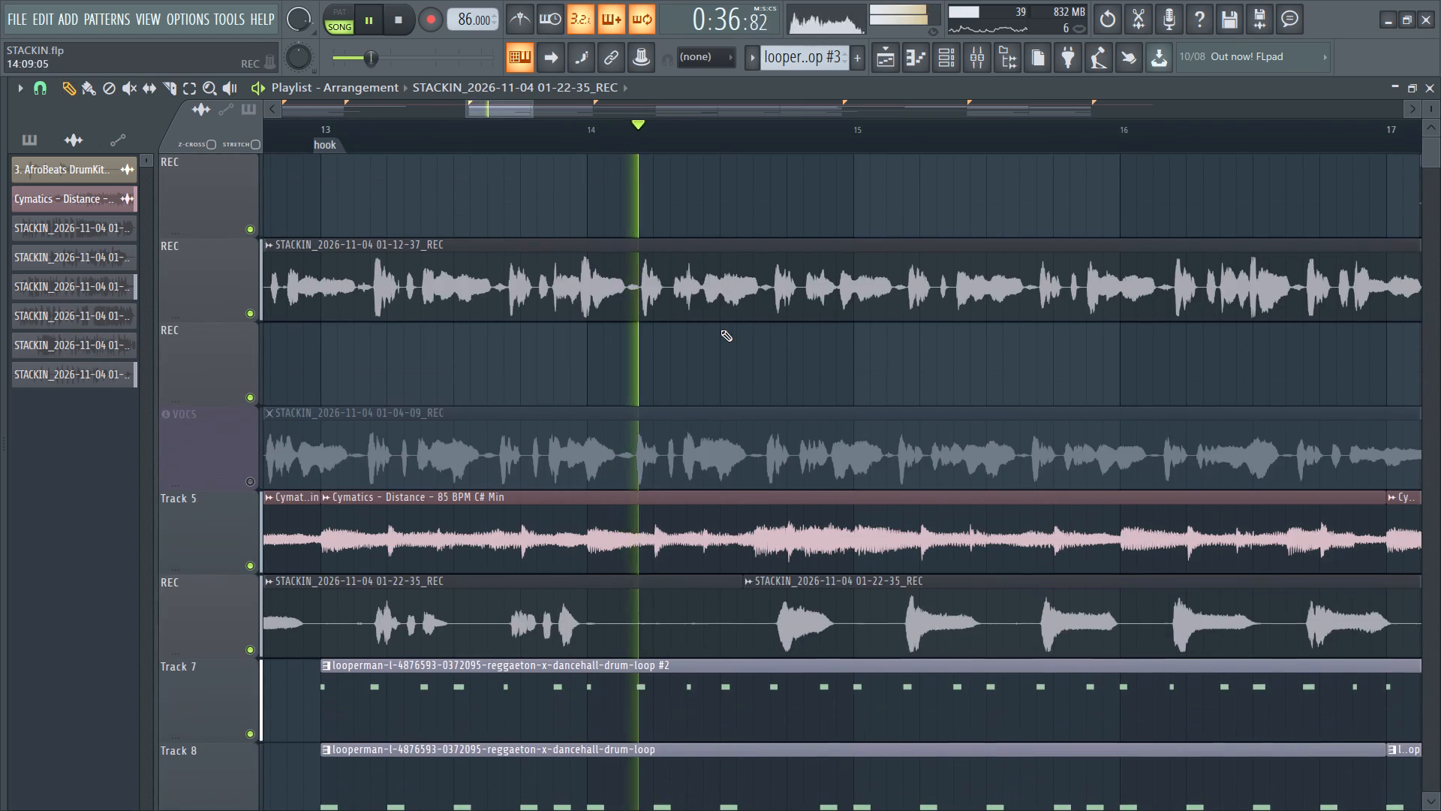
scroll(651, 314, "down", 2)
scroll(651, 318, "down", 2, "ctrl")
scroll(651, 318, "up", 3)
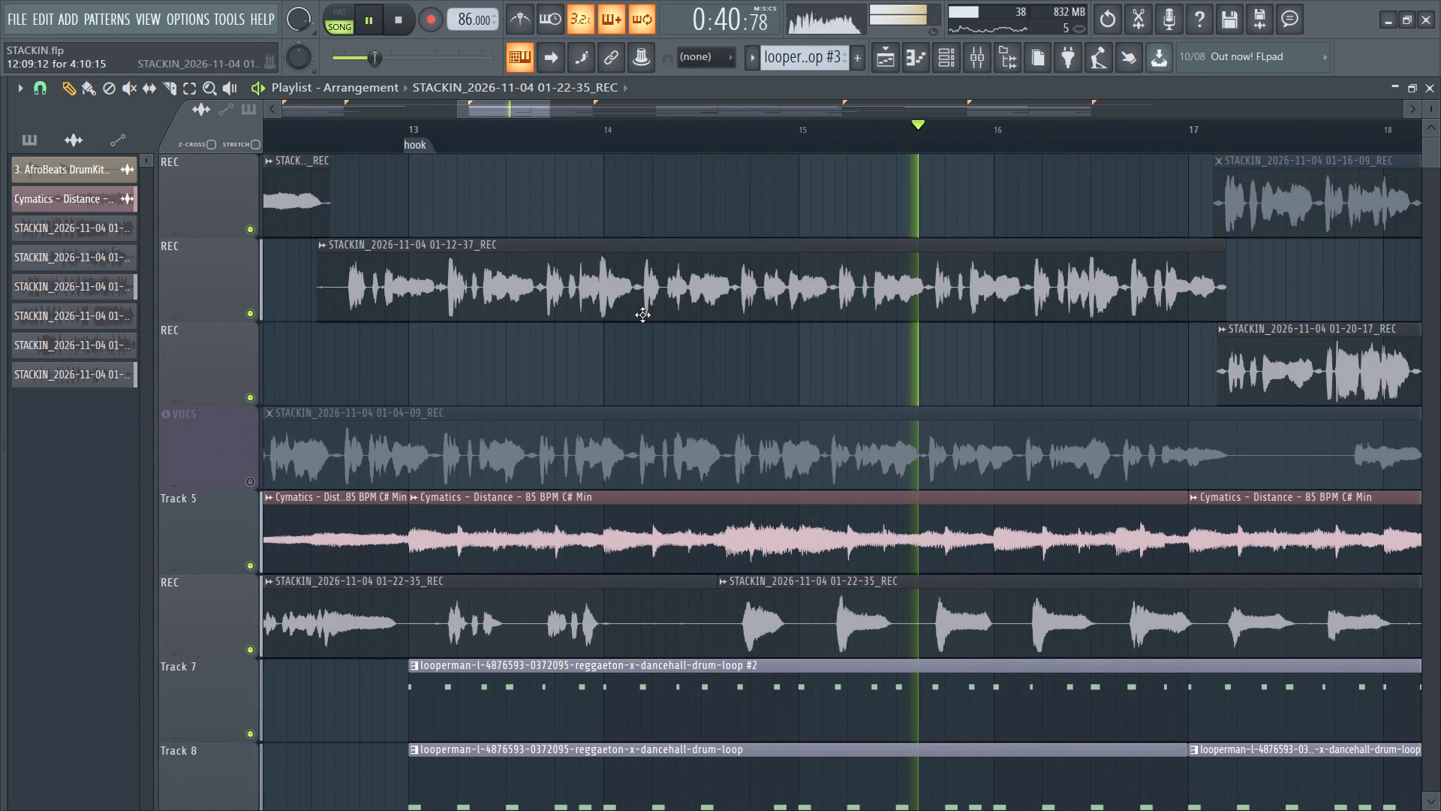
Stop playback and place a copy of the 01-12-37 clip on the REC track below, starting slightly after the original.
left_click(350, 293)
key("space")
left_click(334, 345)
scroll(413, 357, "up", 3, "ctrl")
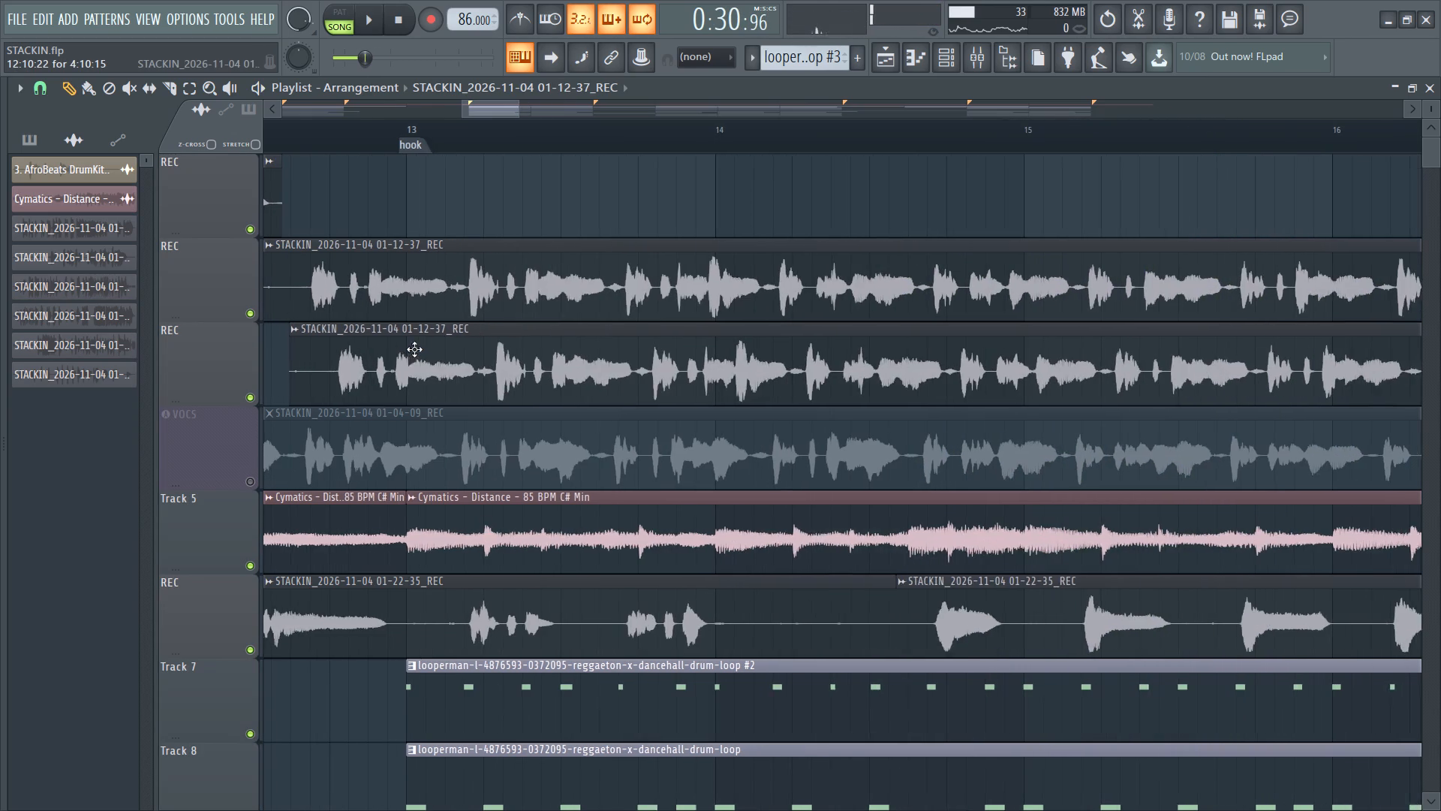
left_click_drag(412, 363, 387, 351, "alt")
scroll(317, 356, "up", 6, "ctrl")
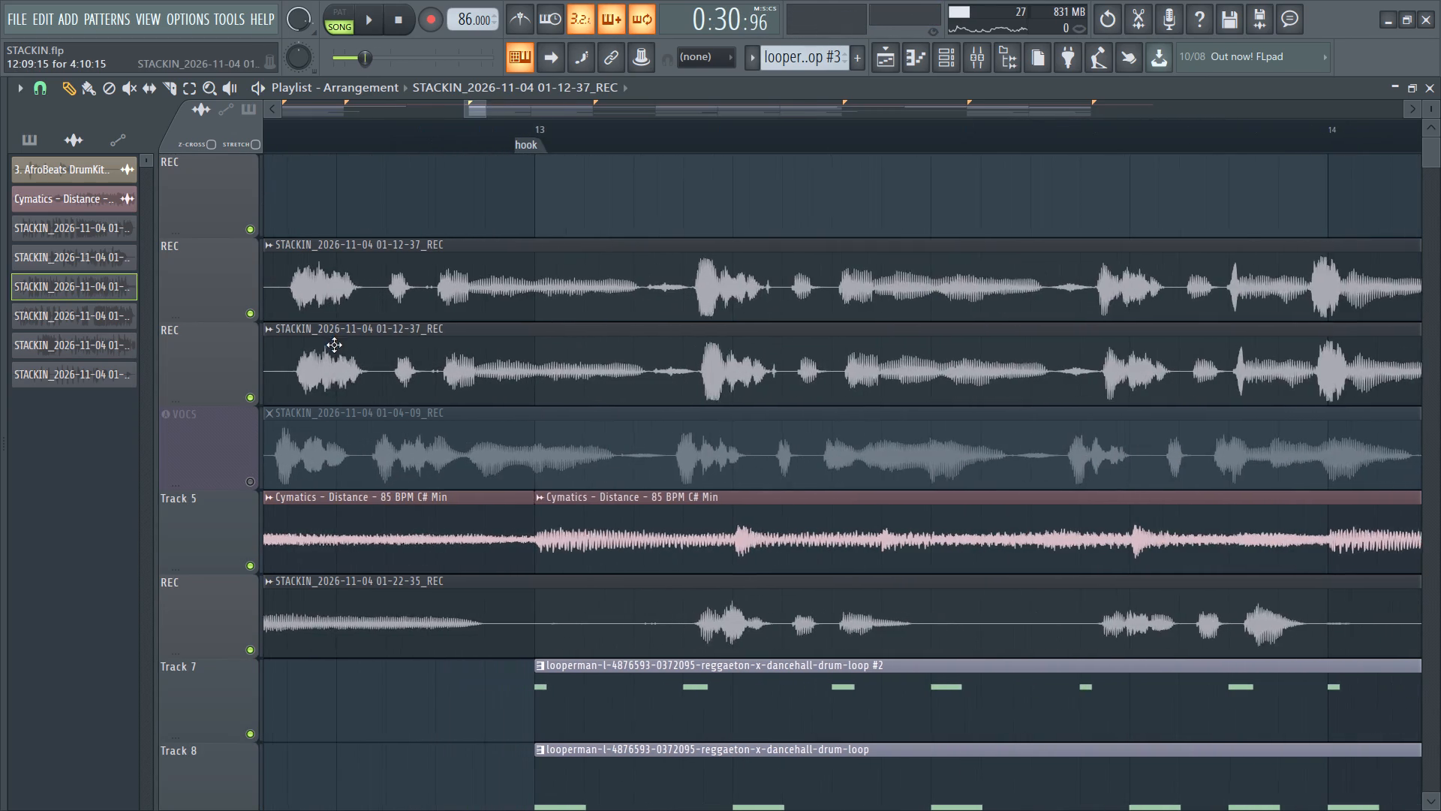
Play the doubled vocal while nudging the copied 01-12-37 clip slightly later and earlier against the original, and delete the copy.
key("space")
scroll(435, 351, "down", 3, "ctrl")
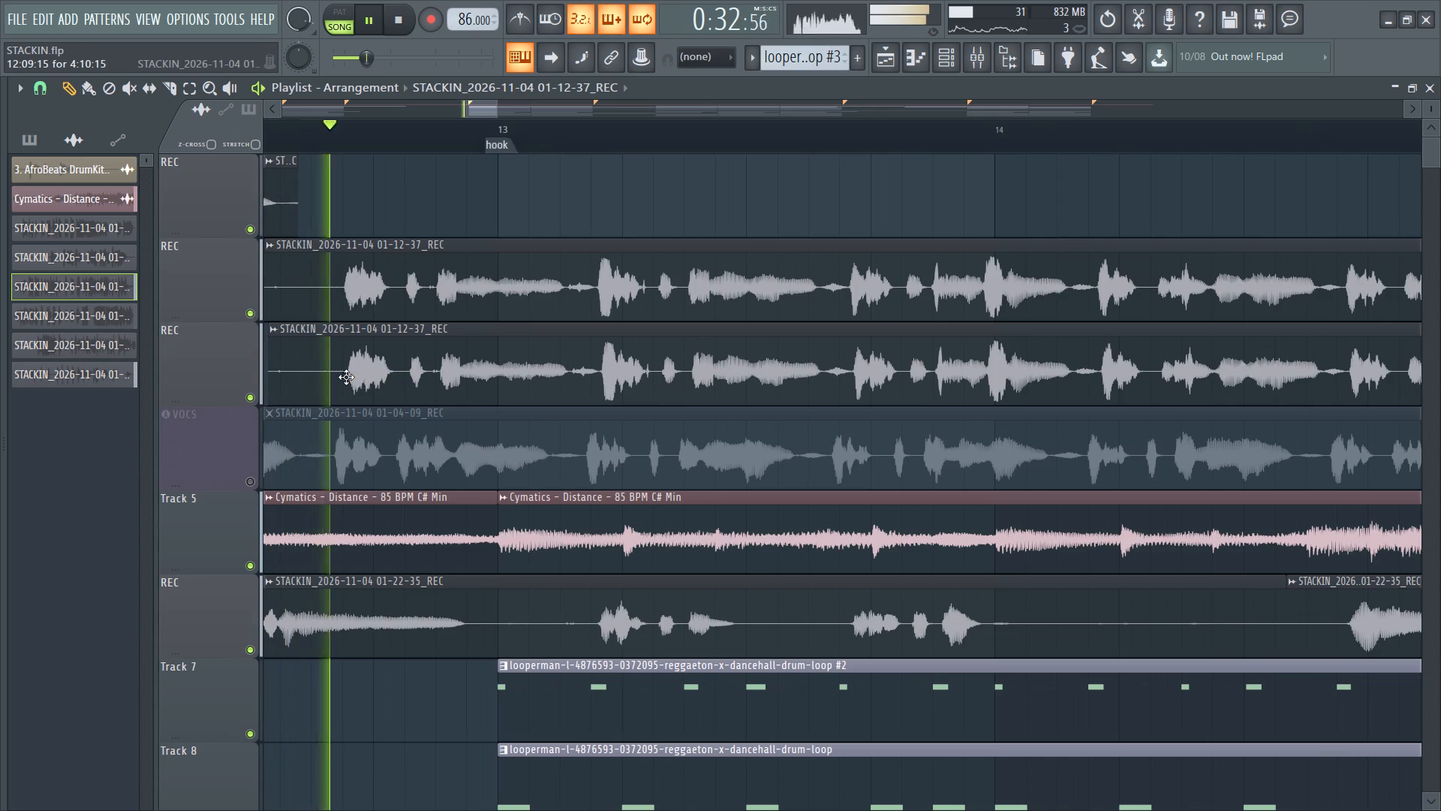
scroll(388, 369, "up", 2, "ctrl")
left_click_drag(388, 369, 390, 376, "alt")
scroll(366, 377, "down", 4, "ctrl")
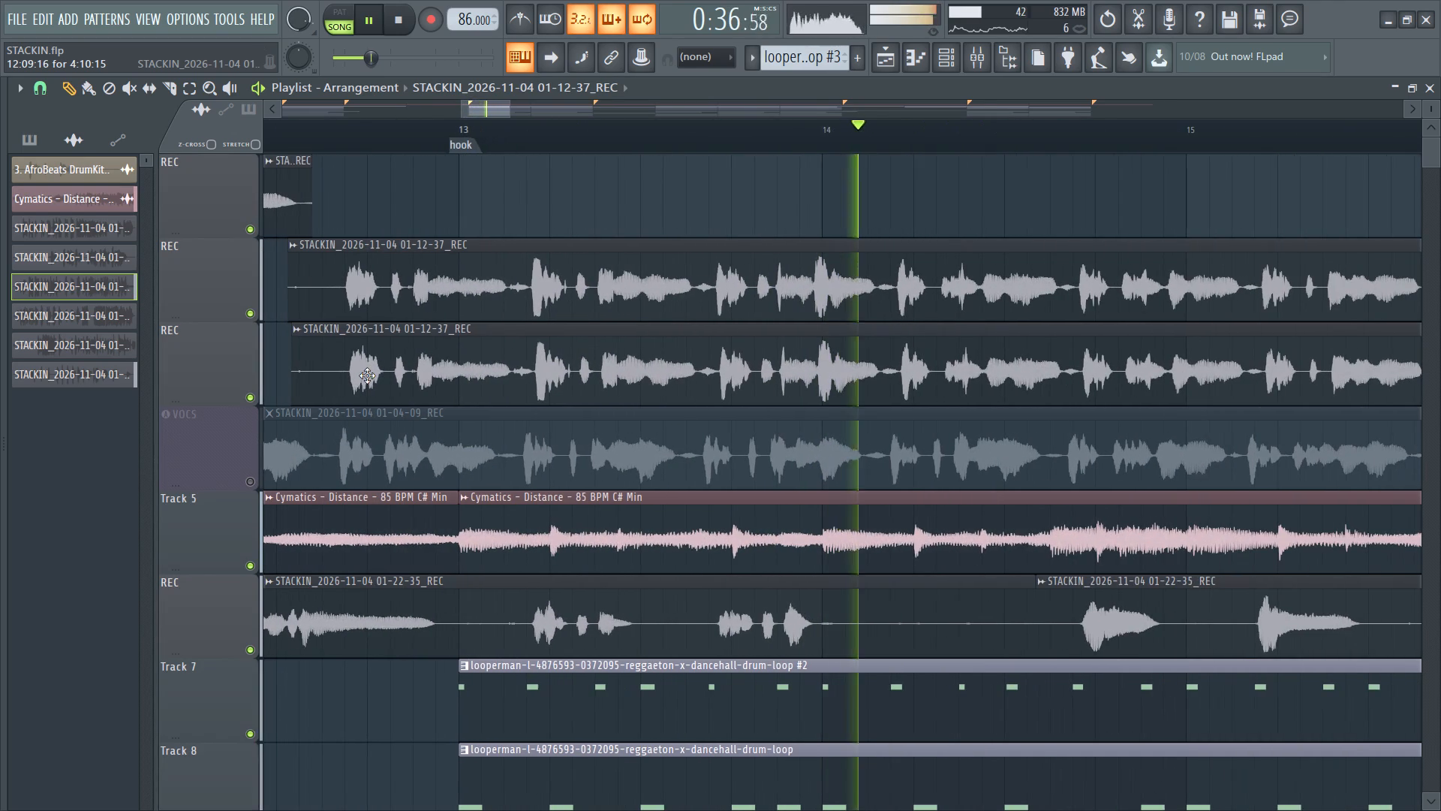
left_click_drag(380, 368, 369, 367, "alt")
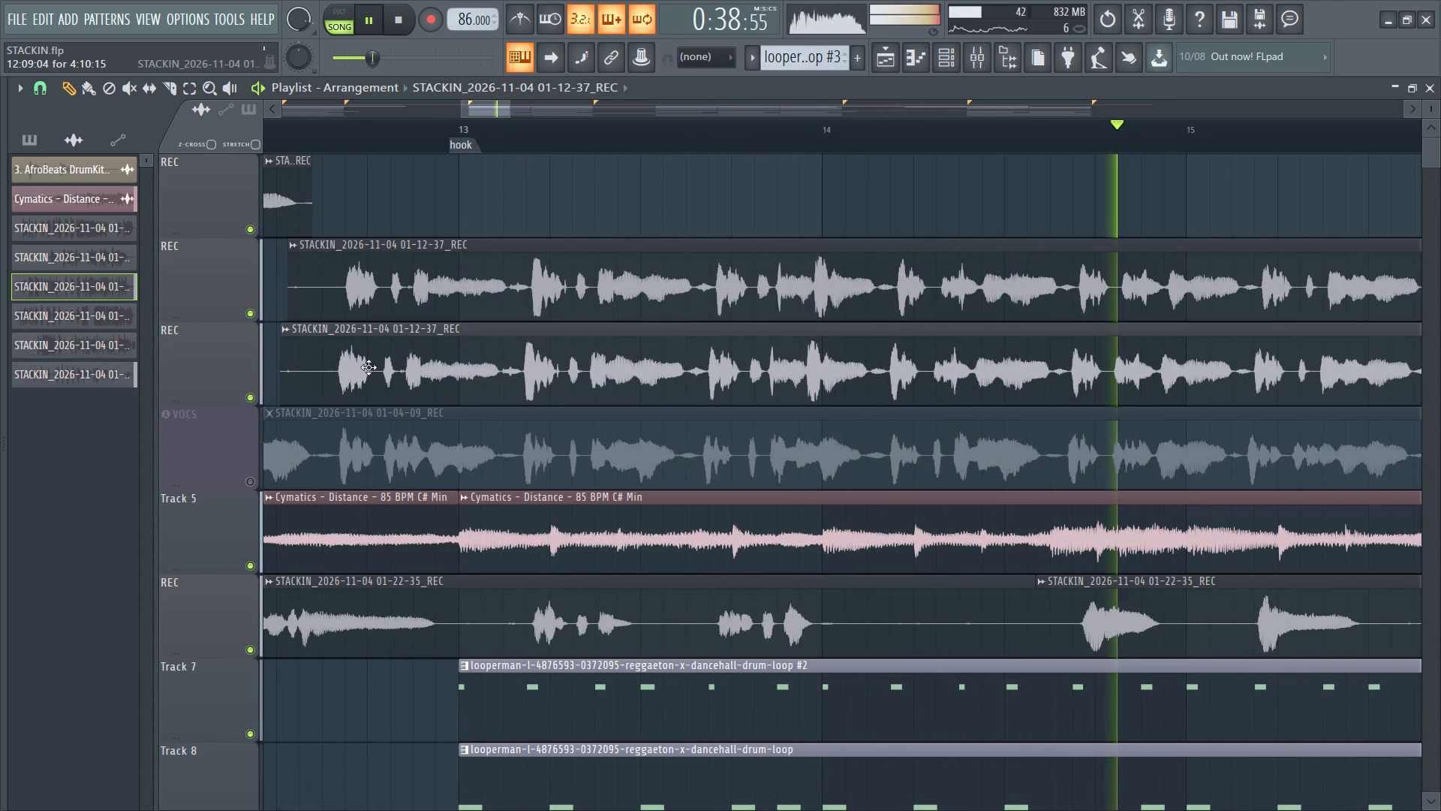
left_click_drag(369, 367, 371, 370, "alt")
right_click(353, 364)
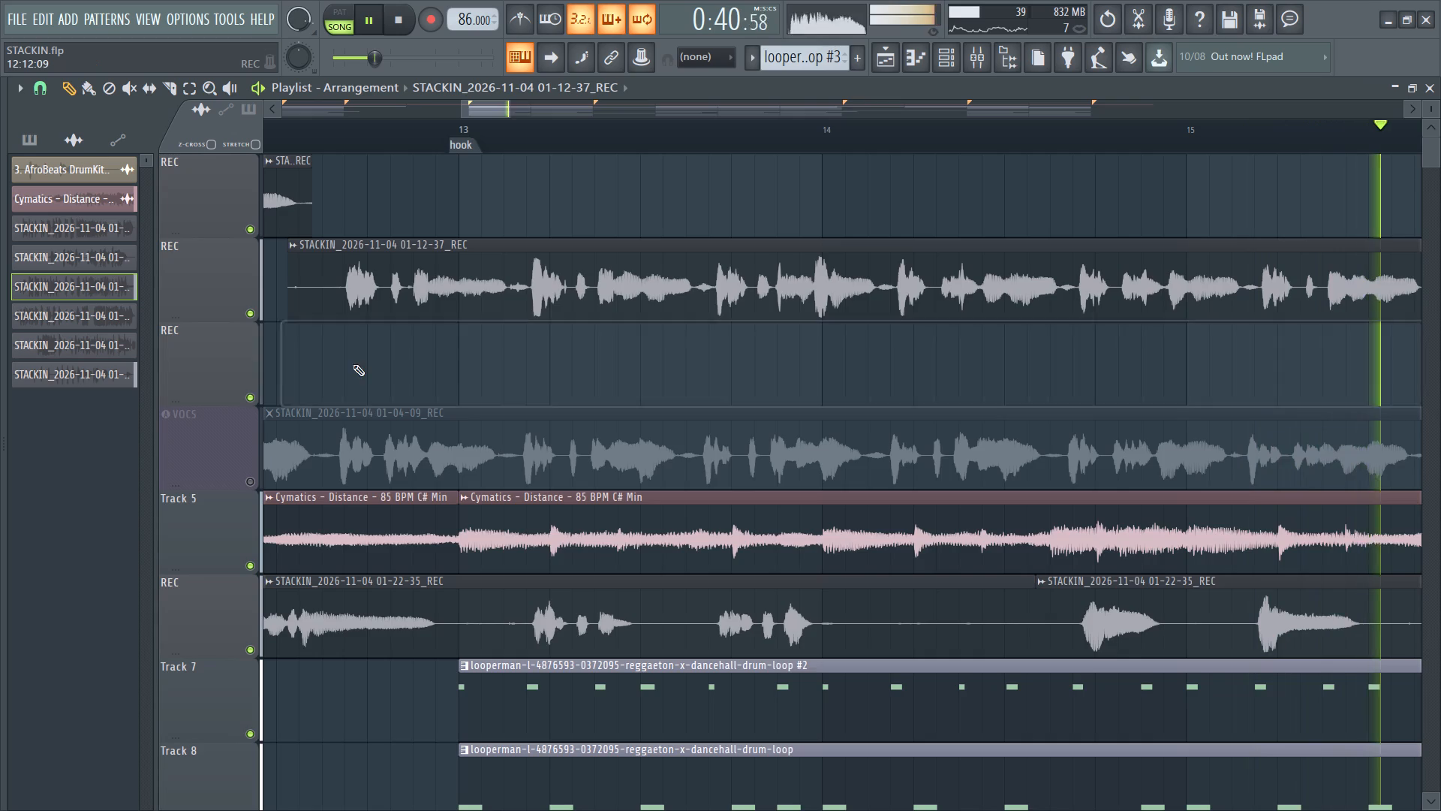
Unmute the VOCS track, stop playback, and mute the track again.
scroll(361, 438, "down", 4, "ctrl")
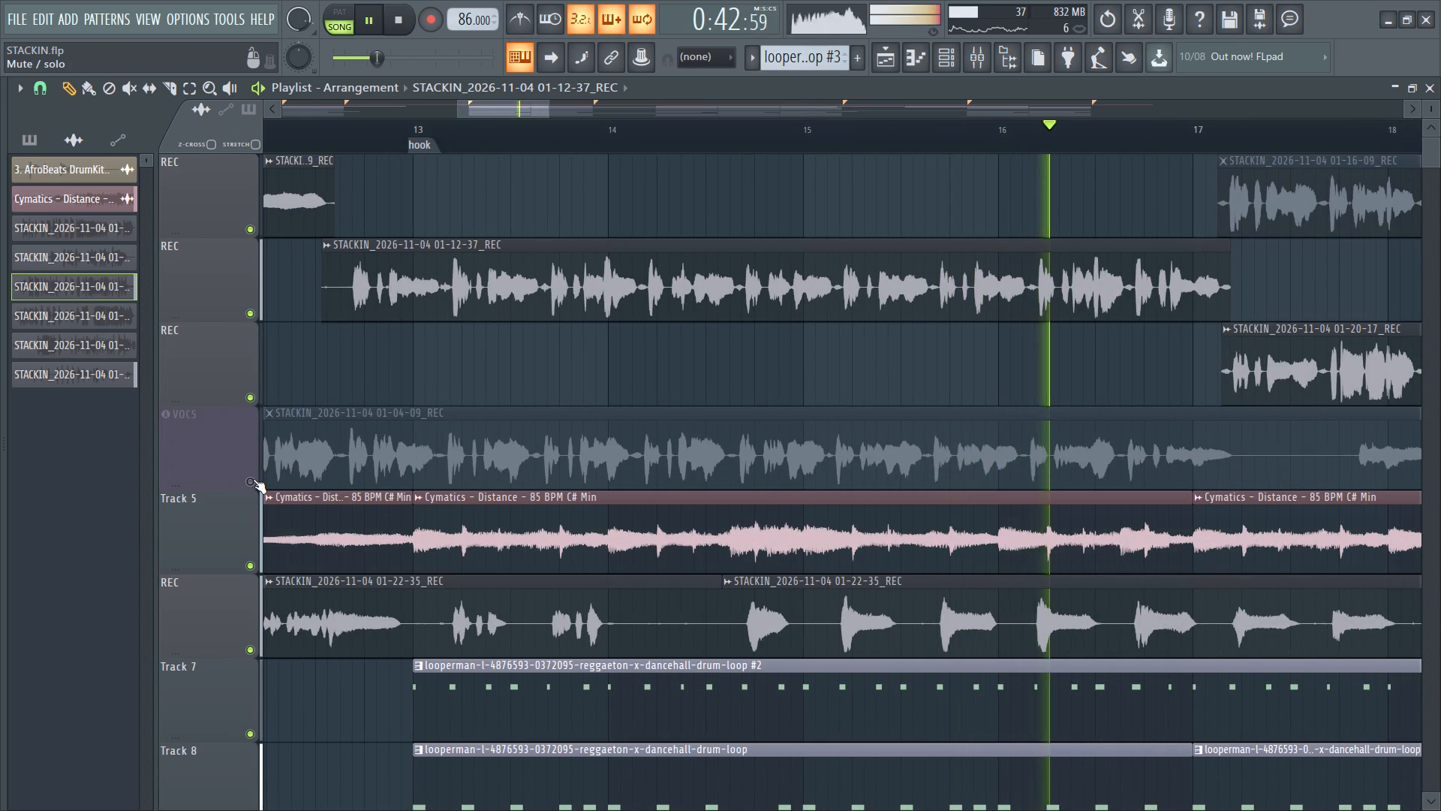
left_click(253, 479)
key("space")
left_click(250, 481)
Play from 0:30:96 through the hook to past bar 18, checking how the 01-22-35 take fits the other vocals.
key("space")
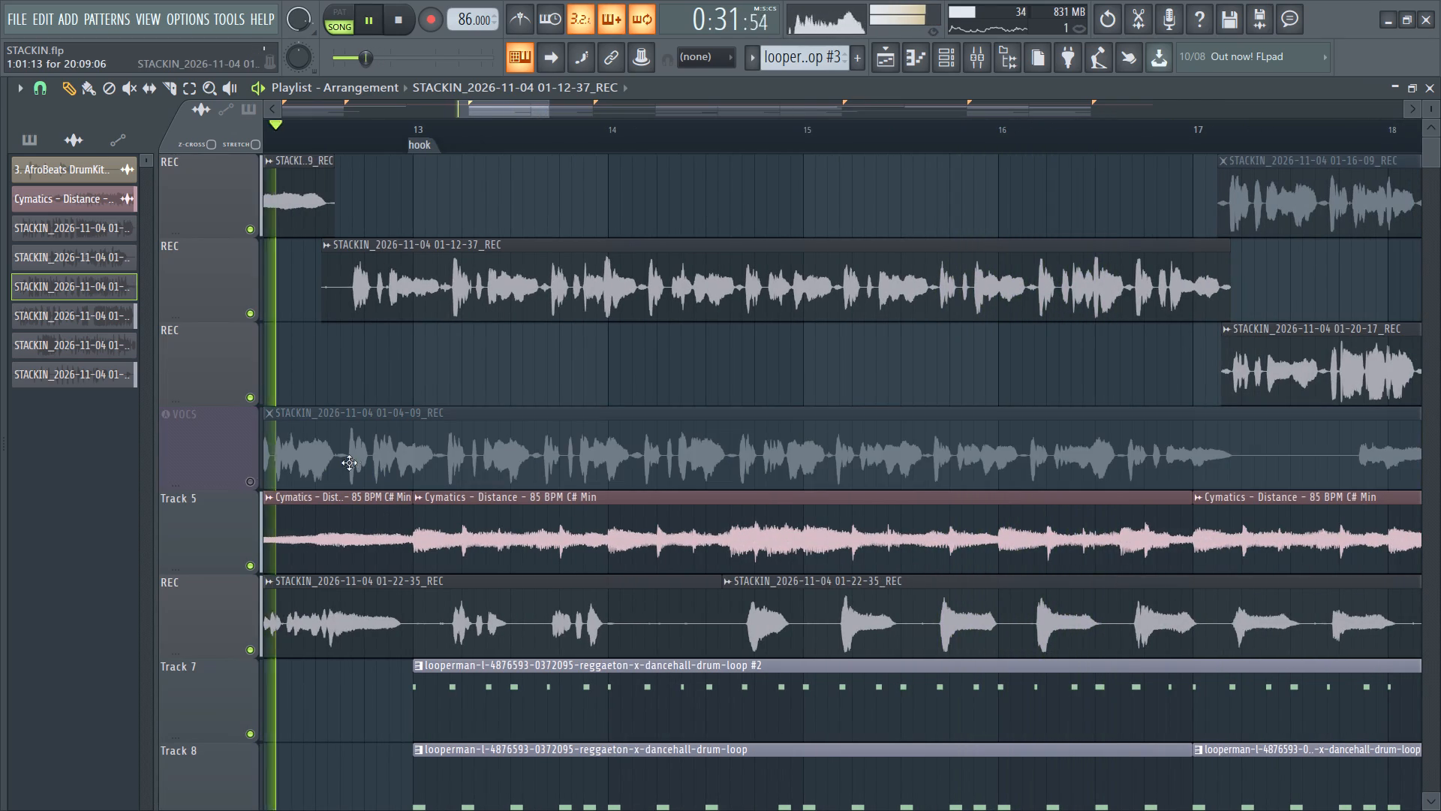
scroll(352, 462, "down", 3, "ctrl")
scroll(428, 451, "down", 2)
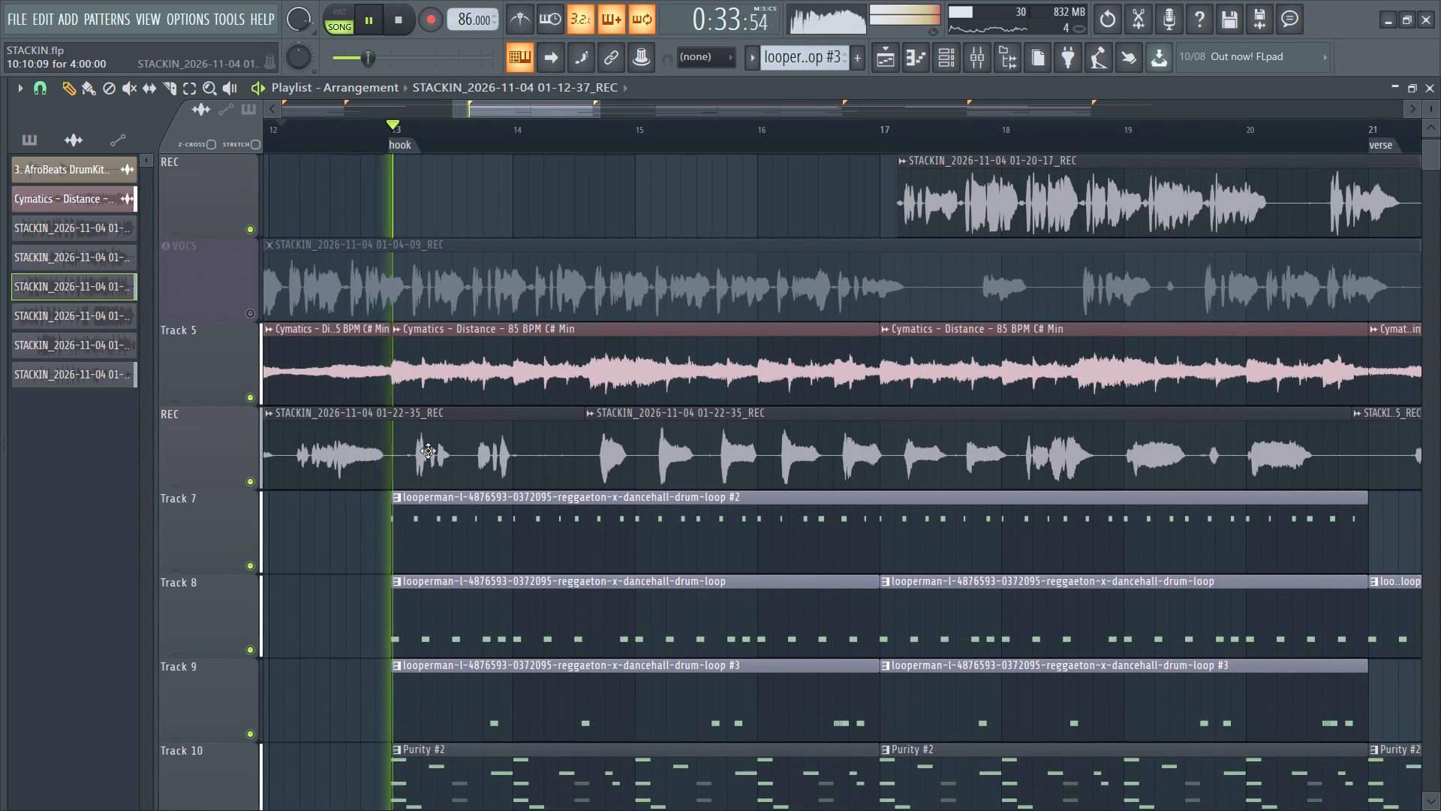
scroll(426, 451, "down", 2, "ctrl")
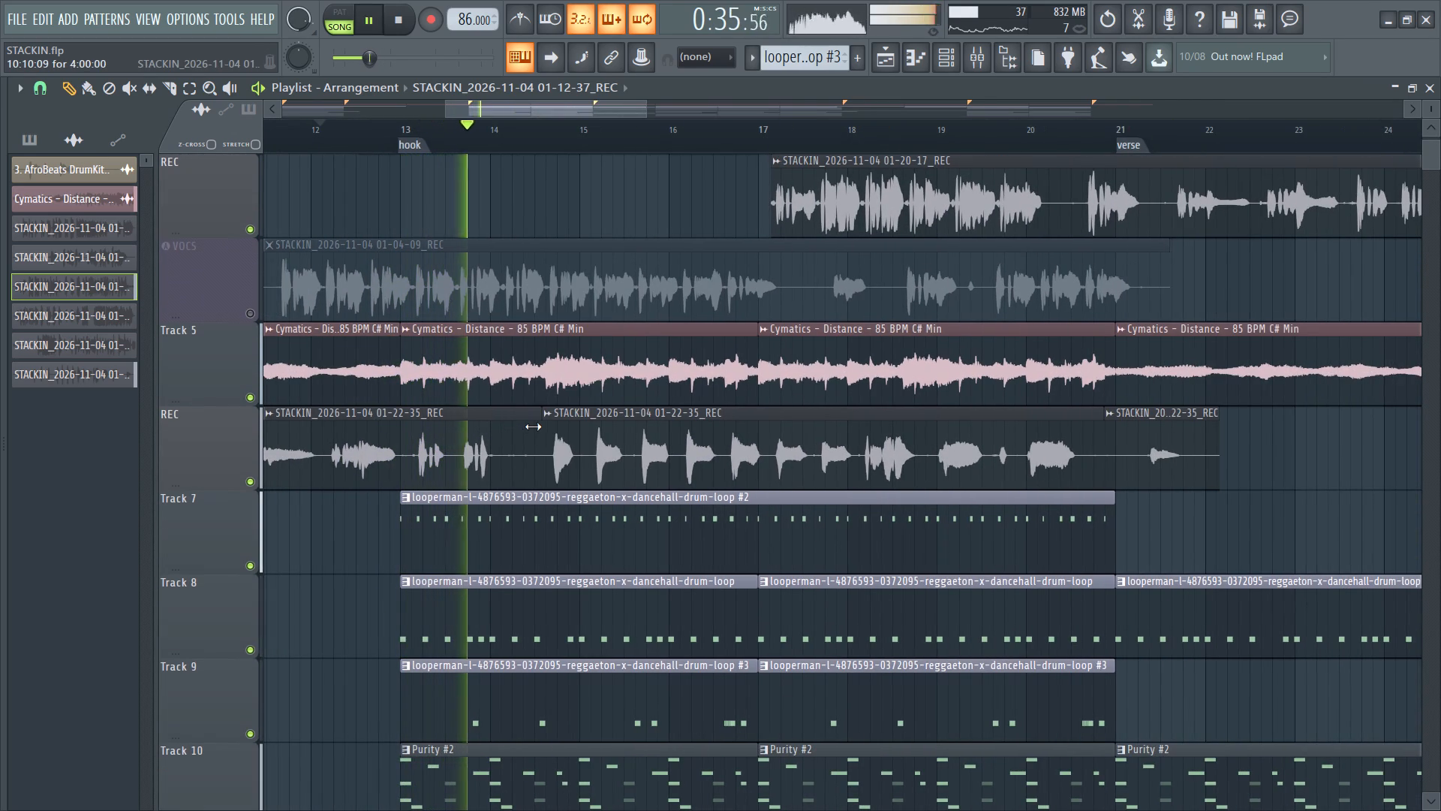
scroll(541, 416, "up", 2)
scroll(585, 418, "down", 2, "ctrl")
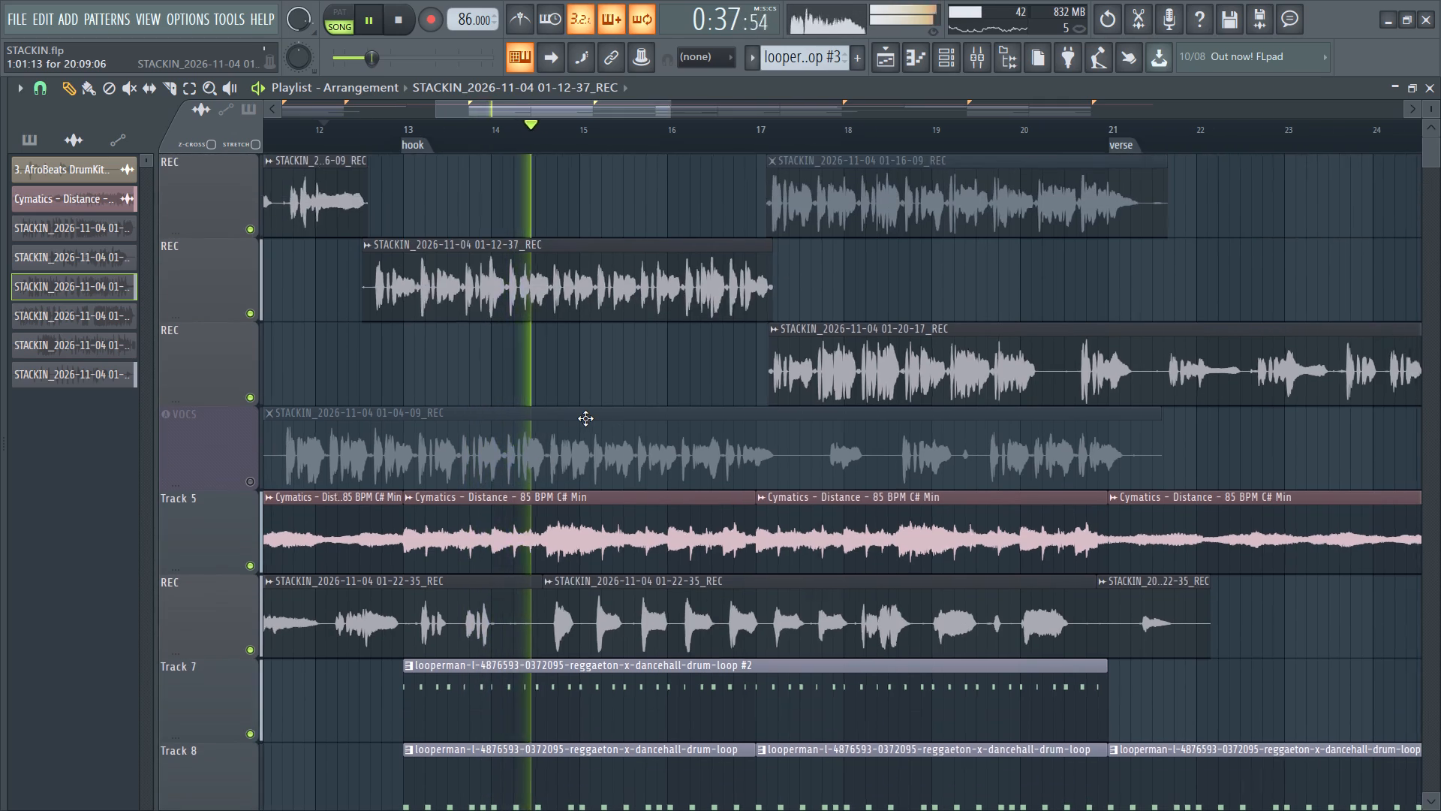
scroll(585, 418, "down", 1, "ctrl")
scroll(590, 422, "up", 3, "ctrl")
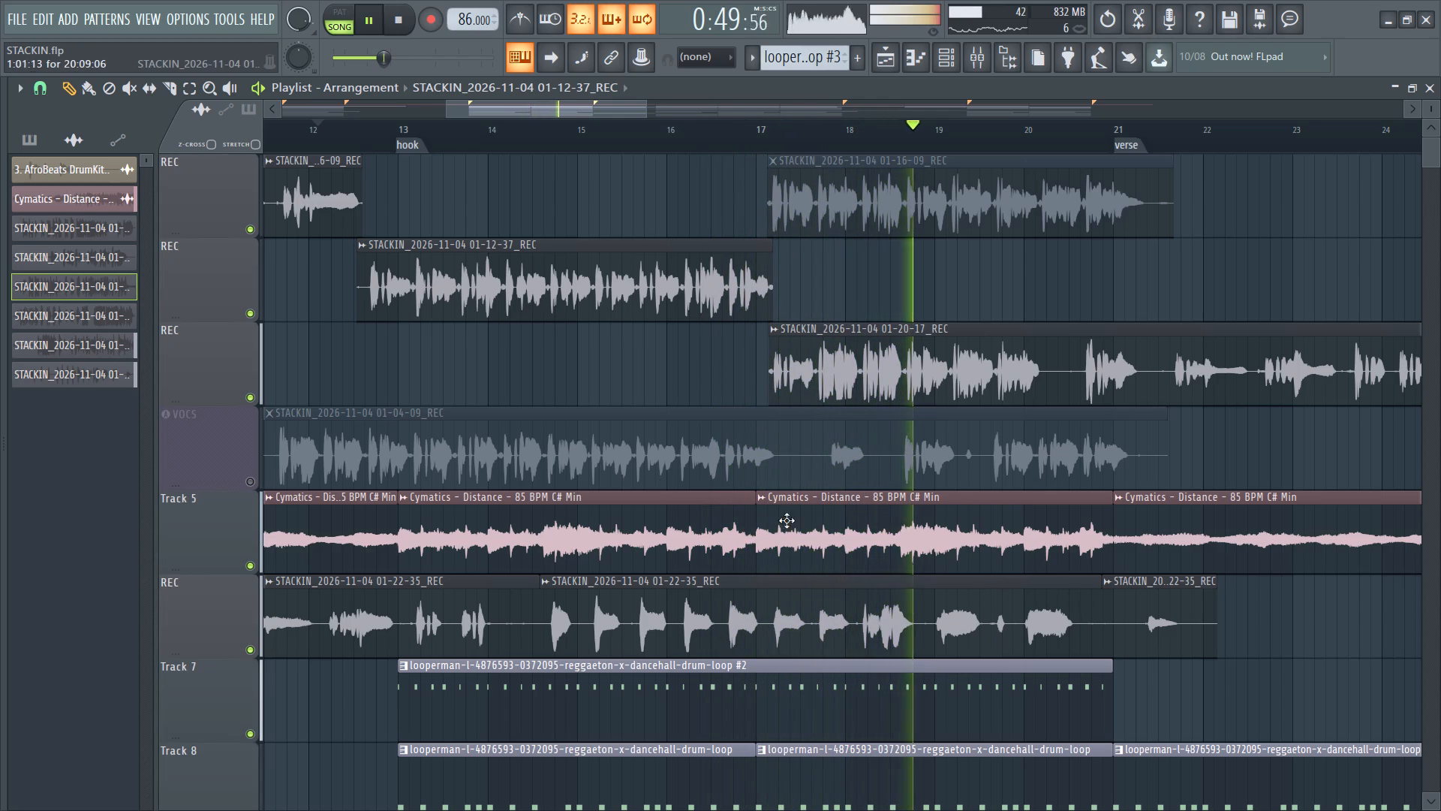
Slice the 01-22-35 clip just after bar 17 and restart playback from 0:30:96.
left_click(168, 83)
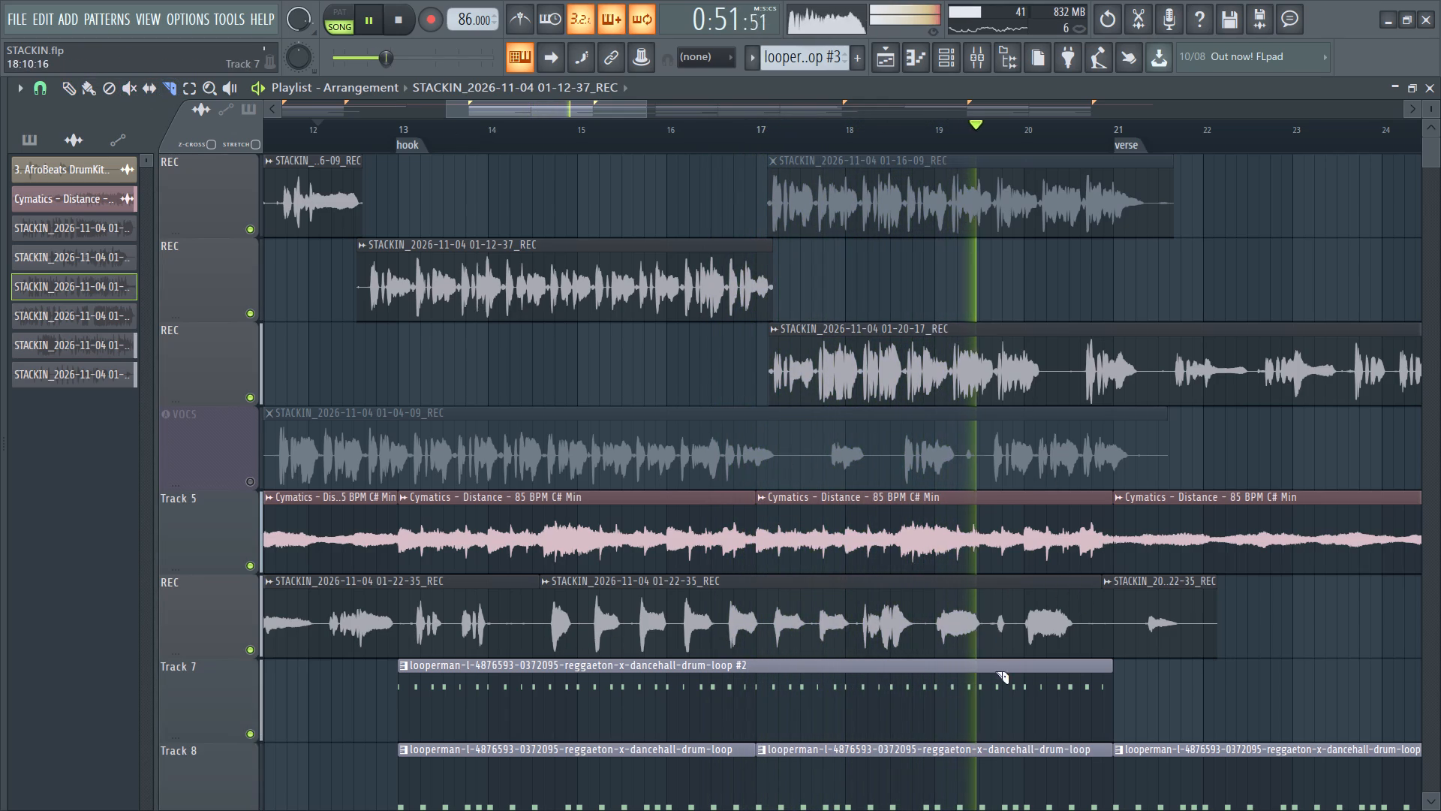
left_click_drag(758, 593, 761, 655, "alt")
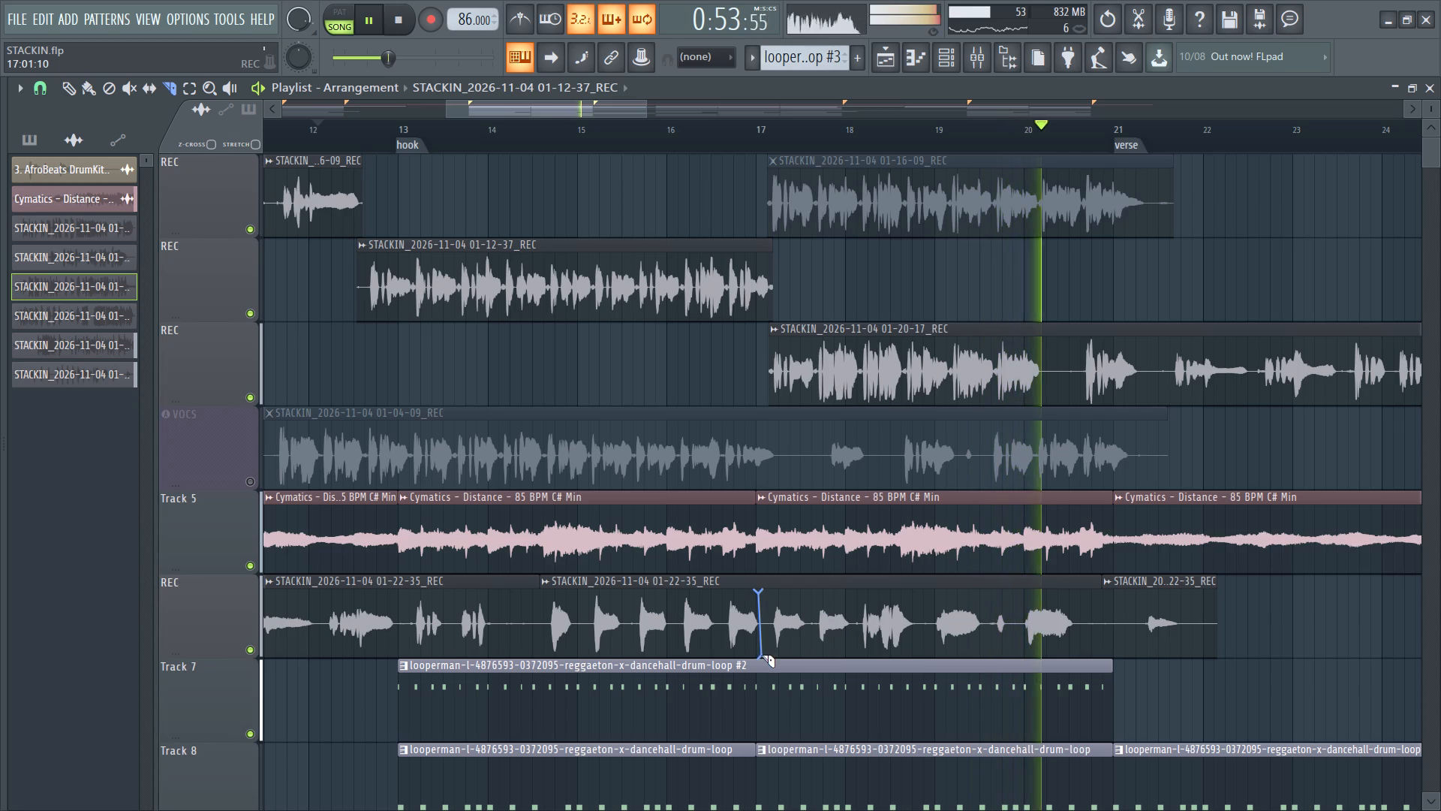
left_click_drag(761, 655, 771, 647, "alt")
key("space")
key("space")
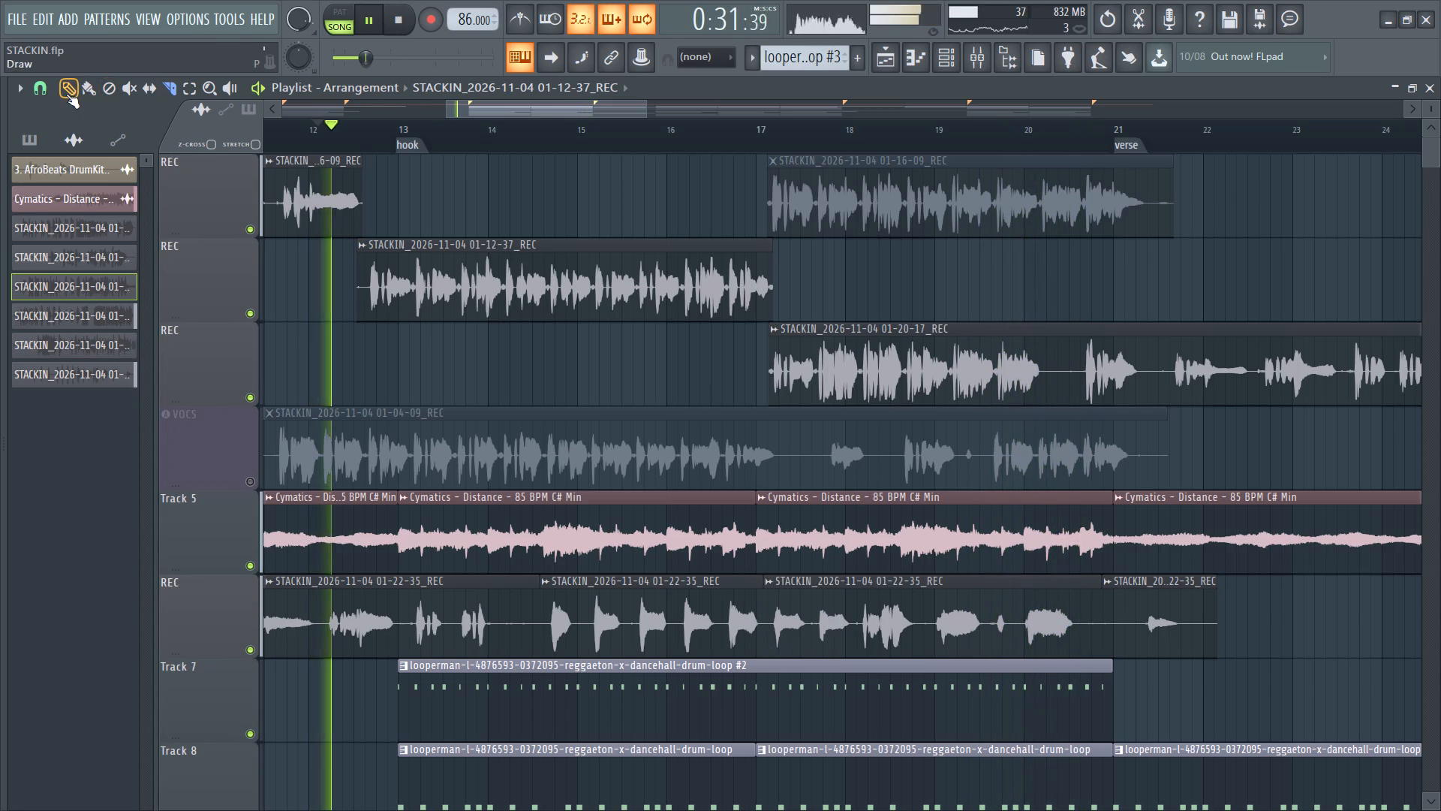
Trim the start of the 01-22-35 slice after bar 17 forward to just before bar 20 while listening through the hook.
left_click(66, 94)
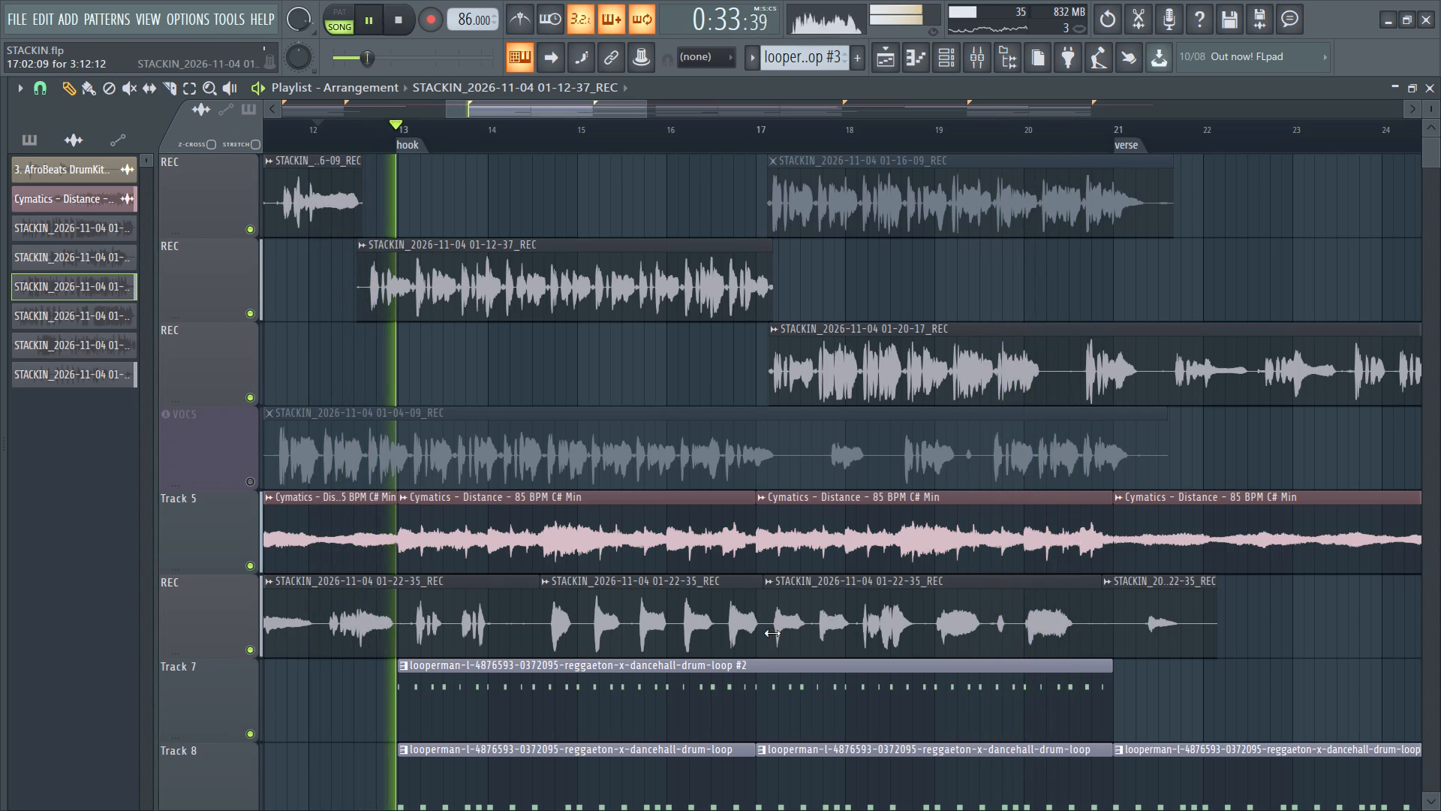
left_click_drag(772, 633, 926, 679, "alt")
scroll(486, 621, "down", 1)
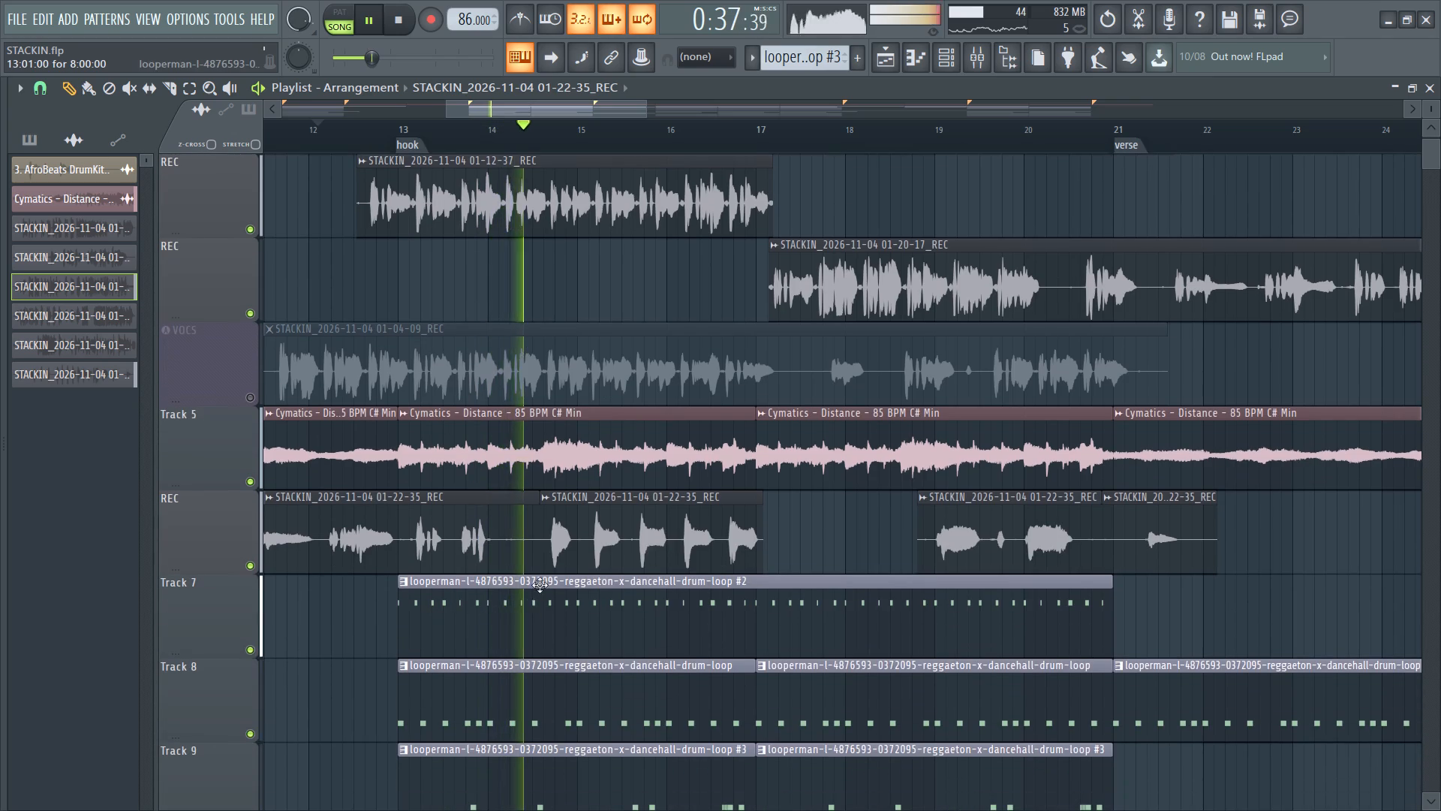
scroll(539, 578, "up", 3, "ctrl")
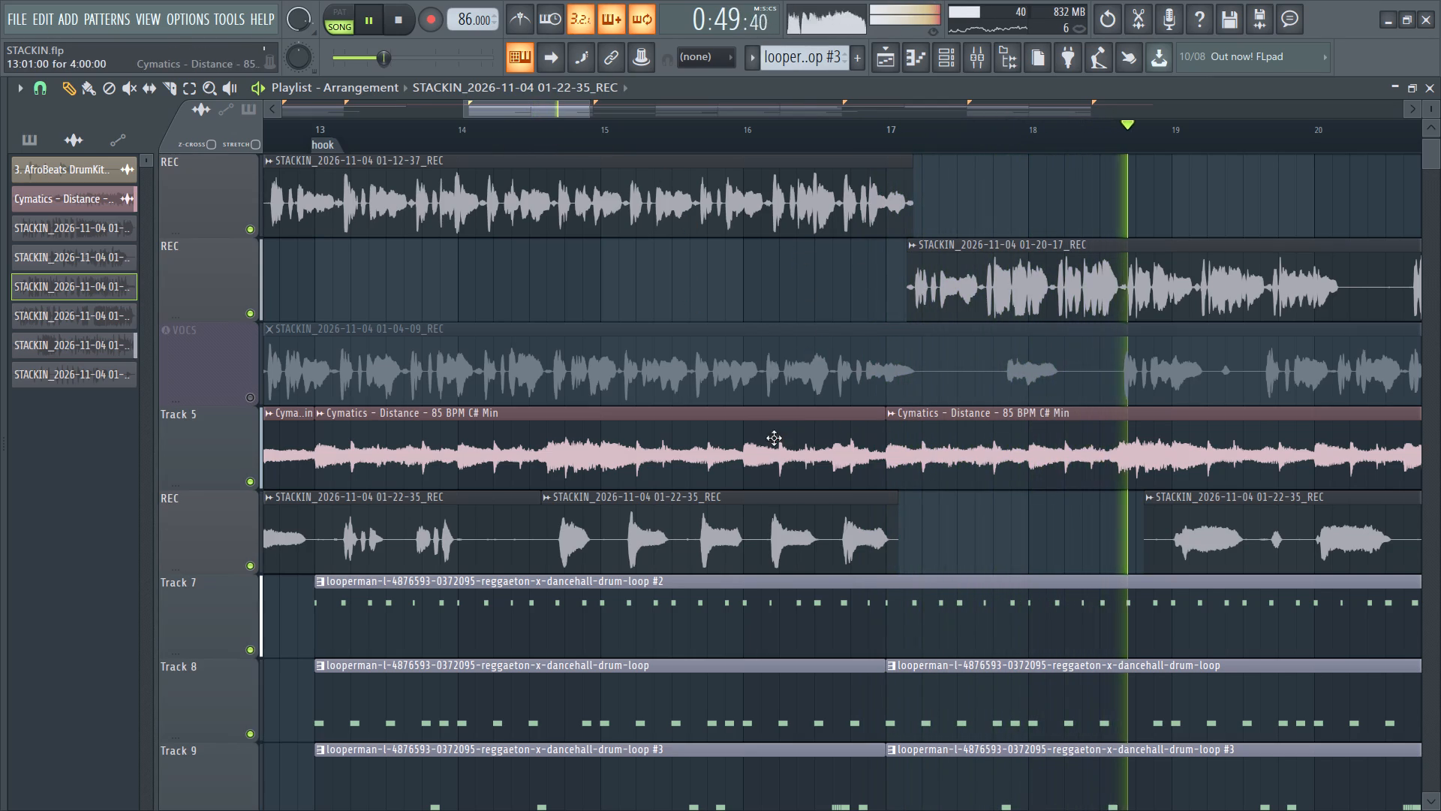
scroll(687, 489, "down", 2, "ctrl")
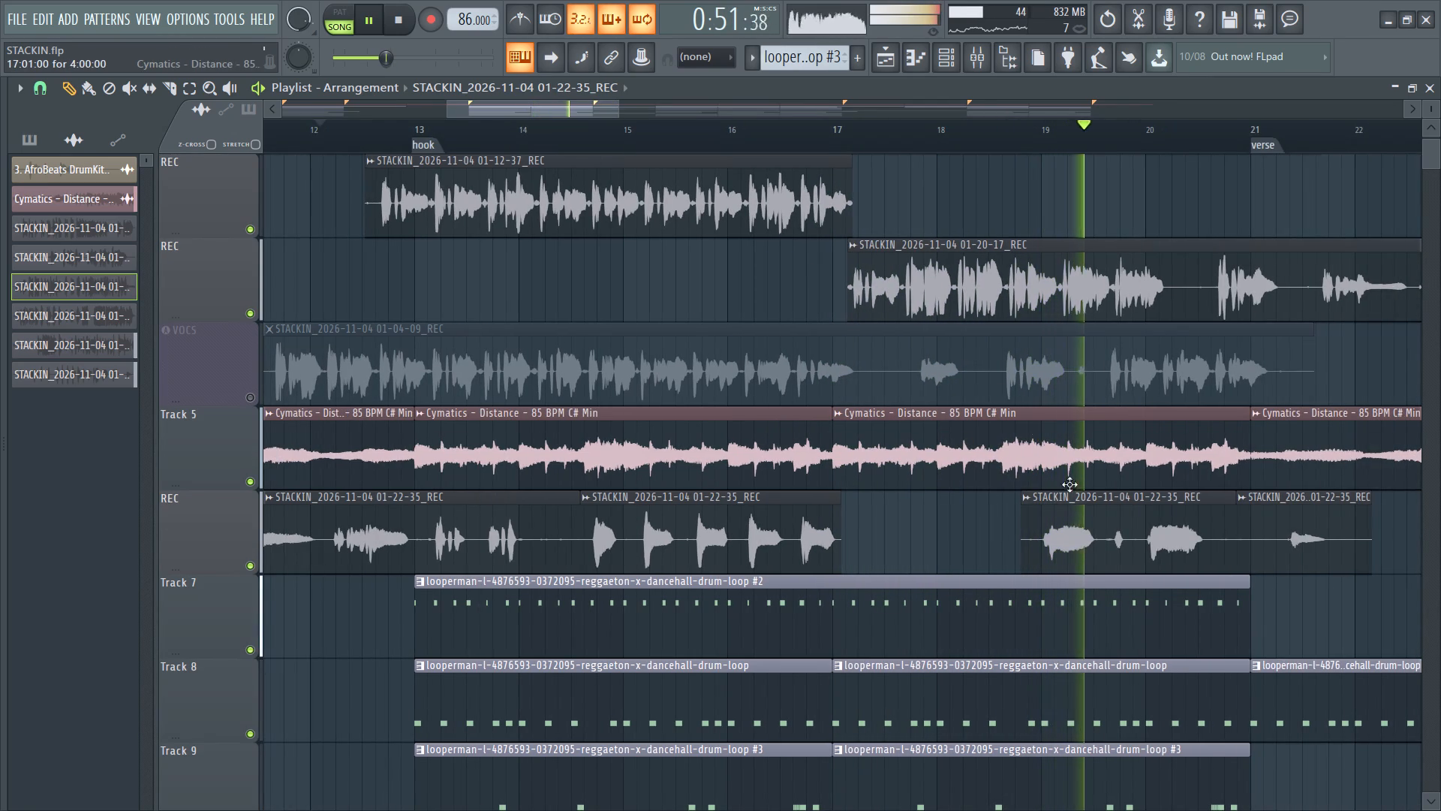
scroll(1075, 552, "up", 1, "ctrl")
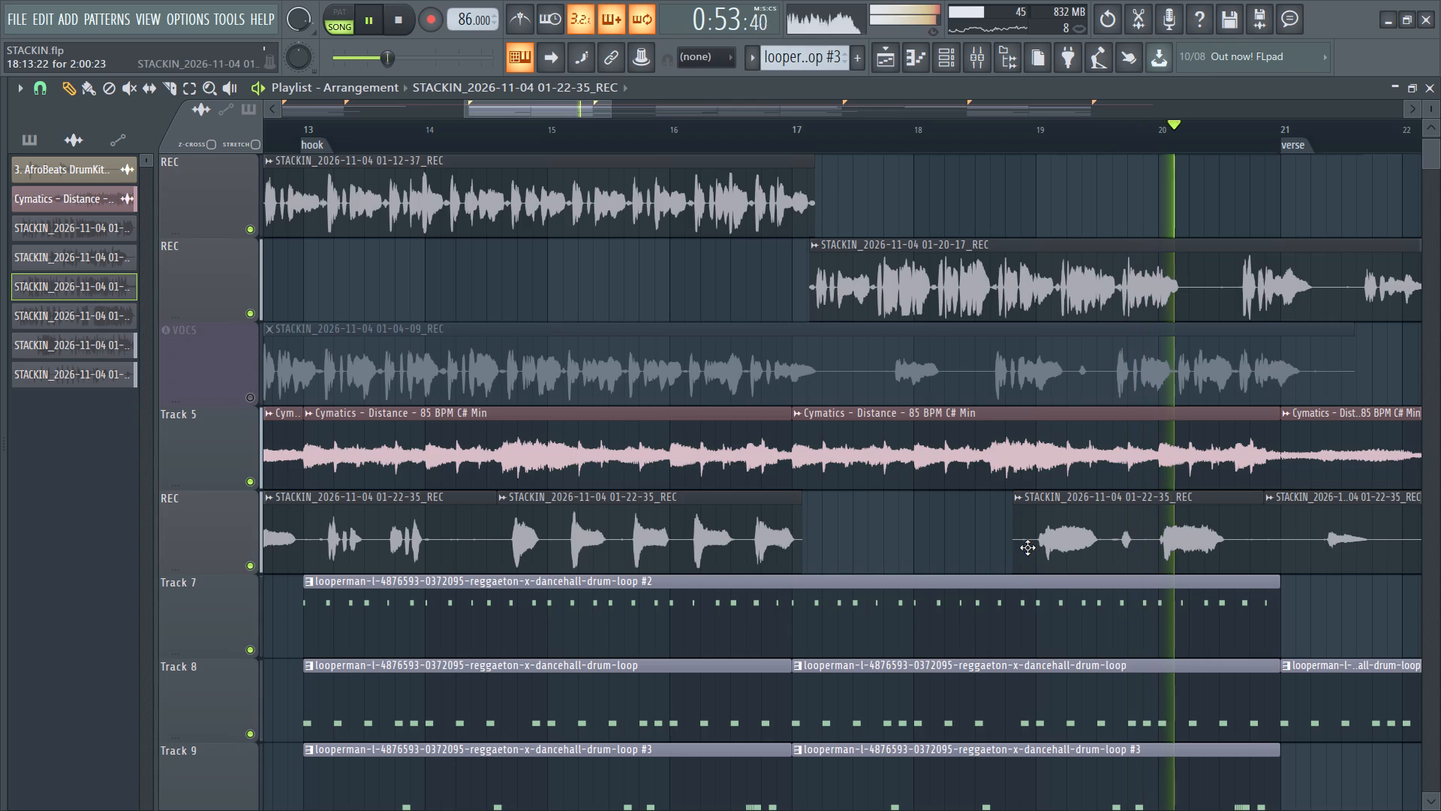
left_click_drag(1014, 550, 1124, 571, "alt")
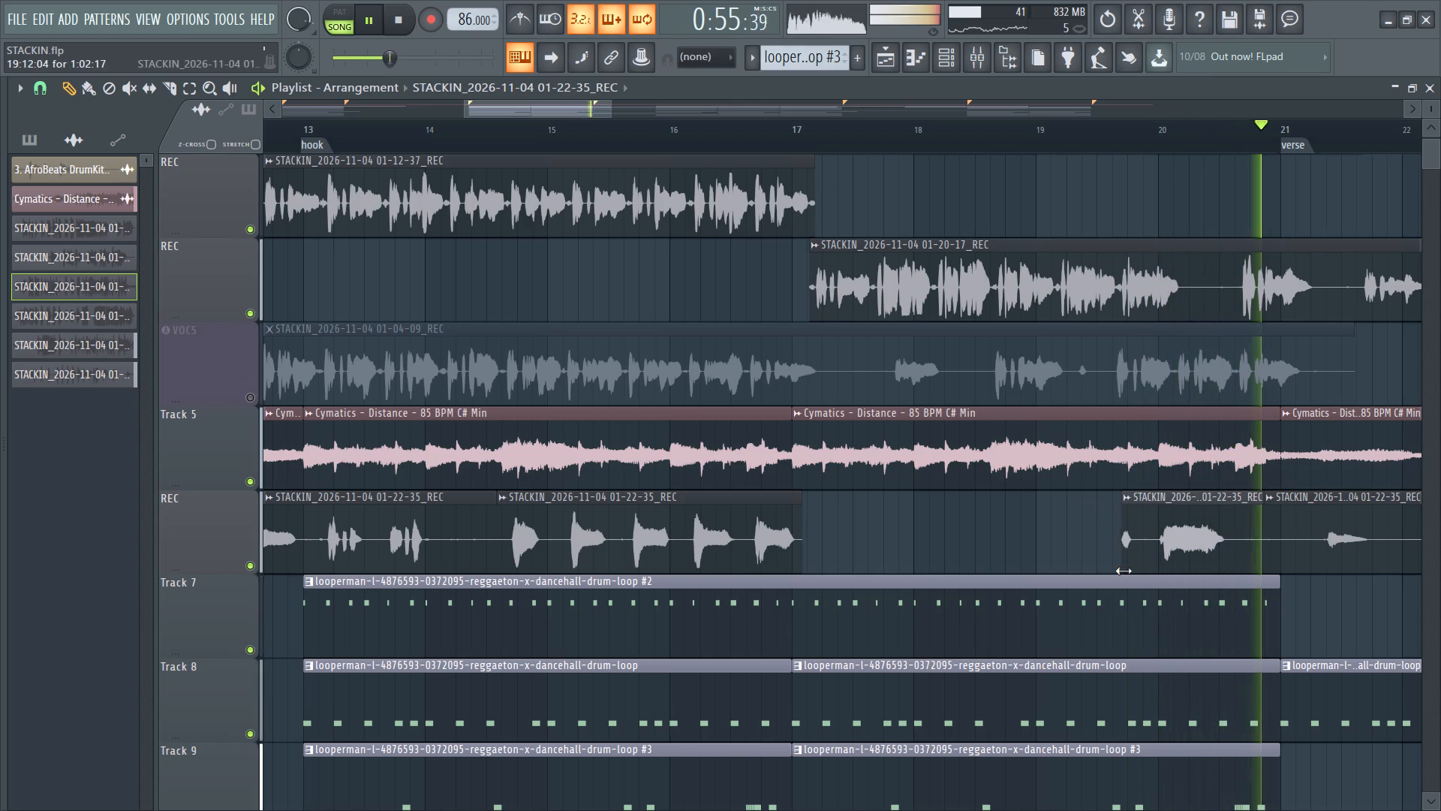
left_click_drag(1124, 571, 1149, 582, "alt")
Listen on through the verse to past bar 31, examining how the 01-20-17 take runs over the beat.
scroll(954, 569, "down", 3, "ctrl")
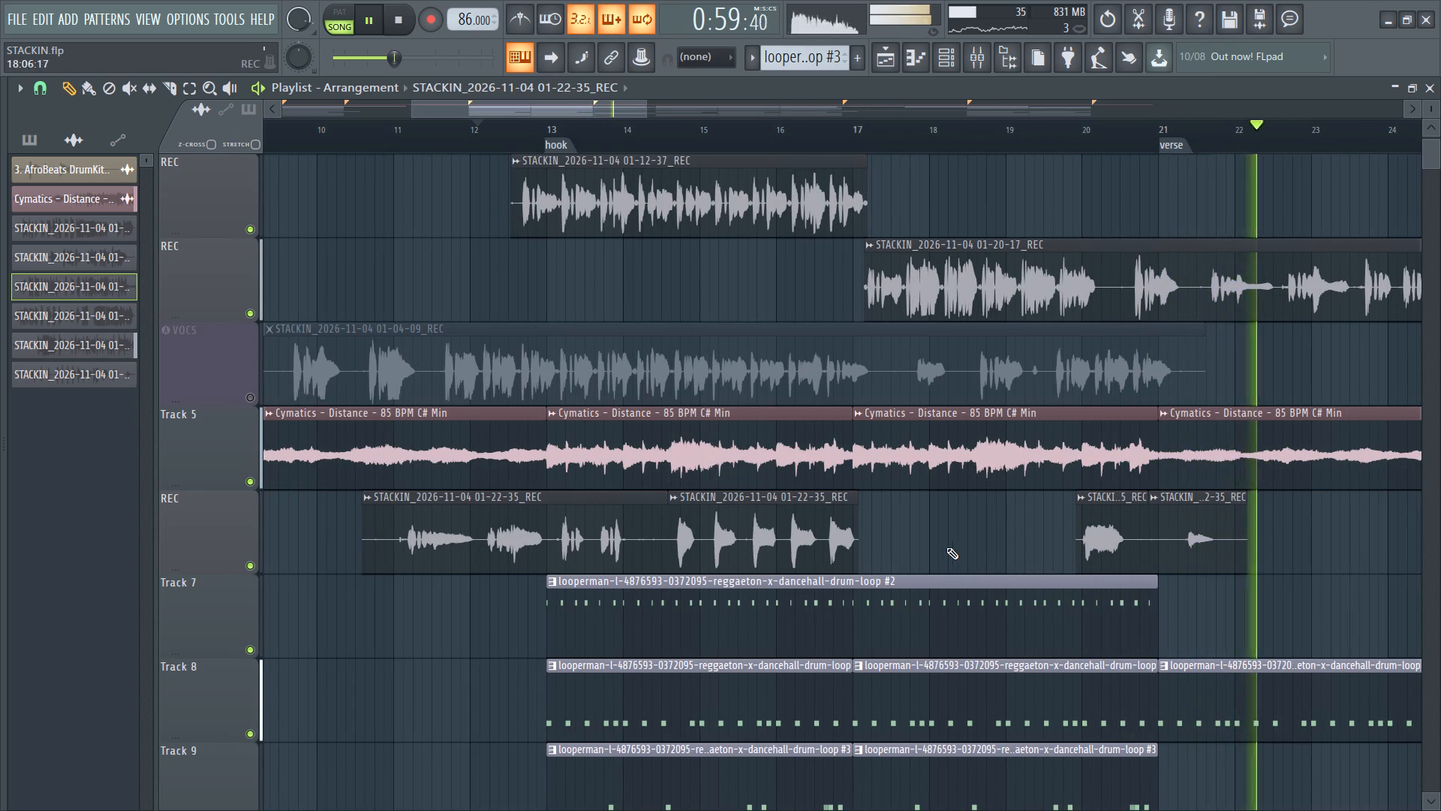
scroll(942, 551, "down", 4, "ctrl")
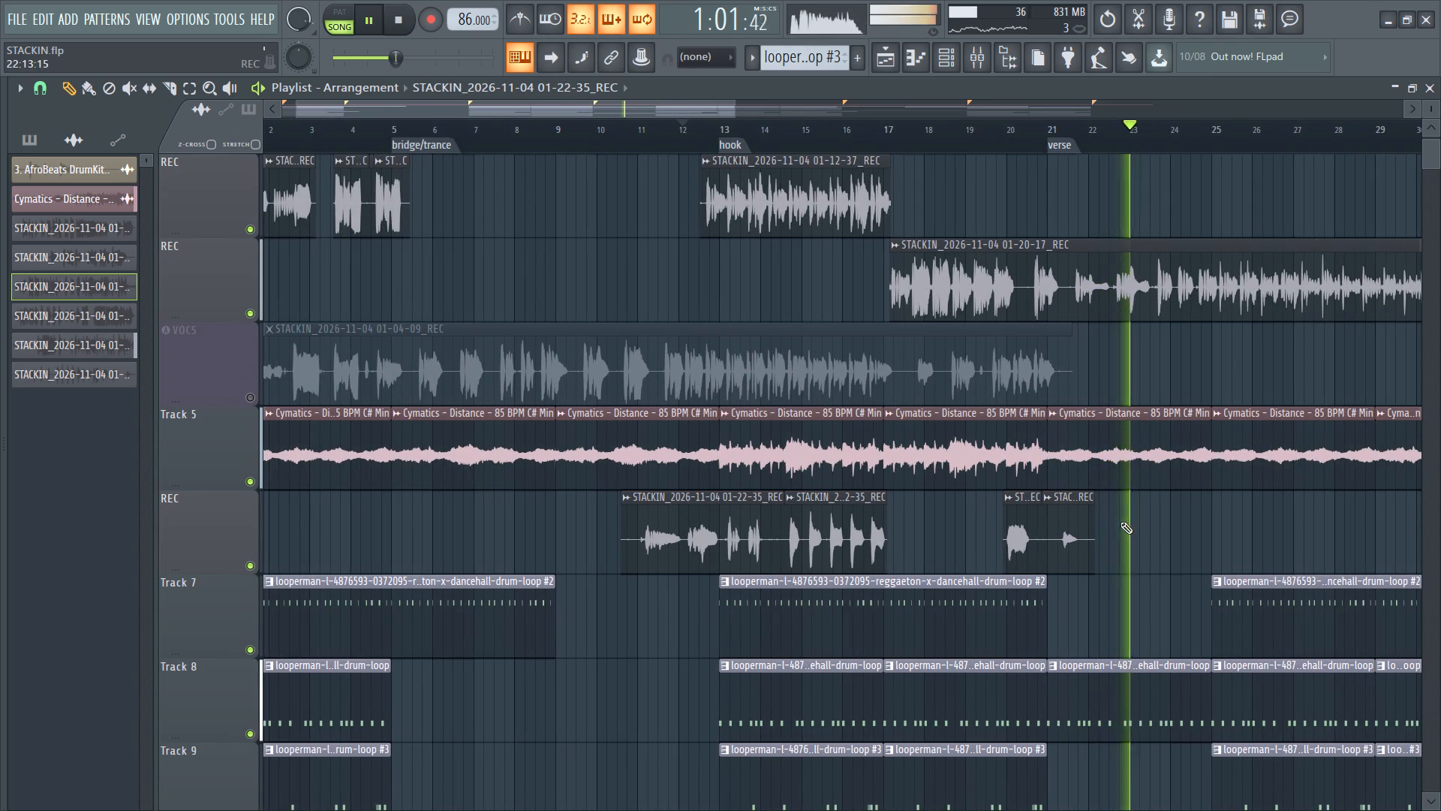
scroll(1149, 515, "up", 3, "ctrl")
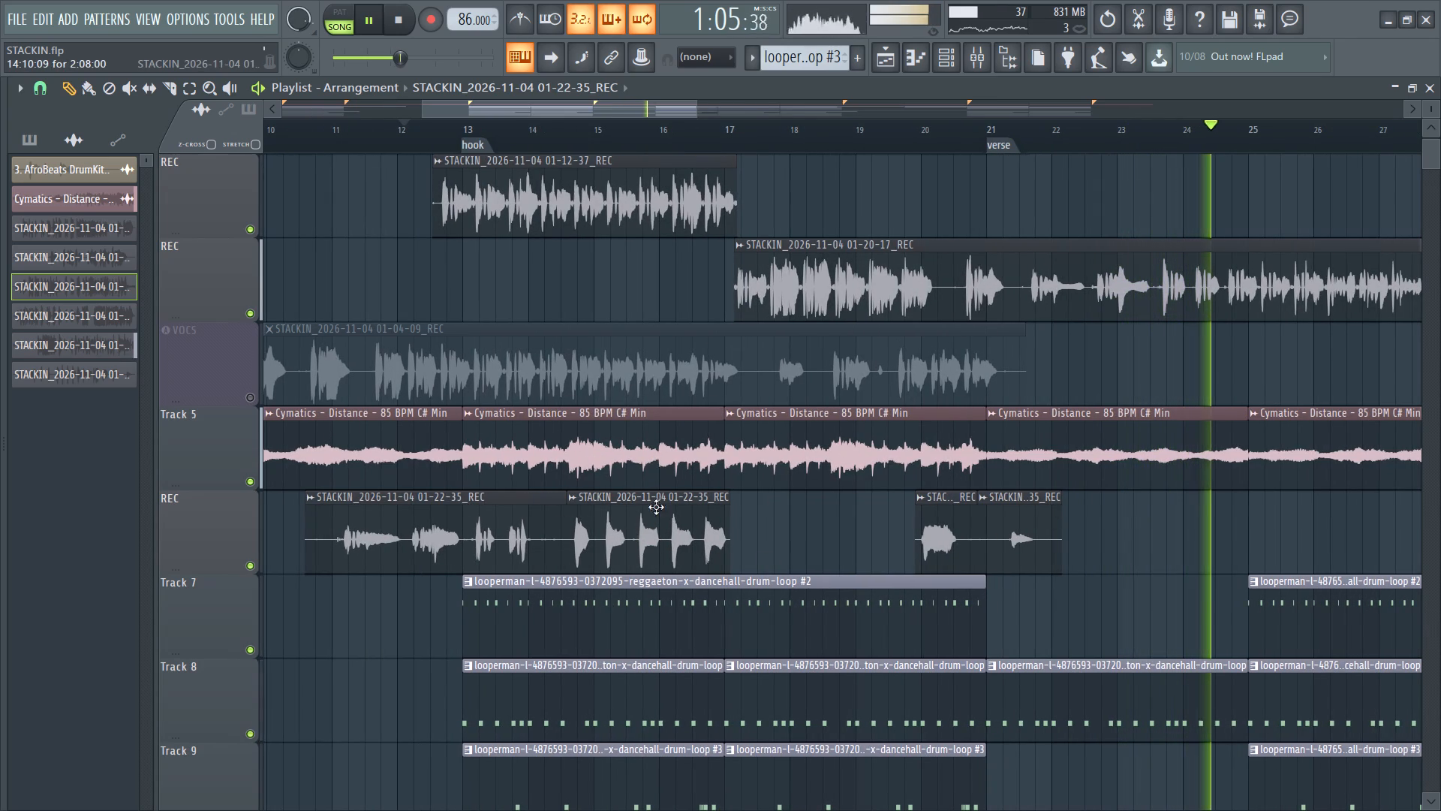
left_click(612, 522)
scroll(613, 513, "down", 2, "ctrl")
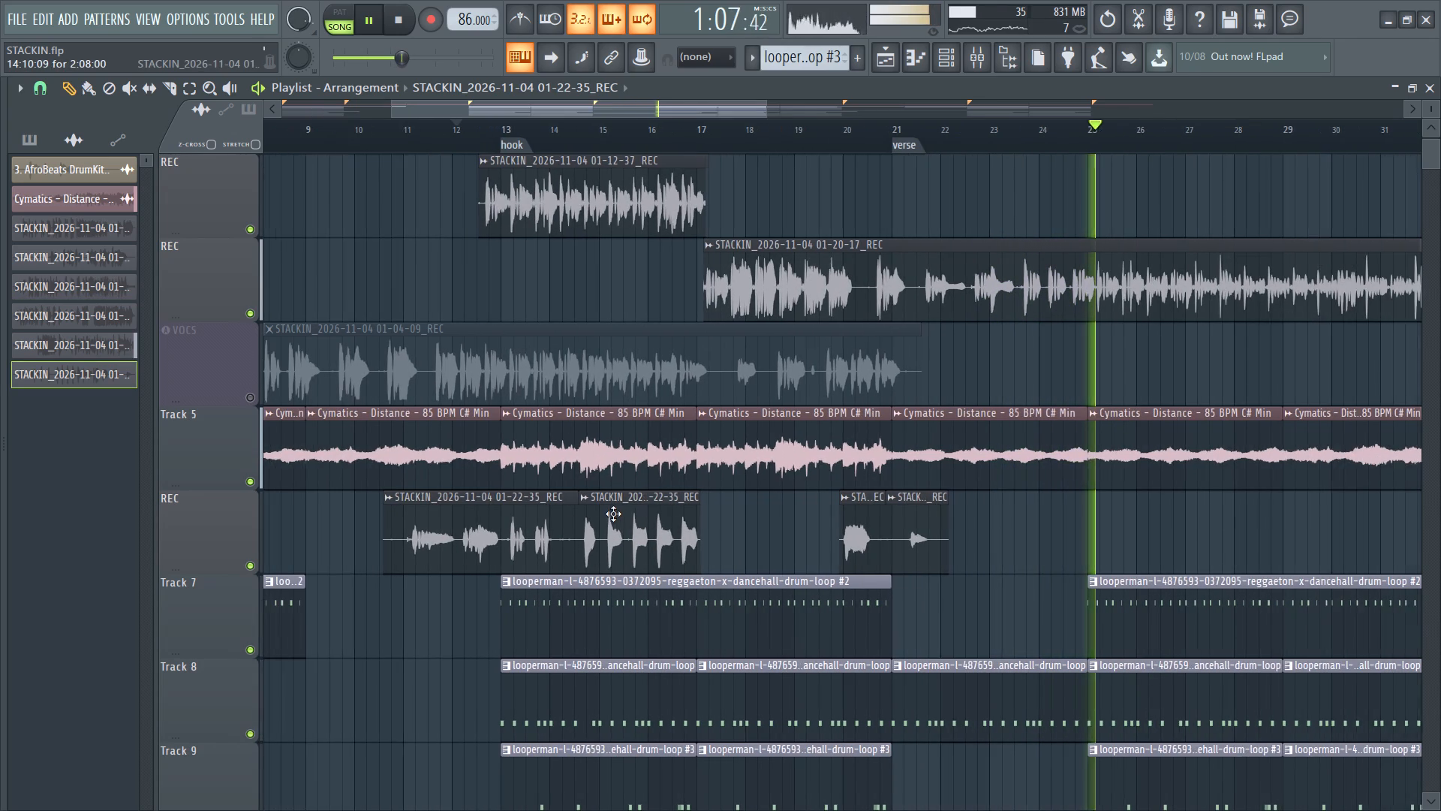
scroll(637, 520, "down", 2, "ctrl")
scroll(1132, 439, "up", 2, "ctrl")
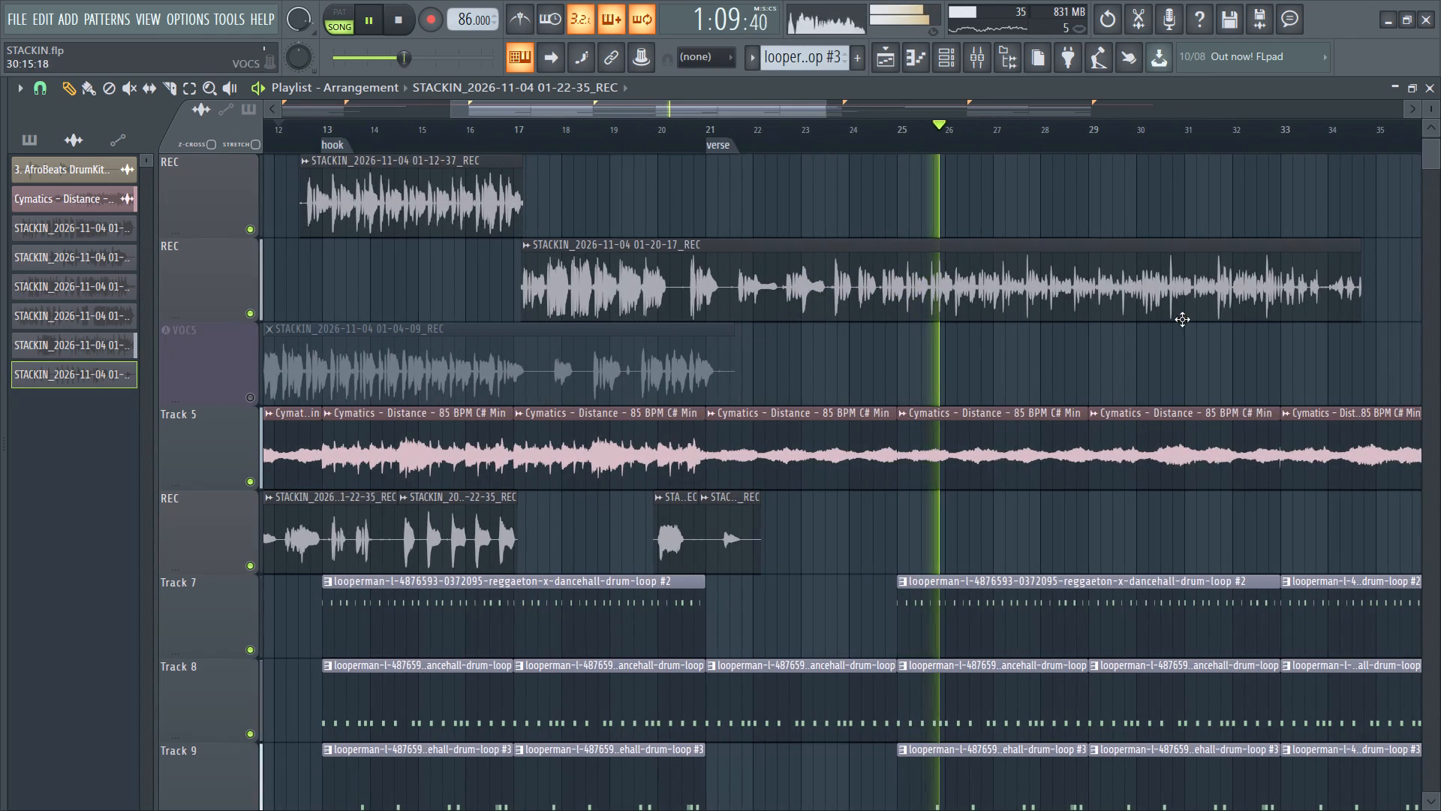
left_click_drag(787, 108, 809, 108)
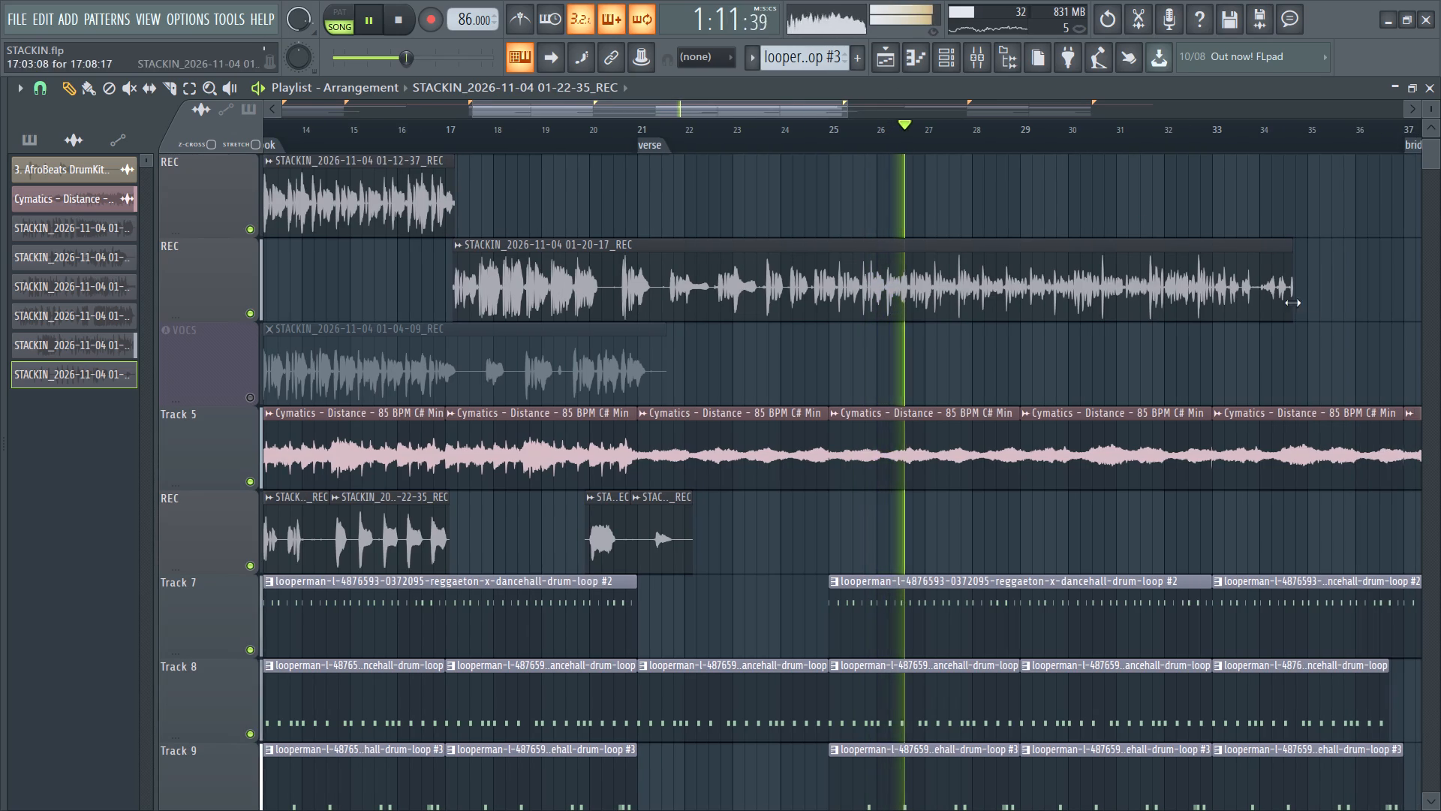
scroll(1315, 332, "up", 3, "ctrl")
scroll(850, 317, "up", 2, "ctrl")
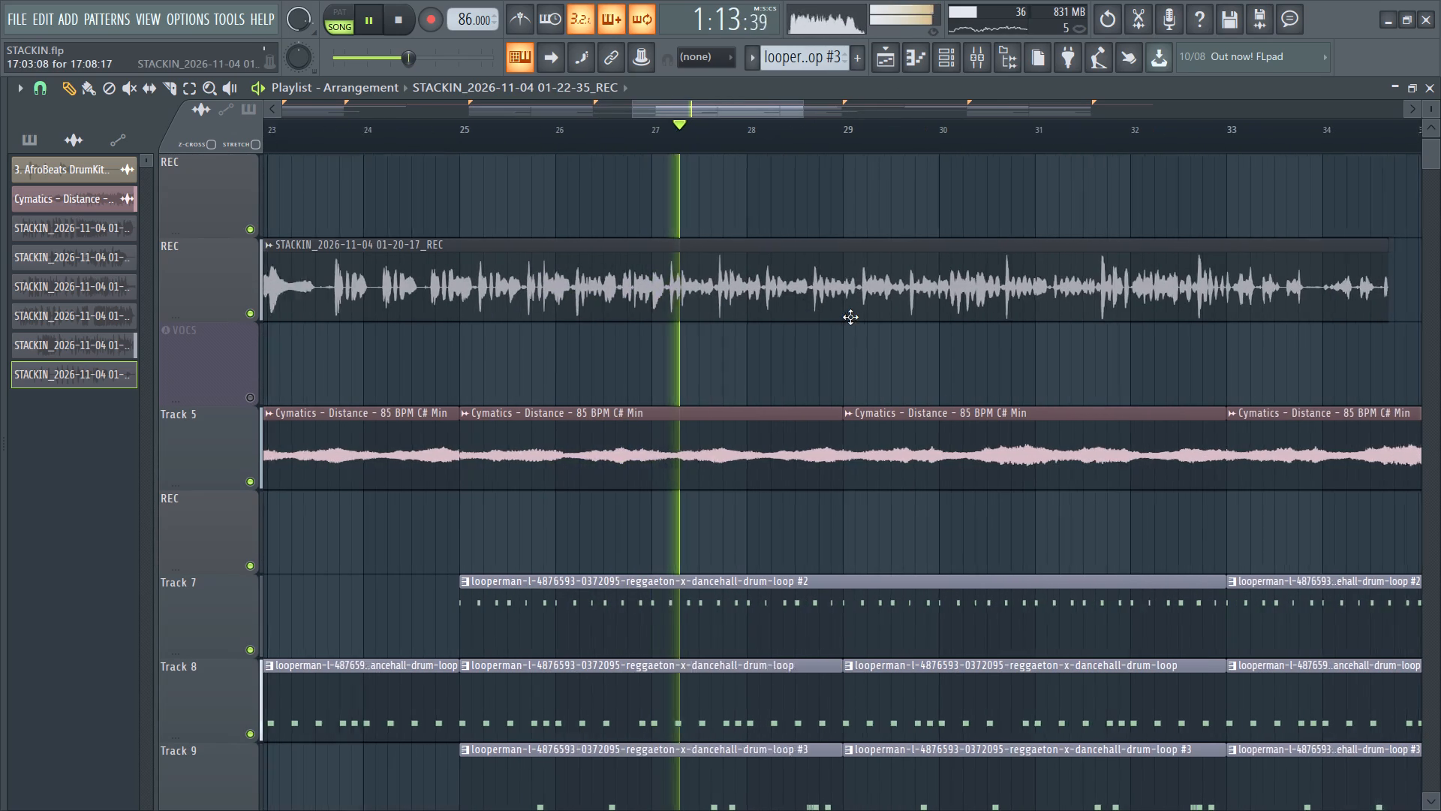
scroll(727, 317, "up", 2, "ctrl")
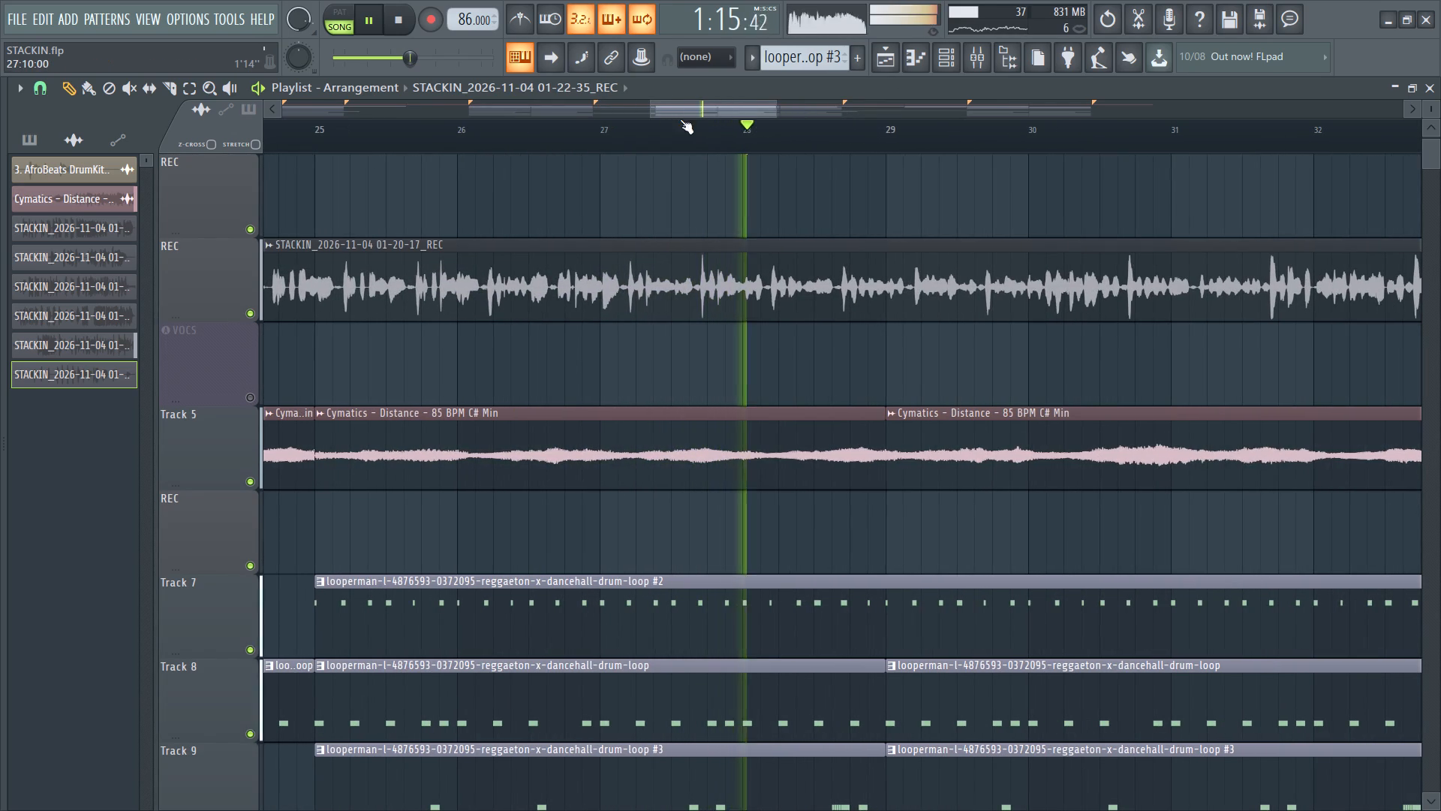
left_click_drag(680, 110, 687, 108)
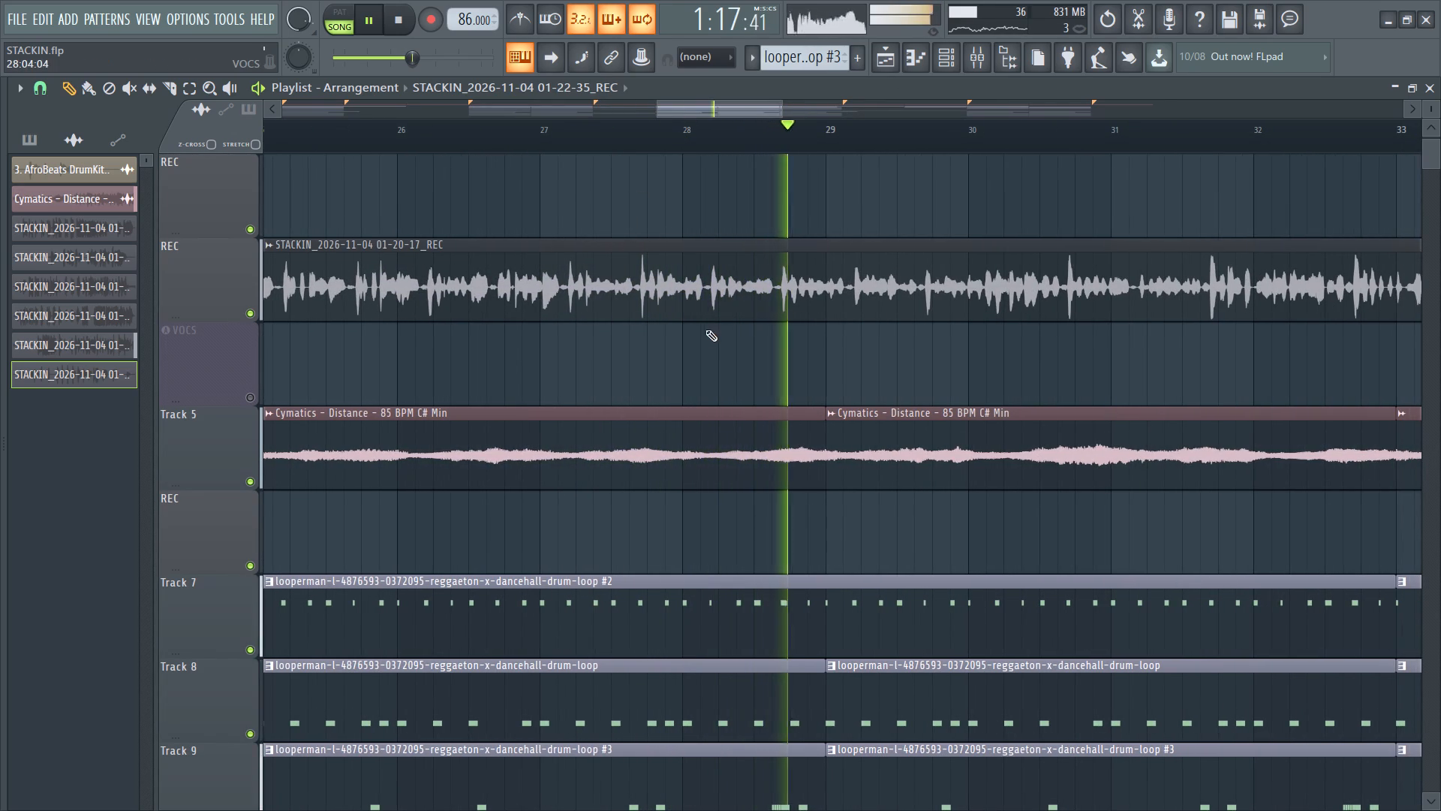
scroll(691, 339, "down", 2, "ctrl")
scroll(773, 327, "down", 2, "ctrl")
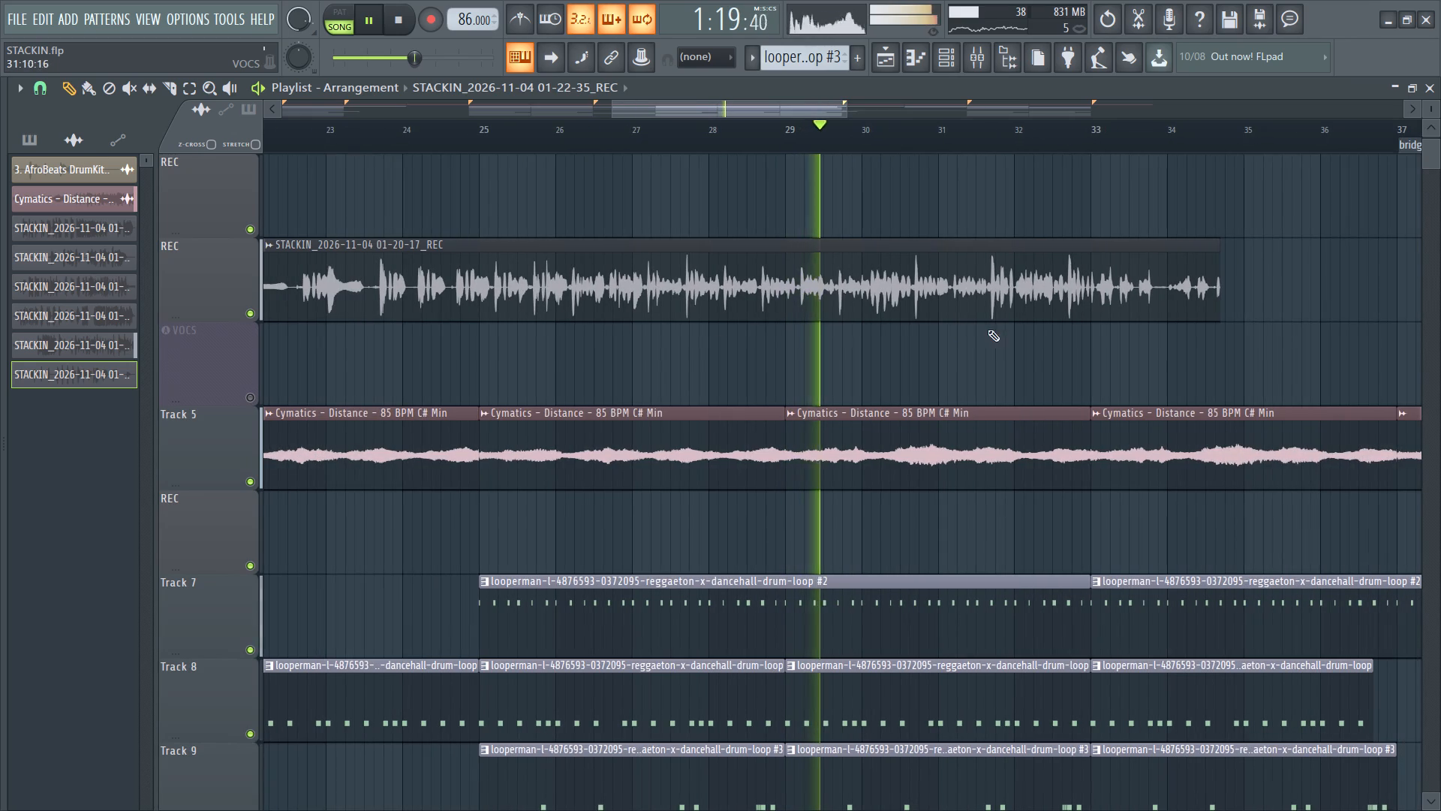
scroll(1027, 349, "up", 2, "ctrl")
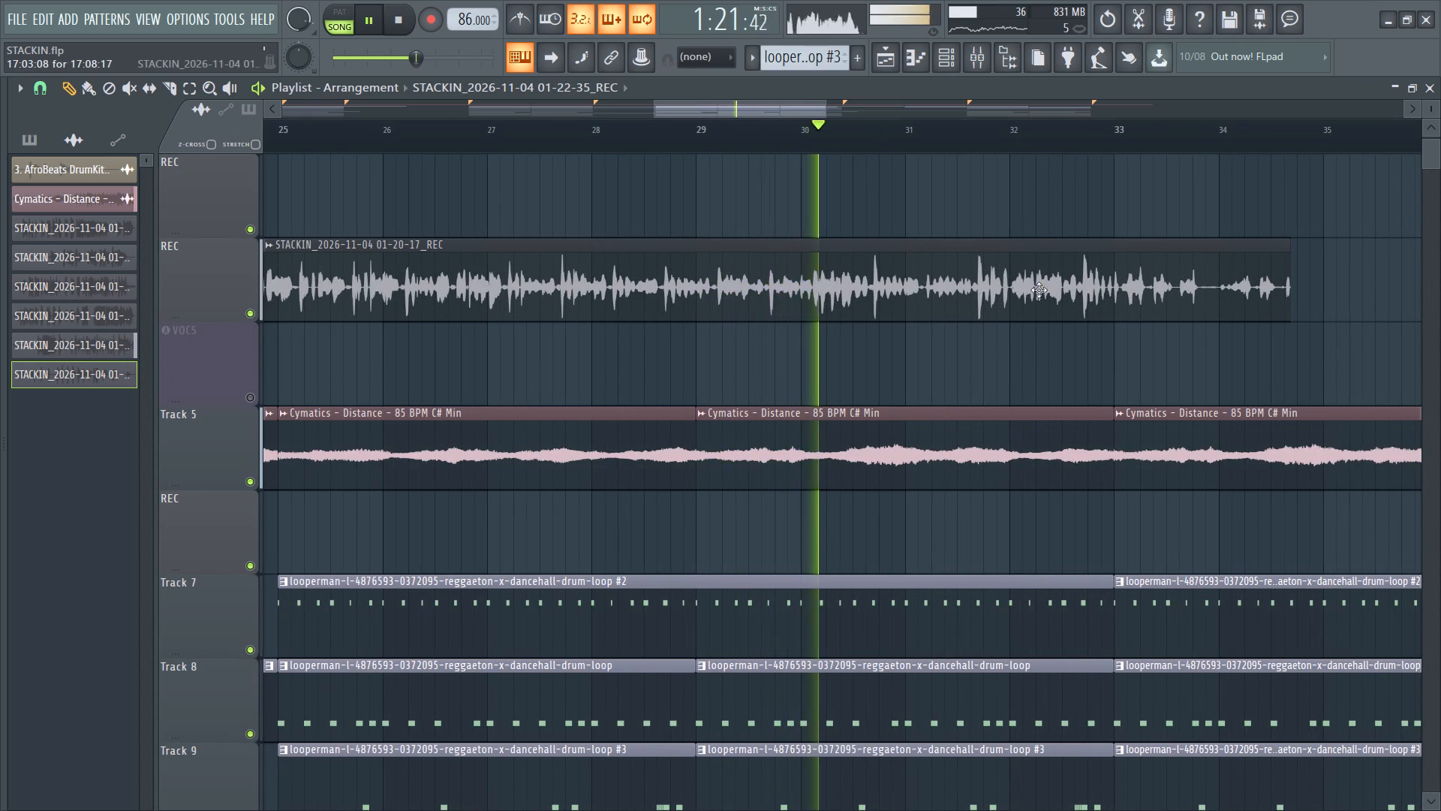
scroll(952, 330, "down", 1, "ctrl")
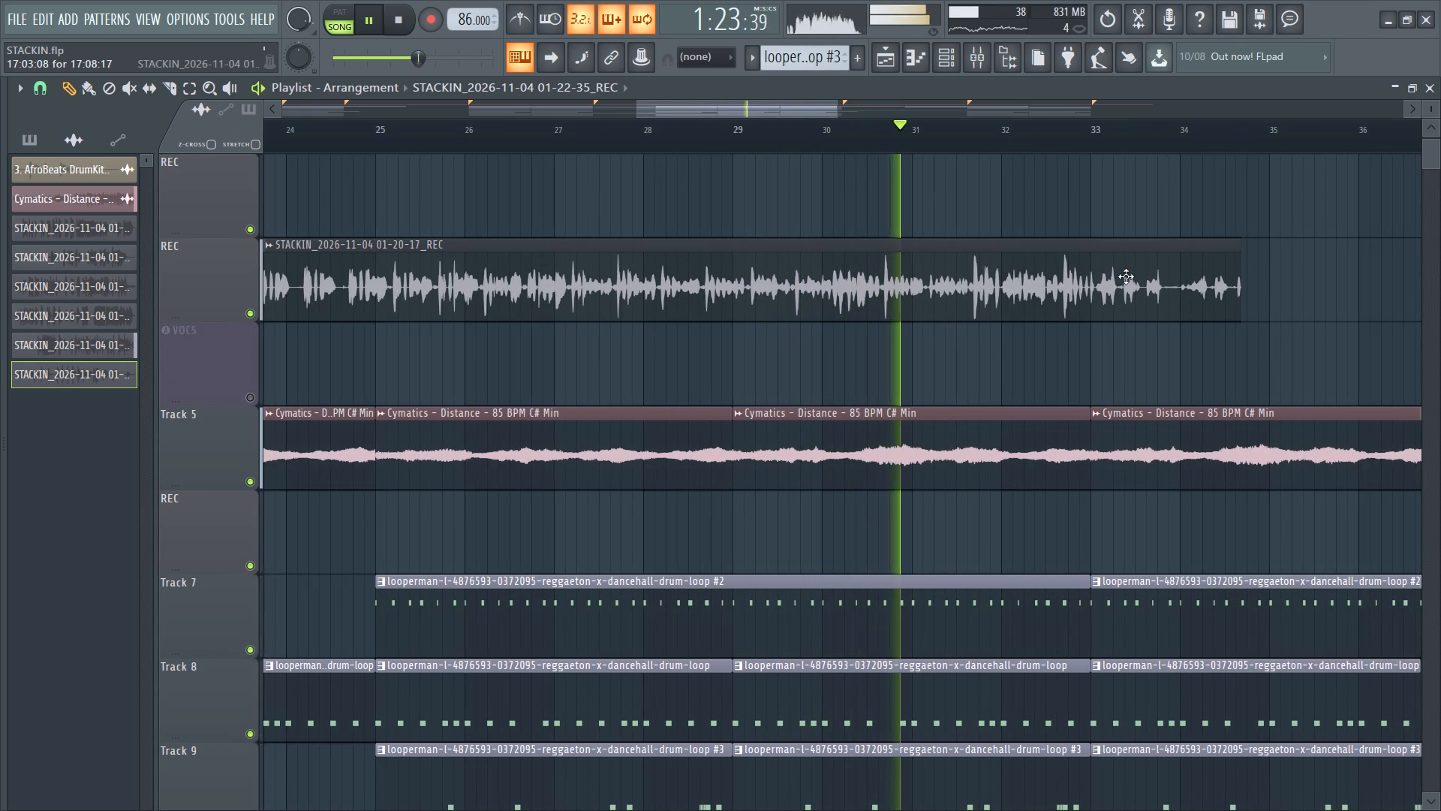
scroll(901, 373, "down", 3, "ctrl")
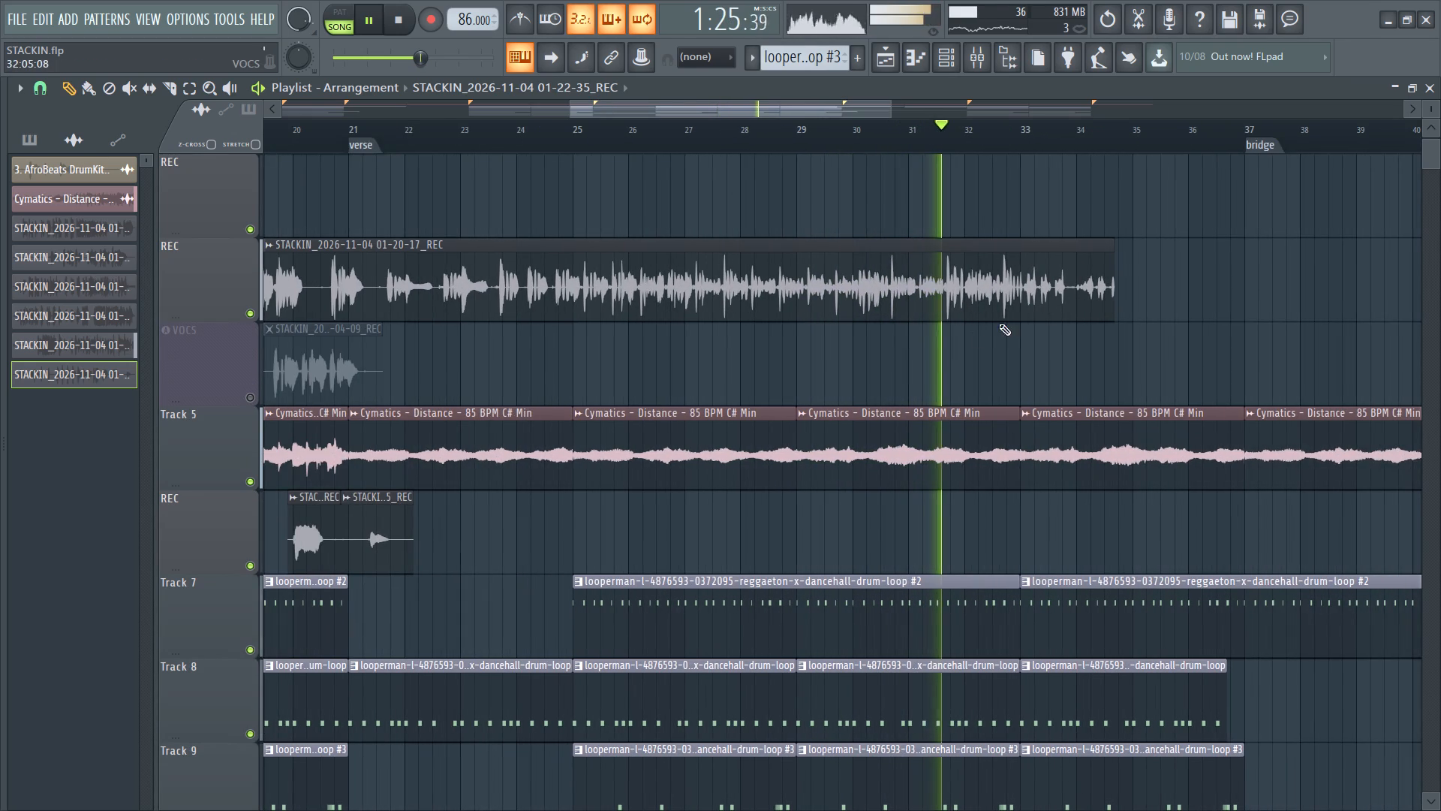
scroll(621, 339, "down", 3, "ctrl")
Replay the hook and trim the start of the second 01-22-35 slice forward to 14:16:05, just before bar 15.
key("space")
key("space")
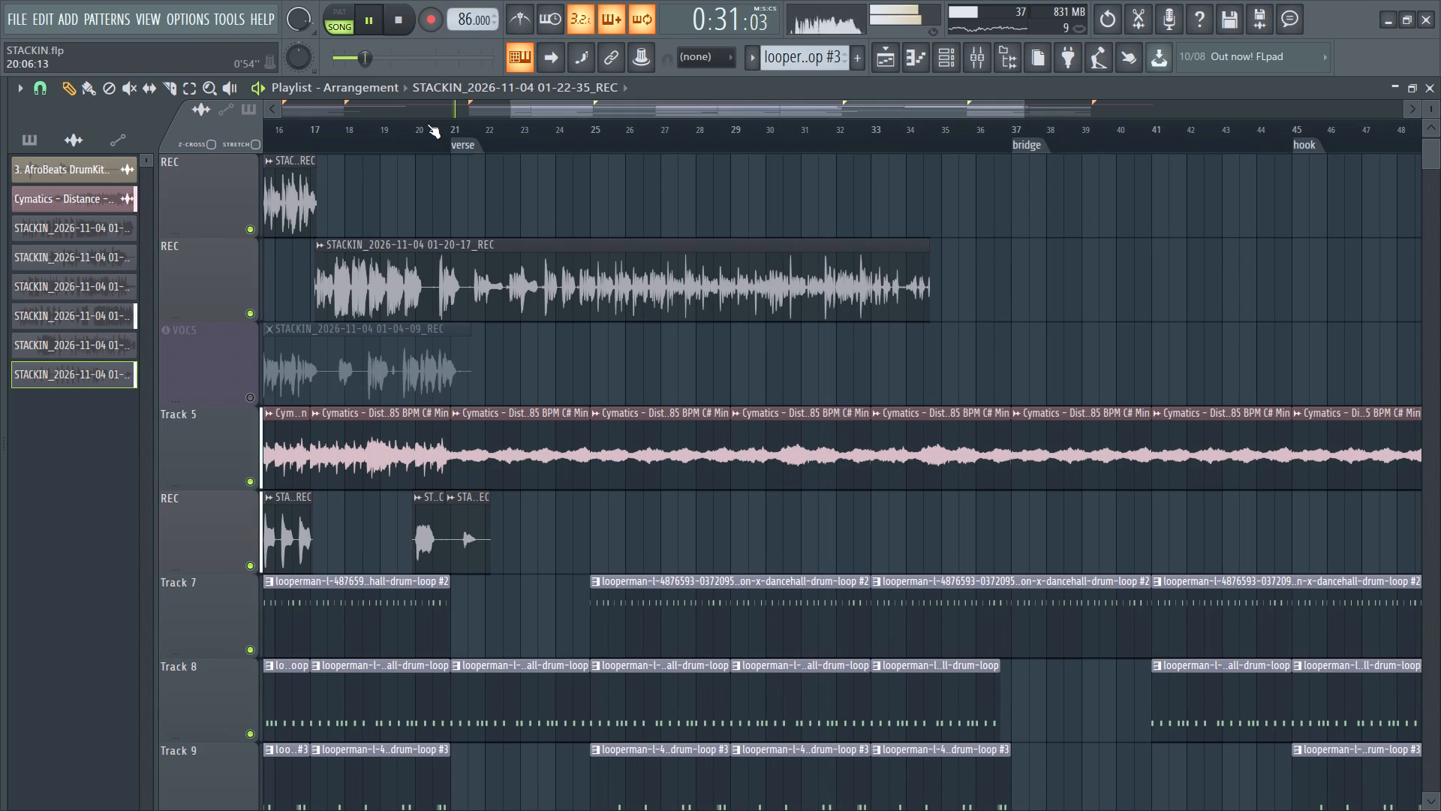
scroll(398, 270, "down", 3, "ctrl")
scroll(392, 424, "down", 3, "ctrl")
scroll(503, 529, "up", 3, "ctrl")
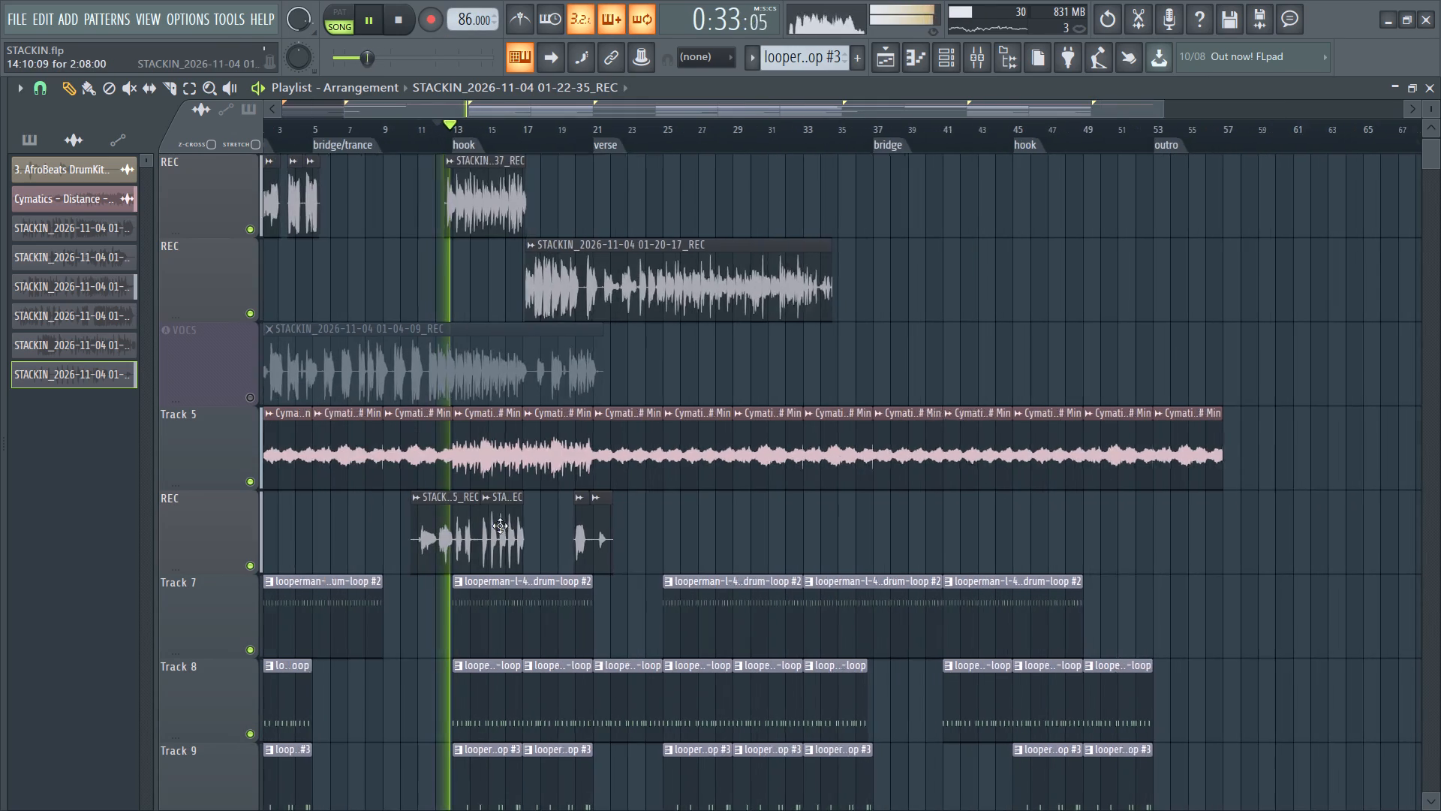
scroll(506, 520, "up", 2, "ctrl")
scroll(492, 525, "down", 1)
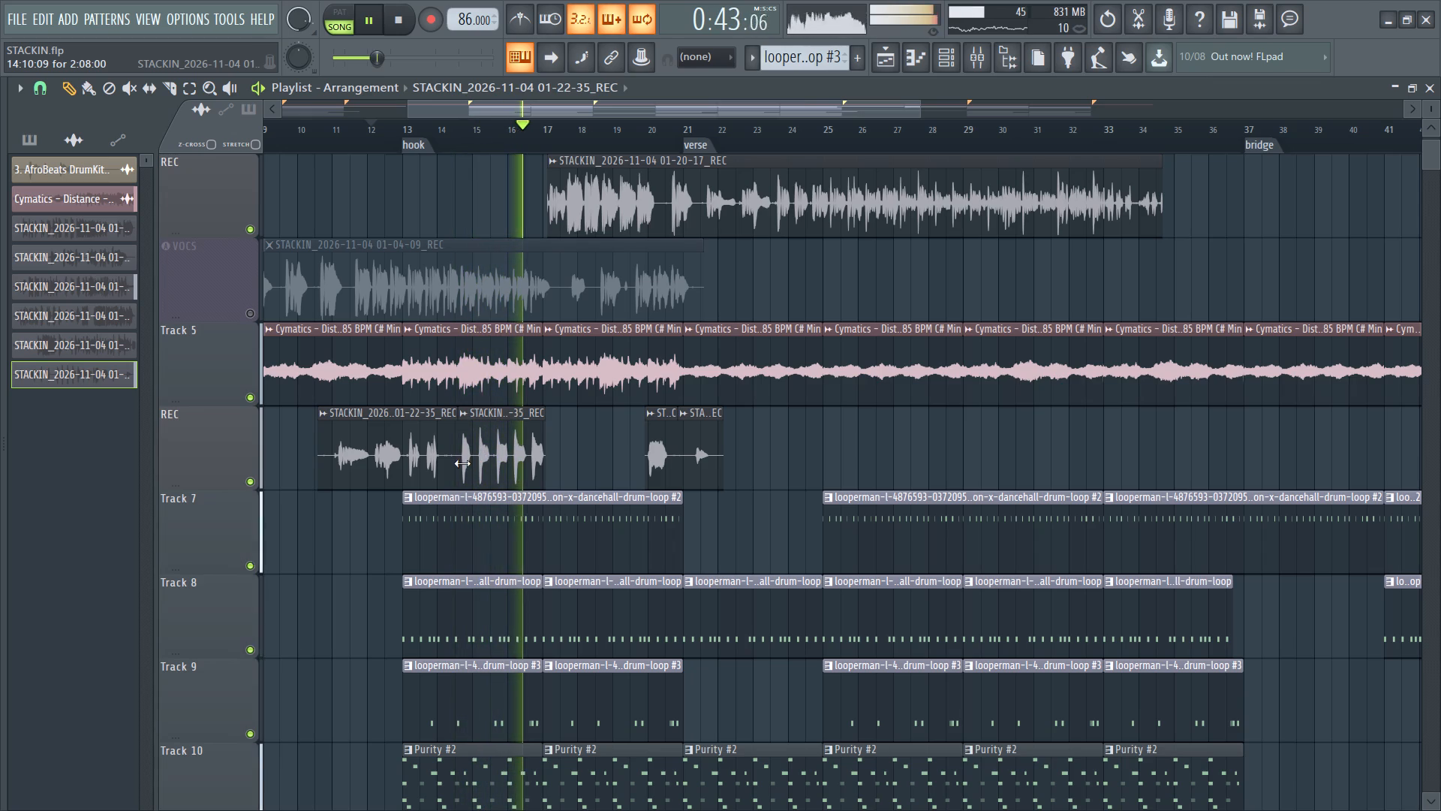
left_click_drag(466, 466, 466, 468, "alt")
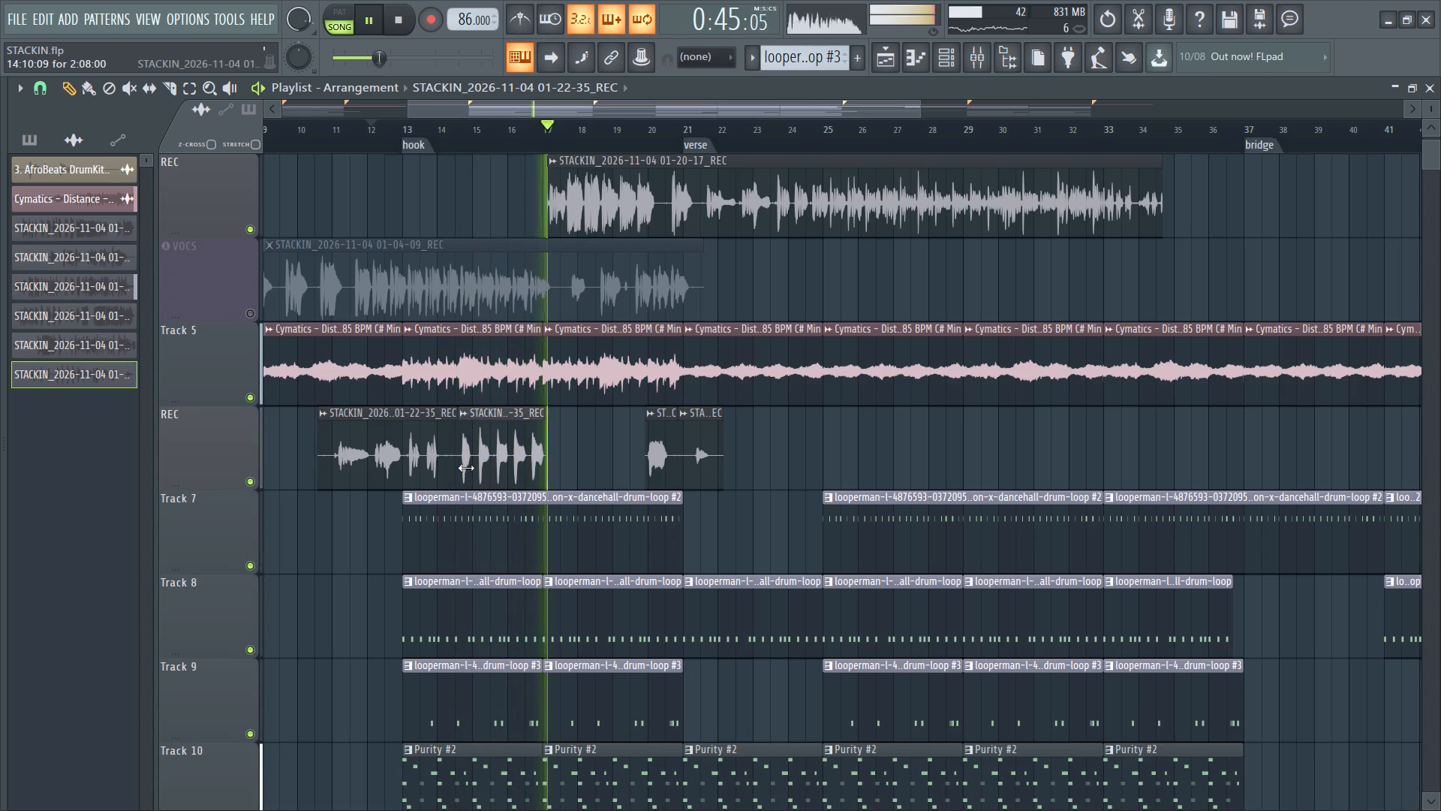
left_click_drag(466, 468, 479, 495, "alt")
Restart playback and slice the 01-22-35 clip at about 16:10:23, just ahead of its last vocal hit before bar 17.
key("space")
key("space")
scroll(542, 450, "up", 12, "ctrl")
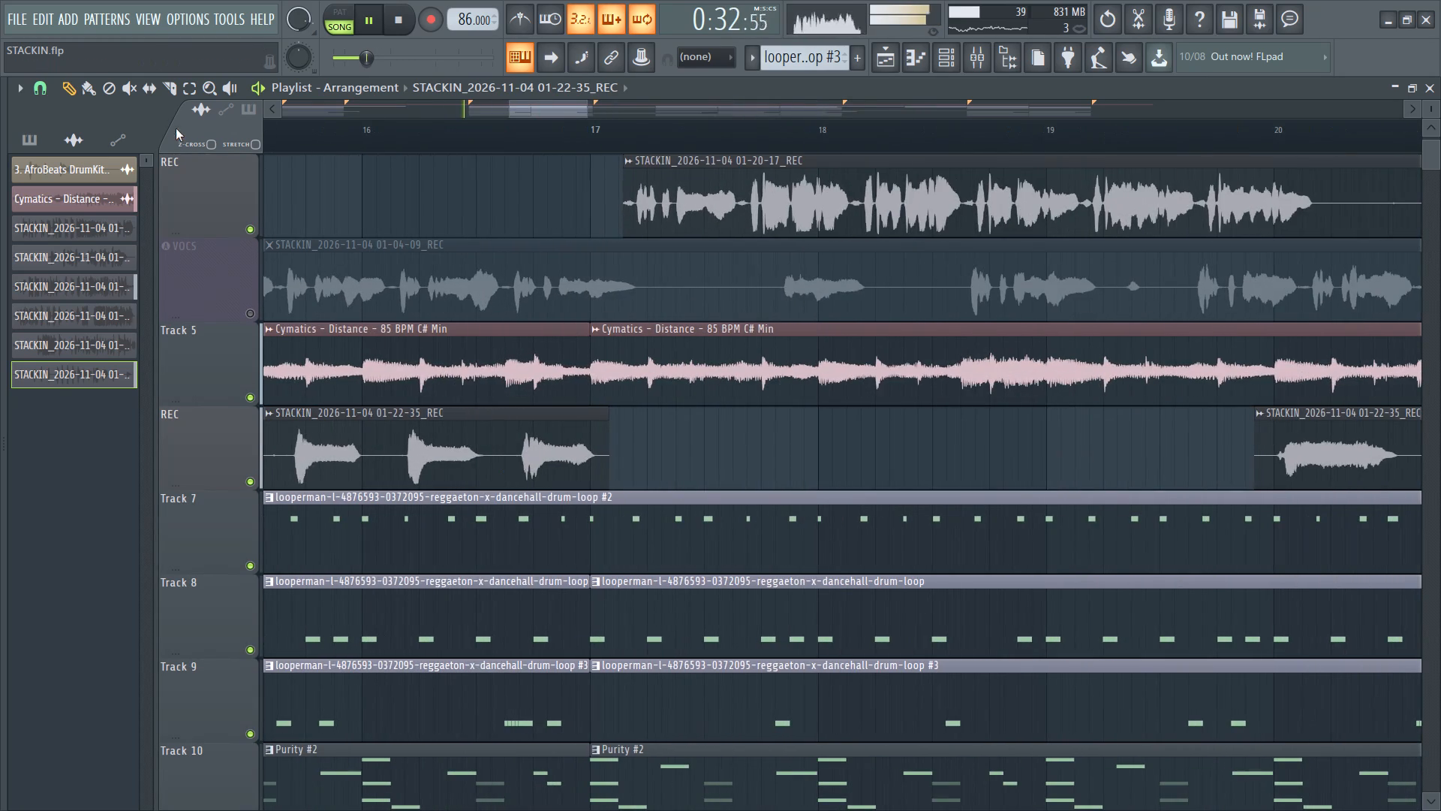
left_click(175, 86)
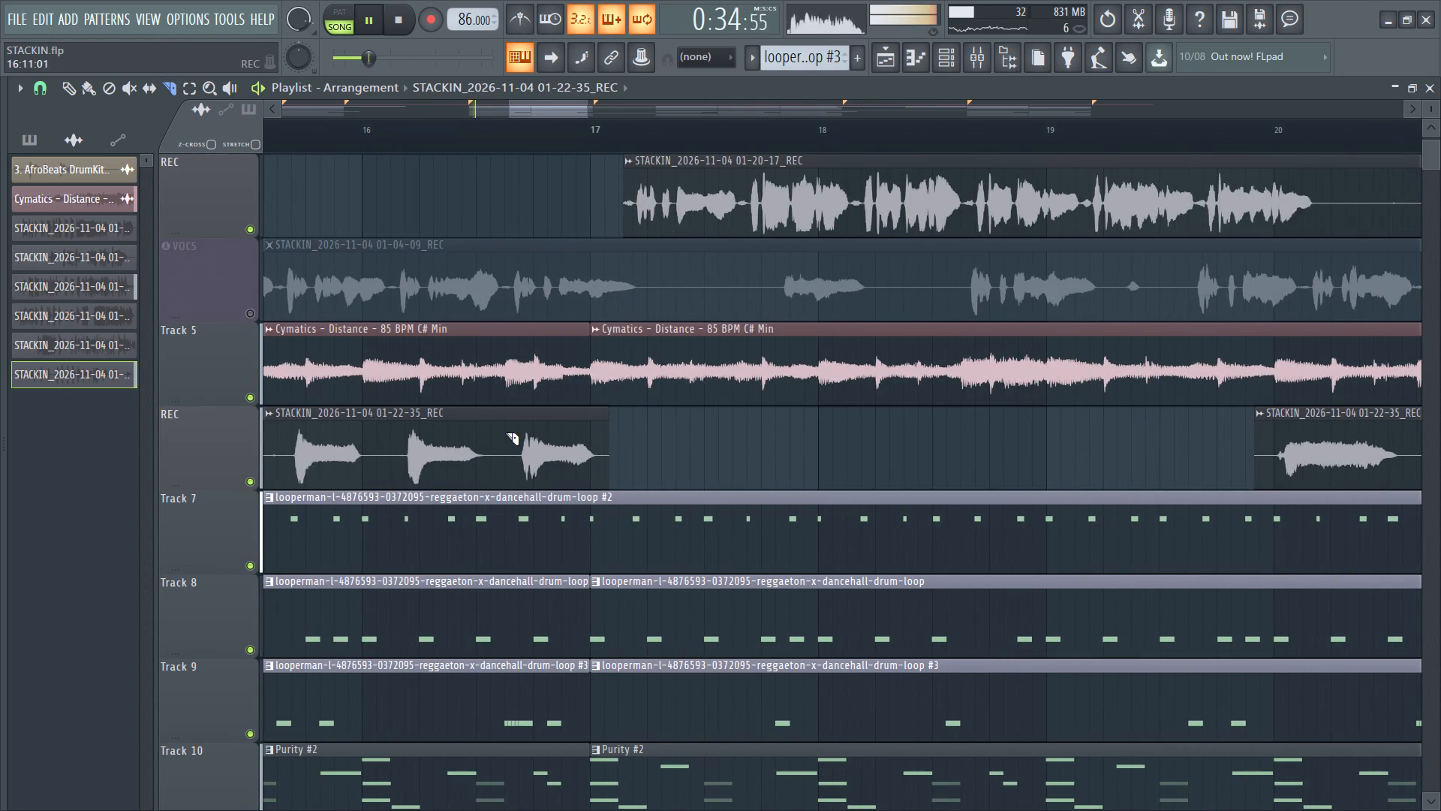
left_click_drag(505, 433, 502, 478, "alt")
left_click(75, 88)
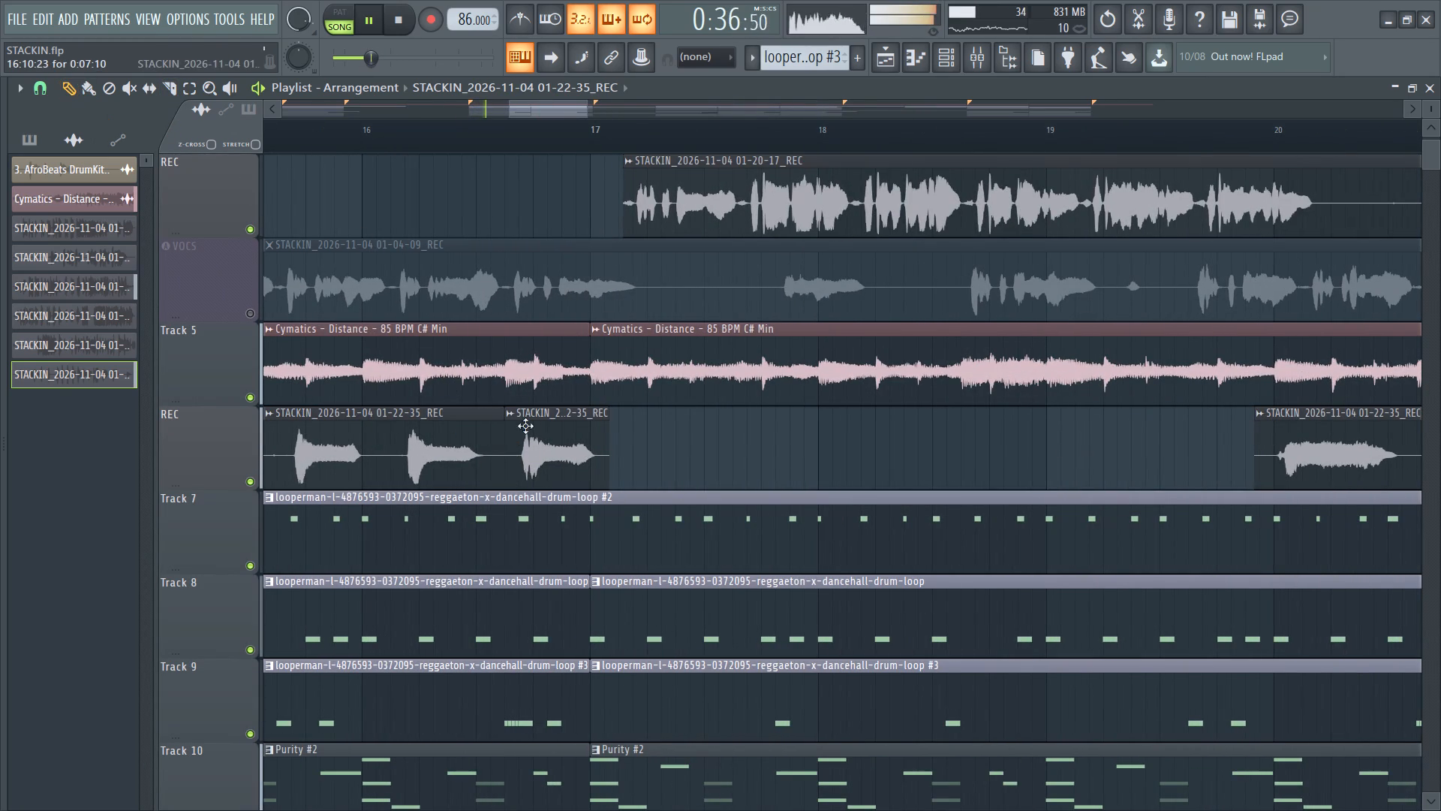
Nudge the short 01-22-35 slice before bar 17 slightly earlier, to 16:10:20.
left_click_drag(546, 110, 534, 111)
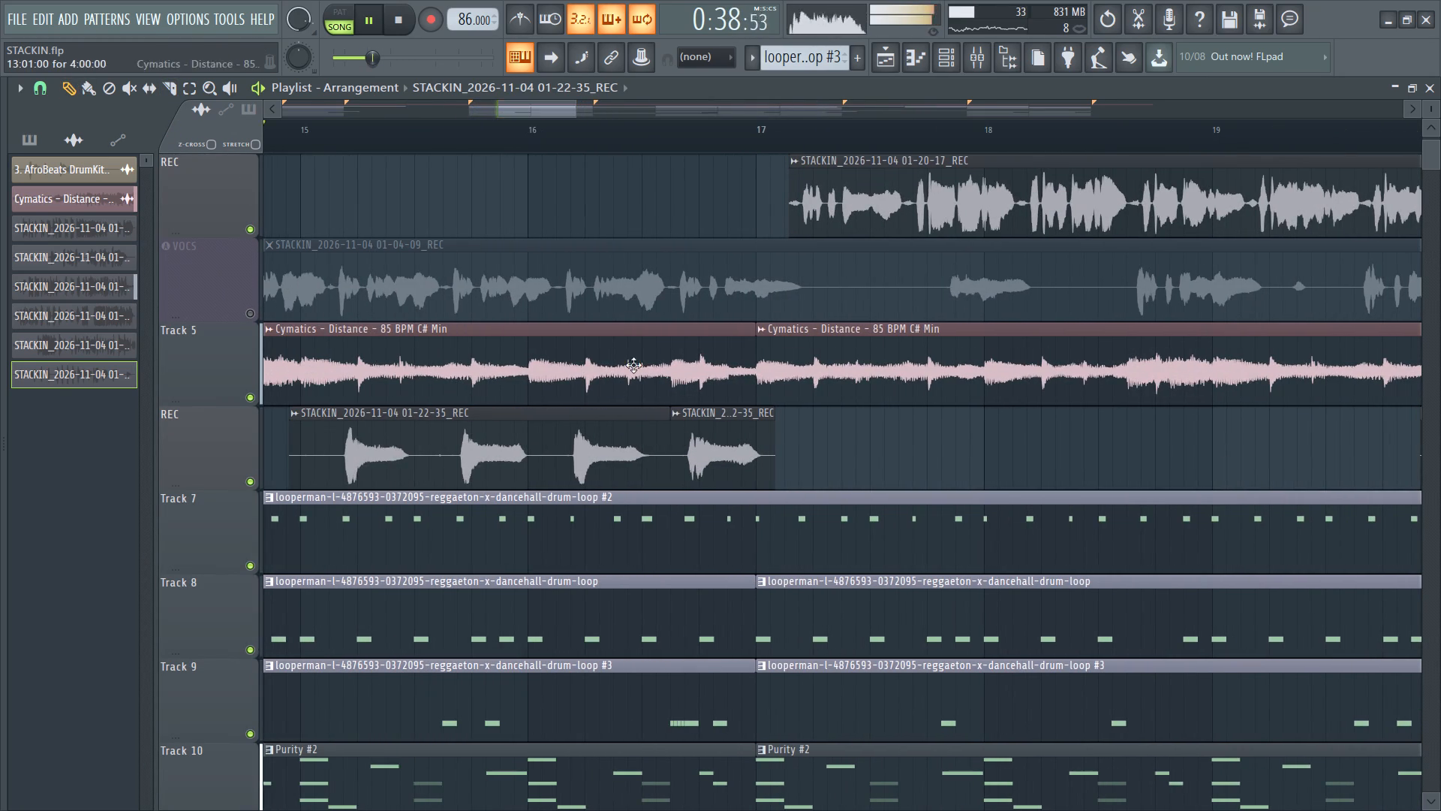
left_click(721, 463, "alt")
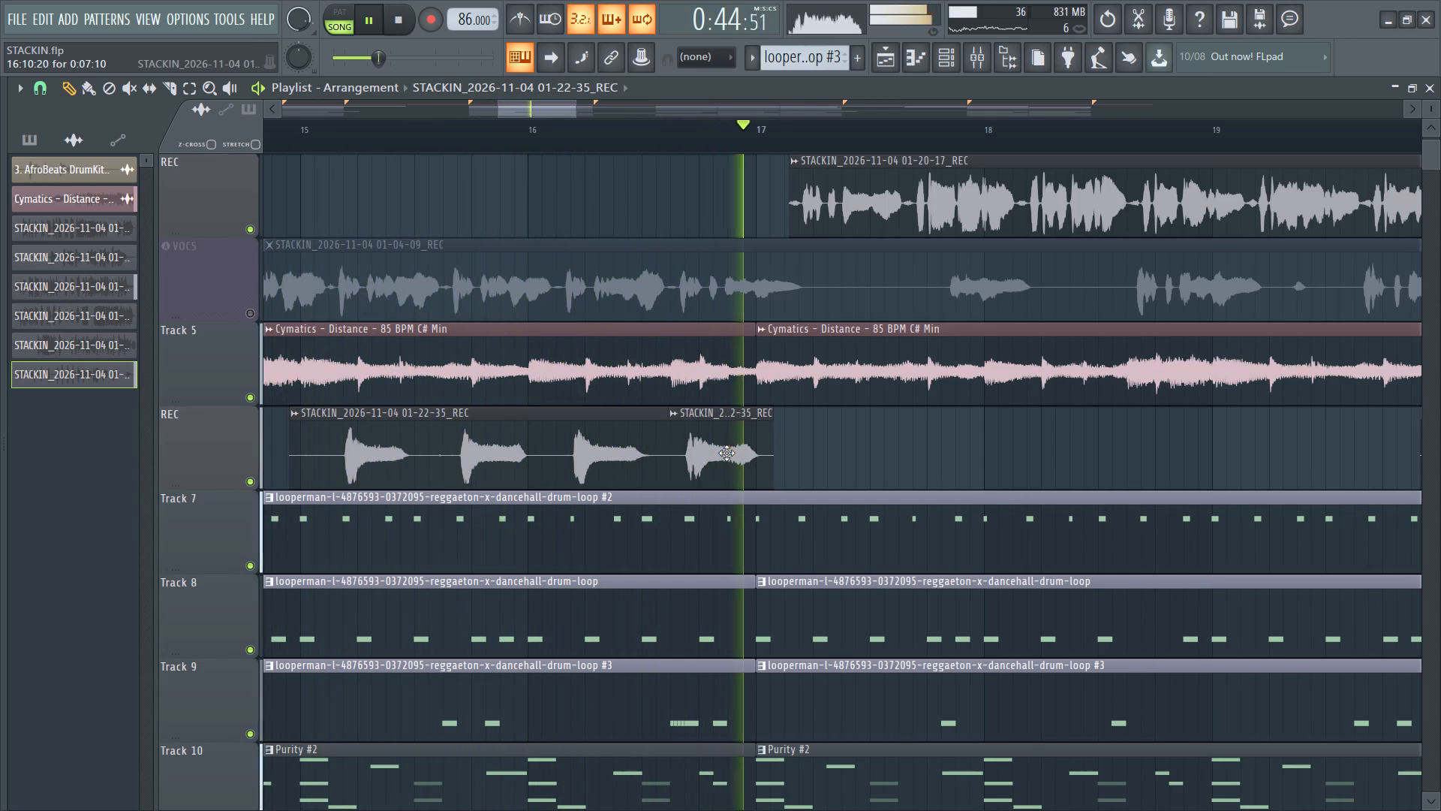
Stop playback, set the playhead to 0:32:07 just before the hook, and replay the hook to check the comped vocal takes.
scroll(591, 457, "down", 8, "ctrl")
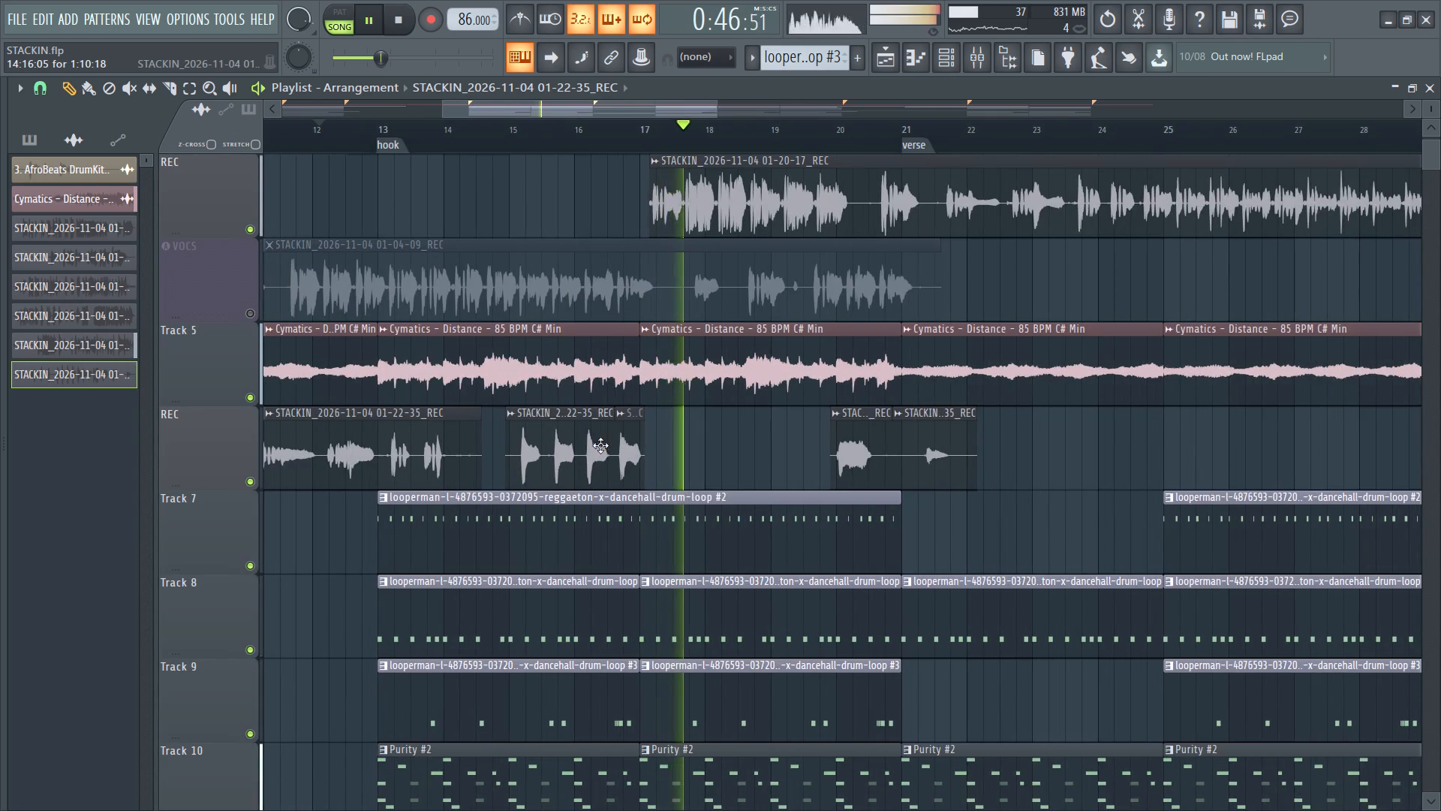
scroll(600, 445, "up", 3)
key("space")
left_click(344, 137)
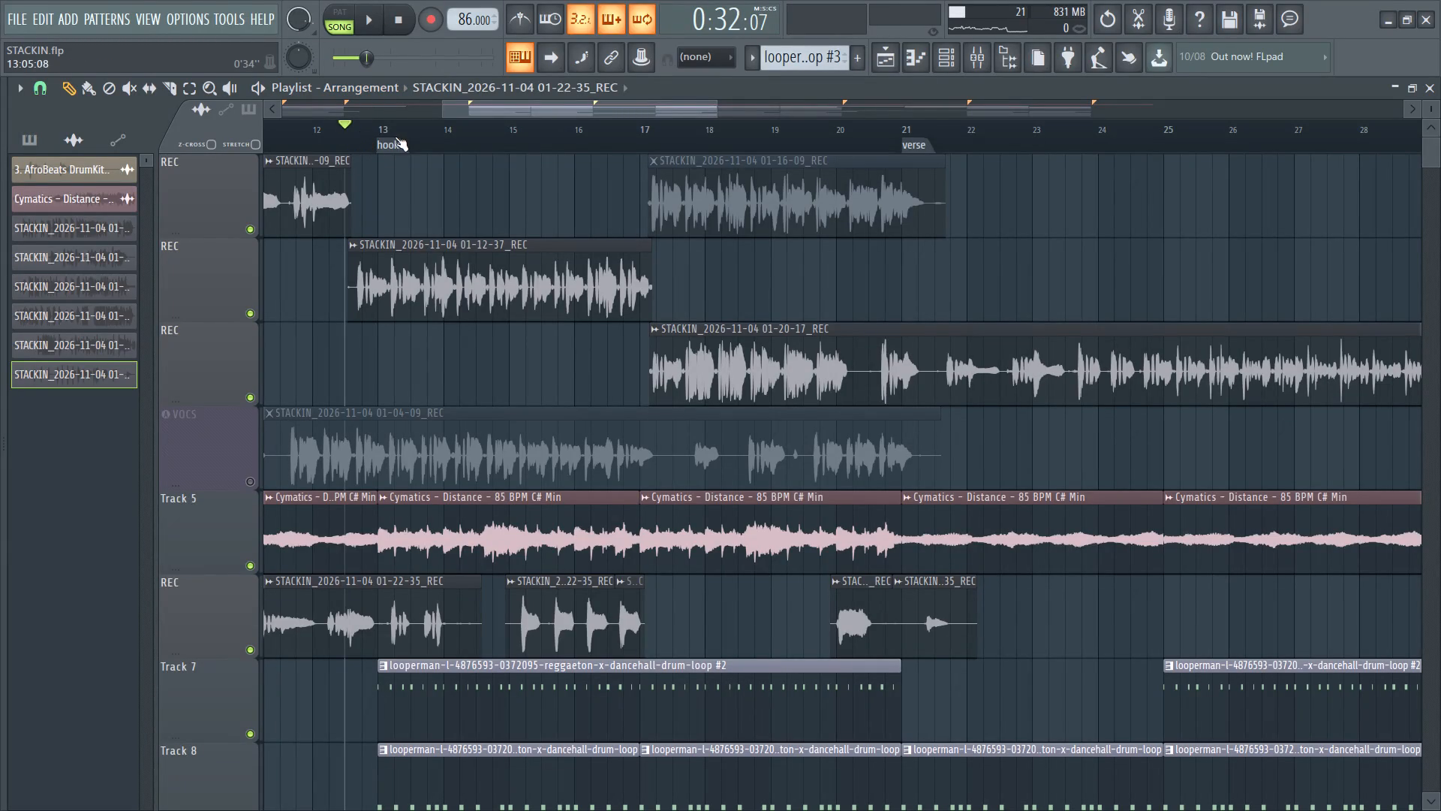
key("space")
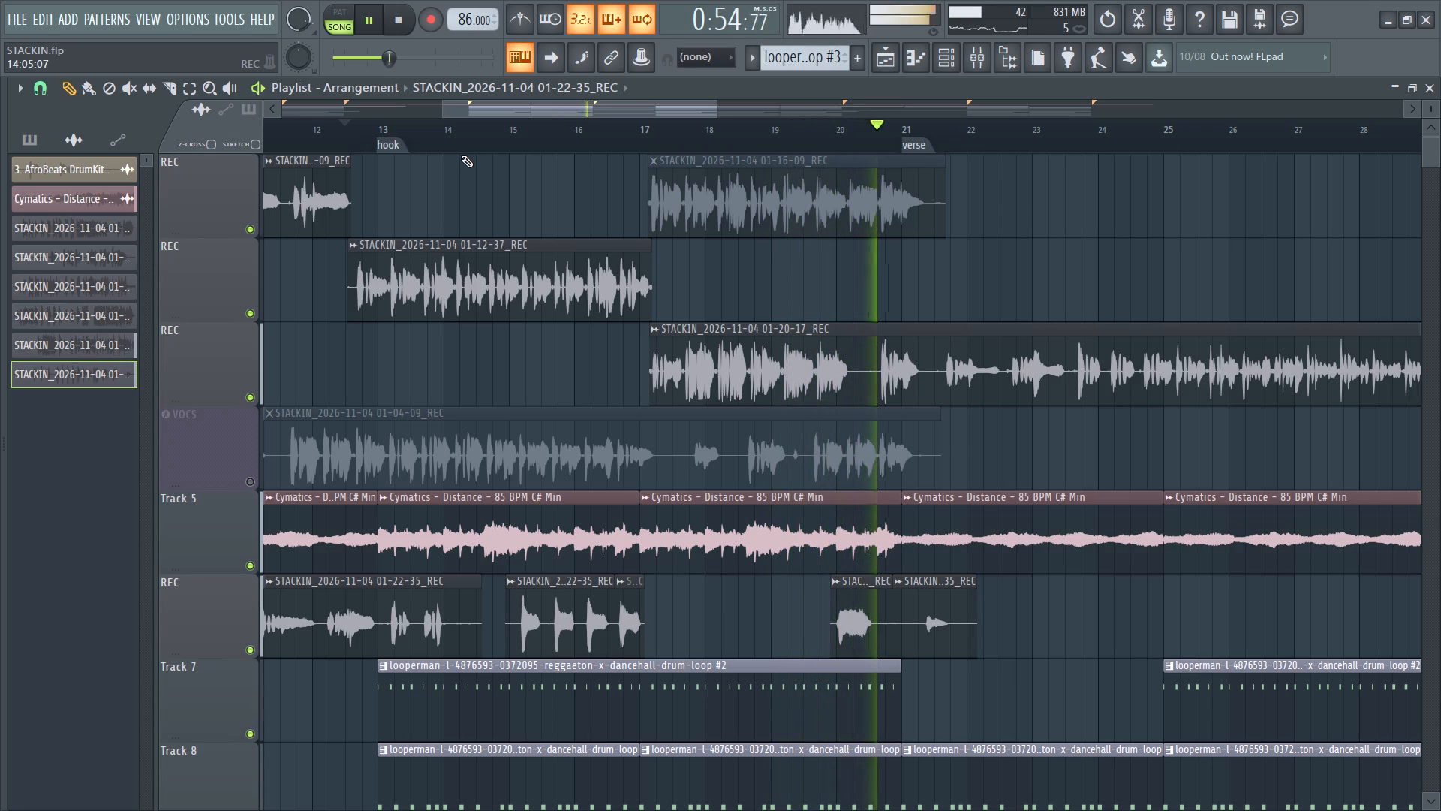
key("space")
key("space")
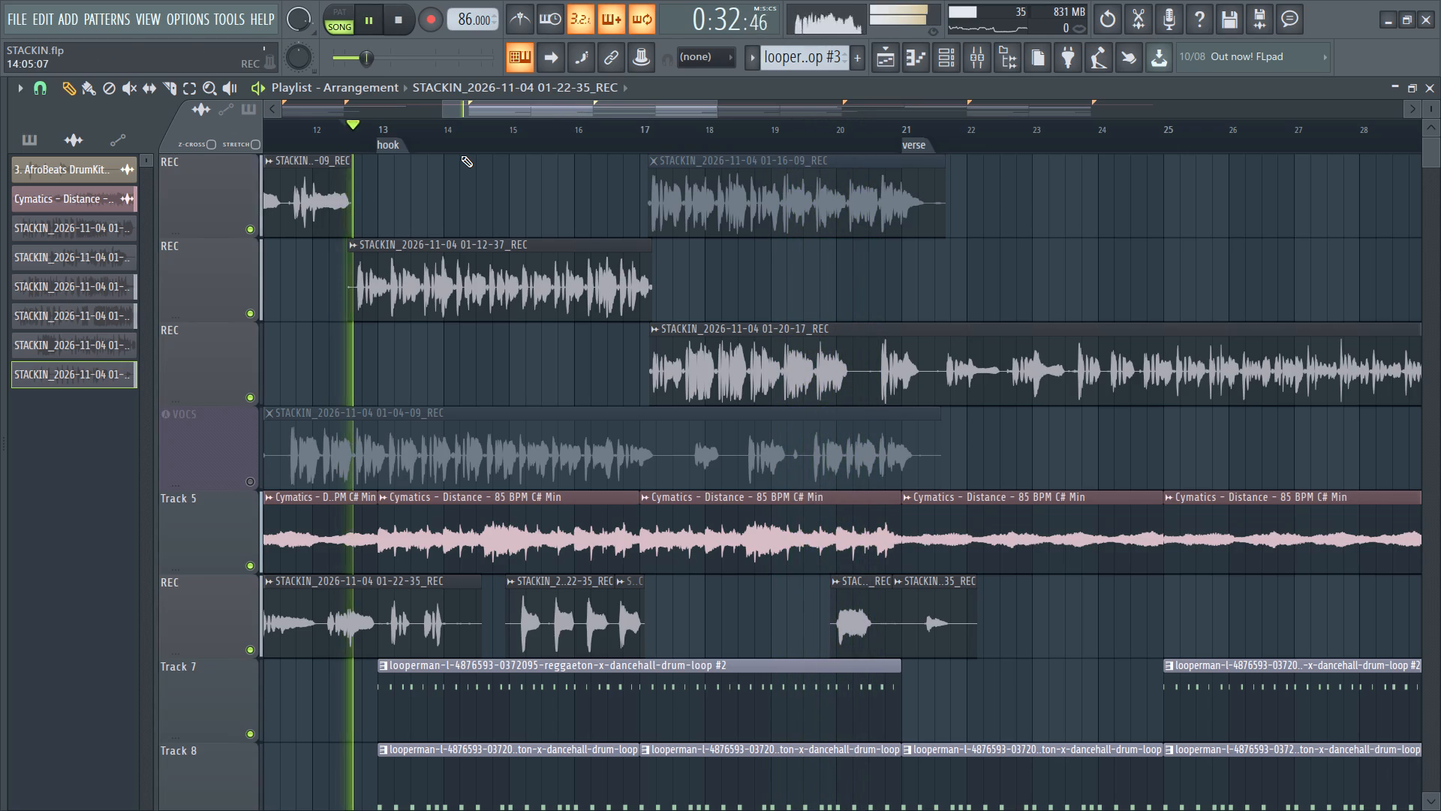
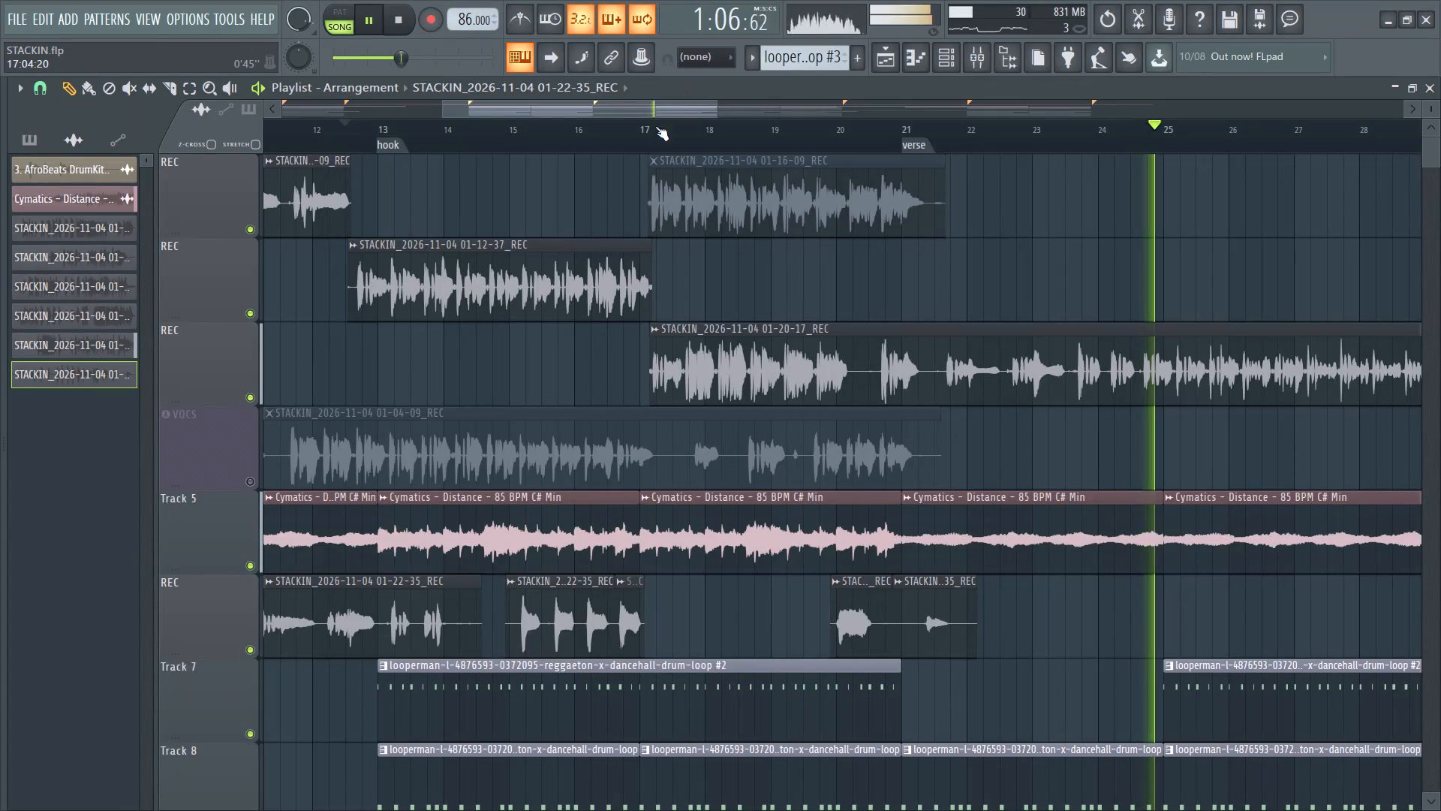
Listen on through the verse and examine the 01-20-17 vocal take's waveform between about bars 23 and 34, with the Slice tool ready.
left_click_drag(651, 110, 757, 107)
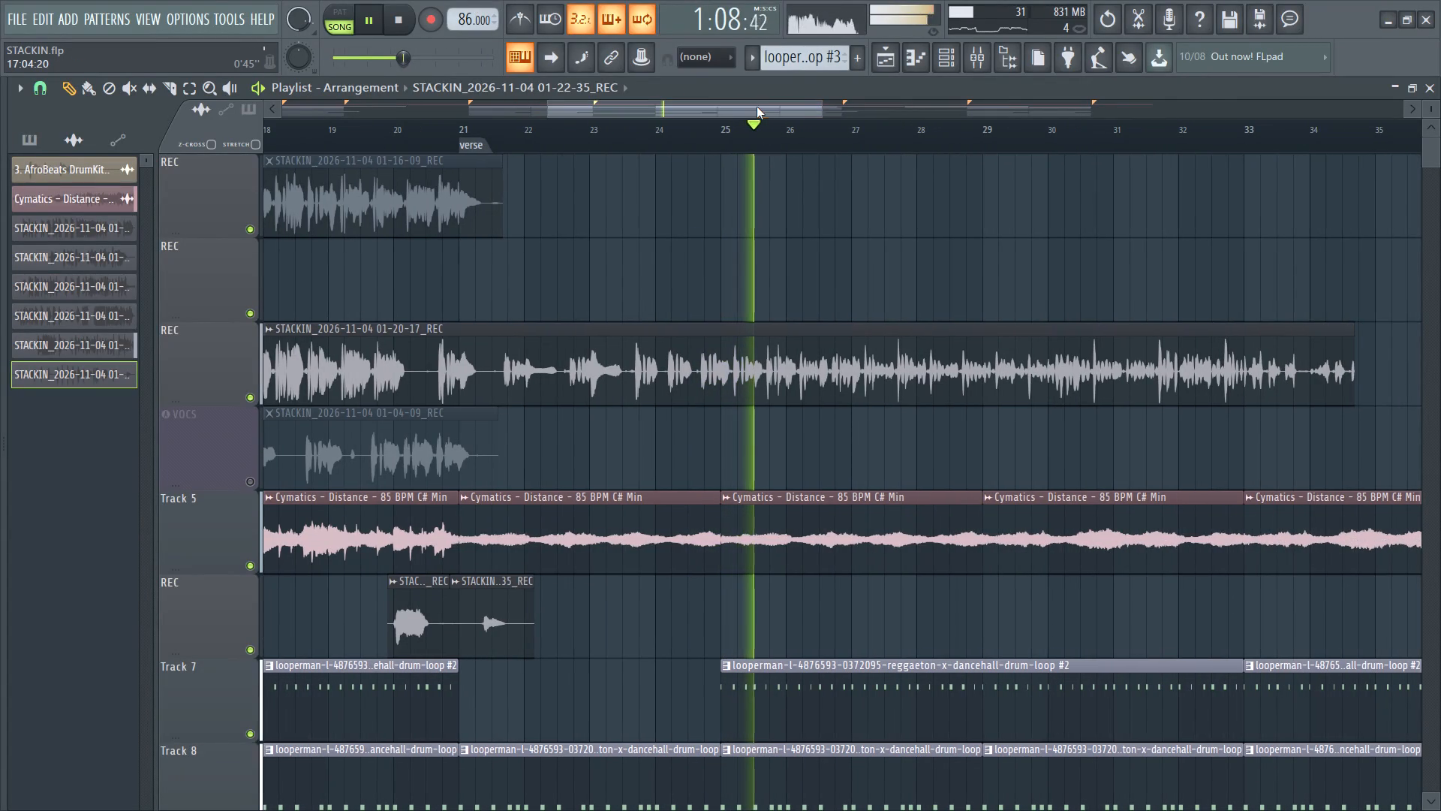
scroll(801, 510, "up", 4, "ctrl")
scroll(793, 400, "up", 3, "ctrl")
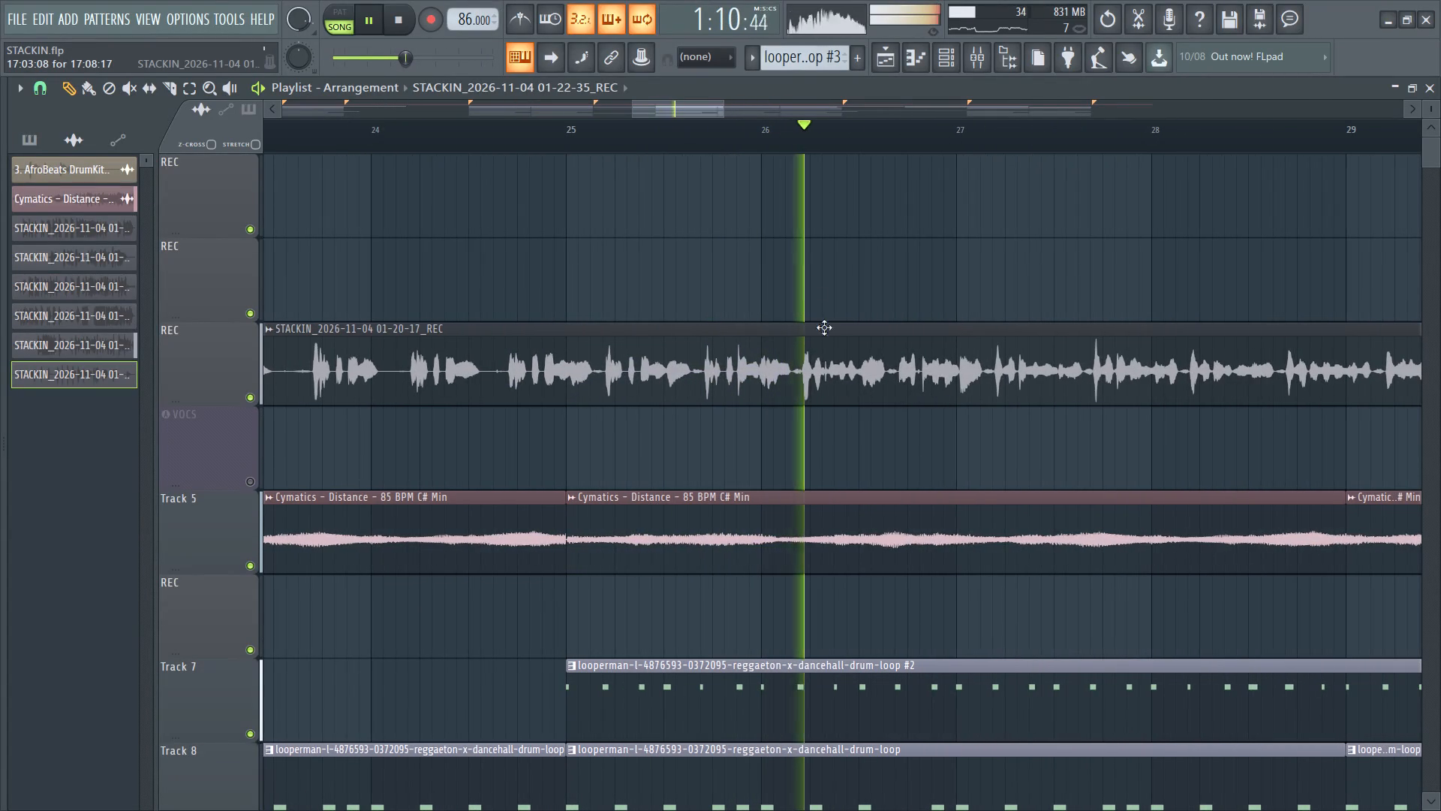
scroll(652, 285, "down", 2, "ctrl")
scroll(679, 361, "down", 2, "ctrl")
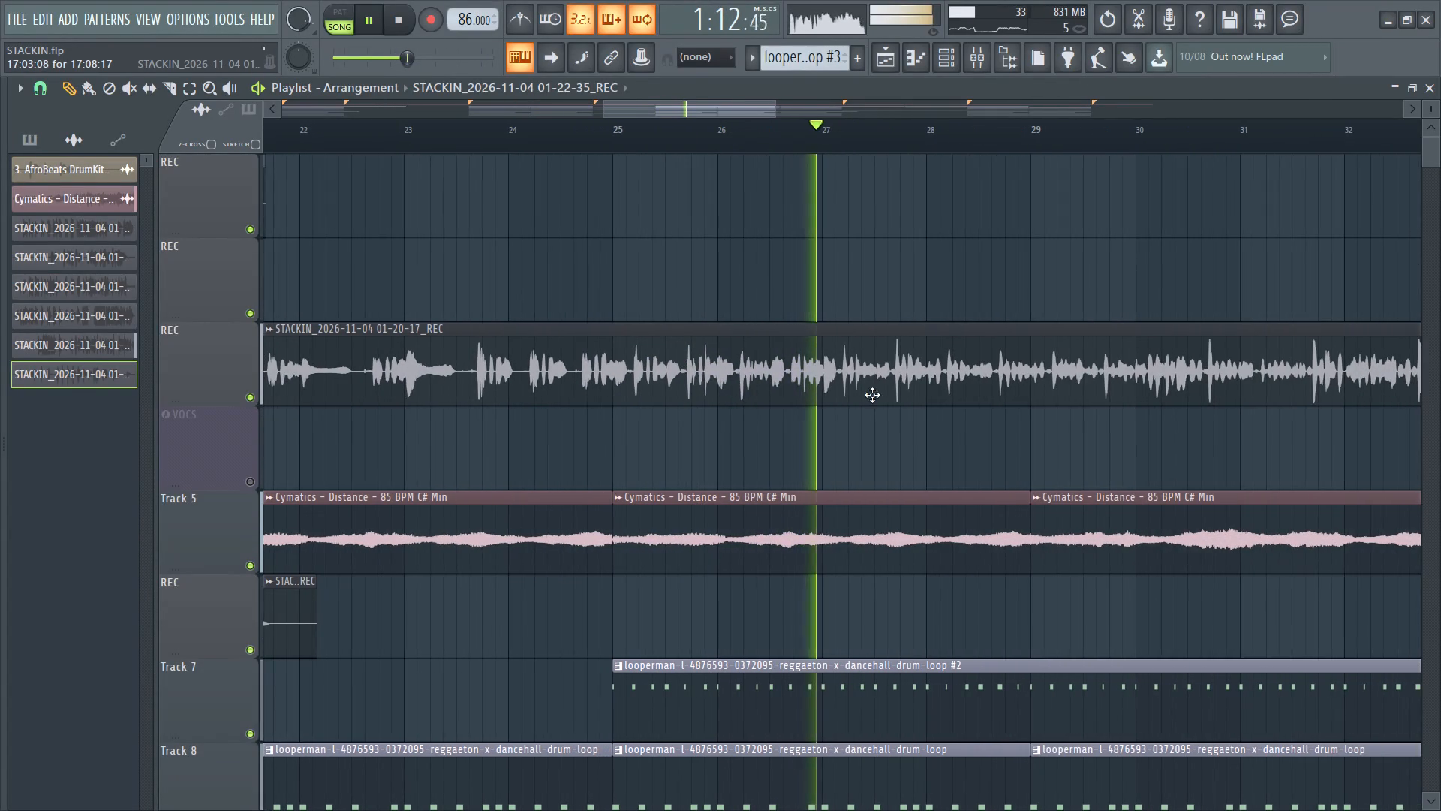
scroll(733, 409, "down", 2, "ctrl")
scroll(987, 374, "up", 3, "ctrl")
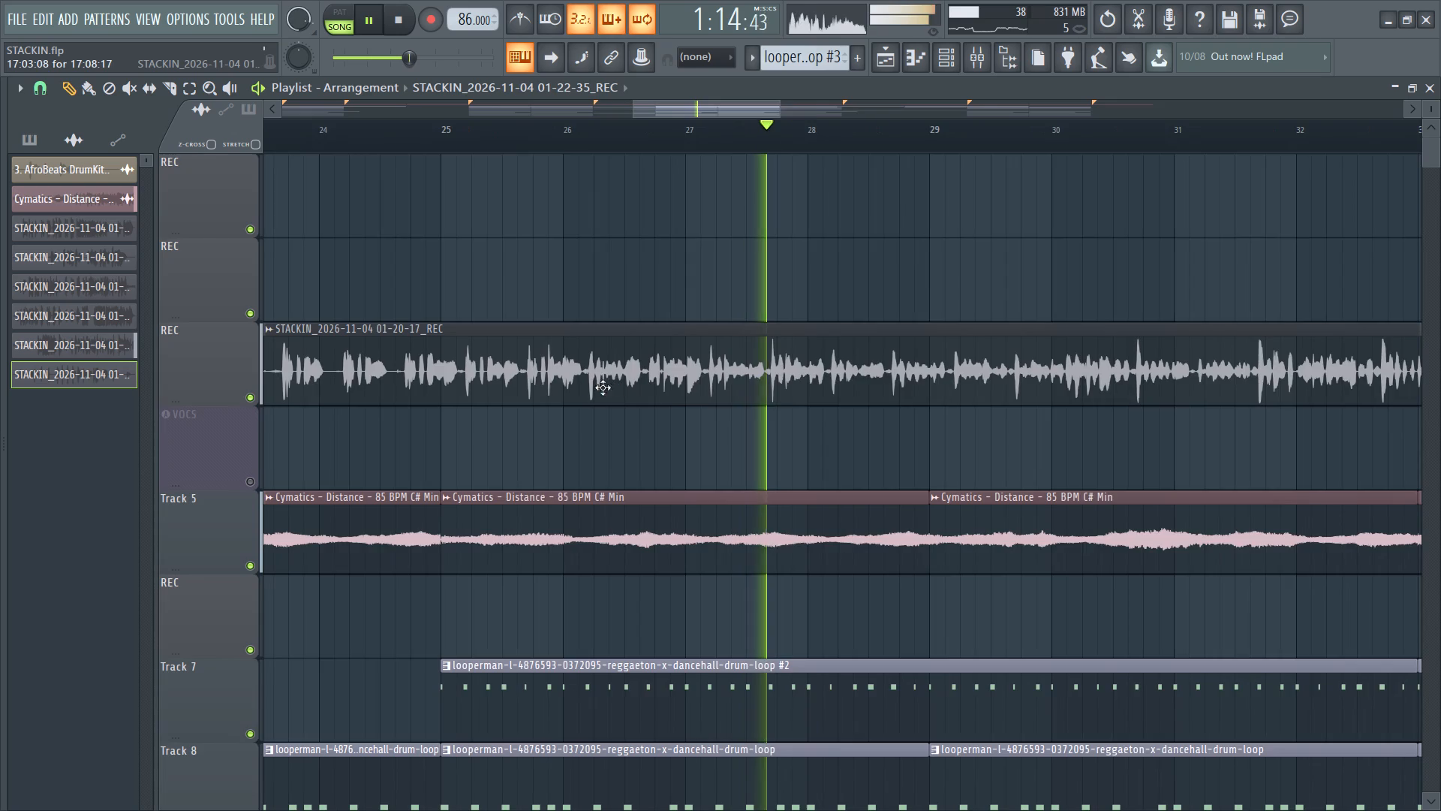
scroll(586, 392, "down", 2, "ctrl")
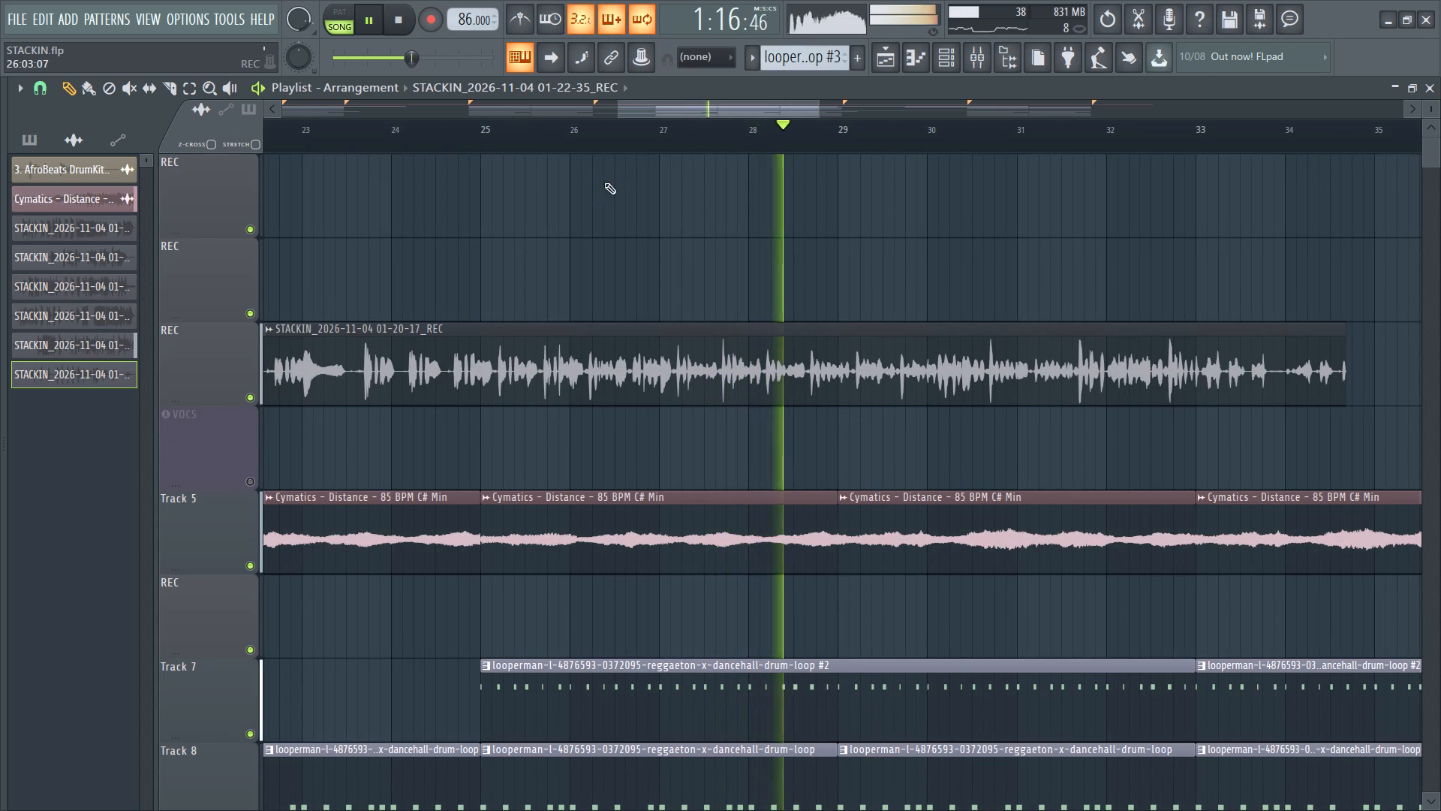
left_click(167, 89)
scroll(949, 448, "up", 3, "ctrl")
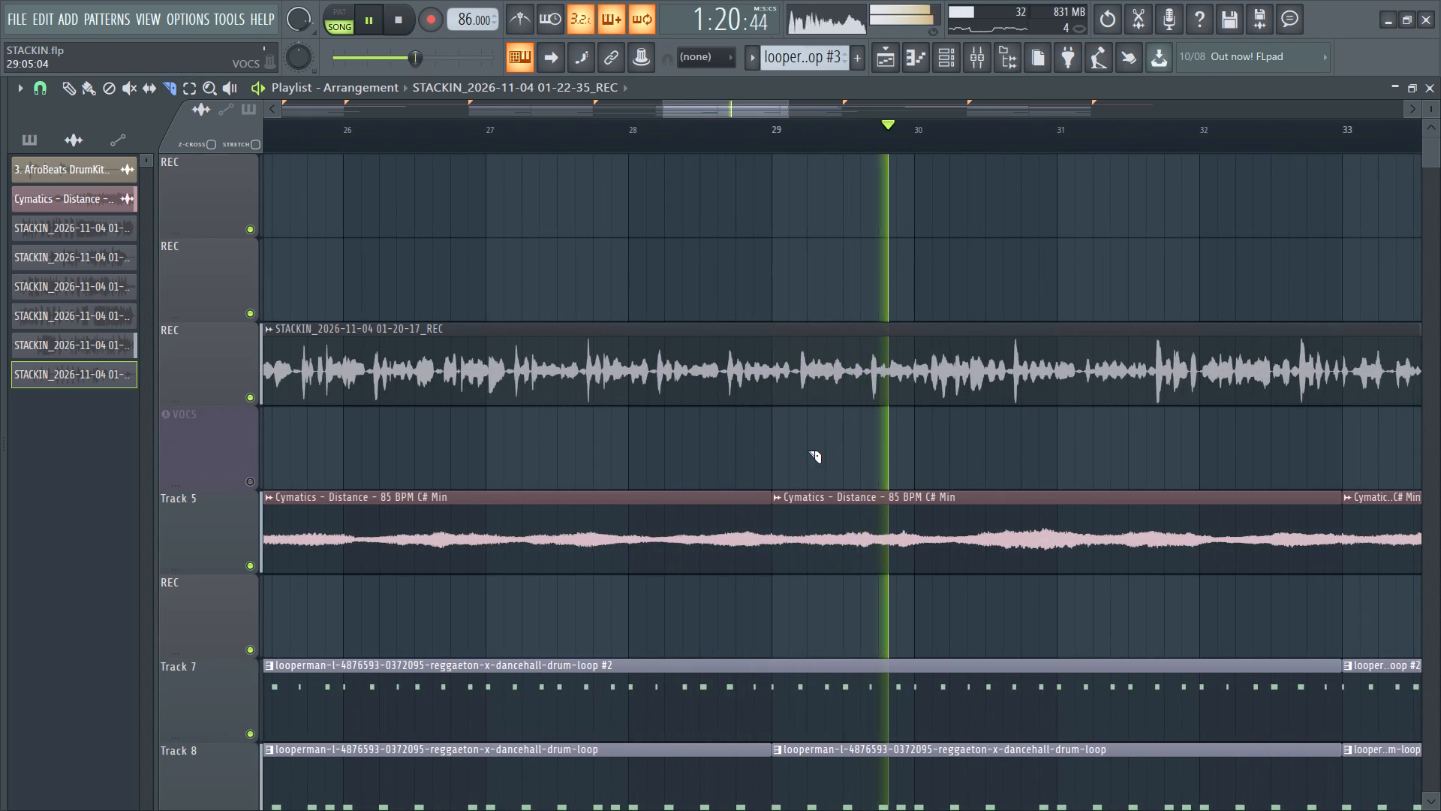
scroll(807, 451, "down", 3, "ctrl")
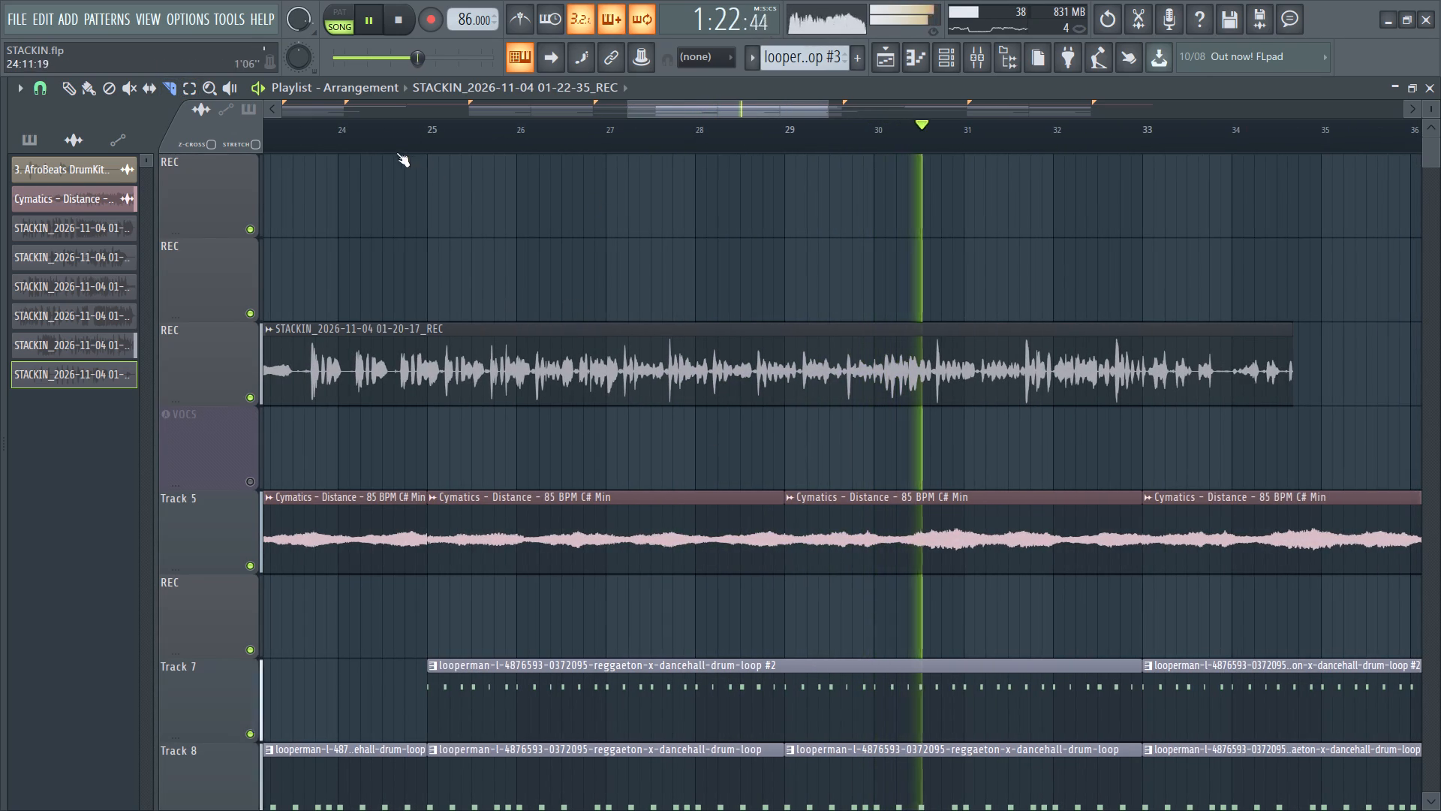
Restart playback ahead of the hook and examine the vocal clips laid out between the hook and the bridge.
key("space")
key("space")
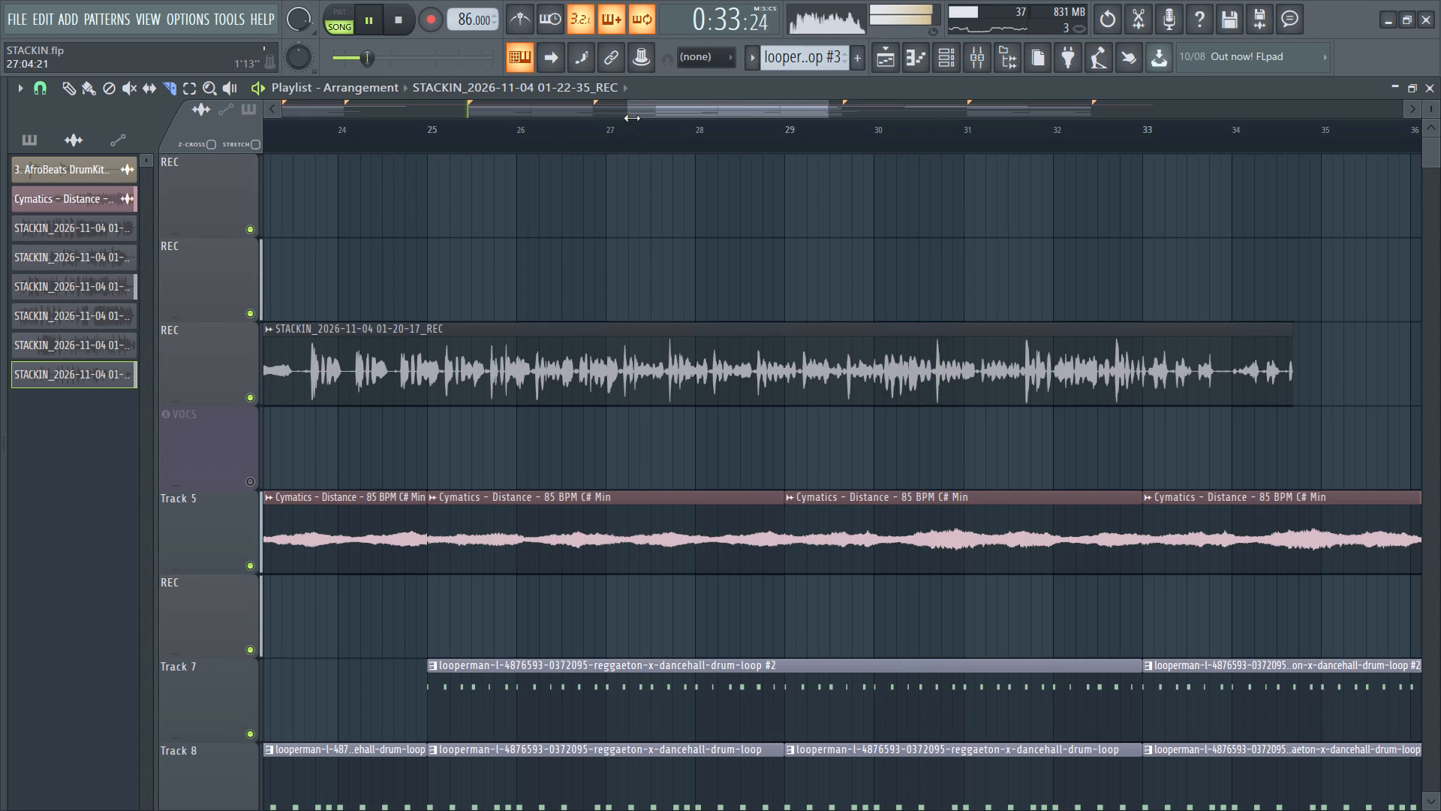
left_click_drag(645, 113, 598, 111)
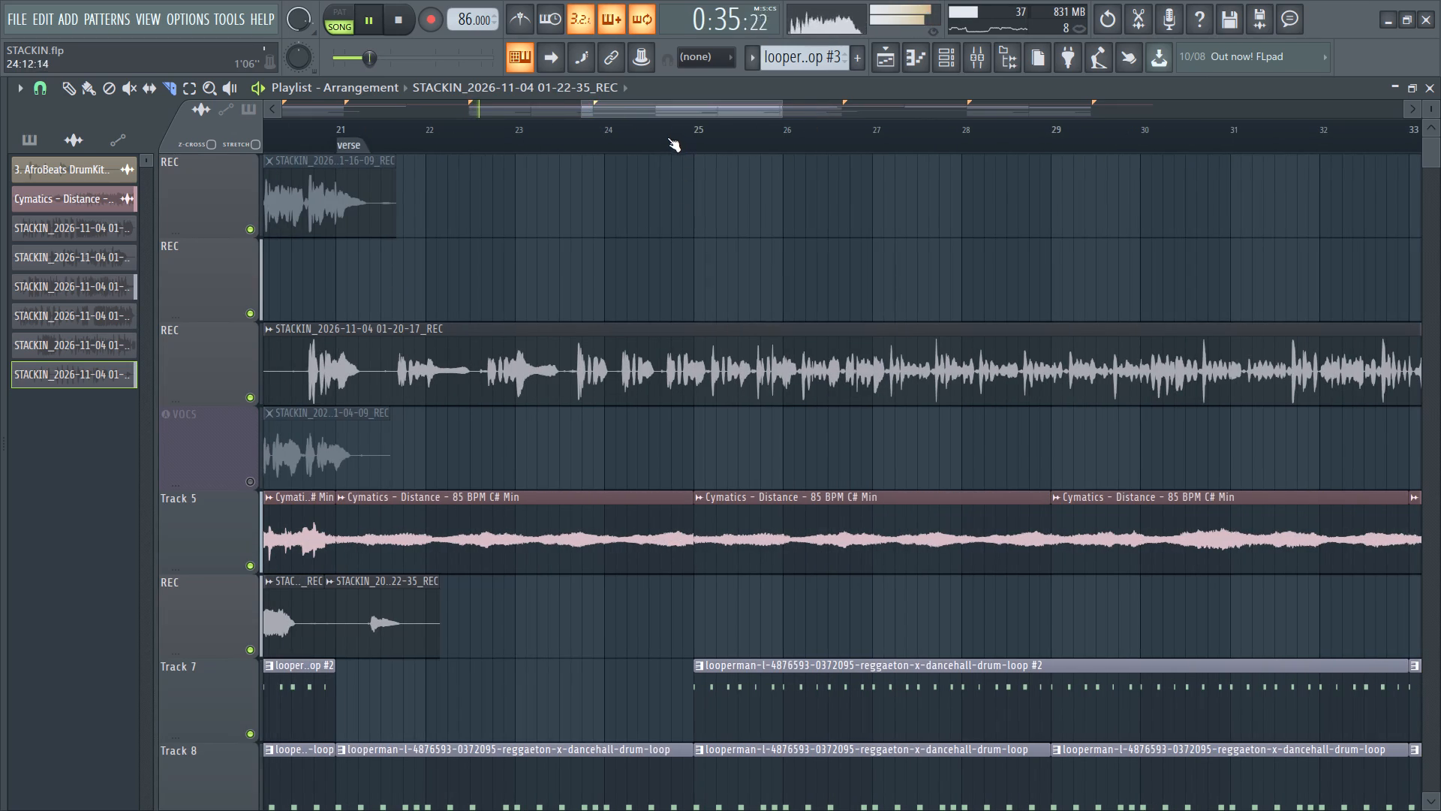
scroll(641, 234, "down", 2, "ctrl")
scroll(495, 261, "down", 3, "ctrl")
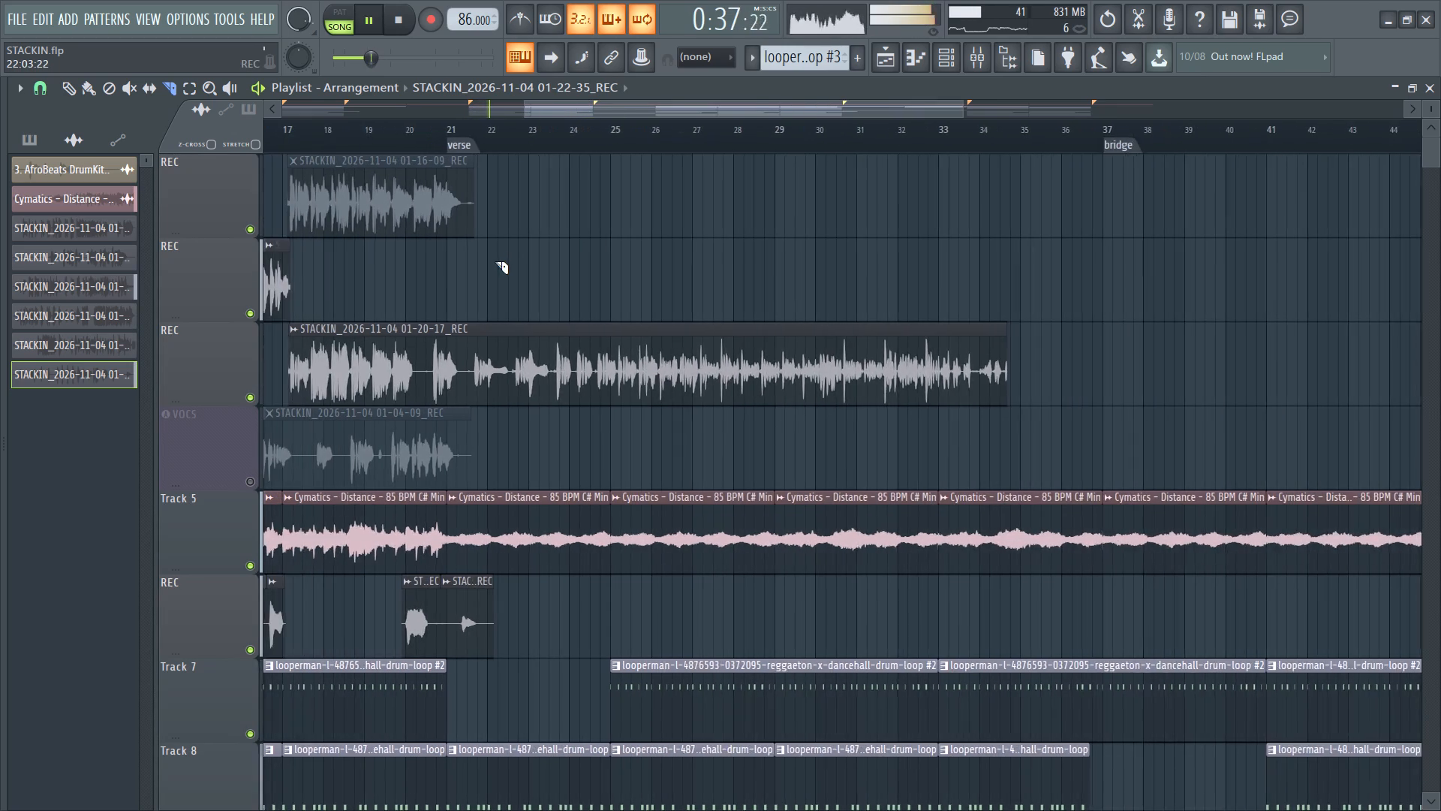
scroll(495, 261, "down", 4, "ctrl")
scroll(284, 633, "up", 4, "ctrl")
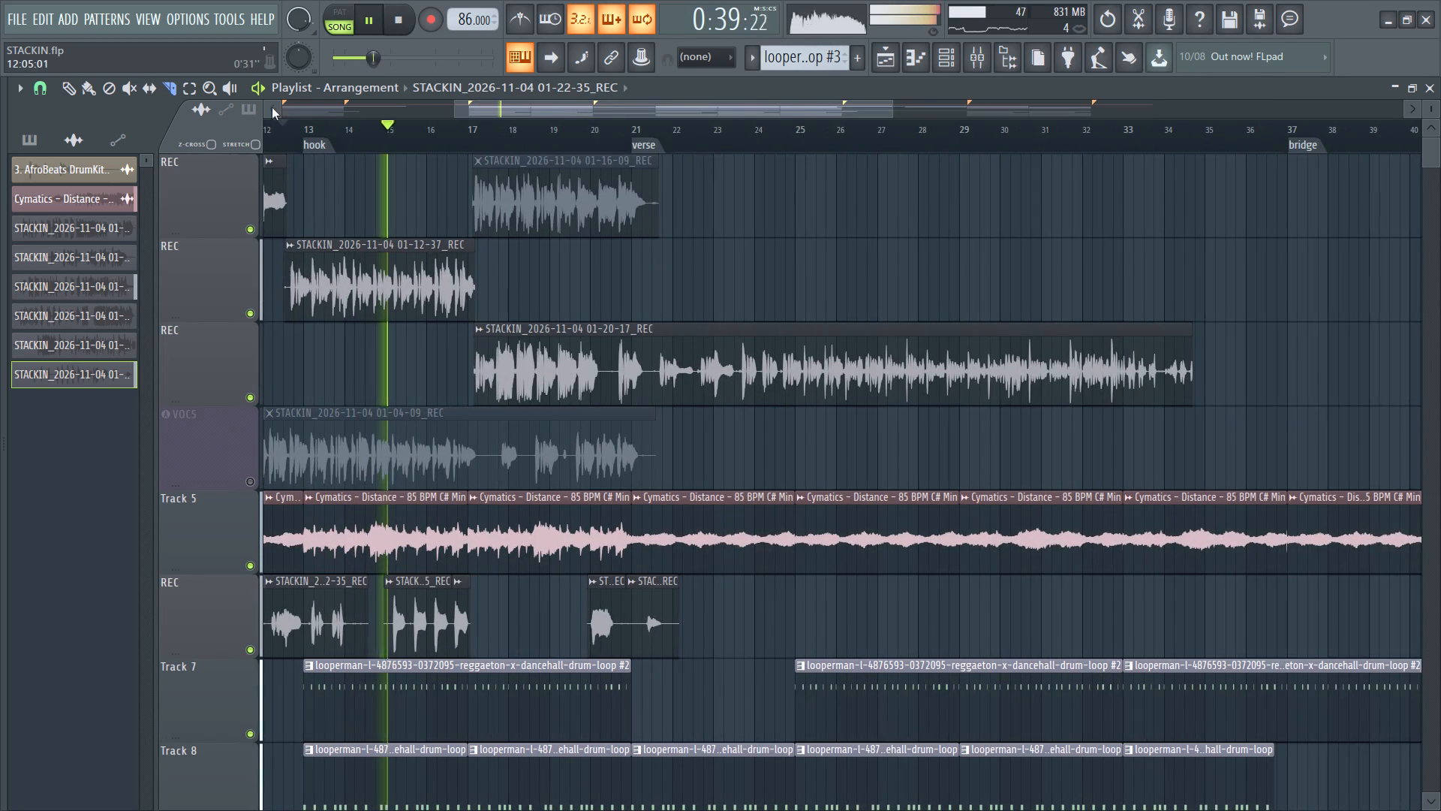
Set the playhead to 0:33:06 just before the hook and replay through the hook and verse to check the vocal takes.
left_click(296, 122)
scroll(286, 654, "up", 8, "ctrl")
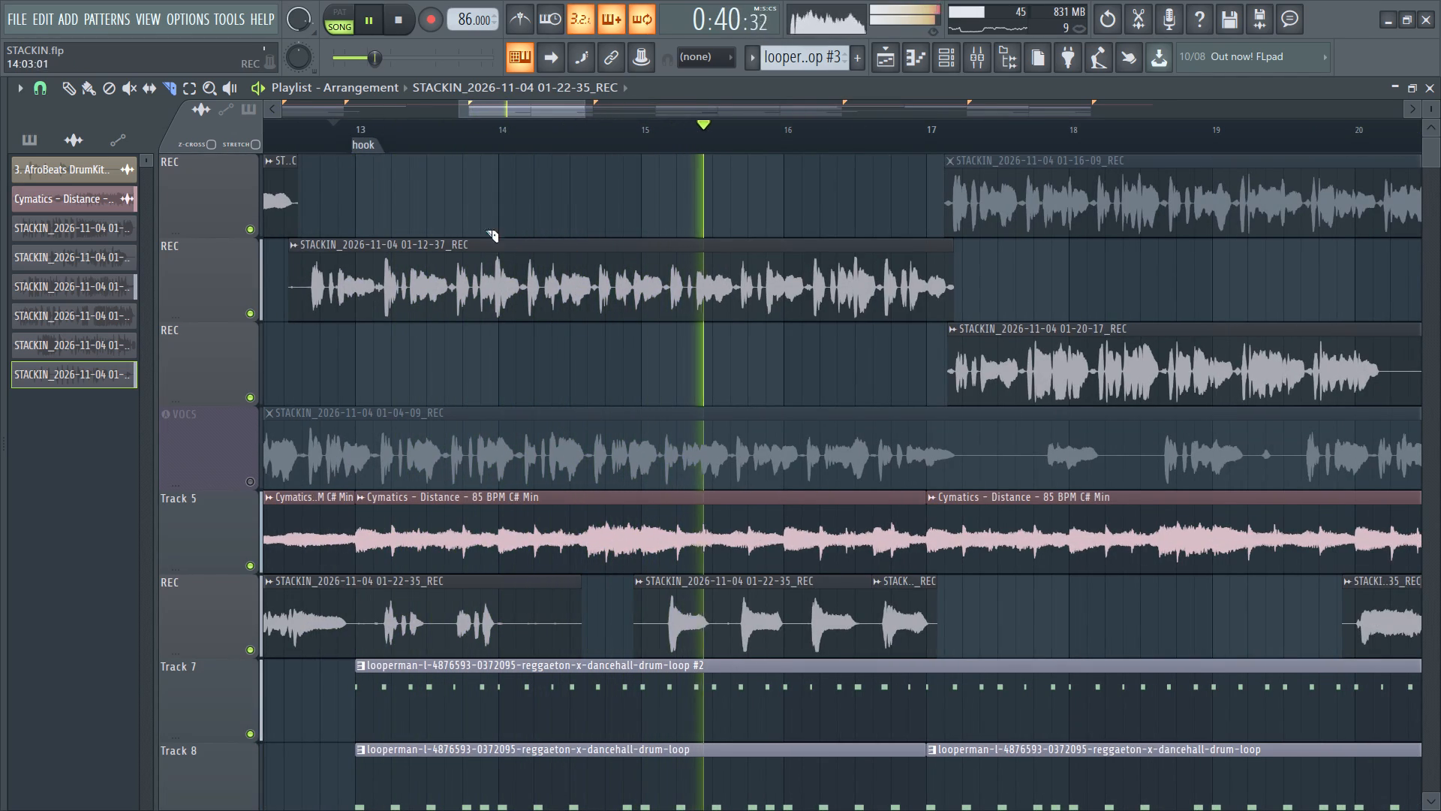
key("space")
key("space")
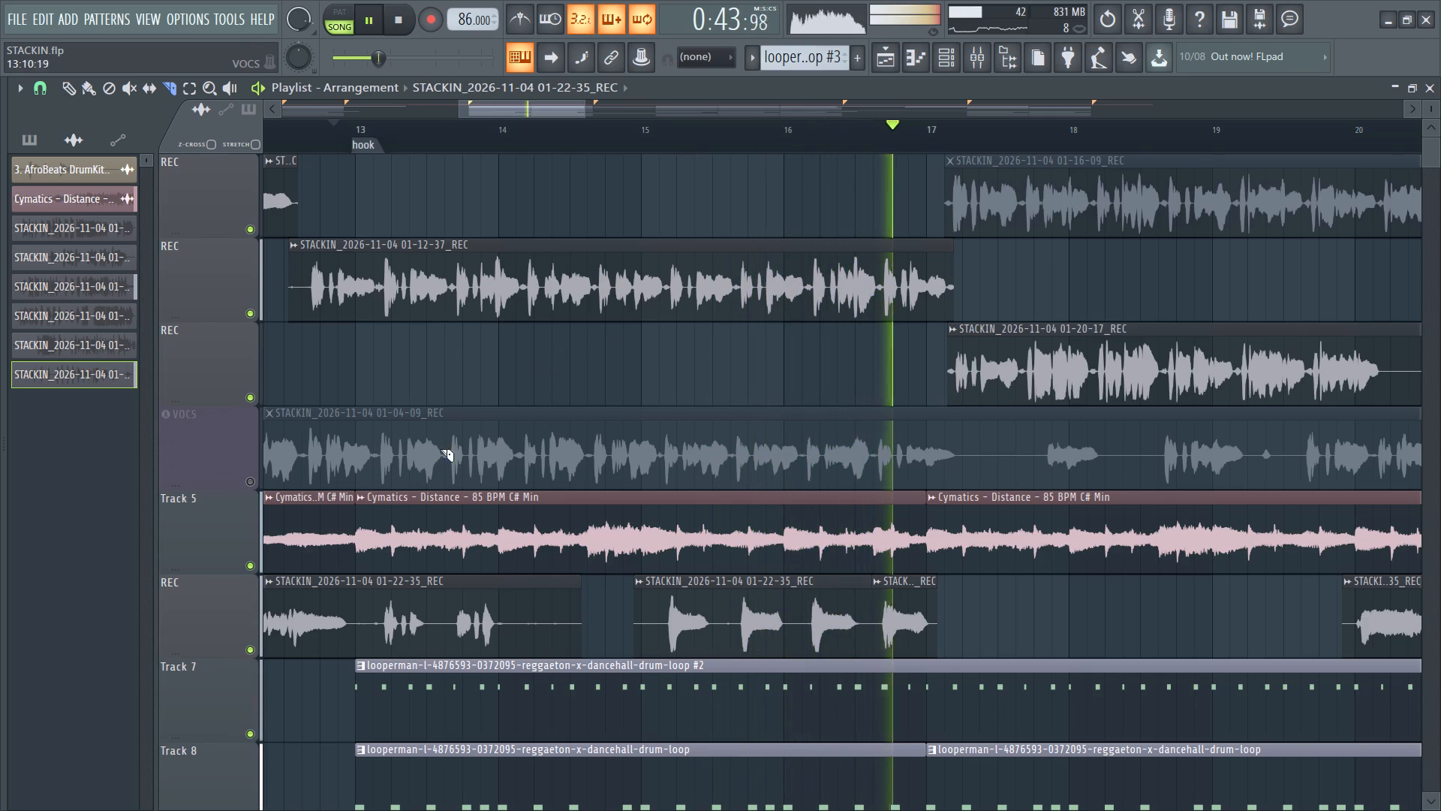
left_click_drag(459, 110, 441, 113)
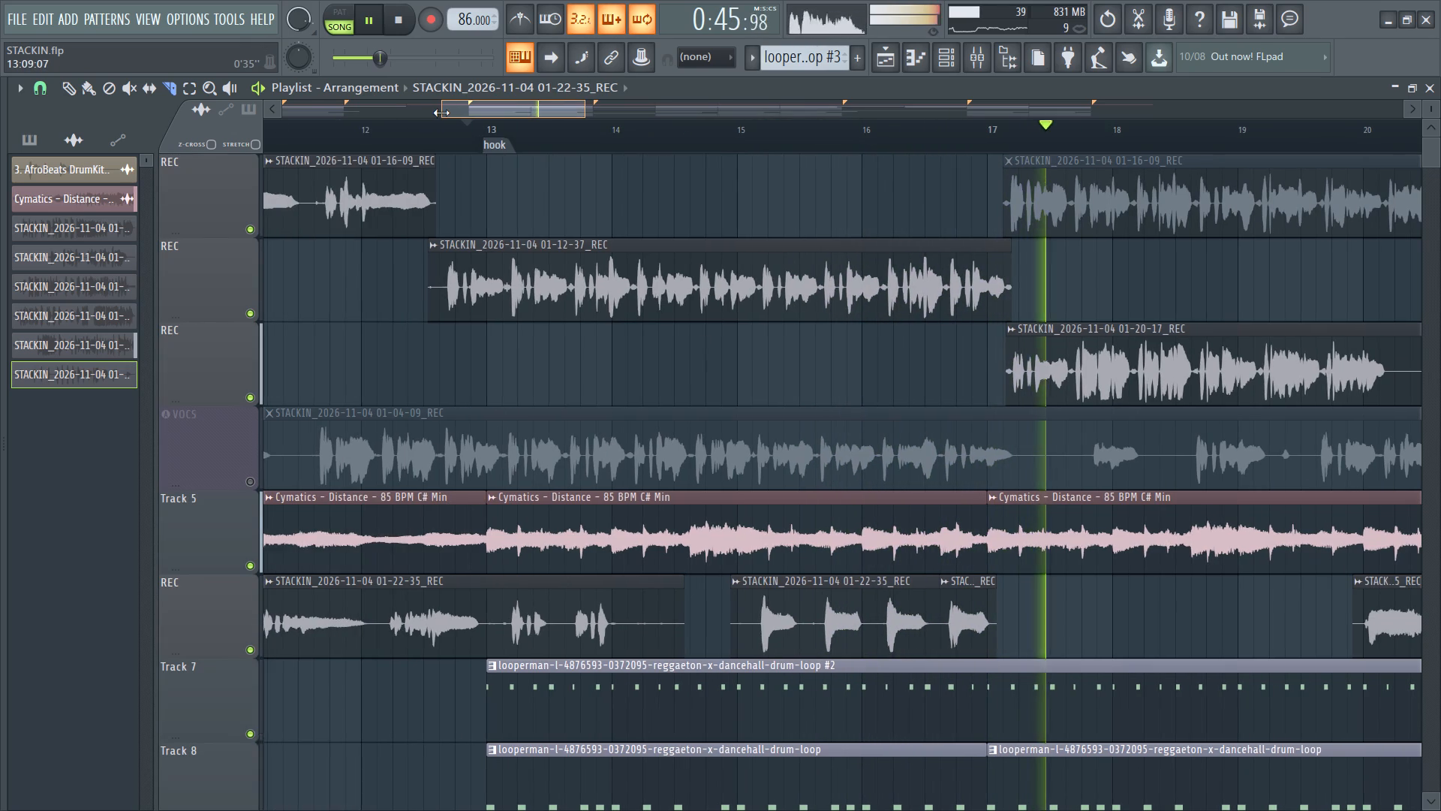
left_click_drag(441, 113, 469, 109)
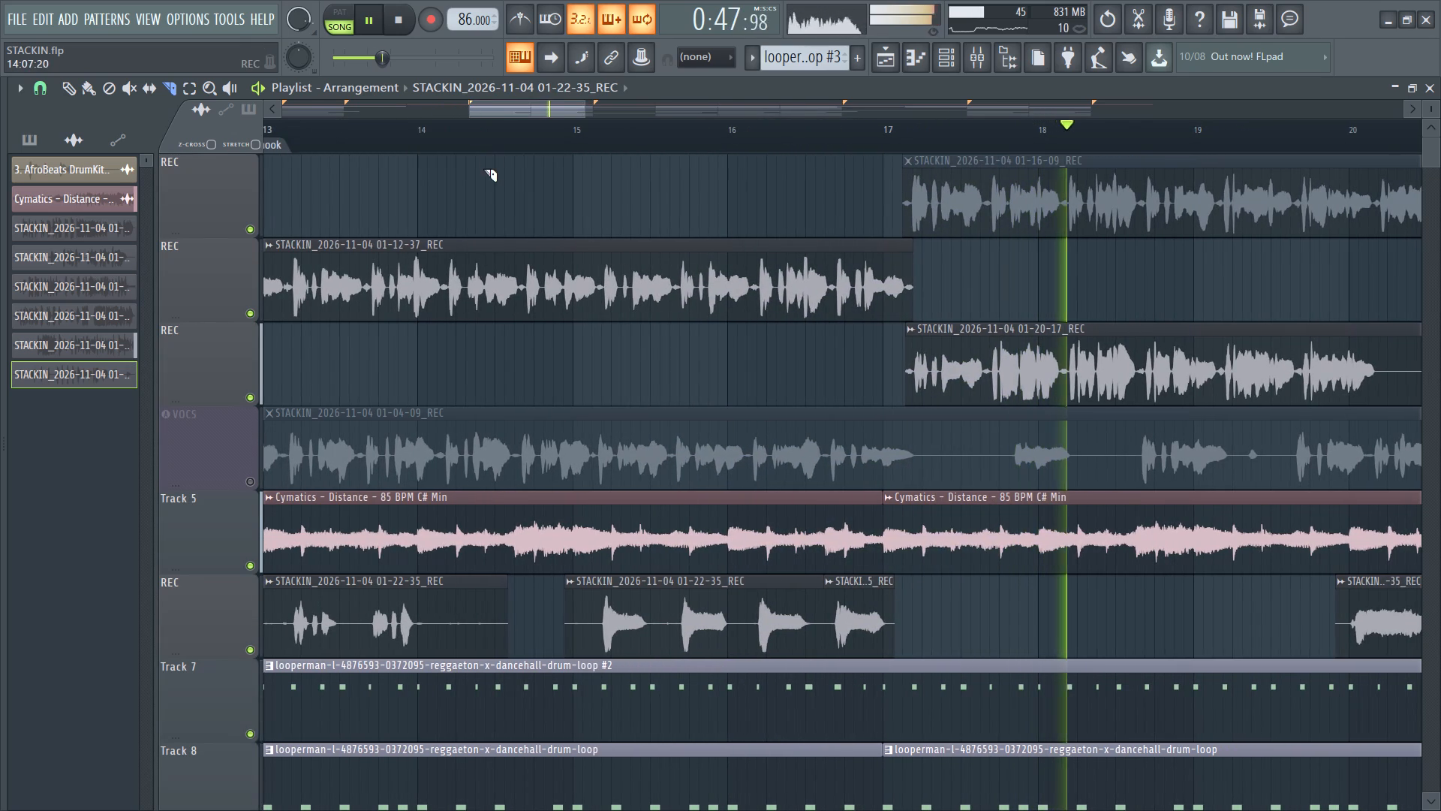
scroll(475, 300, "down", 4, "ctrl")
scroll(468, 386, "down", 3, "ctrl")
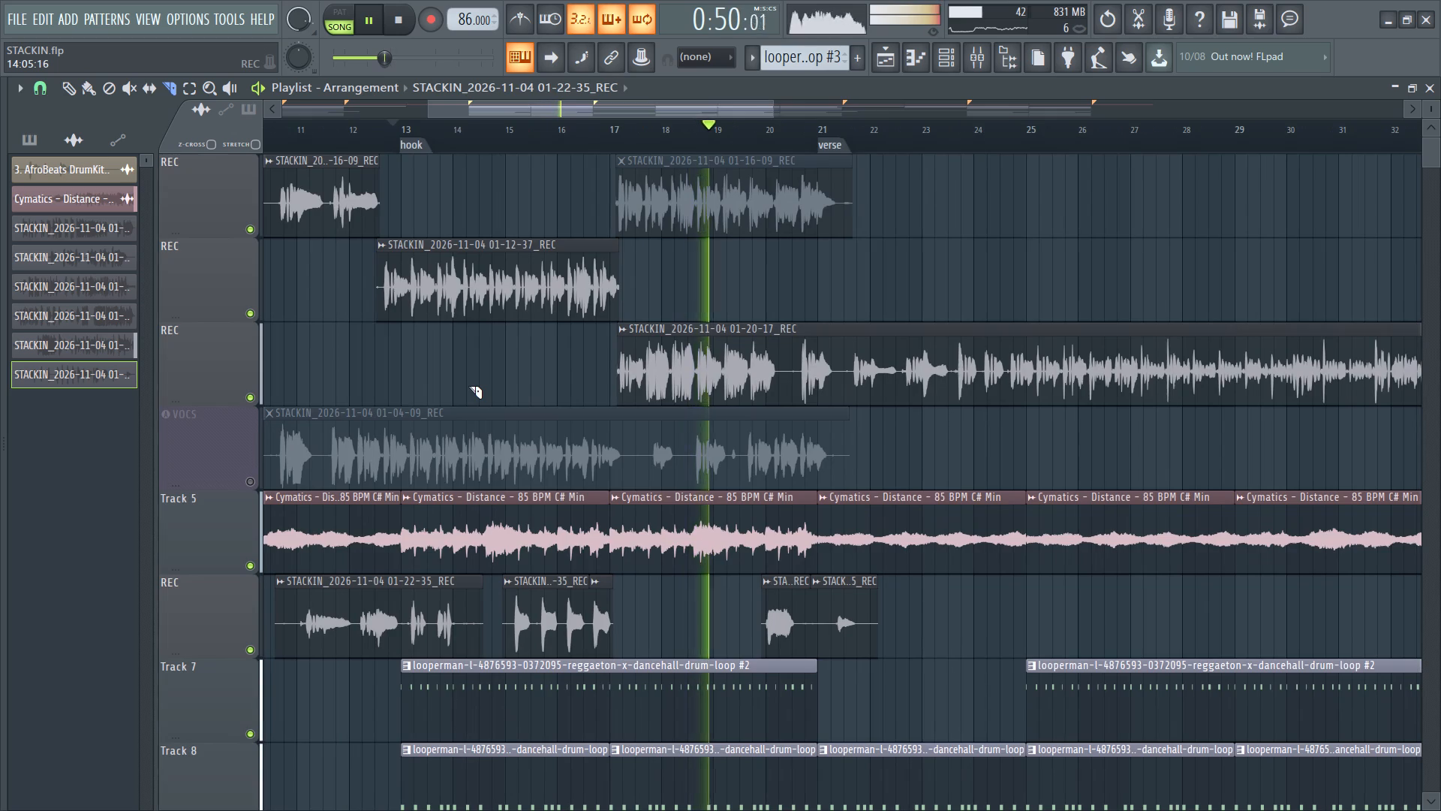
scroll(468, 386, "down", 5, "ctrl")
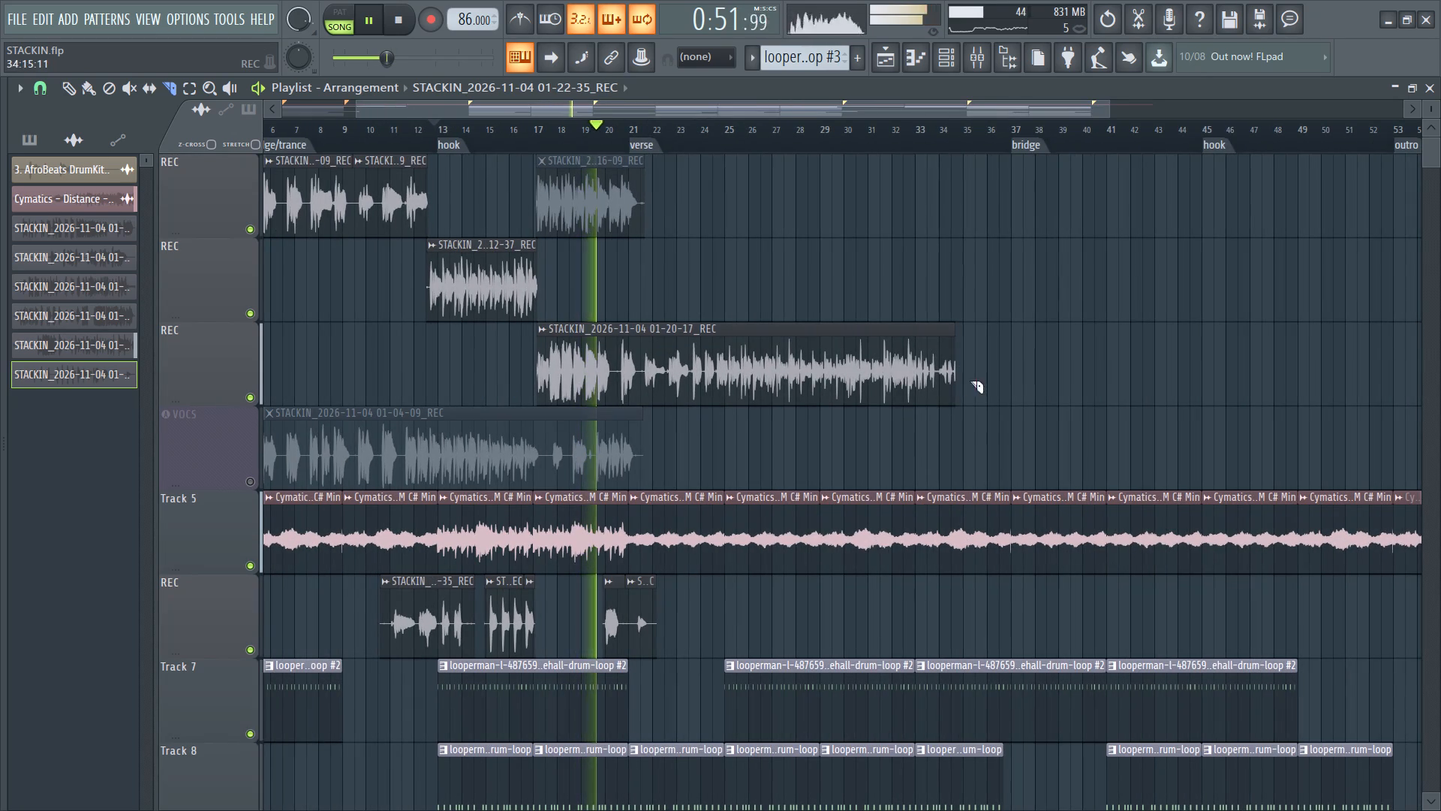
scroll(966, 414, "up", 3, "ctrl")
scroll(669, 402, "up", 4, "ctrl")
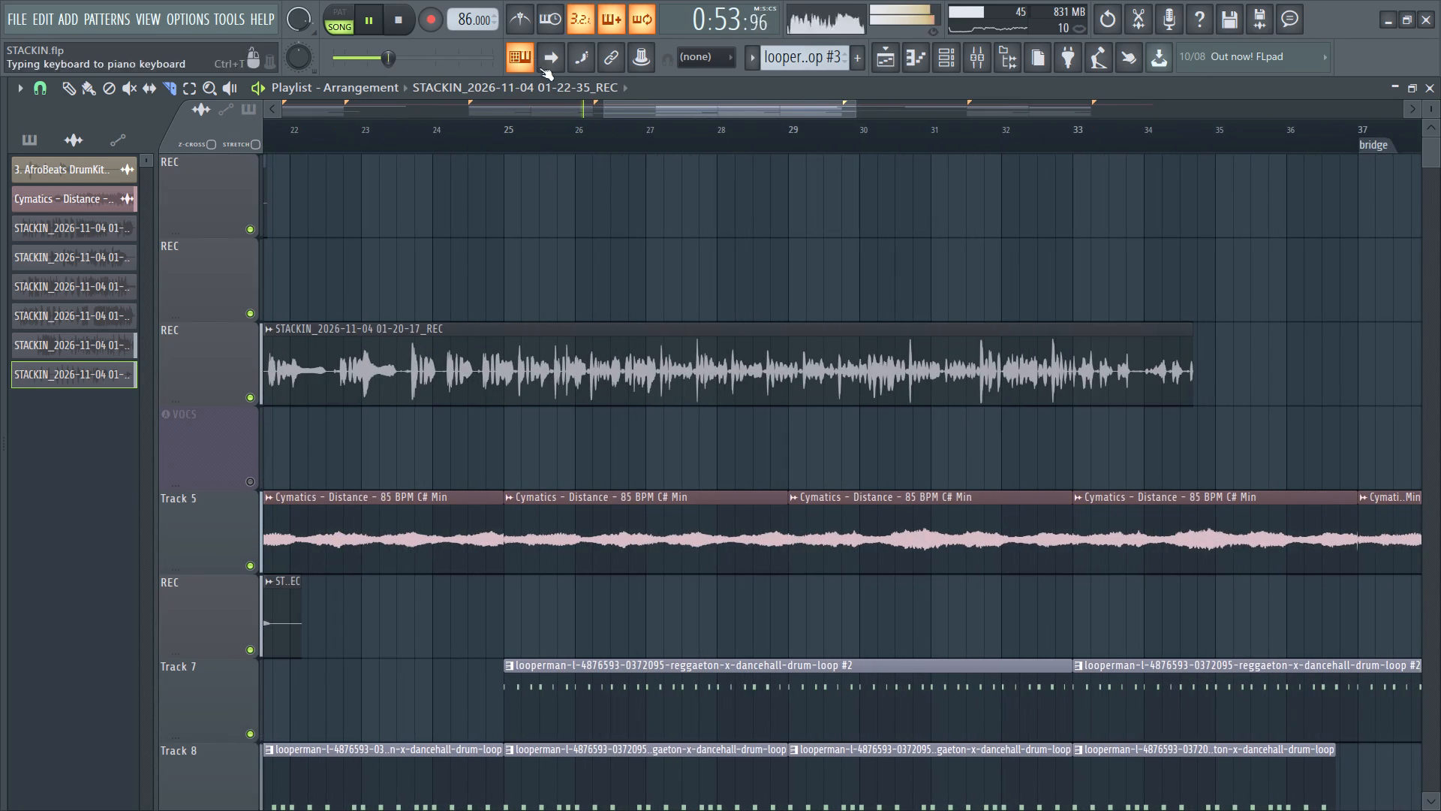
scroll(504, 322, "down", 5, "ctrl")
scroll(405, 381, "up", 4, "ctrl")
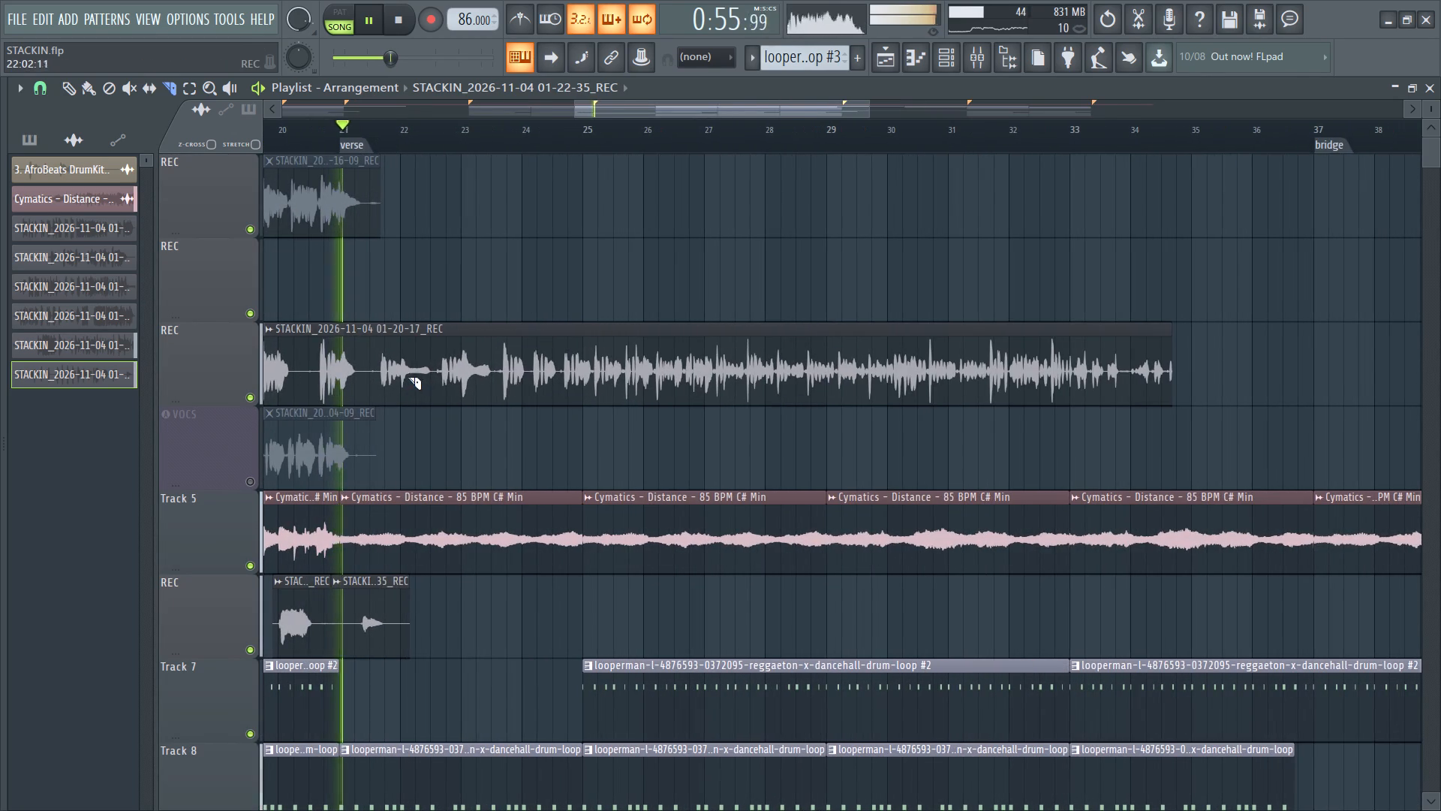
left_click(615, 110)
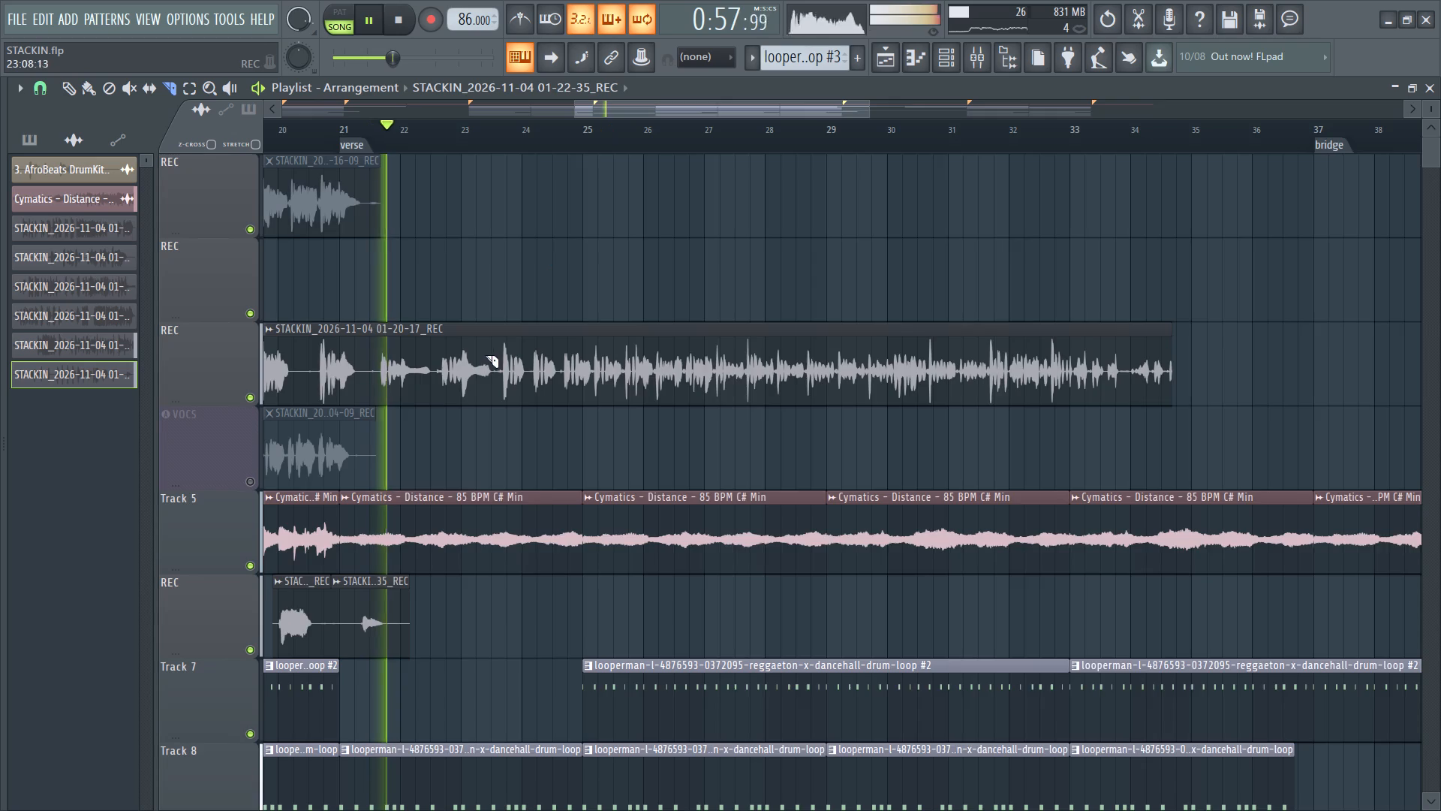
scroll(481, 360, "down", 2, "ctrl")
scroll(537, 353, "up", 2, "ctrl")
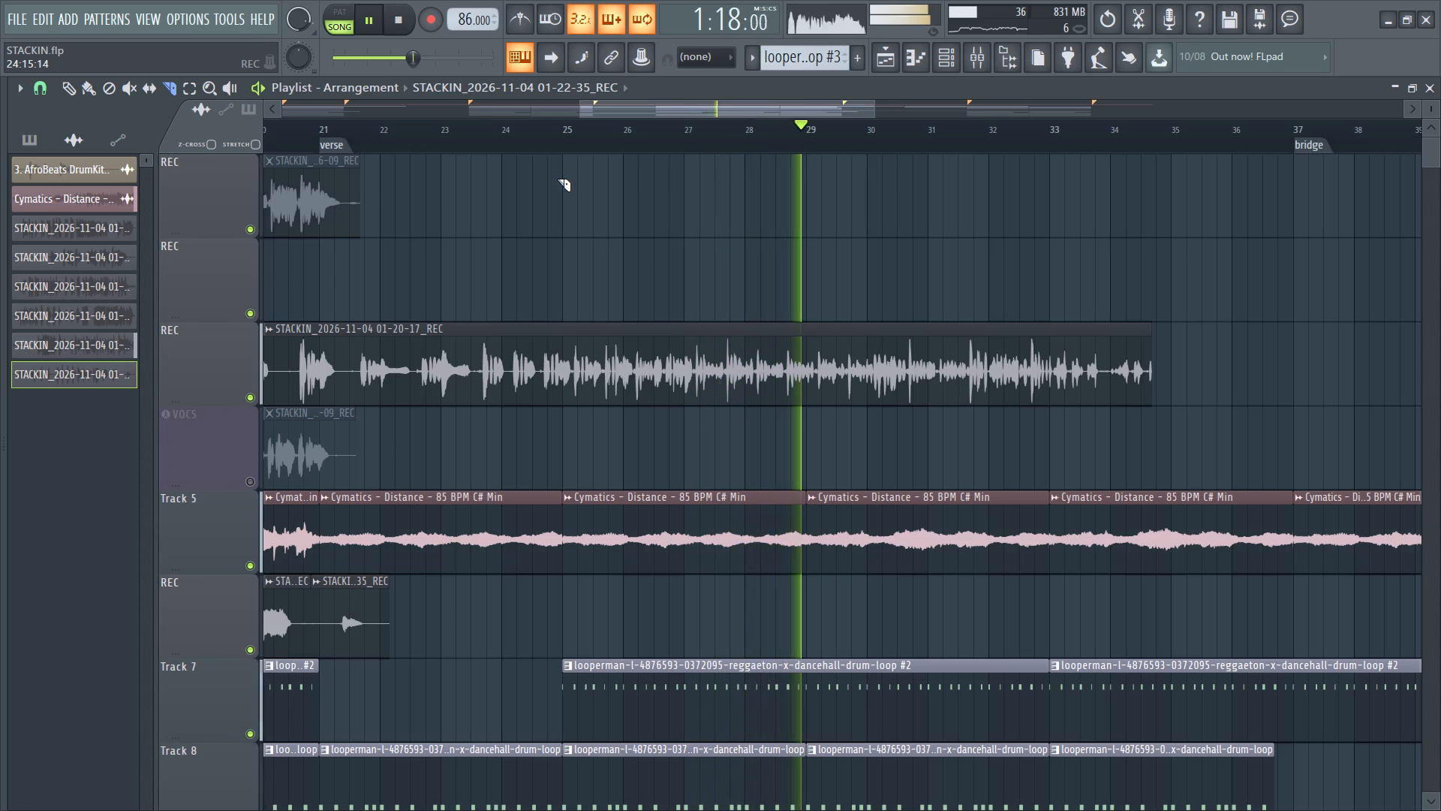
Stop playback, set the playhead back to 0:29:51 between bars 11 and 12, and replay the lead-in to the hook.
key("space")
left_click_drag(645, 107, 637, 109)
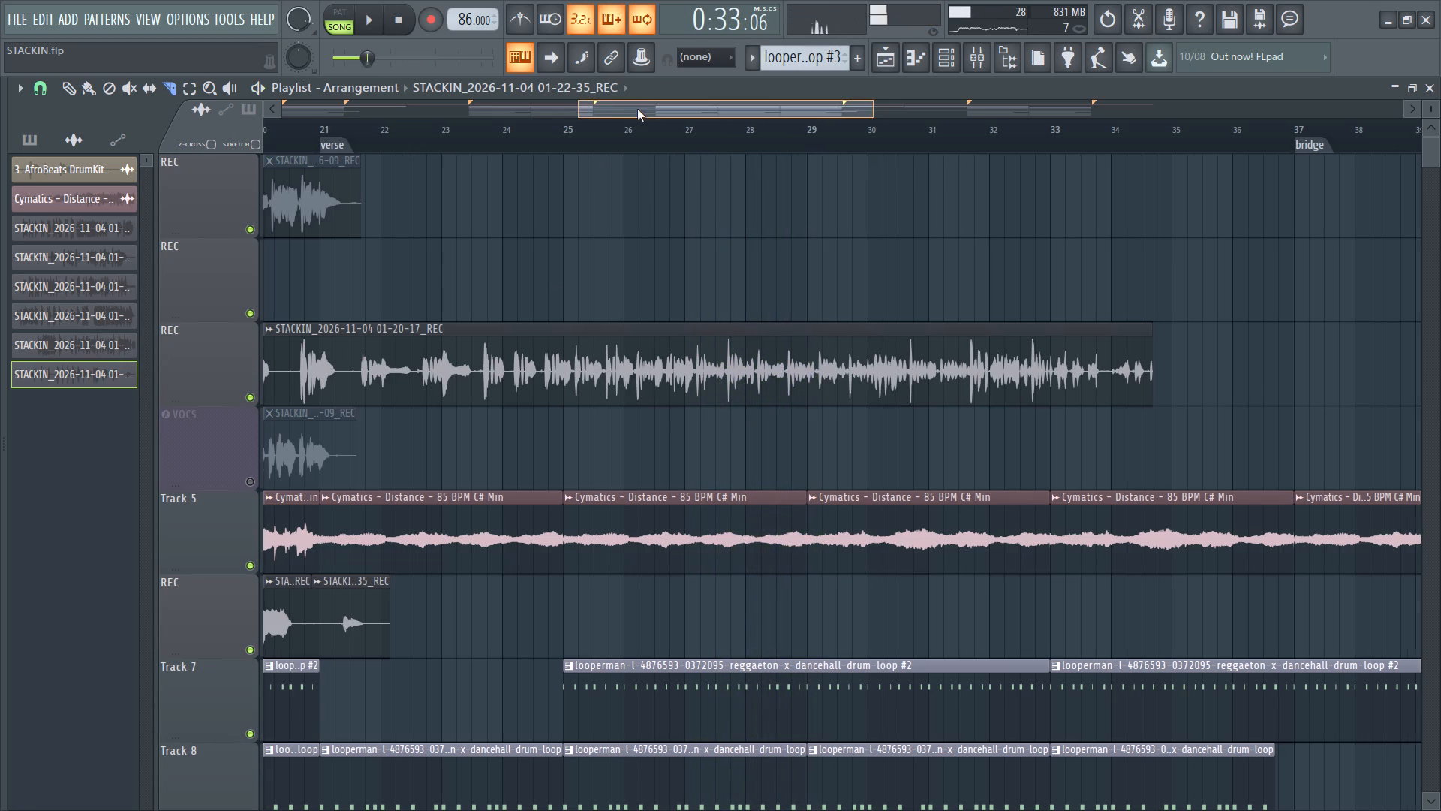
left_click_drag(637, 109, 480, 125)
left_click_drag(468, 127, 463, 127)
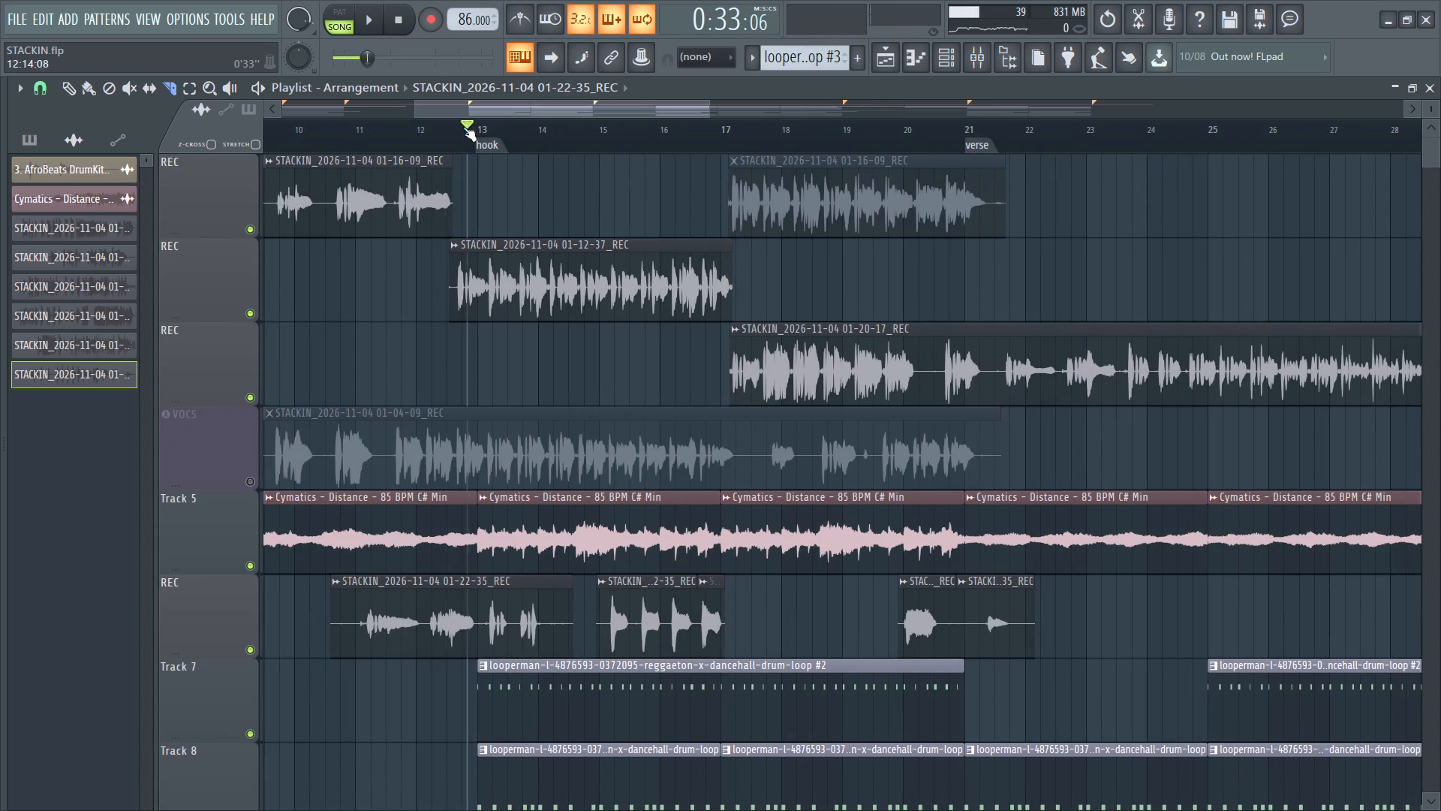
left_click_drag(463, 127, 390, 131)
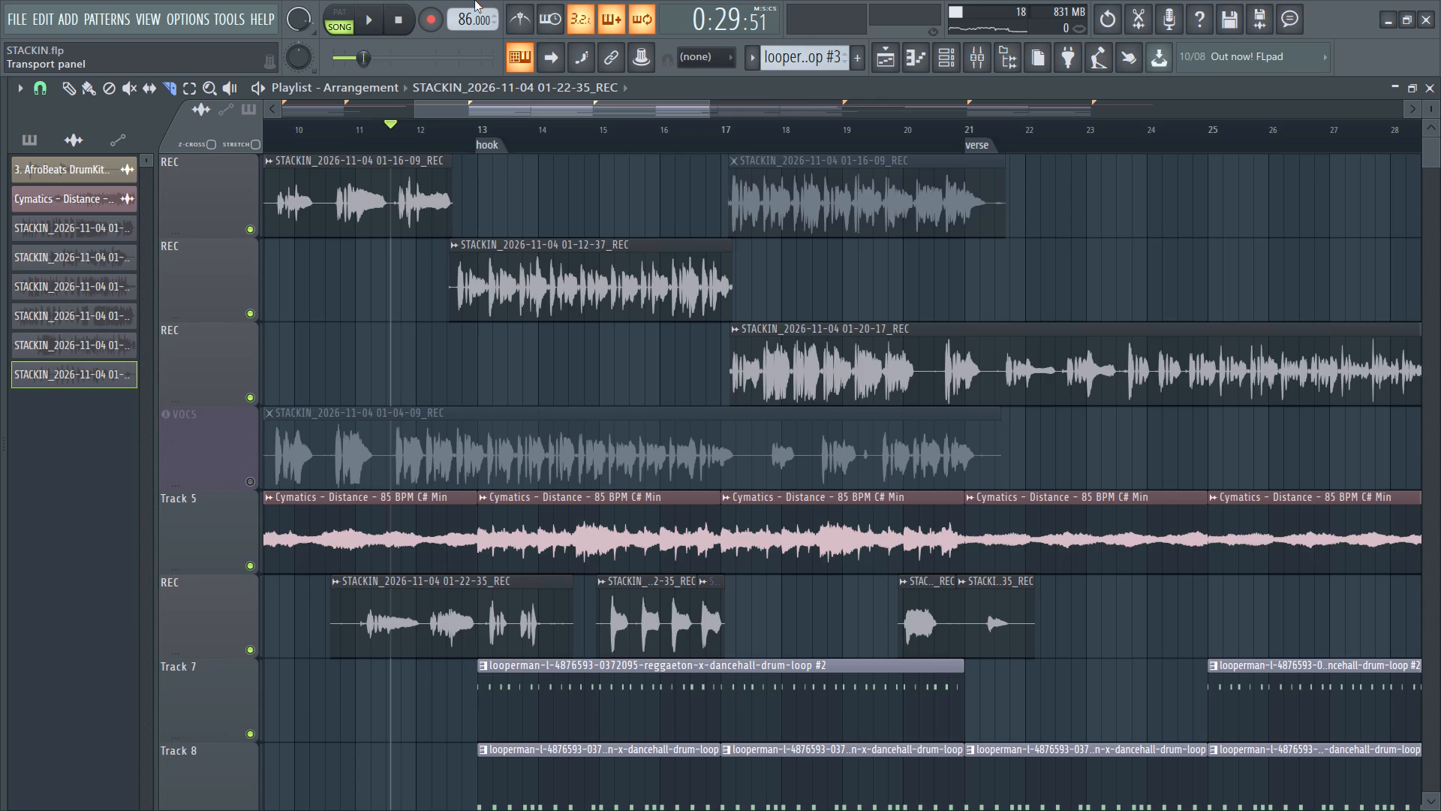
key("space")
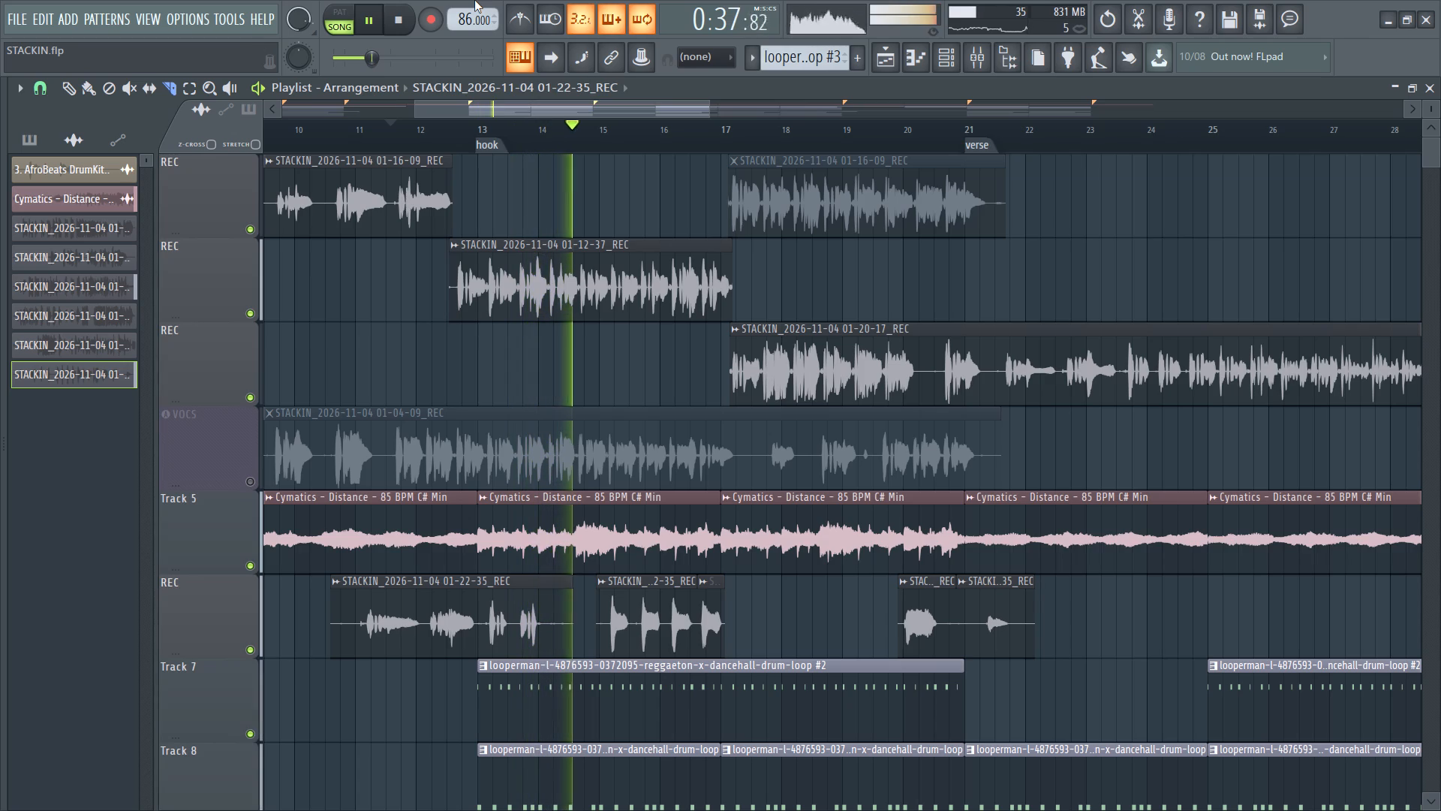
key("space")
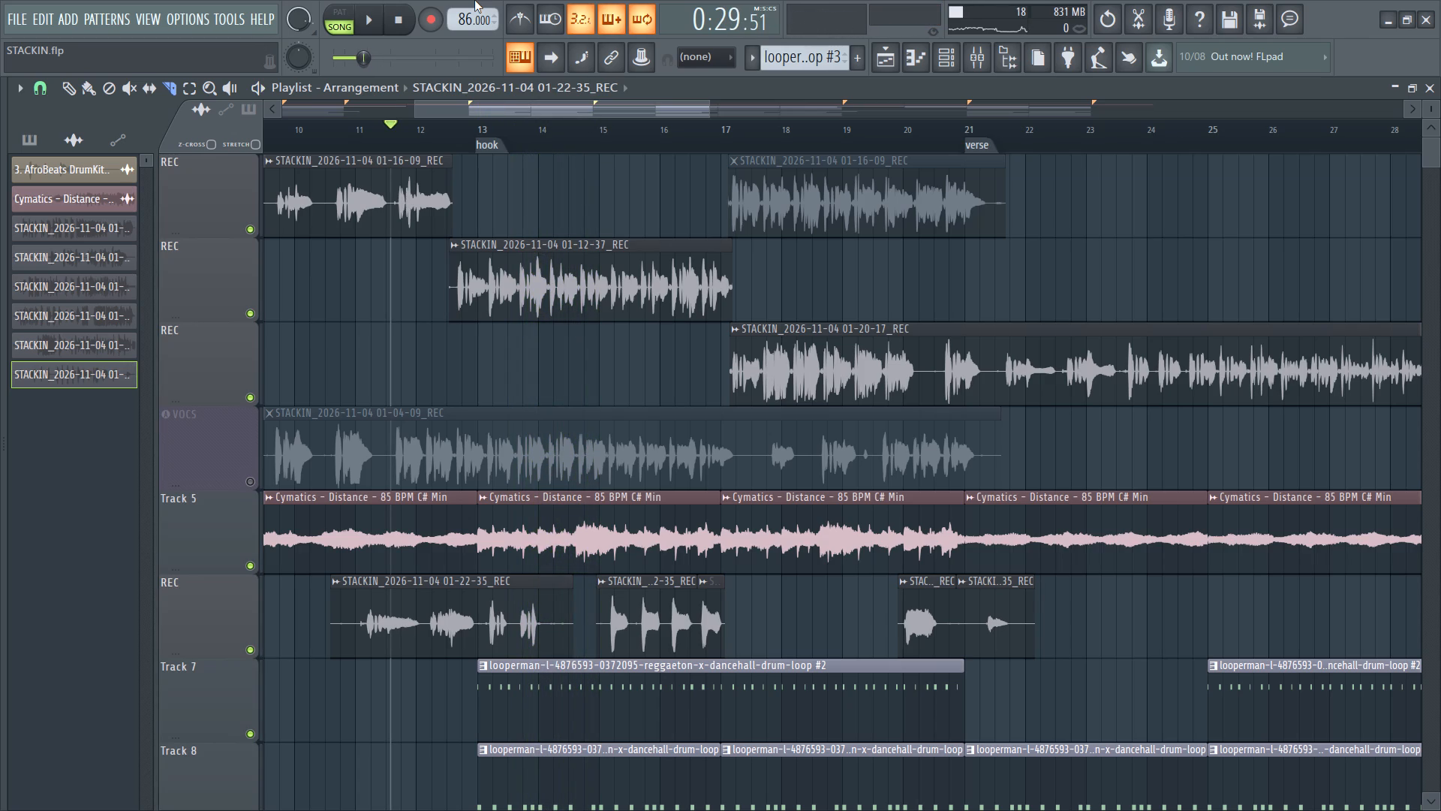
key("space")
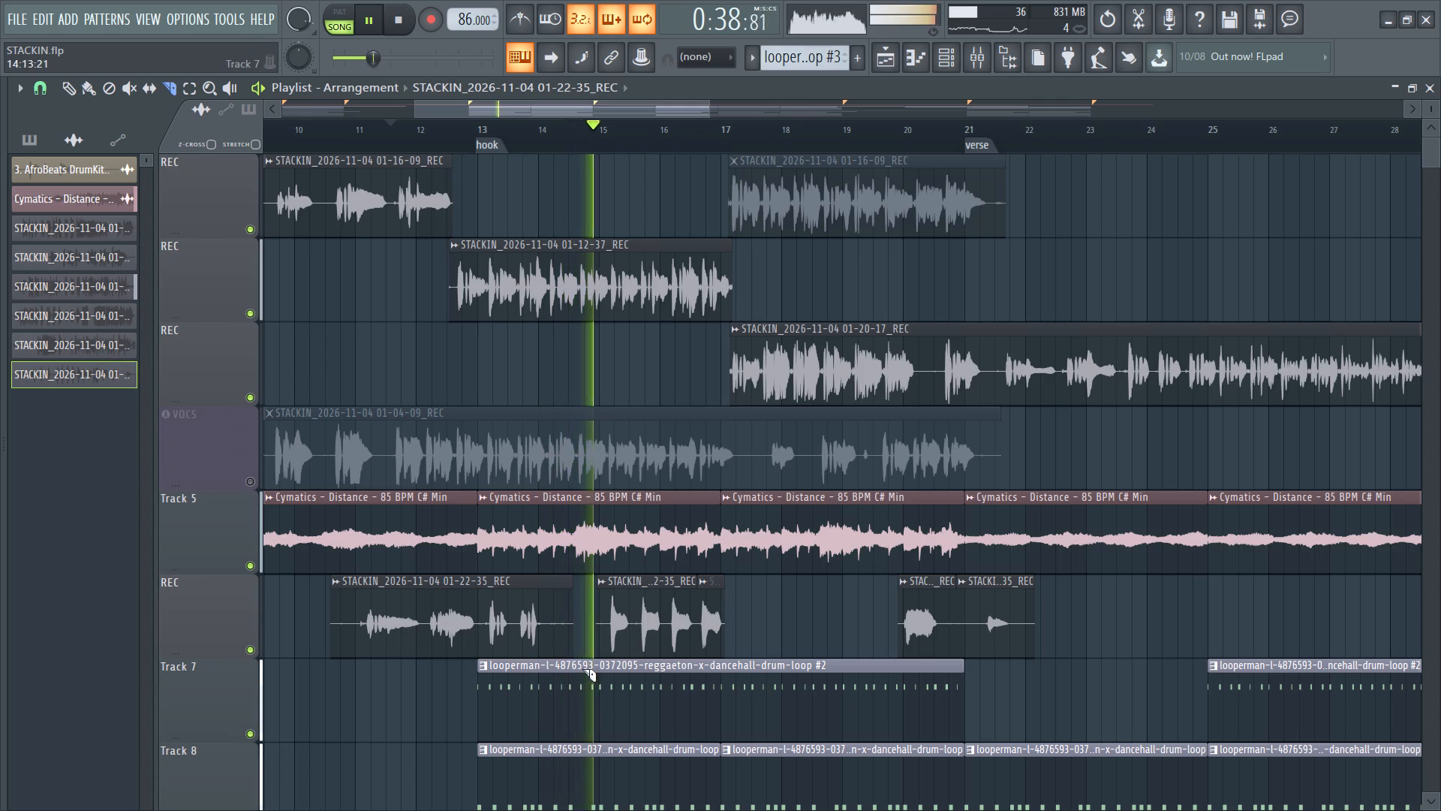
With the Draw tool, trim the end of the first 01-22-35 clip back to about bar 13.6, cutting off its last vocal hit.
left_click(67, 90)
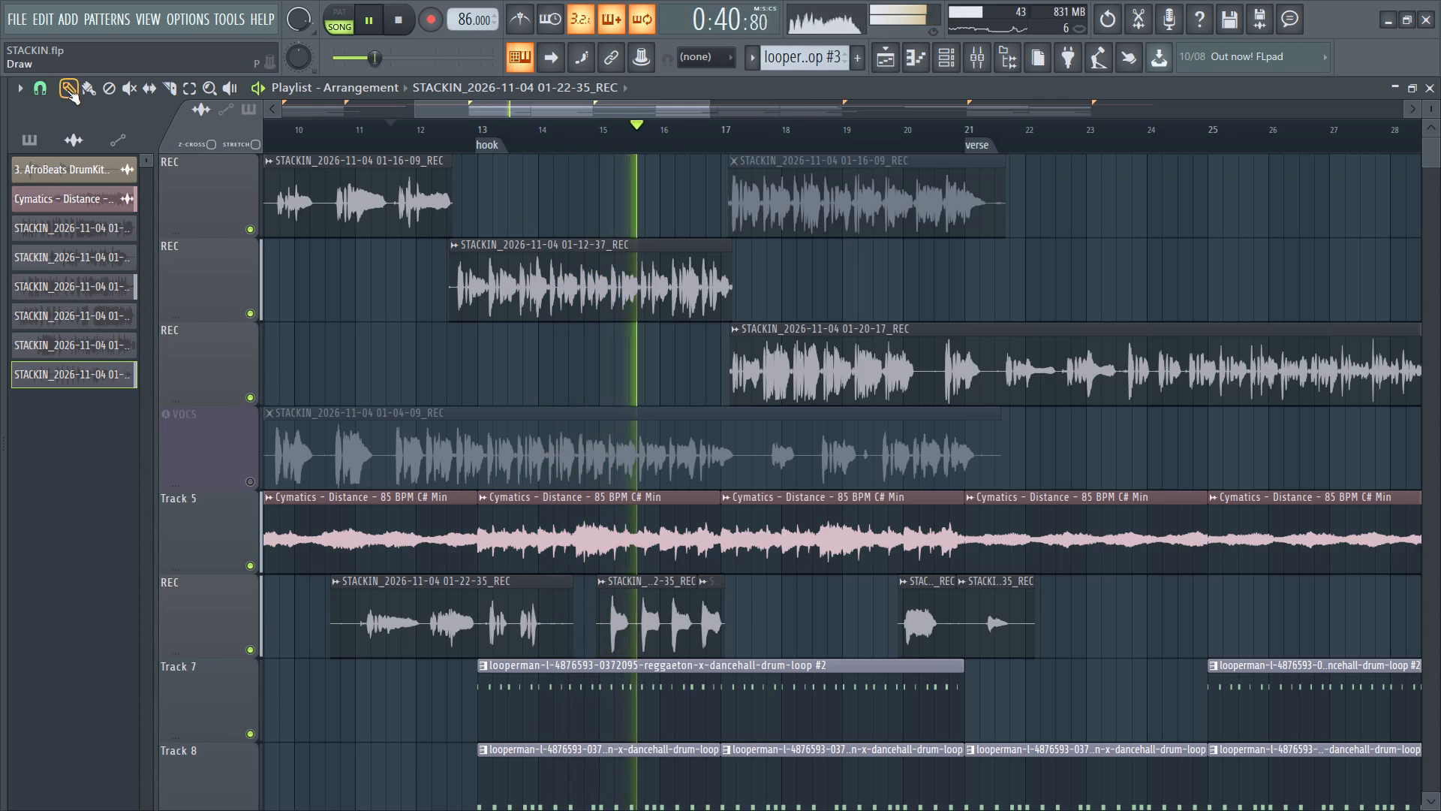
left_click_drag(573, 624, 541, 658, "alt")
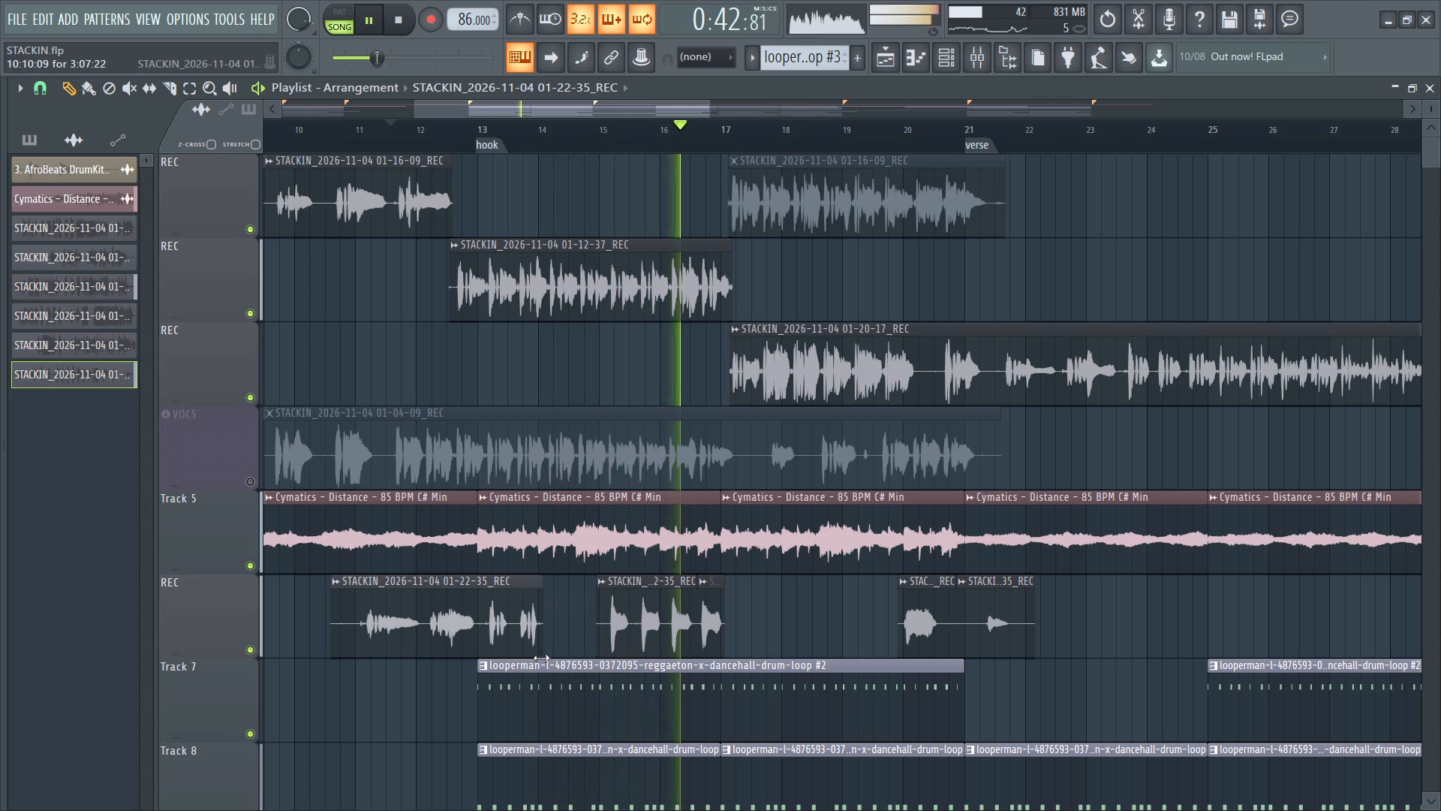
left_click_drag(541, 658, 517, 683, "alt")
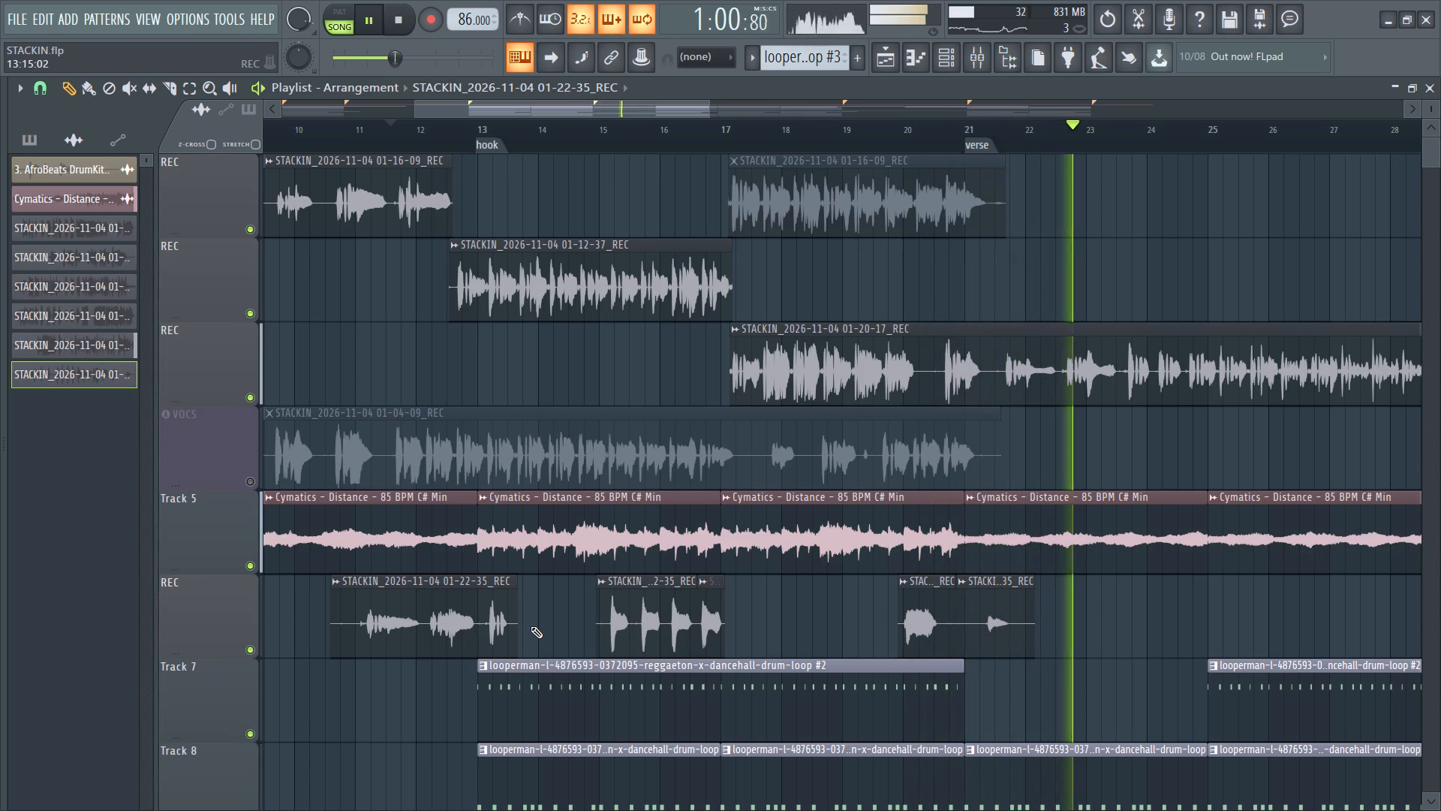
Replay from 0:29:51 through the hook to check the trimmed 01-22-35 clip against the main takes.
key("space")
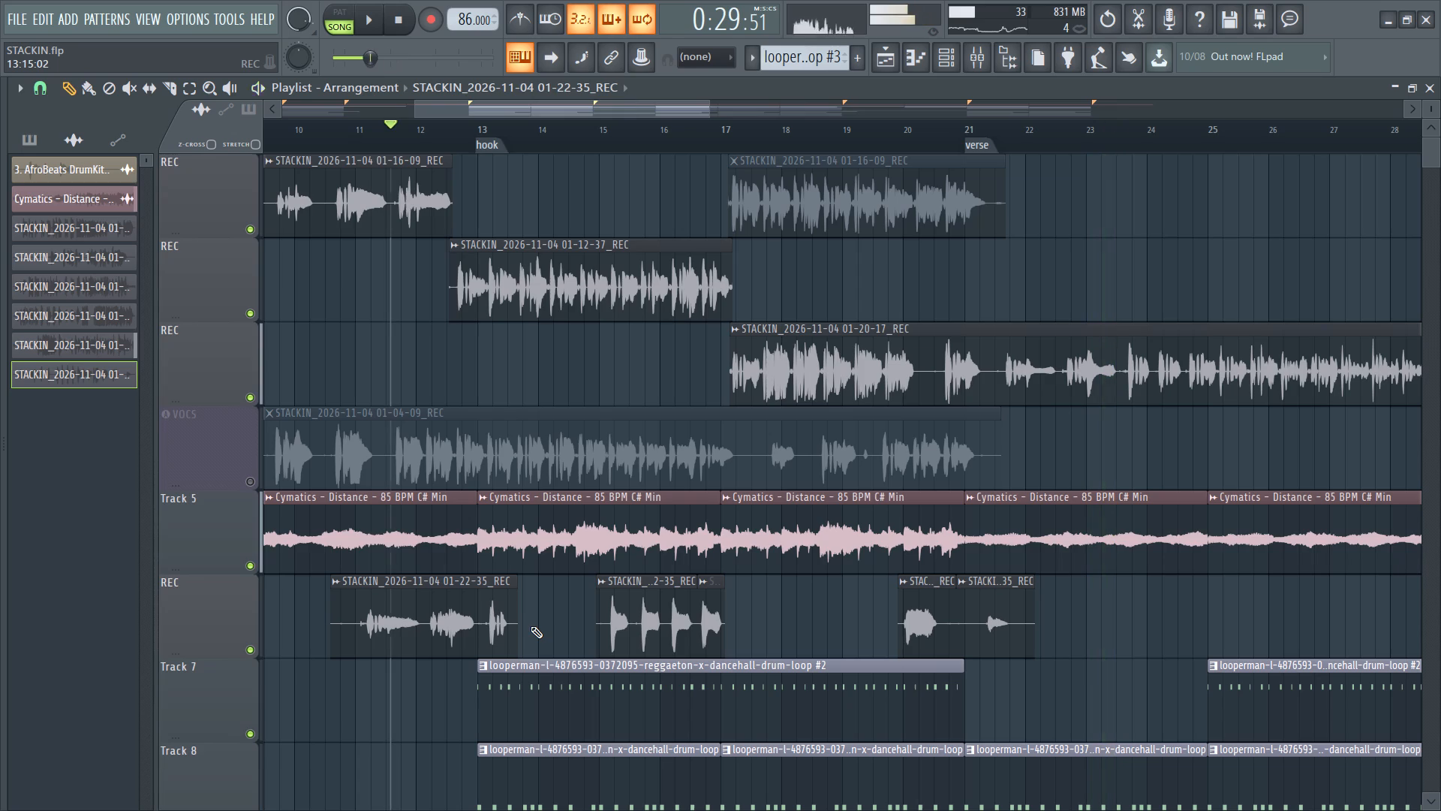
key("space")
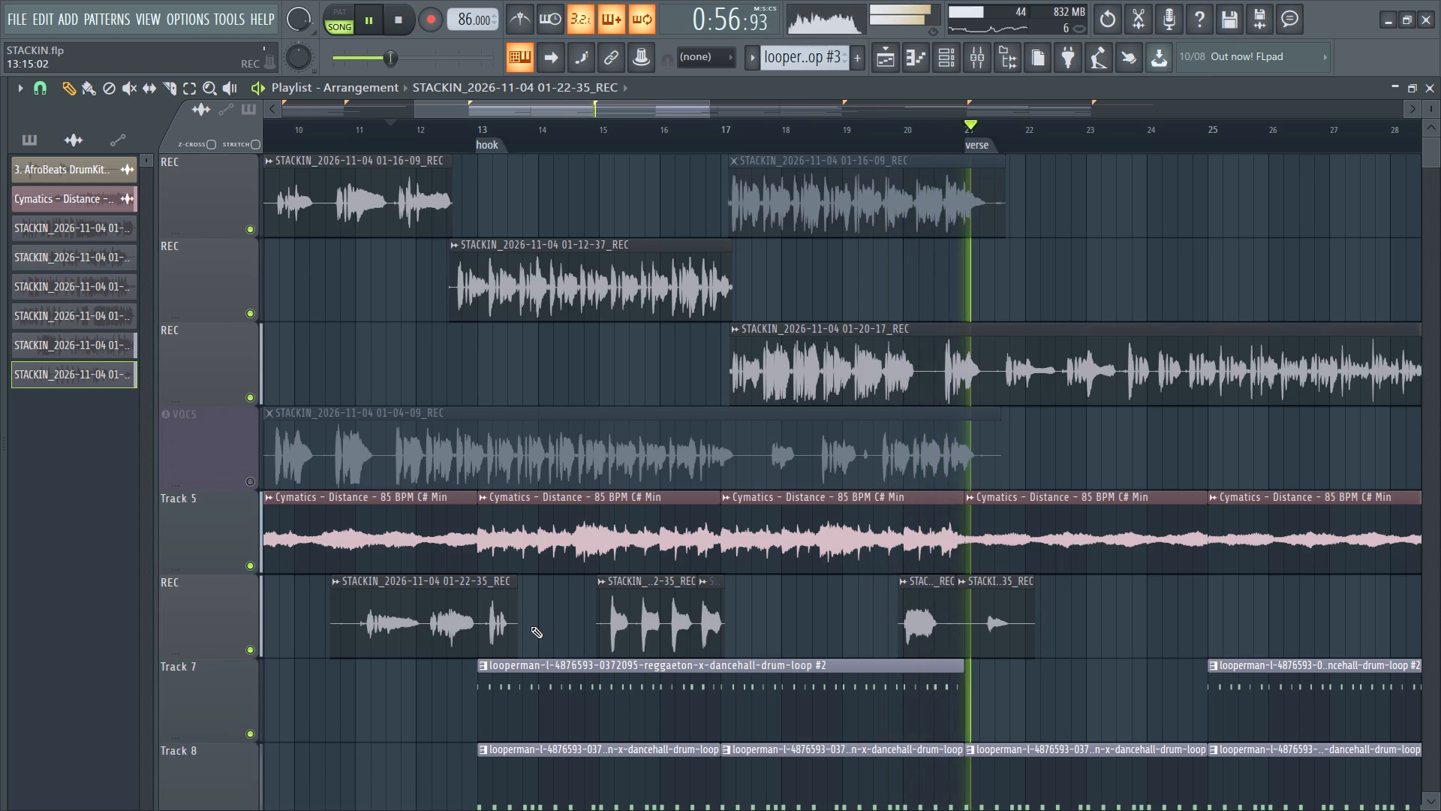
Stop playback and play the song from the beginning to review the comped vocals from the intro onward.
double_click(403, 26)
left_click(374, 25)
scroll(371, 389, "down", 4, "ctrl")
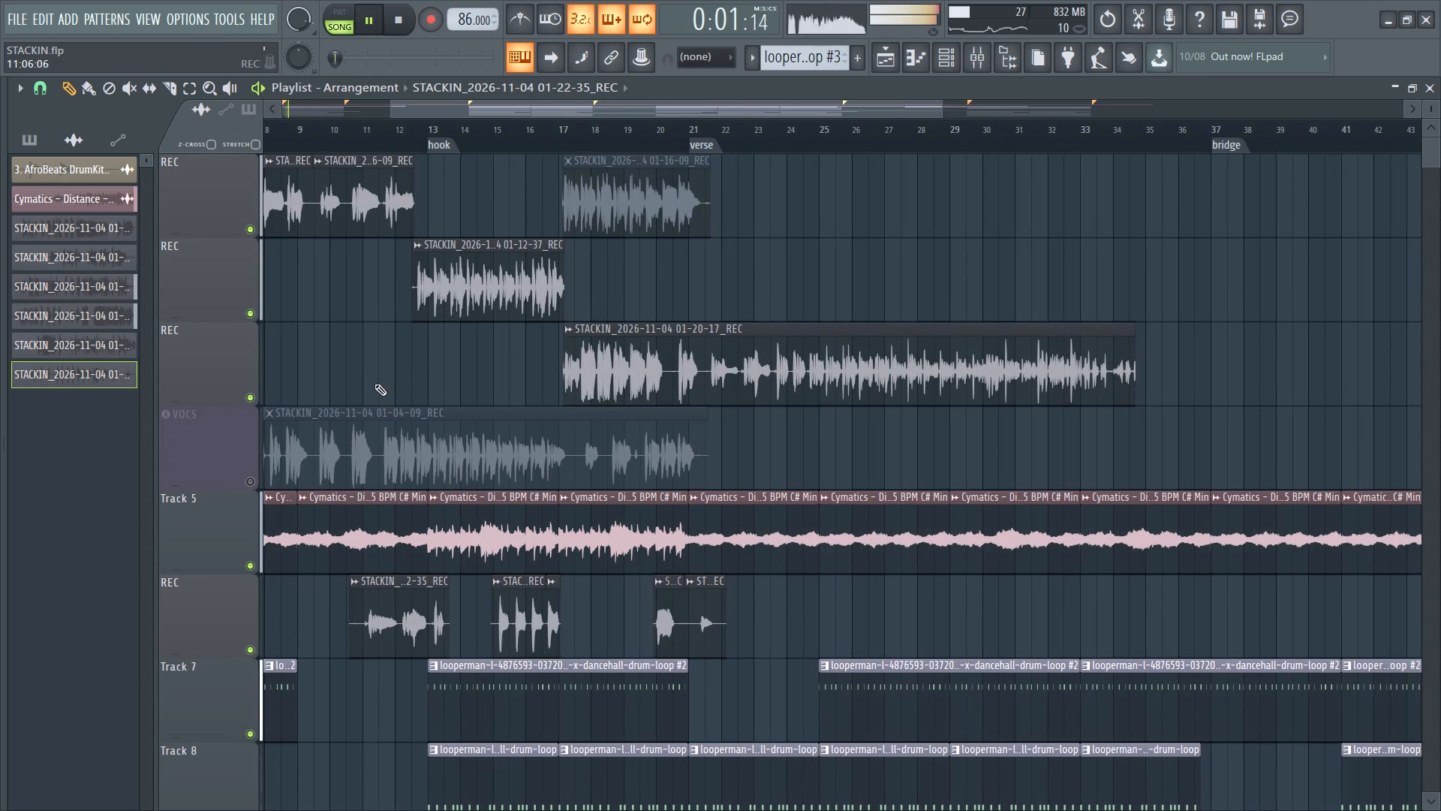
scroll(399, 364, "down", 3, "ctrl")
scroll(378, 363, "up", 3)
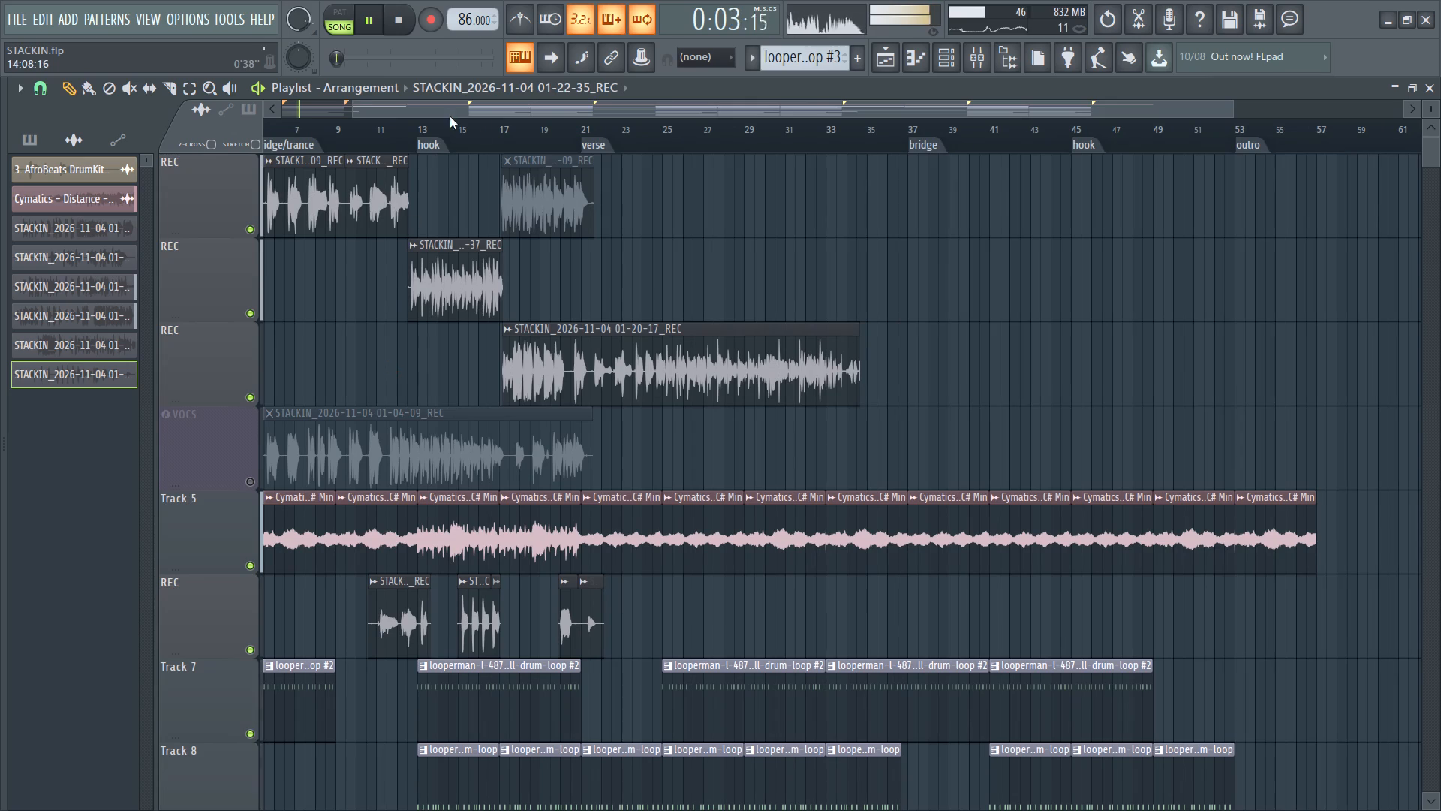
left_click_drag(507, 107, 363, 111)
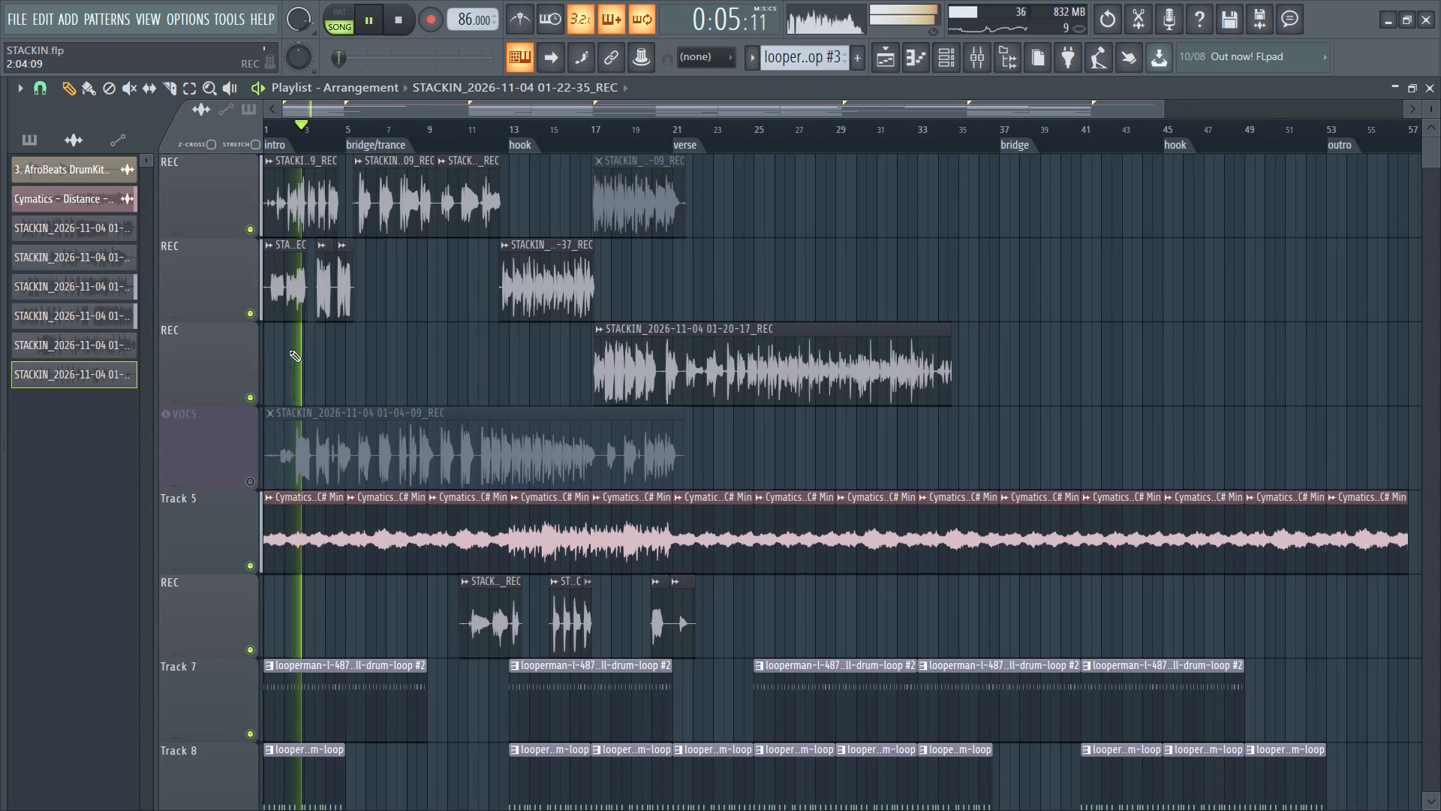
Save the STACKIN project during the playback review from the intro into the bridge/trance section, and close FL Studio.
key("ctrl+s")
scroll(303, 336, "up", 6, "ctrl")
scroll(406, 304, "up", 2)
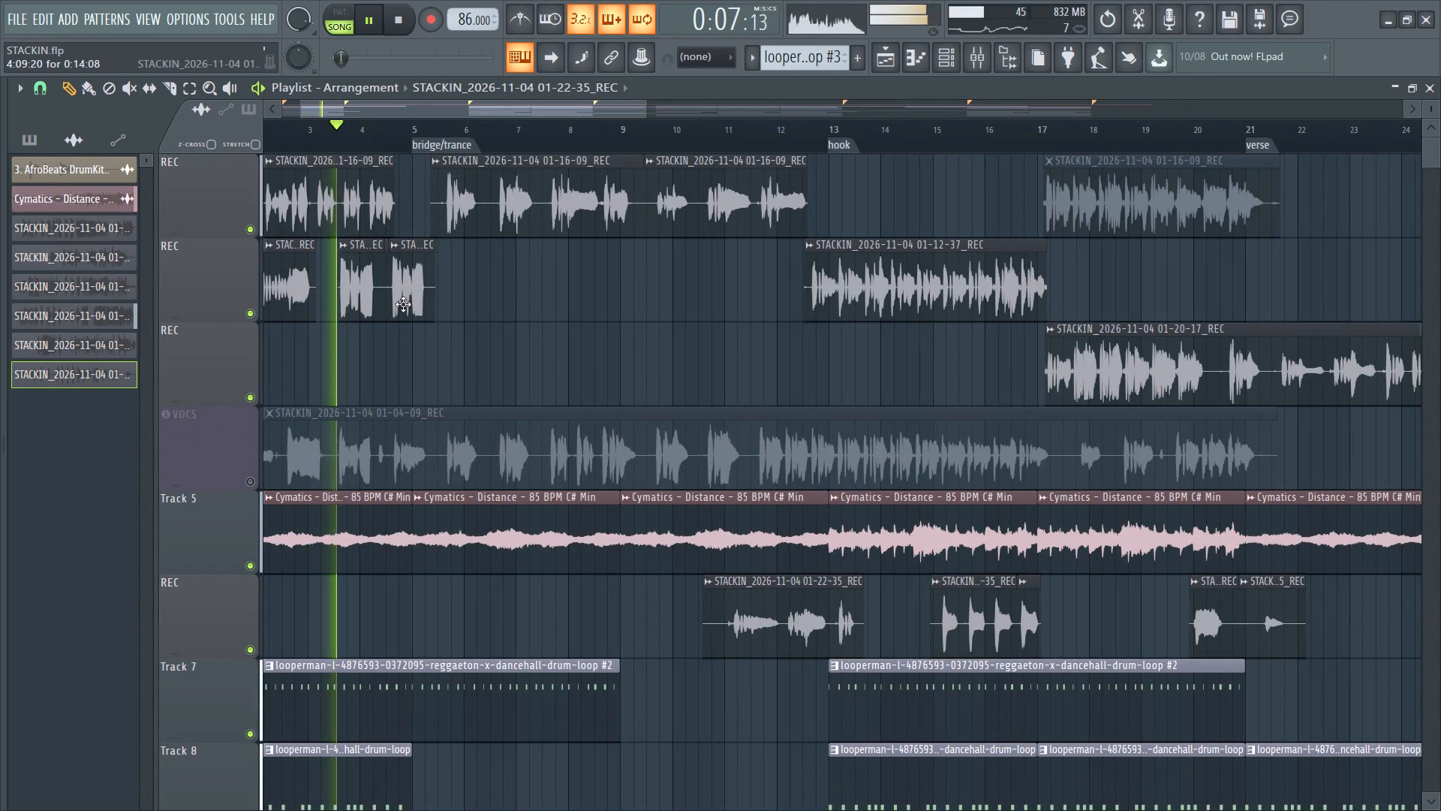
scroll(387, 281, "up", 3)
scroll(353, 320, "up", 3, "ctrl")
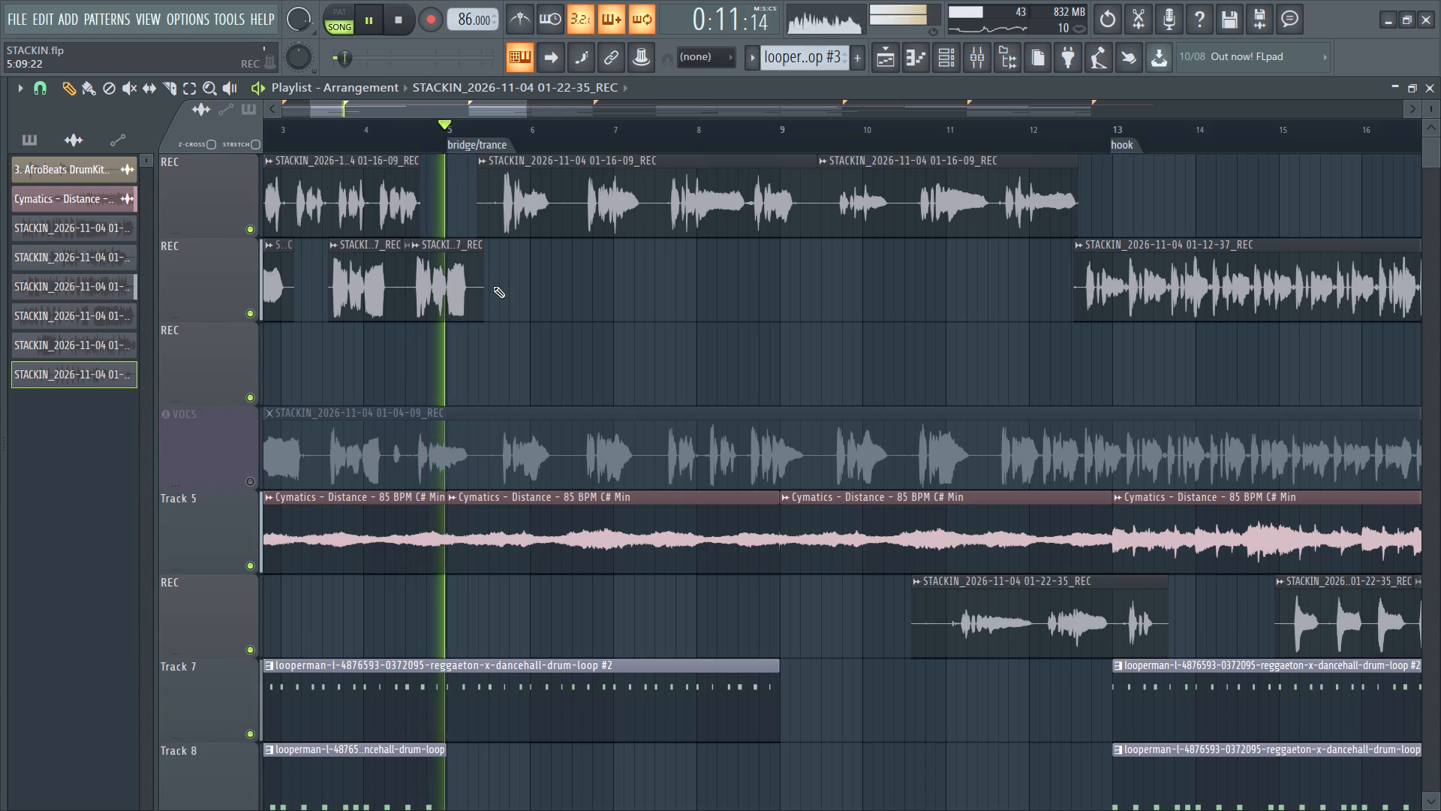
key("ctrl+s")
key("ctrl+s")
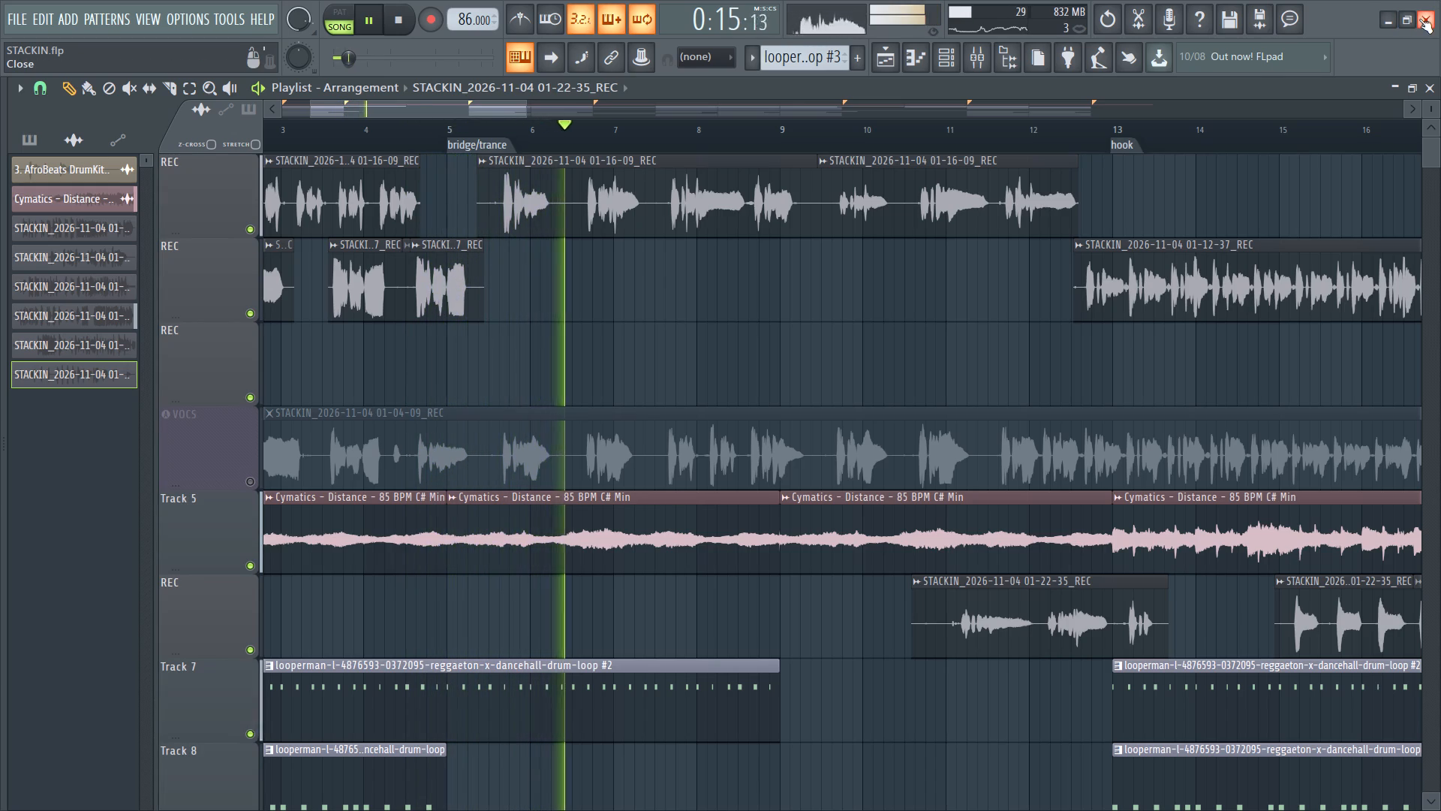
left_click(1419, 19)
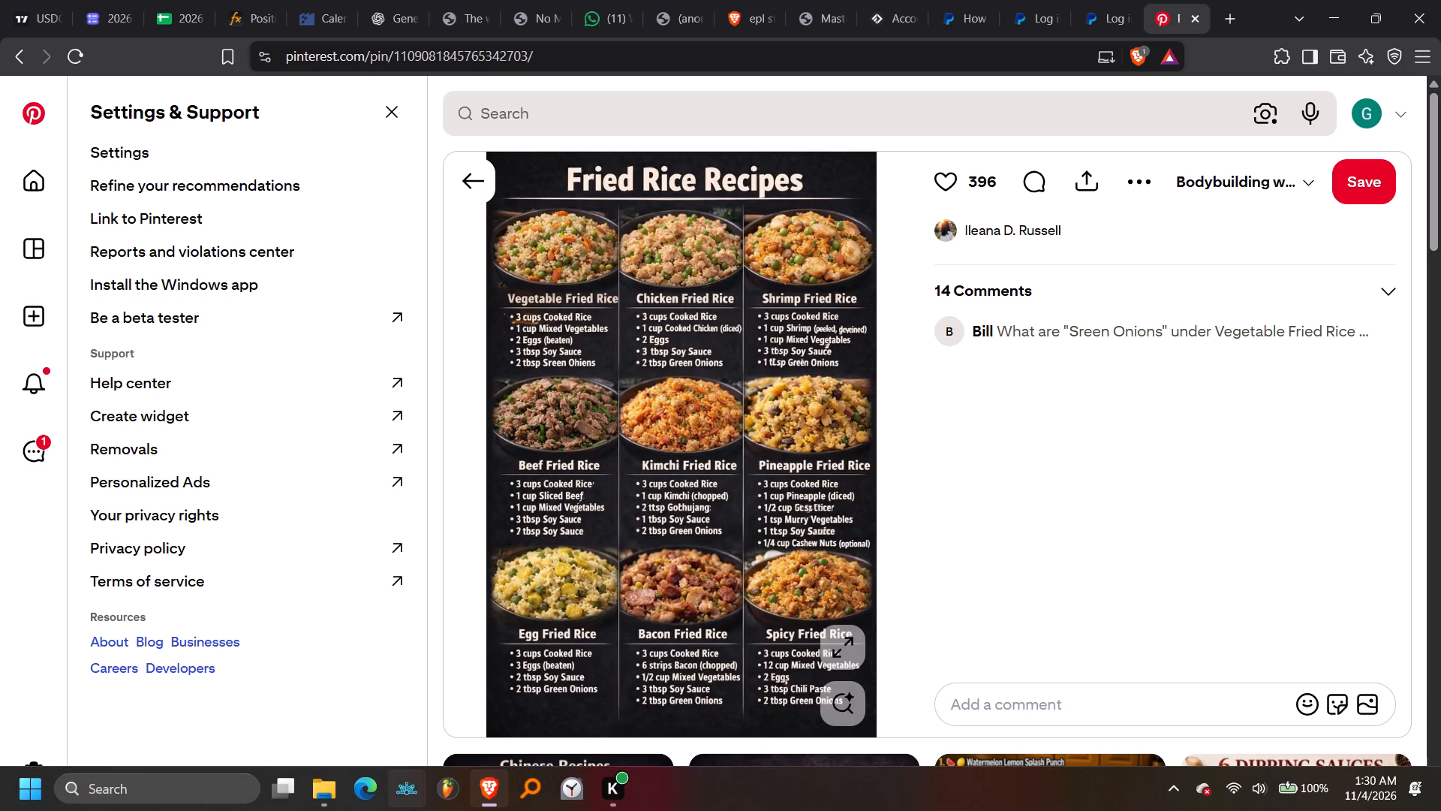
Relaunch FL Studio from the Windows search and dismiss its welcome window.
left_click(159, 794)
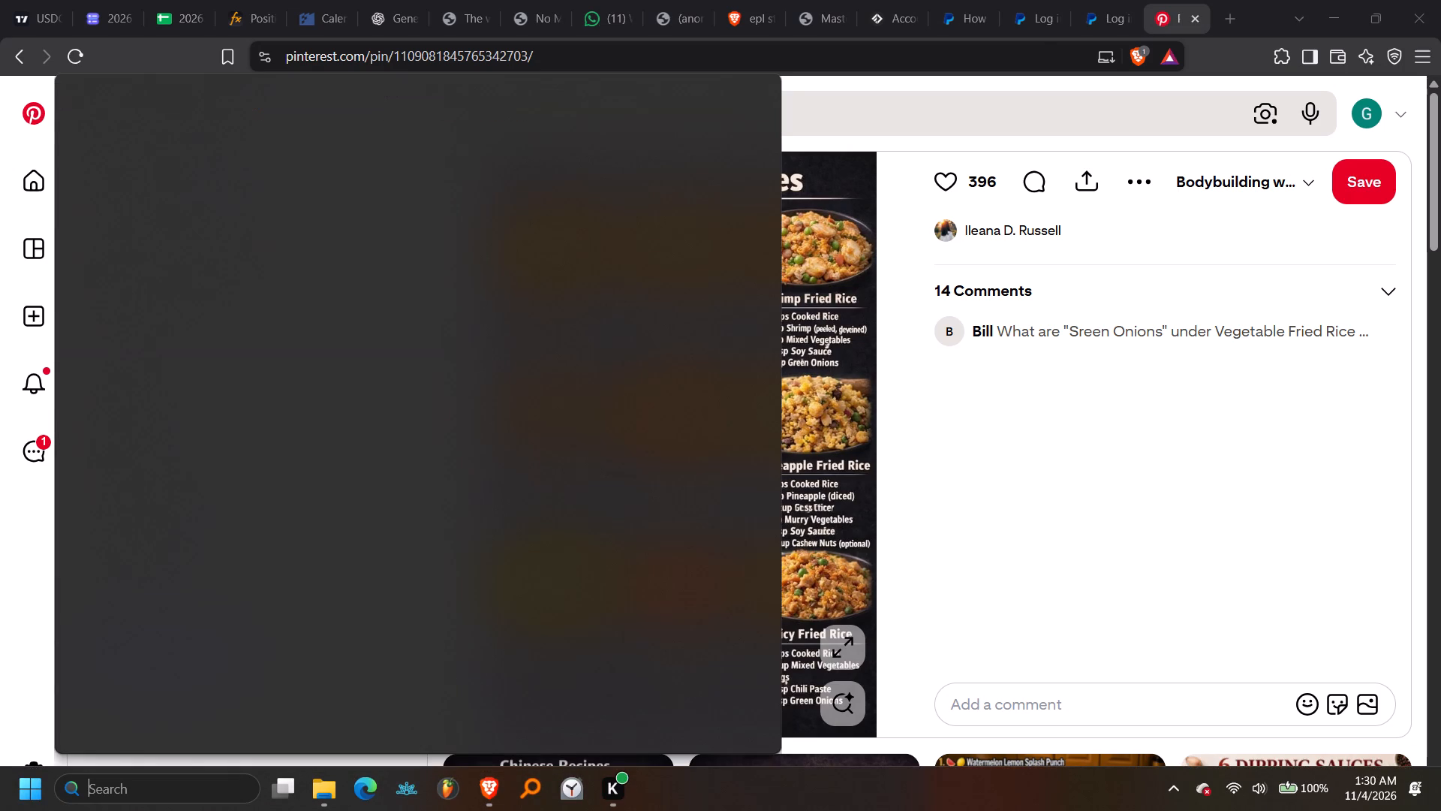
left_click(203, 485)
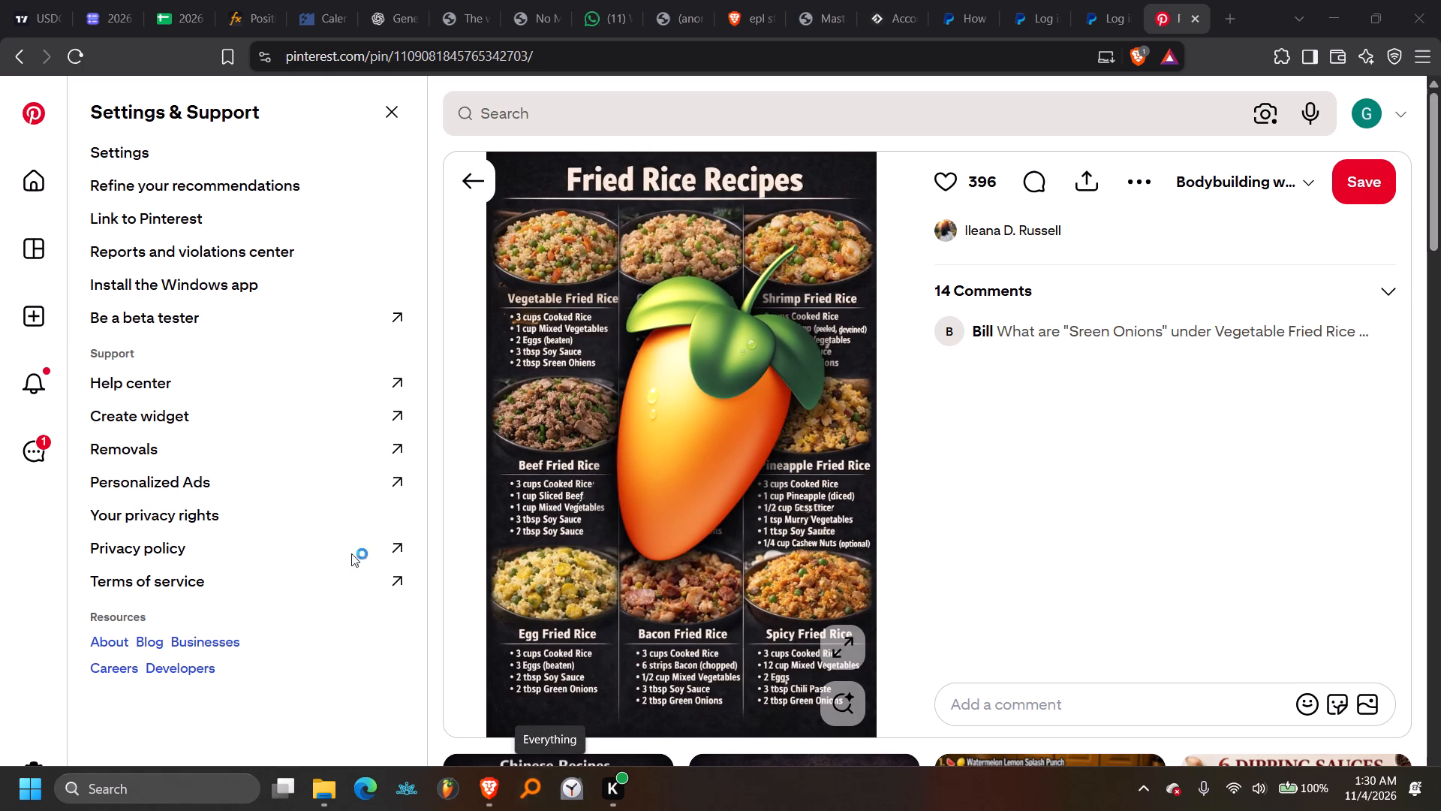
left_click(44, 15)
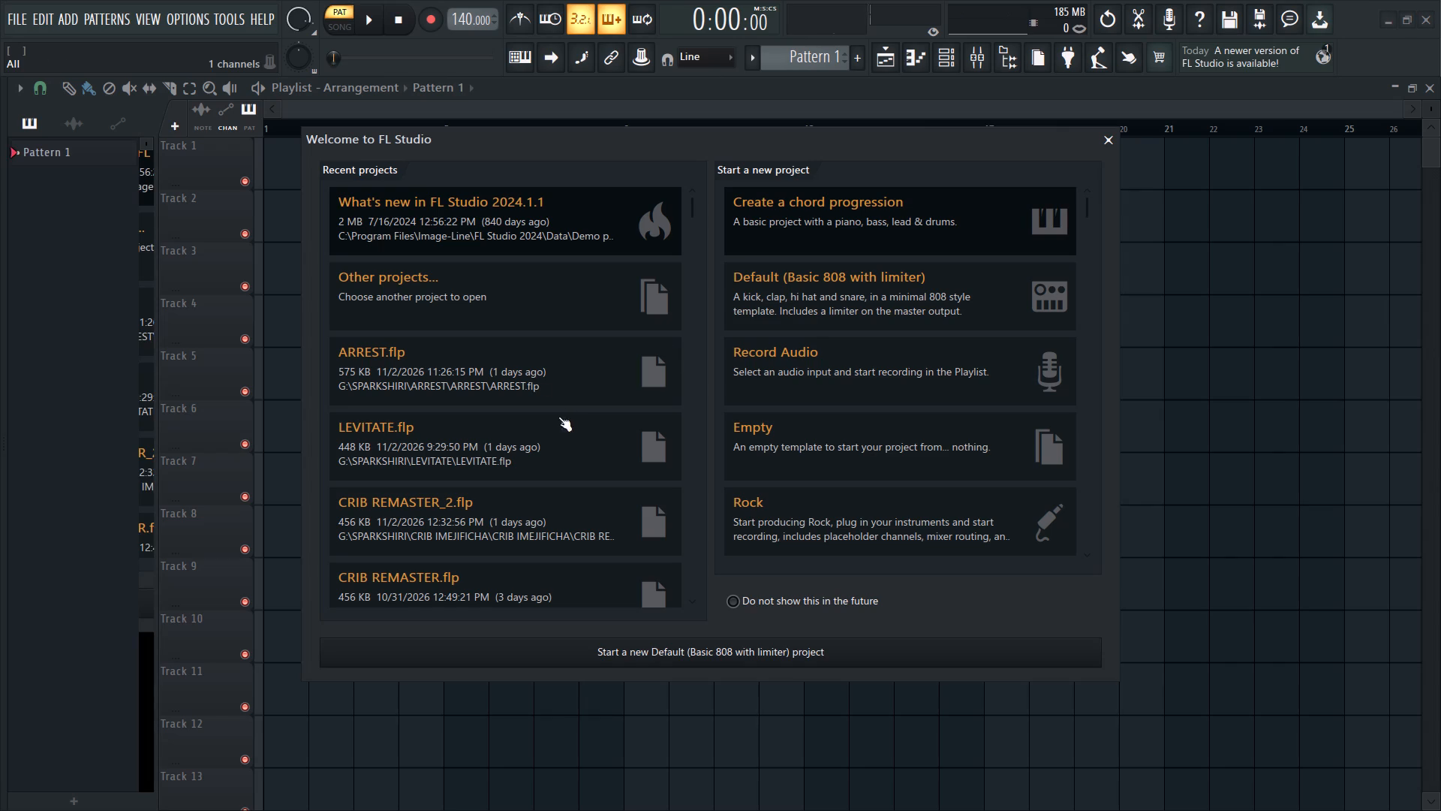
left_click(1115, 145)
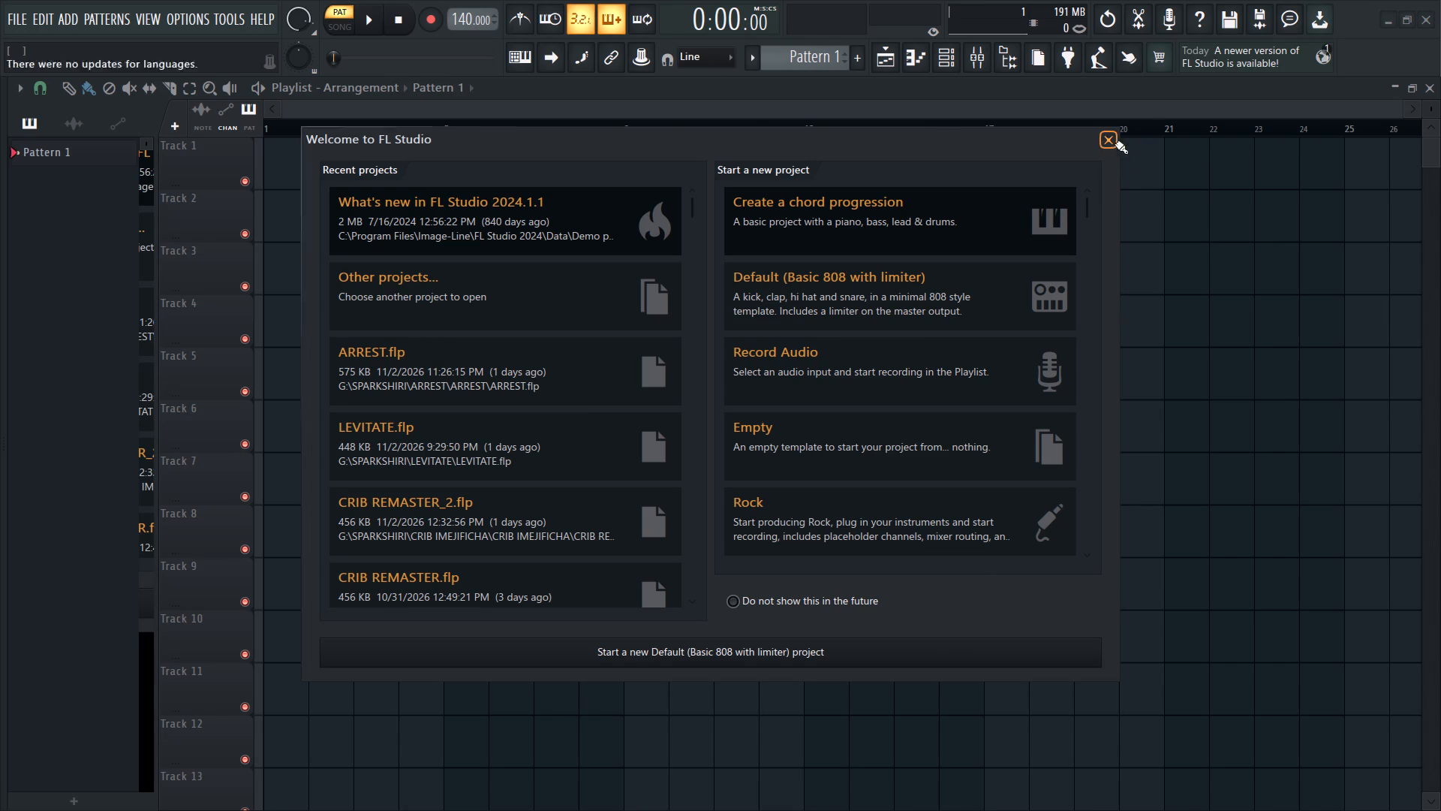
Load the STACKIN project from the BEAT MARATHON 16 folder in File Explorer into the empty FL Studio session.
left_click(1397, 16)
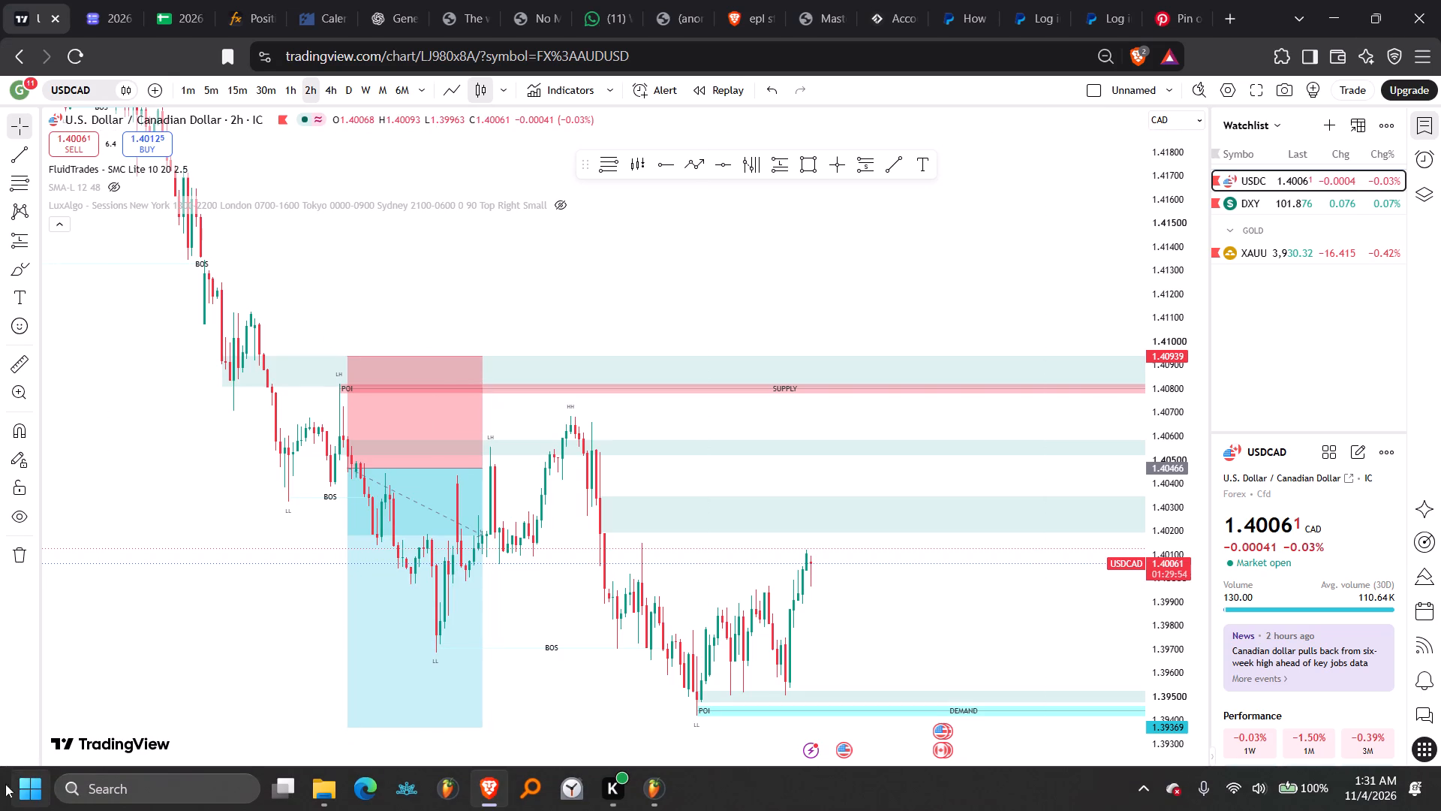
left_click(329, 788)
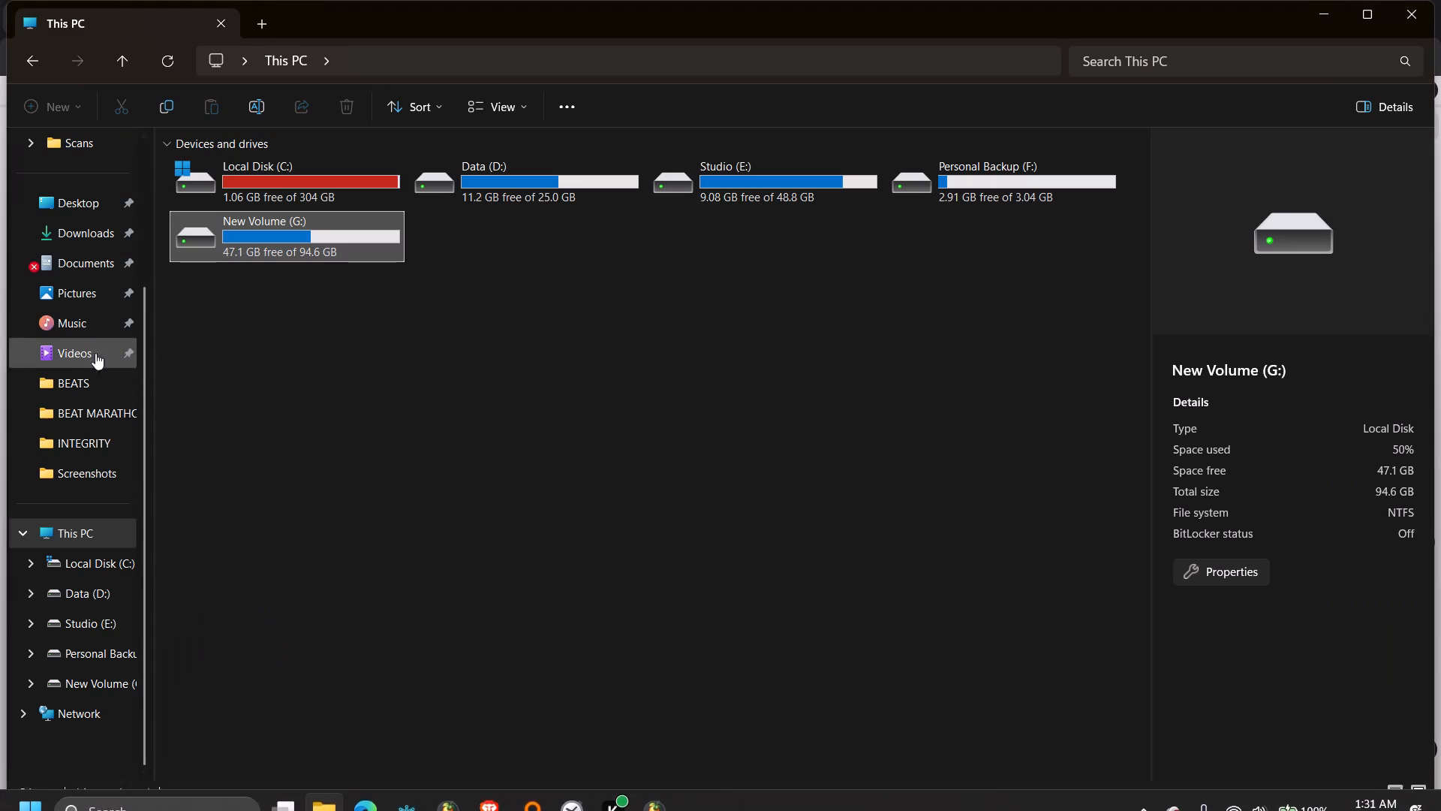
left_click(87, 400)
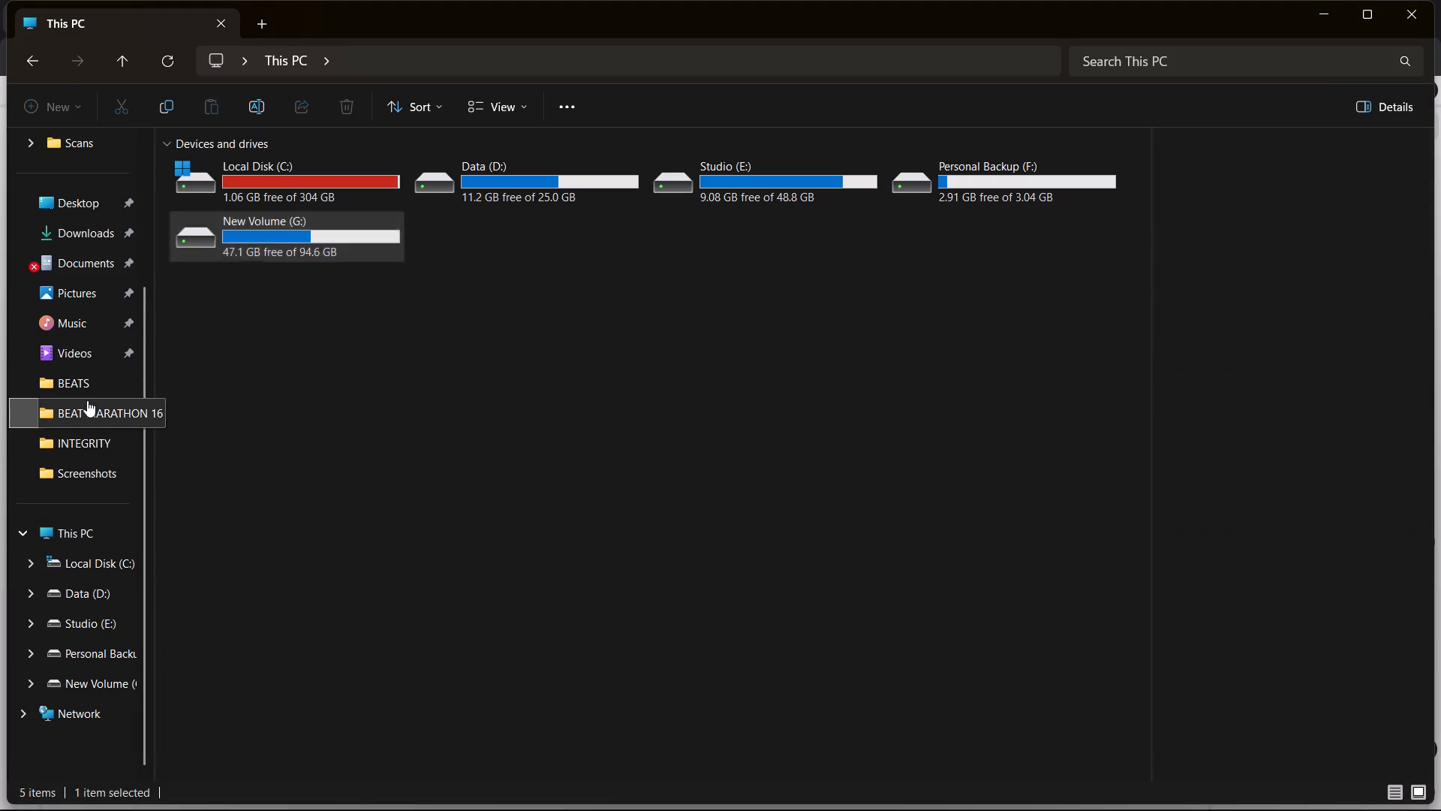
left_click(239, 164)
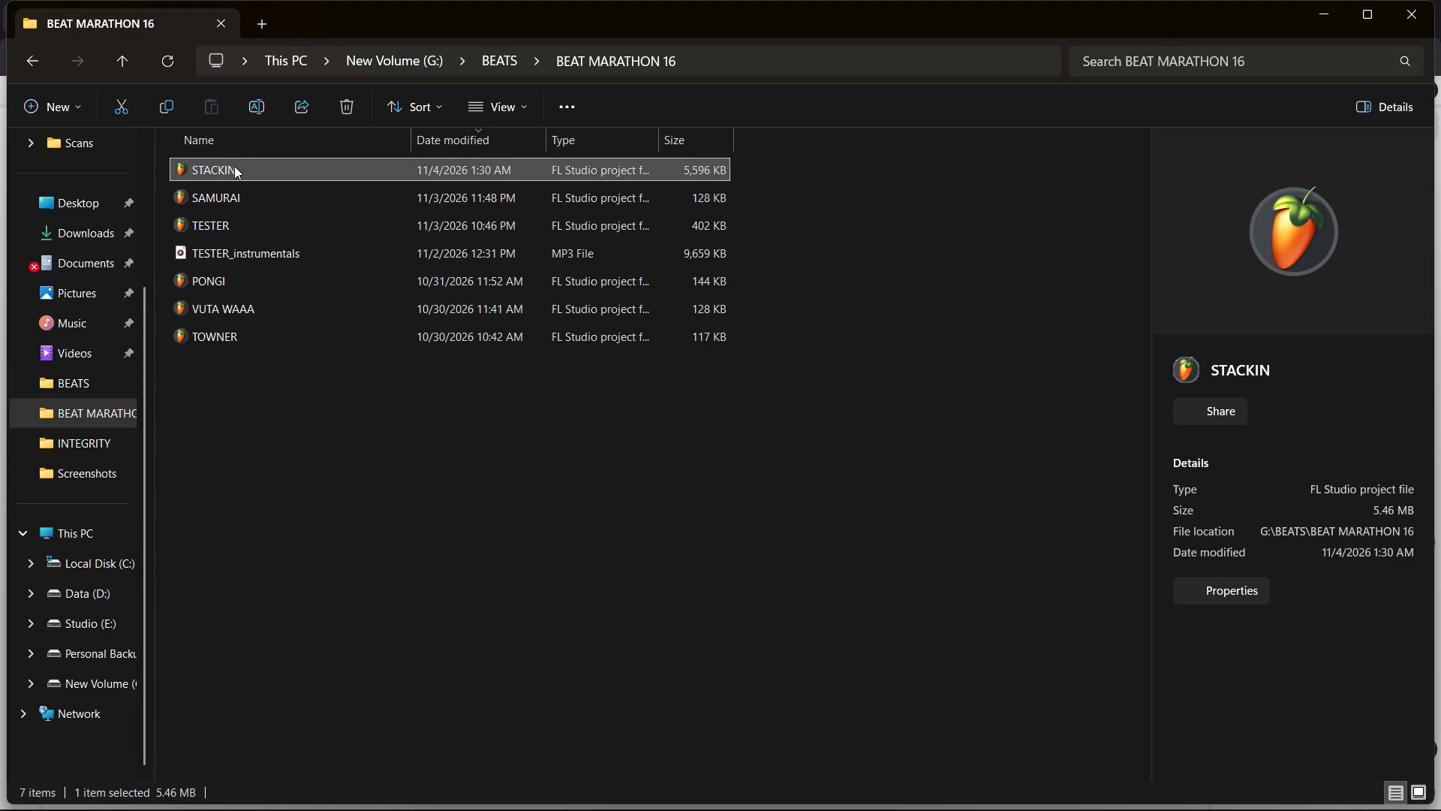
left_click_drag(234, 166, 594, 794)
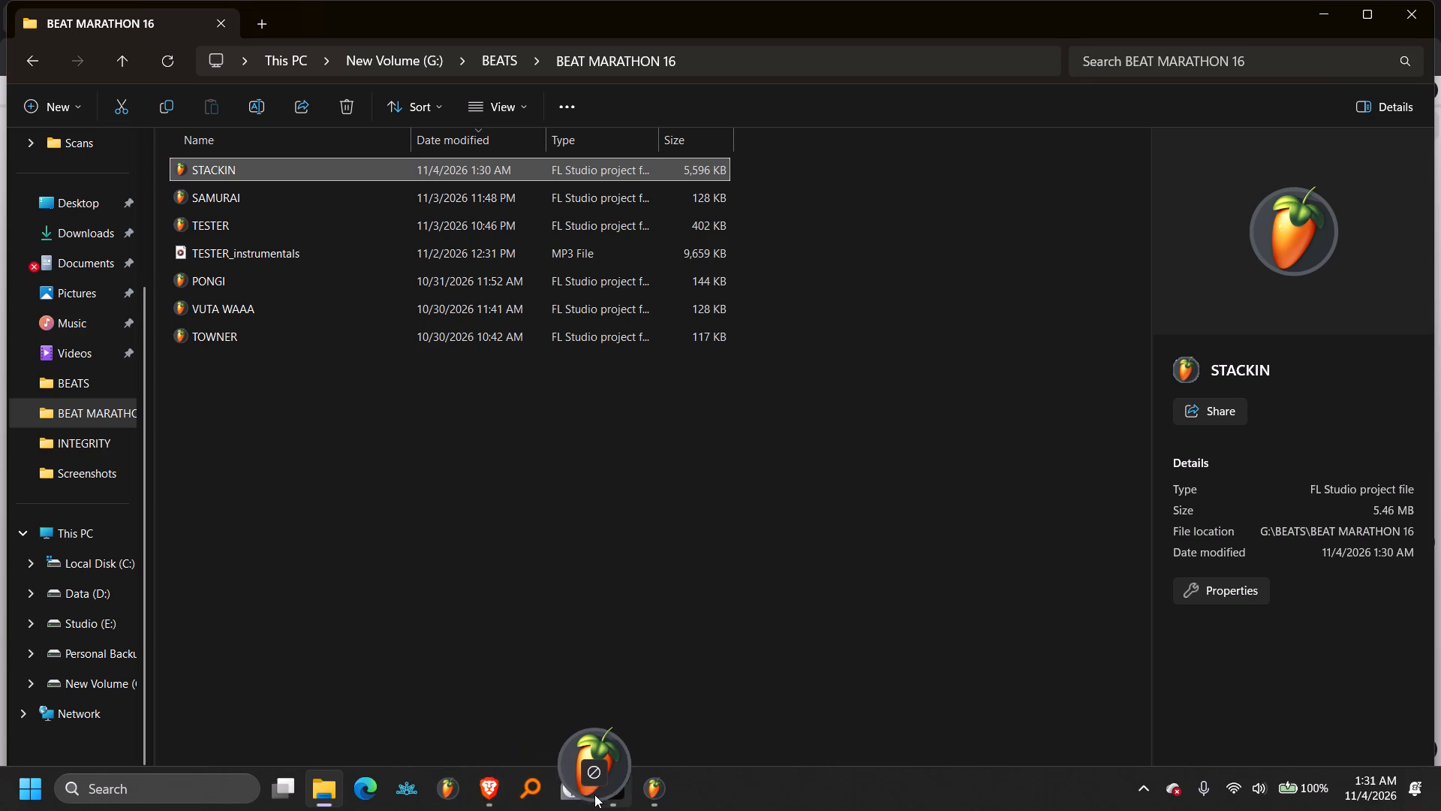
left_click_drag(594, 794, 434, 311)
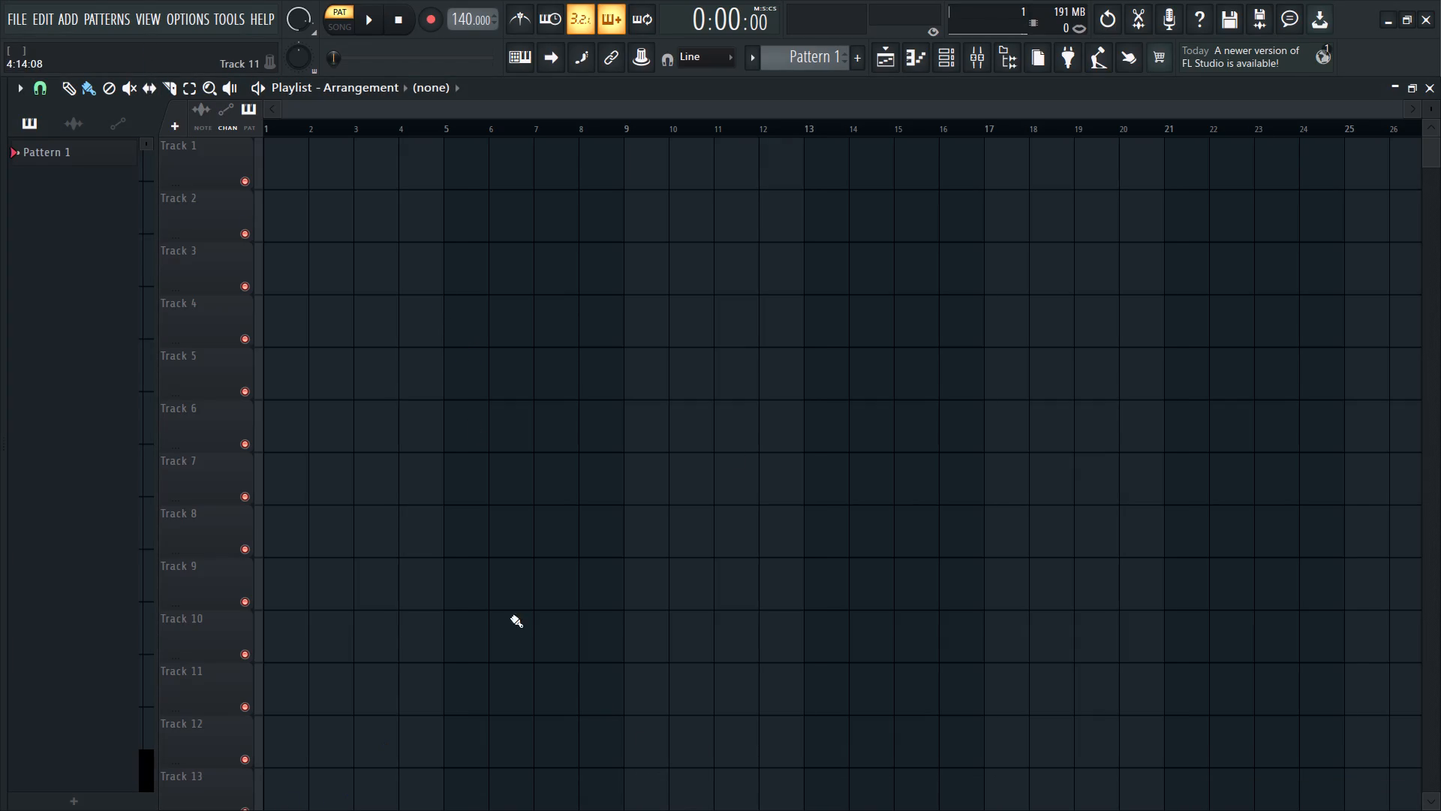
left_click(1381, 23)
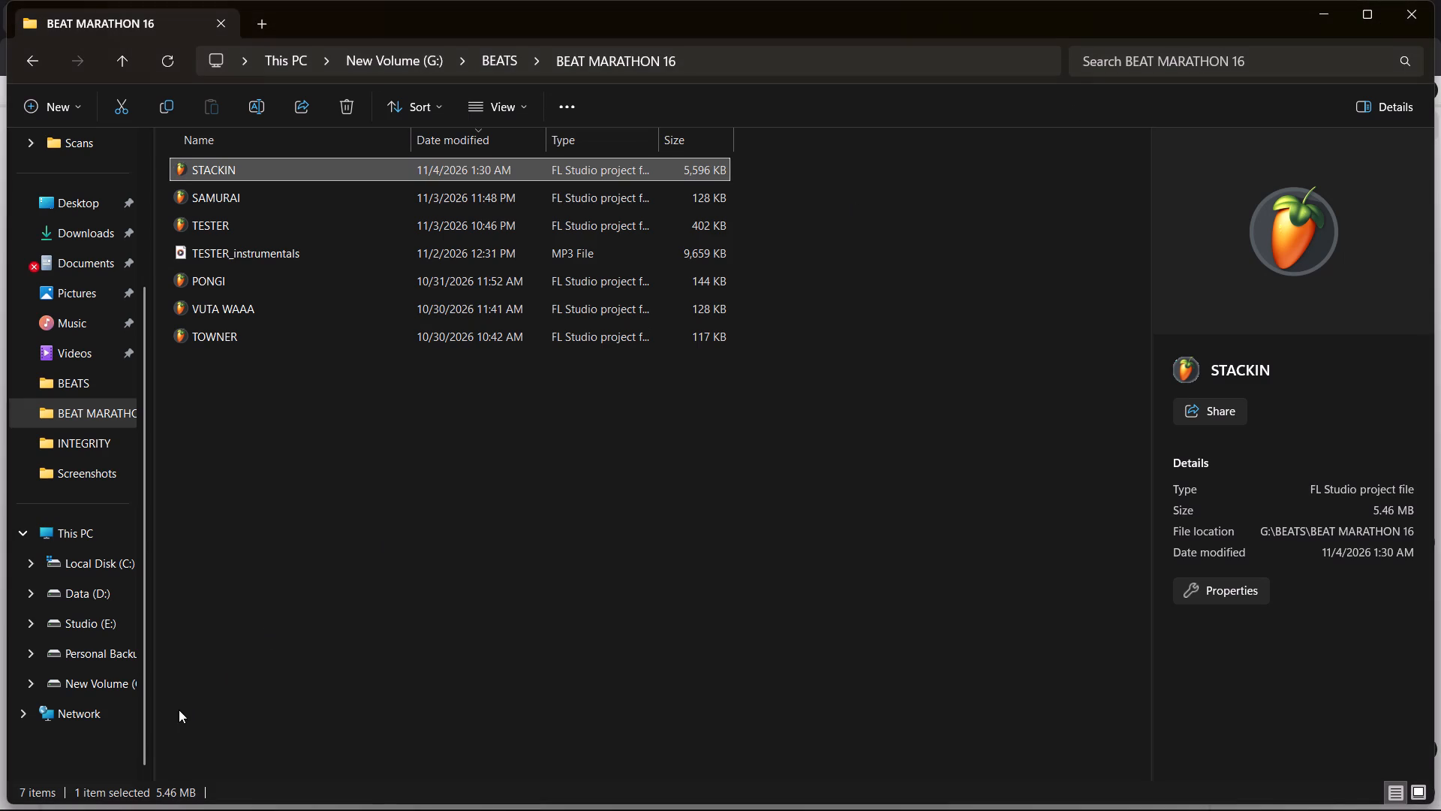
left_click_drag(216, 170, 344, 810)
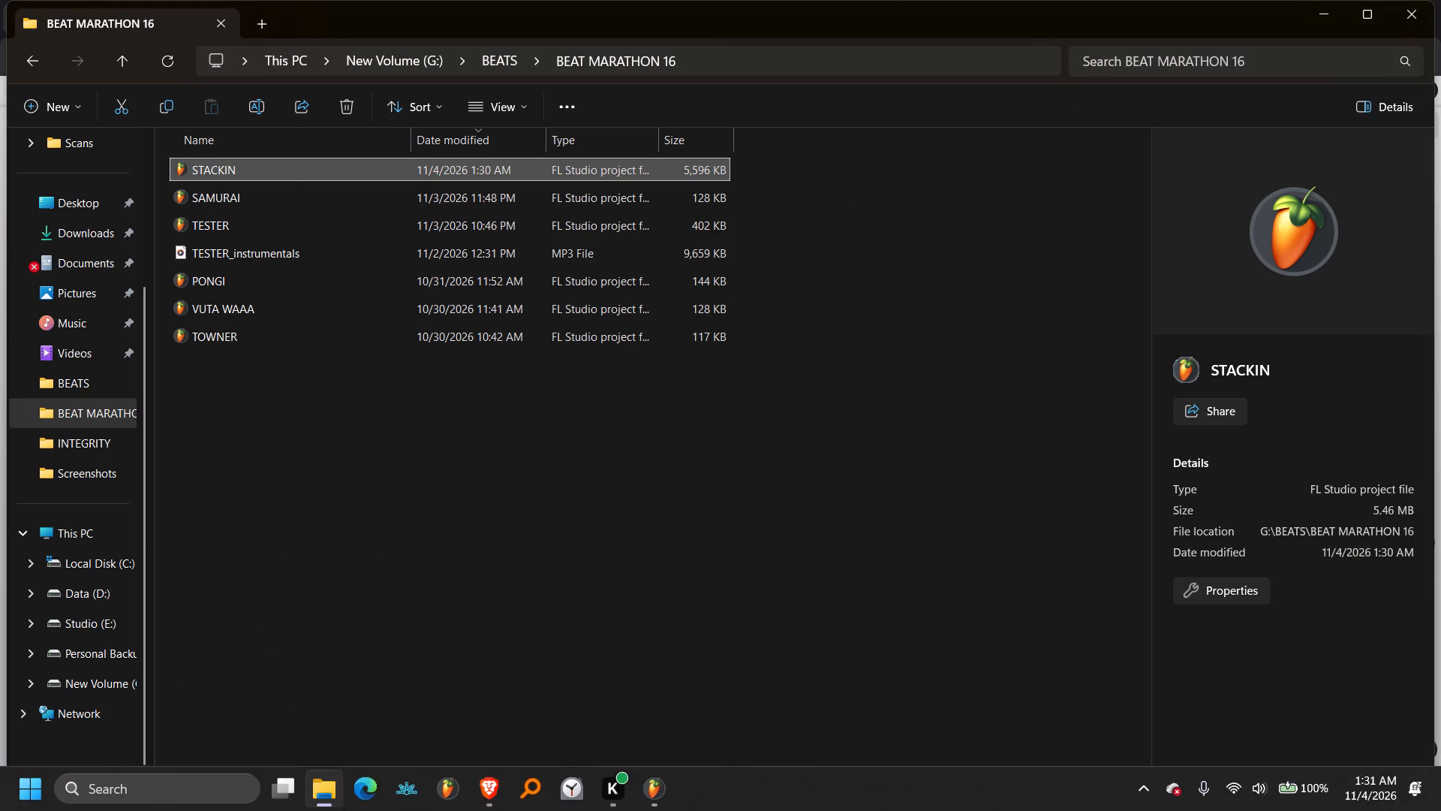
left_click_drag(344, 810, 354, 344)
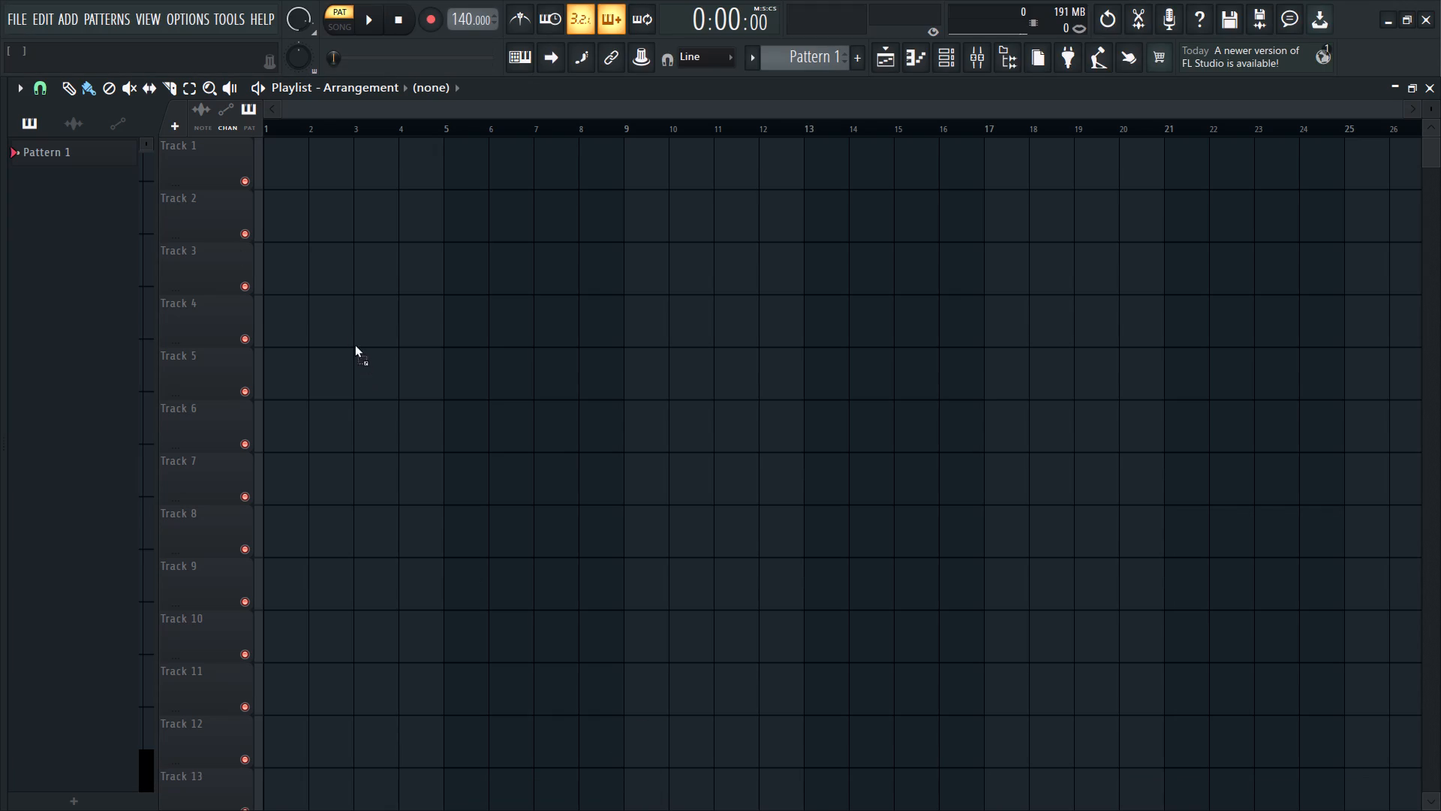
left_click_drag(354, 344, 61, 48)
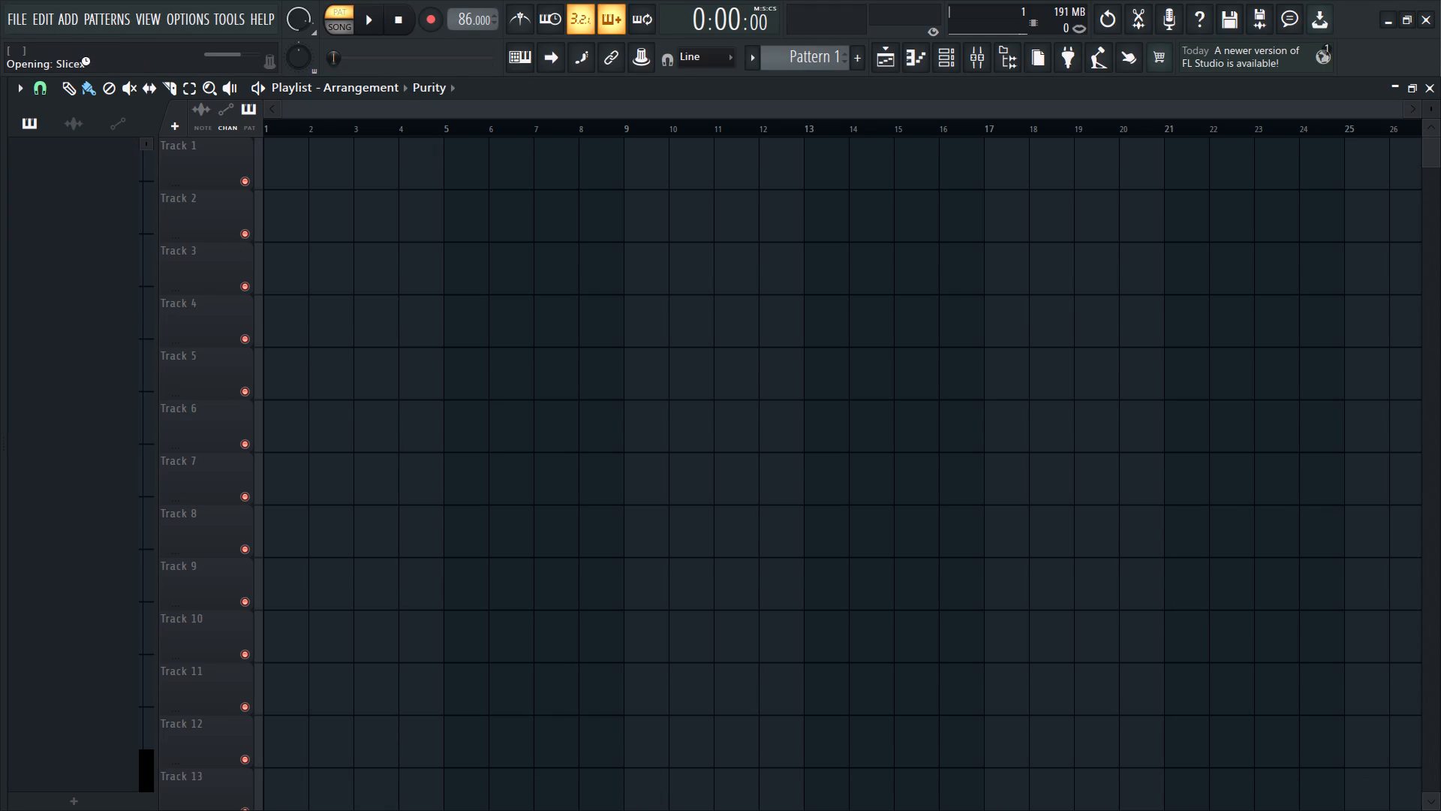